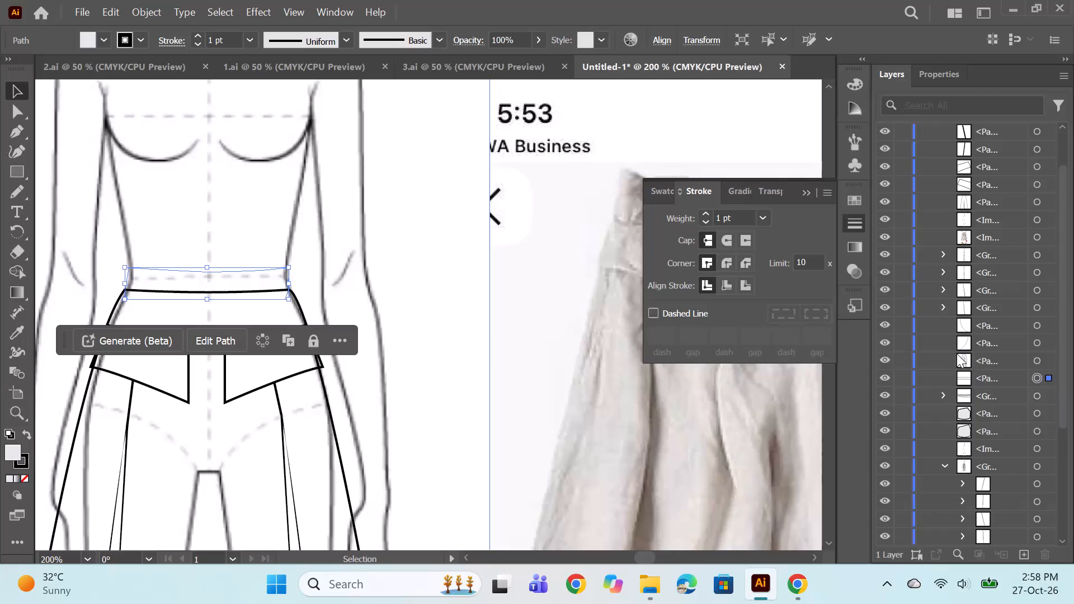
Move the filled waistband path up the layer stack, above both images and directly beneath the trouser outline path.
scroll(964, 374, "down", 1)
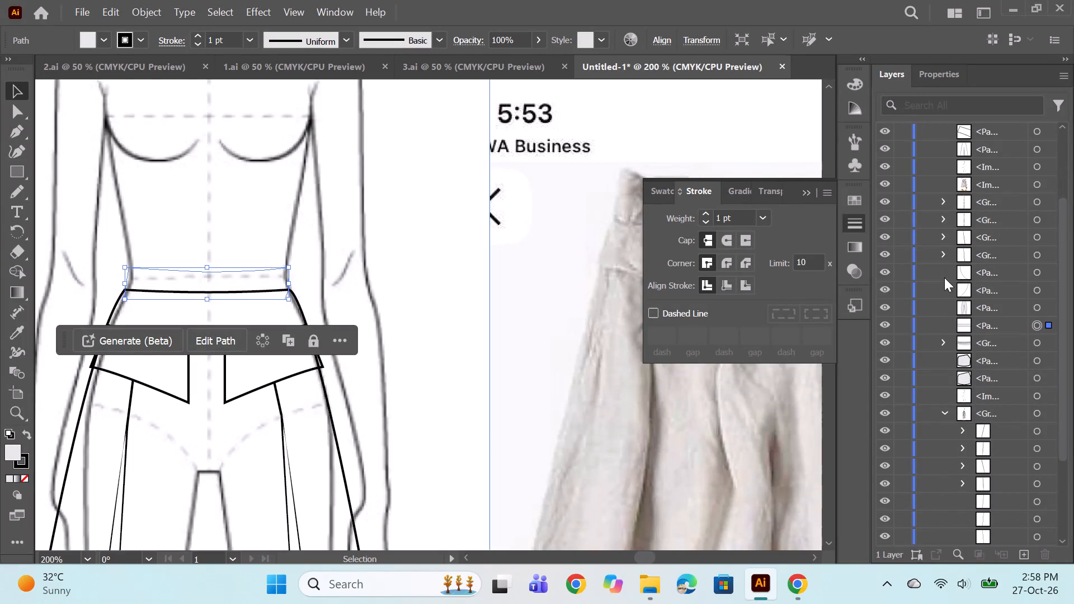
scroll(987, 280, "down", 1)
left_click_drag(999, 272, 1004, 155)
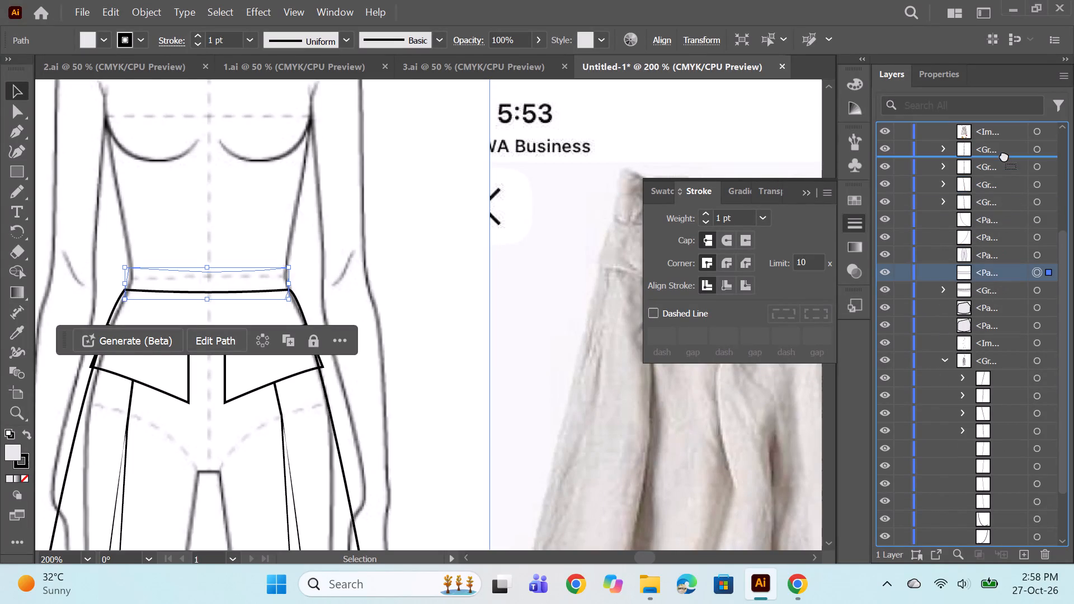
left_click_drag(1004, 155, 1002, 139)
scroll(1002, 138, "up", 3)
left_click_drag(978, 310, 978, 288)
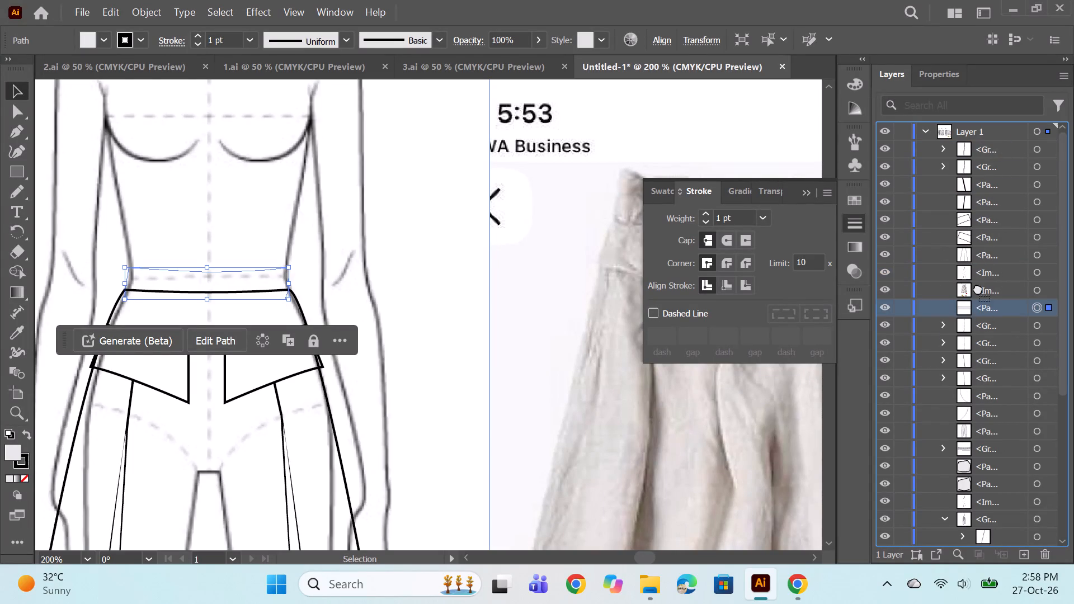
left_click_drag(978, 288, 984, 262)
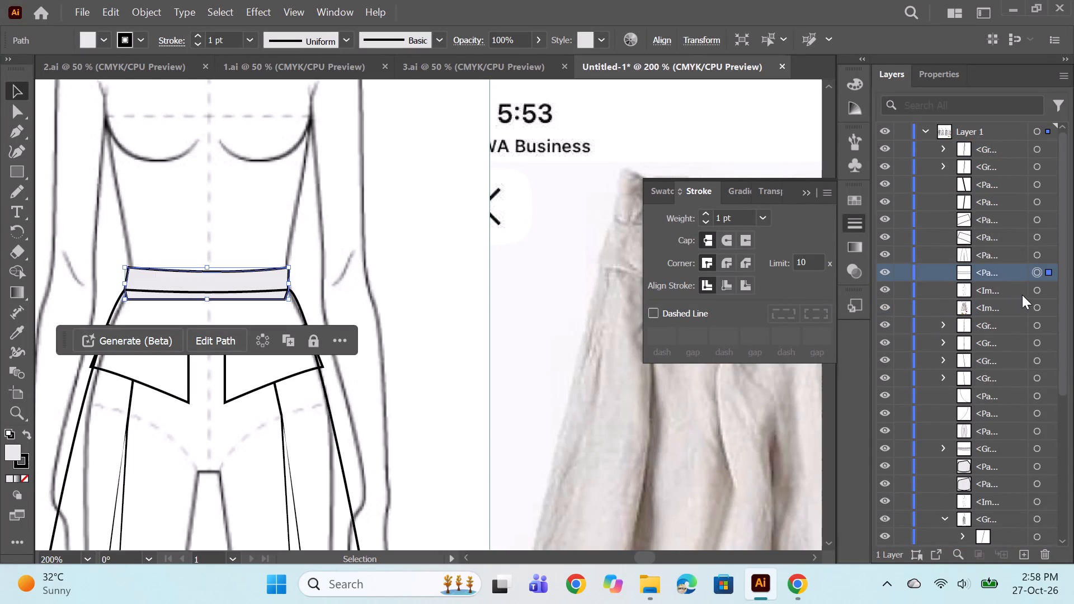
Group the second figure's trouser parts with its body image, and collapse the first figure's expanded group.
left_click(1035, 324)
scroll(1022, 346, "down", 3)
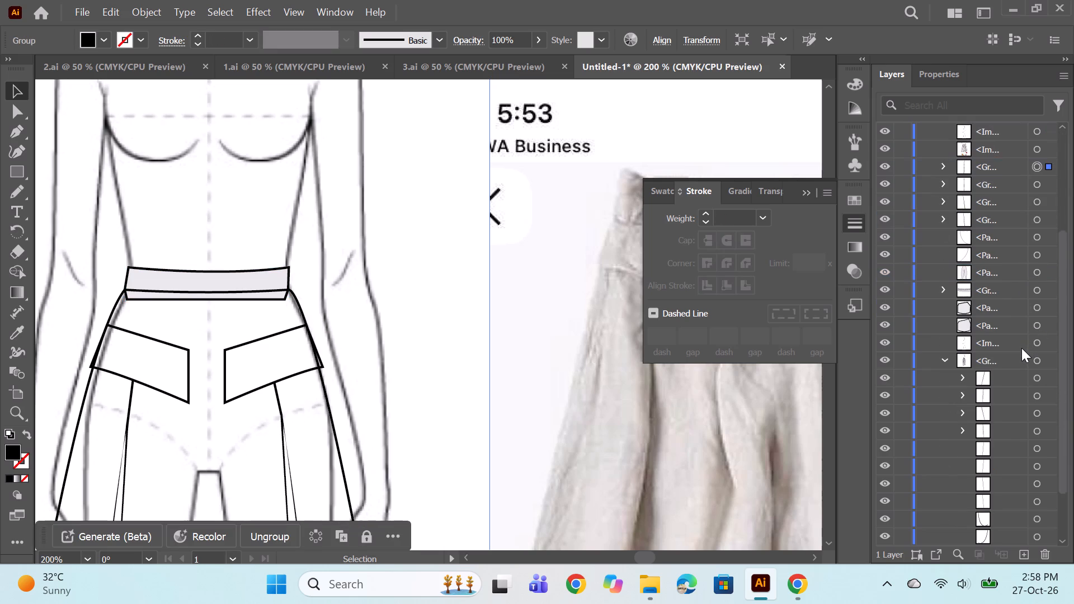
scroll(1021, 348, "down", 2)
scroll(1005, 334, "up", 1)
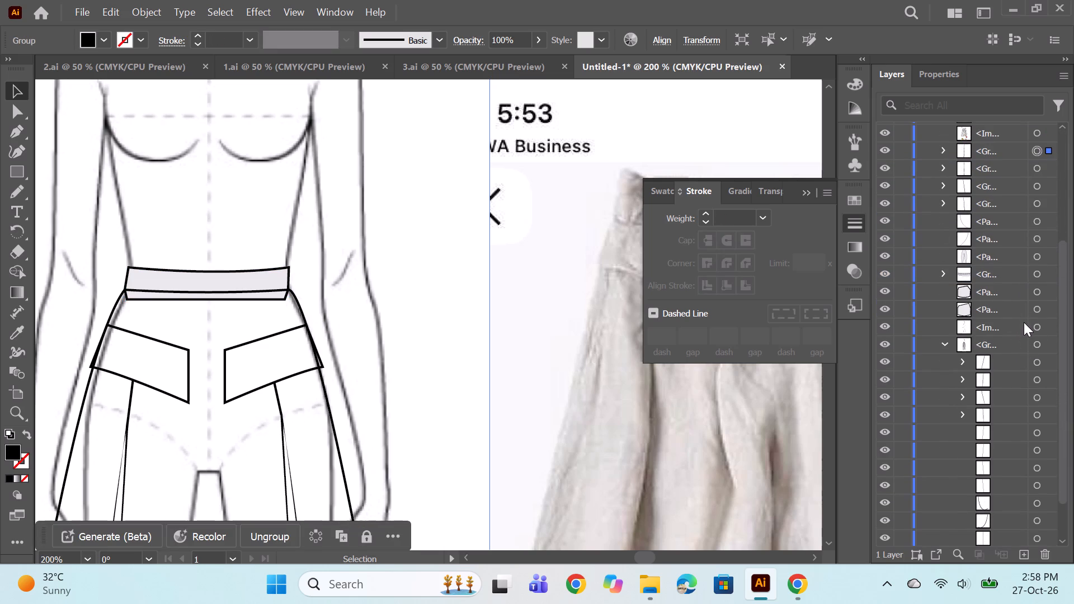
left_click(1039, 324, "shift")
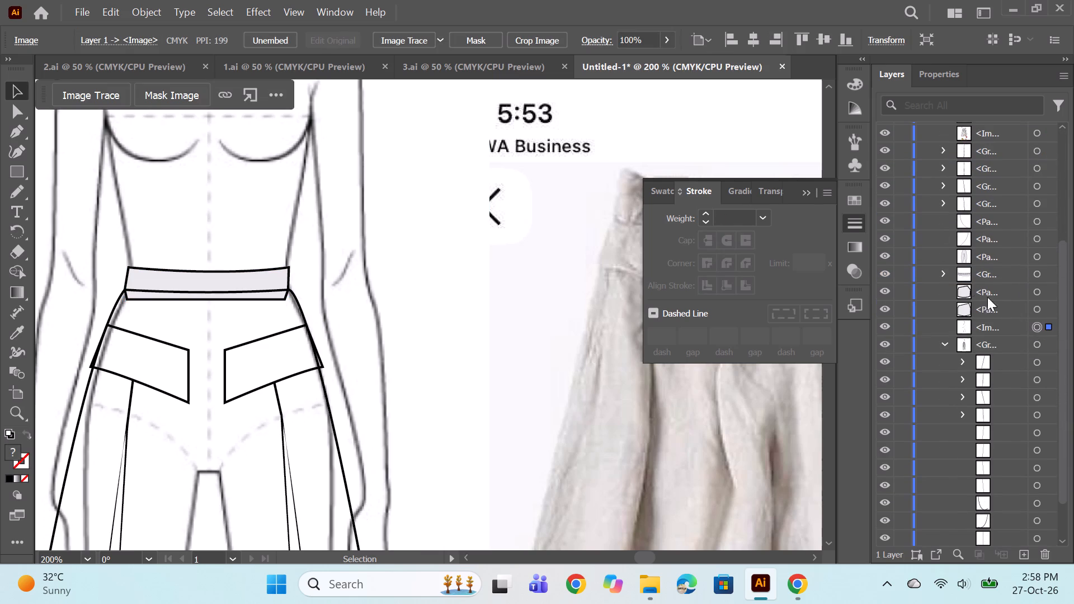
scroll(966, 280, "up", 1)
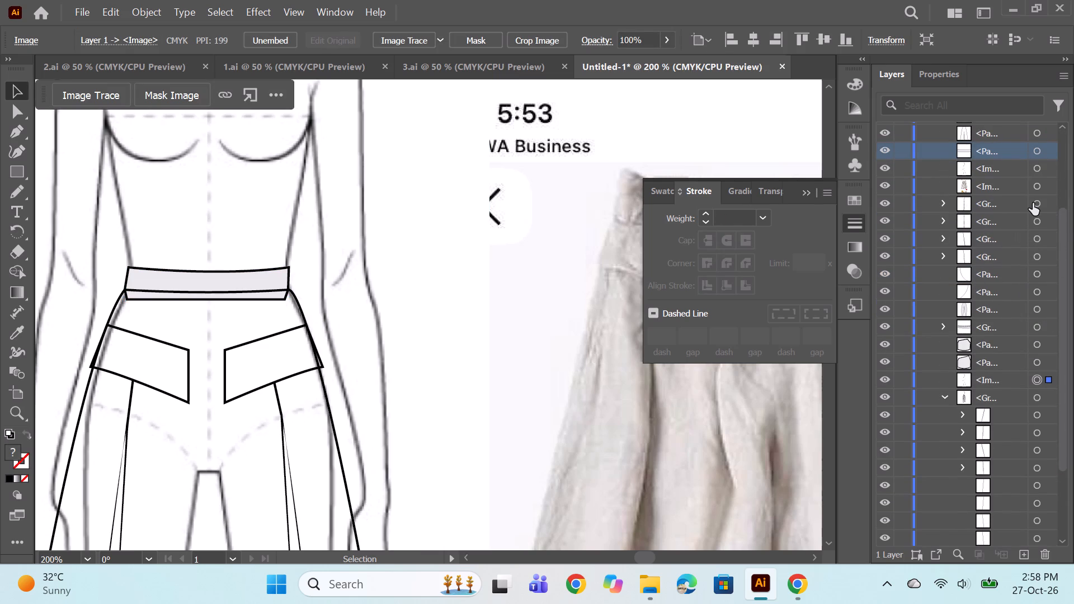
left_click(1033, 203, "shift")
key("ctrl+g")
scroll(991, 223, "up", 3)
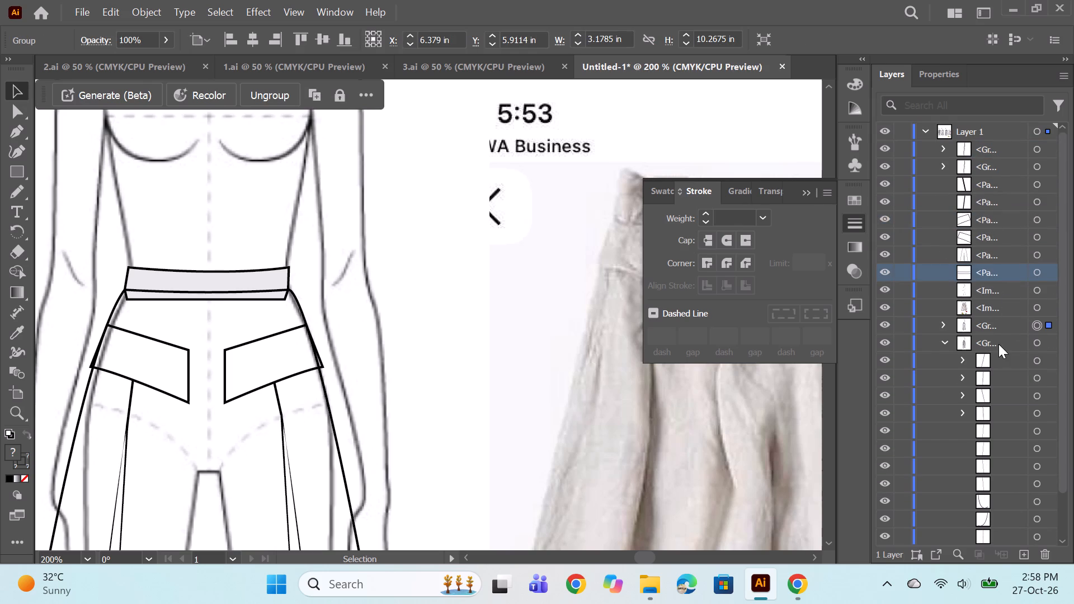
left_click(941, 344)
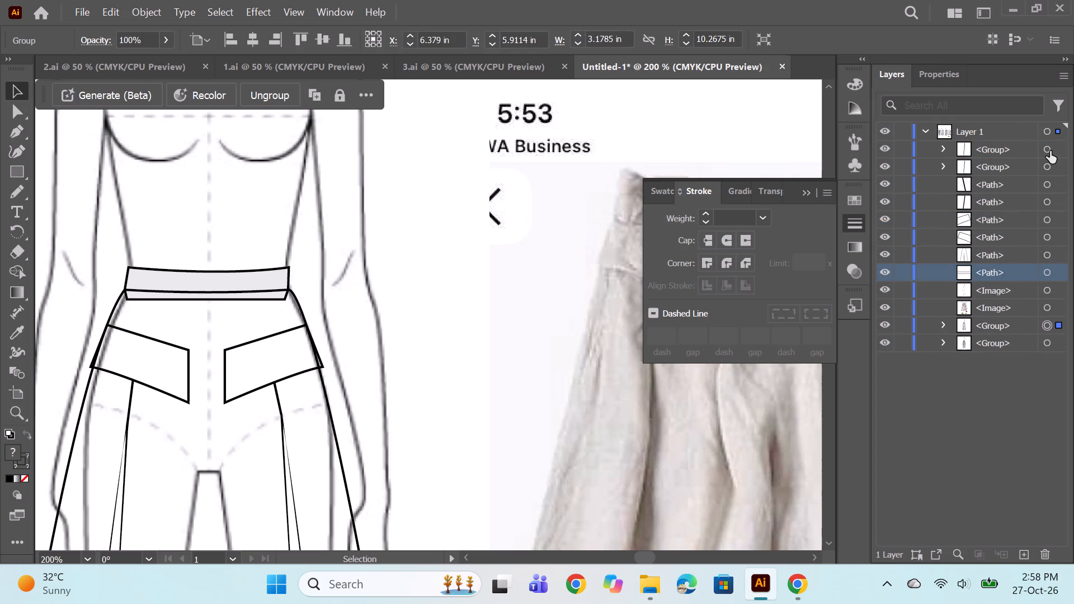
Fill the third figure's wide-leg trouser outline with the light grey swatch used on the other trousers.
left_click(1048, 253)
left_click(107, 36)
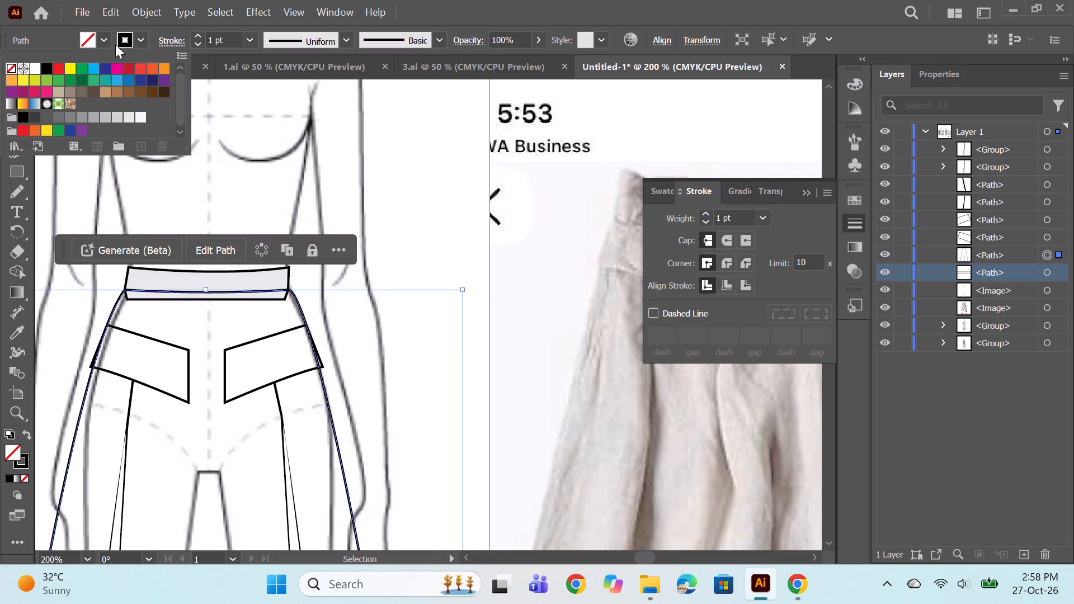
left_click(128, 116)
scroll(544, 247, "down", 2, "alt")
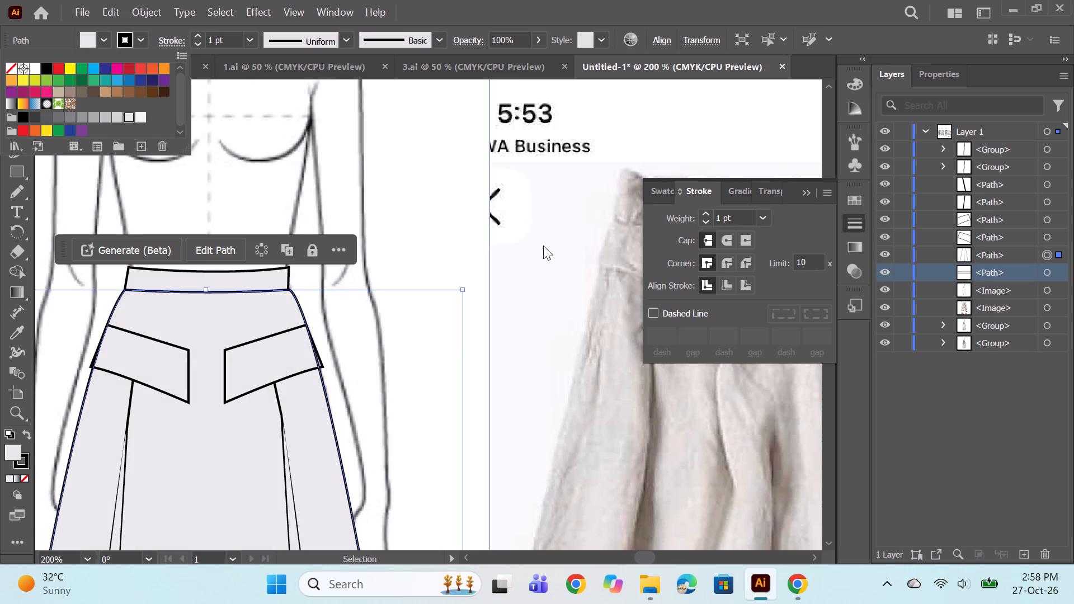
left_click(478, 202, "ctrl")
scroll(494, 214, "down", 2, "alt")
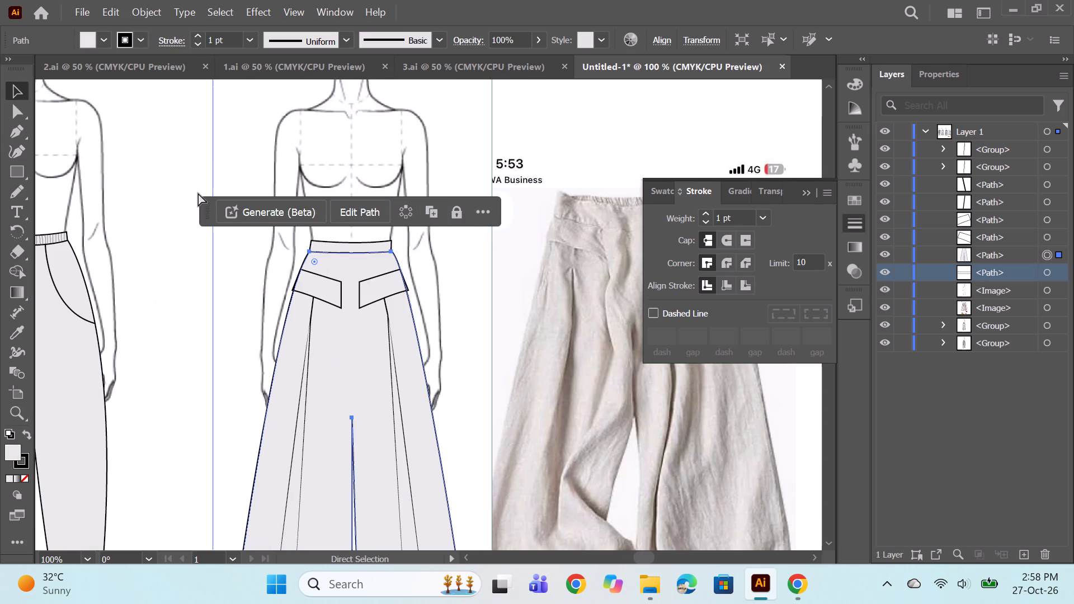
left_click(170, 193, "ctrl")
Delete the reference photo of the linen trousers beside the third figure.
scroll(393, 248, "down", 2, "alt")
key("space")
key("space")
key("space")
key("space")
left_click_drag(445, 206, 536, 180)
scroll(553, 326, "down", 1)
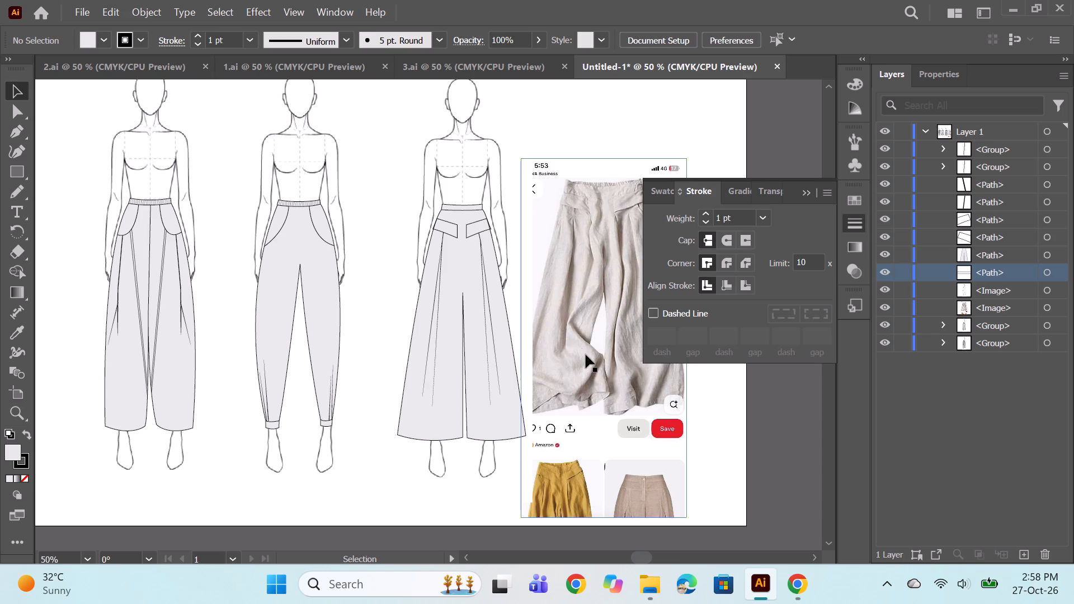
key("space")
key("space")
left_click_drag(586, 355, 487, 324)
scroll(475, 280, "down", 2, "alt")
key("space")
left_click_drag(476, 280, 543, 284)
scroll(543, 284, "up", 1, "alt")
left_click(35, 94)
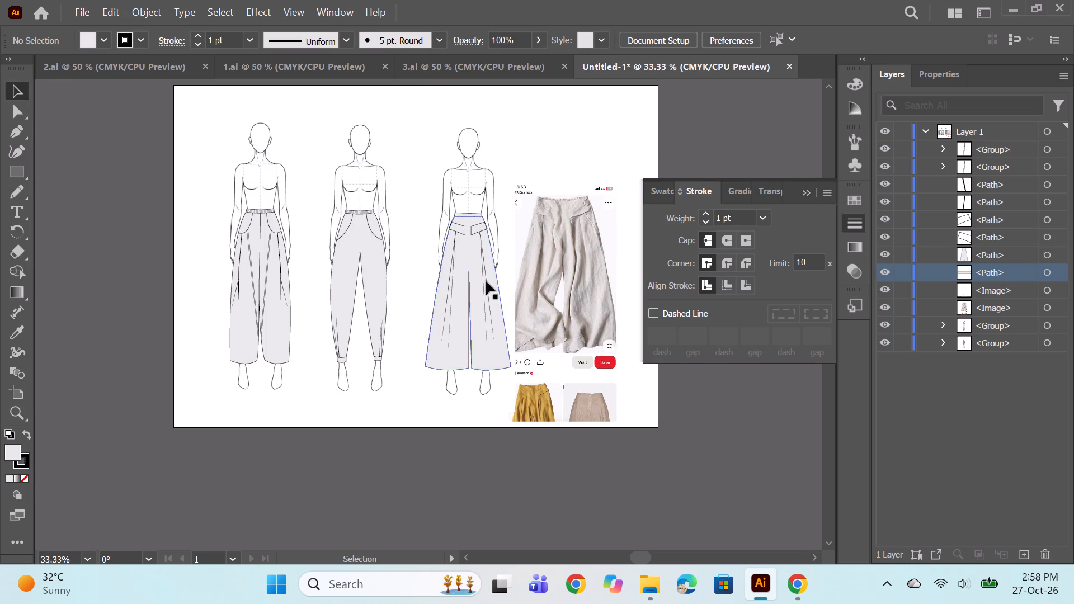
left_click(521, 281)
key("BackSpace")
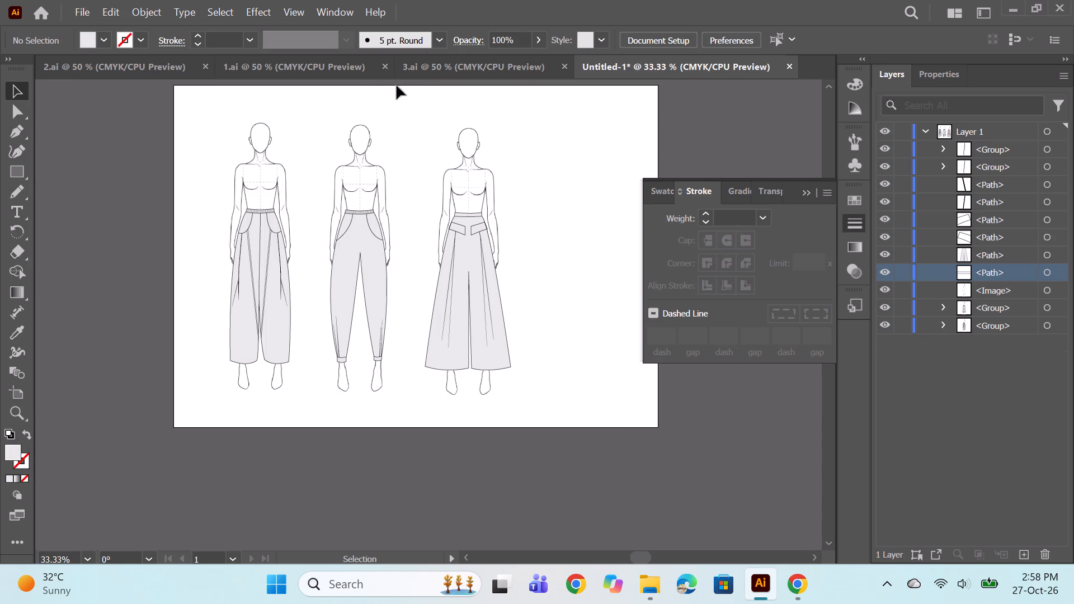
Save the document under the name 4 and collapse the floating Stroke options.
key("ctrl+s")
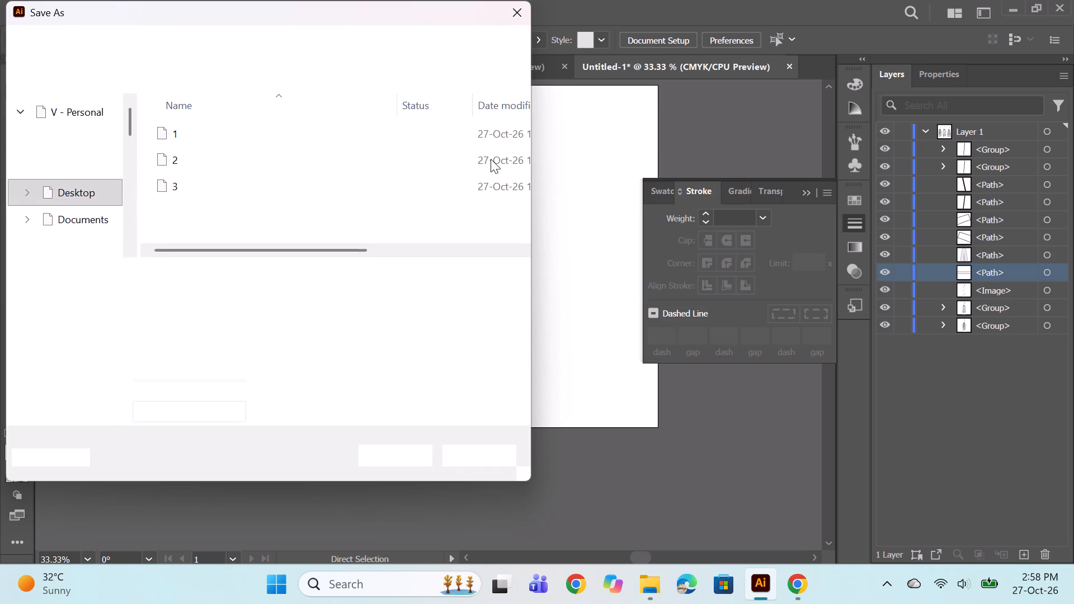
key("4")
key("Return")
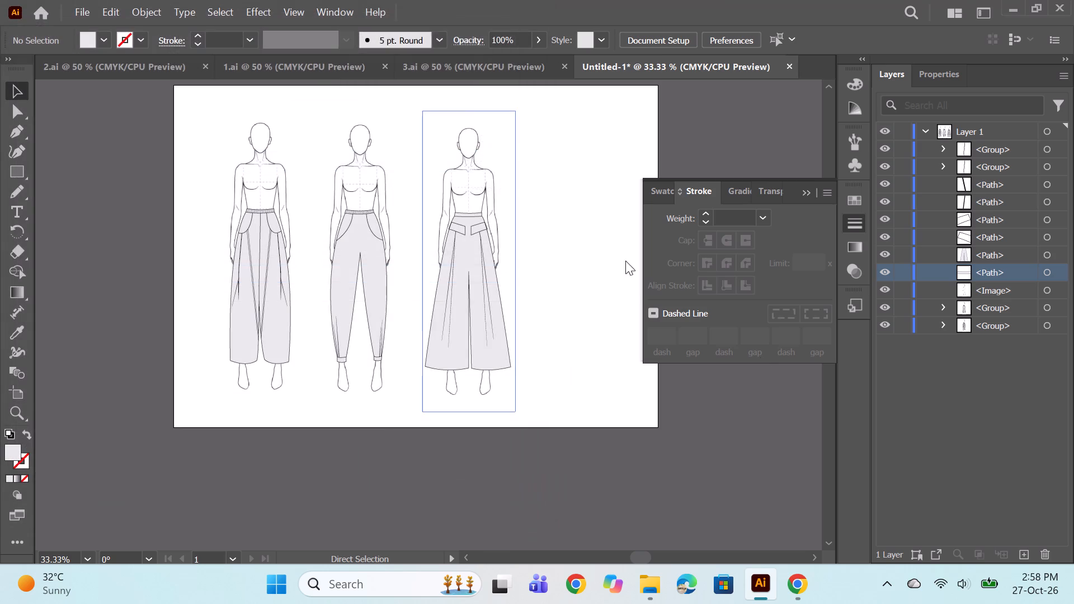
left_click(583, 528)
left_click(805, 190)
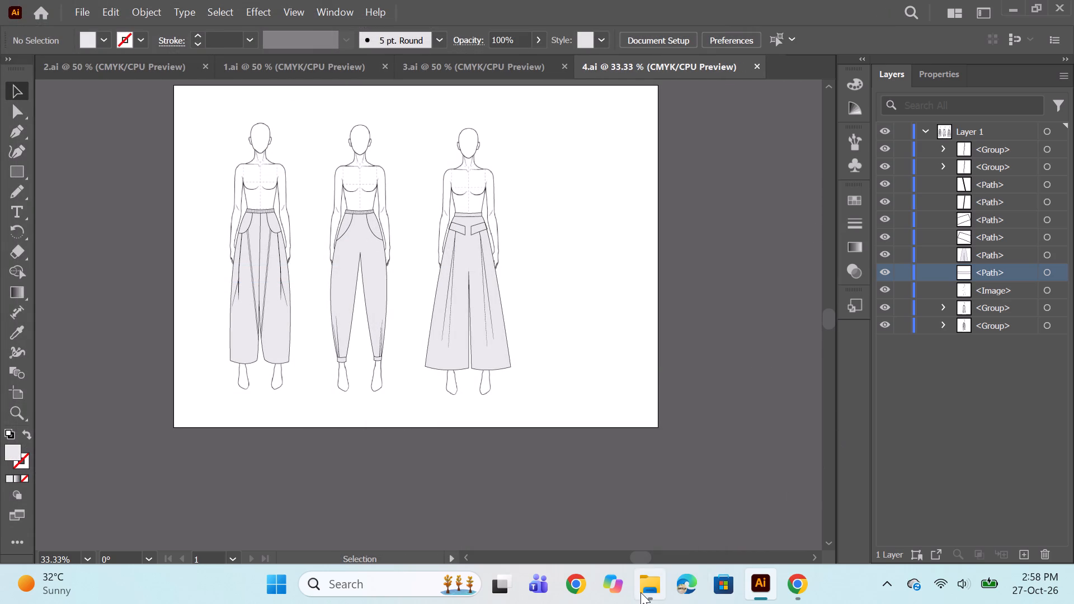
Create a new A3 landscape document, 16.54 x 11.69 in, in CMYK colour with one artboard.
key("ctrl+n")
key("Return")
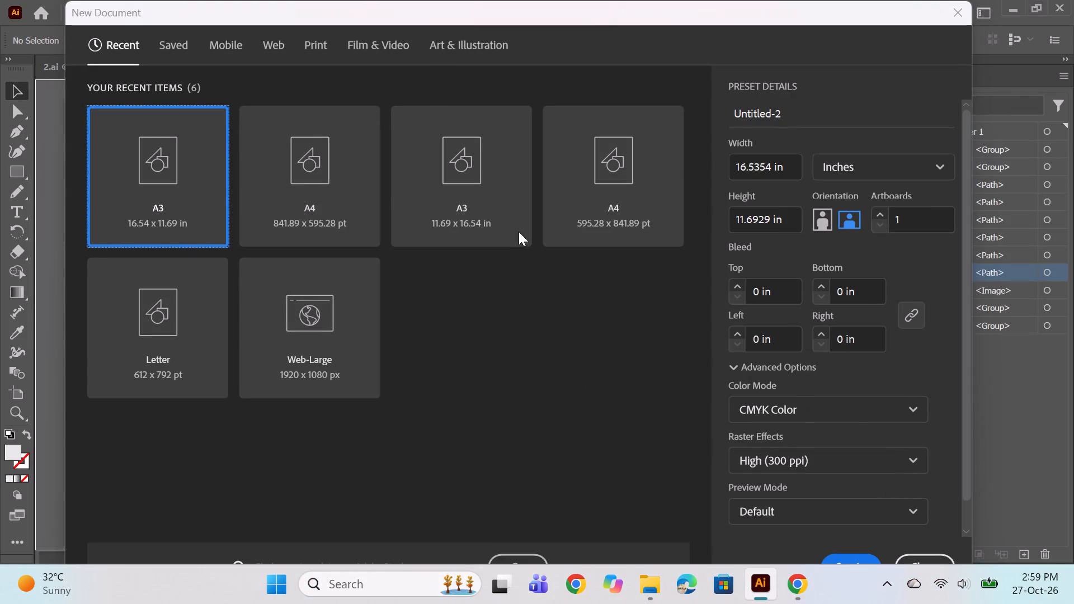
Copy the first figure group, with gathered tulip-hem trousers, from 2.ai and paste it into the new document Untitled-2.
left_click(88, 77)
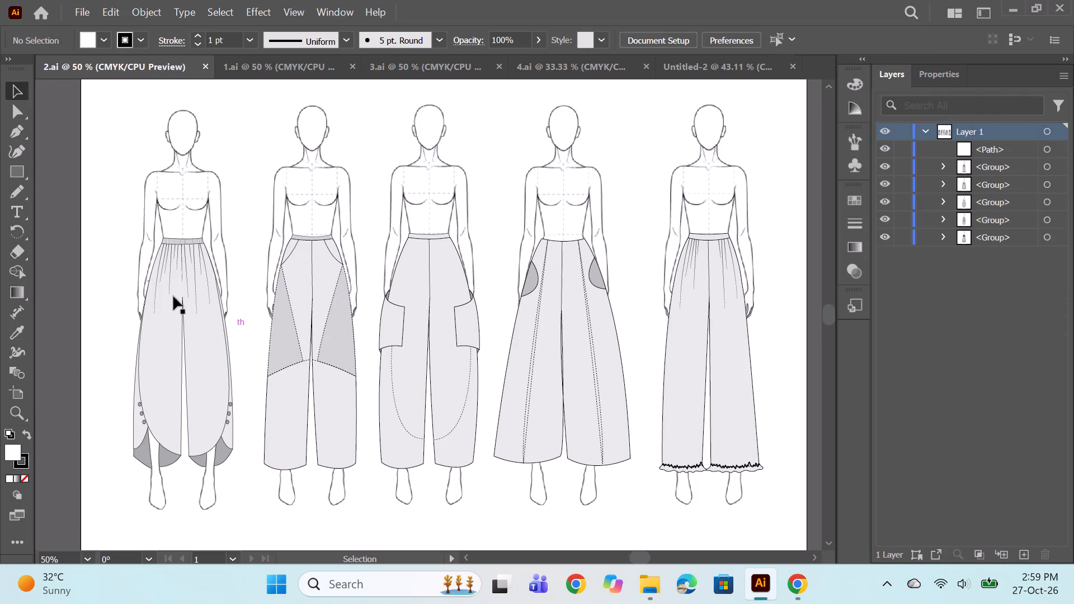
left_click(204, 326)
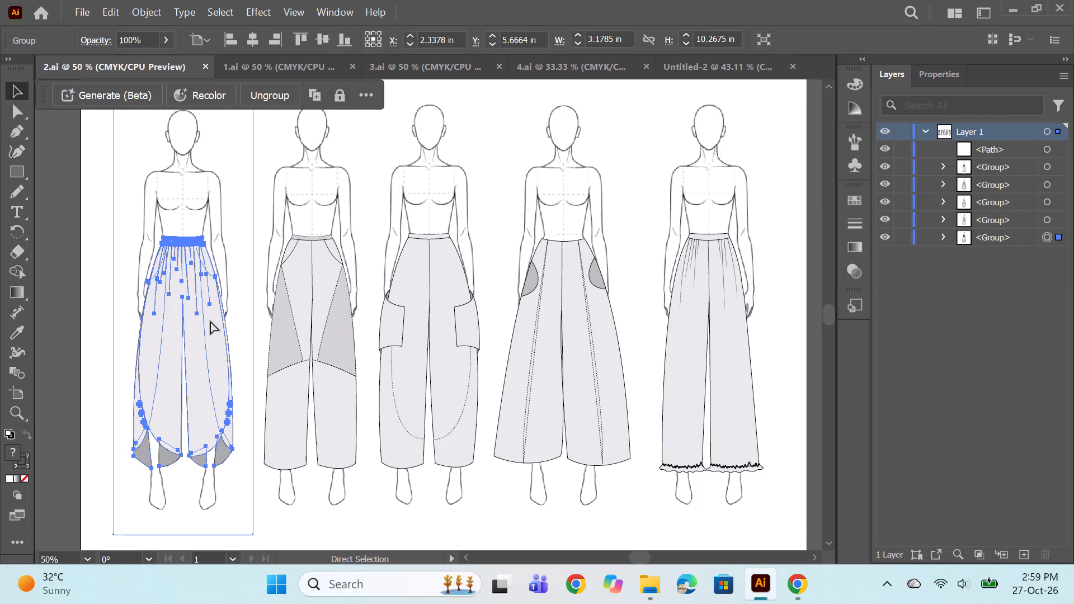
key("ctrl+c")
left_click(726, 62)
key("ctrl+v")
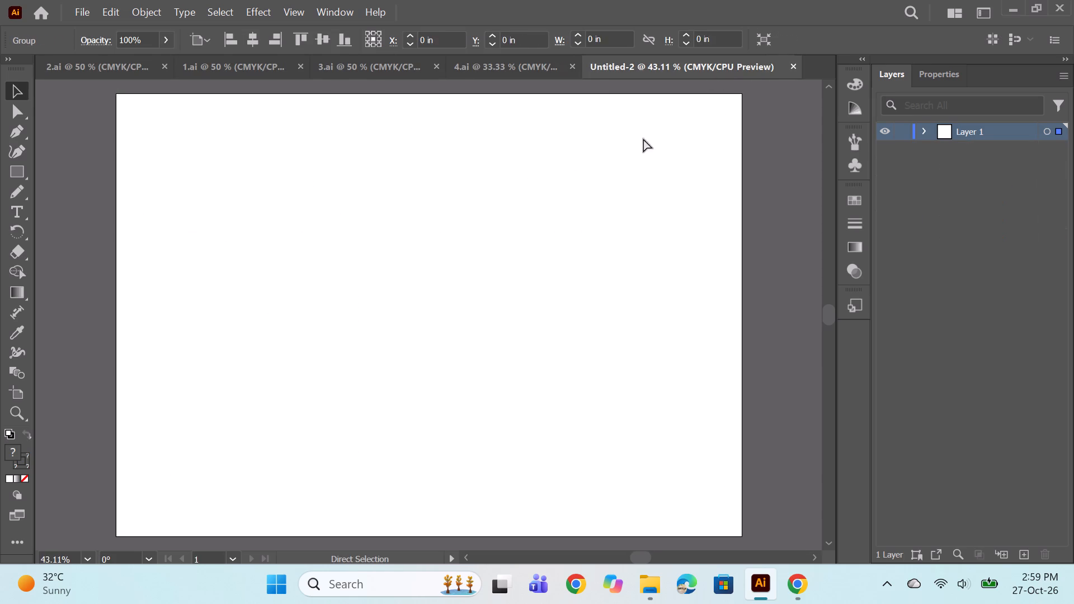
left_click(579, 301)
Move the pasted figure to the artboard's left side, at about X 2.73 in, Y 5.58 in.
left_click_drag(444, 369, 383, 376)
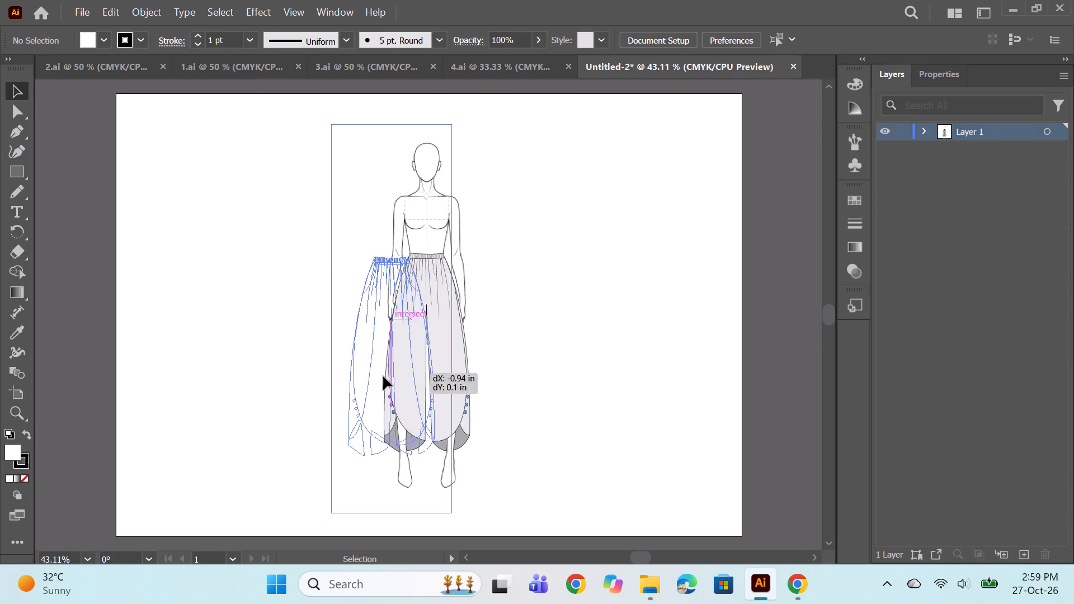
left_click_drag(383, 376, 235, 360)
key("space")
left_click_drag(440, 339, 541, 327)
left_click(189, 310)
Duplicate the figure horizontally three times across the artboard to make a row of four figures.
key("space")
left_click_drag(541, 336, 422, 349)
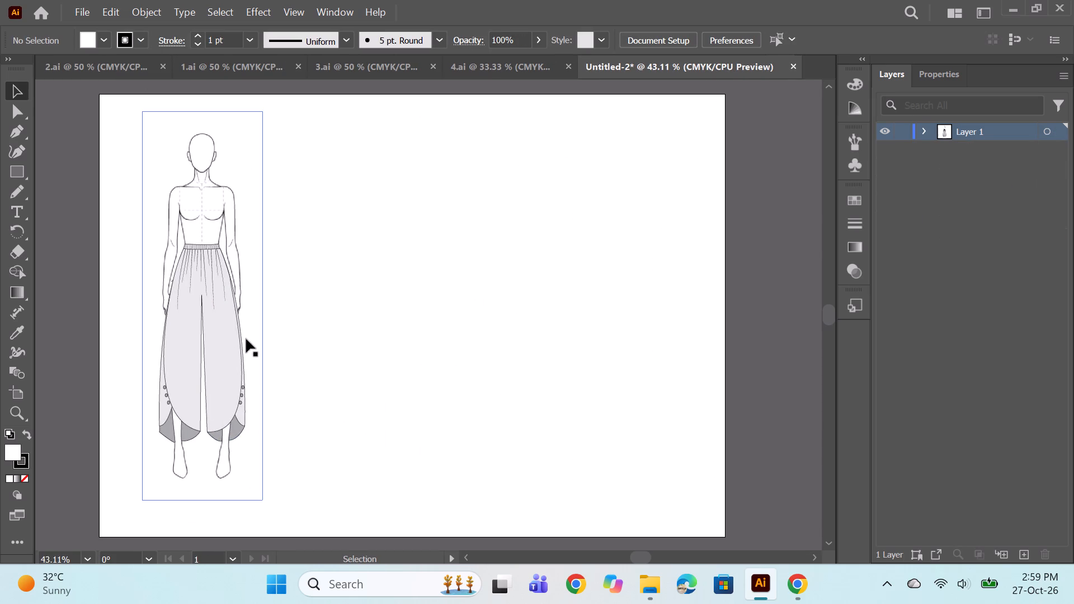
left_click_drag(220, 333, 342, 334, "alt+shift")
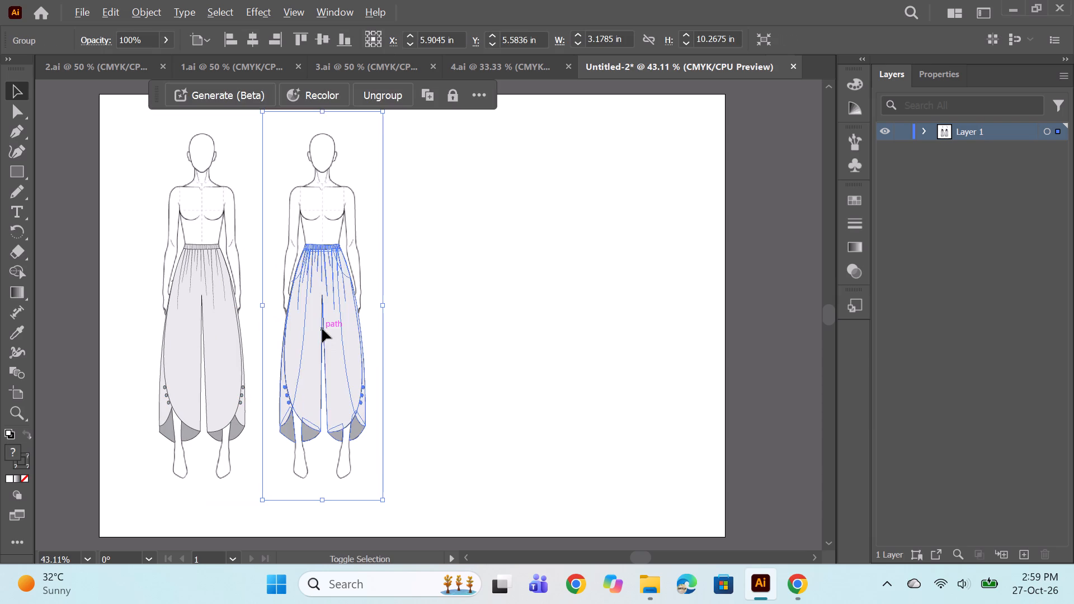
left_click_drag(322, 328, 428, 332, "alt+shift")
left_click_drag(342, 335, 470, 337, "alt+shift")
left_click_drag(474, 338, 547, 341, "alt+shift")
left_click_drag(470, 347, 580, 351, "alt+shift")
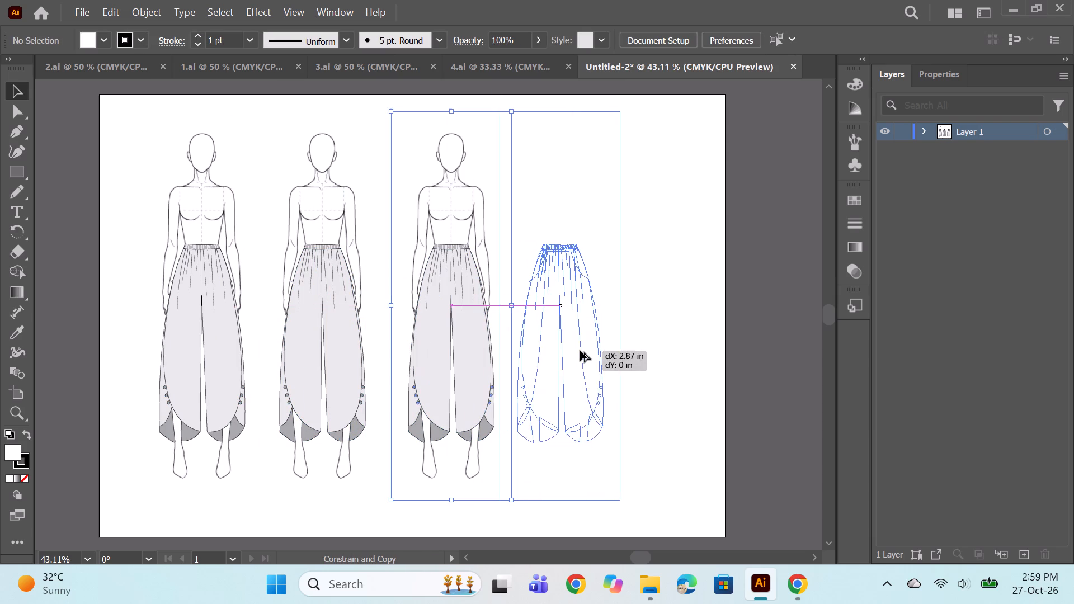
left_click_drag(580, 351, 611, 351, "alt+shift")
left_click(721, 347)
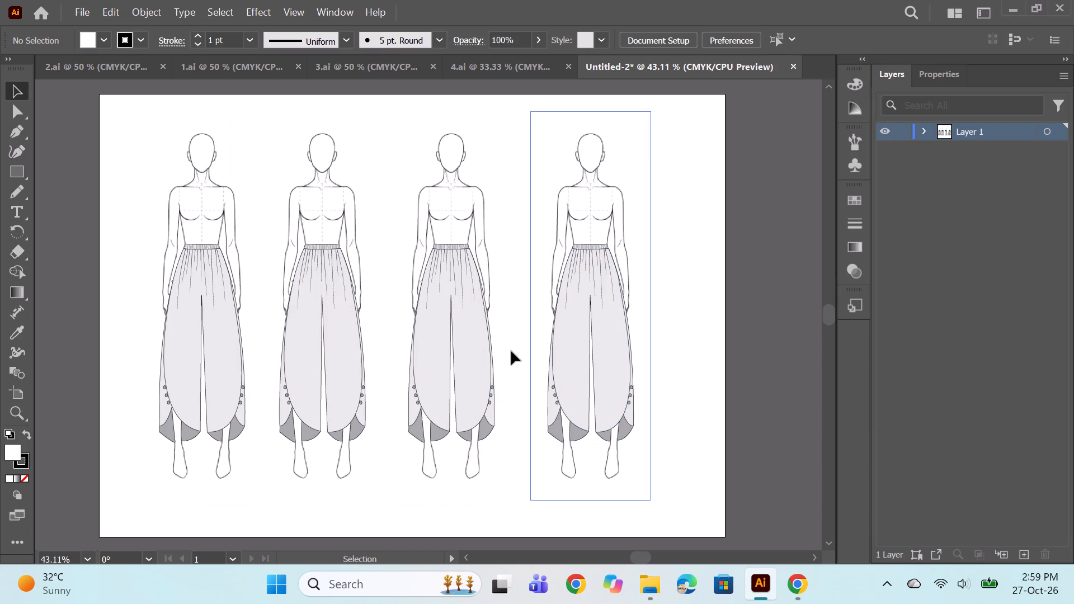
Nudge the third and second figures slightly to the right to even out the spacing in the row.
key("space")
key("space")
left_click(475, 356)
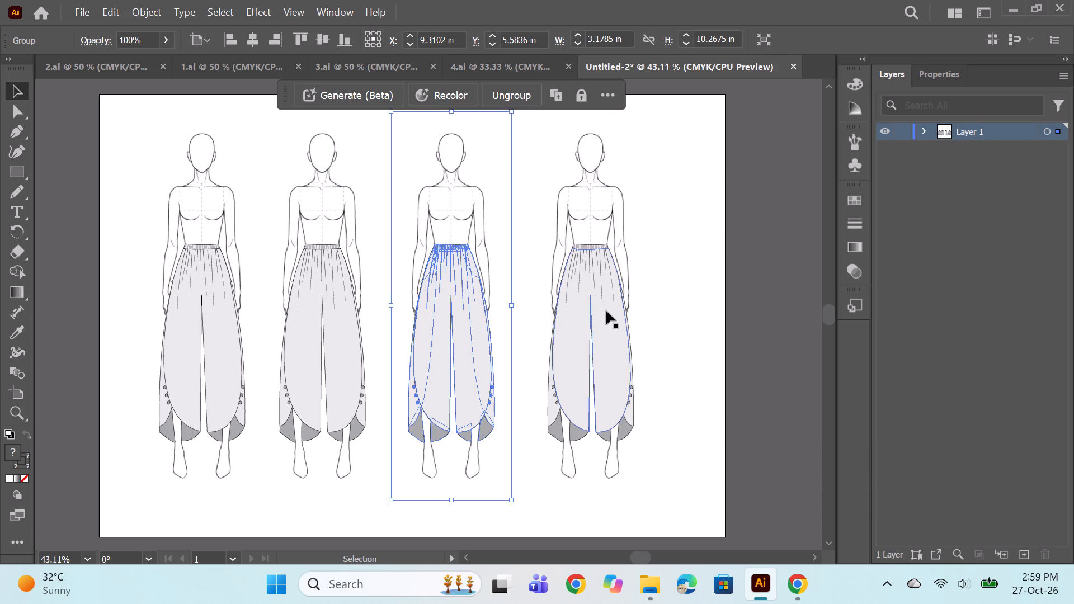
key("Right")
key("Right")
key("Right")
key("Right")
key("Right")
left_click(689, 320)
left_click(316, 334)
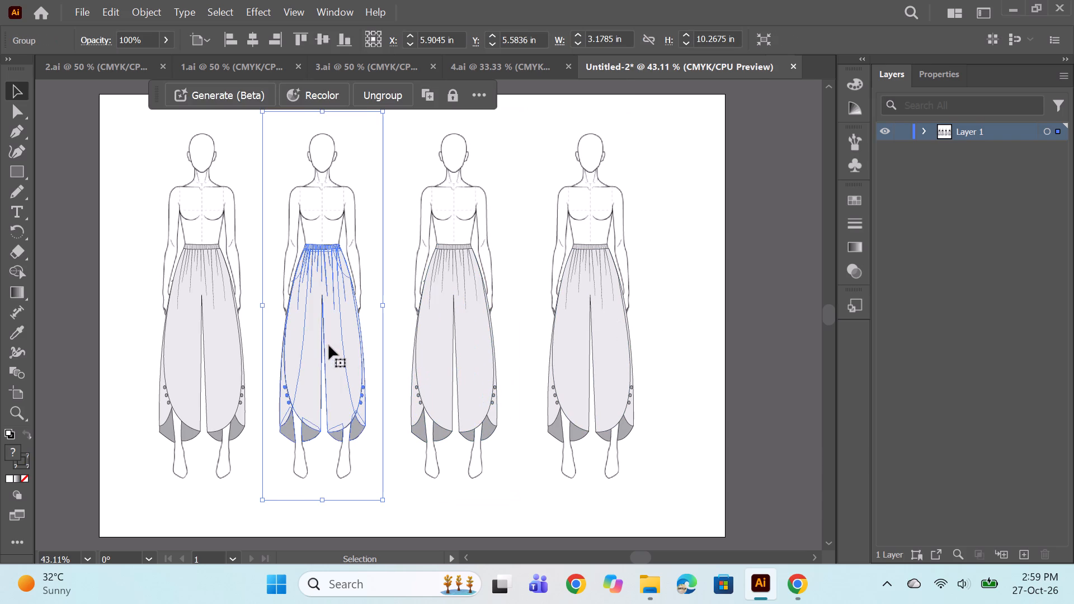
key("Right")
key("Right")
left_click(699, 303)
Make room beside the artboard, select the first figure, and expand Layer 1 to list its groups.
key("space")
left_click_drag(373, 311, 503, 311)
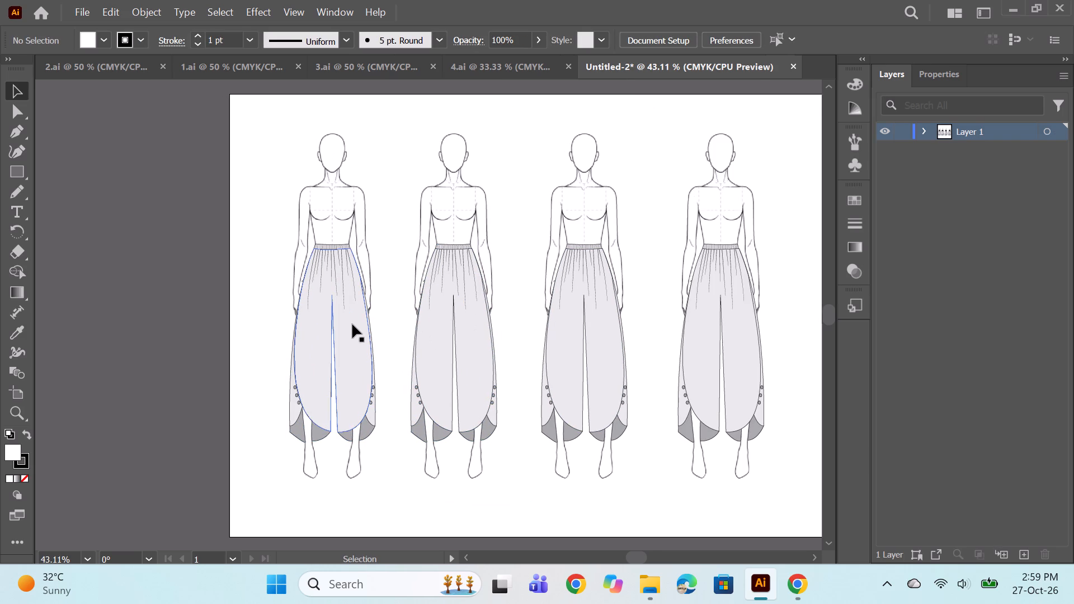
scroll(352, 324, "up", 1)
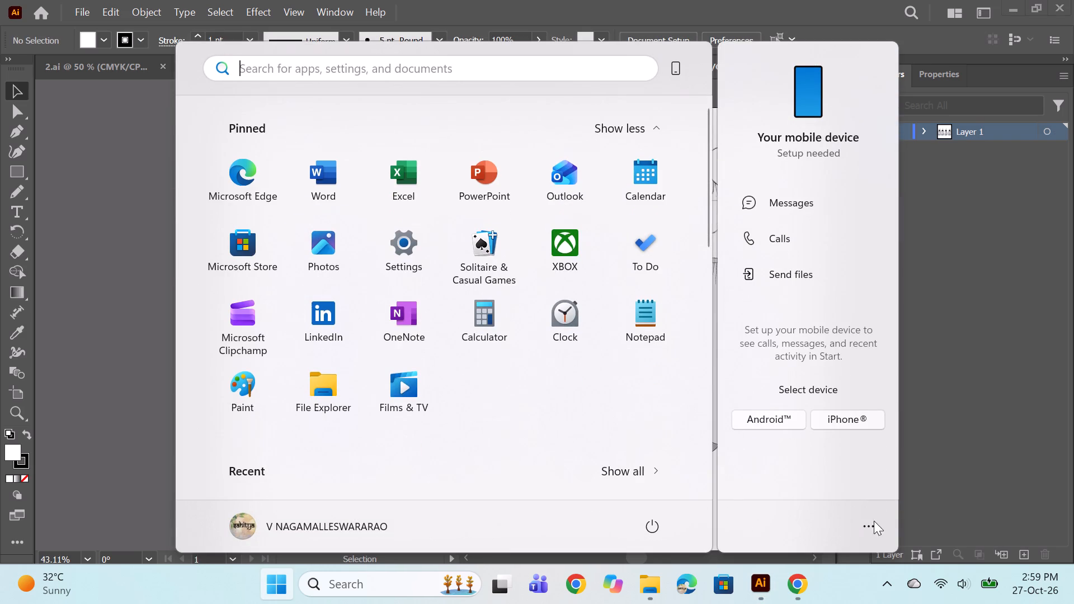
left_click(957, 452)
left_click(347, 342)
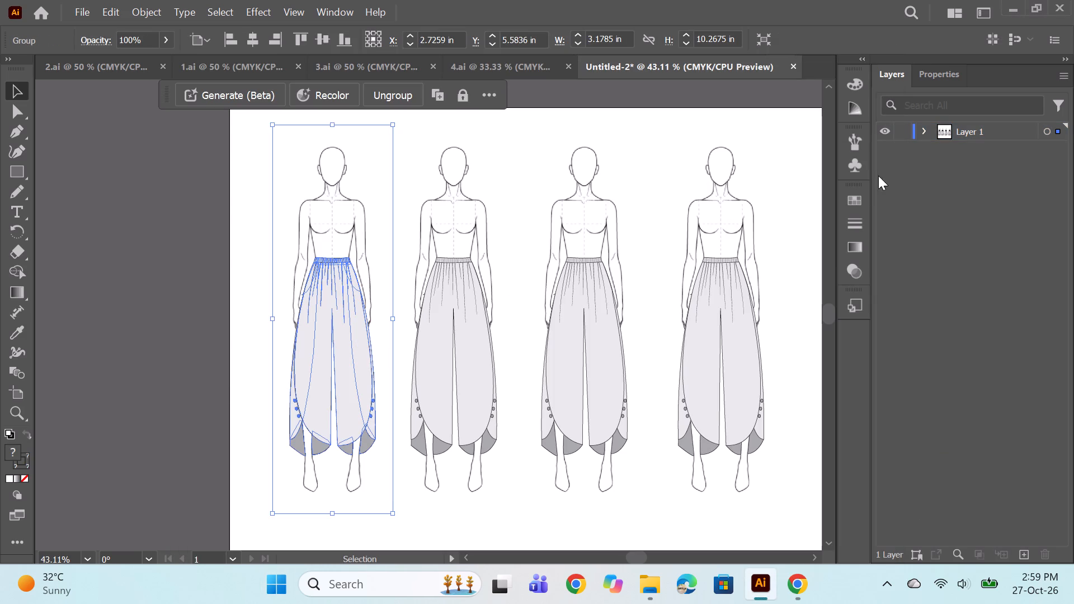
left_click(919, 126)
Draw a small square on the empty canvas left of the artboard, beside the first figure's head and shoulders.
left_click(15, 172)
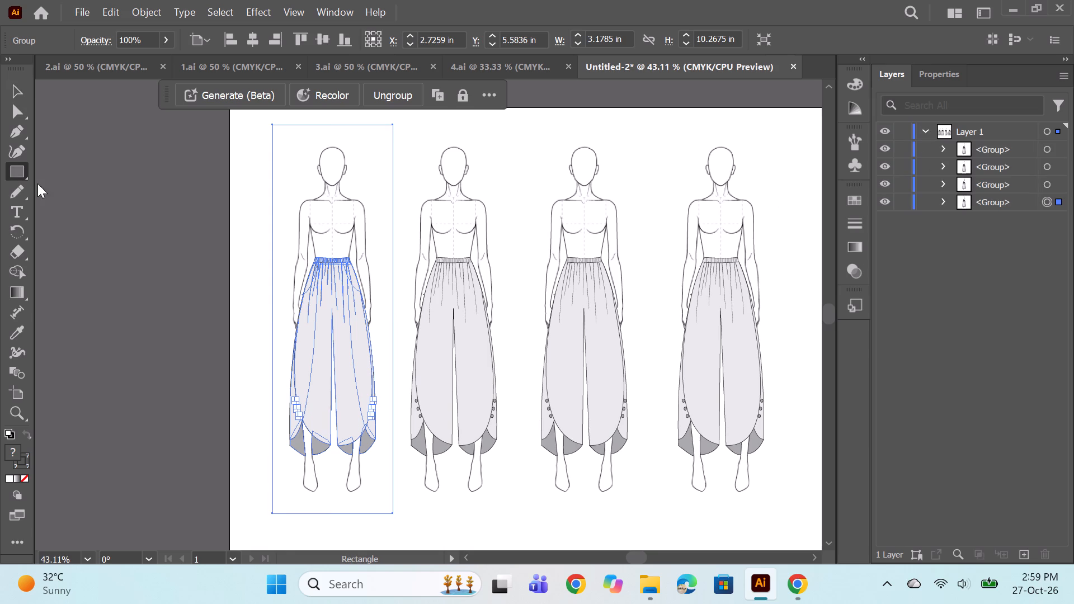
left_click(113, 210)
left_click(578, 309)
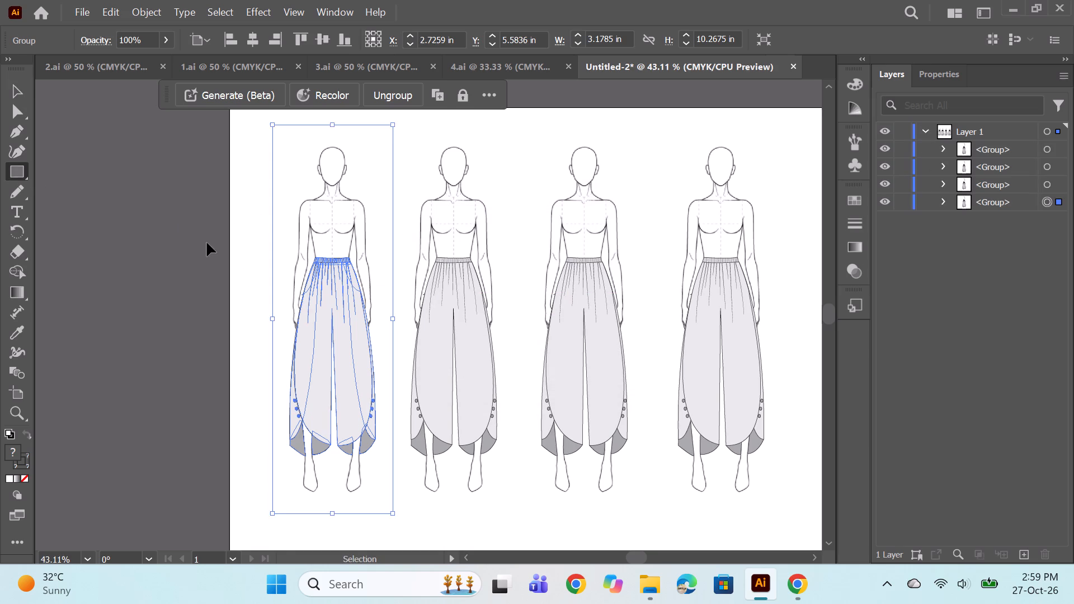
left_click(207, 243, "ctrl")
left_click_drag(148, 139, 209, 202)
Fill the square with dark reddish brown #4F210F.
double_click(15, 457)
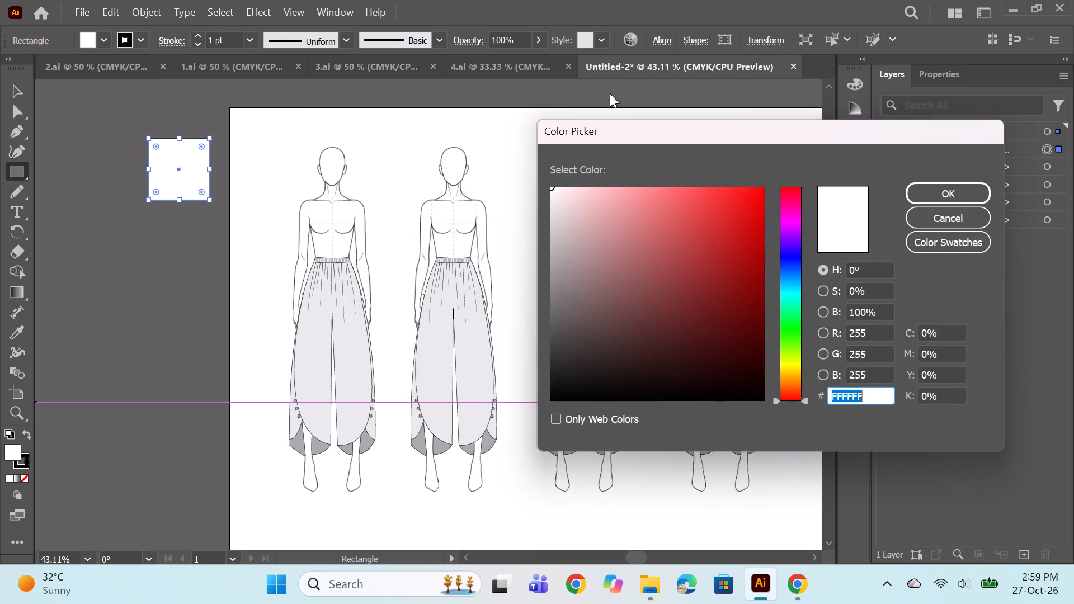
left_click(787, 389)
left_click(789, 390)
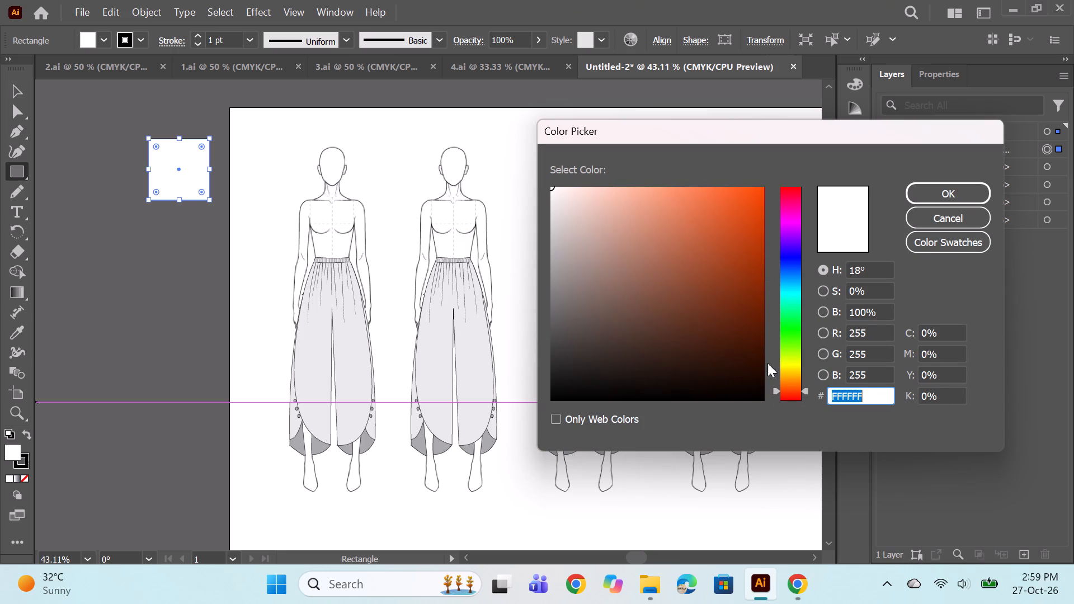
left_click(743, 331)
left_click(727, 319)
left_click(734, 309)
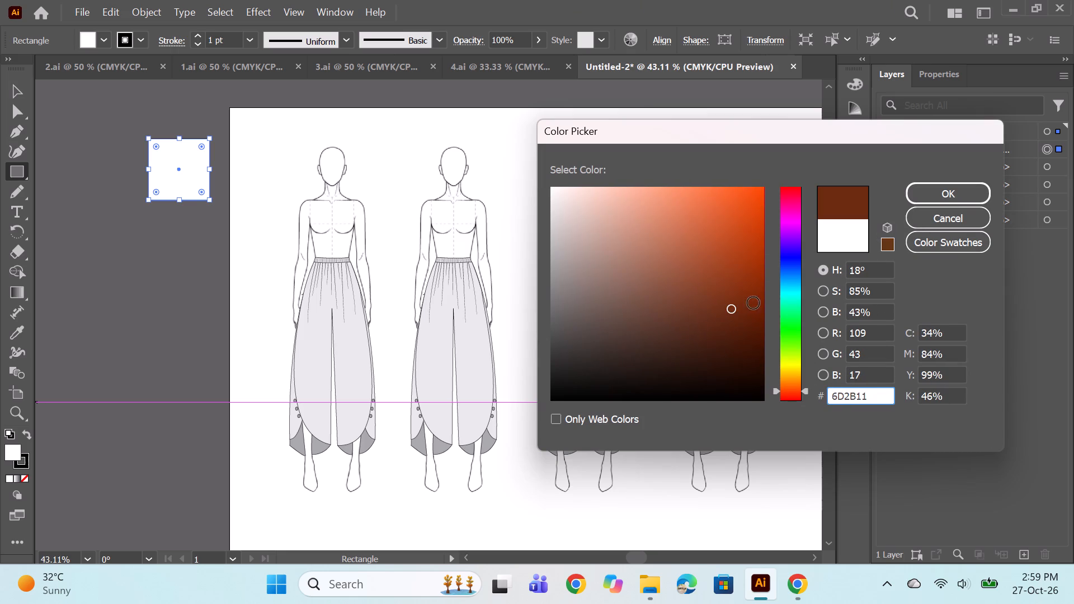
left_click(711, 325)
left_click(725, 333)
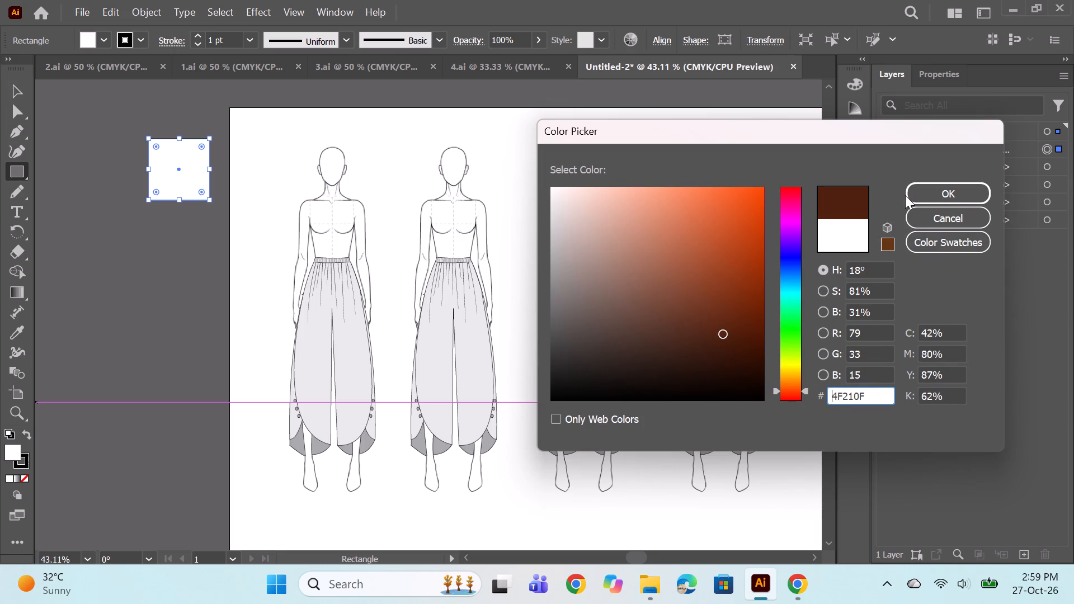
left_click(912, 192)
Change the square's fill to a slightly warmer, lighter brown with a more orange hue.
double_click(10, 447)
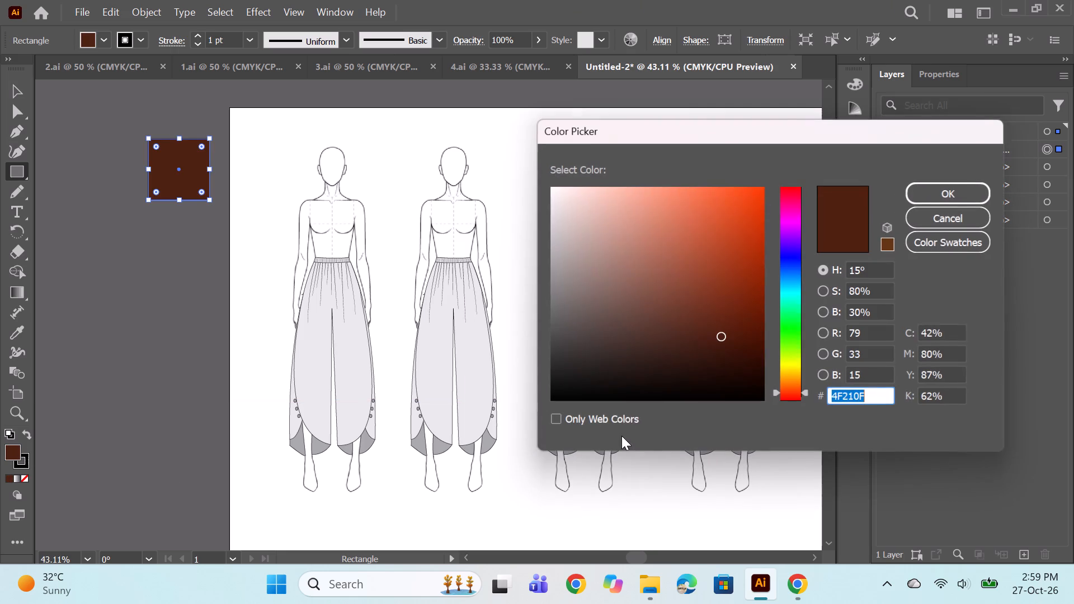
left_click(789, 390)
left_click(789, 390)
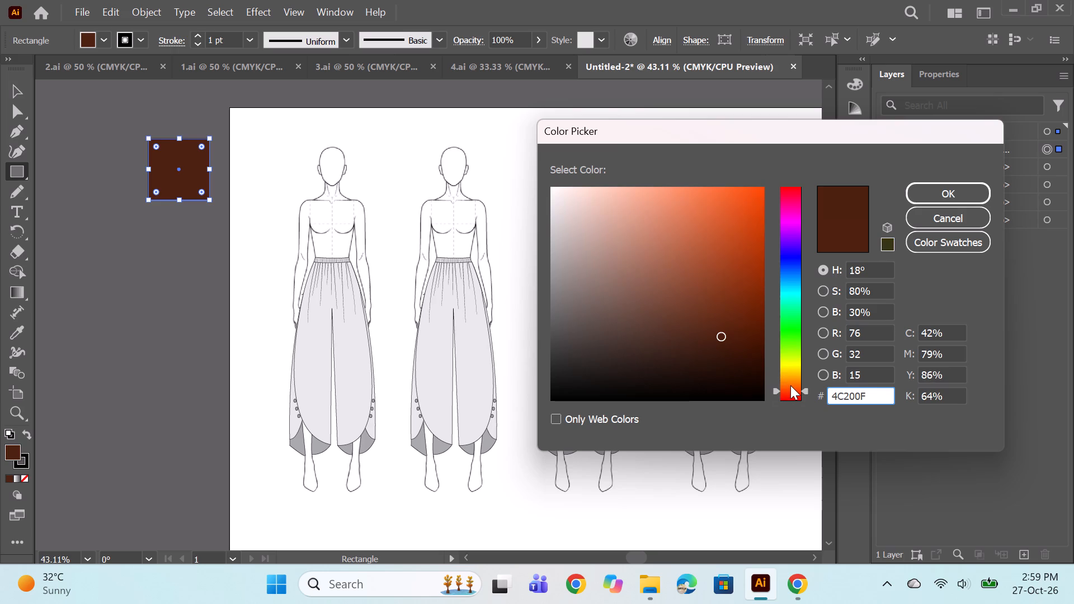
left_click(790, 387)
left_click(739, 332)
left_click(745, 324)
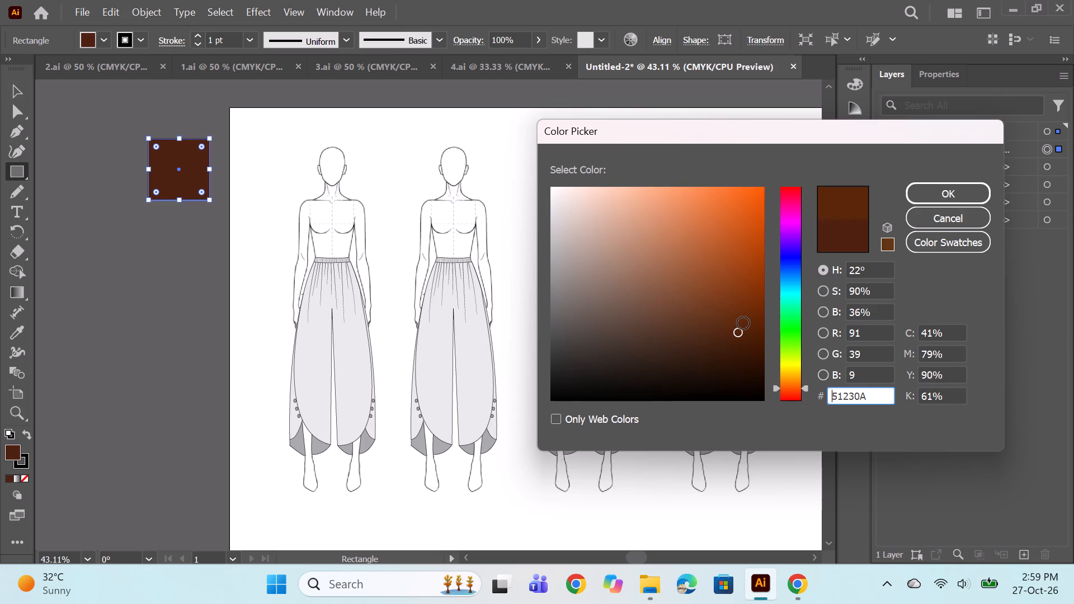
left_click(733, 323)
left_click(936, 193)
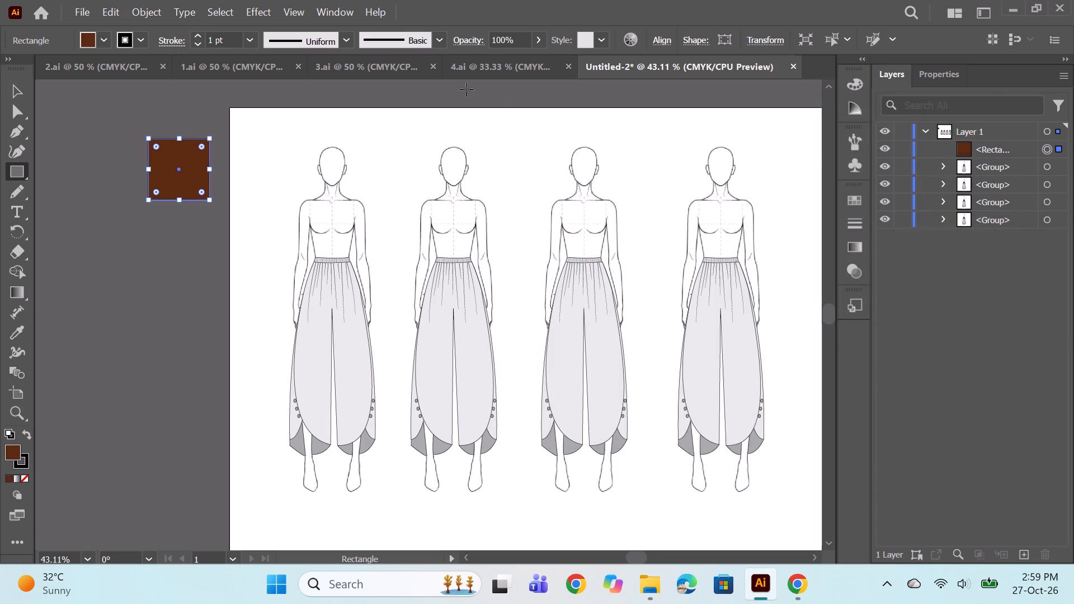
Draw a second square of matching size, about 1.64 in high, directly below the brown one.
left_click(16, 173)
left_click_drag(147, 217, 198, 284)
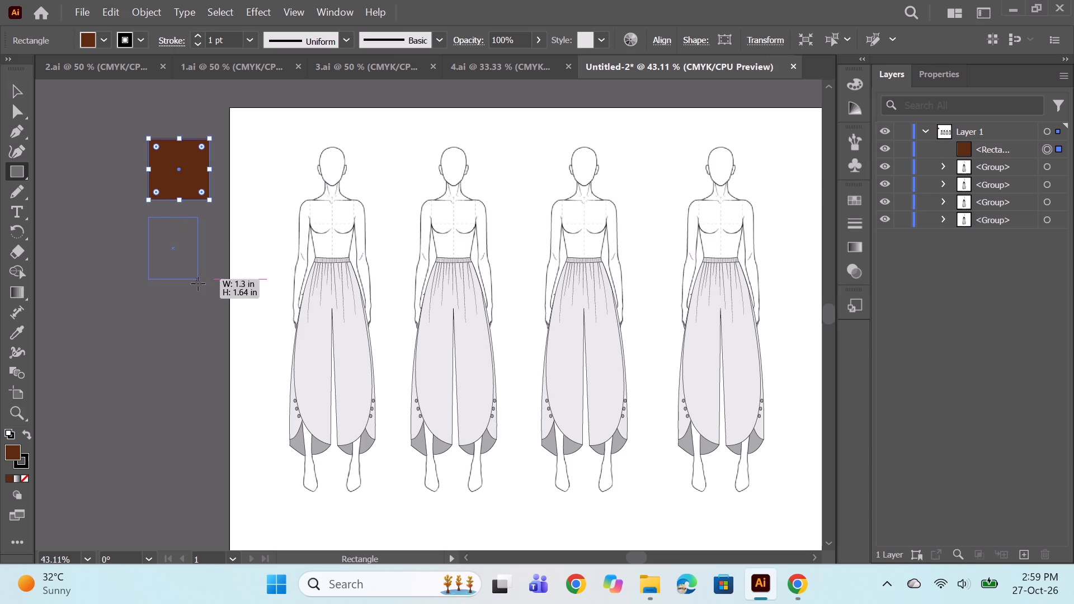
left_click_drag(198, 284, 210, 280)
Fill the second square with light cream #F9E7C7.
double_click(13, 452)
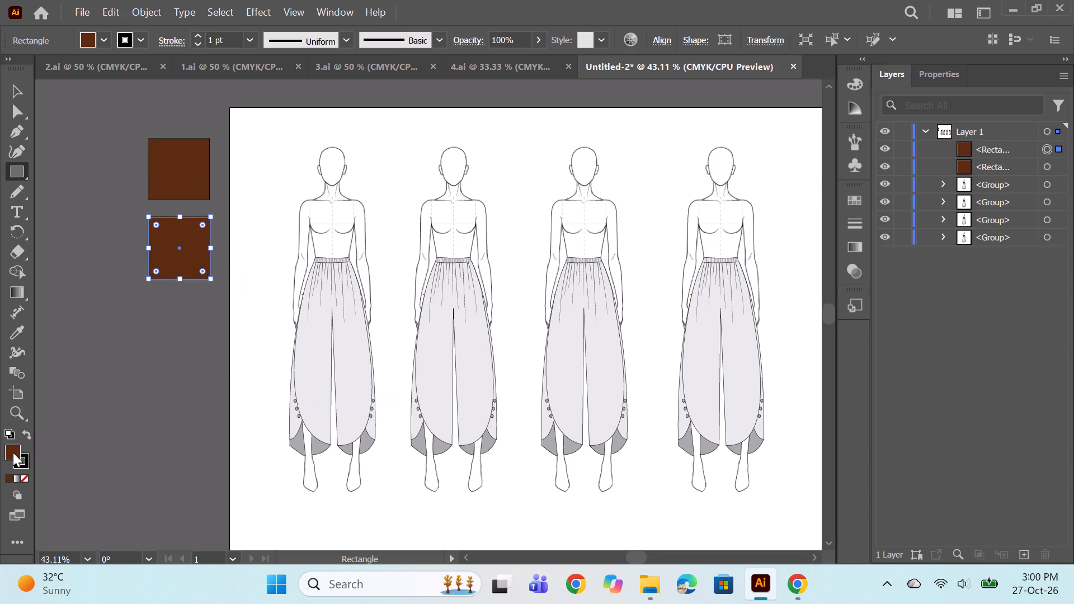
left_click(578, 191)
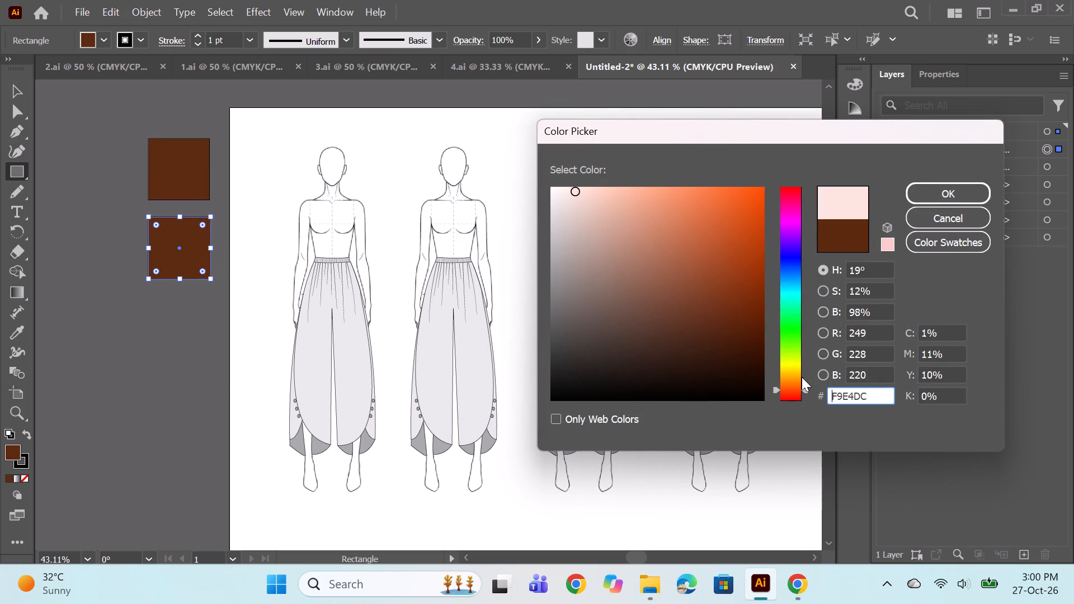
left_click(792, 381)
left_click(585, 192)
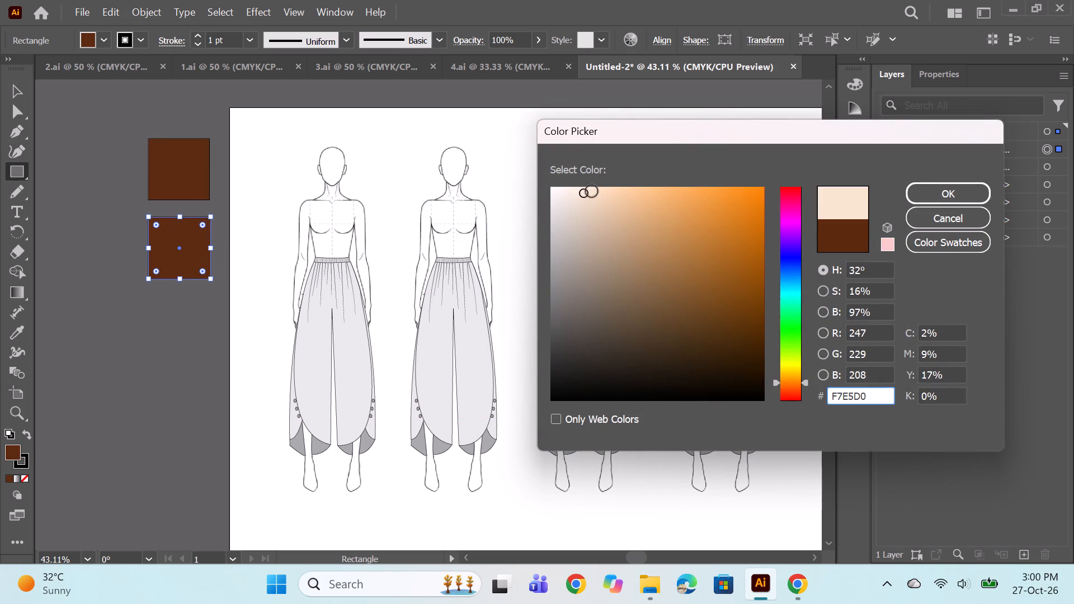
left_click(592, 191)
left_click(594, 197)
left_click(591, 200)
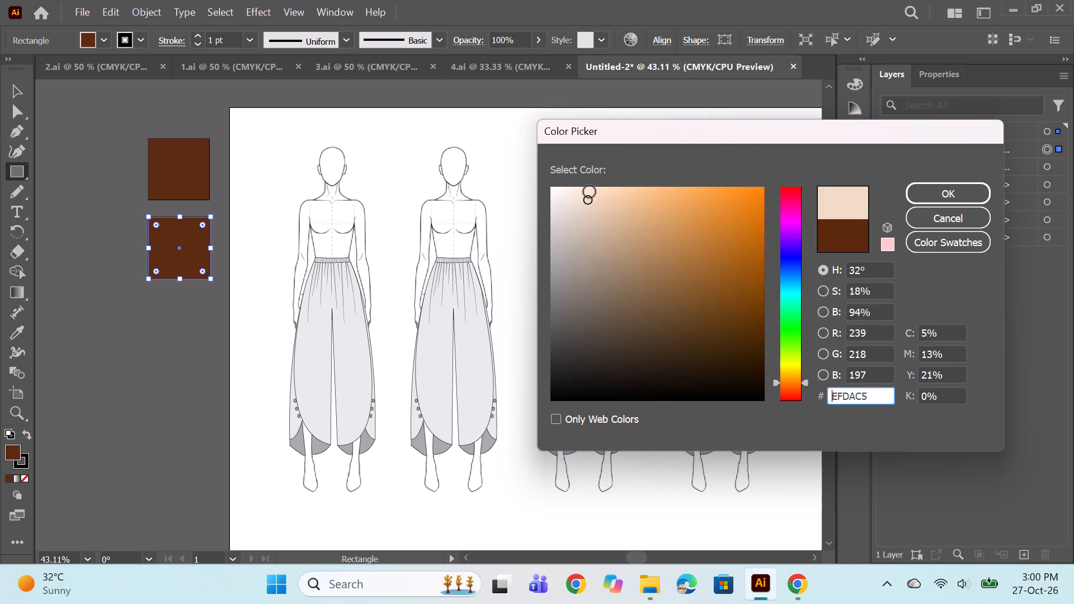
left_click(590, 192)
left_click(792, 375)
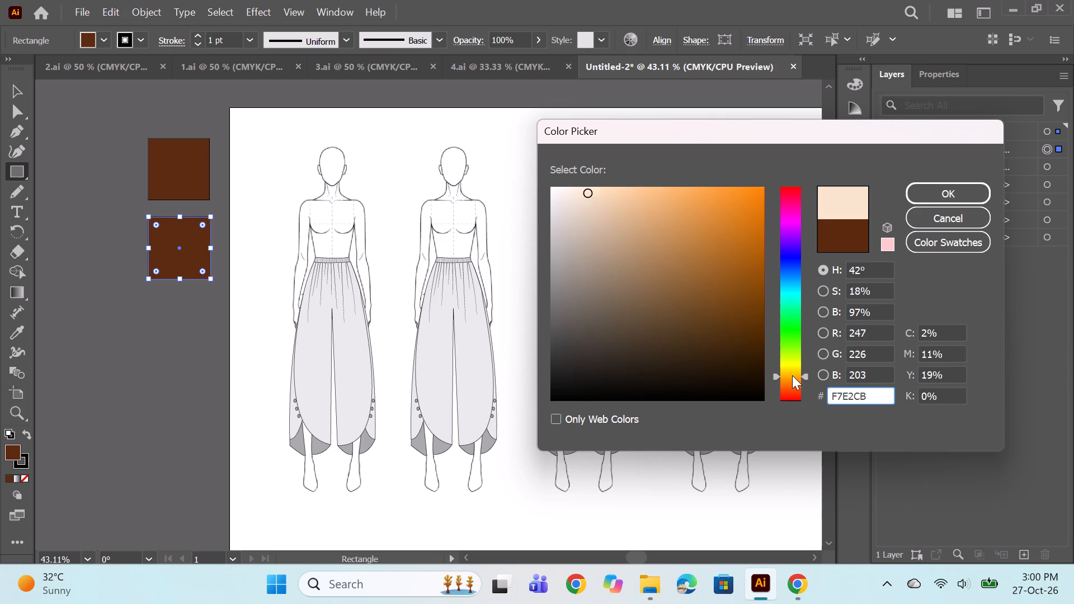
left_click(601, 193)
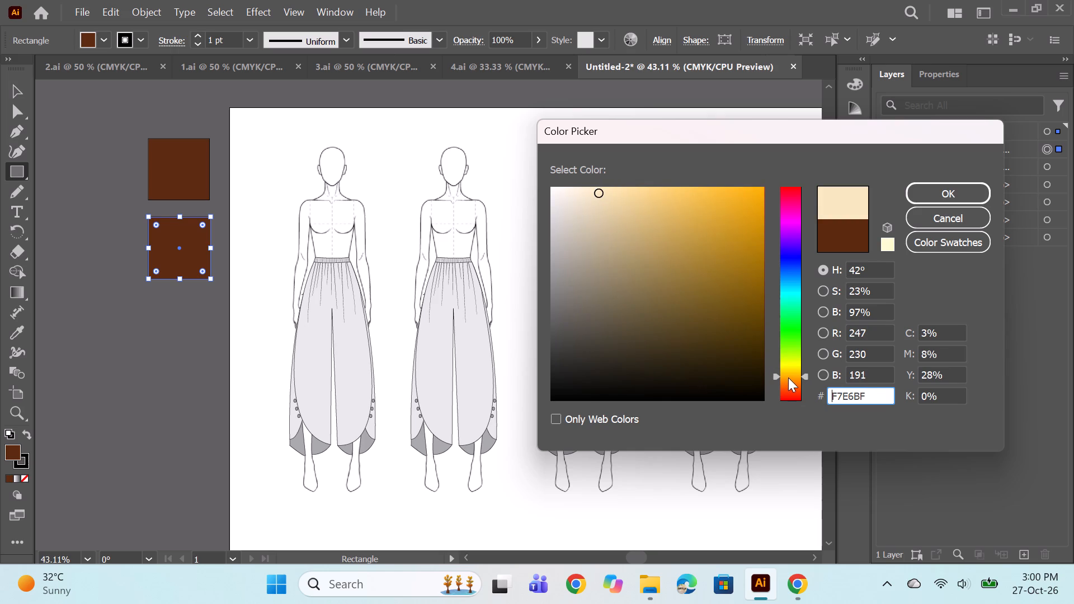
left_click(789, 377)
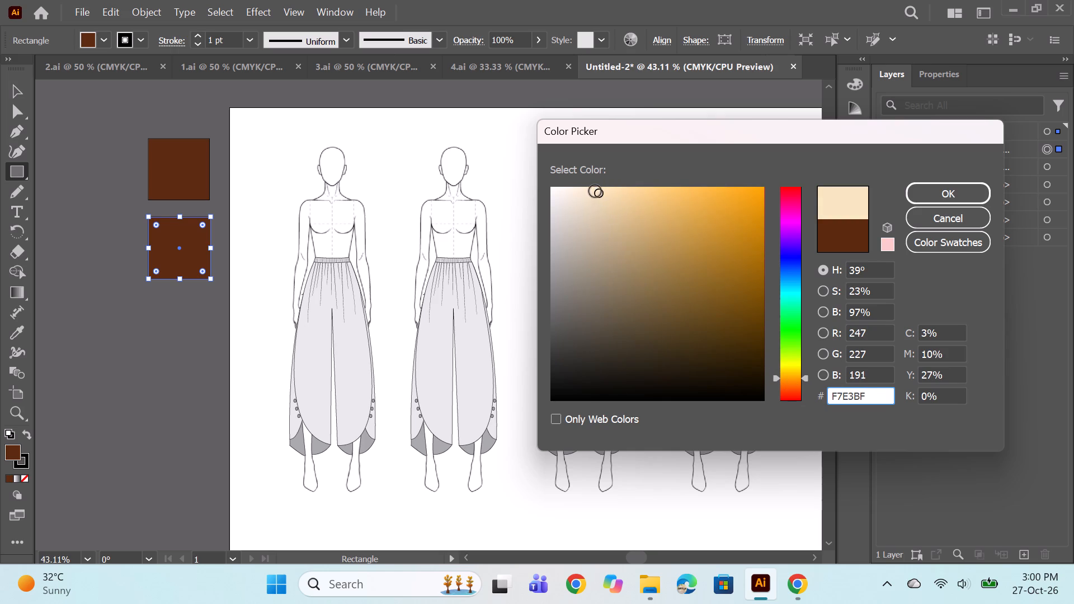
left_click(595, 191)
left_click(948, 184)
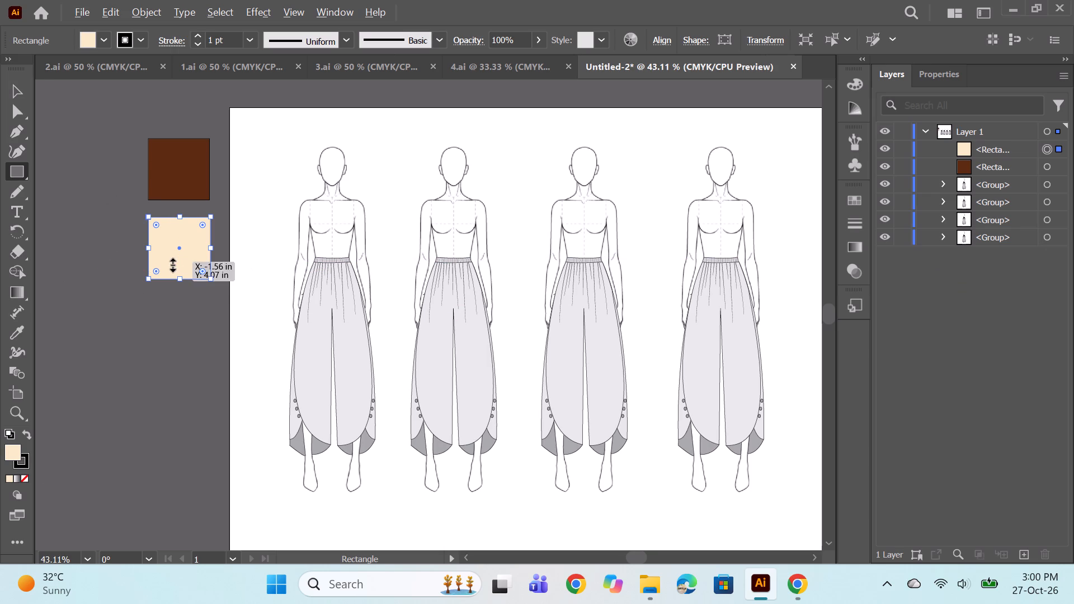
Draw a third, similarly sized square below the cream one, leaving the cream square in its original place.
left_click_drag(171, 263, 175, 278, "alt+shift")
key("ctrl+z")
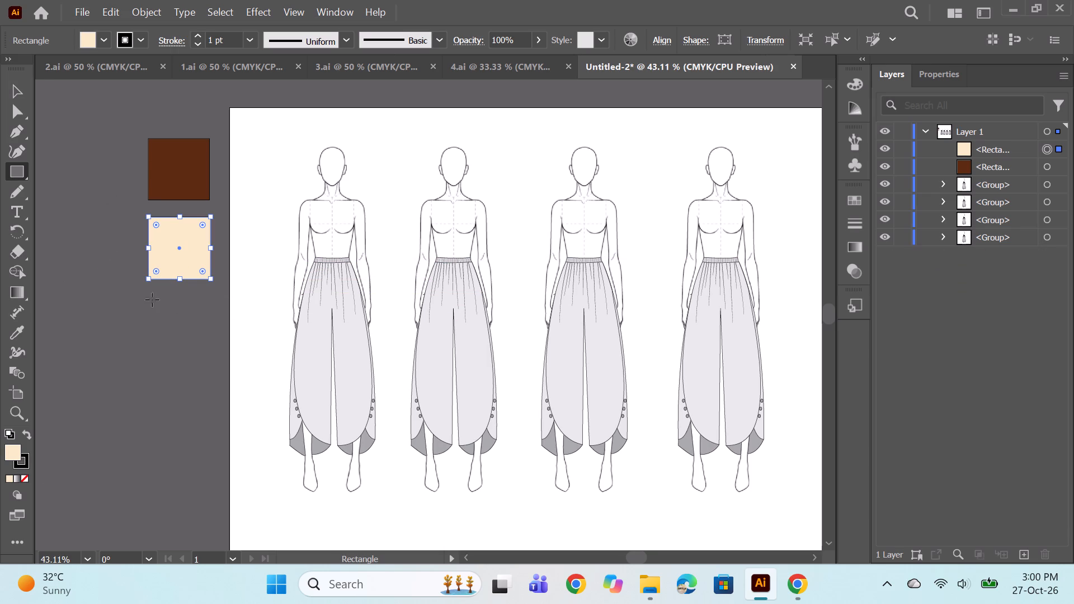
left_click_drag(152, 300, 210, 357)
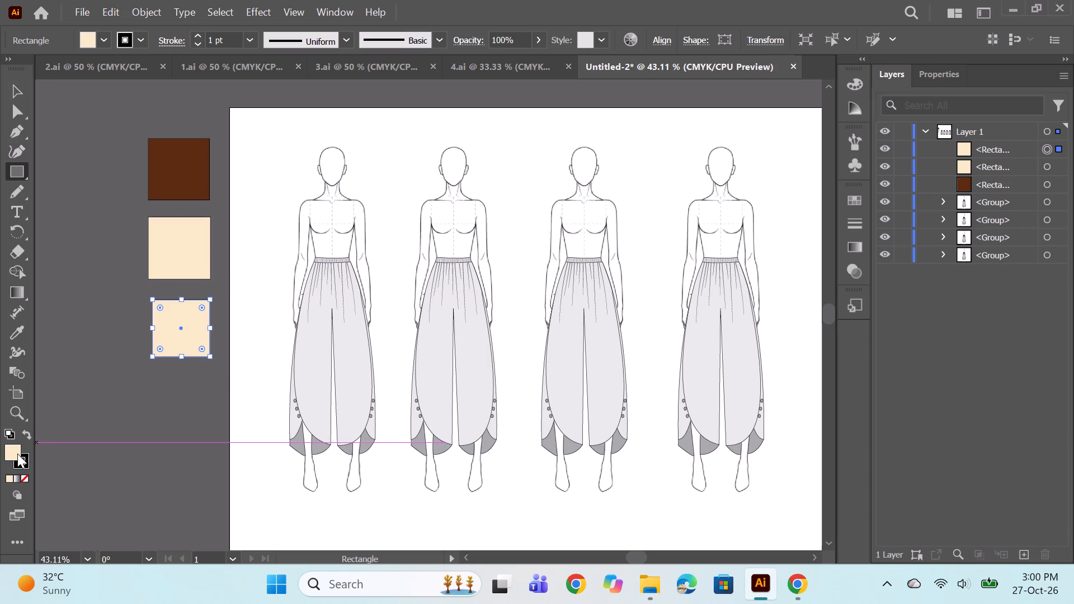
Fill the third square with muted olive green #556043.
double_click(16, 454)
left_click(784, 344)
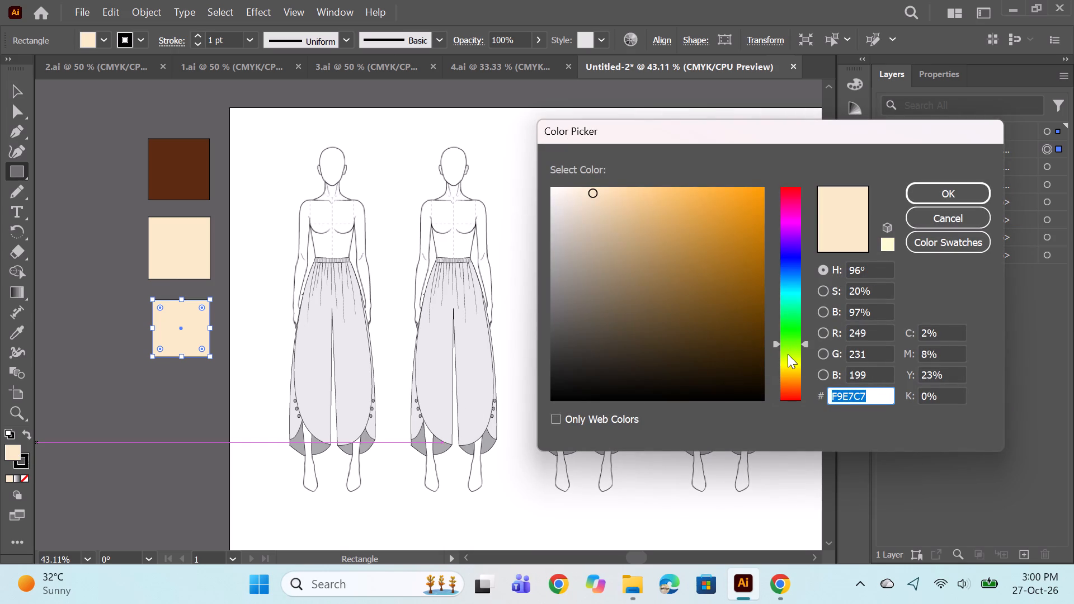
left_click(788, 351)
left_click(720, 333)
left_click(727, 326)
left_click(699, 332)
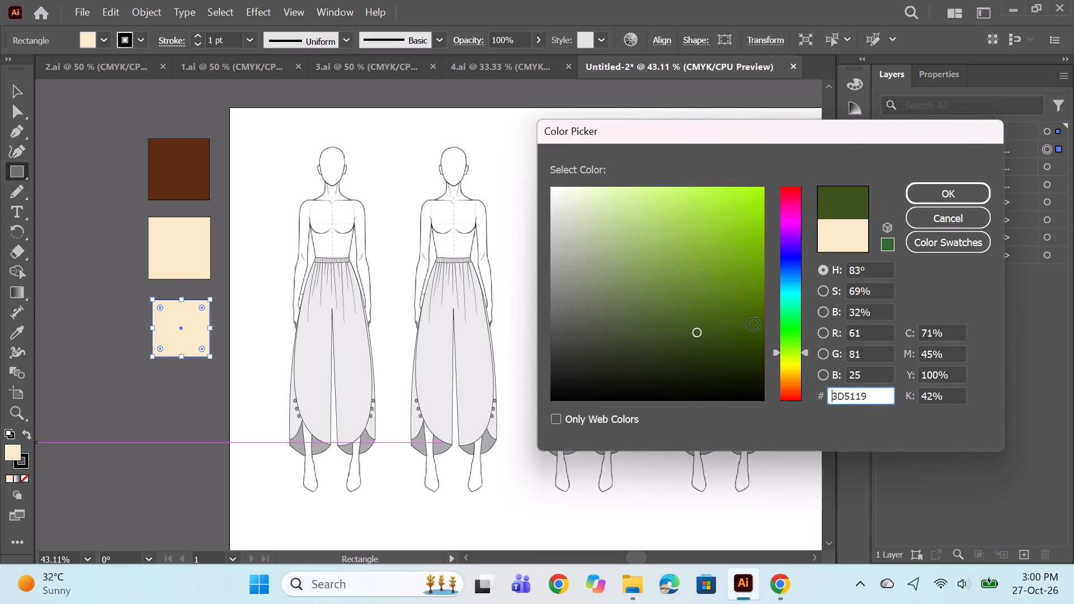
left_click(687, 321)
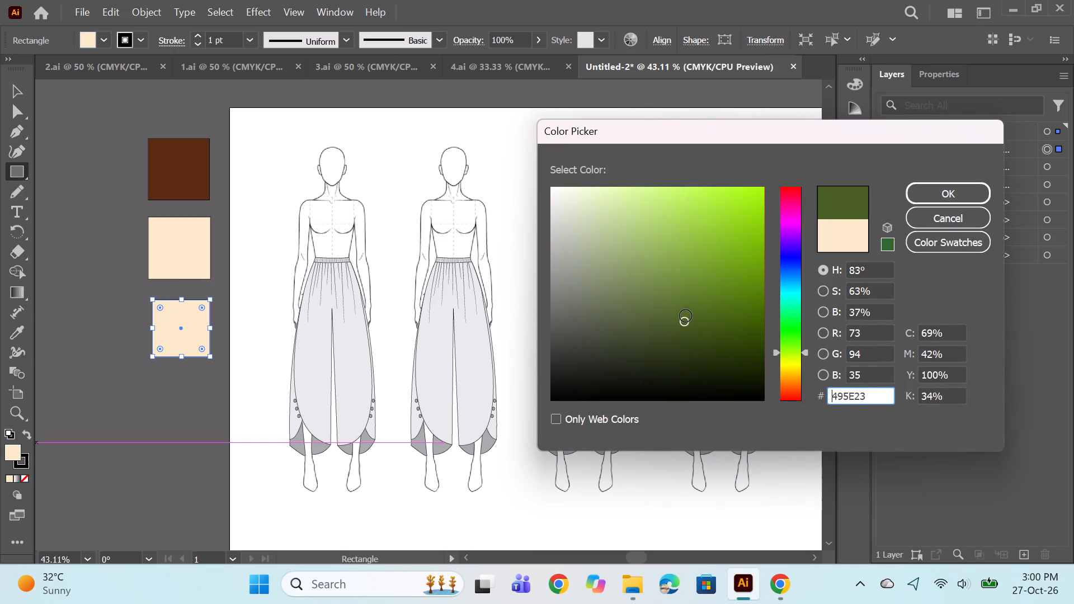
left_click(680, 312)
left_click(677, 318)
left_click(680, 331)
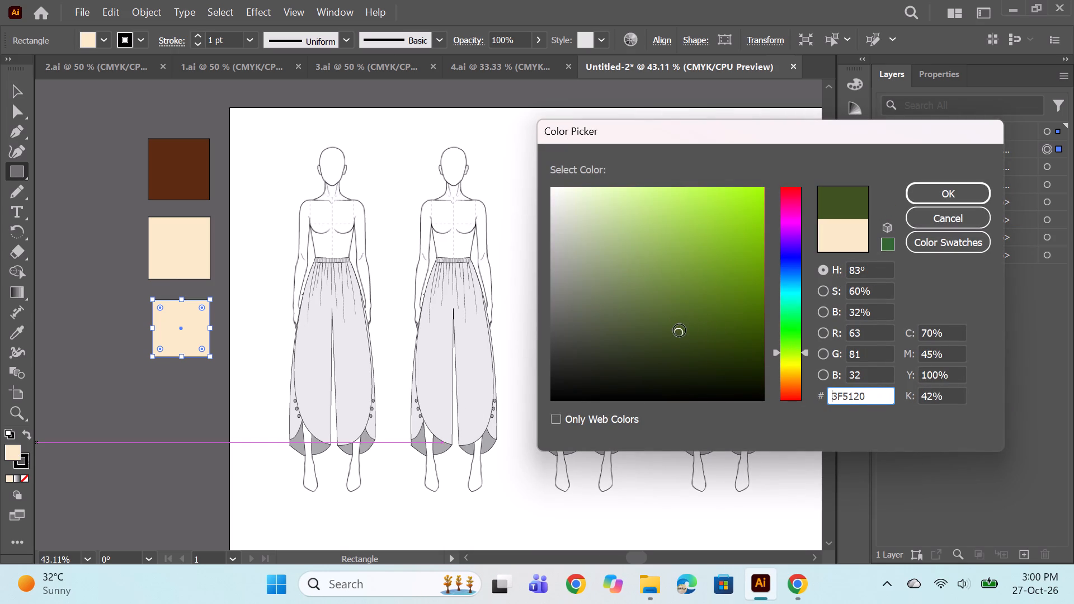
left_click(645, 332)
left_click(639, 320)
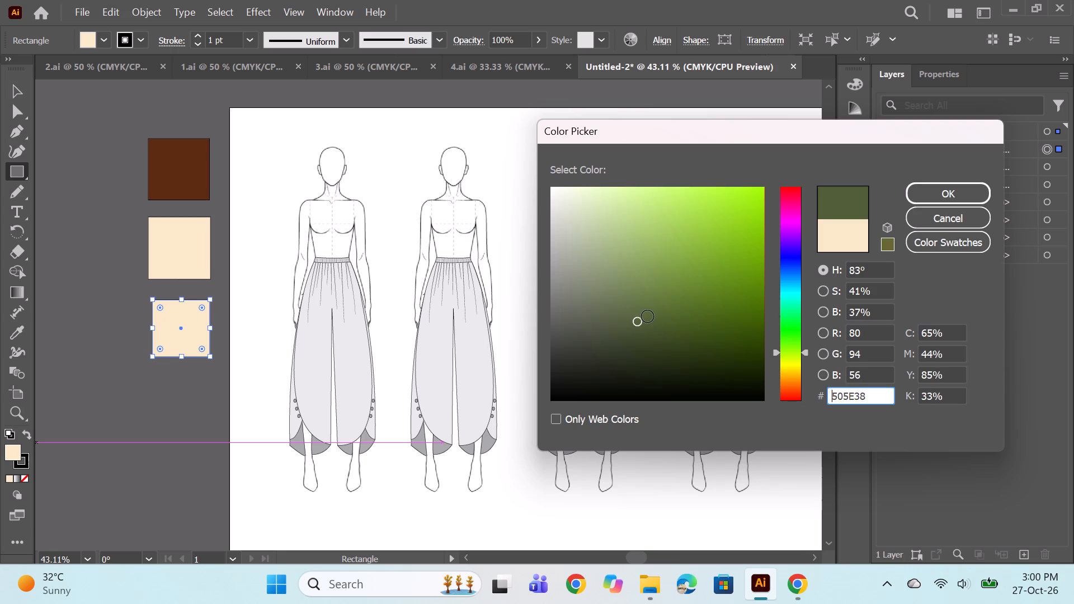
left_click(648, 317)
left_click(619, 317)
left_click(629, 314)
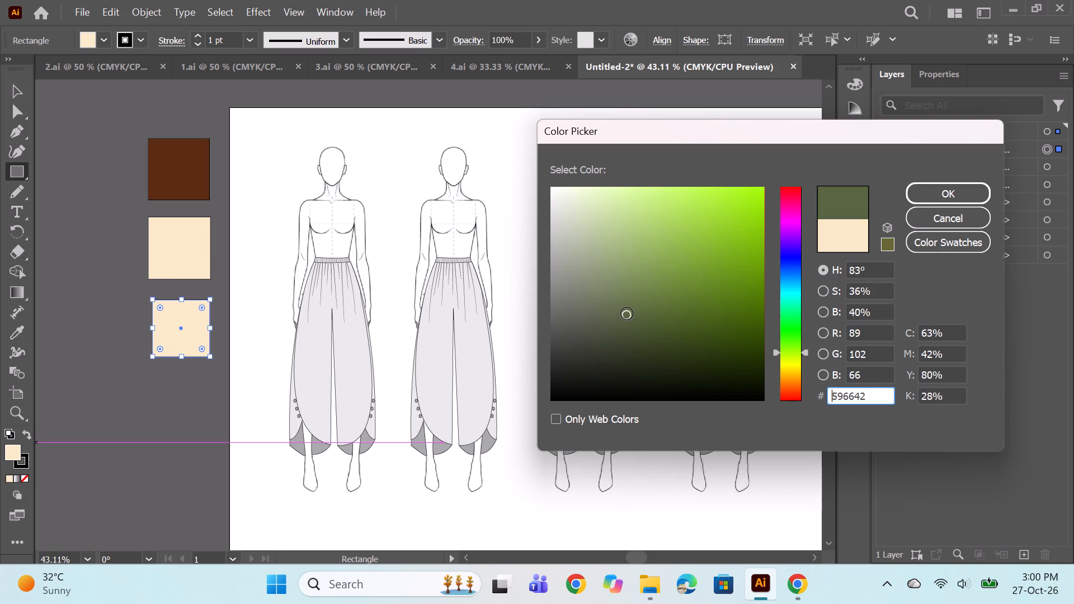
left_click(620, 312)
left_click(615, 318)
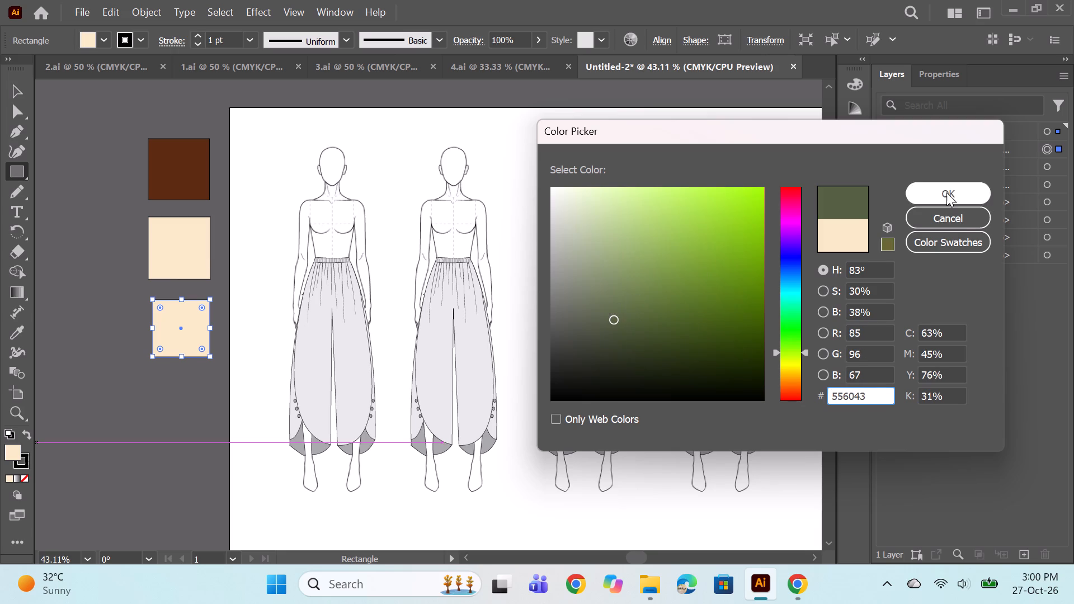
left_click(943, 191)
Lighten the third square's olive fill to #616B4A.
double_click(15, 450)
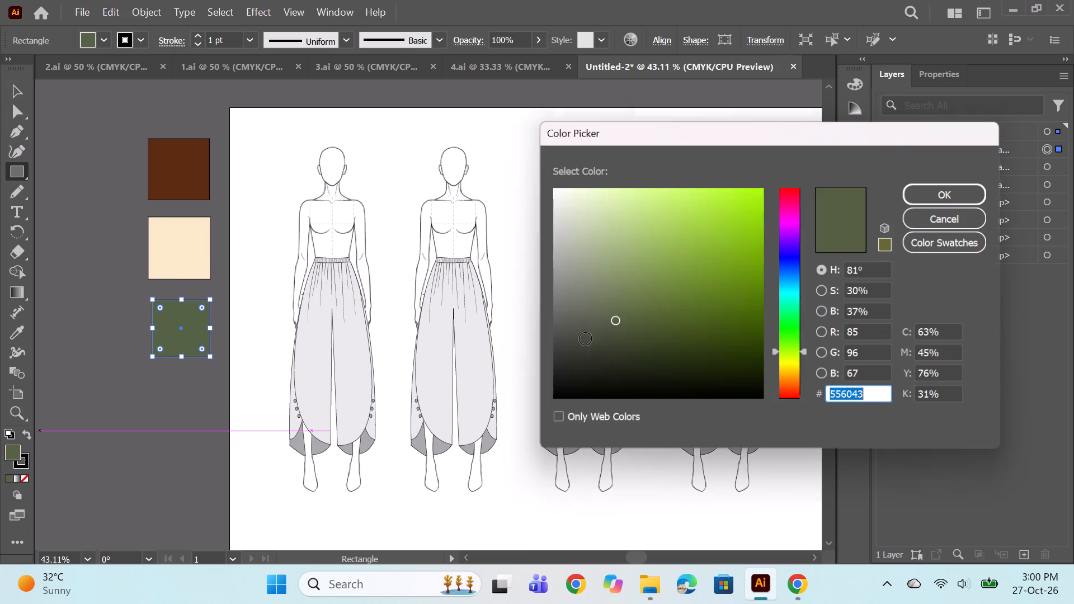
left_click(616, 310)
left_click(620, 303)
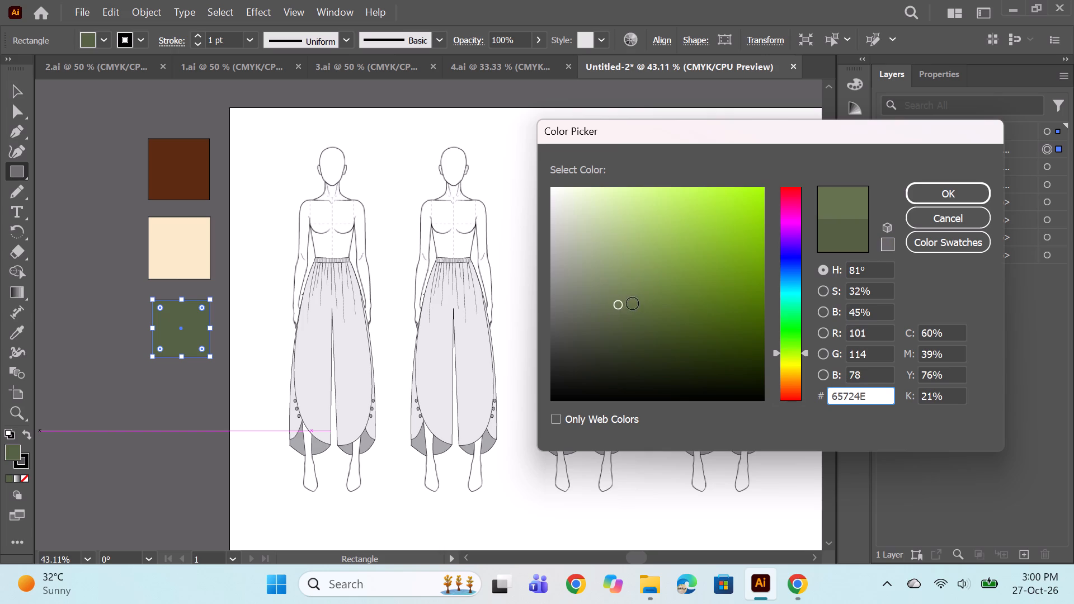
left_click(614, 309)
left_click(614, 303)
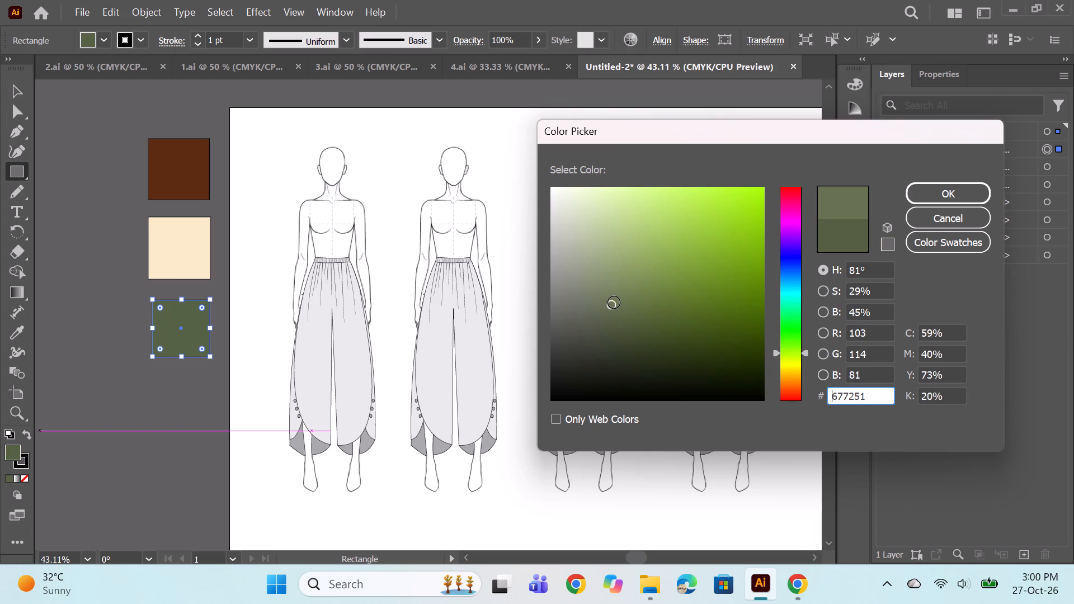
left_click(932, 198)
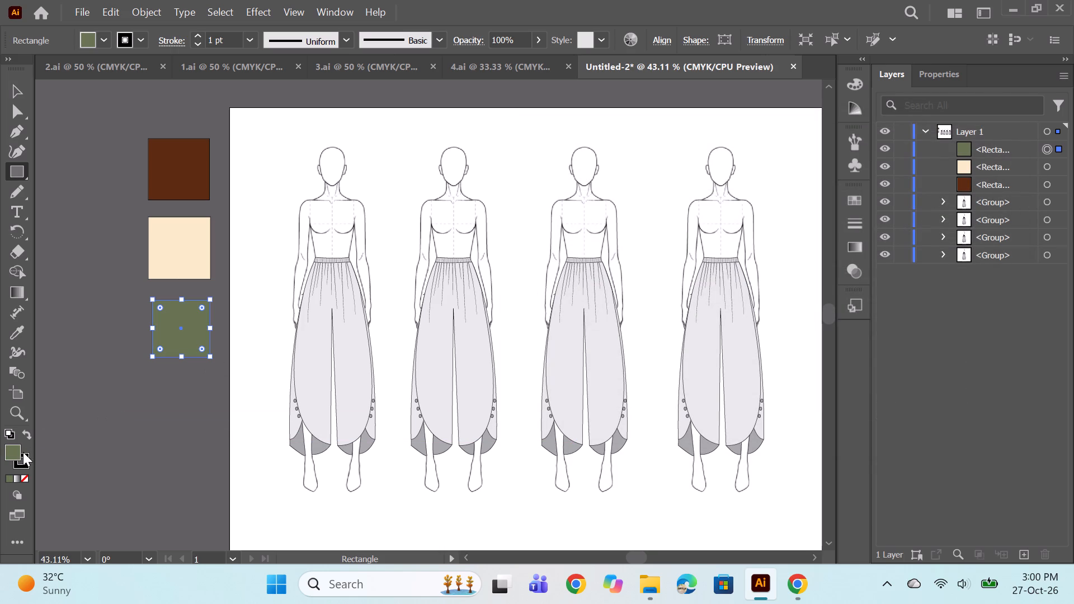
double_click(17, 452)
left_click(619, 310)
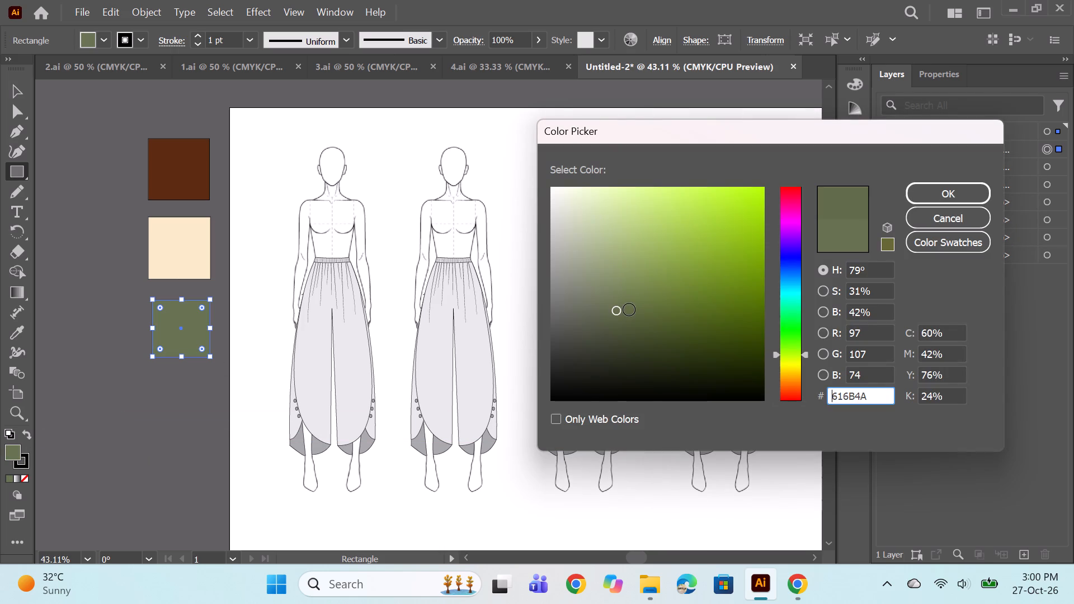
left_click(953, 191)
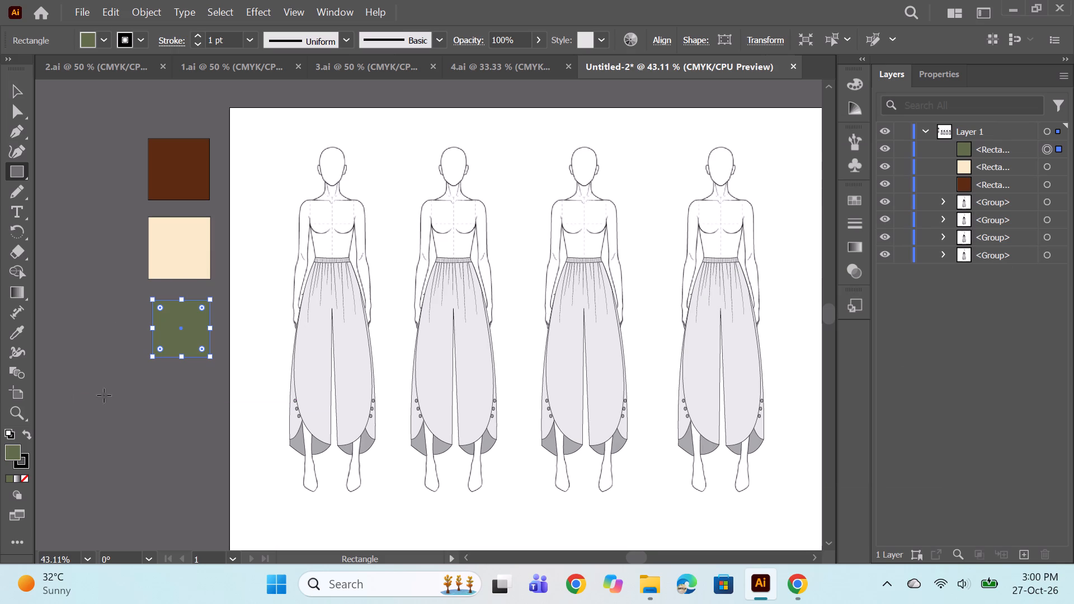
Draw a fourth square, about 1.72 in wide and high, directly below the olive one.
left_click_drag(154, 372, 215, 435)
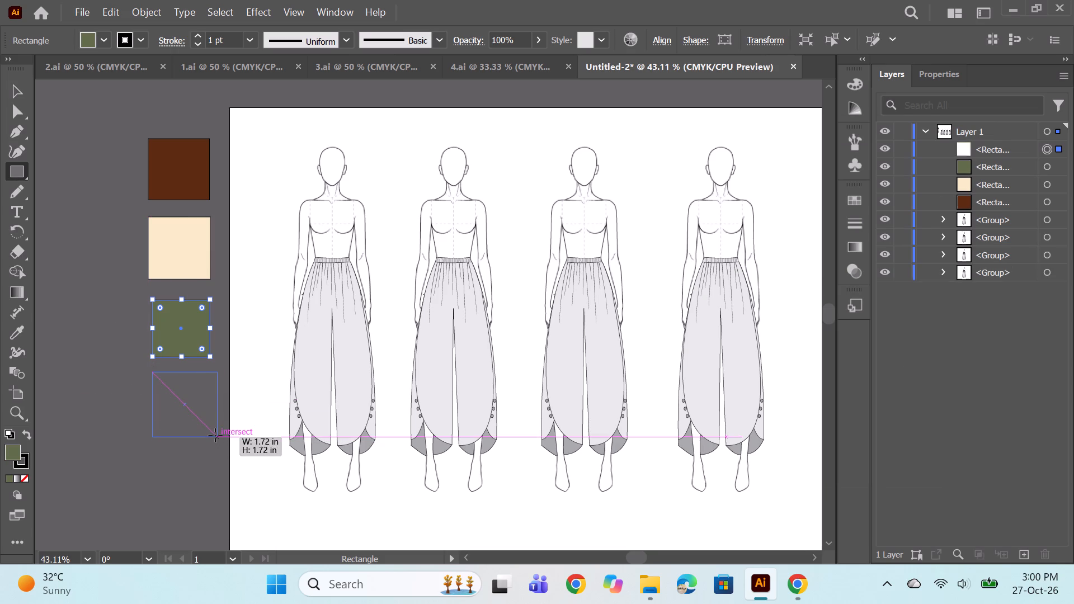
Fill the fourth square with mustard yellow #B29729.
double_click(4, 452)
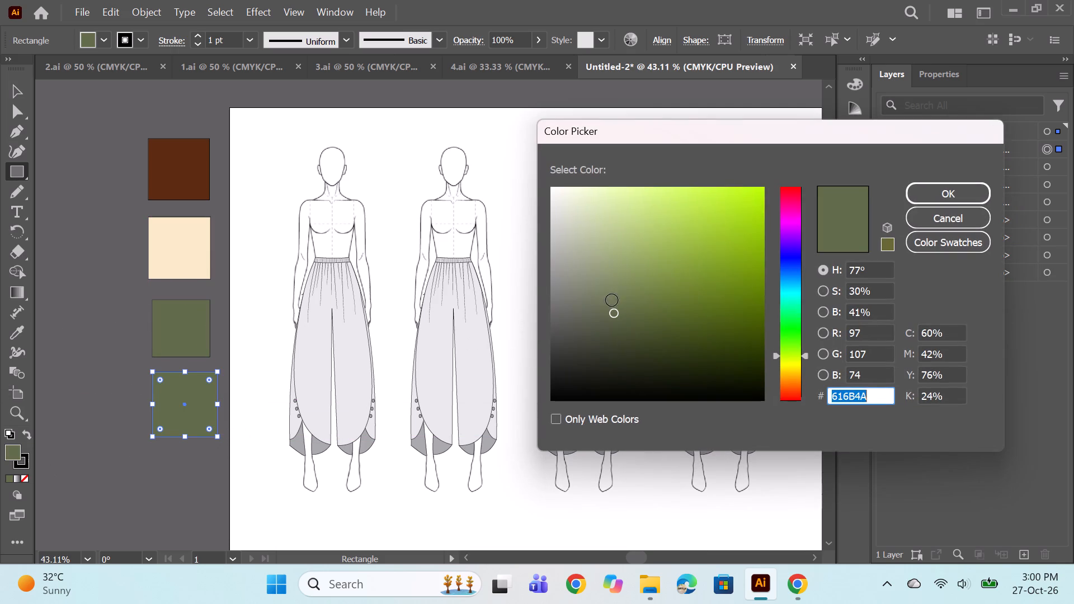
left_click(789, 366)
left_click(791, 368)
left_click(791, 370)
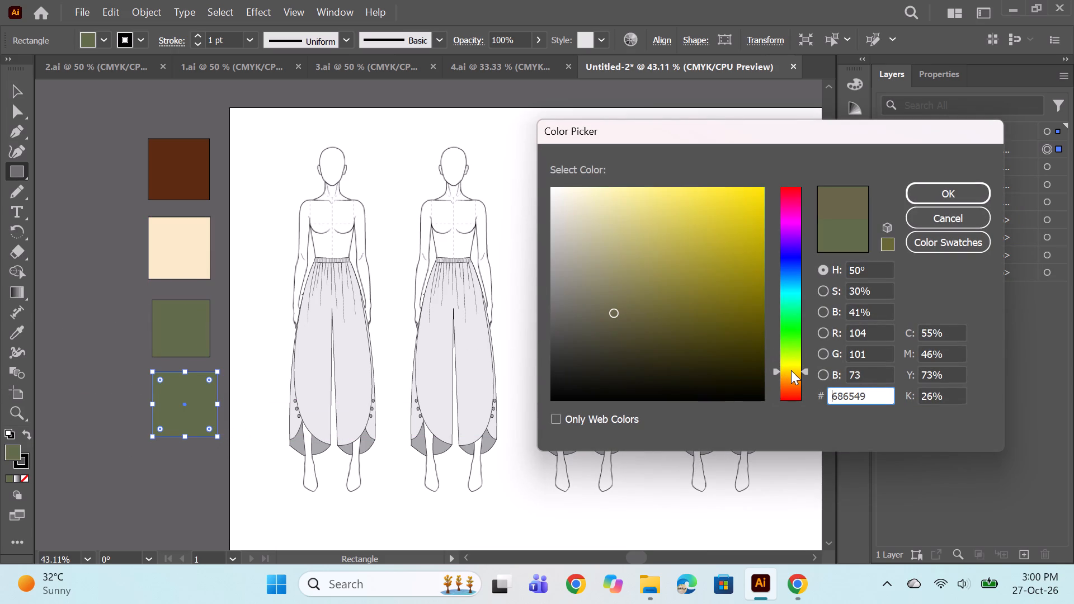
left_click(789, 371)
left_click(710, 257)
left_click(704, 274)
left_click(698, 258)
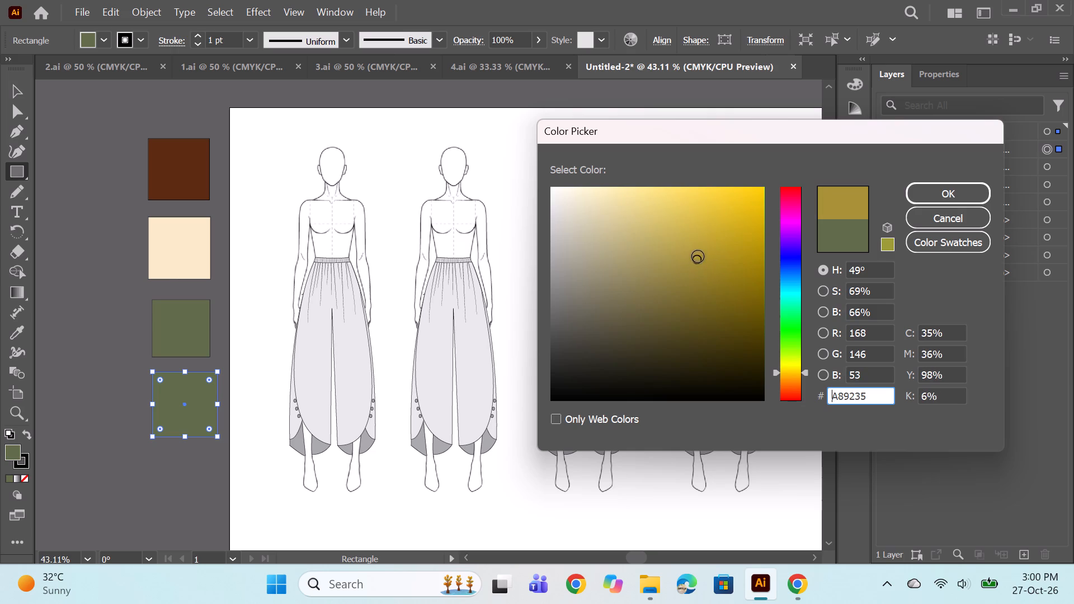
left_click(700, 249)
left_click(712, 249)
left_click(686, 247)
left_click(680, 242)
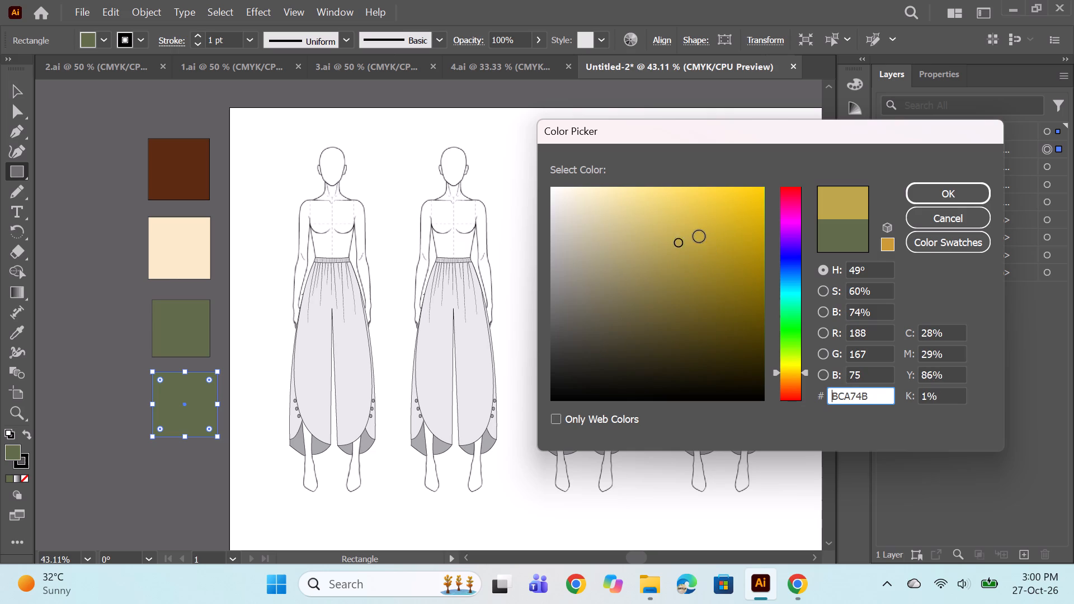
left_click(699, 237)
left_click(701, 246)
left_click(710, 240)
left_click(716, 251)
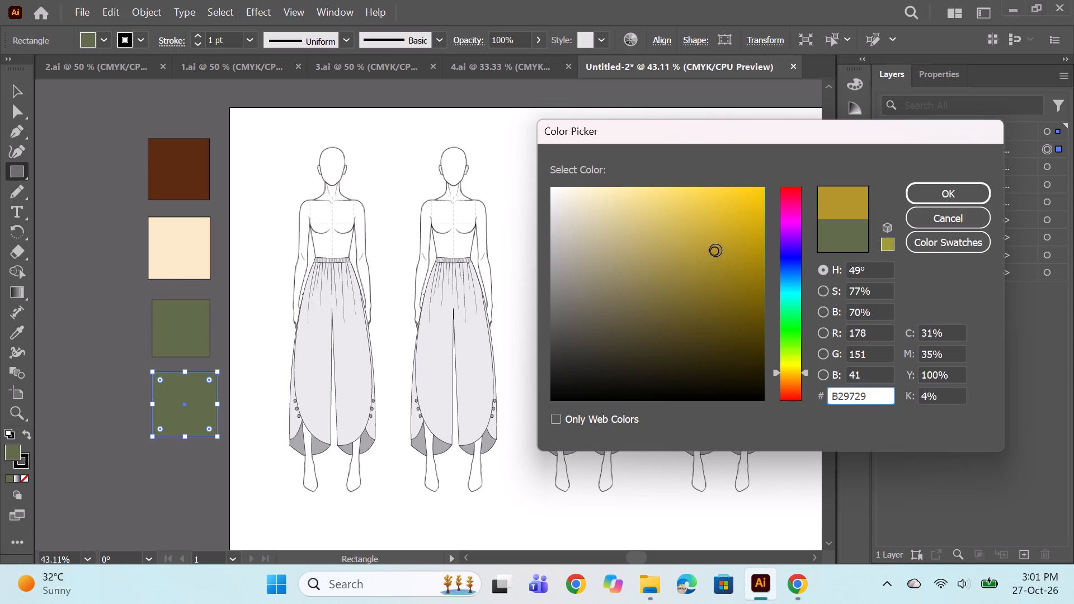
left_click(922, 192)
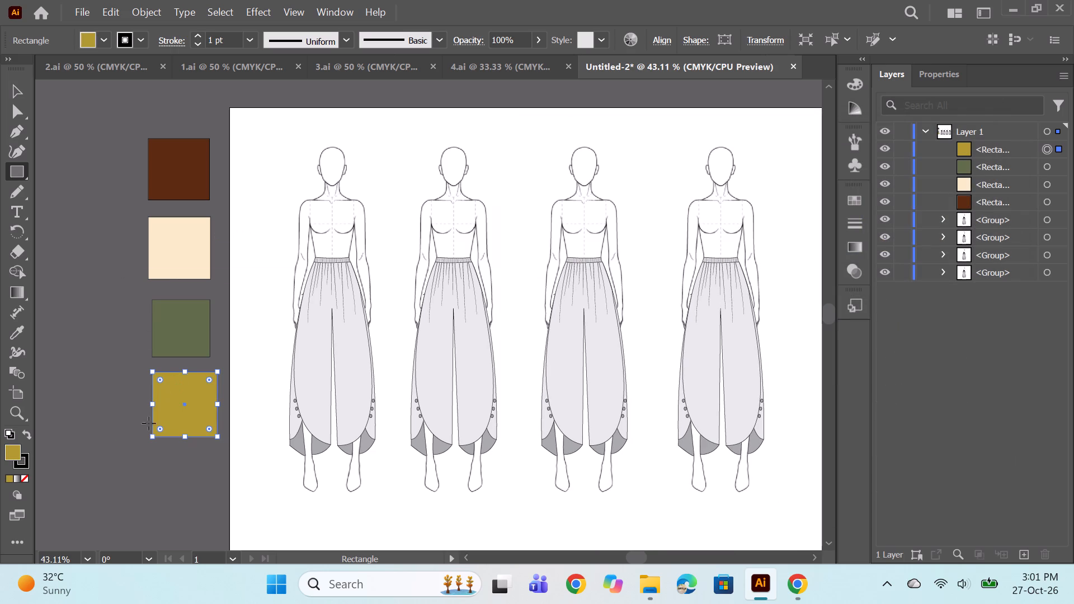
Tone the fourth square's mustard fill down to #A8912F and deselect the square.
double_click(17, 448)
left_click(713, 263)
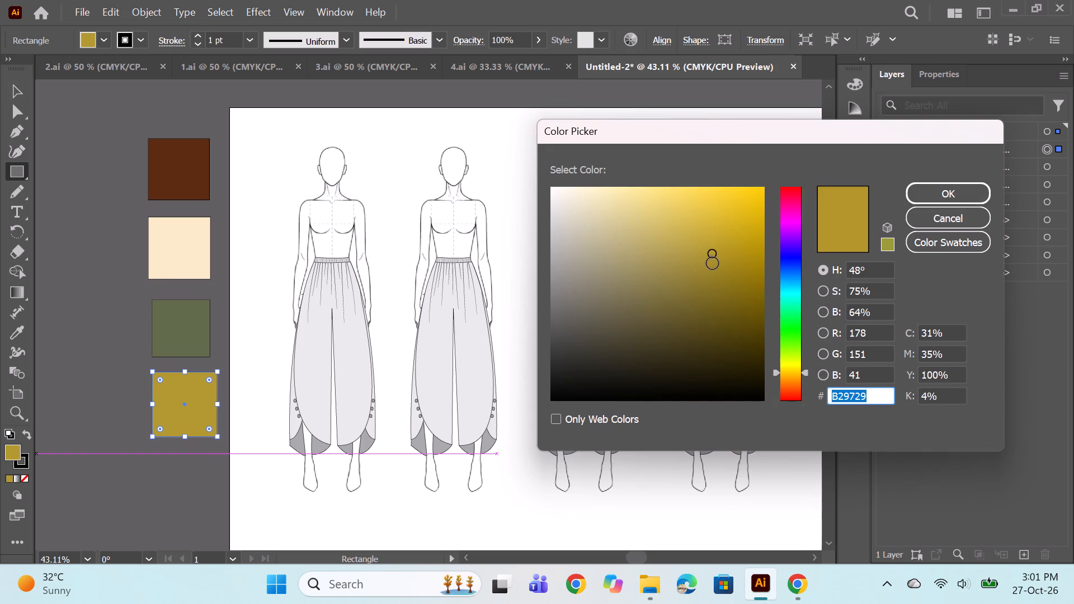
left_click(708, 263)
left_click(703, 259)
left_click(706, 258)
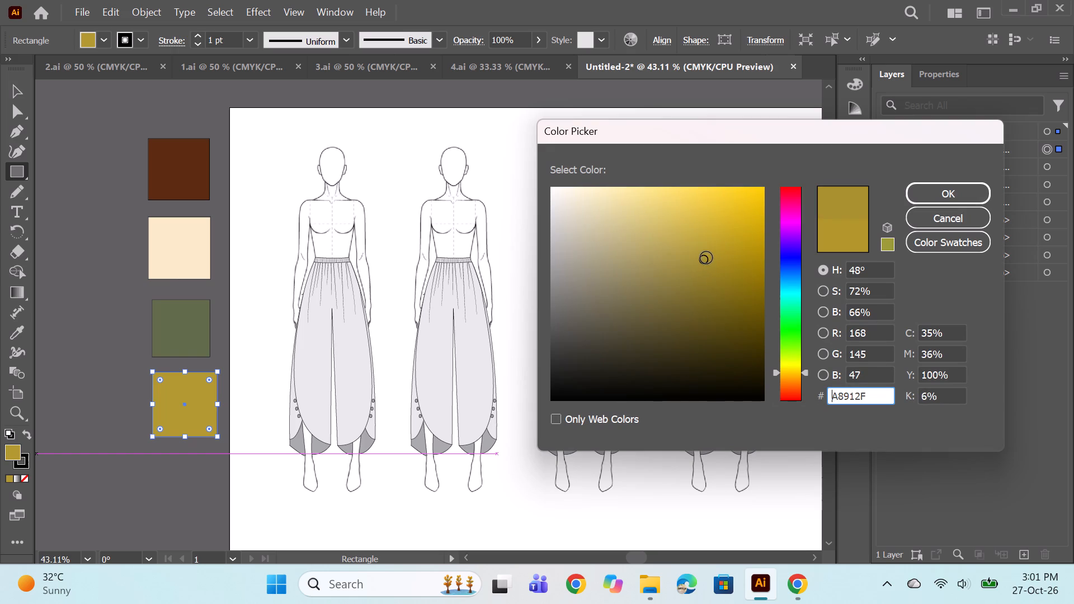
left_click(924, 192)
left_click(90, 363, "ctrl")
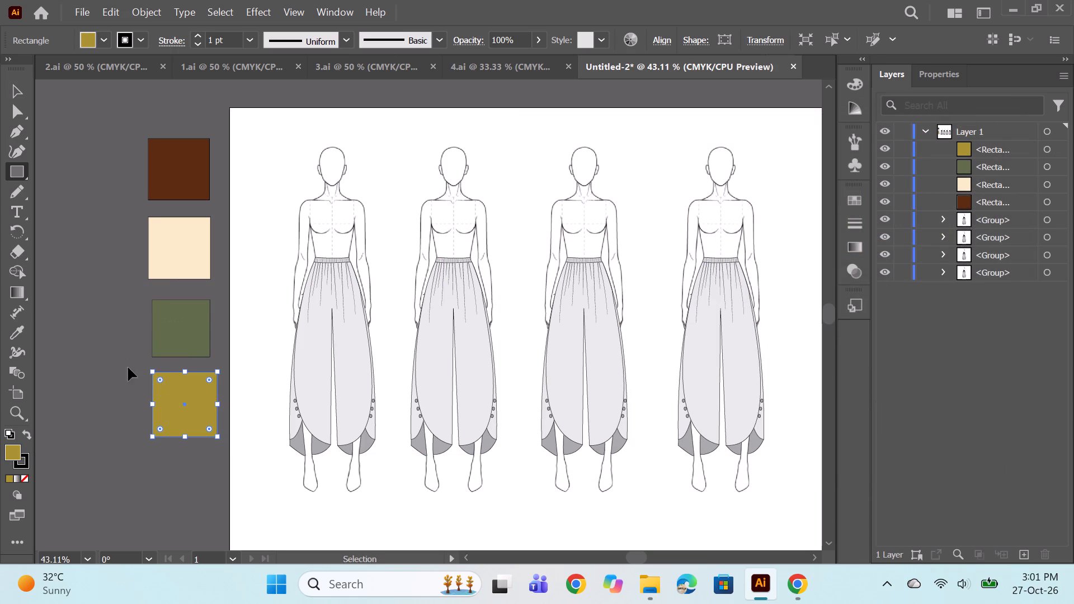
Reselect the mustard square and change its fill to a slightly lighter, brighter mustard yellow.
left_click(11, 99)
left_click(185, 416)
double_click(13, 449)
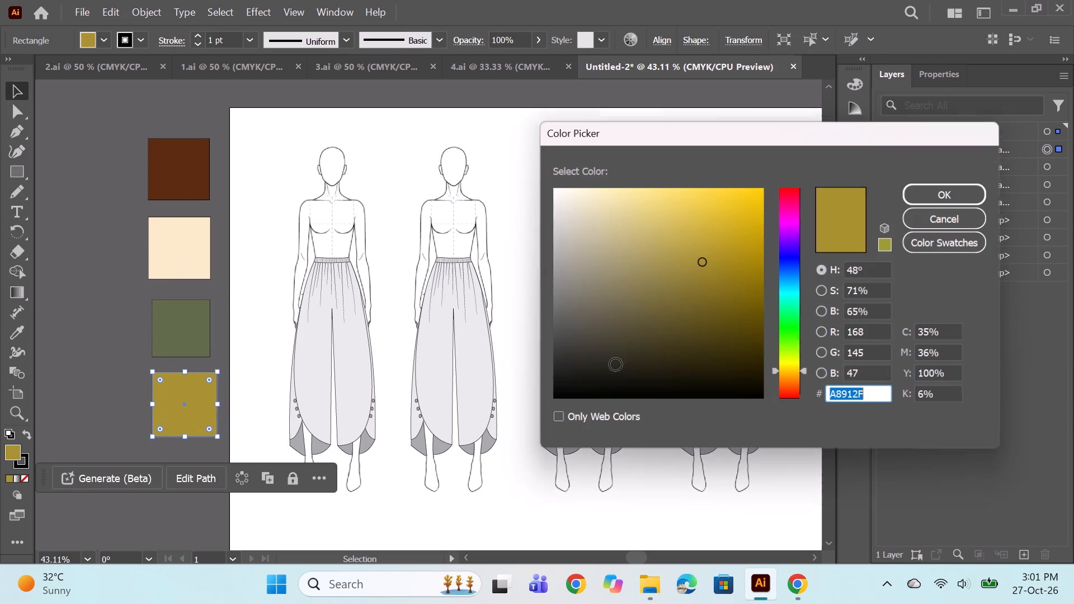
left_click(700, 253)
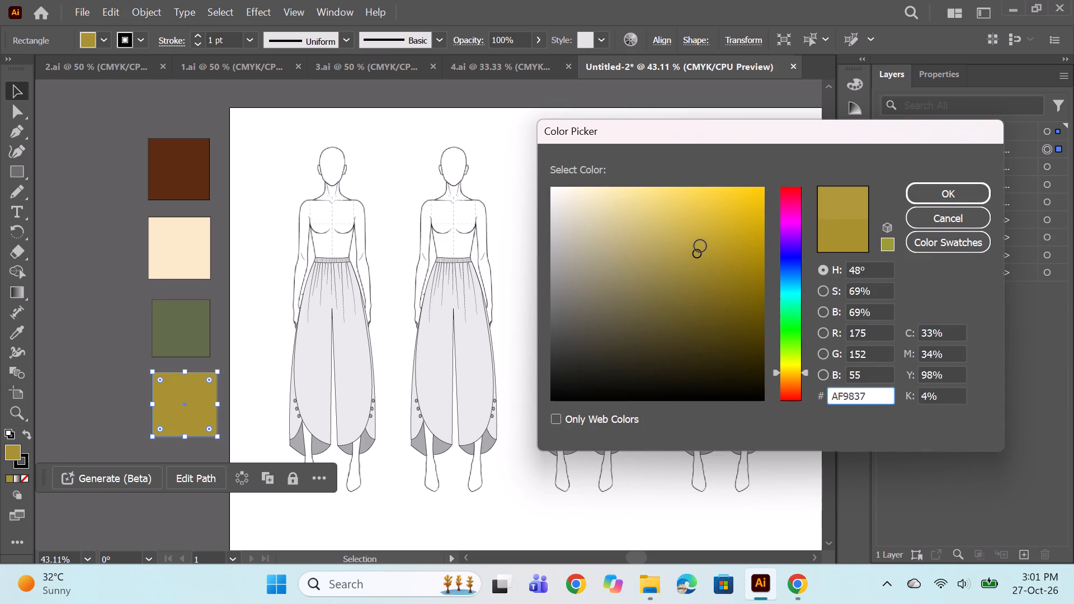
left_click(700, 246)
left_click(706, 248)
left_click(920, 188)
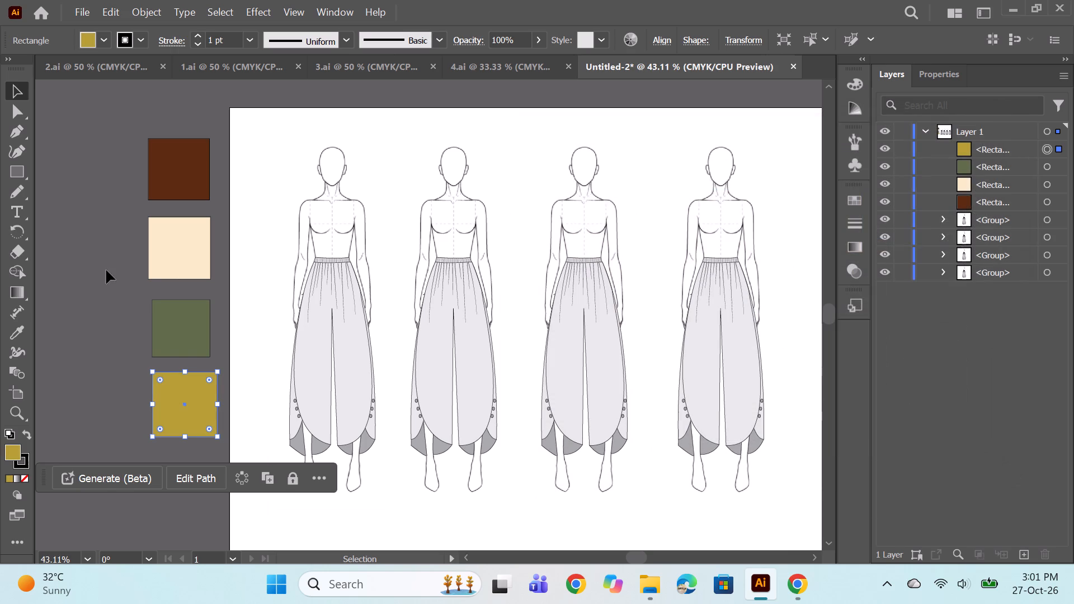
left_click(74, 292, "ctrl")
Enlarge the olive square slightly from its upper-left corner so its size is closer to the cream square above.
scroll(242, 312, "down", 2)
key("space")
left_click_drag(267, 380, 208, 393)
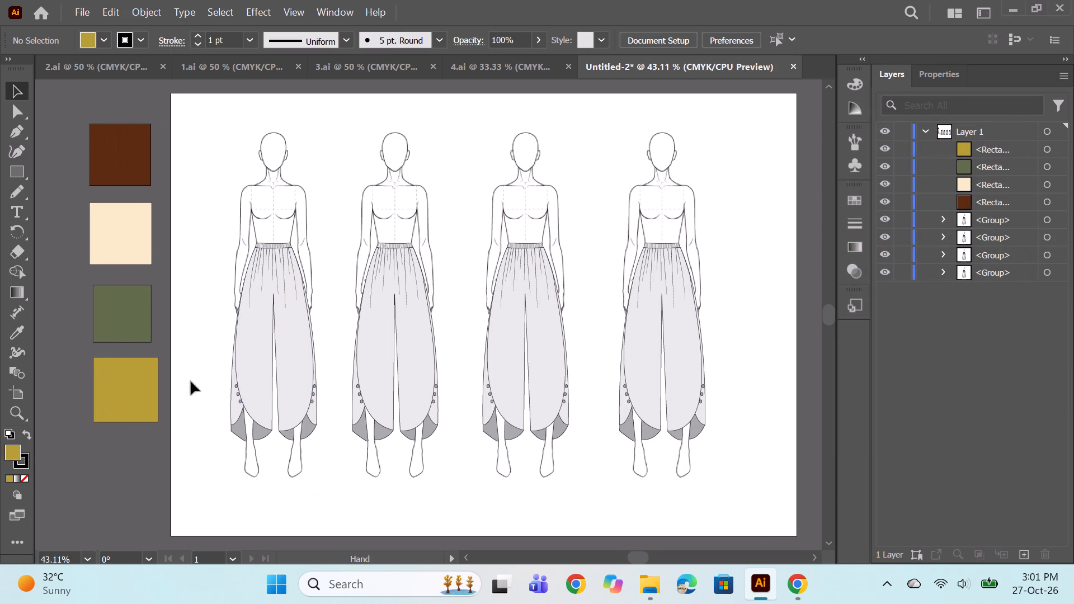
left_click(135, 322)
left_click_drag(93, 285, 86, 282)
left_click(74, 308)
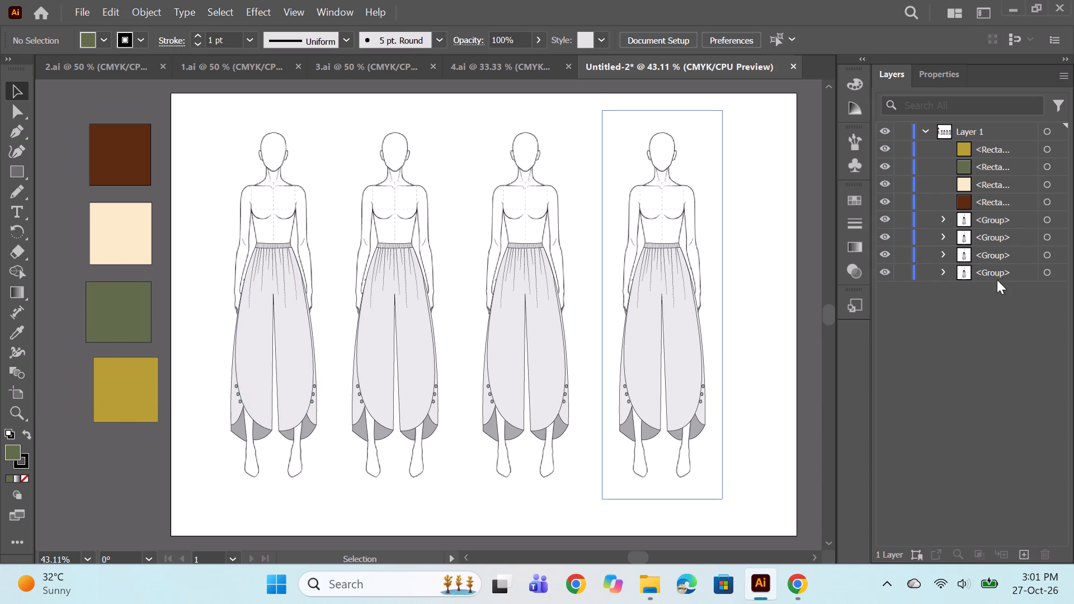
Expand the fourth figure's group in the layer structure and look through its paths for the trouser shapes.
left_click(946, 272)
scroll(1021, 300, "down", 9)
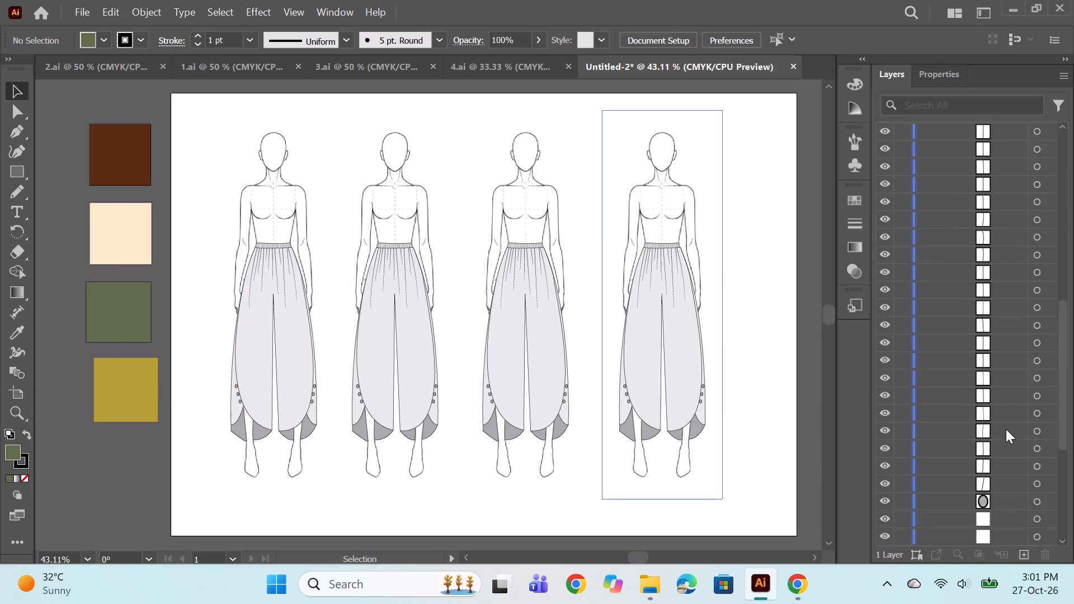
scroll(1001, 428, "down", 10)
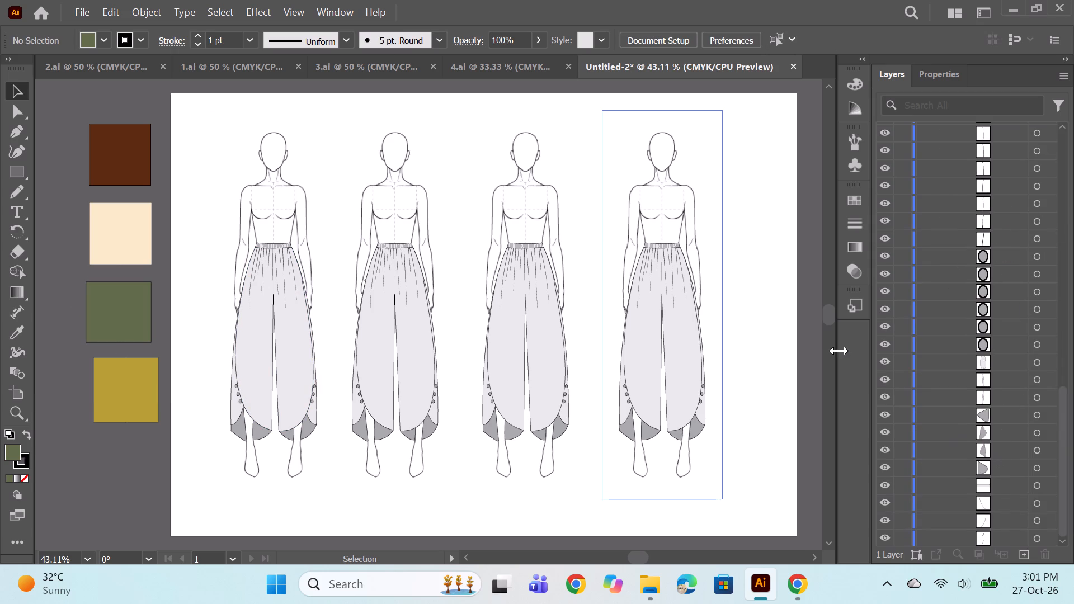
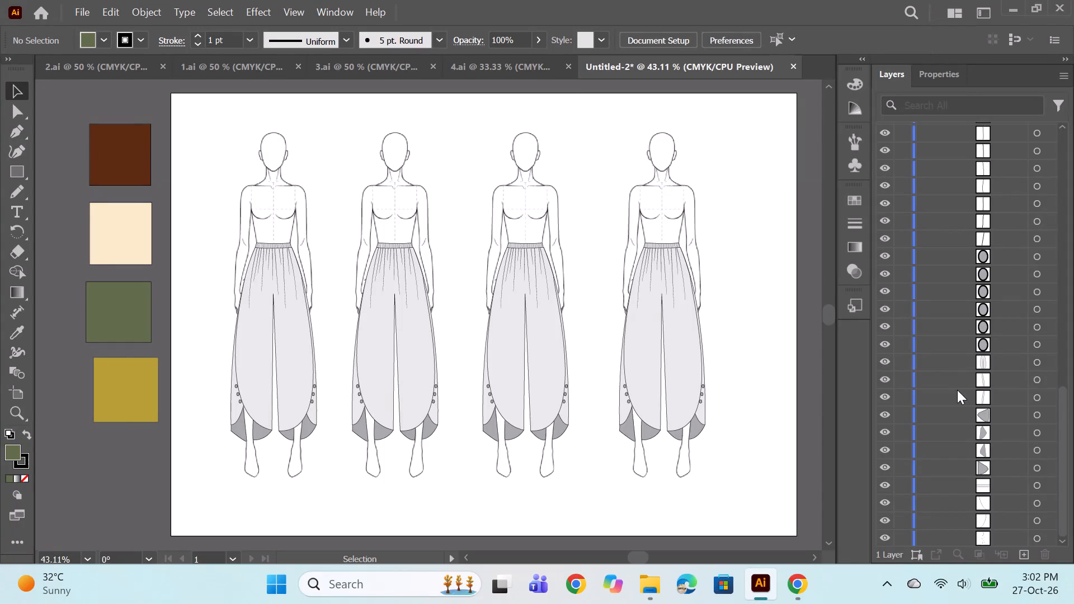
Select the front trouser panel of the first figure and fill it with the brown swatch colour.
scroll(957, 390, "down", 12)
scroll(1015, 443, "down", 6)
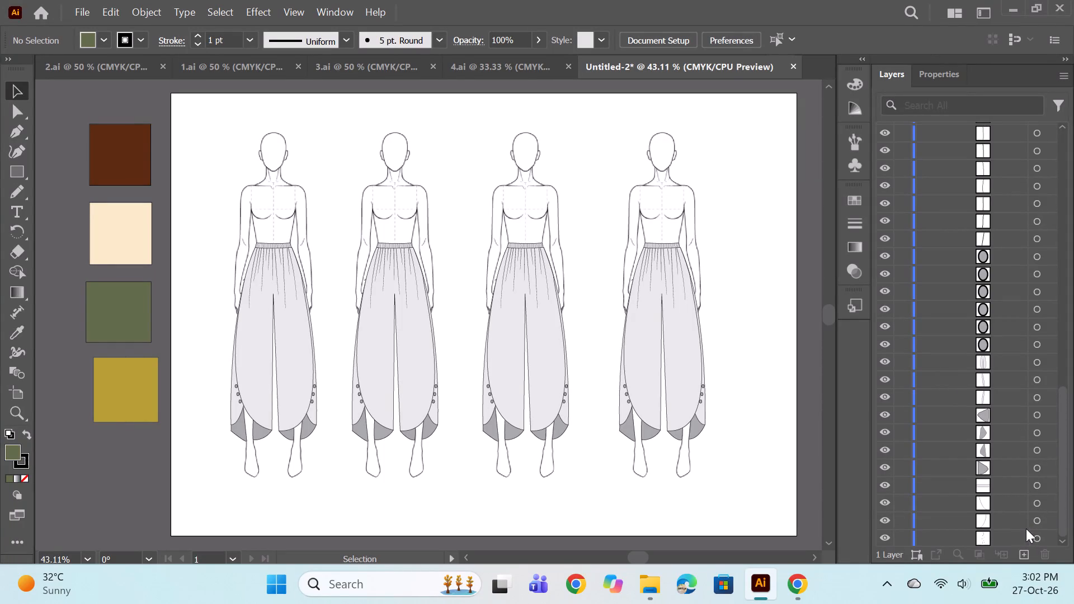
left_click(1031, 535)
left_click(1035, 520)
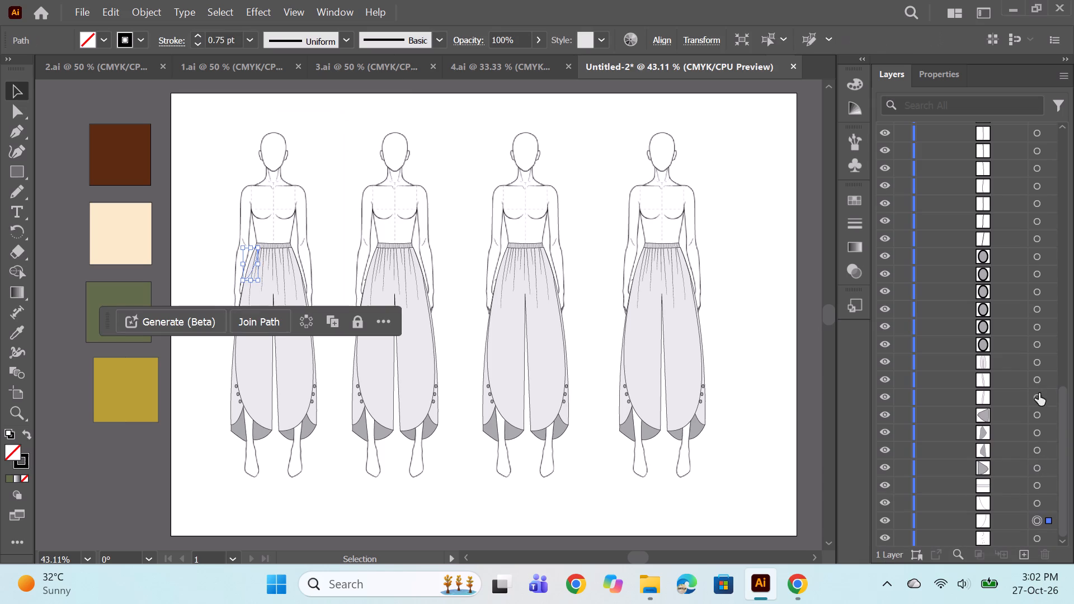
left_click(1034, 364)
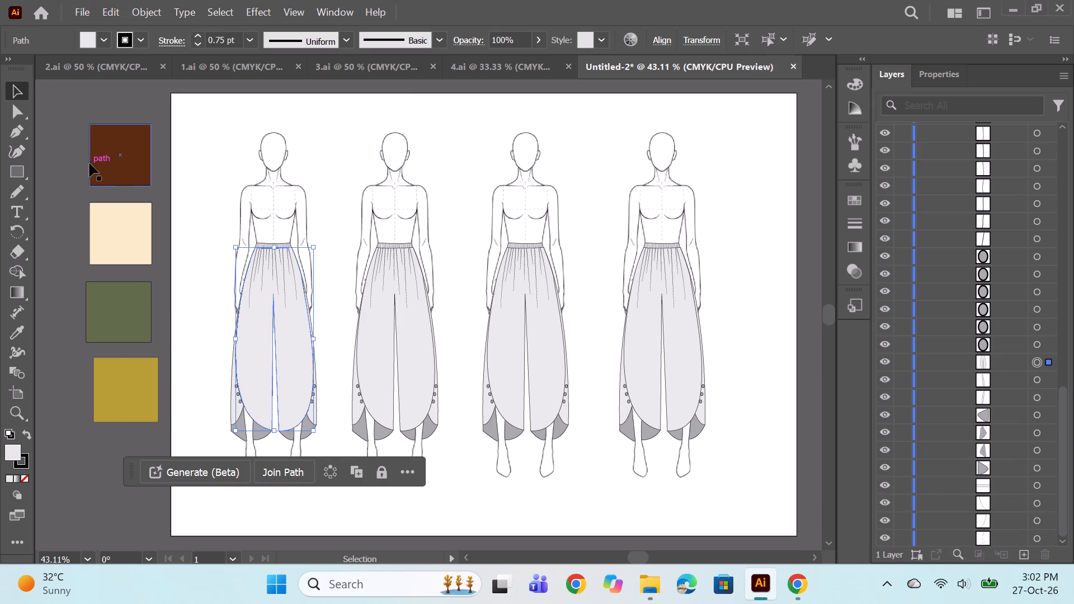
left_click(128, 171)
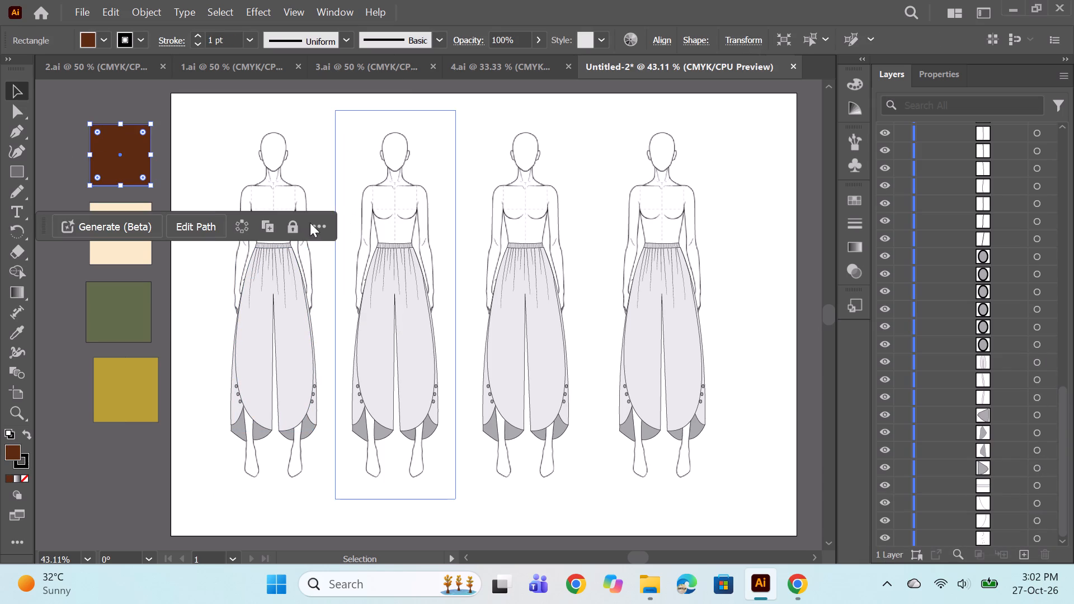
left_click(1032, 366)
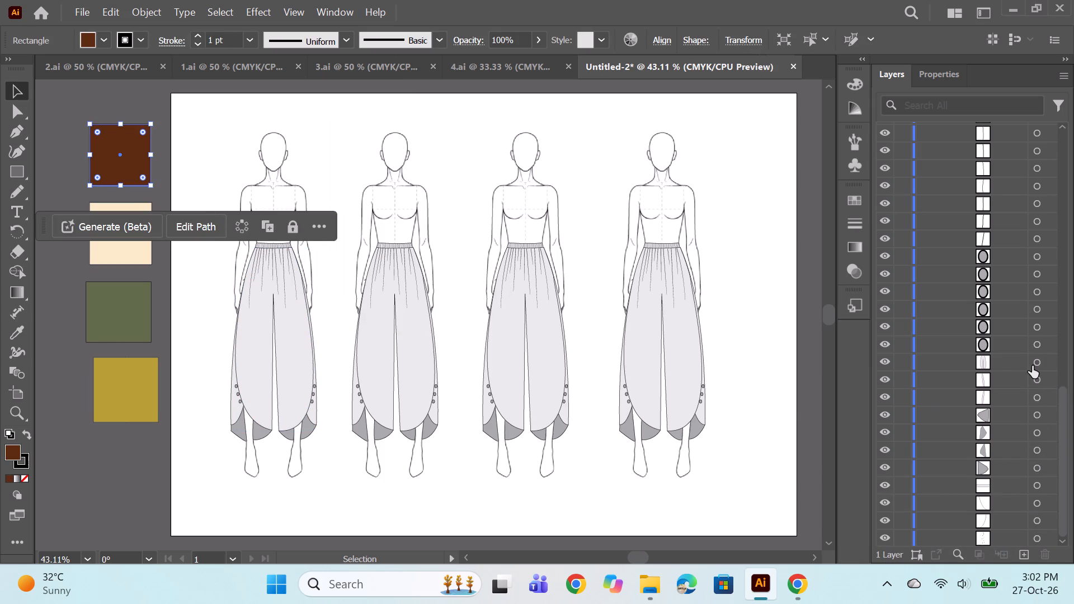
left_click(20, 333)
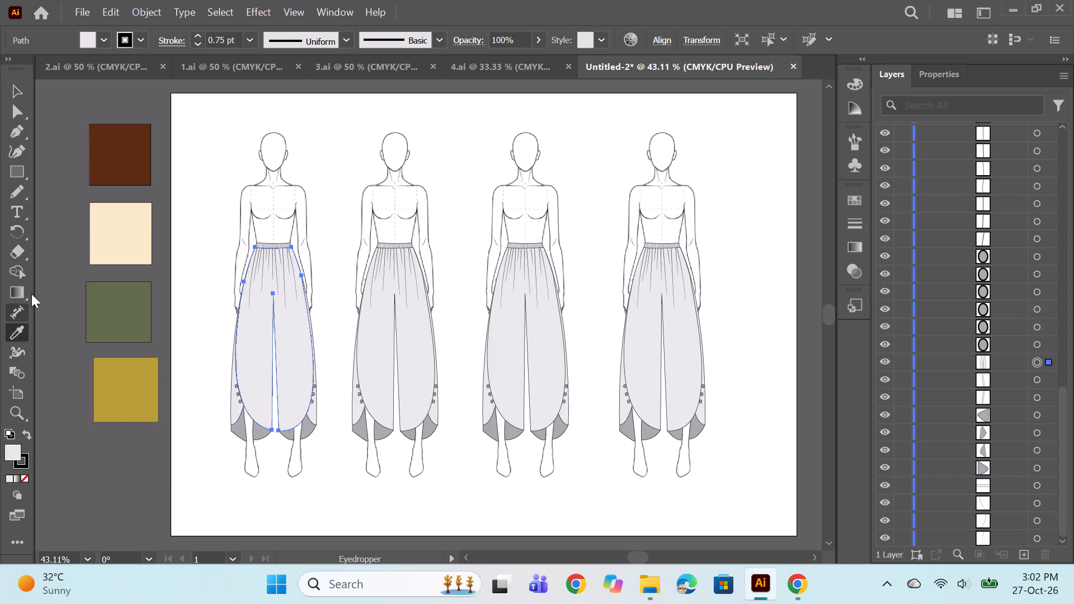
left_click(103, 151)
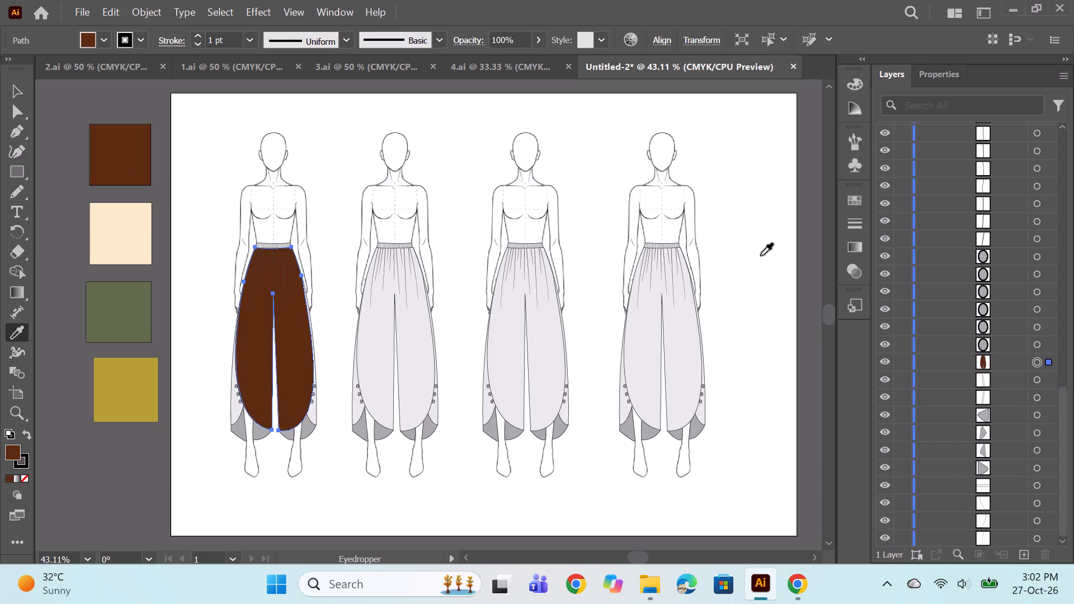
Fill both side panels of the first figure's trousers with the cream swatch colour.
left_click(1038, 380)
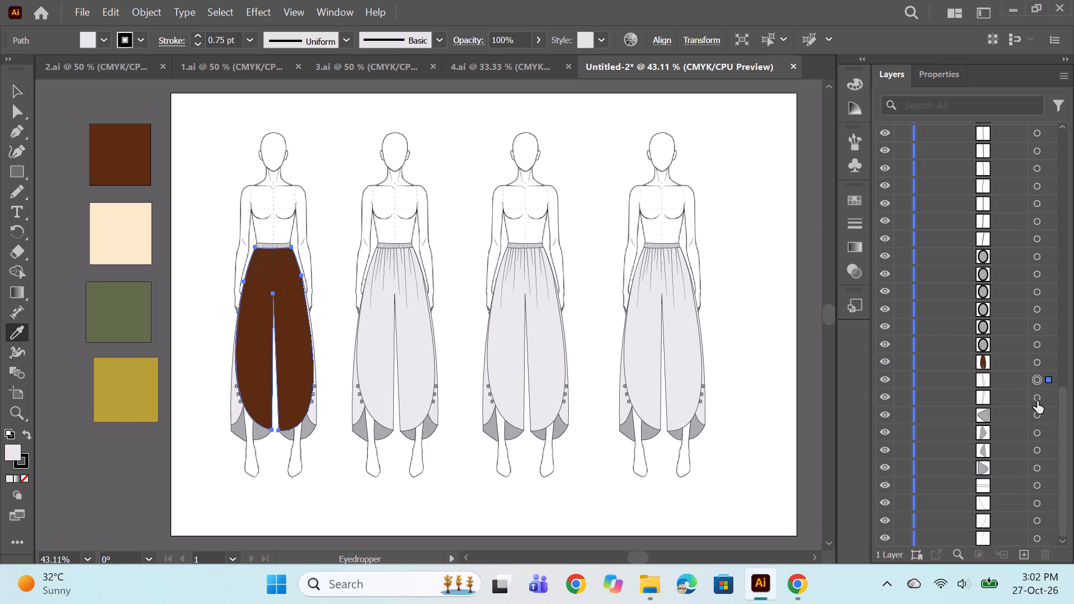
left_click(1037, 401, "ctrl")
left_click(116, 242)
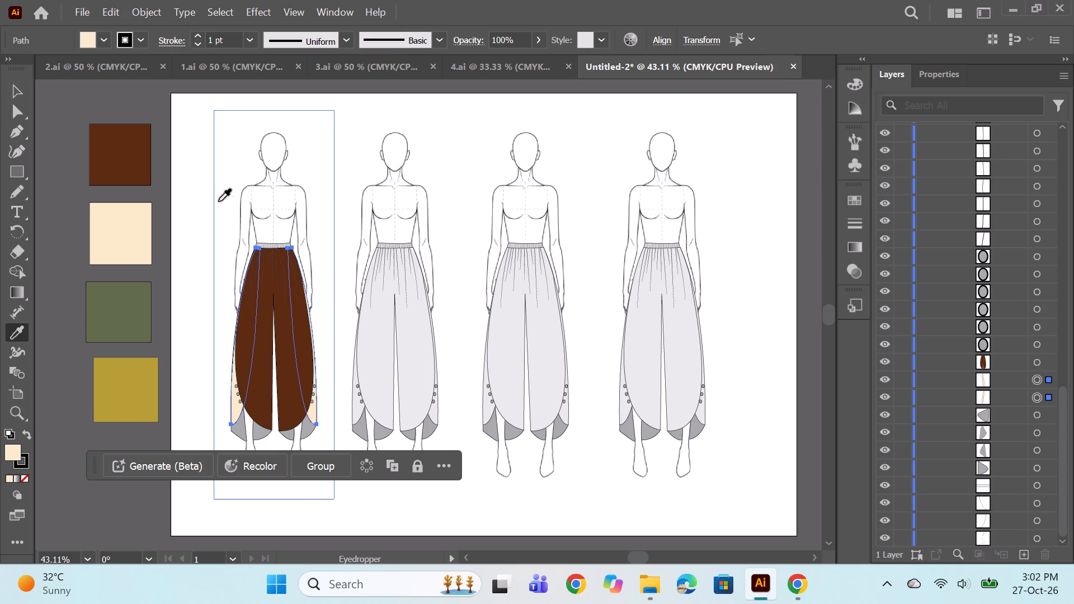
Undo the cream and brown trouser fills and the enlargement of the olive square.
key("ctrl+z")
key("ctrl+z")
key("ctrl+z")
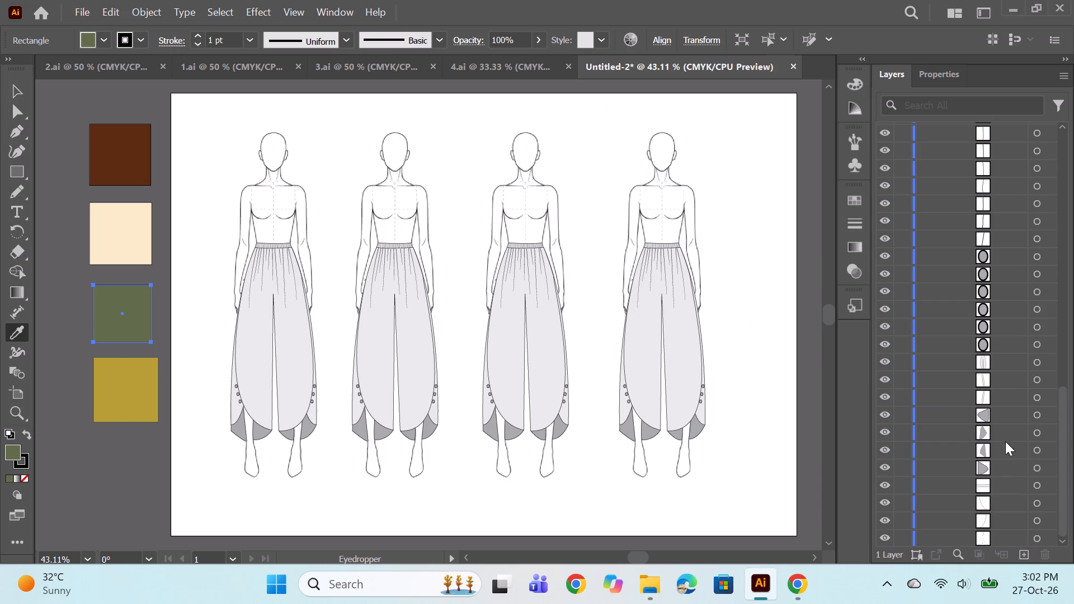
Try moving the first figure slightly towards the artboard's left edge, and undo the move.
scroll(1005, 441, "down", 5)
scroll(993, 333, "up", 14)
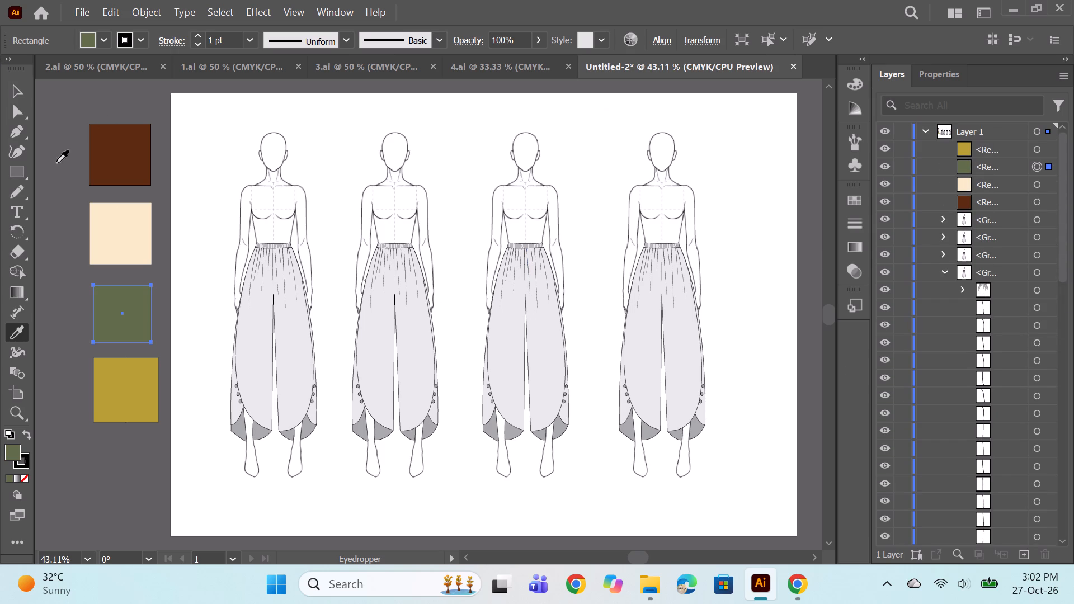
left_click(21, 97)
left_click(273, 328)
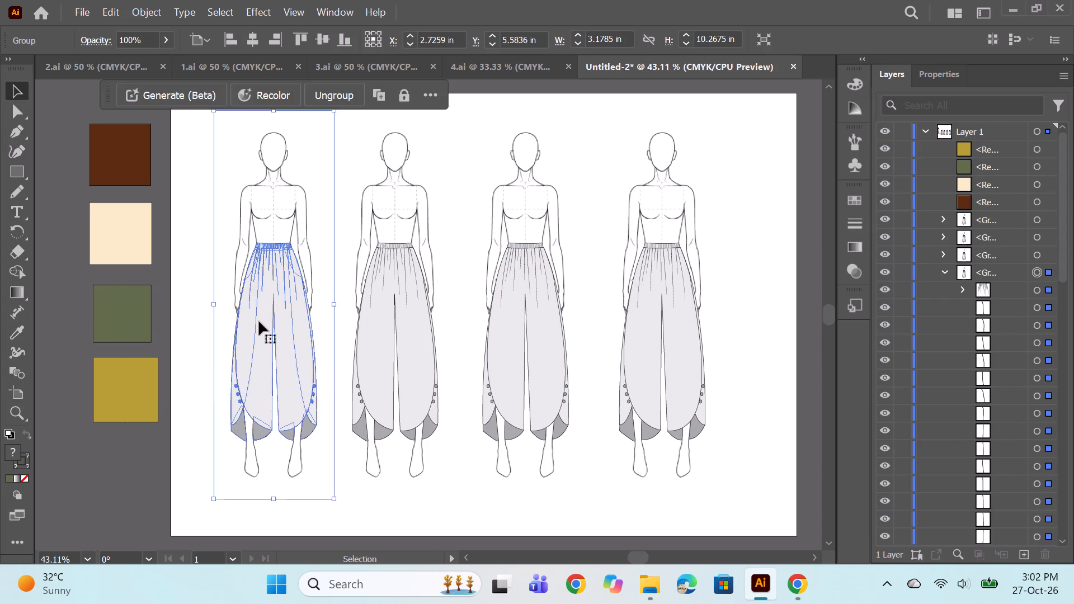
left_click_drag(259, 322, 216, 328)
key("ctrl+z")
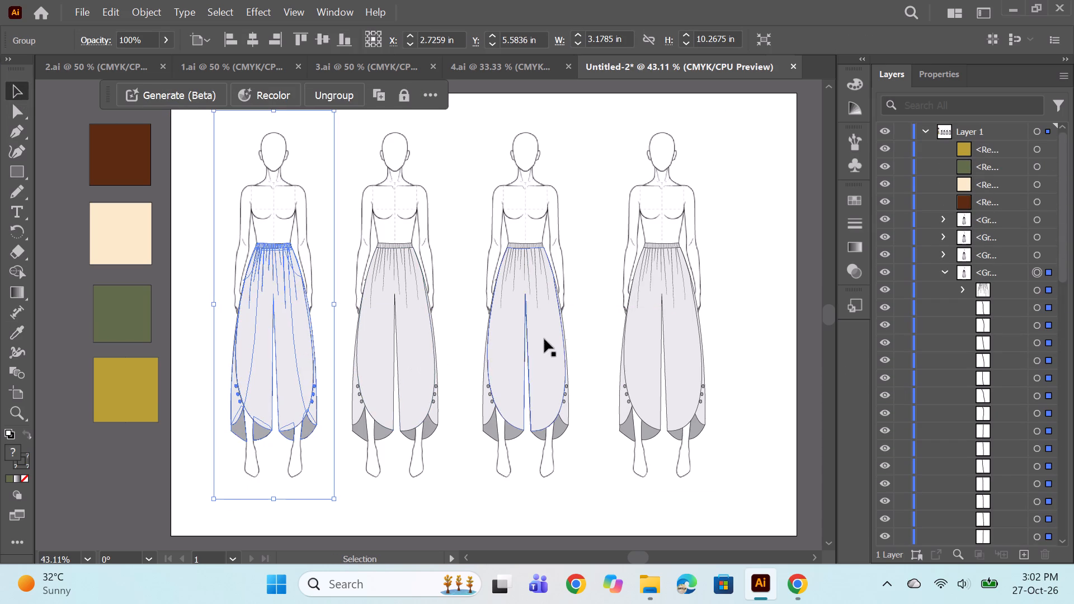
Delete the fourth, third and second figures, keeping only the first figure on the artboard.
left_click(654, 350)
key("BackSpace")
left_click(535, 324)
key("BackSpace")
key("BackSpace")
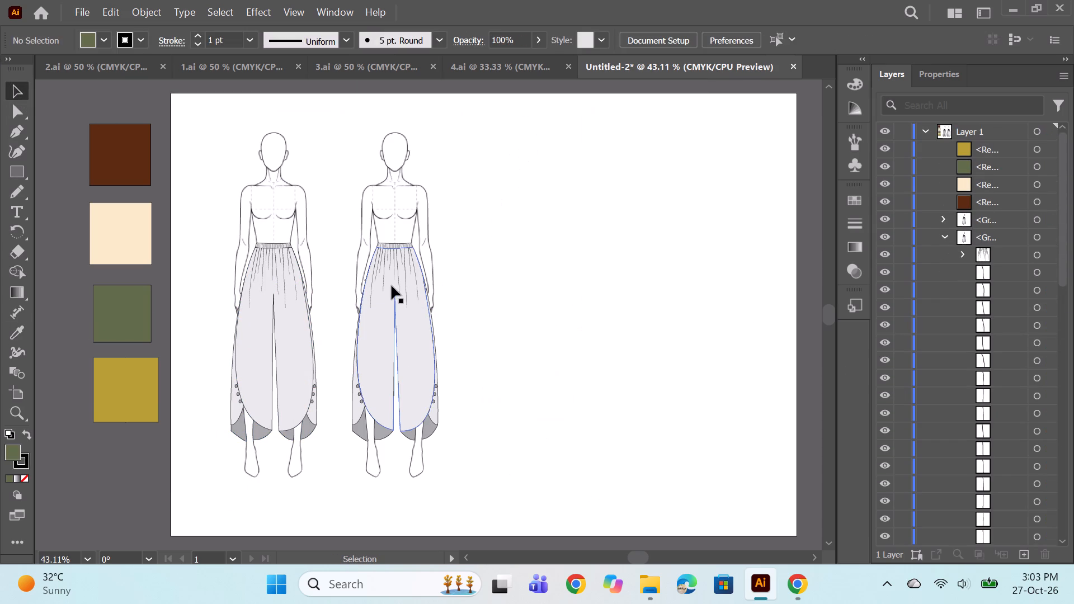
left_click(392, 286)
key("BackSpace")
Shift the remaining figure closer to the artboard's left edge and duplicate it four times to form a row of five.
left_click_drag(294, 296, 265, 292)
left_click_drag(274, 338, 348, 340, "alt+shift")
left_click_drag(253, 332, 359, 336, "alt+shift")
left_click_drag(364, 333, 441, 339, "alt+shift")
left_click_drag(360, 339, 463, 342, "alt+shift")
left_click_drag(477, 337, 555, 339, "alt+shift")
left_click_drag(474, 347, 498, 354, "alt+shift")
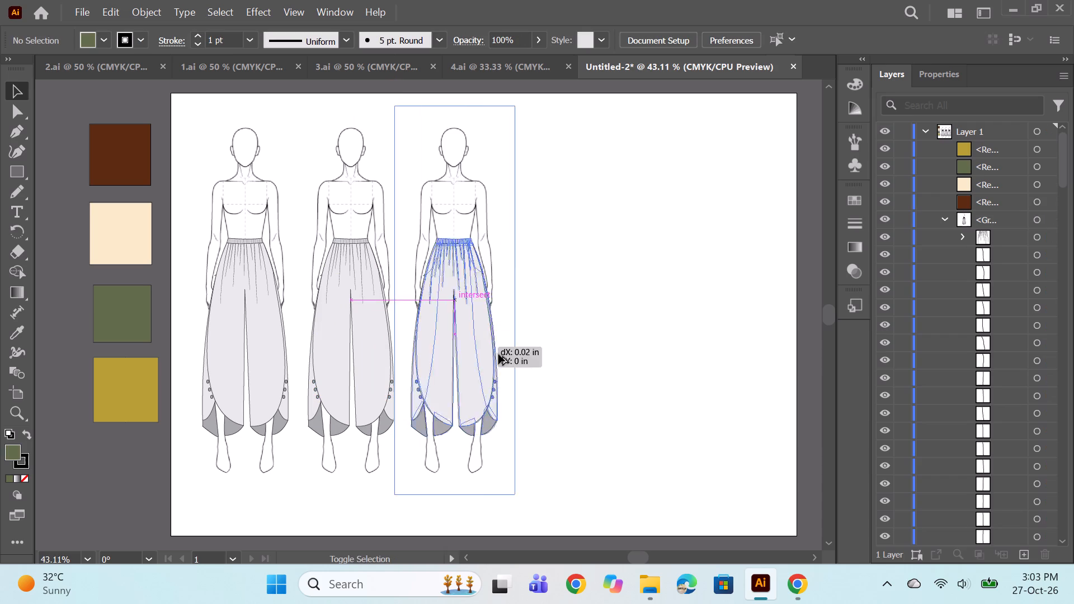
left_click_drag(498, 354, 588, 351, "alt+shift")
left_click_drag(588, 351, 629, 352, "alt+shift")
left_click_drag(595, 355, 698, 357, "alt+shift")
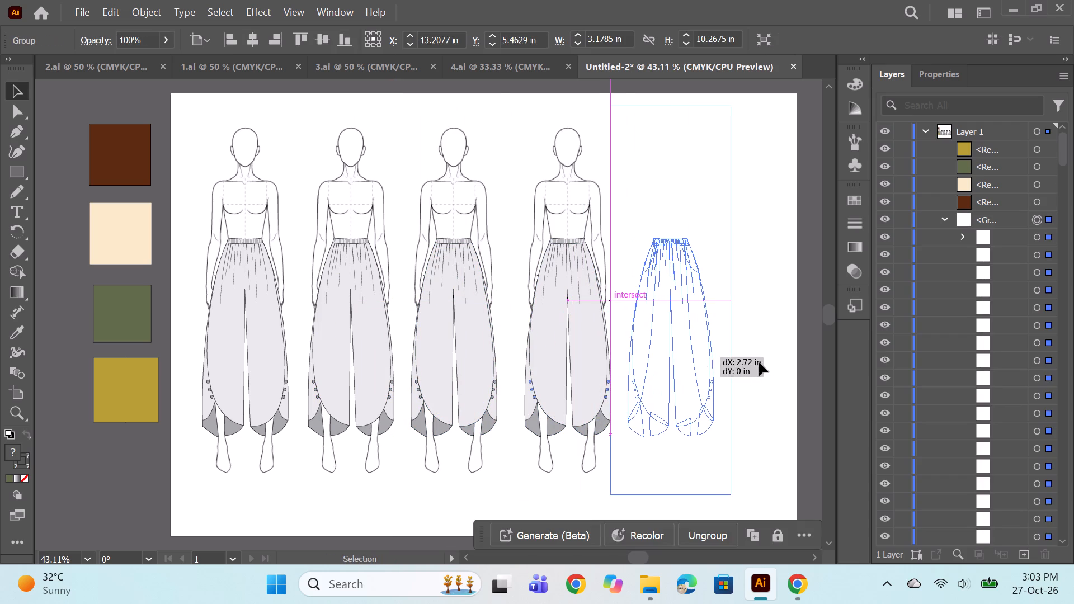
left_click(771, 367)
Collapse the expanded figure groups in the layer structure so only the five top-level groups and the swatch rectangles are listed.
scroll(1045, 292, "down", 10)
scroll(963, 336, "up", 2)
scroll(963, 313, "down", 1)
scroll(963, 303, "up", 2)
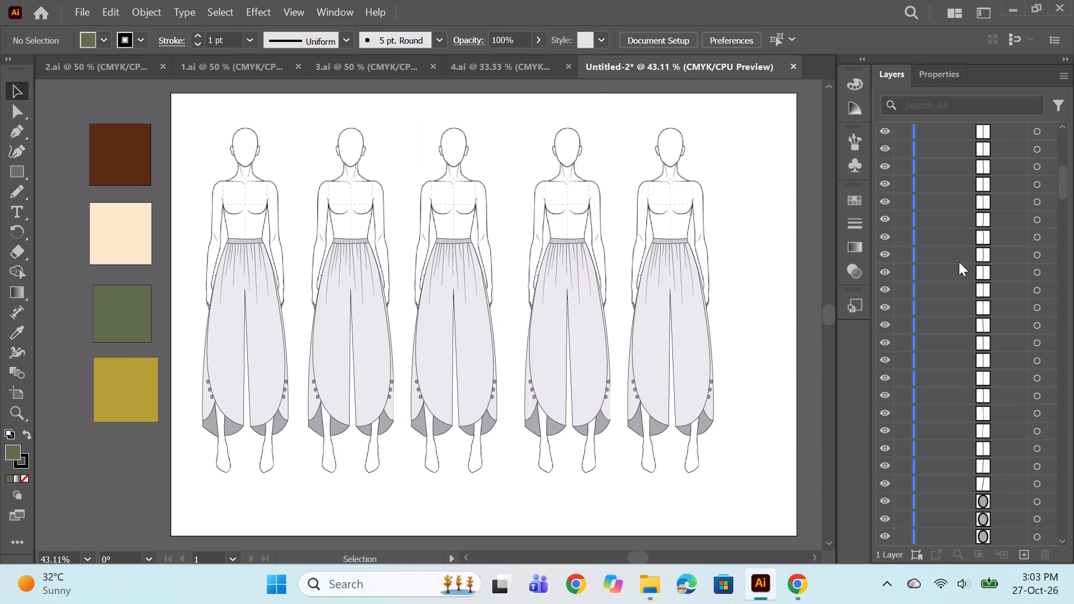
scroll(959, 262, "up", 6)
left_click(948, 168)
scroll(955, 171, "down", 1)
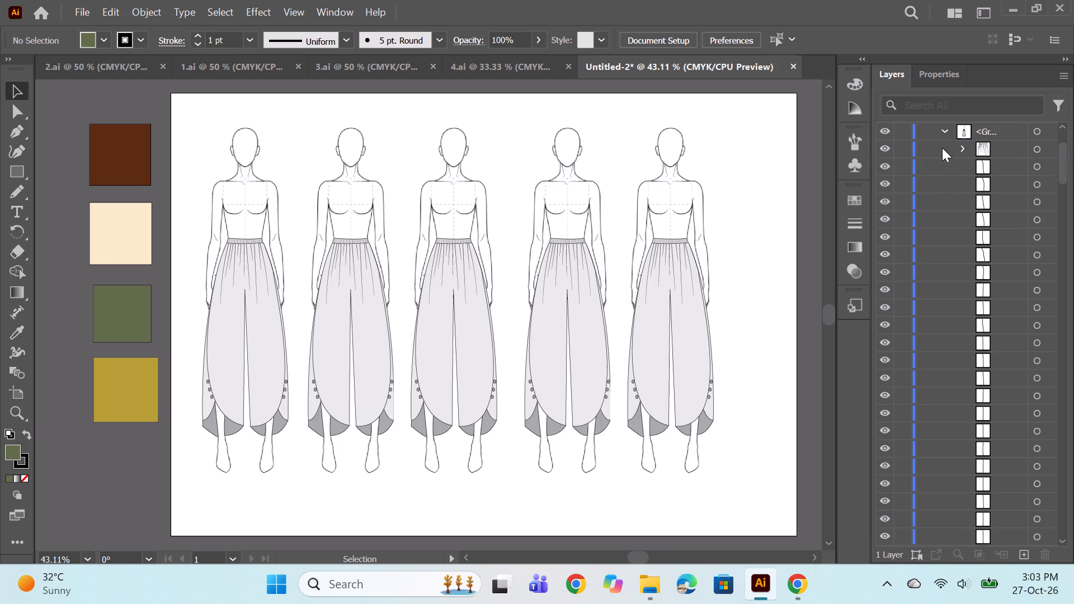
left_click(945, 132)
left_click(944, 146)
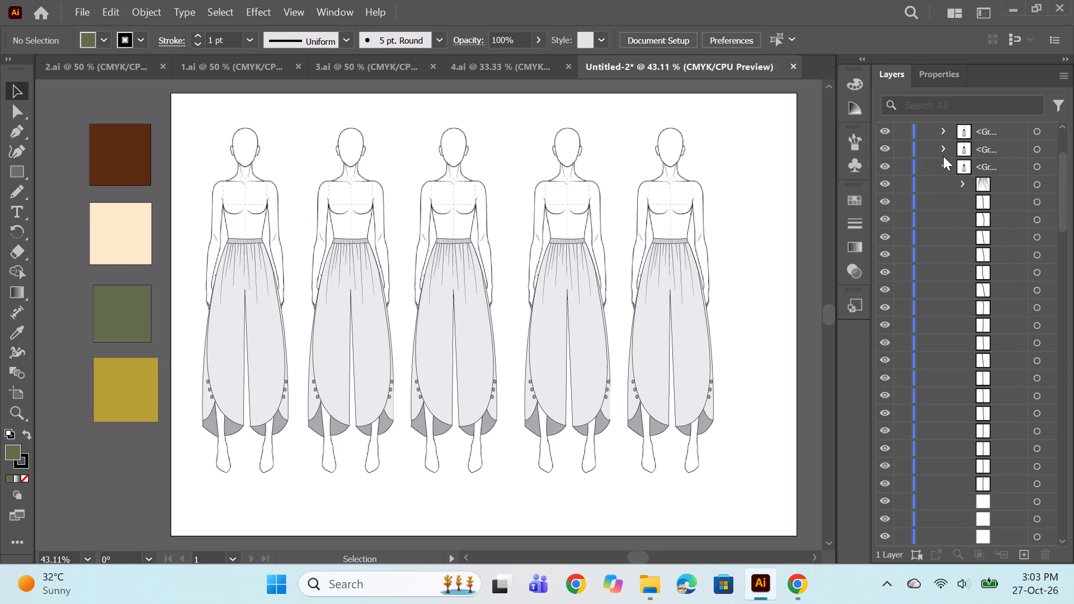
left_click(942, 163)
left_click(943, 179)
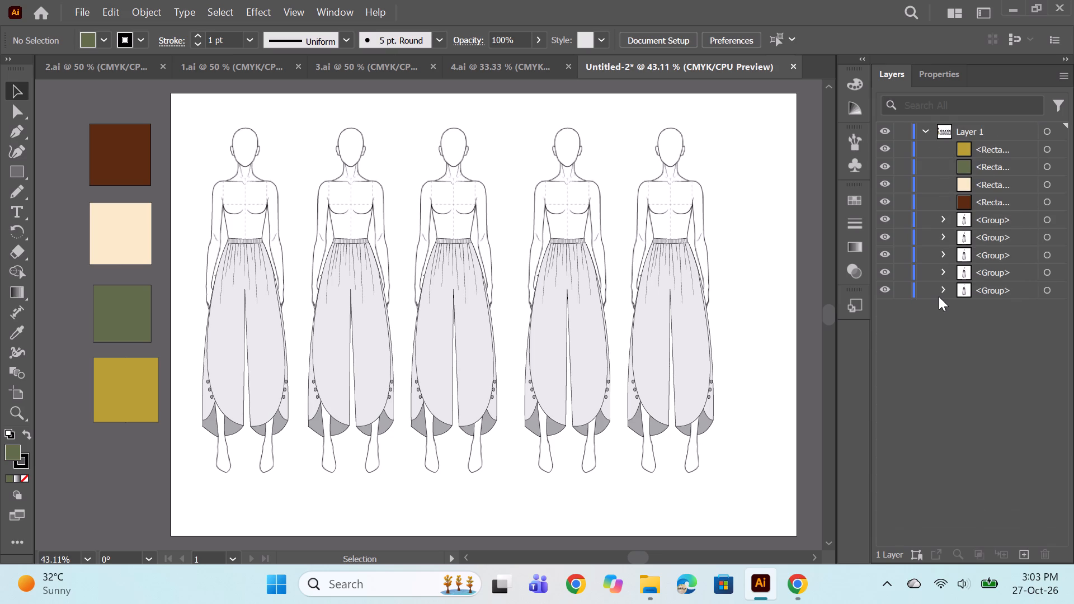
Expand the first figure's group, select its front trouser panel and fill it with the cream swatch colour.
left_click(939, 292)
scroll(1011, 301, "down", 17)
scroll(1001, 585, "up", 1)
scroll(993, 555, "down", 6)
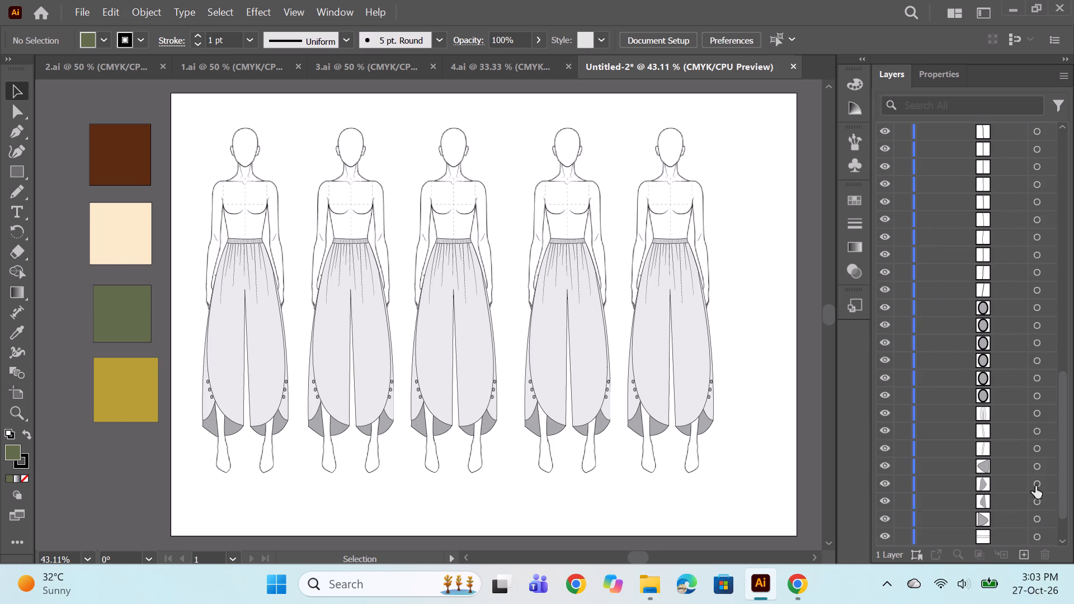
left_click(1037, 414)
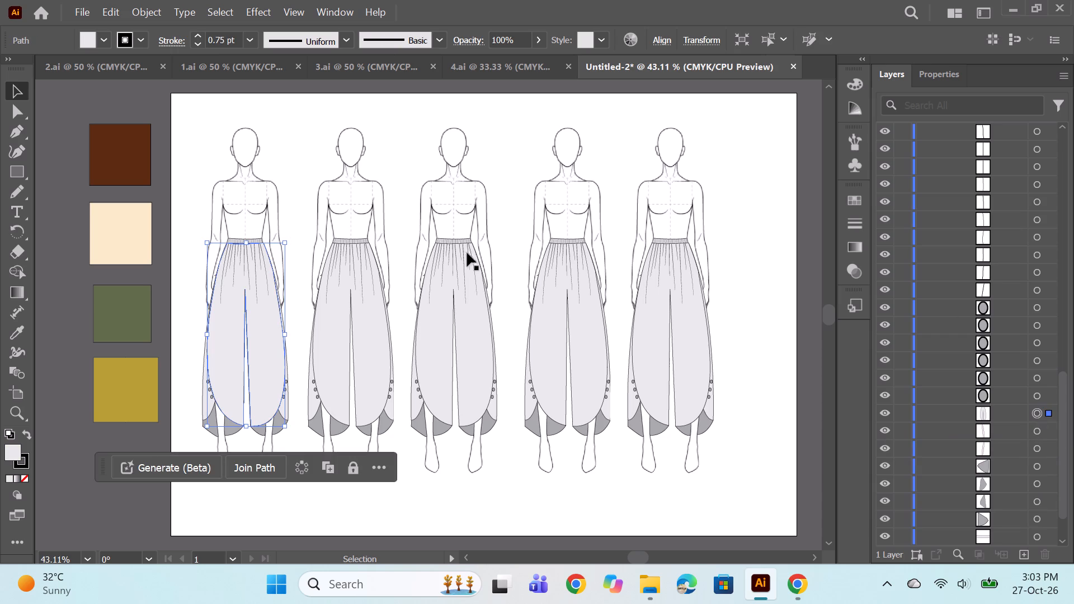
left_click(16, 326)
left_click(116, 242)
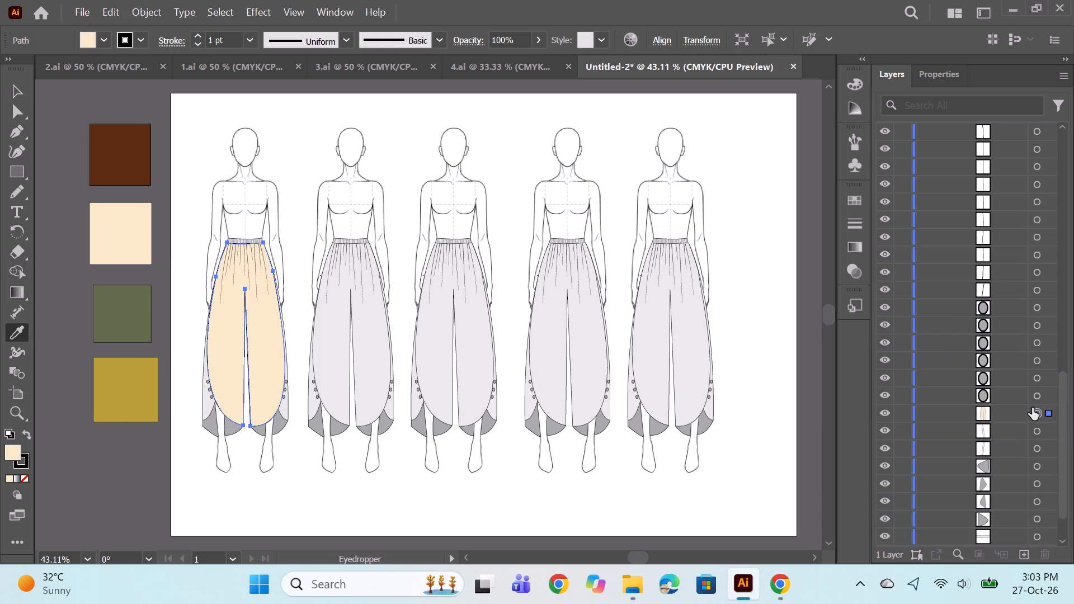
Fill the two side panels of the first figure's trousers with the brown swatch colour.
left_click(1035, 430)
left_click(1037, 449, "ctrl")
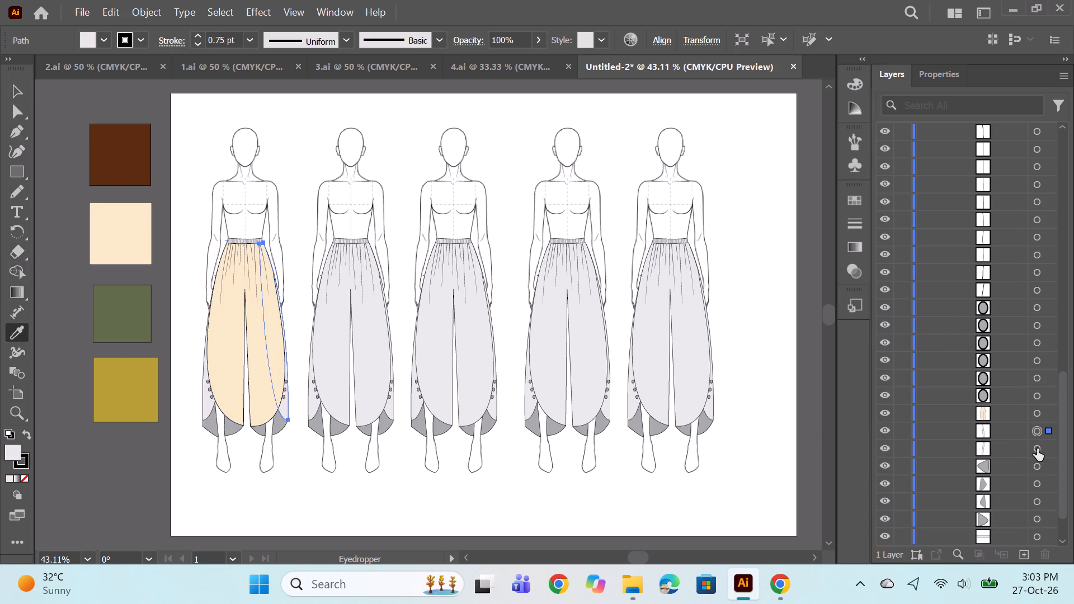
left_click(113, 164)
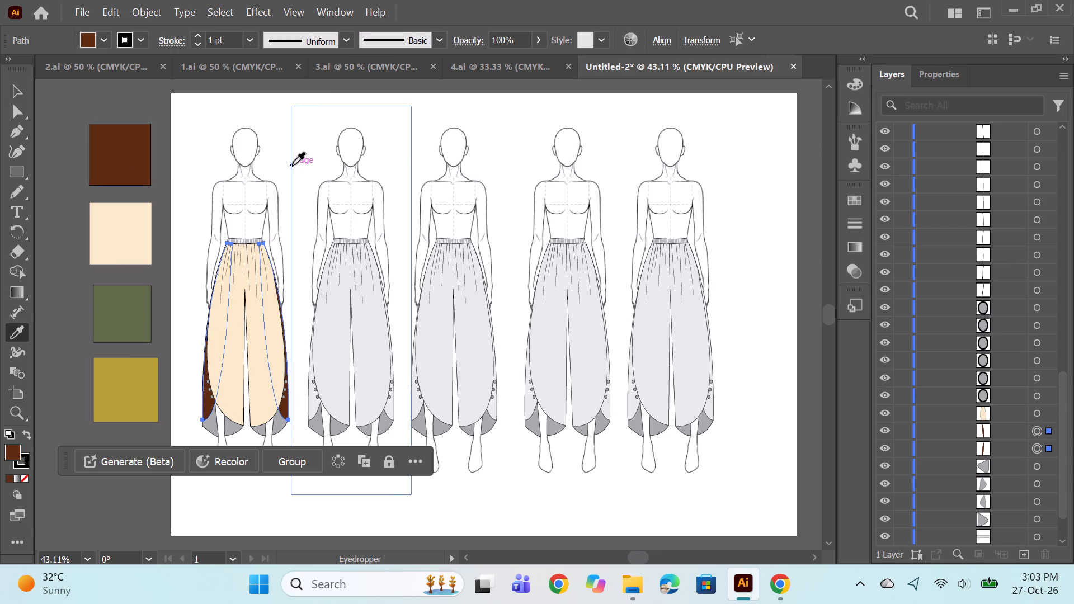
Add the four hem pieces of the first figure's trousers to the selection and fill them with the brown swatch colour.
left_click(1039, 466, "ctrl")
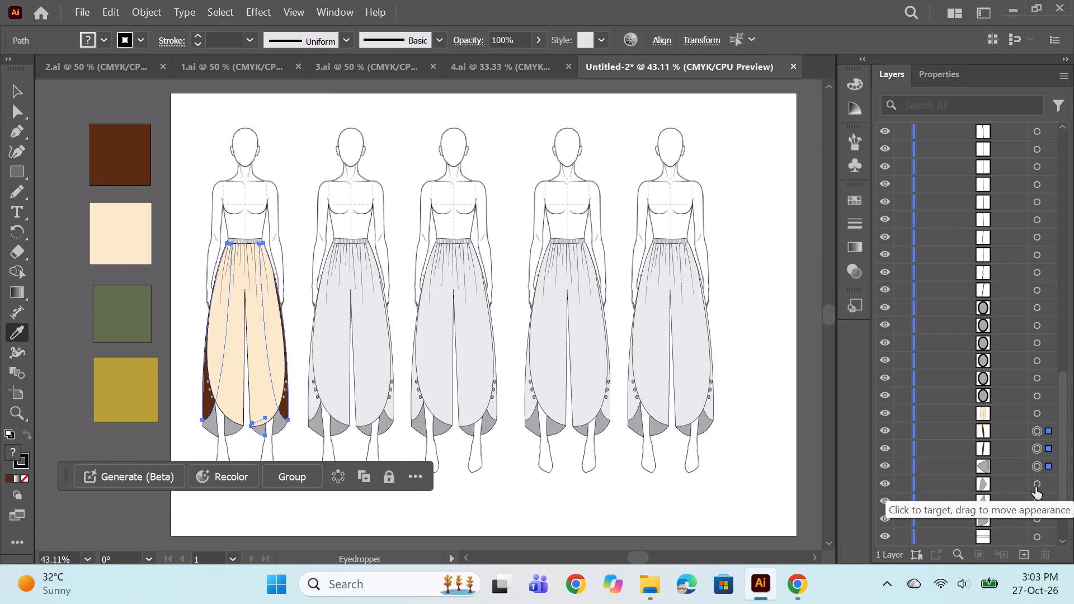
left_click(1035, 487, "ctrl")
left_click(1039, 503, "ctrl")
left_click(1040, 517, "ctrl")
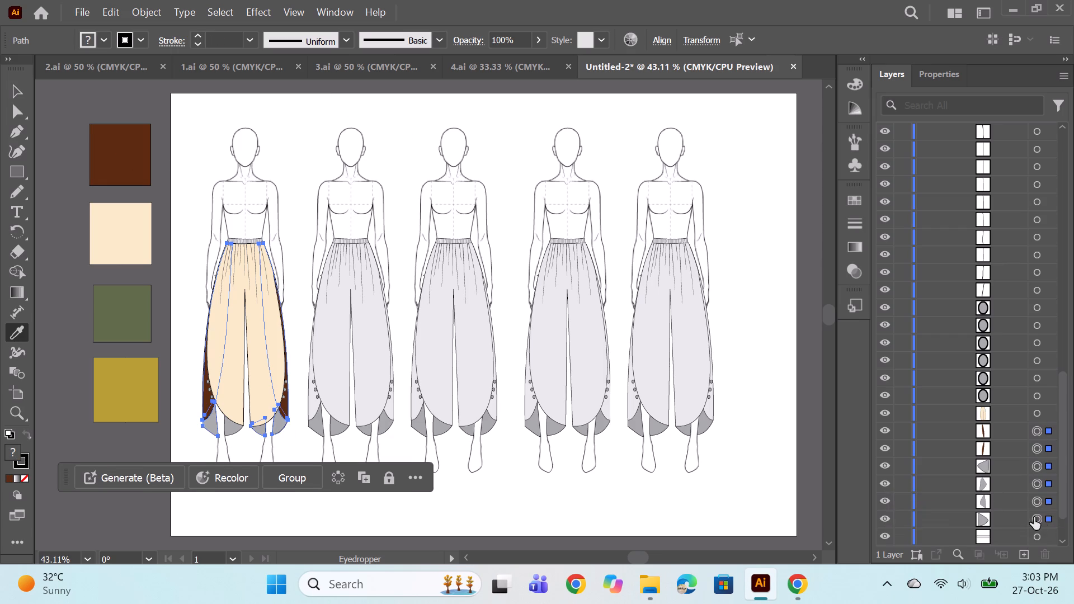
left_click(125, 164)
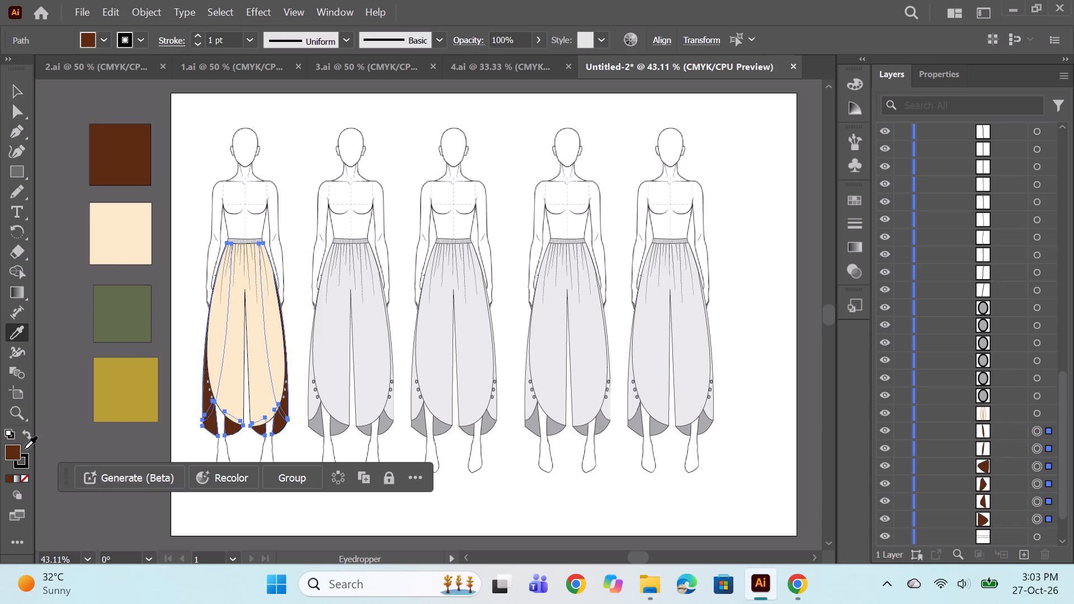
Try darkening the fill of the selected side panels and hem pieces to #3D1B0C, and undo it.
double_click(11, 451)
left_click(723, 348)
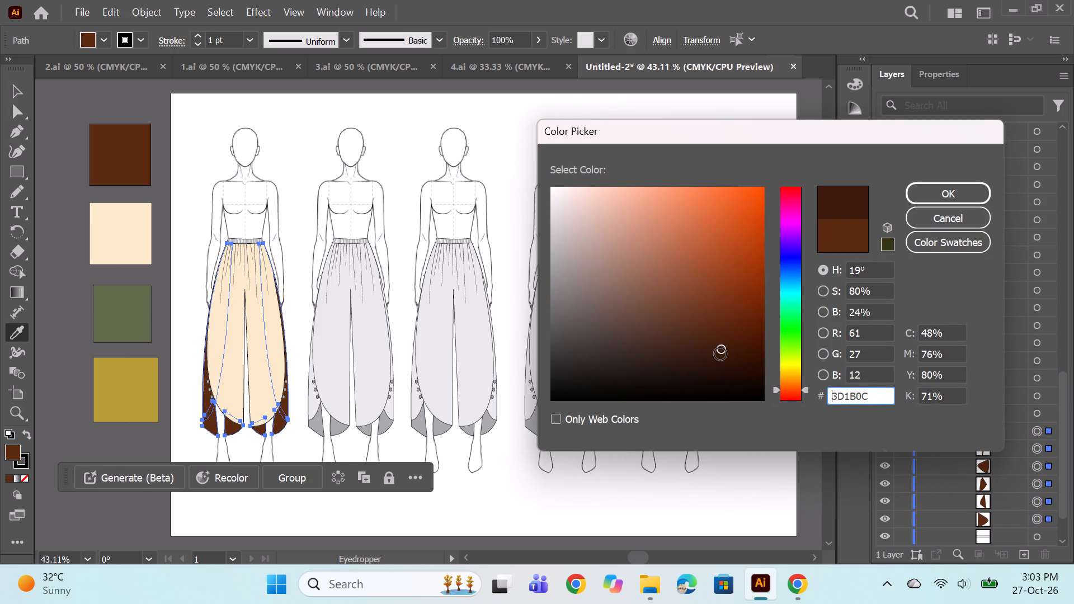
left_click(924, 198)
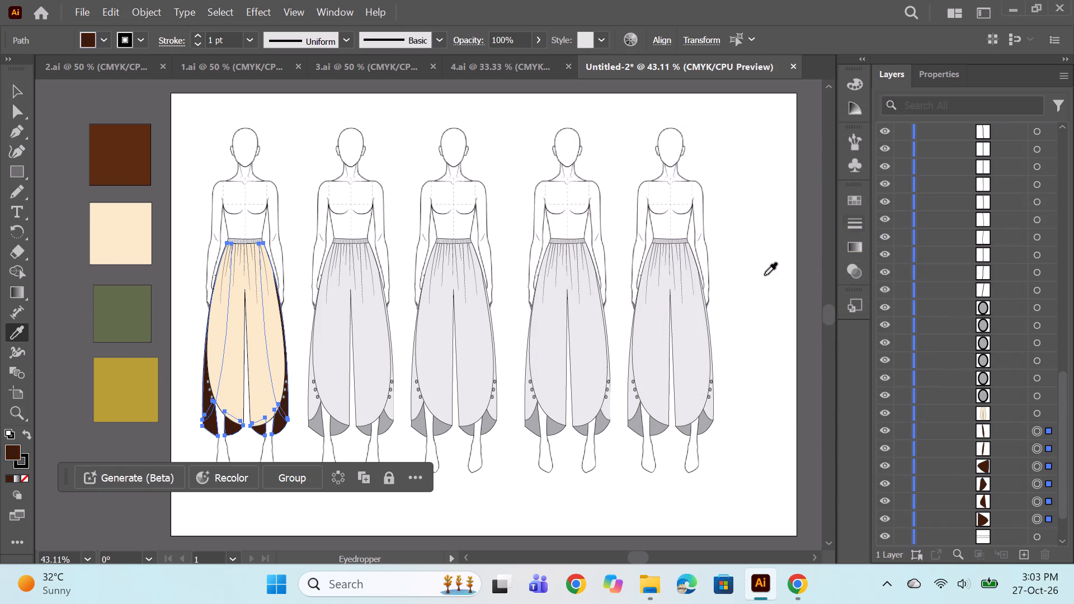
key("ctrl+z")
Select only the four hem pieces of the first figure's trousers and darken their fill to a deeper brown.
left_click(1038, 468)
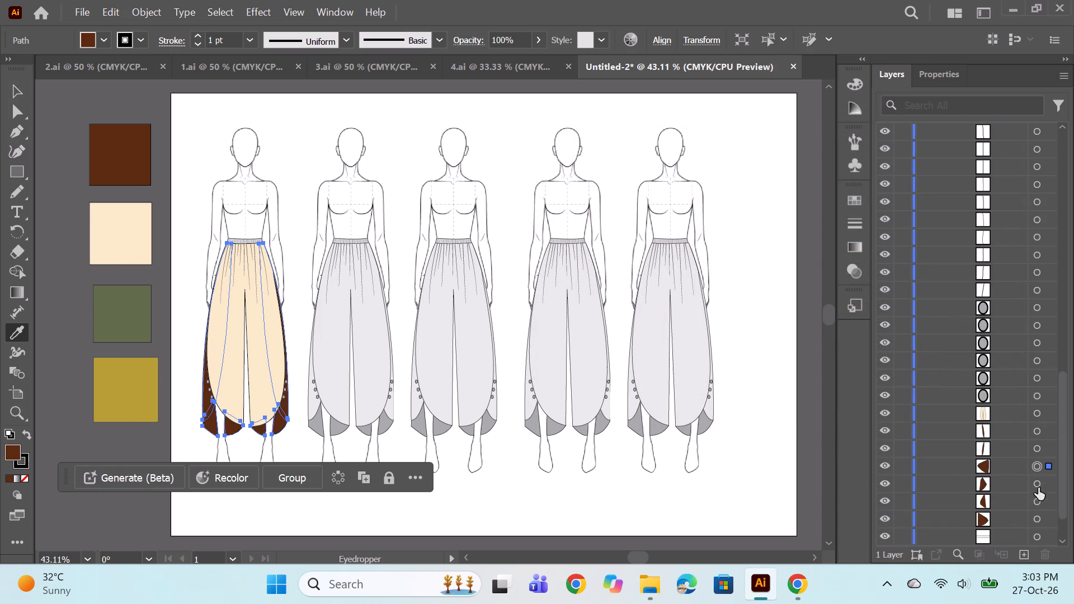
left_click(1037, 486, "ctrl")
left_click(1037, 499, "ctrl")
left_click(1036, 518, "ctrl")
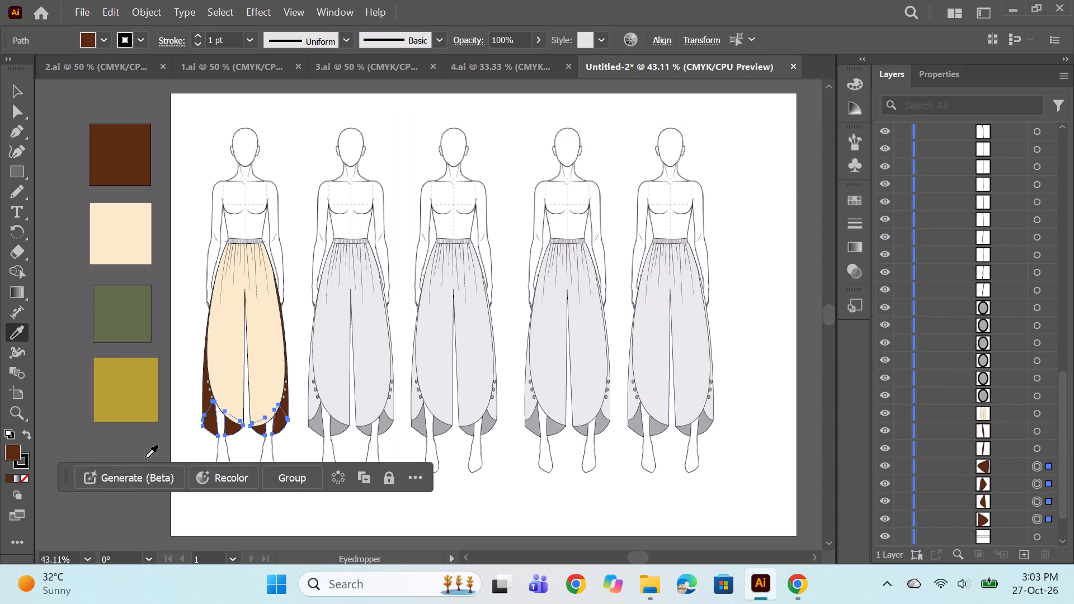
double_click(5, 453)
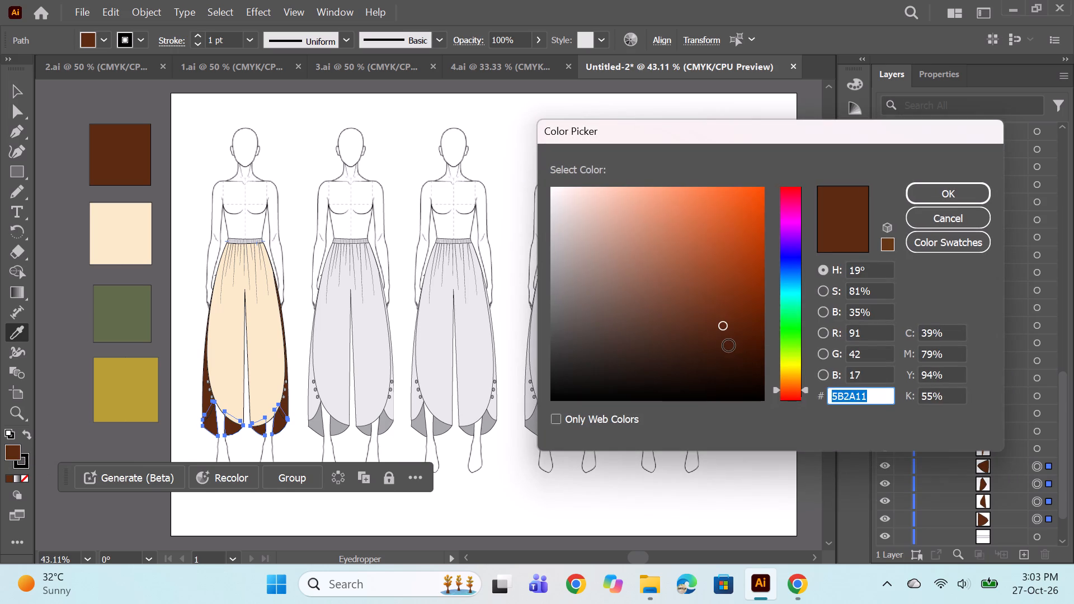
left_click(720, 356)
left_click(929, 191)
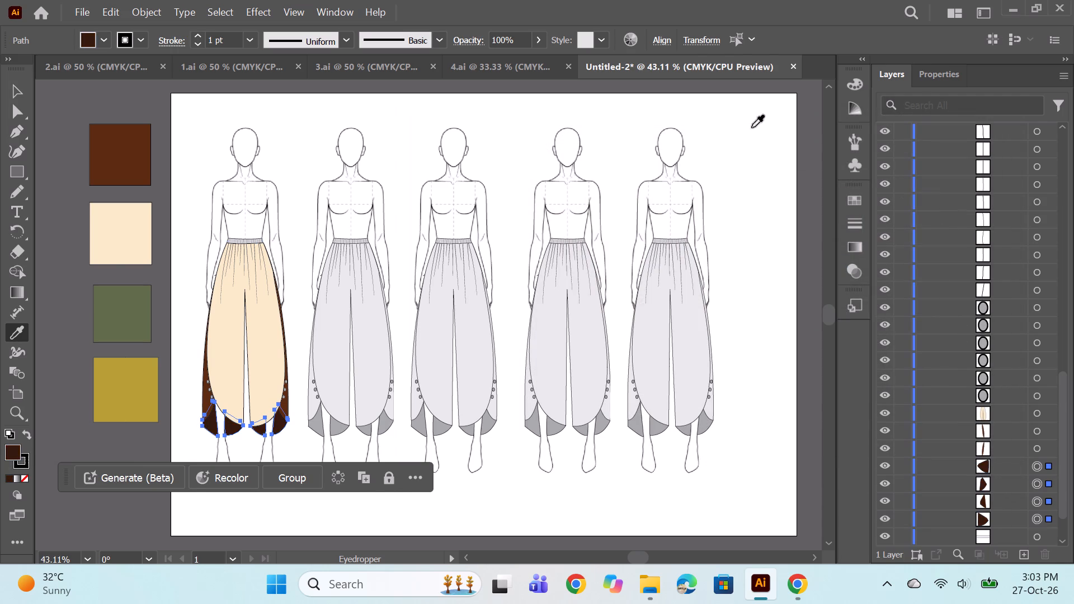
left_click(746, 155, "ctrl")
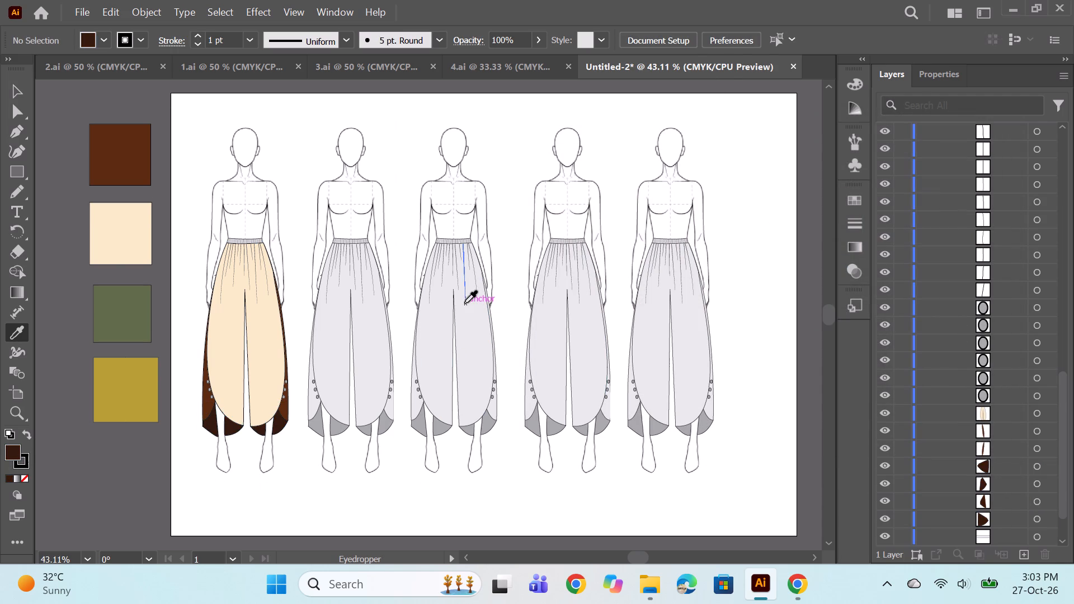
Select the waistband of the first figure's trousers and fill it with the cream swatch colour.
scroll(464, 303, "up", 1)
scroll(488, 251, "down", 1)
scroll(995, 336, "up", 5)
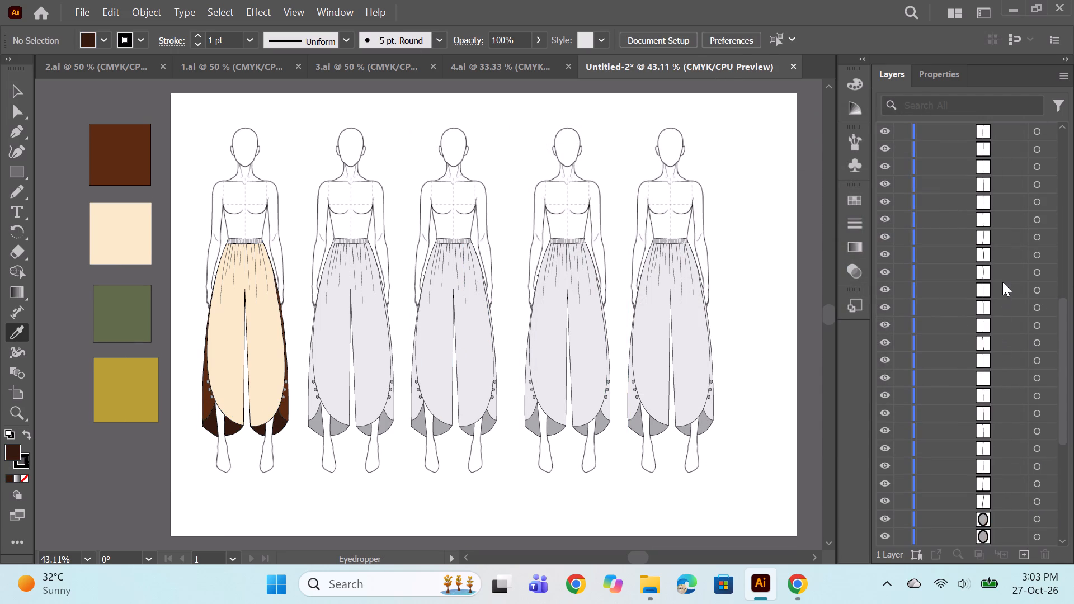
scroll(1002, 282, "up", 7)
scroll(1023, 273, "down", 13)
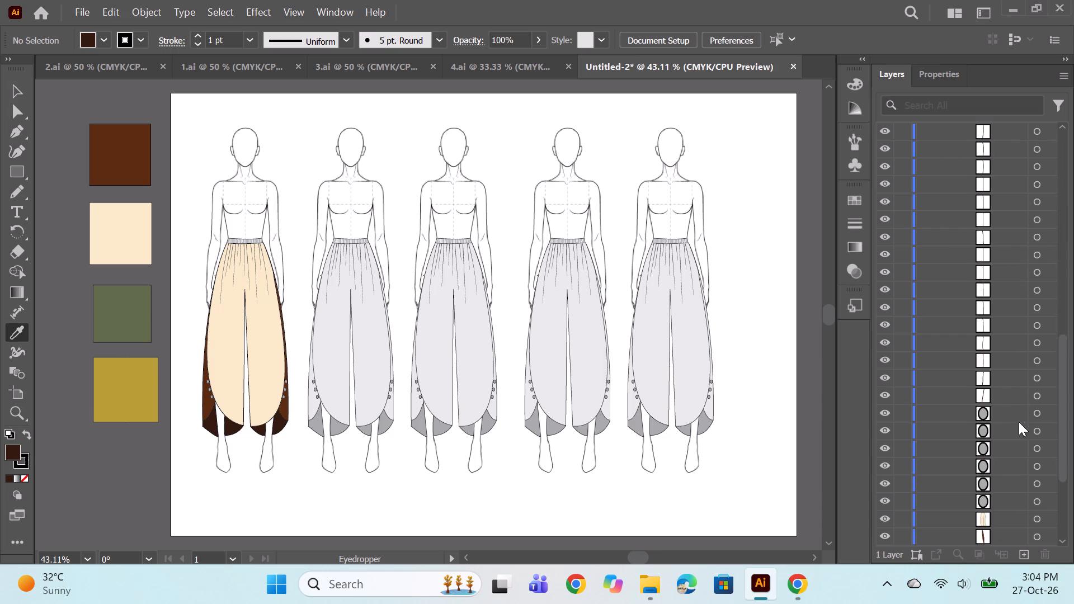
scroll(1019, 436, "down", 4)
left_click(1035, 483)
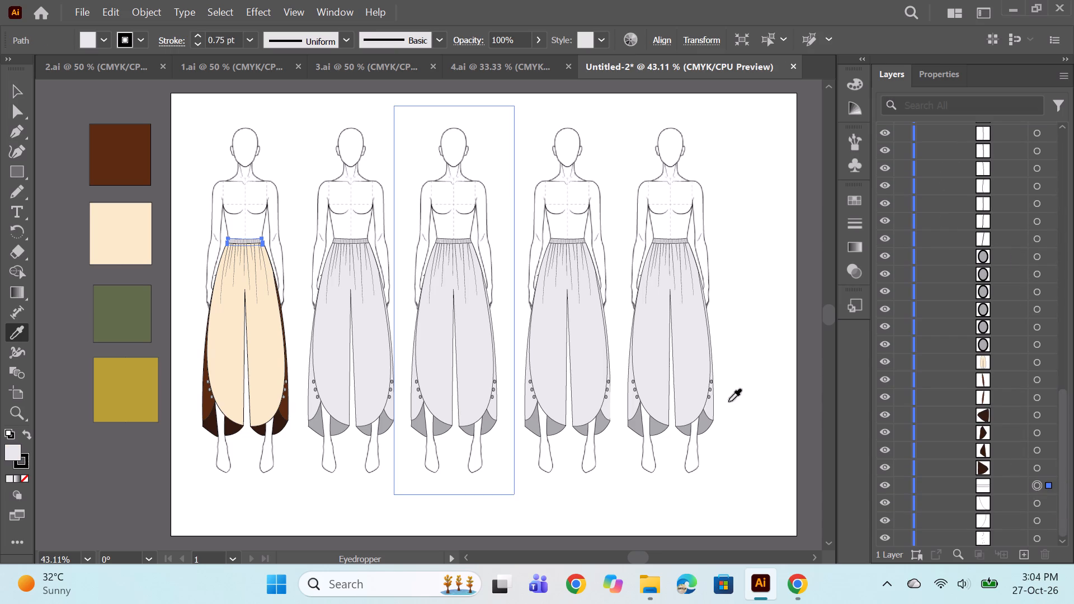
left_click(128, 239)
Select all six side buttons on the first figure's trousers and fill them with the cream swatch colour.
scroll(1034, 427, "down", 3)
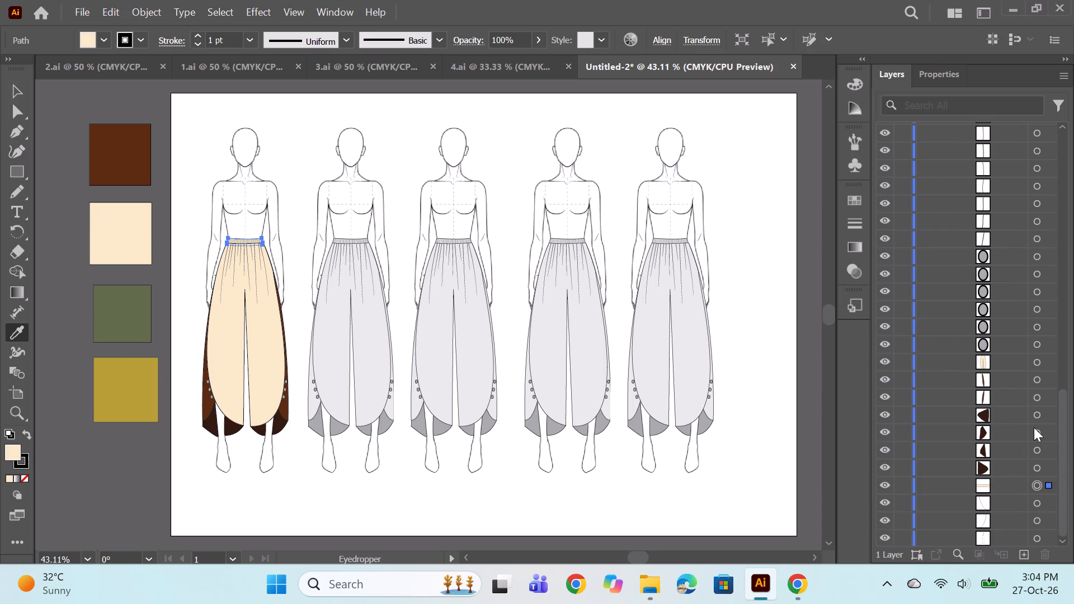
scroll(1034, 427, "down", 1)
left_click(1035, 345)
left_click(1034, 254, "shift")
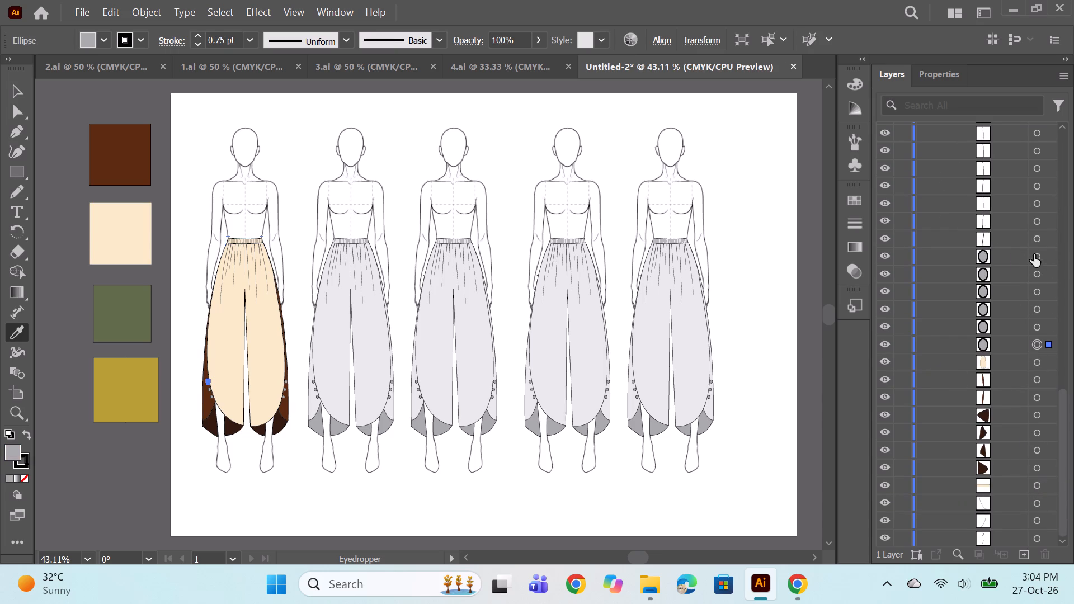
left_click(140, 220)
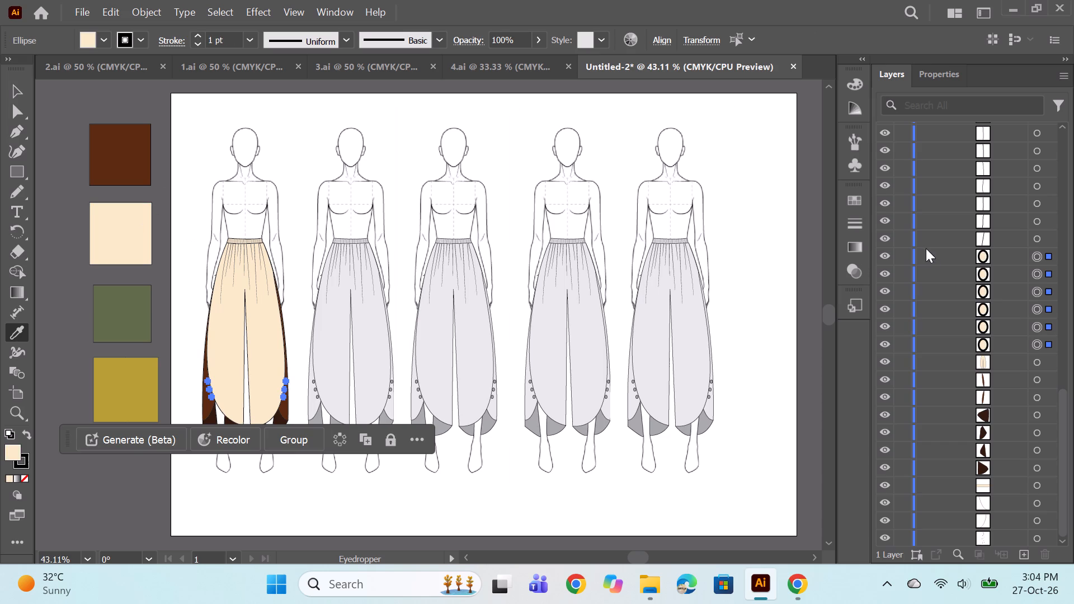
Collapse the first figure's group, expand the second figure's group and fill its front trouser panel with the olive swatch colour.
scroll(991, 298, "up", 19)
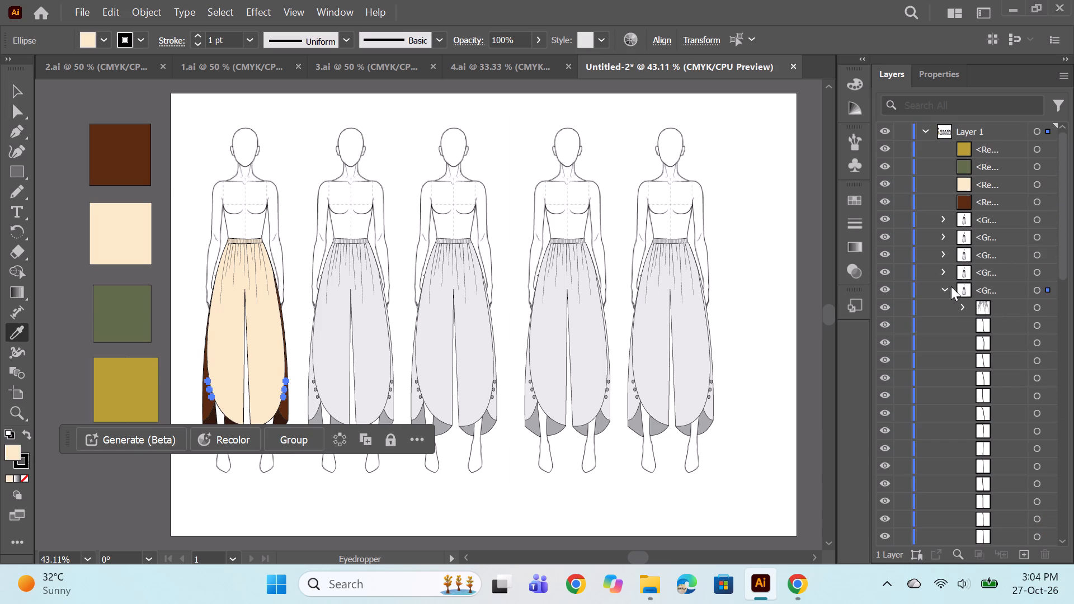
left_click(944, 287)
left_click(941, 276)
scroll(997, 311, "down", 11)
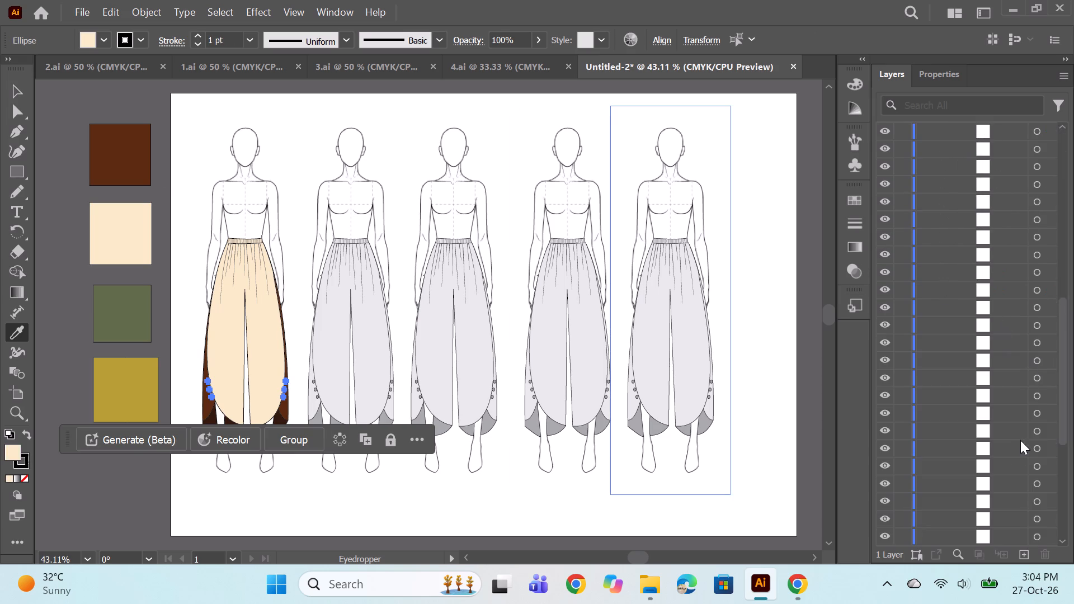
scroll(1020, 440, "down", 8)
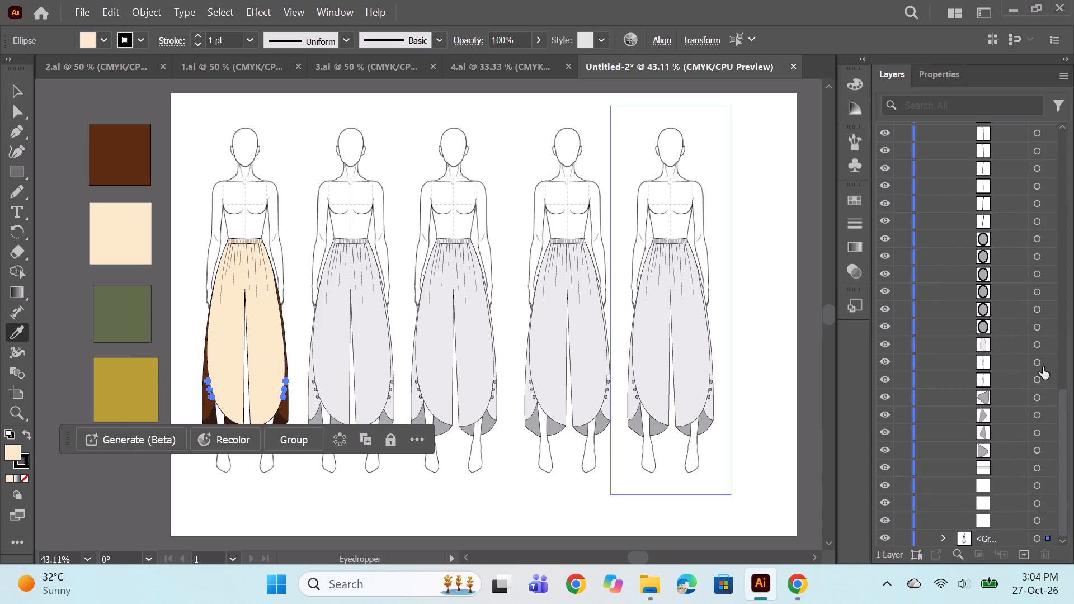
left_click(1037, 345)
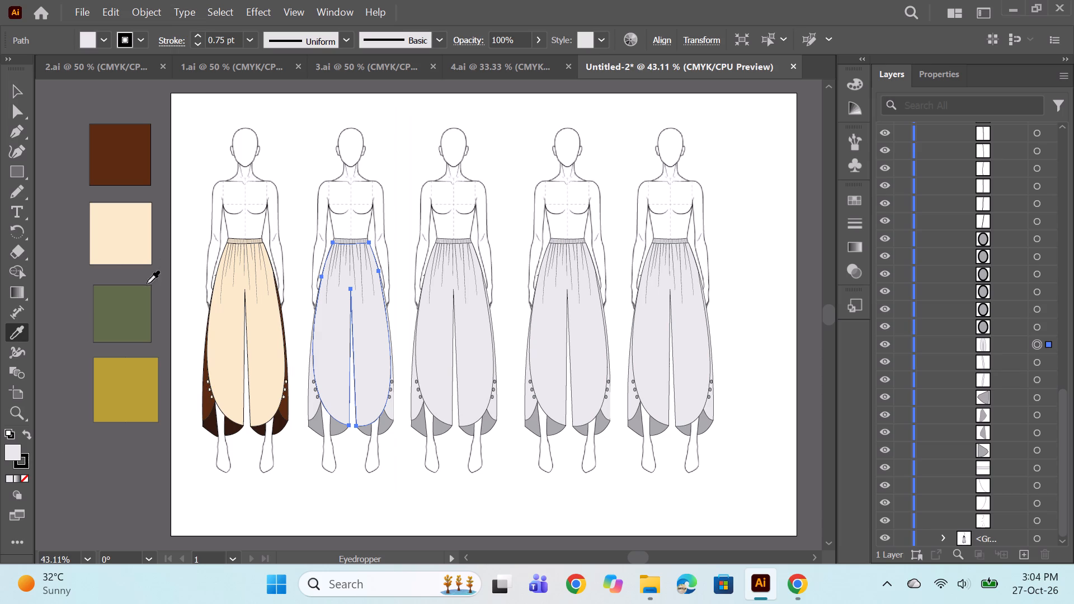
left_click(123, 318)
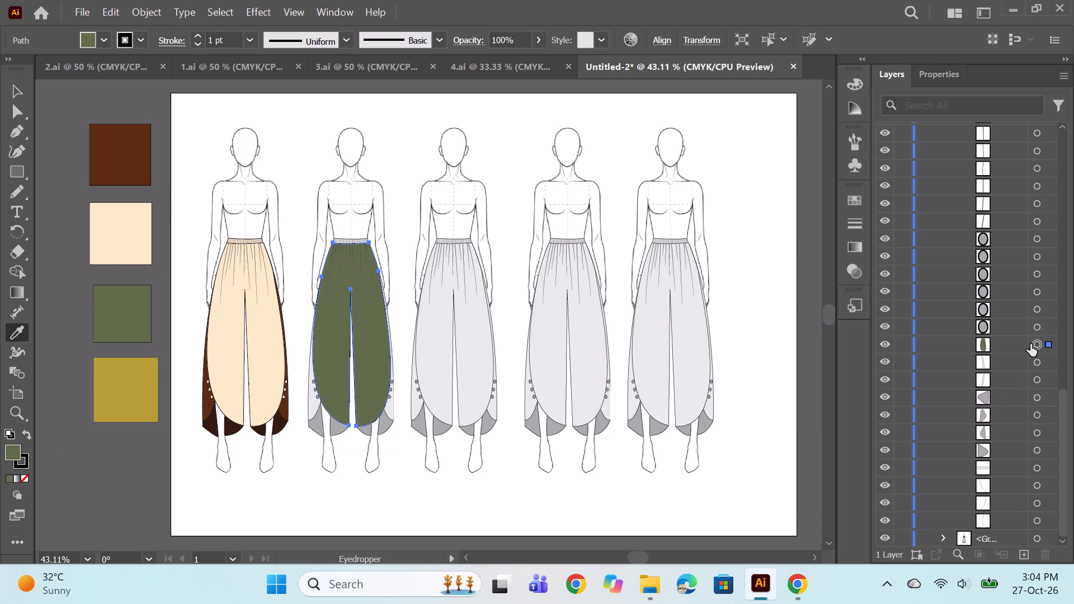
Fill the two side panels of the second figure's trousers with the cream swatch colour.
left_click(1041, 360)
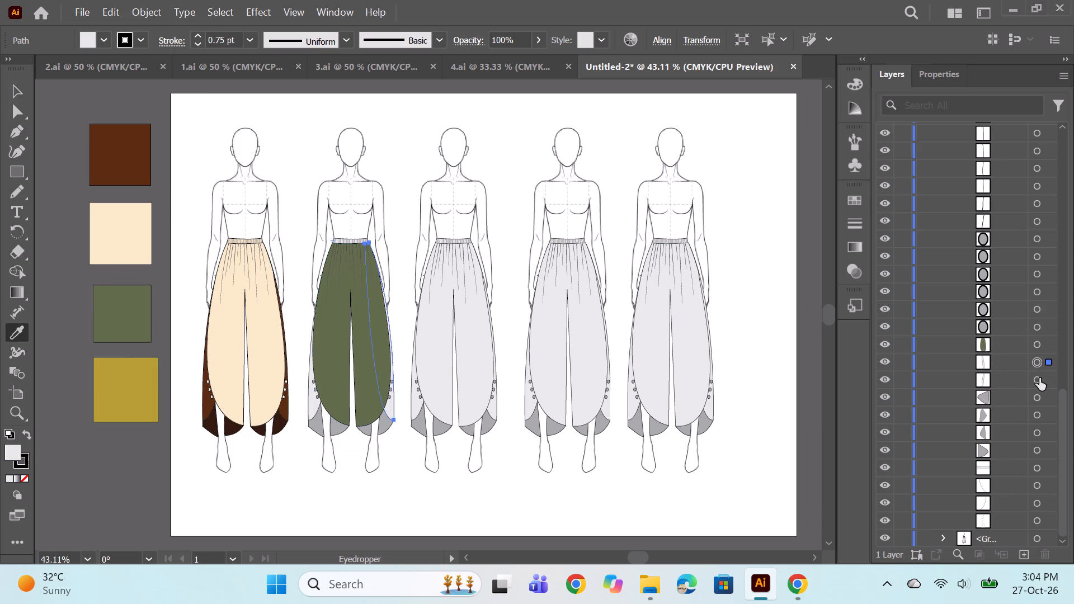
left_click(1039, 378, "ctrl")
left_click(126, 244)
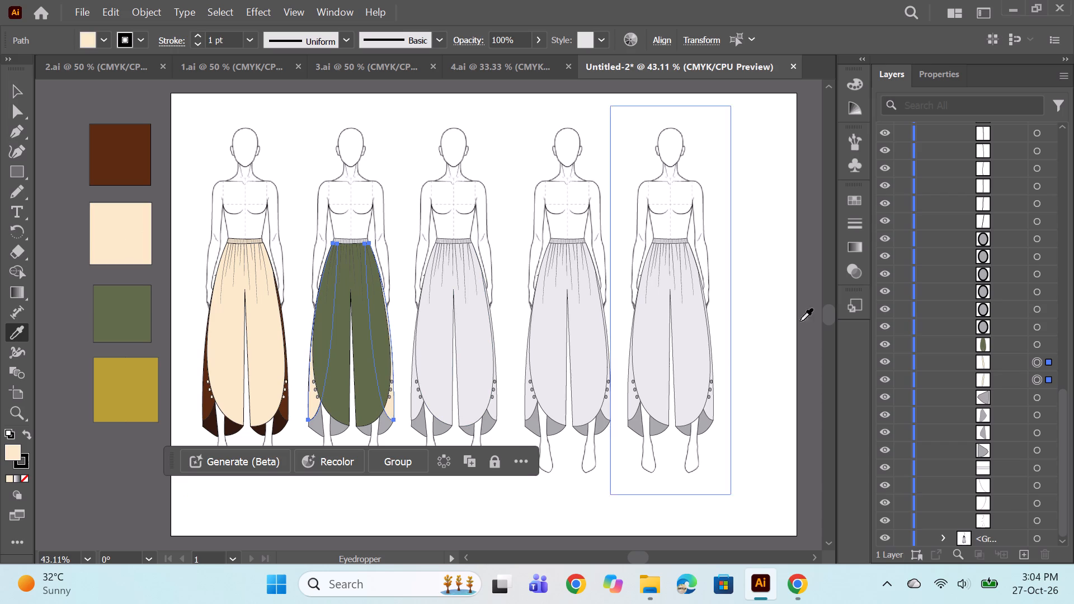
Select all six side buttons on the second figure's trousers and fill them with the olive swatch colour.
left_click(1038, 324)
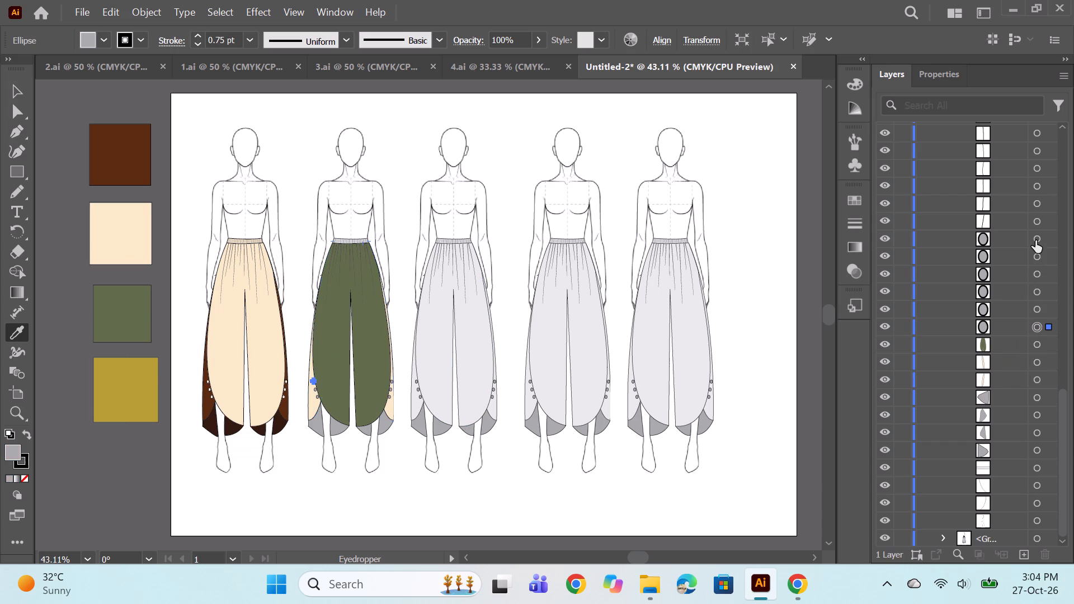
left_click(1035, 240, "shift")
left_click(126, 315)
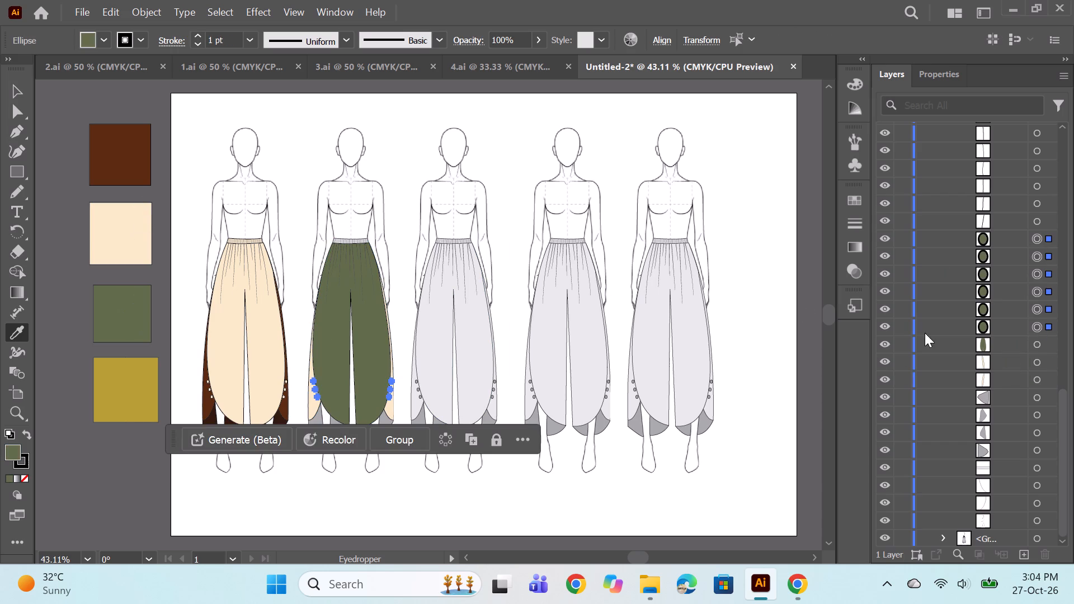
Fill the four hem pieces of the second figure's trousers with the cream swatch colour, darkened to #DDCDB1.
left_click(1035, 398)
left_click(1039, 449, "shift")
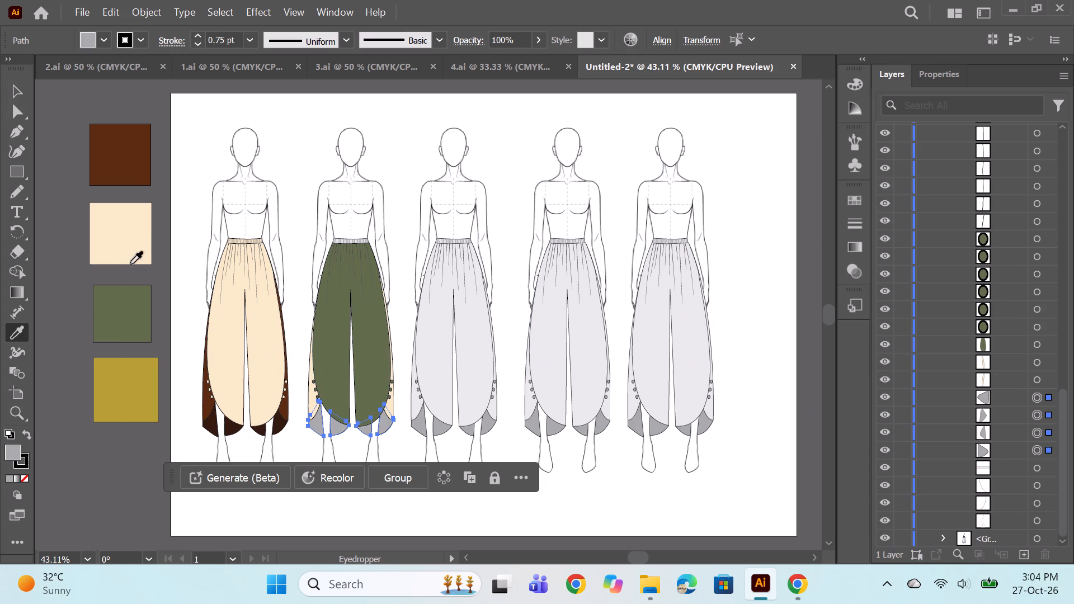
left_click(133, 244)
double_click(19, 452)
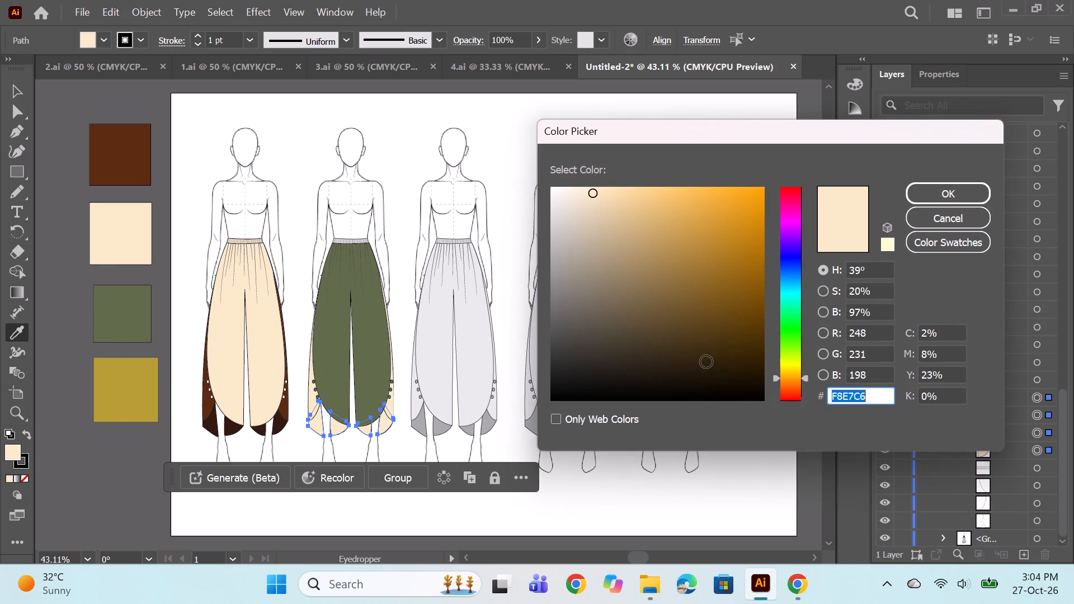
left_click(595, 214)
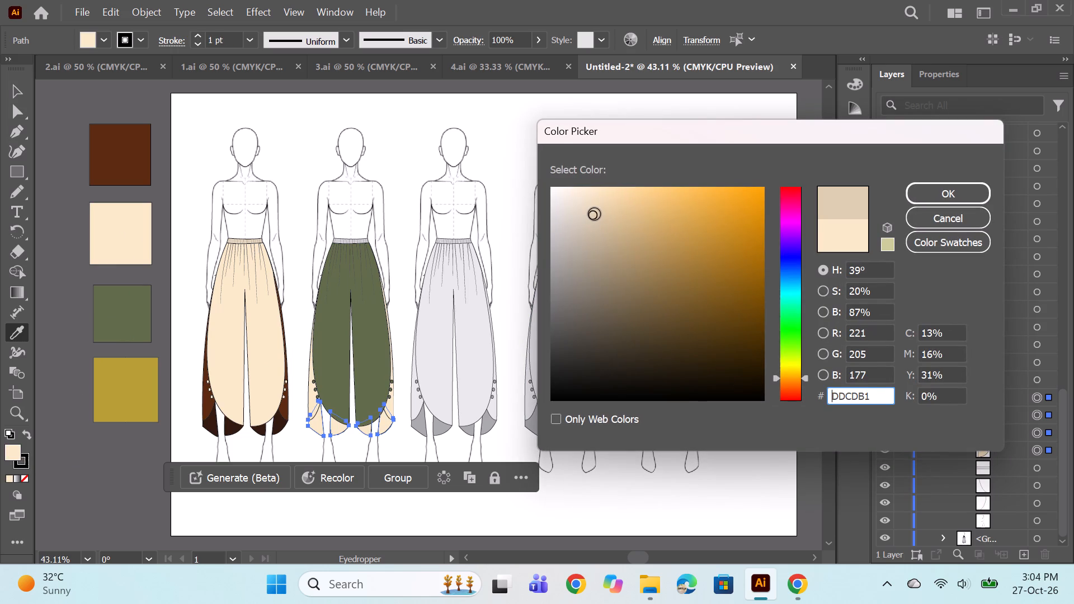
left_click(970, 199)
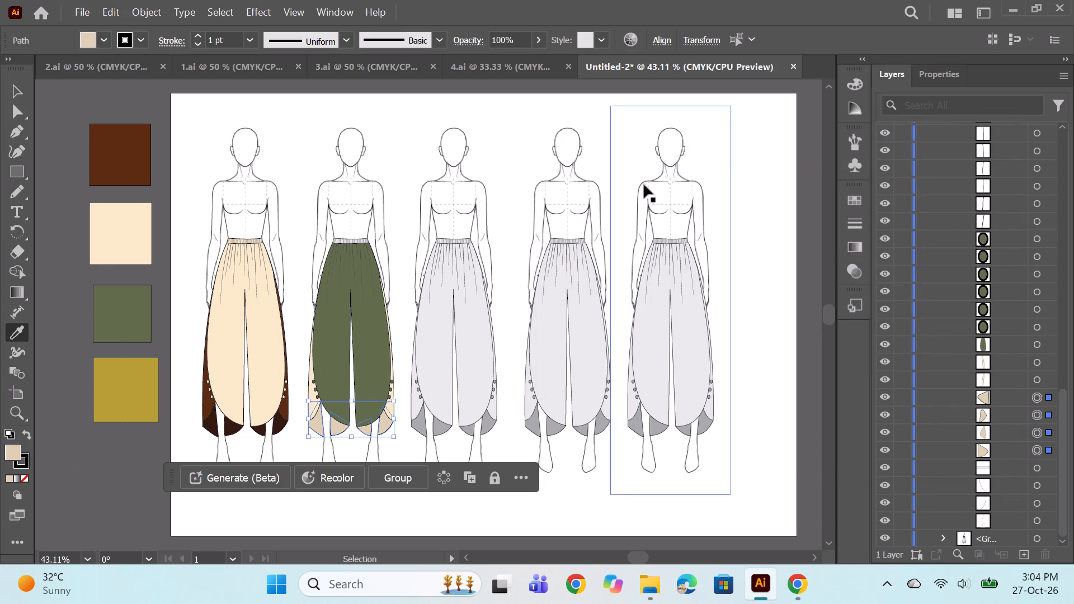
left_click(747, 173, "ctrl")
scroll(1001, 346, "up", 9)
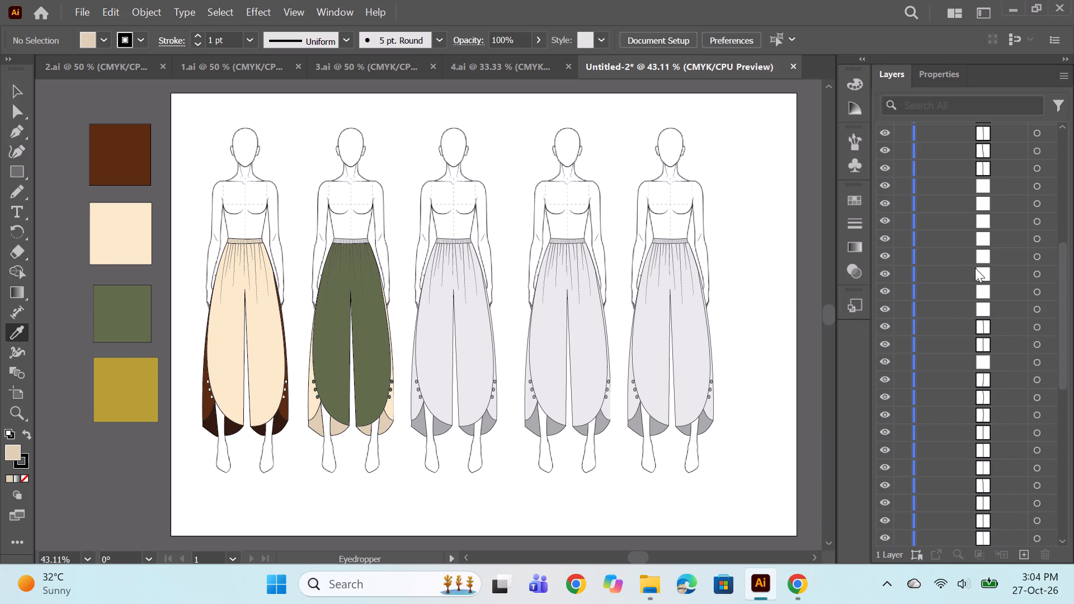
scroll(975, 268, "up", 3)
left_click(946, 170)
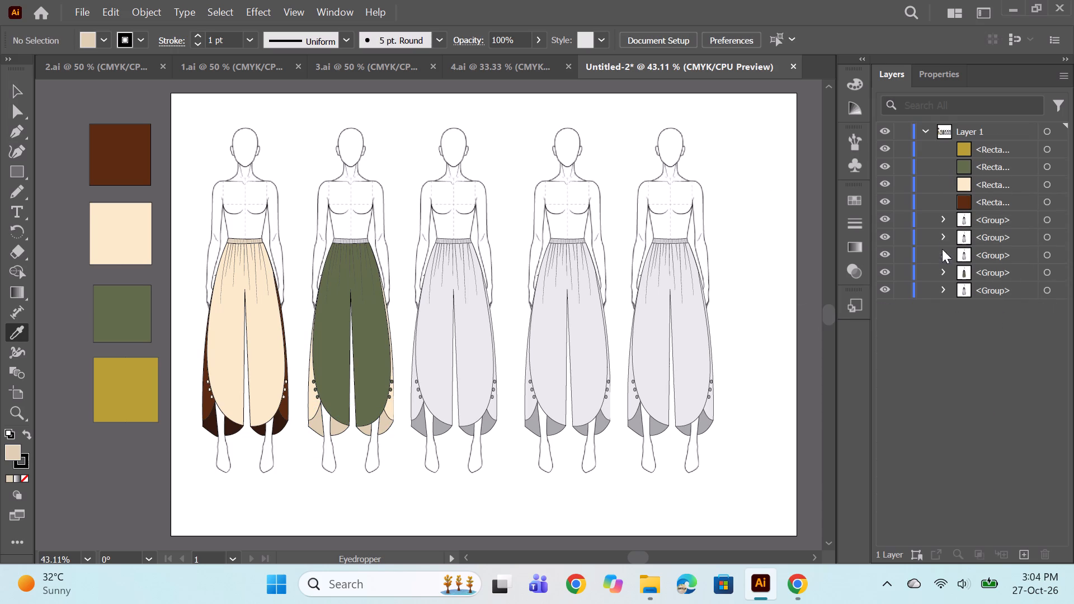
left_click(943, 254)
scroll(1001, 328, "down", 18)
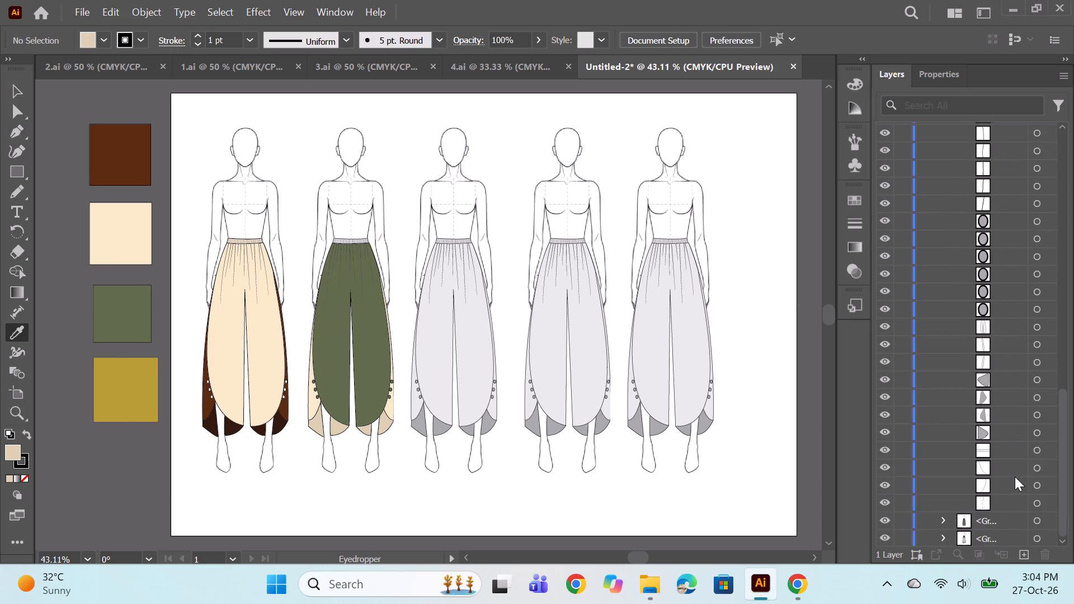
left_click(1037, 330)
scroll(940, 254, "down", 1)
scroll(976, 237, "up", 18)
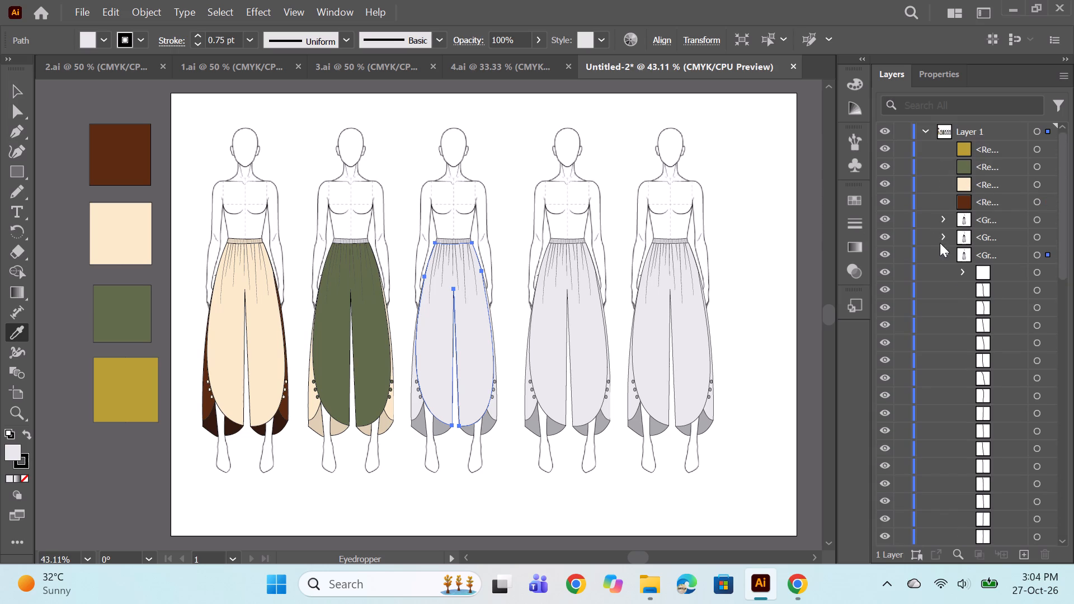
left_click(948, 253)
Select the waistband of the second figure's trousers and fill it with the olive of the front panel.
left_click(942, 272)
scroll(984, 330, "down", 6)
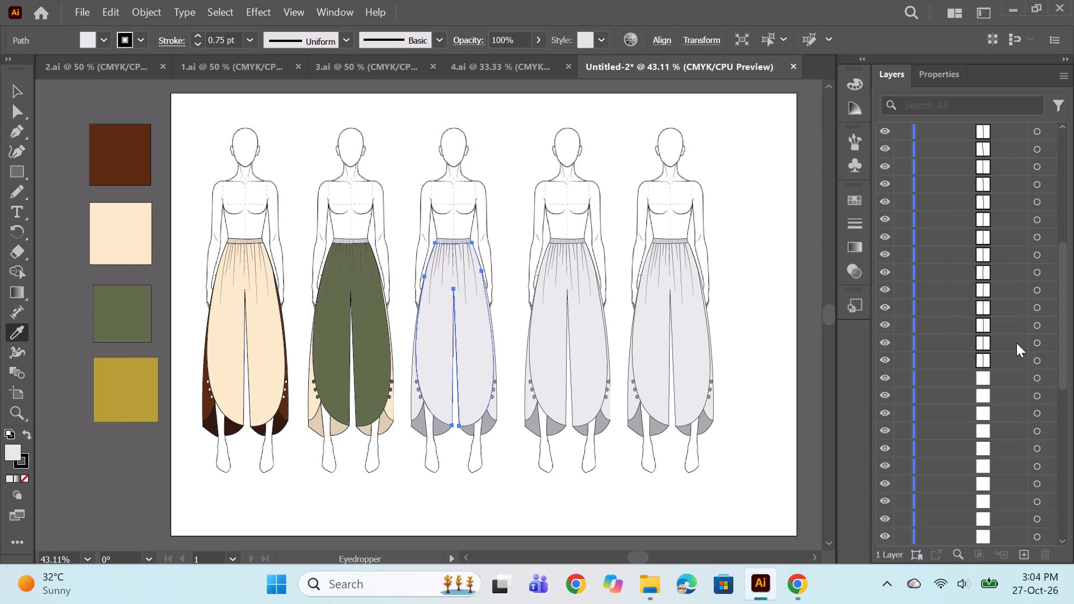
scroll(1016, 338, "up", 4)
scroll(1049, 319, "down", 9)
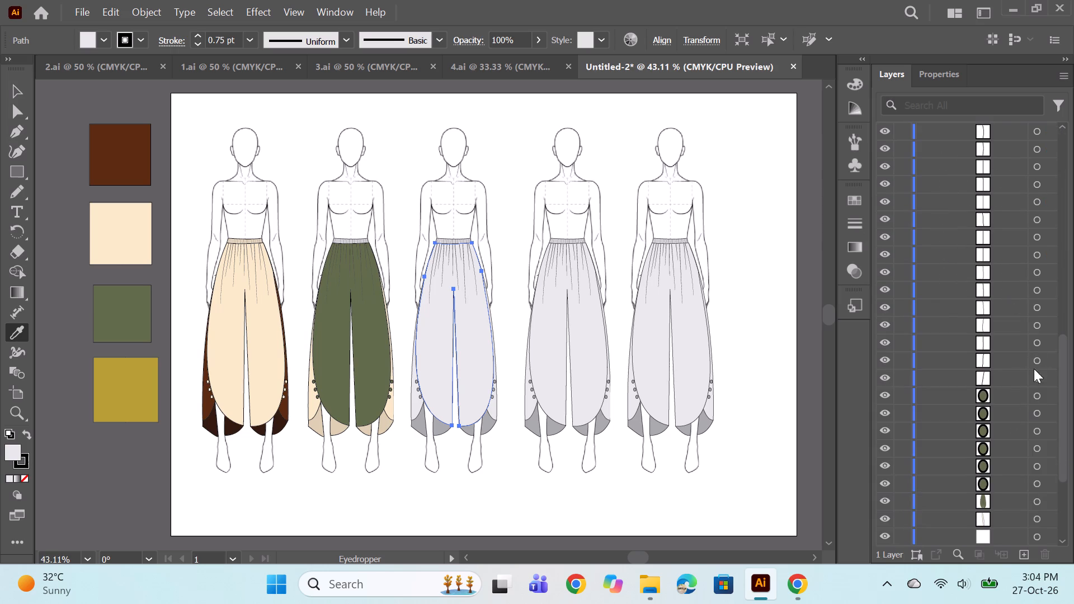
scroll(1025, 371, "down", 3)
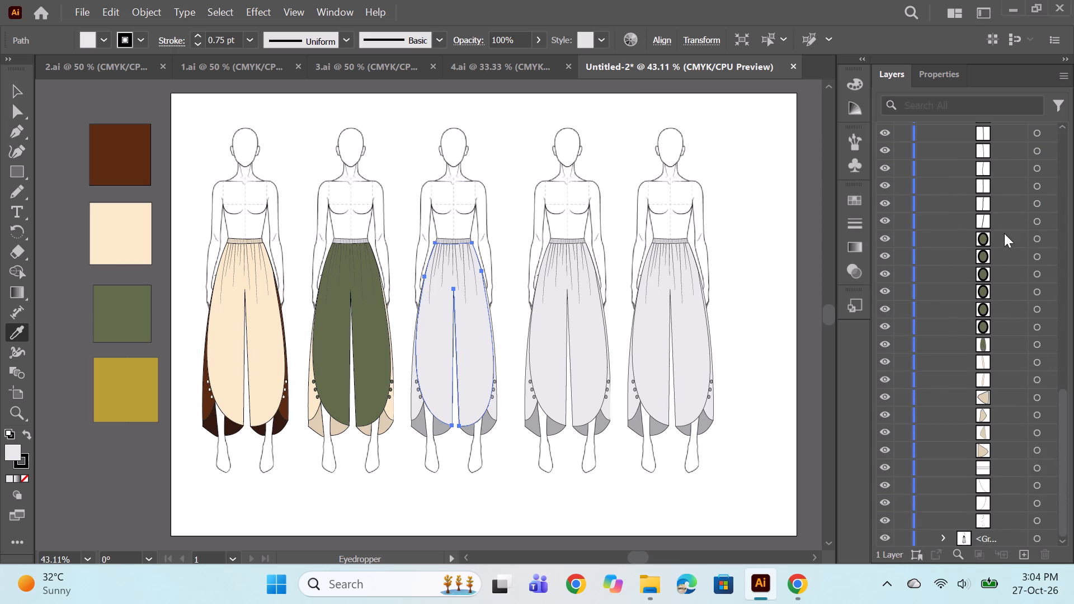
left_click(1037, 468)
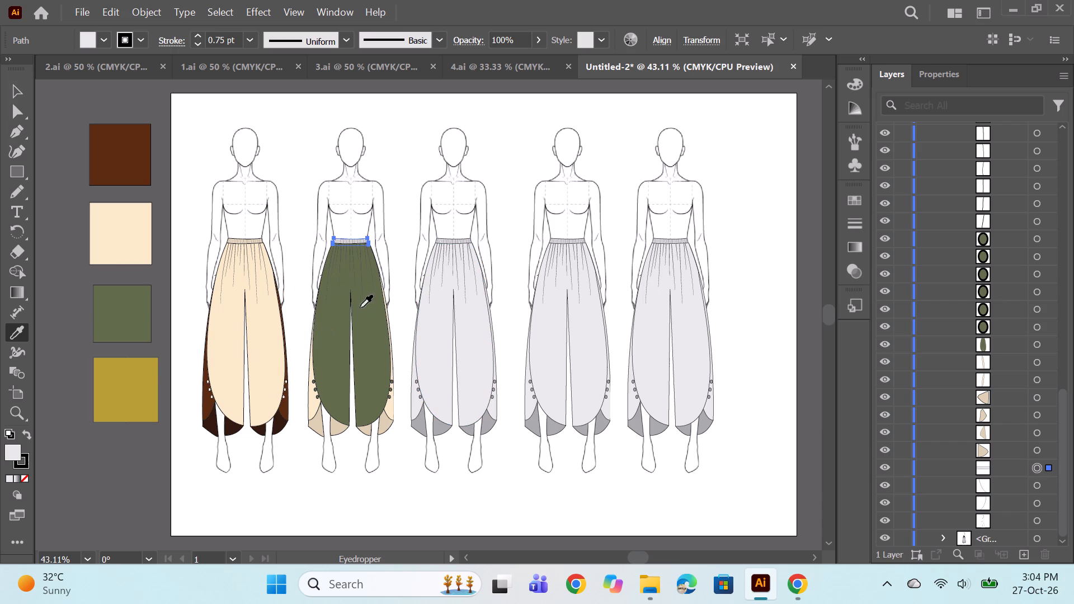
left_click(344, 357)
Fill the front panel of the third figure's trousers with the brown swatch colour.
scroll(913, 313, "up", 16)
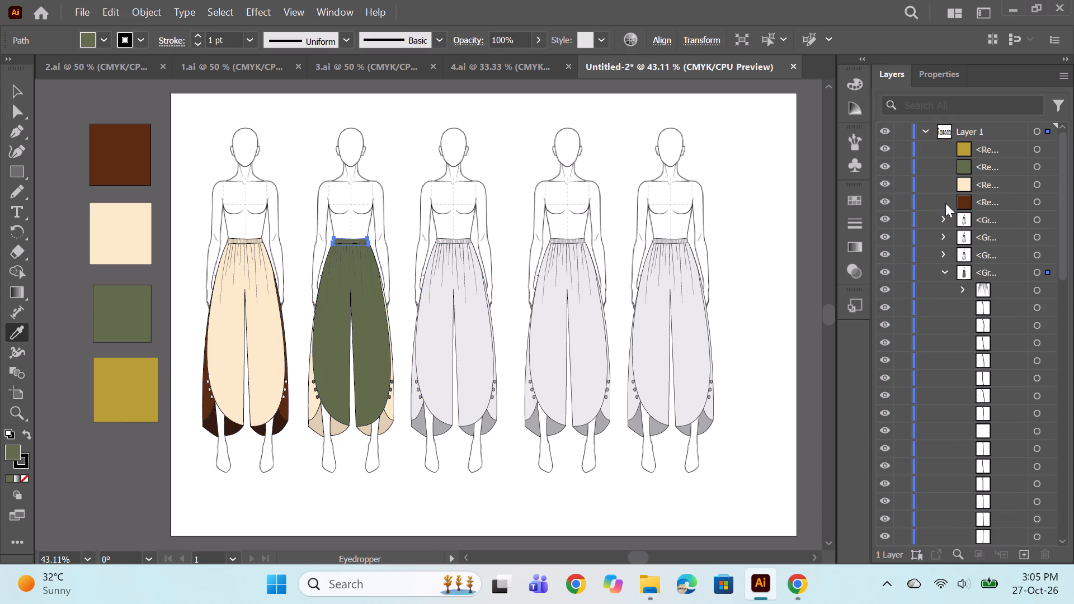
left_click(949, 268)
left_click(939, 256)
scroll(974, 280, "down", 7)
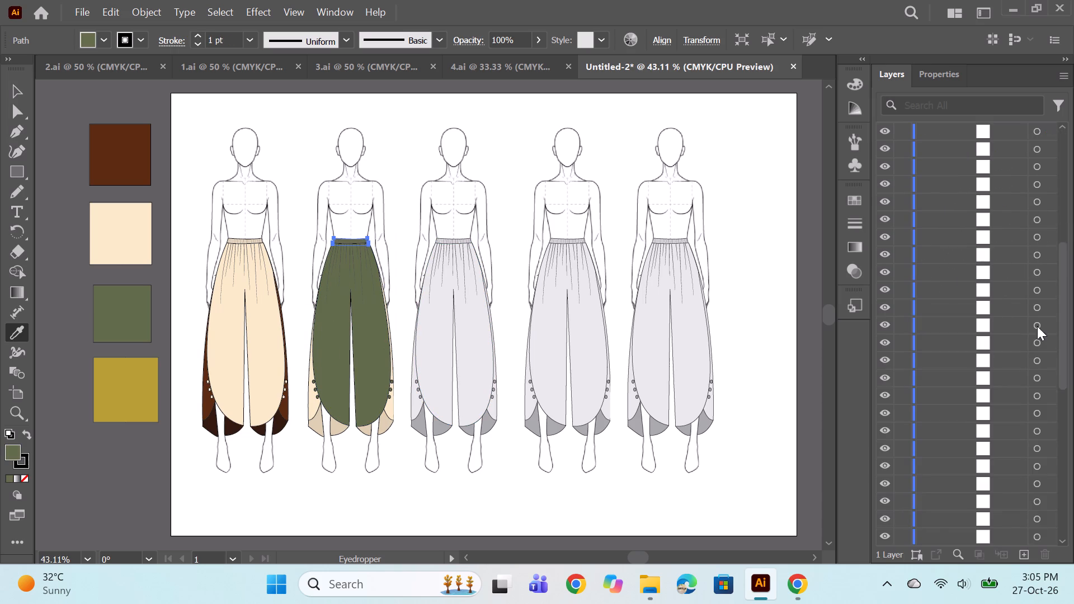
scroll(1037, 326, "down", 14)
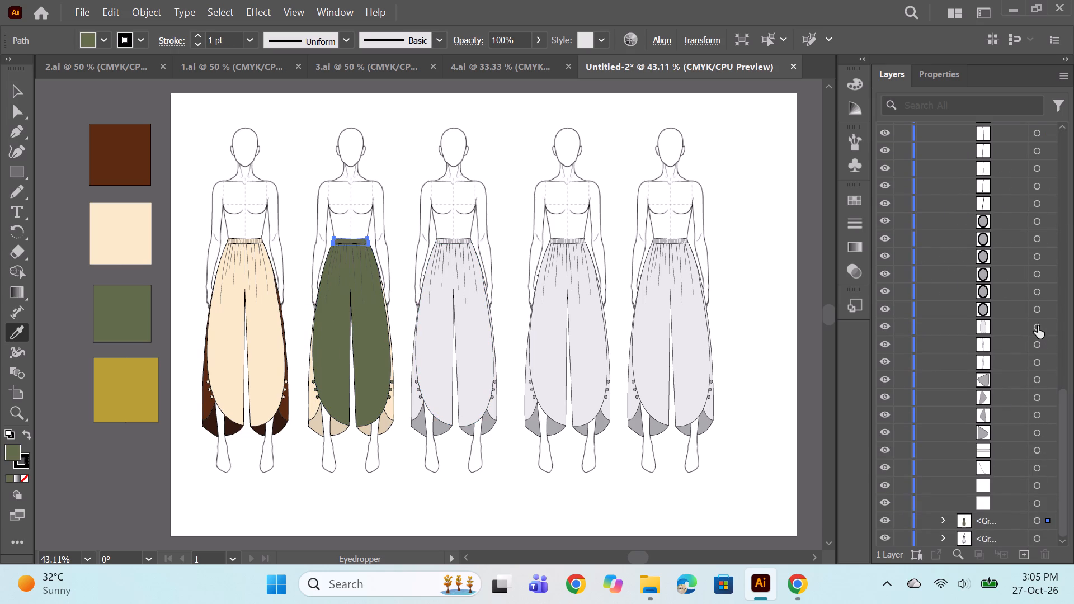
left_click(1038, 326)
left_click(133, 169)
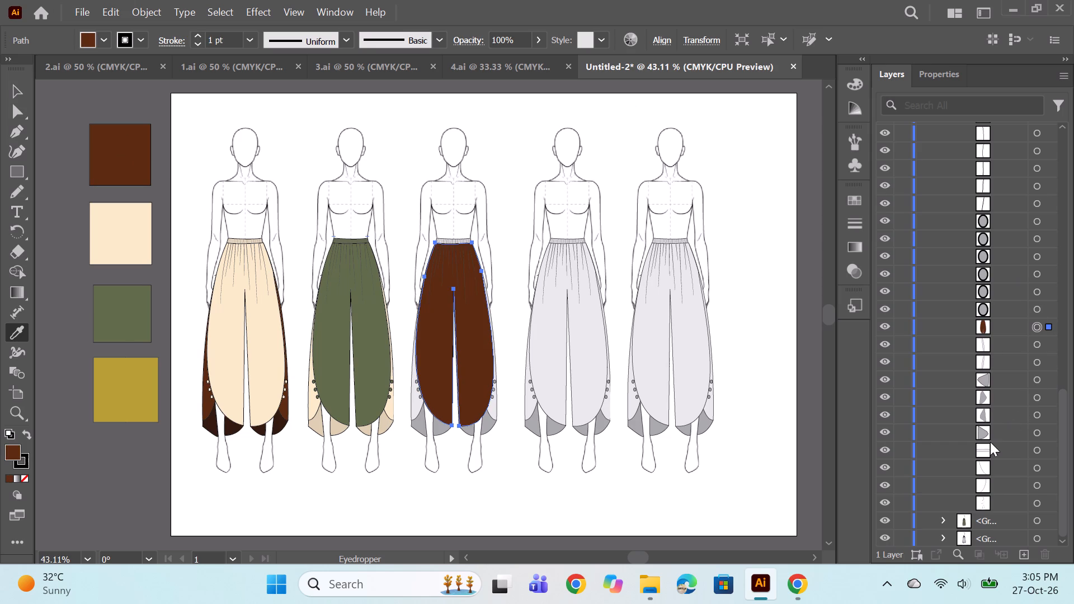
Fill the two side panels of the third figure's trousers with the olive swatch colour.
left_click(1032, 342)
left_click(1039, 357, "ctrl")
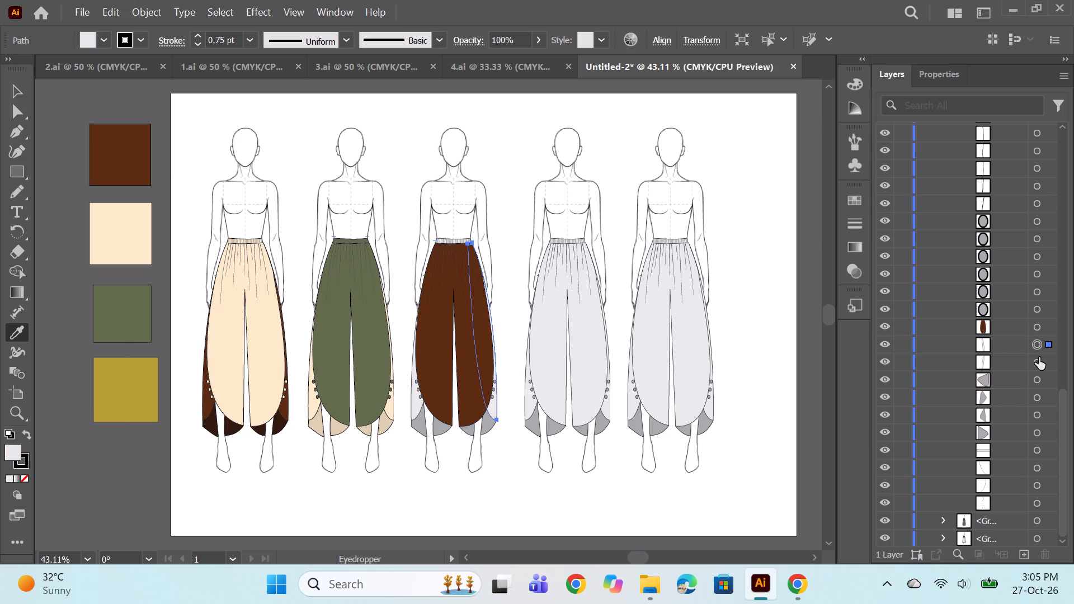
left_click(133, 333)
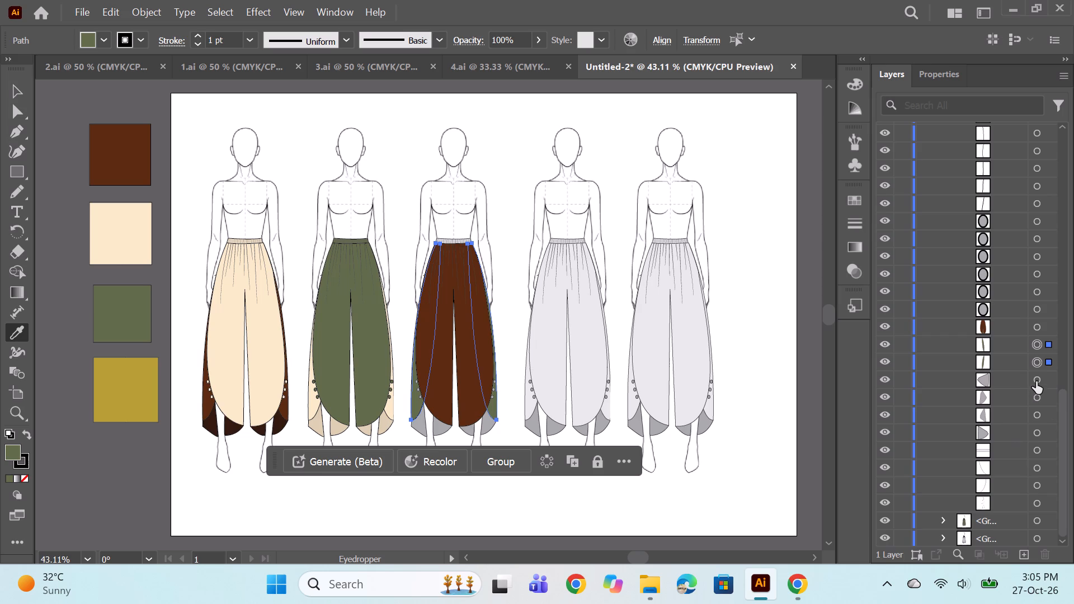
Select all six side buttons on the third figure's trousers and fill them with the brown swatch colour.
left_click(1037, 312)
left_click(1034, 221, "shift")
left_click(112, 160)
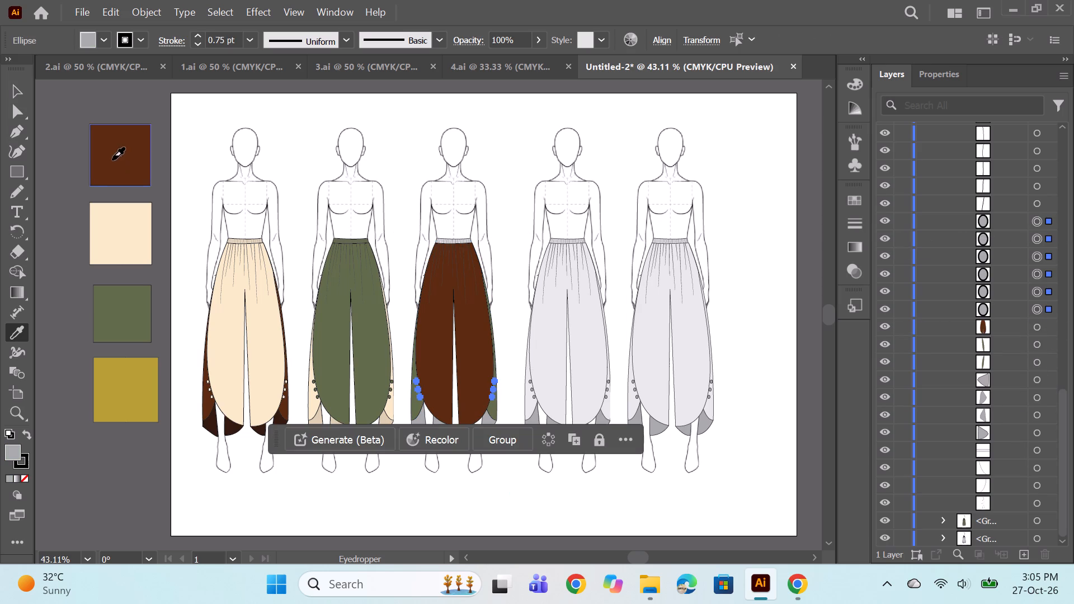
Fill the four hem pieces of the third figure's trousers with the second figure's olive, darkened to #434933.
left_click(1038, 346)
scroll(1039, 365, "down", 1)
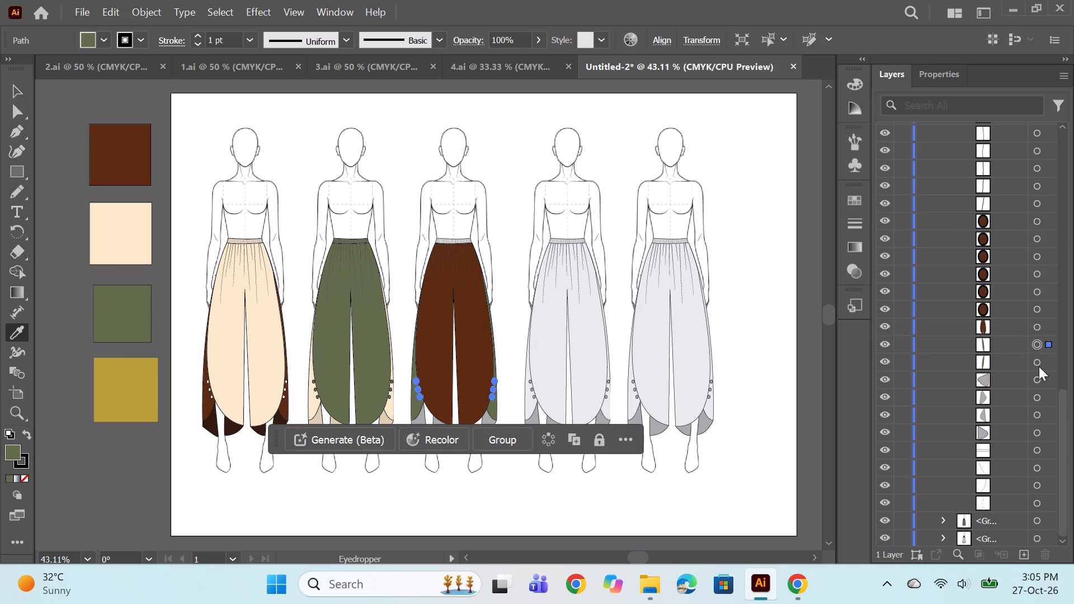
left_click(1039, 366, "ctrl")
left_click(1037, 383)
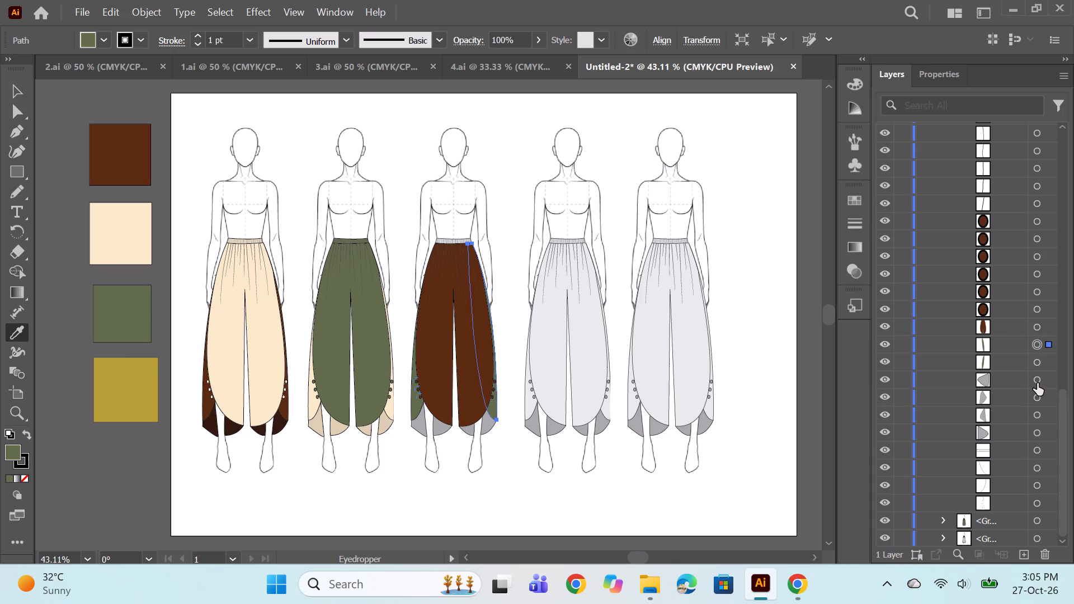
left_click(1039, 436, "shift")
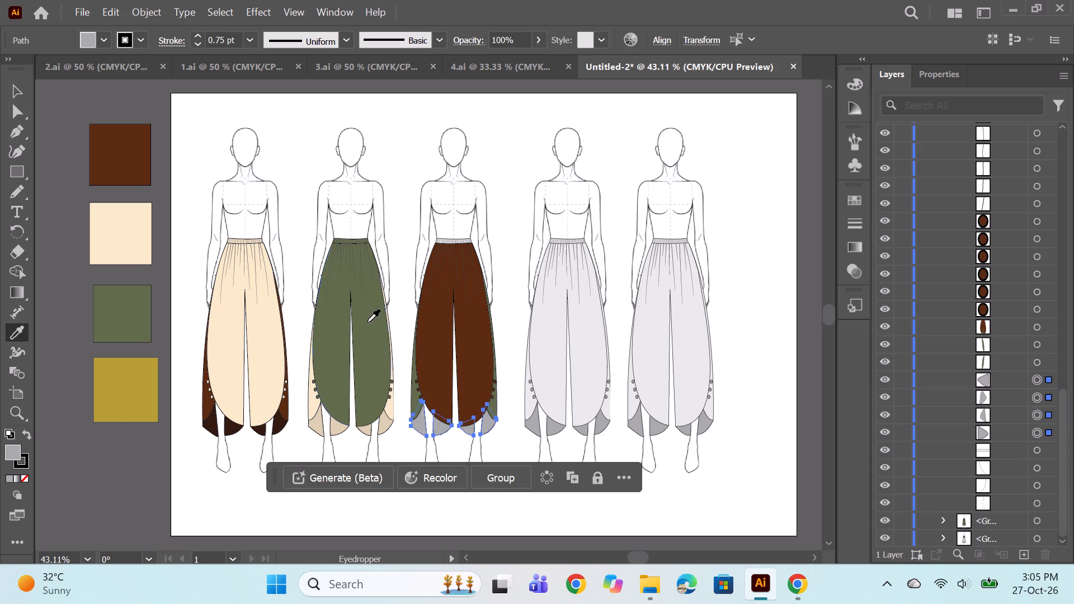
left_click(370, 321)
double_click(11, 455)
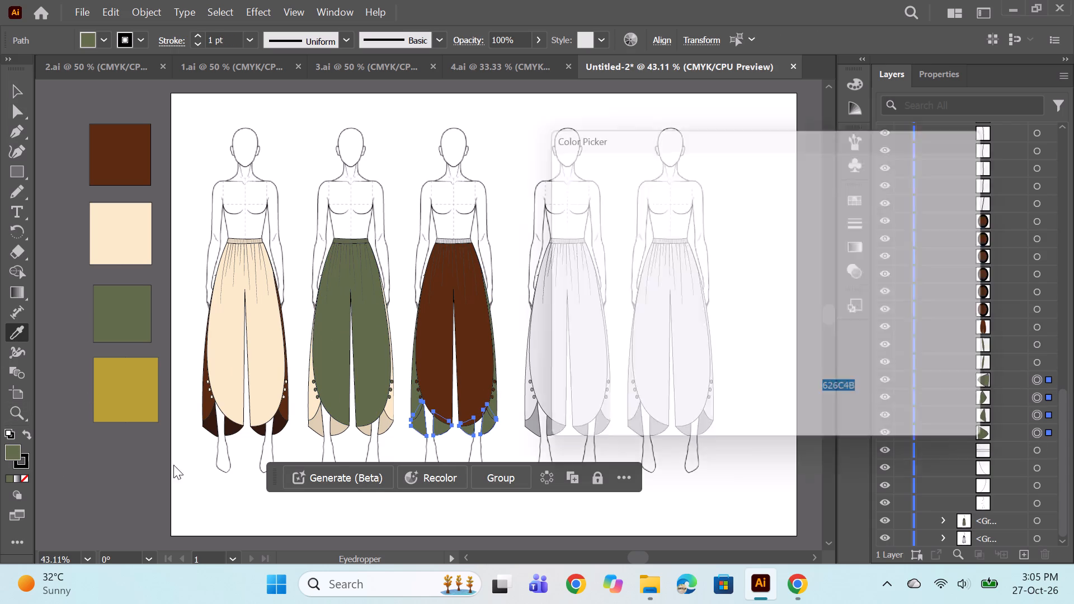
left_click(613, 338)
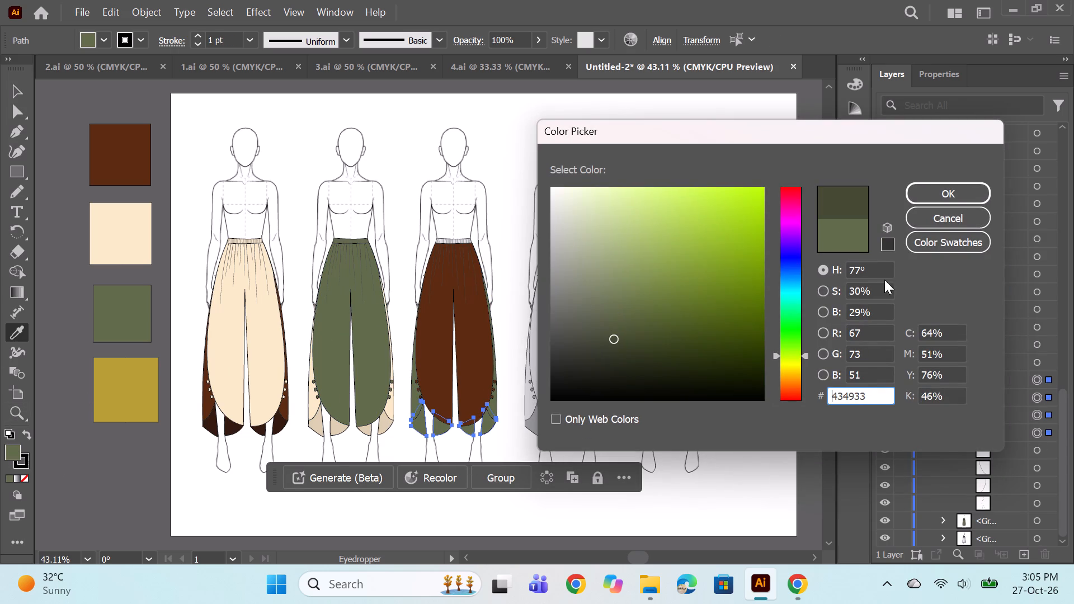
left_click(962, 194)
left_click(770, 201, "ctrl")
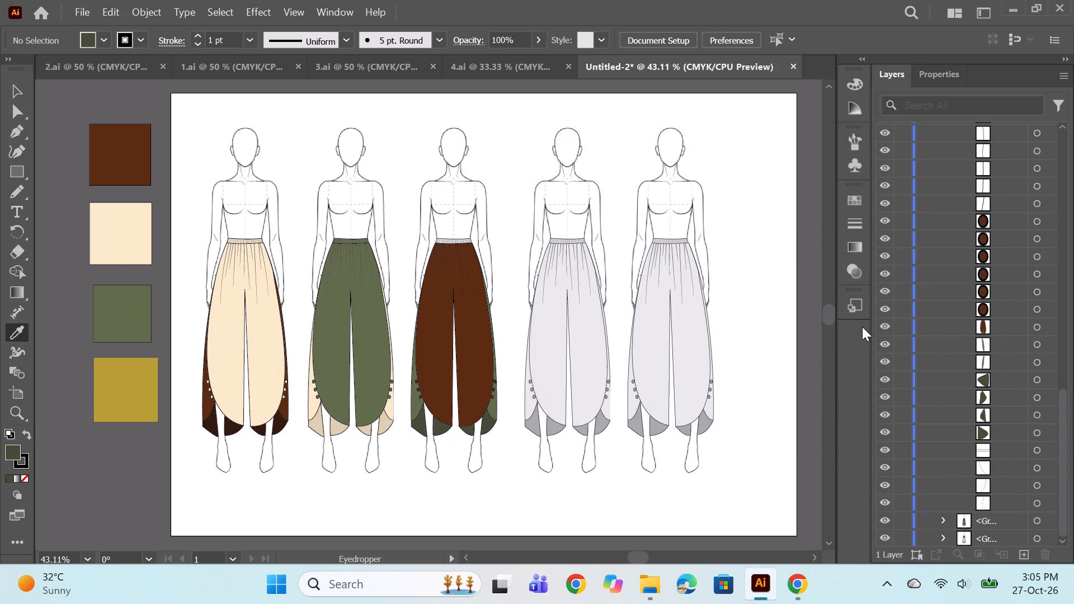
Fill the waistband of the third figure's trousers with the brown of the front panel and collapse that figure's group.
scroll(1016, 289, "up", 7)
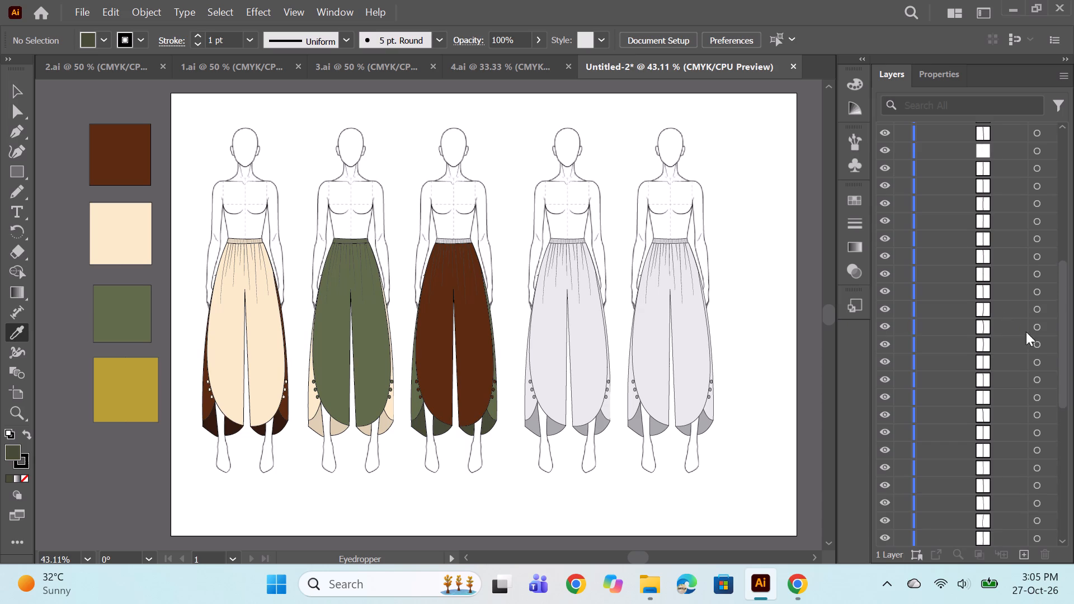
scroll(997, 269, "up", 4)
scroll(1006, 320, "down", 5)
scroll(1011, 412, "up", 3)
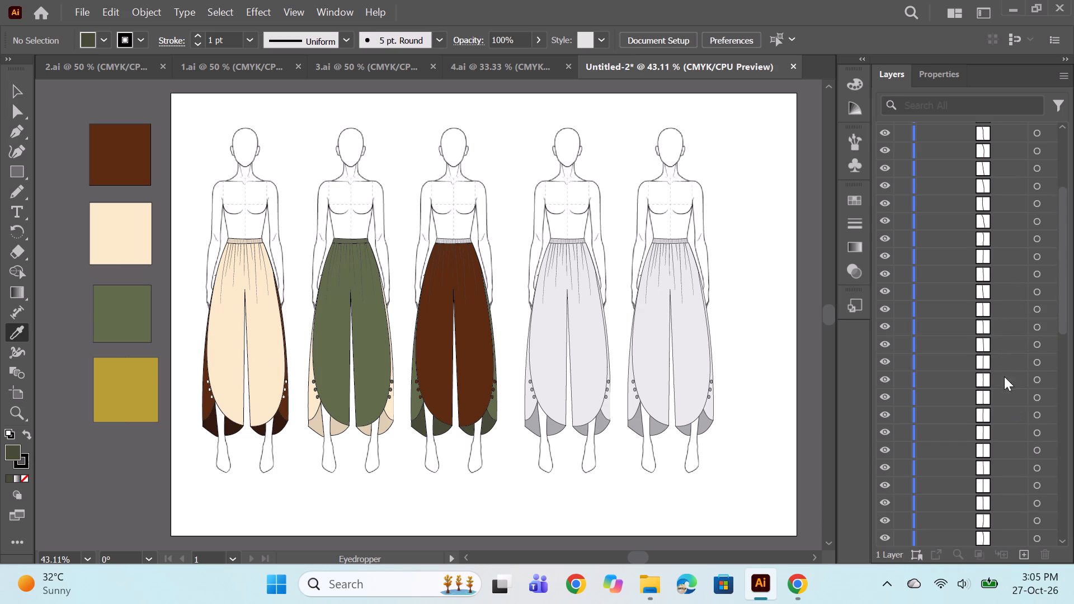
scroll(1004, 376, "up", 5)
scroll(1014, 435, "down", 9)
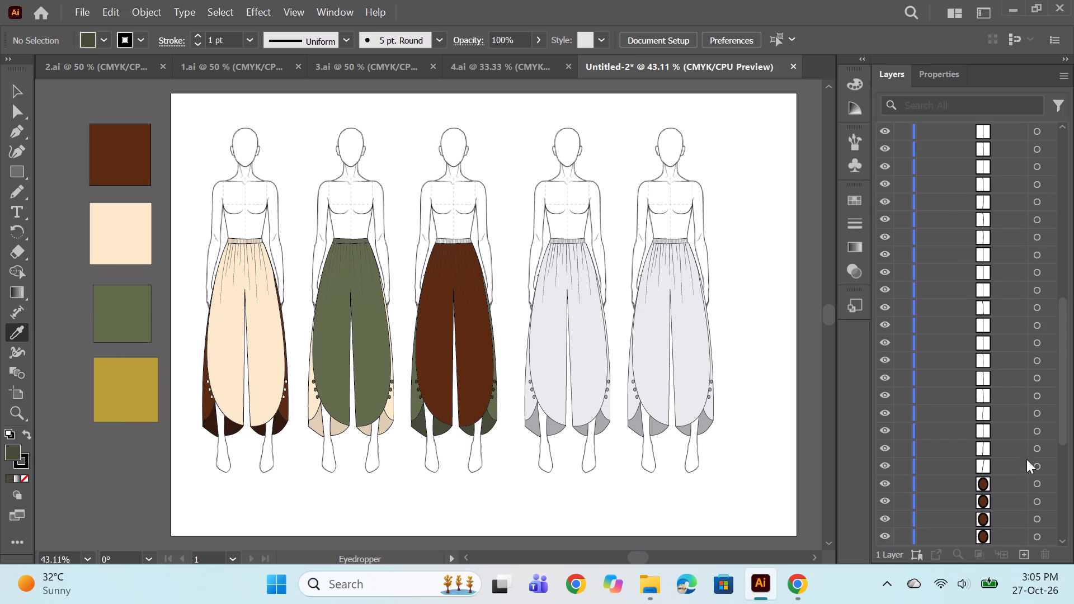
scroll(1000, 294, "down", 4)
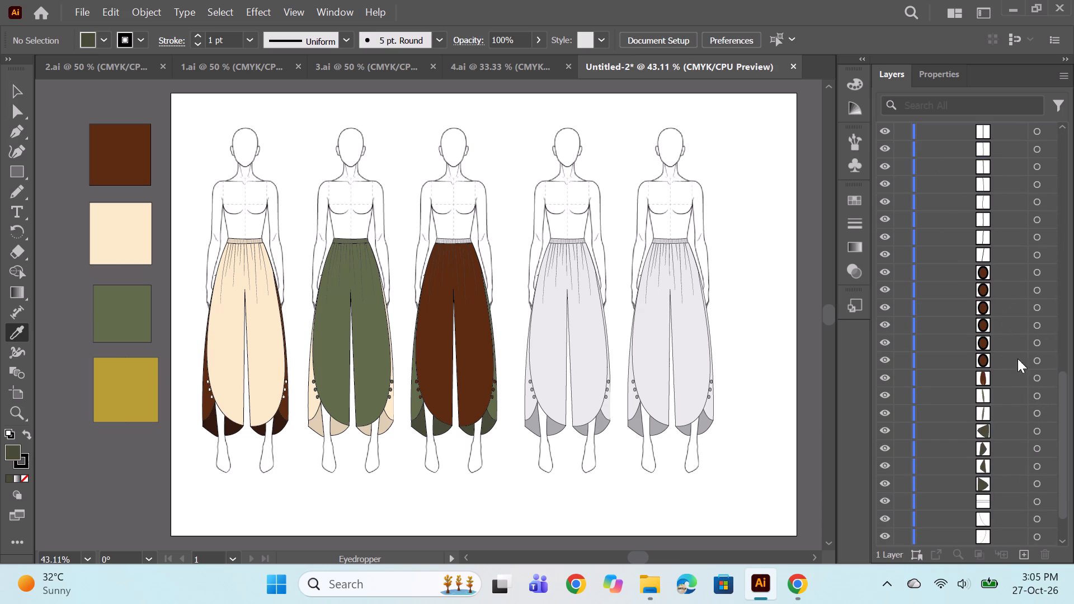
scroll(1021, 370, "down", 1)
left_click(1035, 448)
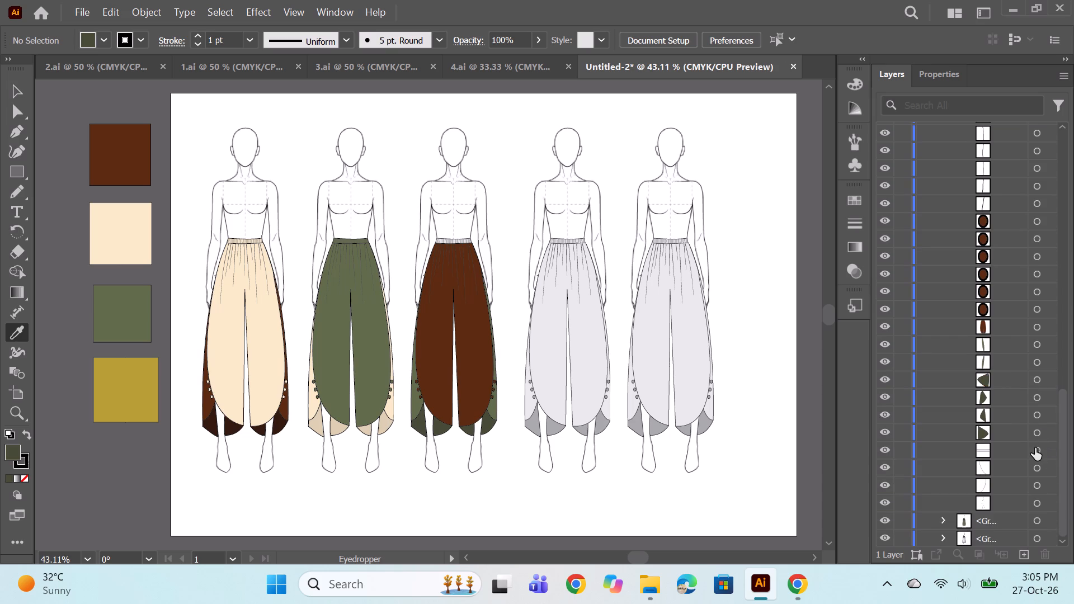
left_click(458, 332)
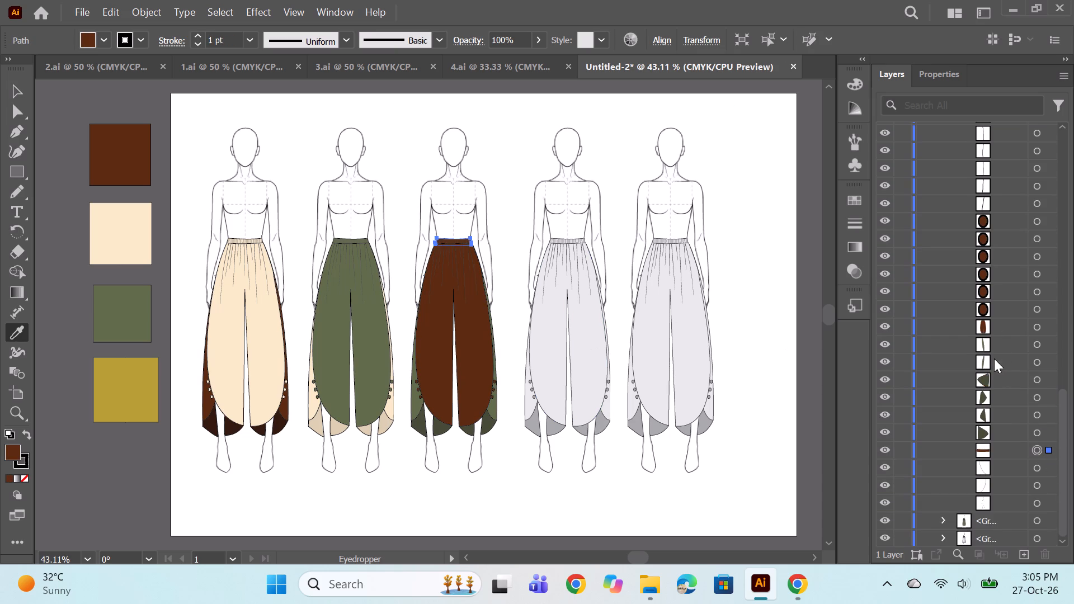
scroll(991, 333, "up", 18)
left_click(943, 256)
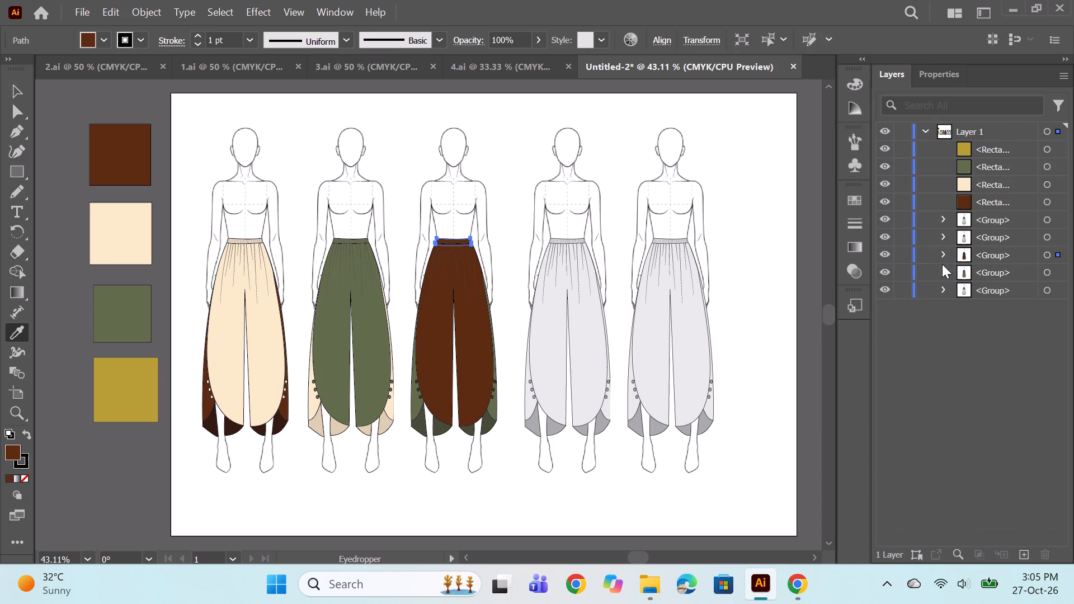
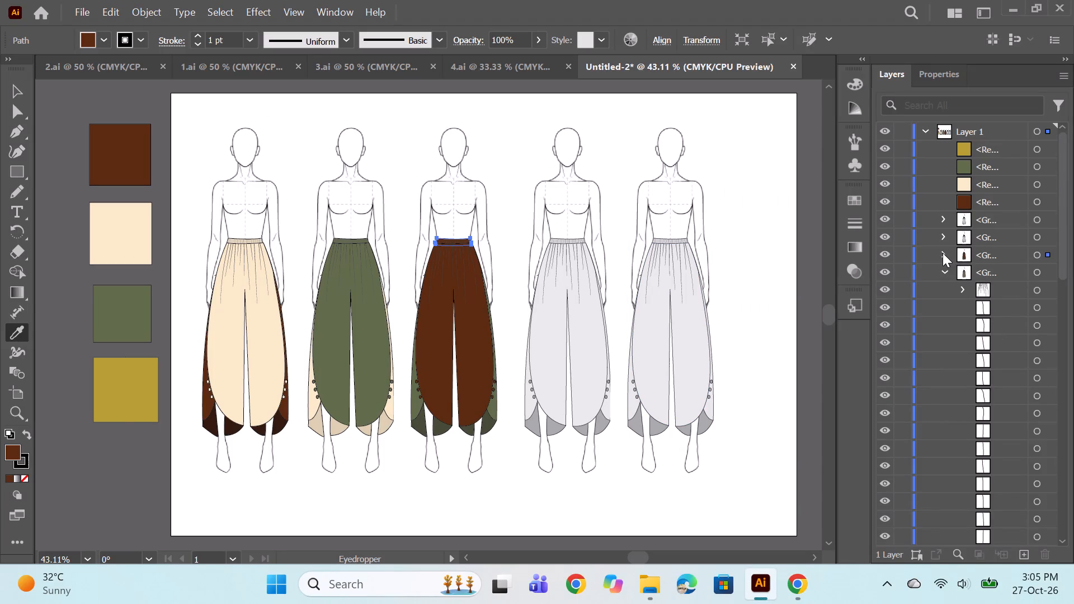
Expand the fourth figure's group and fill the front panel of its trousers with the mustard swatch colour.
left_click(944, 271)
left_click(943, 239)
scroll(1005, 324, "down", 5)
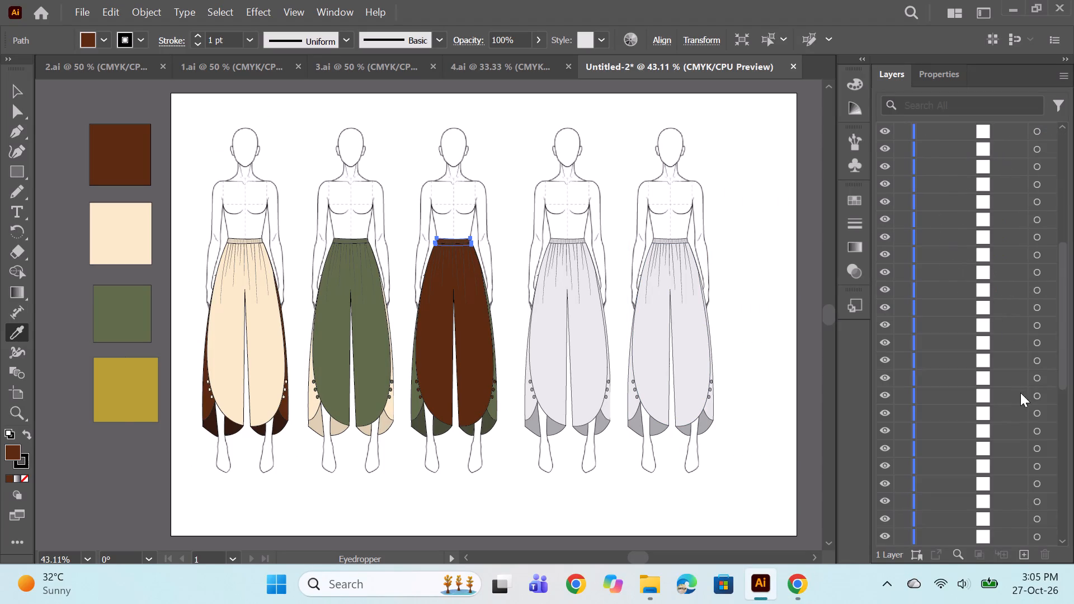
scroll(1020, 393, "down", 10)
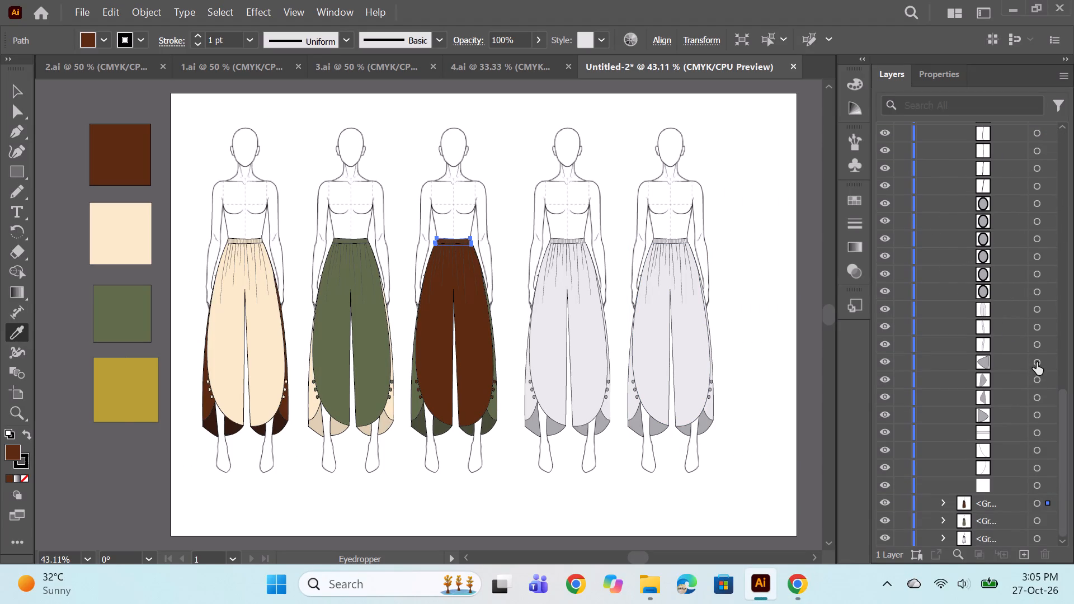
left_click(1038, 309)
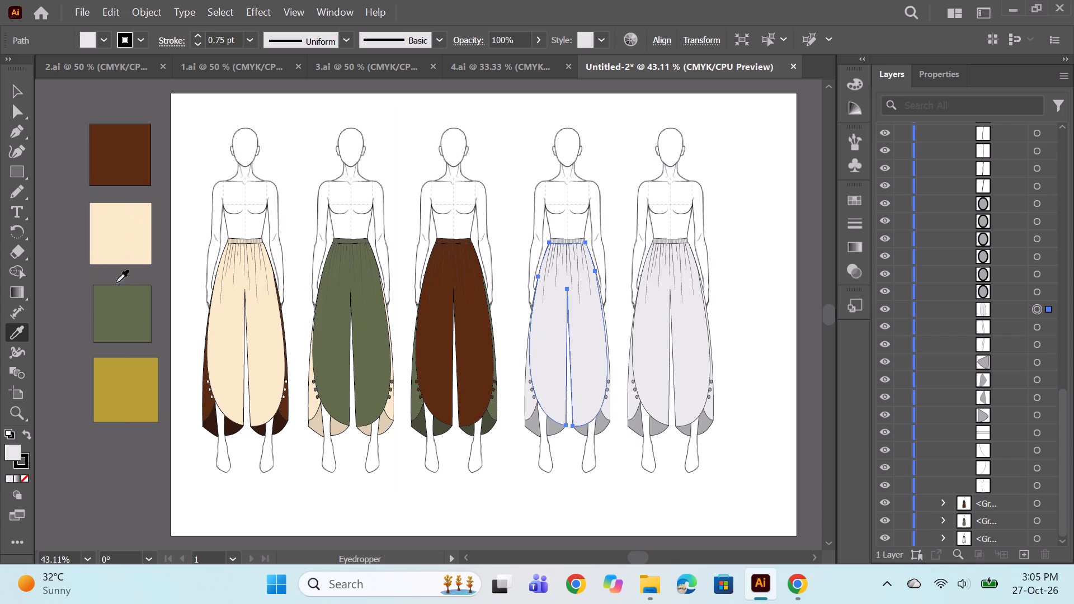
left_click(128, 390)
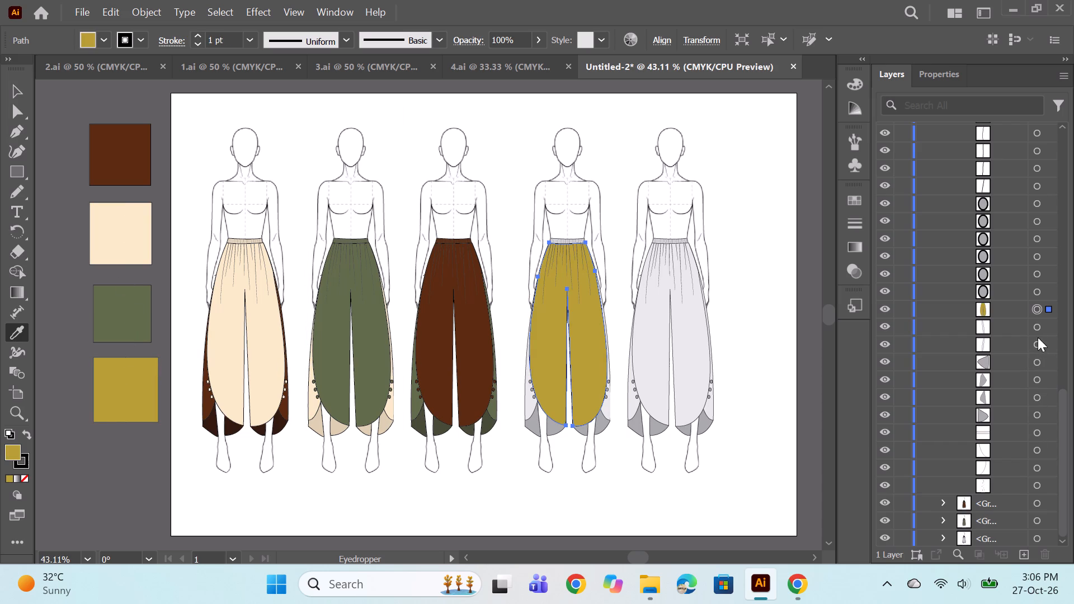
Fill the two side panels of the fourth figure's trousers with the brown swatch colour.
left_click(15, 82)
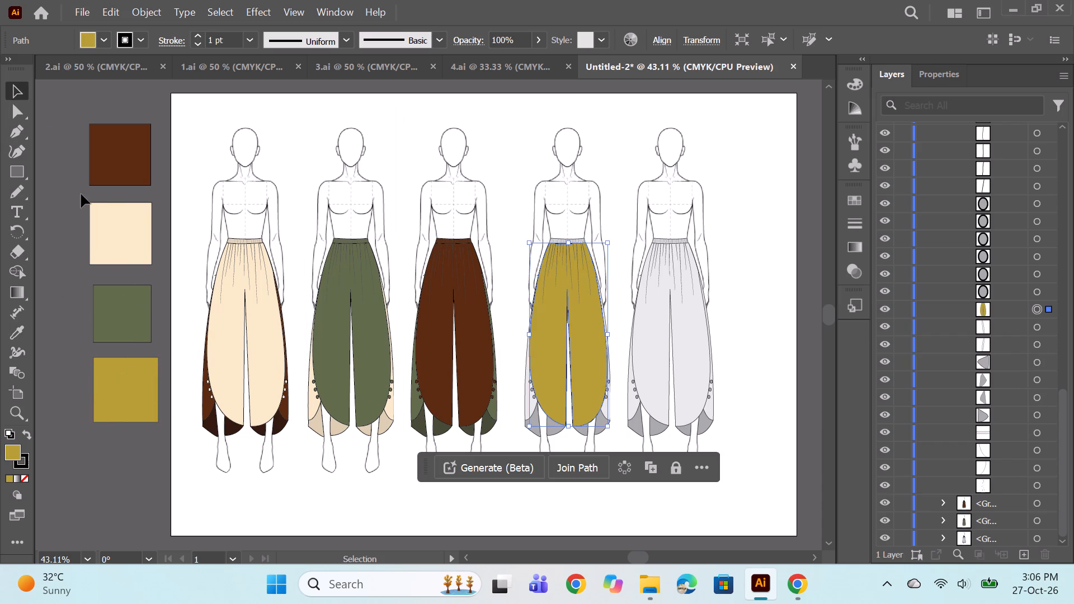
left_click(126, 387)
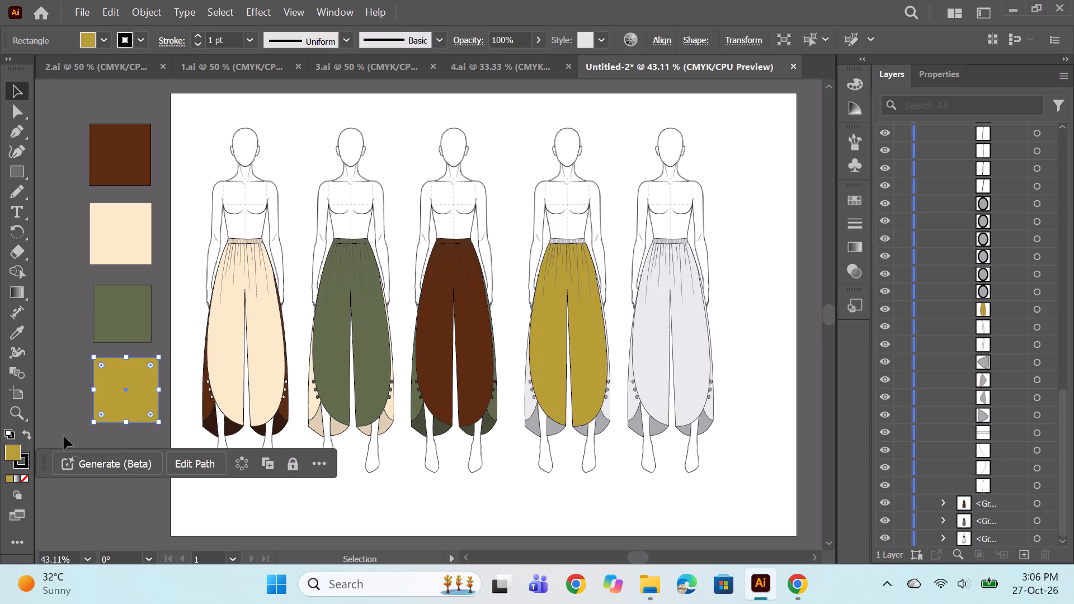
left_click(1033, 328)
left_click(1037, 343, "ctrl")
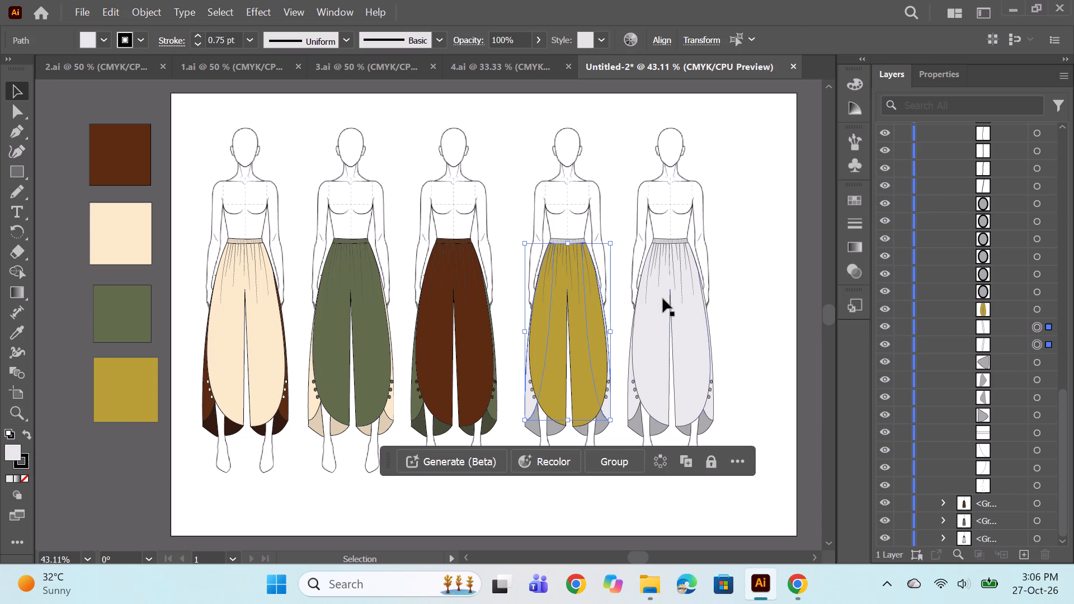
left_click(108, 174)
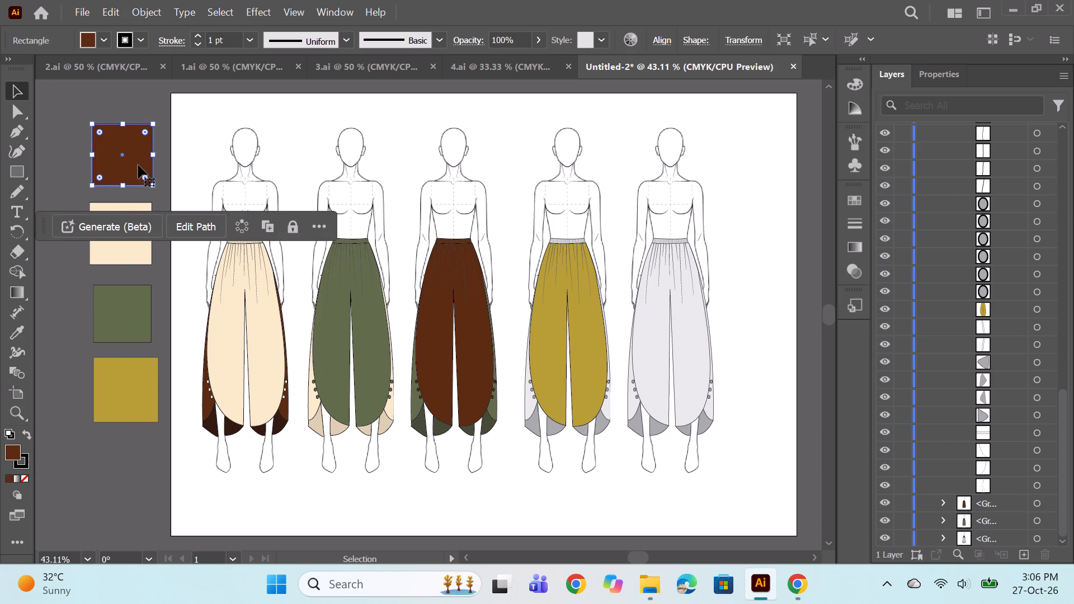
left_click(1042, 323)
left_click(1040, 341, "ctrl")
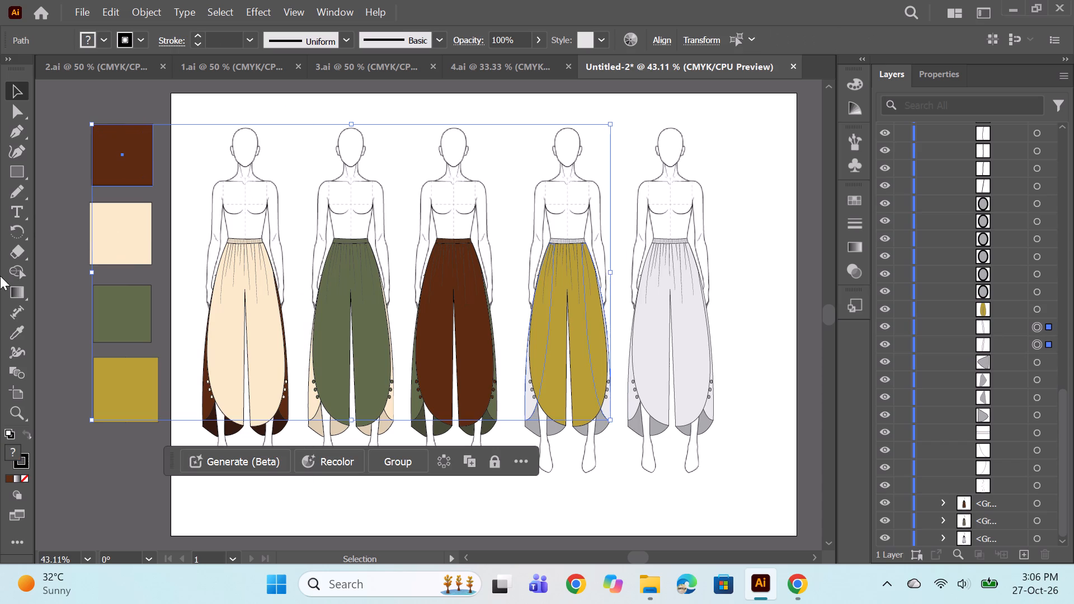
left_click(12, 332)
left_click(130, 177)
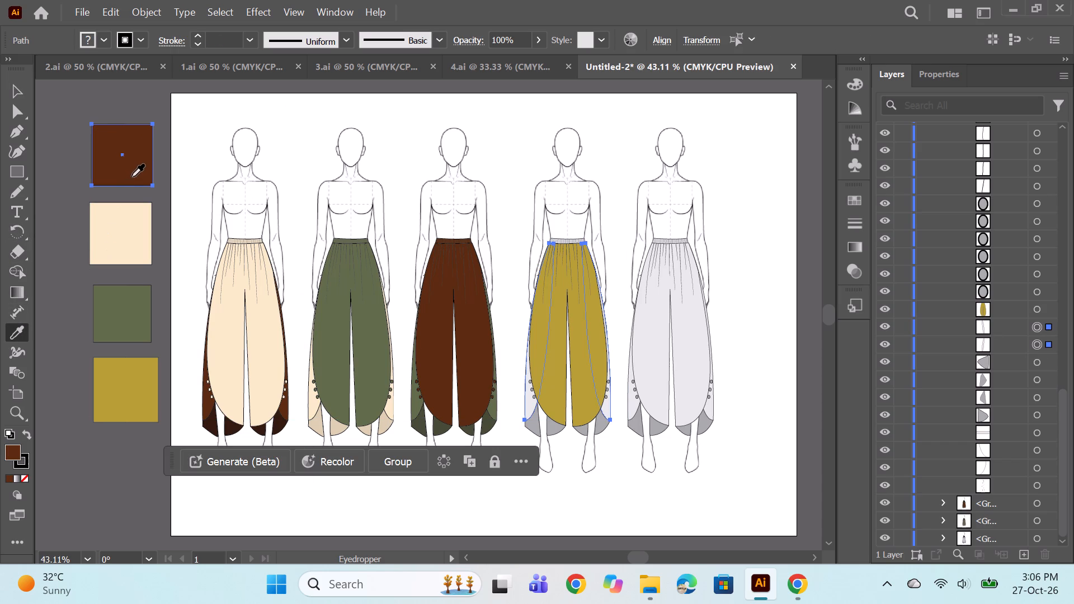
Select all six side buttons on the fourth figure's trousers and fill them with the mustard swatch colour.
left_click(1035, 295)
left_click(1036, 202, "shift")
left_click(139, 405)
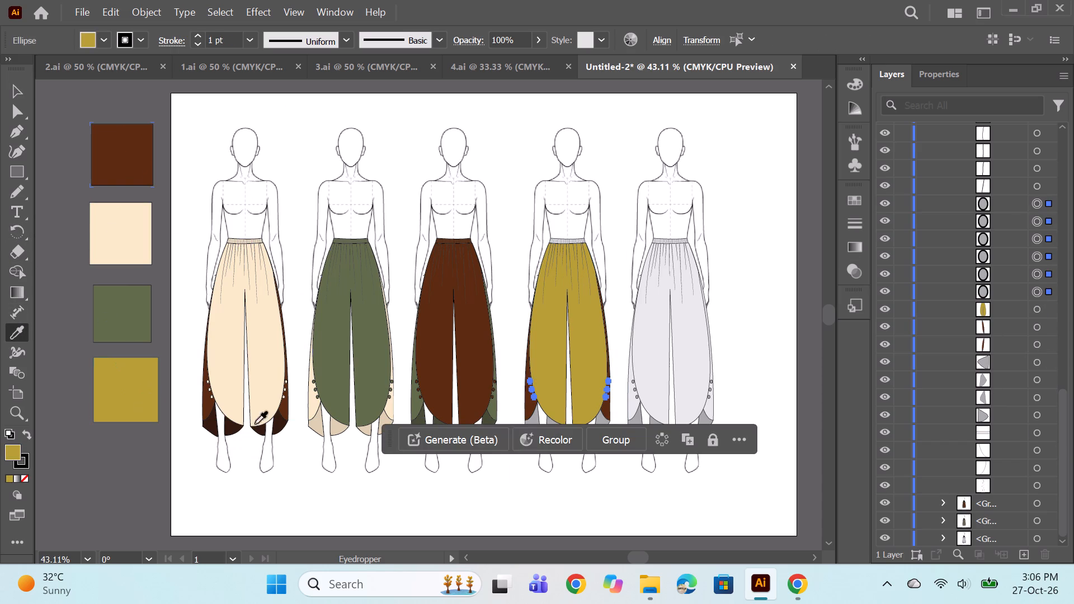
Fill the four hem pieces of the fourth figure's trousers with the dark brown of the first figure's hem.
left_click(1035, 367)
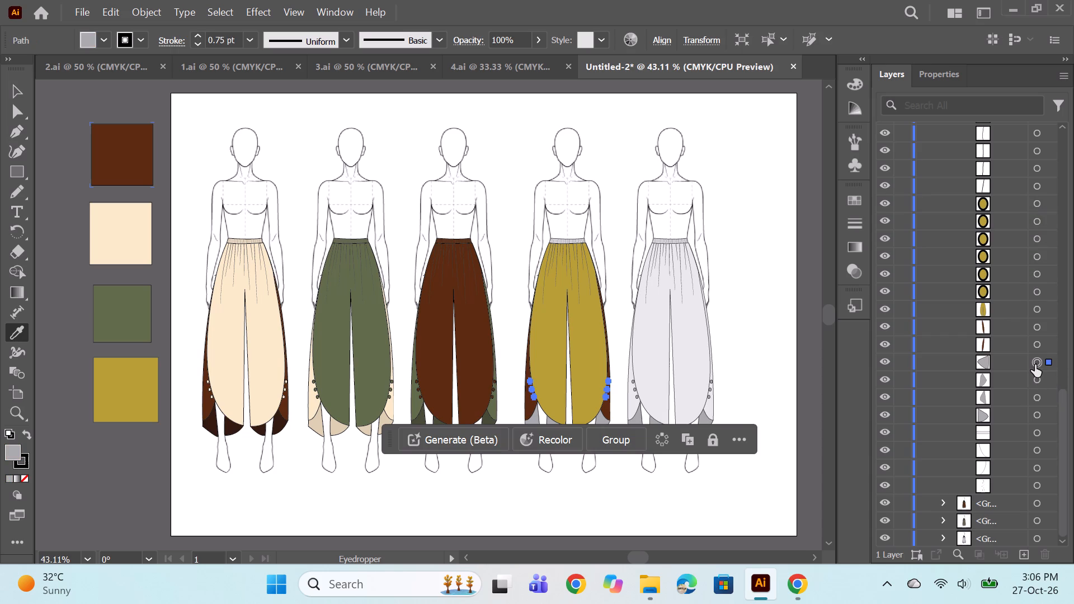
left_click(1034, 416, "ctrl")
left_click(1036, 403, "ctrl")
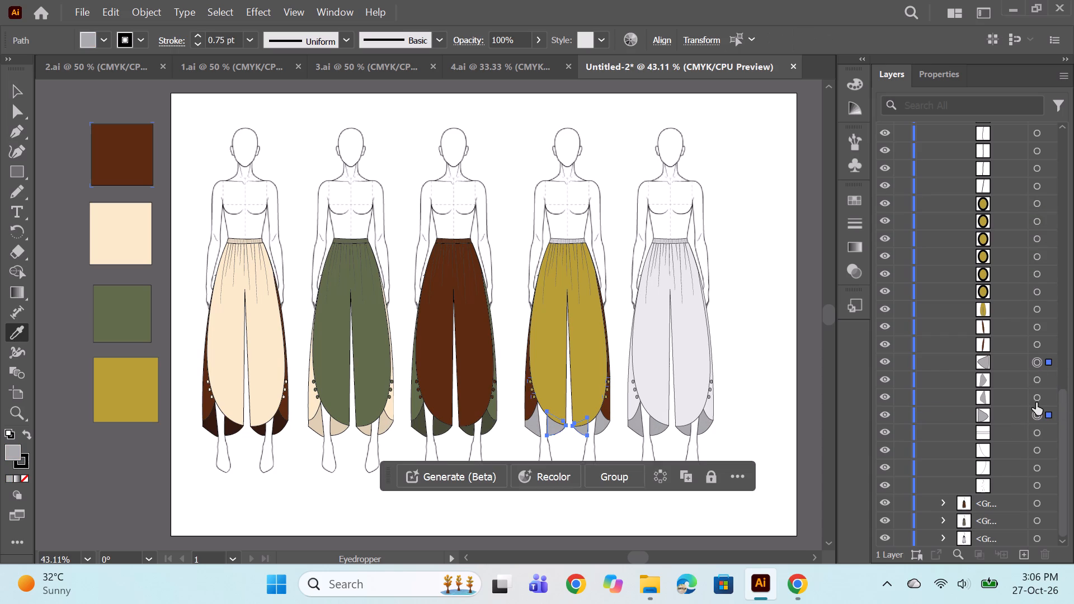
left_click(1036, 386, "ctrl")
left_click(465, 360)
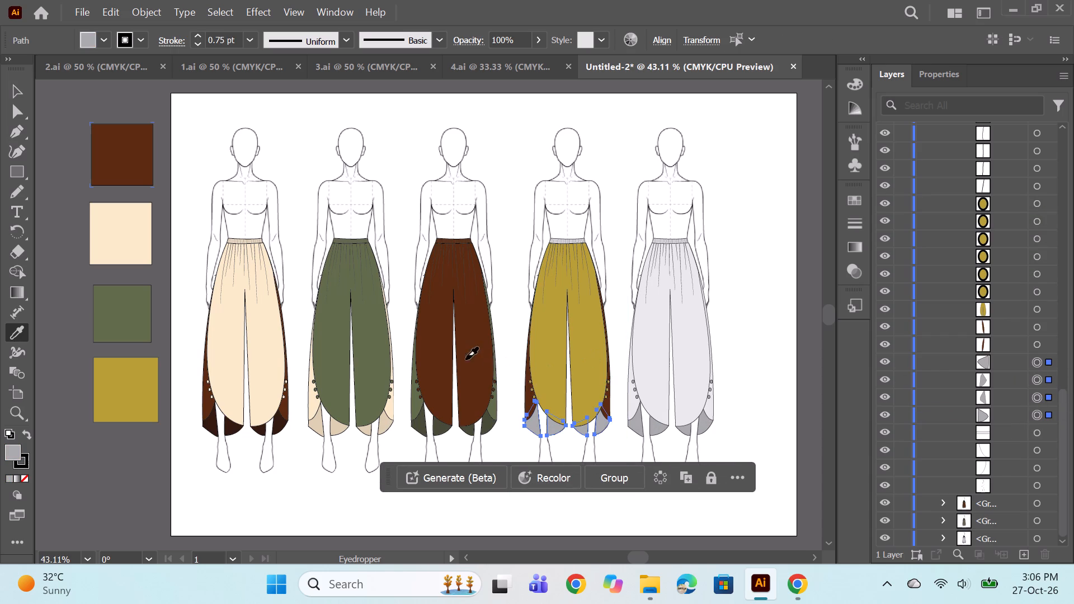
left_click(211, 424)
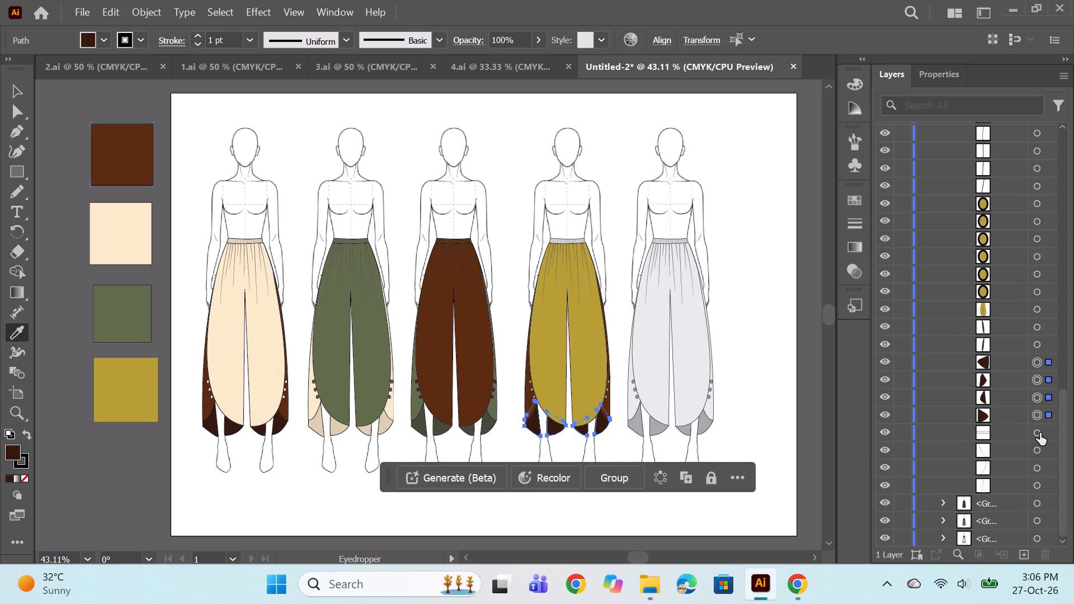
Fill the waistband of the fourth figure's trousers with the front panel's mustard and collapse that figure's group.
left_click(1043, 430)
left_click(600, 350)
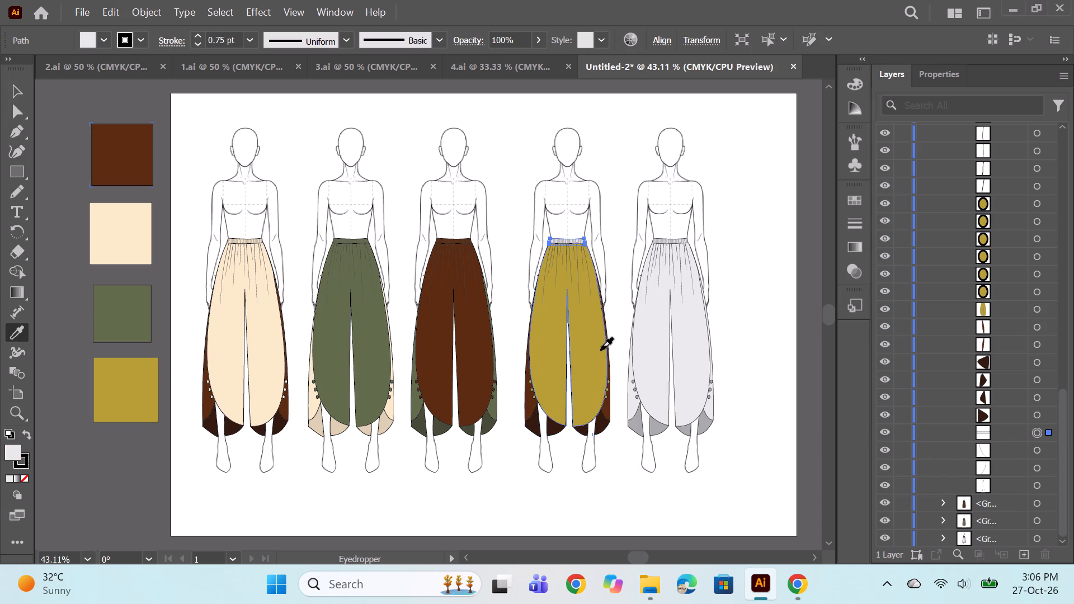
scroll(986, 354, "up", 10)
scroll(925, 300, "up", 5)
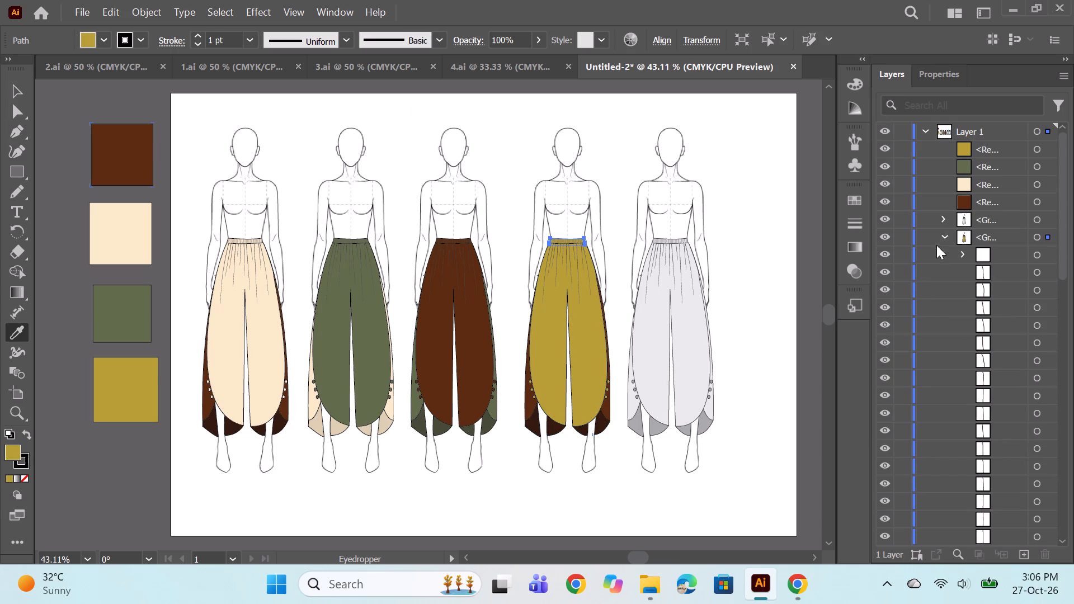
left_click(941, 234)
Expand the fifth figure's group and fill the front panel of its trousers with the olive swatch colour.
left_click(940, 221)
scroll(983, 287, "down", 4)
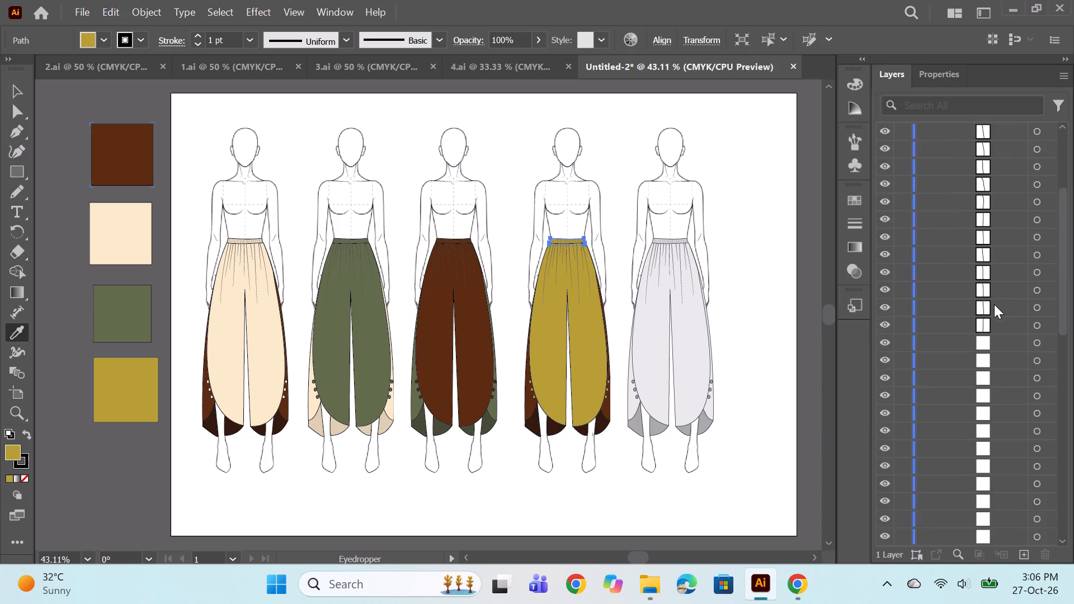
scroll(1012, 377, "down", 5)
scroll(1026, 432, "down", 4)
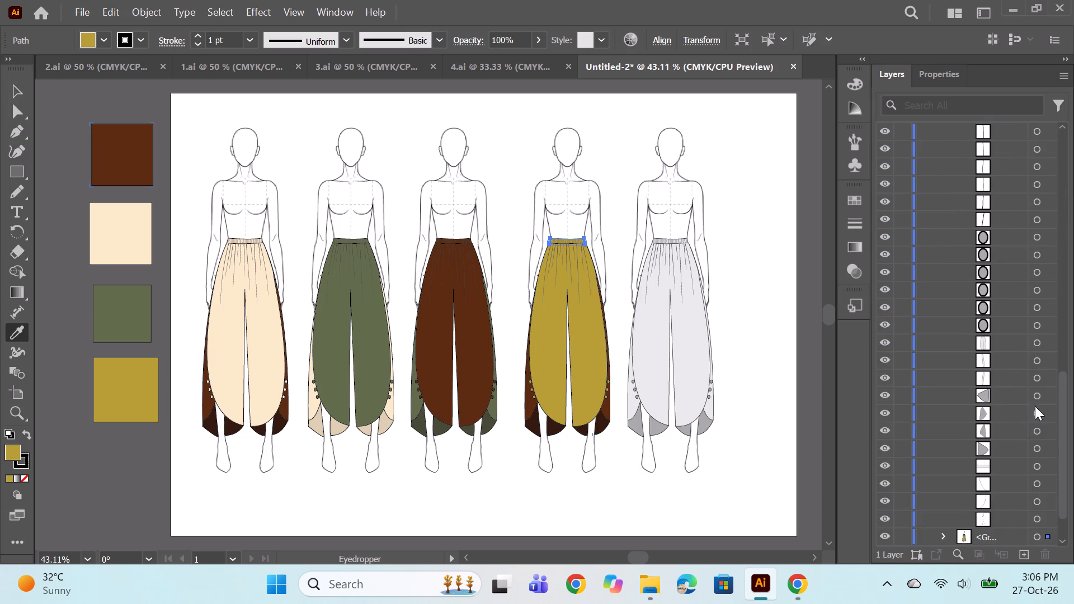
left_click(1035, 345)
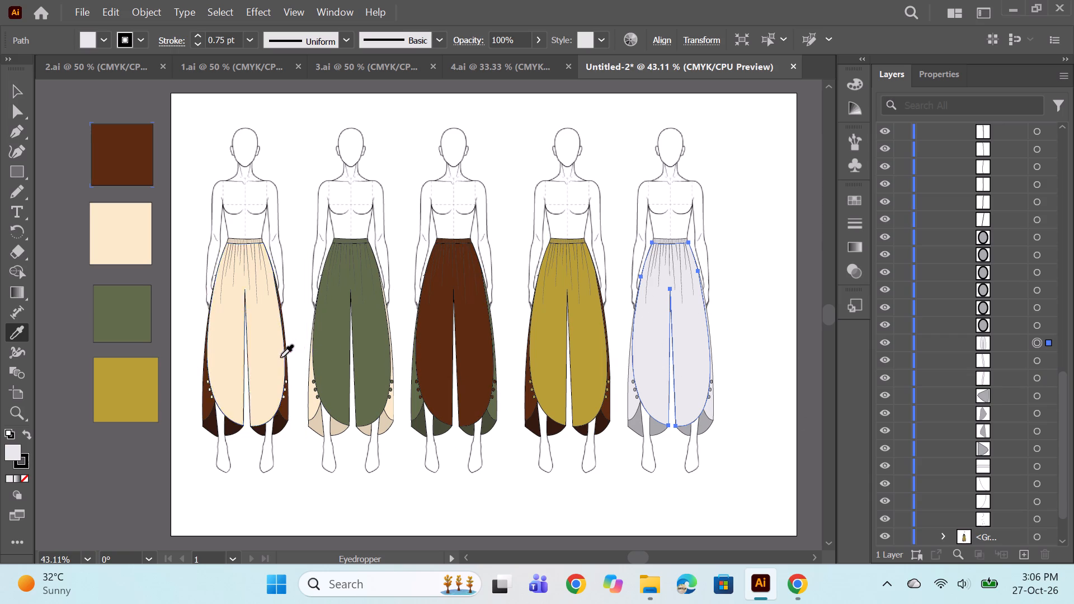
left_click(133, 321)
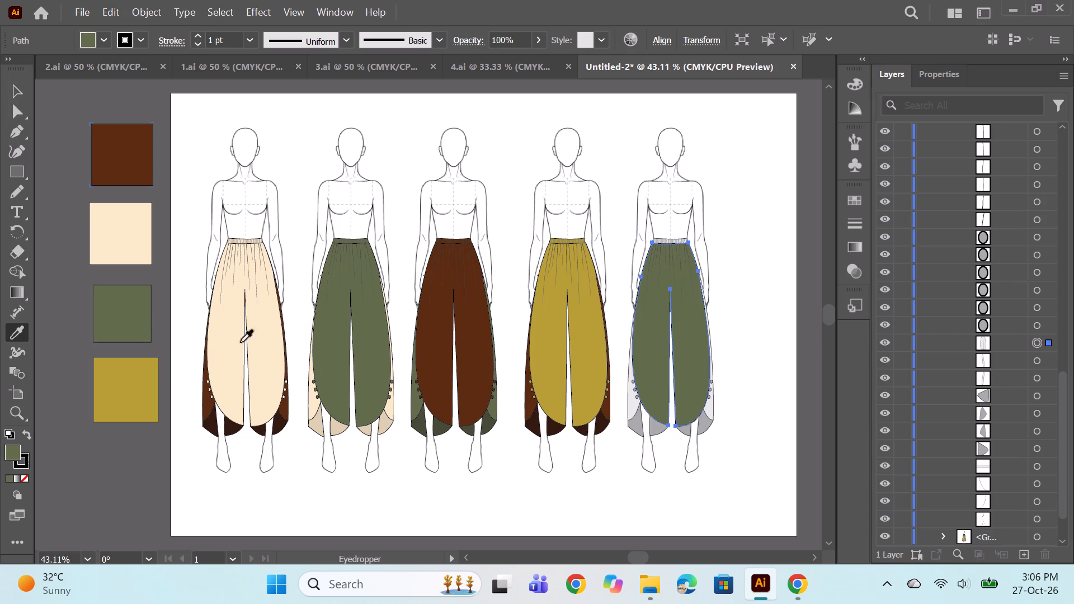
Fill the two side panels of the fifth figure's trousers with the mustard of the fourth figure's front panel.
left_click(1039, 363)
left_click(1033, 380)
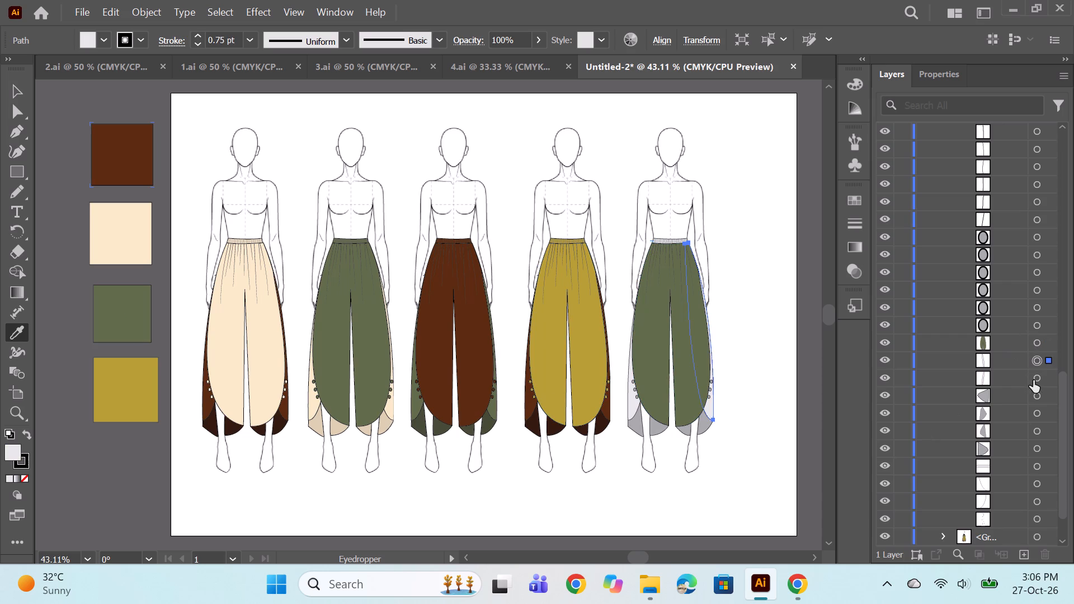
left_click(545, 333)
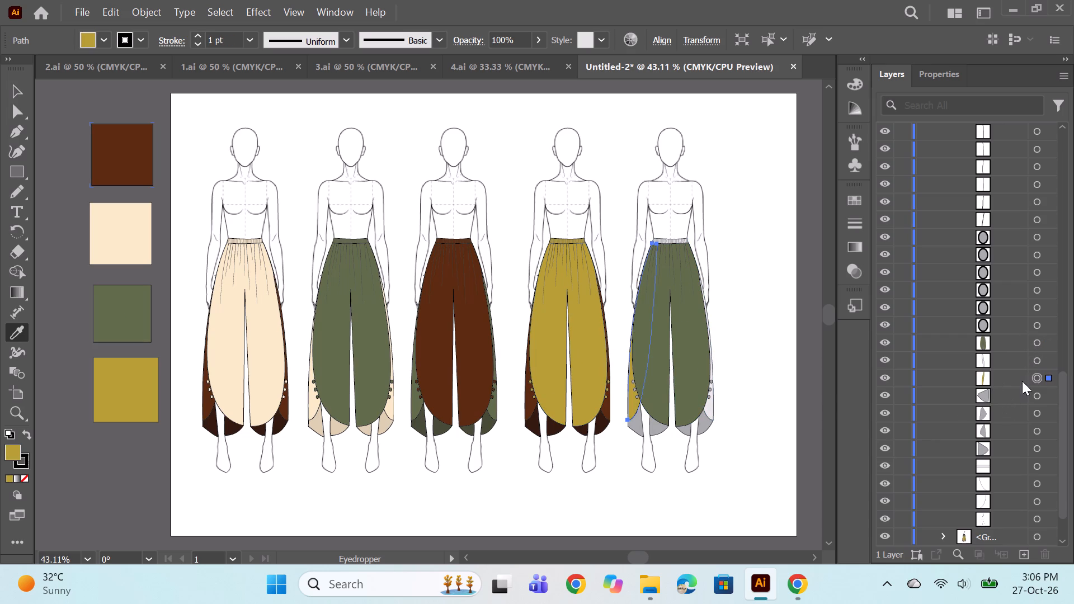
left_click(1037, 362)
left_click(583, 333)
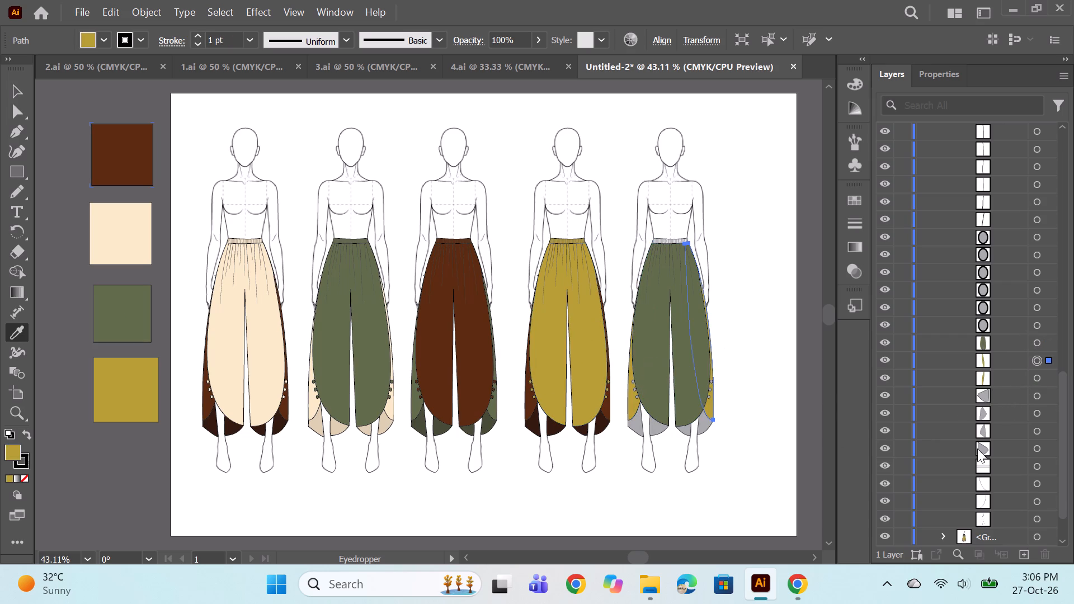
Select all six side buttons on the fifth figure's trousers and fill them with the front panel's olive.
left_click(1037, 327)
left_click(1033, 234, "shift")
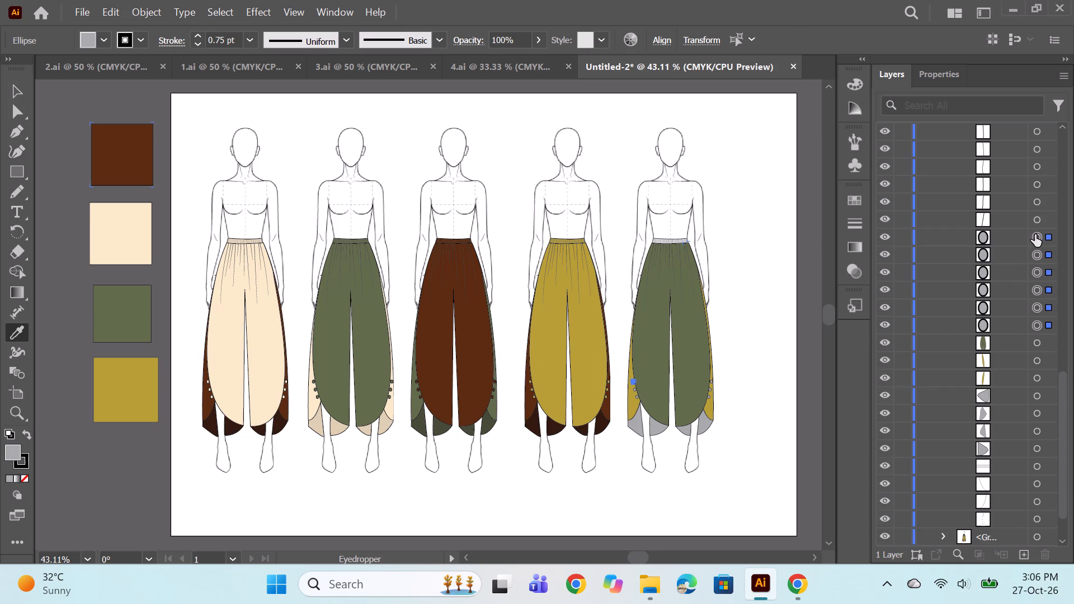
left_click(652, 362)
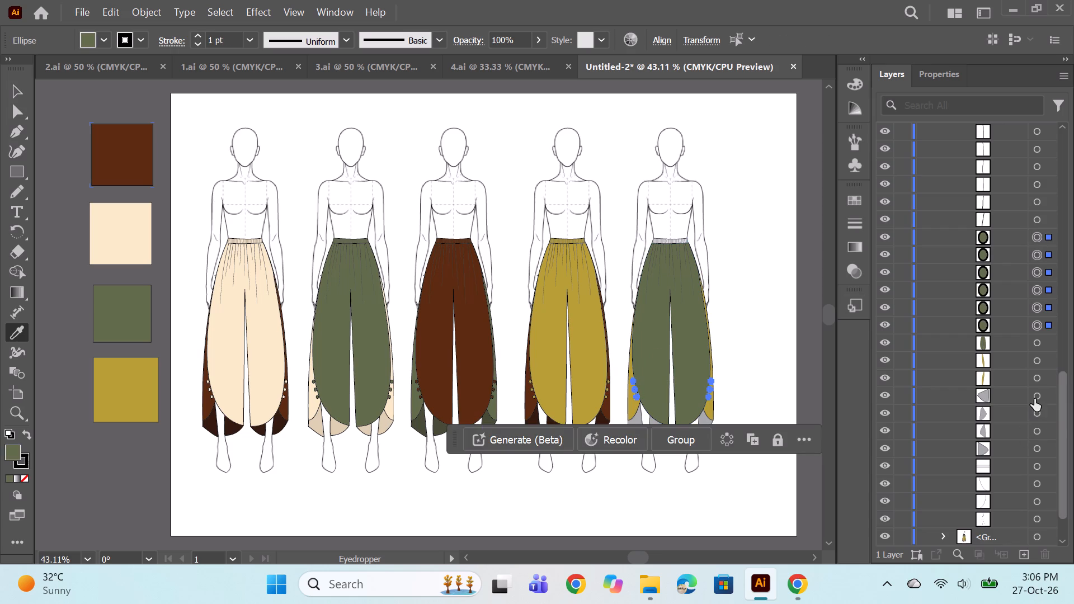
Fill the four hem pieces of the fifth figure's trousers with the fourth figure's mustard, darkened to #877426.
left_click(1034, 399)
left_click(1036, 448, "shift")
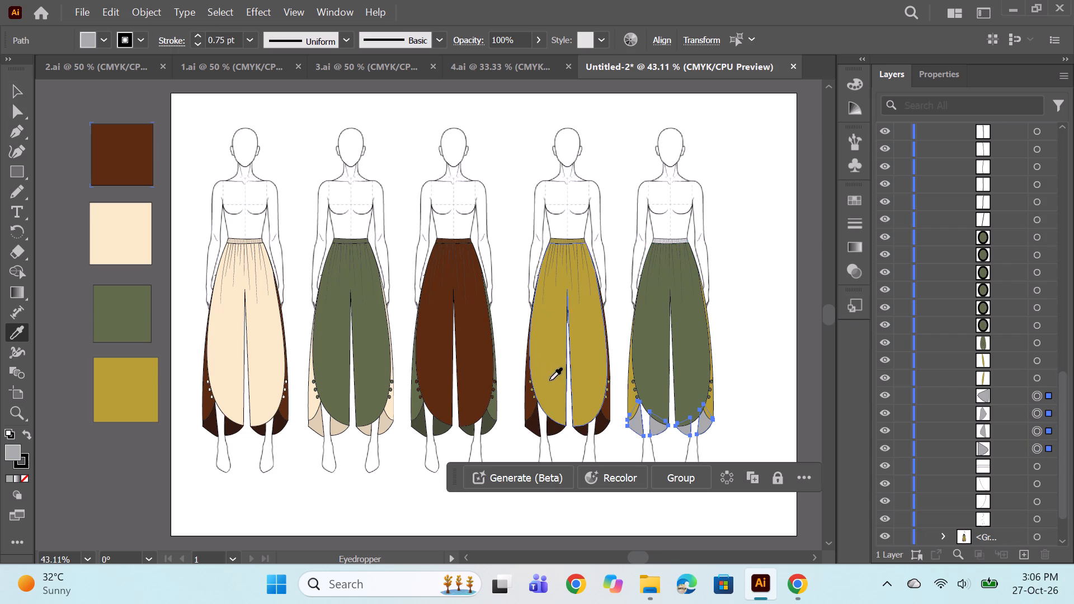
left_click(549, 380)
double_click(15, 452)
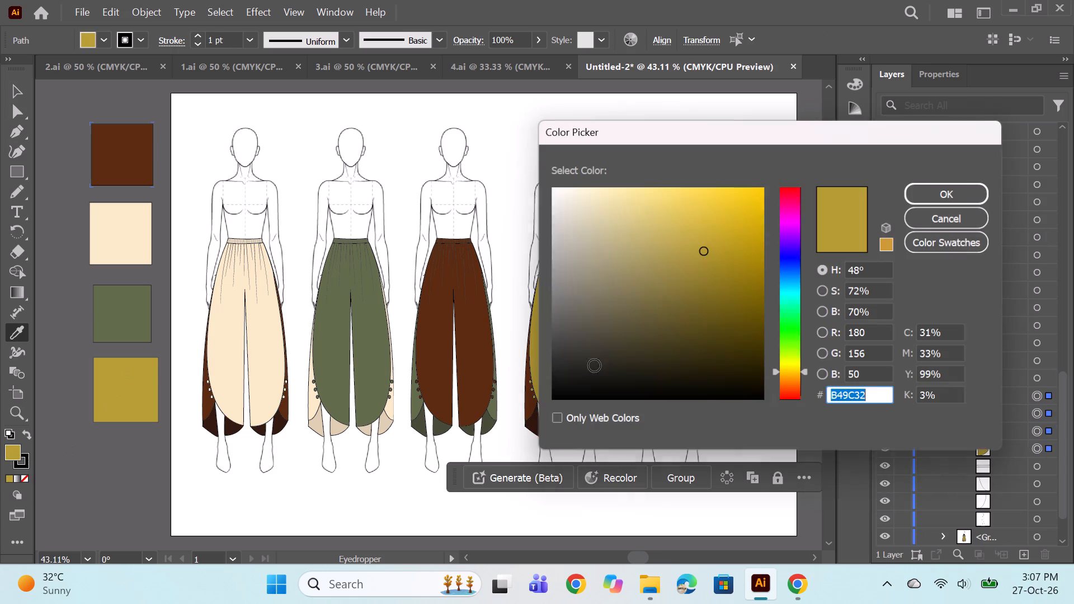
left_click(705, 286)
left_click(948, 191)
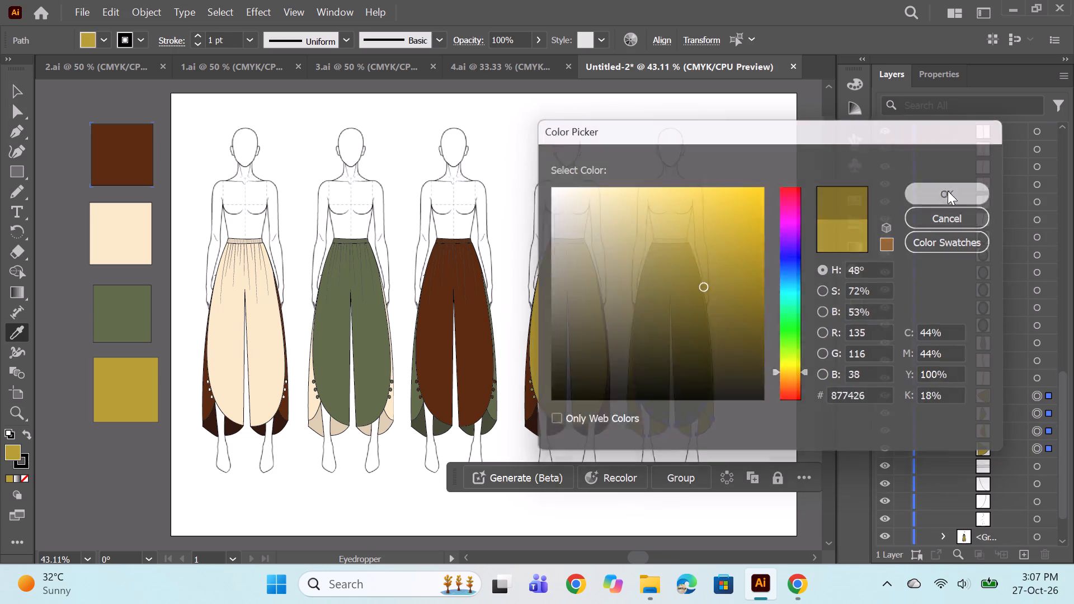
Fill the waistband of the fifth figure's trousers with the front panel's olive and deselect everything.
scroll(1027, 381, "up", 1)
scroll(1027, 379, "down", 4)
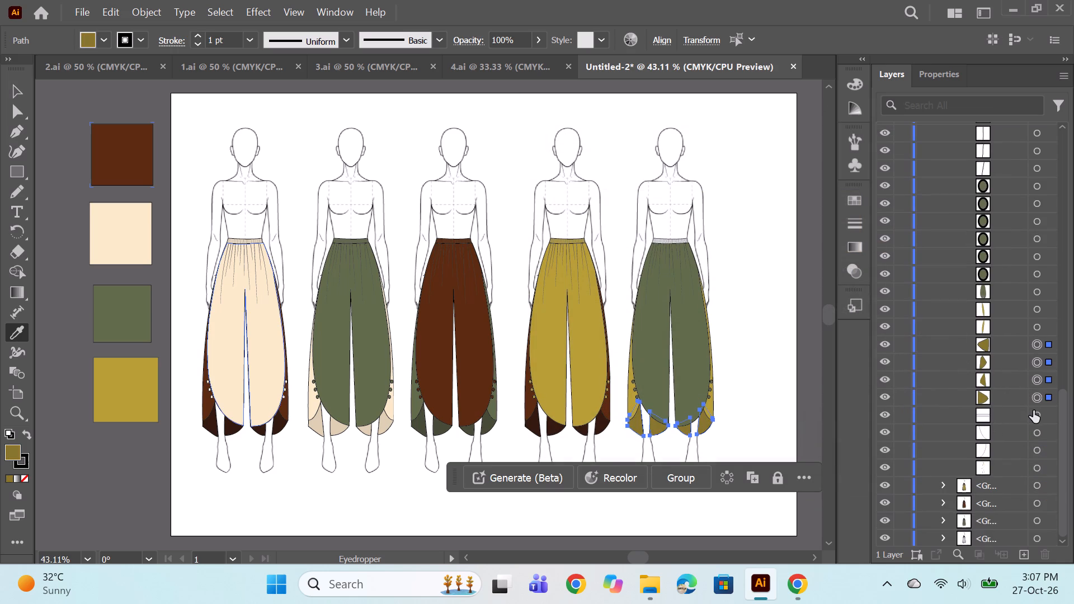
left_click(1033, 416)
left_click(687, 341)
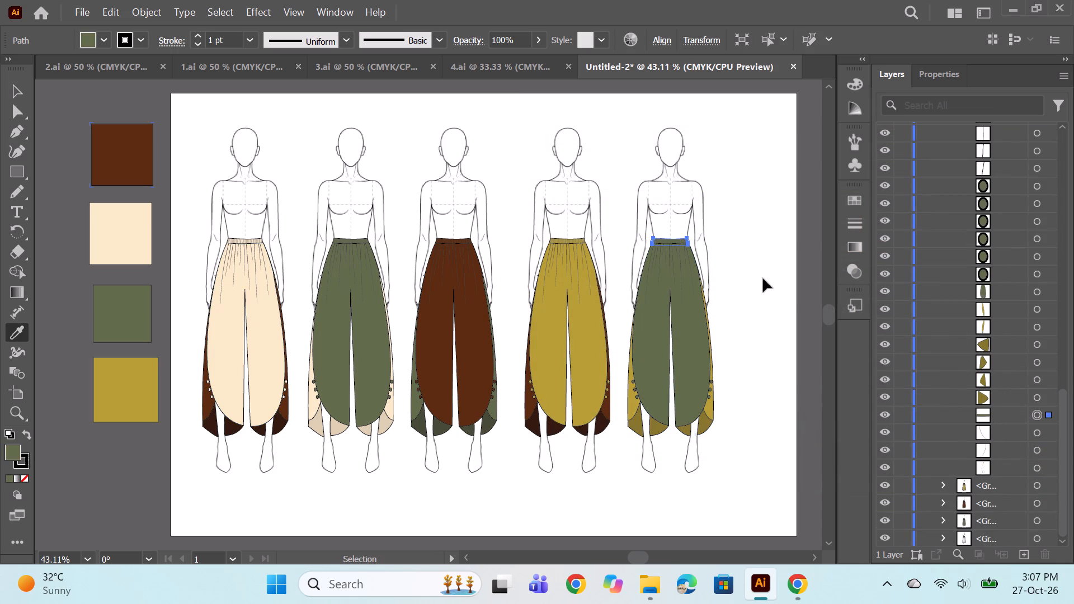
left_click(763, 279, "ctrl")
Review the whole sheet with all five coloured trouser figures and the swatches beside it.
scroll(701, 312, "down", 1, "alt")
key("space")
key("space")
key("space")
key("space")
key("space")
key("space")
key("space")
key("space")
key("space")
key("space")
key("space")
key("space")
key("space")
key("space")
key("space")
key("space")
key("space")
key("space")
key("space")
key("space")
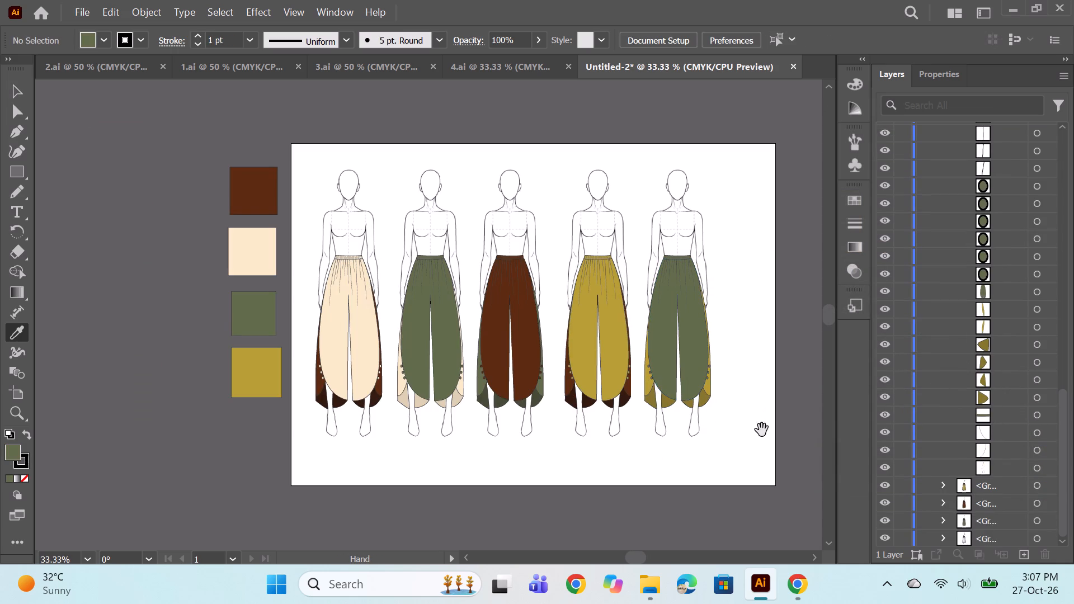
left_click_drag(746, 446, 729, 438)
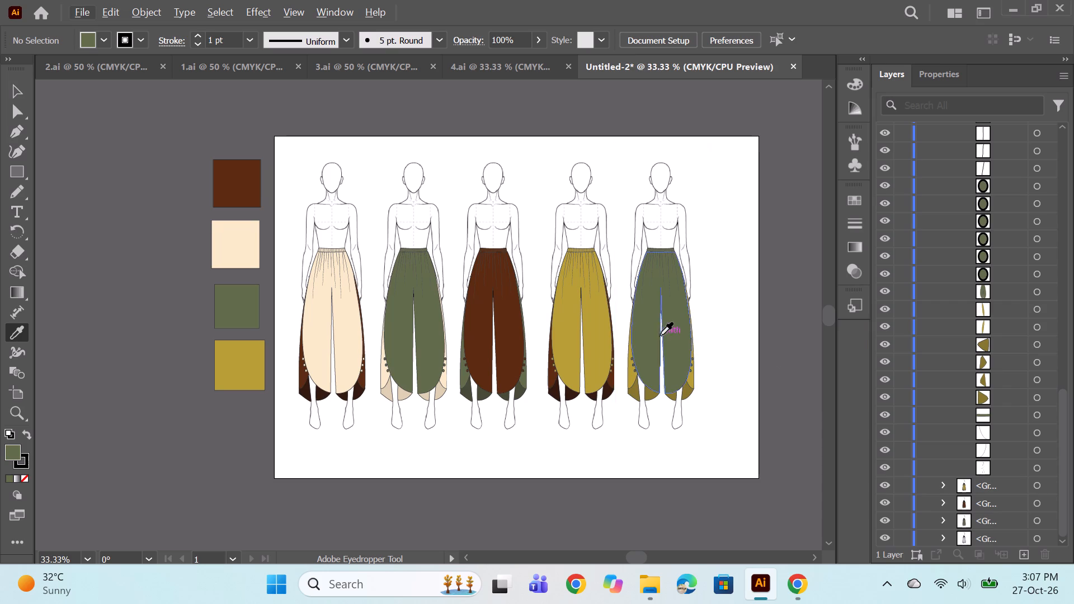
scroll(667, 358, "up", 1)
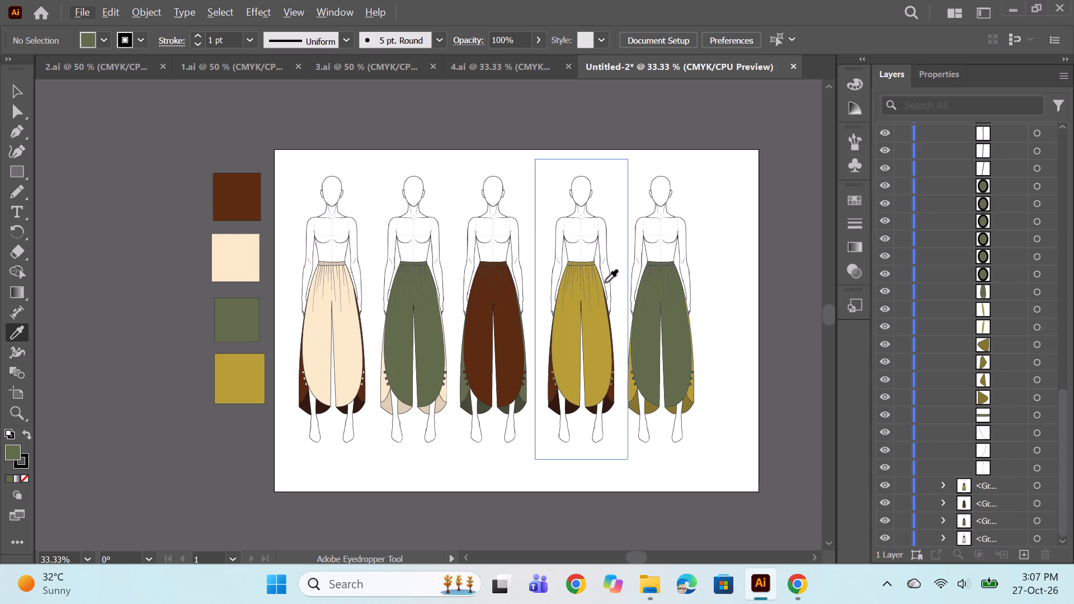
left_click(11, 85)
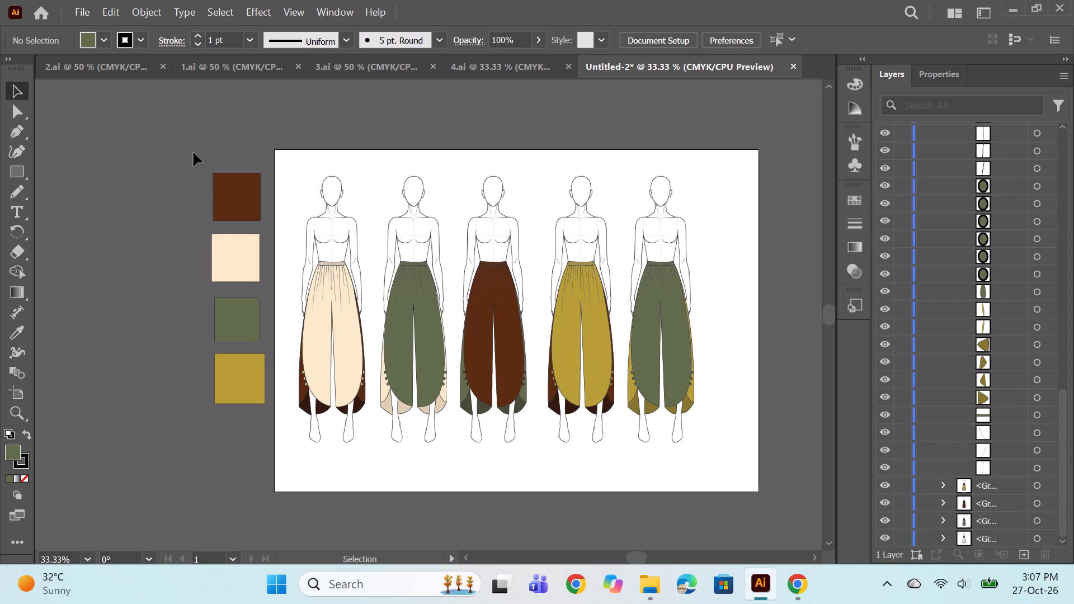
Save the coloured trouser sheet as an Illustrator file named c1.
left_click(151, 243)
key("ctrl+s")
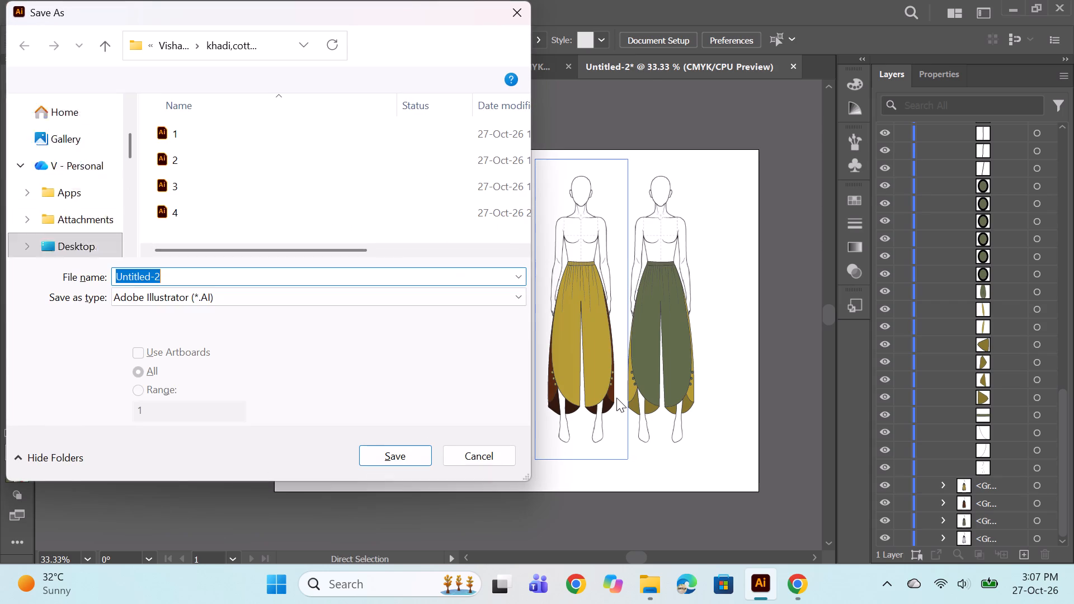
type("c1")
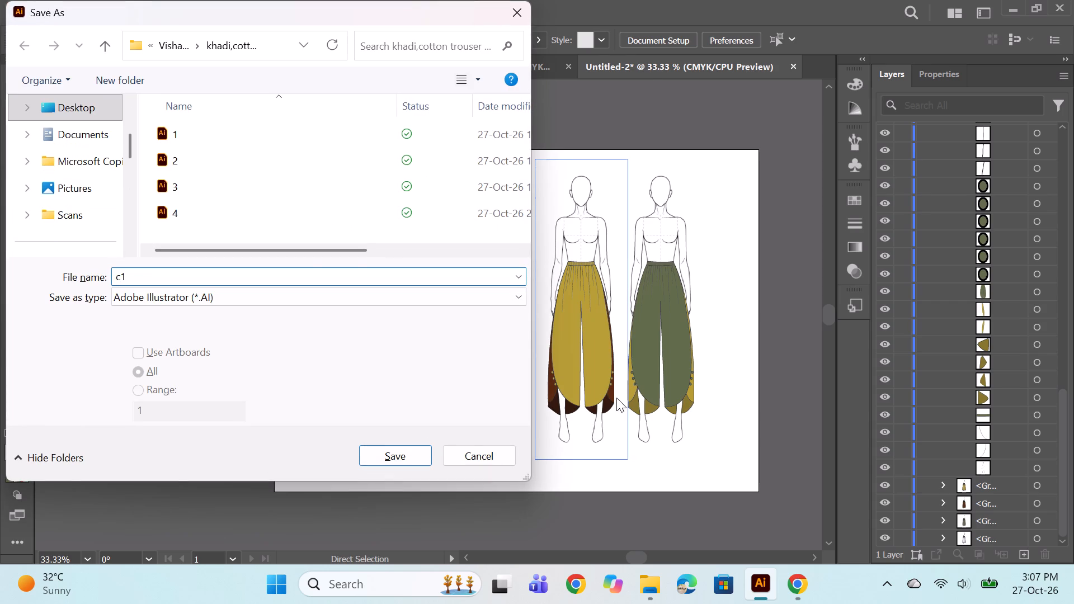
key("Return")
key("Return")
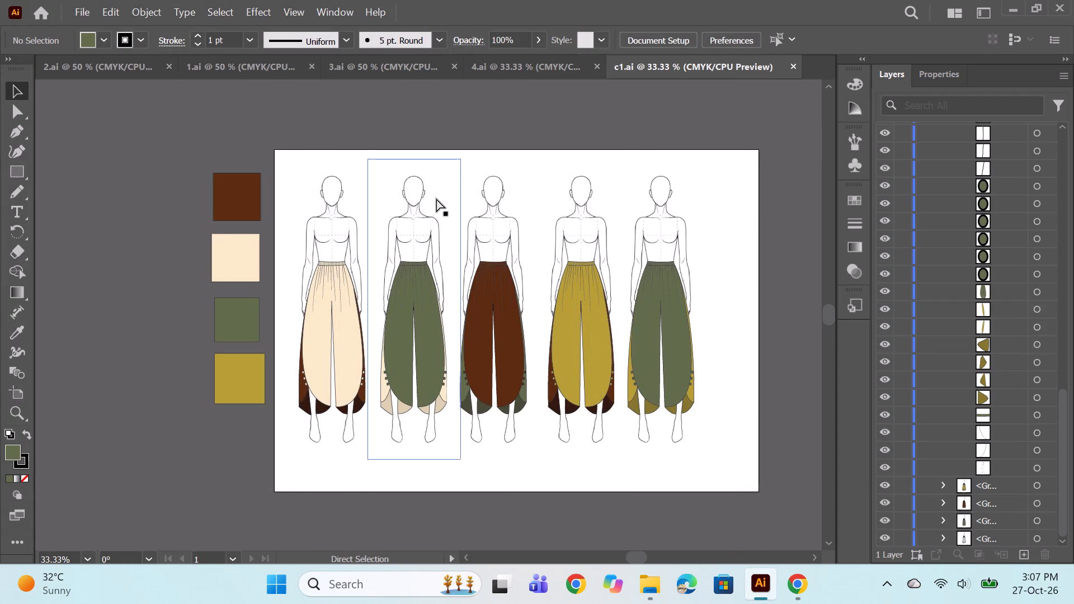
Create a new landscape A3 document, 16.54 x 11.69 in, in CMYK colour.
key("ctrl+n")
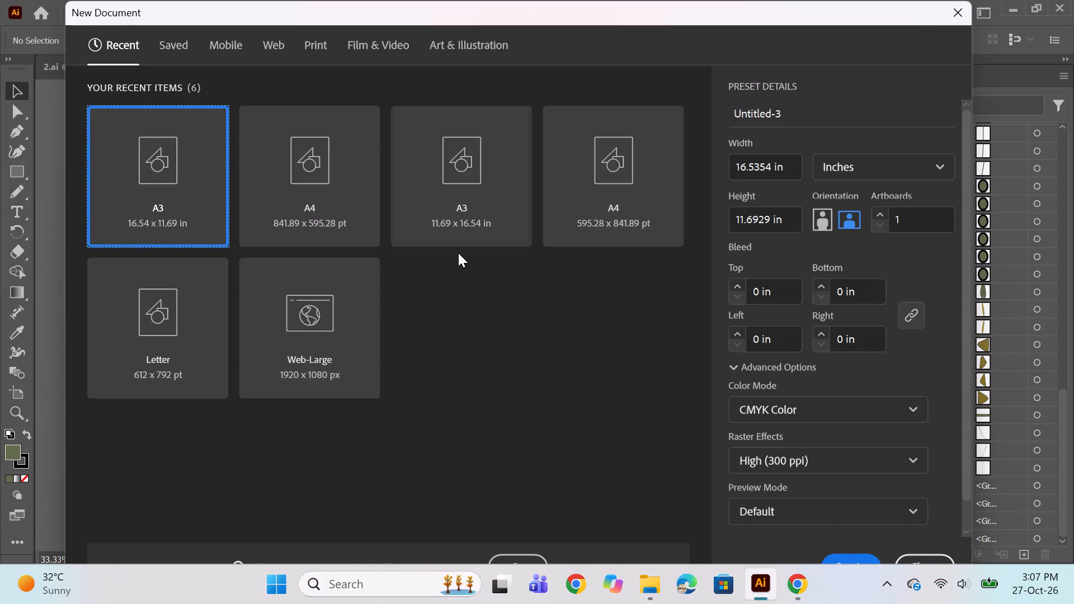
key("Return")
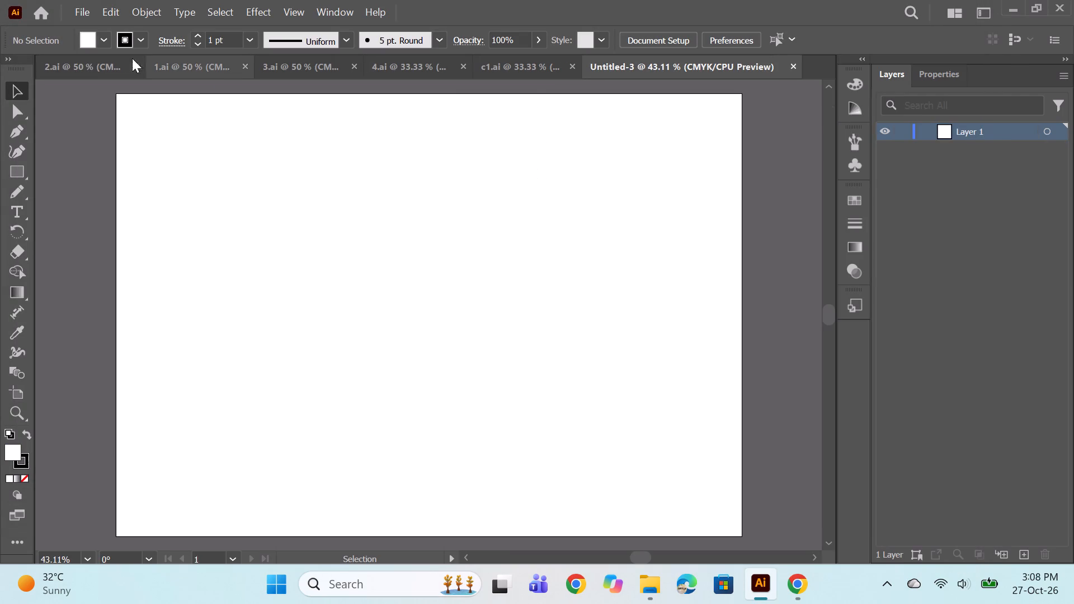
Copy the second figure, with the angular side panels, from 2.ai into the new document and place it near the sheet's left edge.
left_click(82, 59)
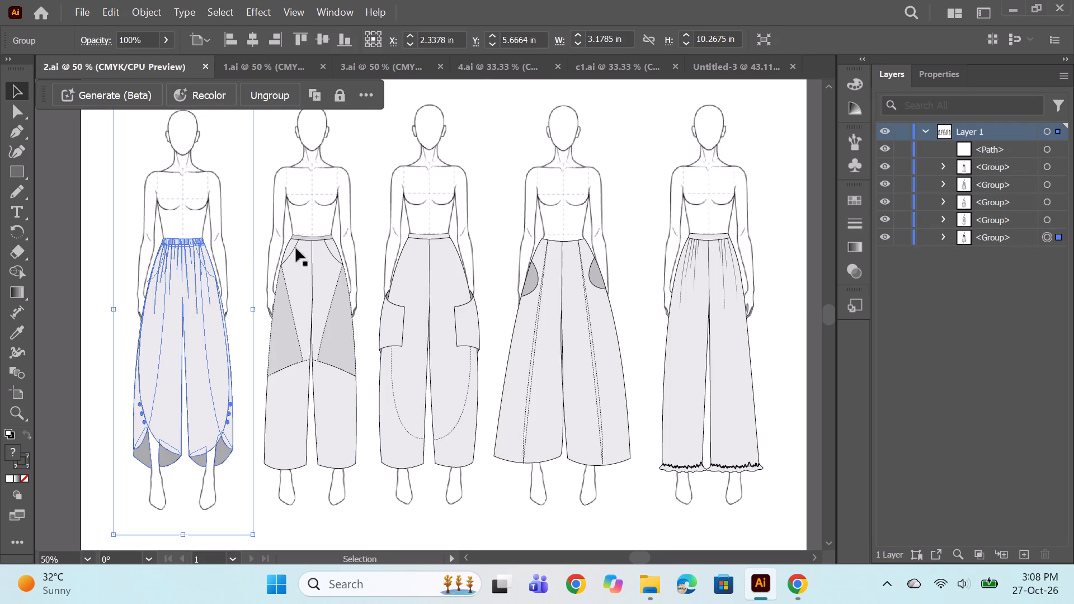
left_click(312, 284)
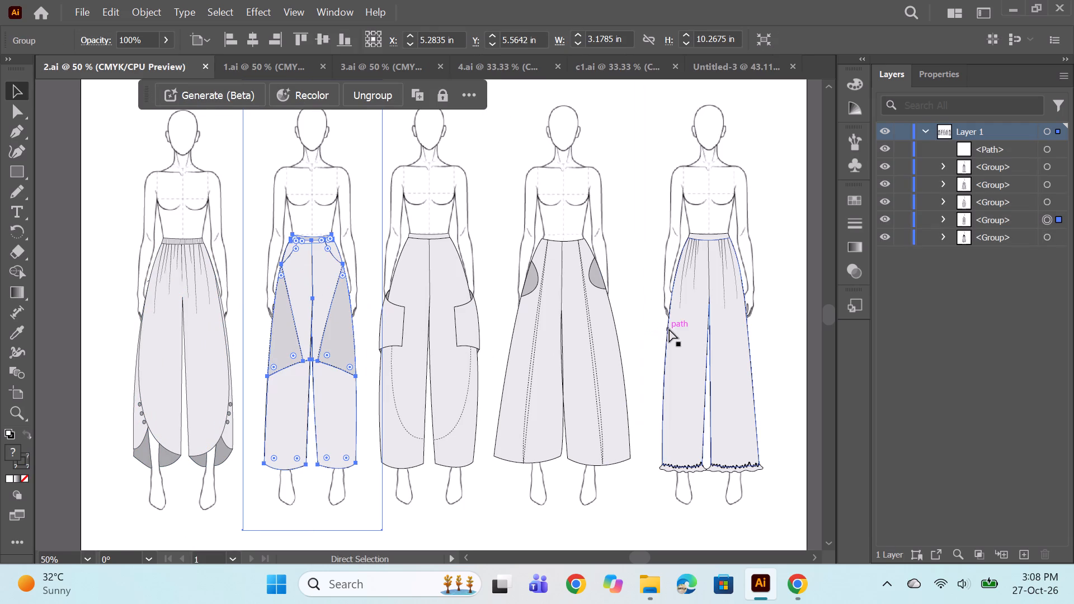
key("ctrl+c")
left_click(742, 65)
key("ctrl+v")
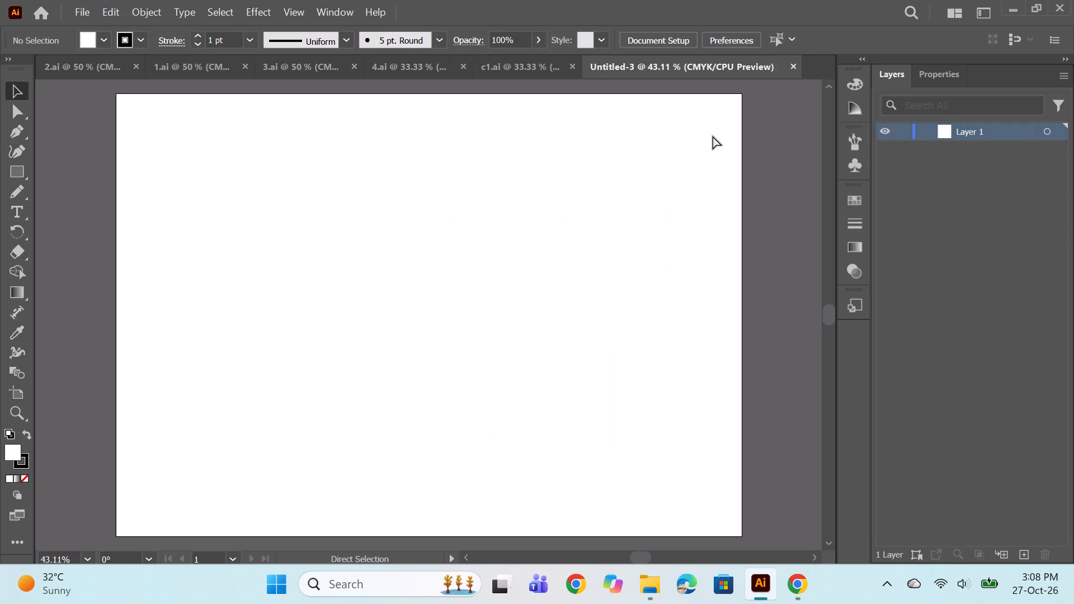
left_click_drag(411, 303, 189, 304)
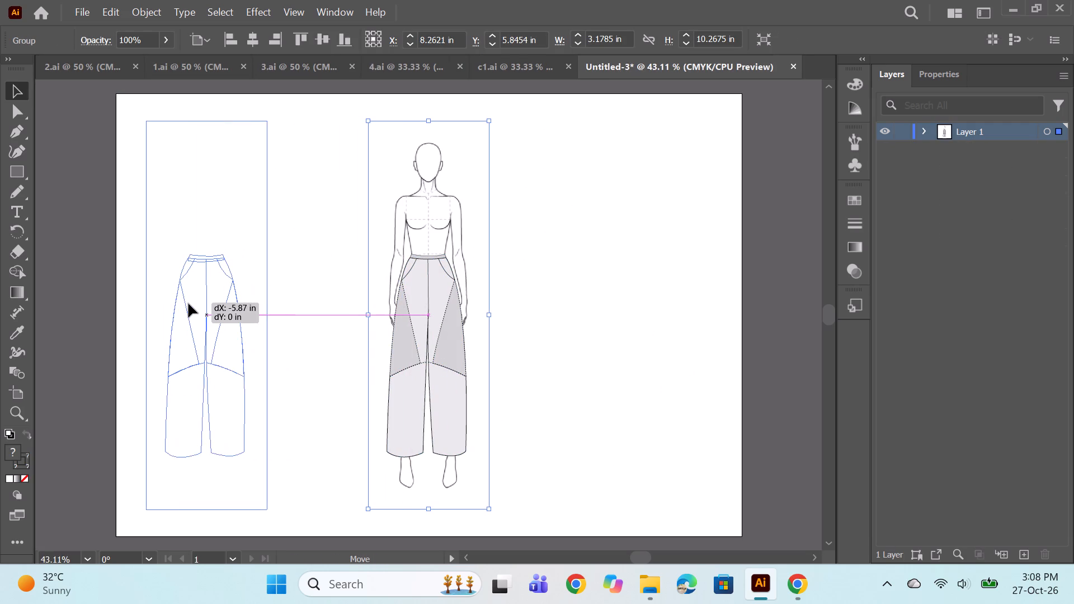
left_click_drag(189, 304, 169, 304)
left_click_drag(204, 309, 214, 309)
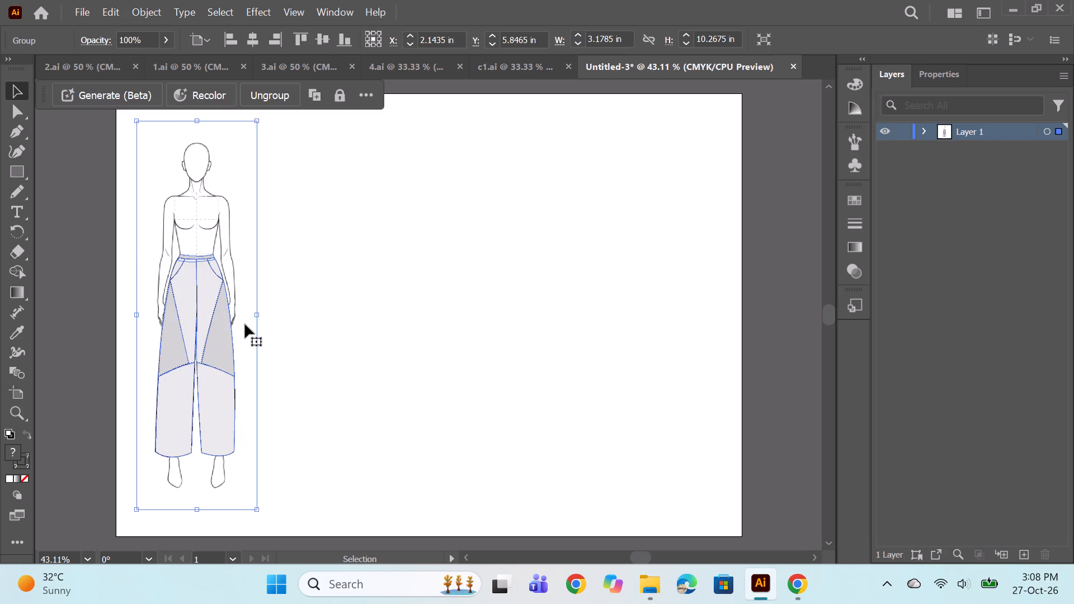
Duplicate the panelled-trouser figure horizontally across the sheet until five figures stand in one level row.
left_click_drag(222, 312, 283, 319, "alt+shift")
left_click_drag(220, 320, 290, 328, "alt+shift")
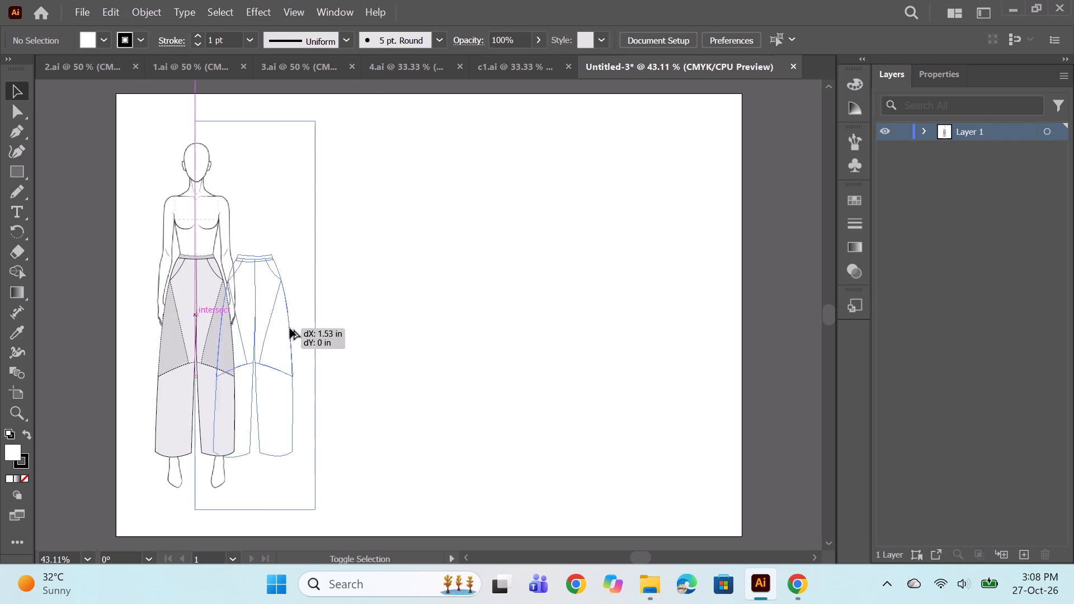
left_click_drag(290, 328, 321, 328, "alt+shift")
left_click_drag(318, 328, 364, 336, "alt+shift")
left_click_drag(317, 336, 423, 343, "alt+shift")
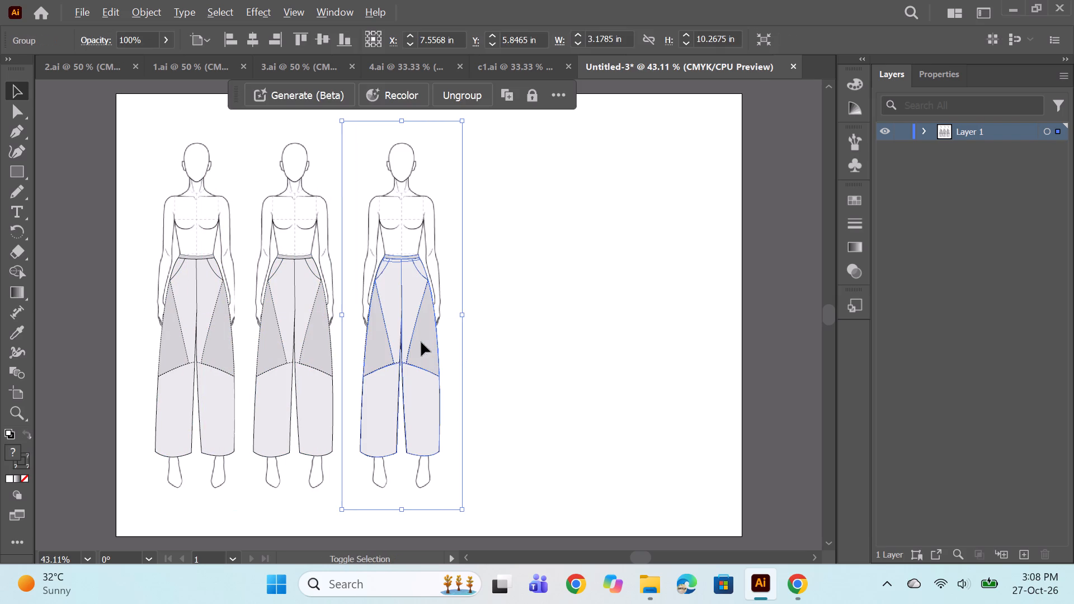
left_click_drag(417, 342, 461, 343, "alt+shift")
left_click_drag(419, 341, 524, 345, "alt+shift")
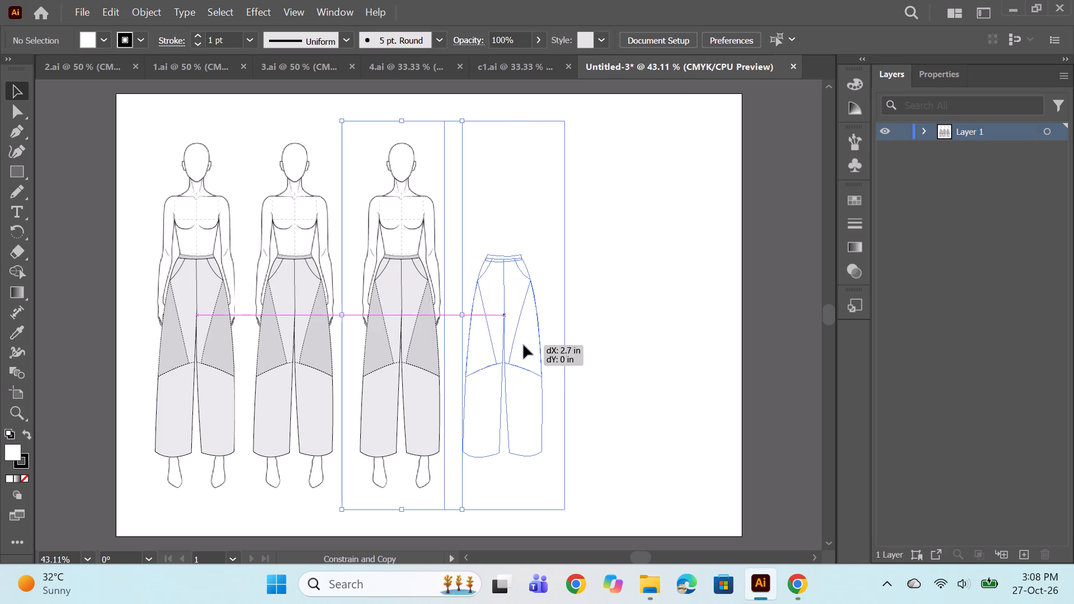
left_click_drag(521, 346, 539, 346, "alt+shift")
left_click_drag(525, 346, 619, 350, "alt+shift")
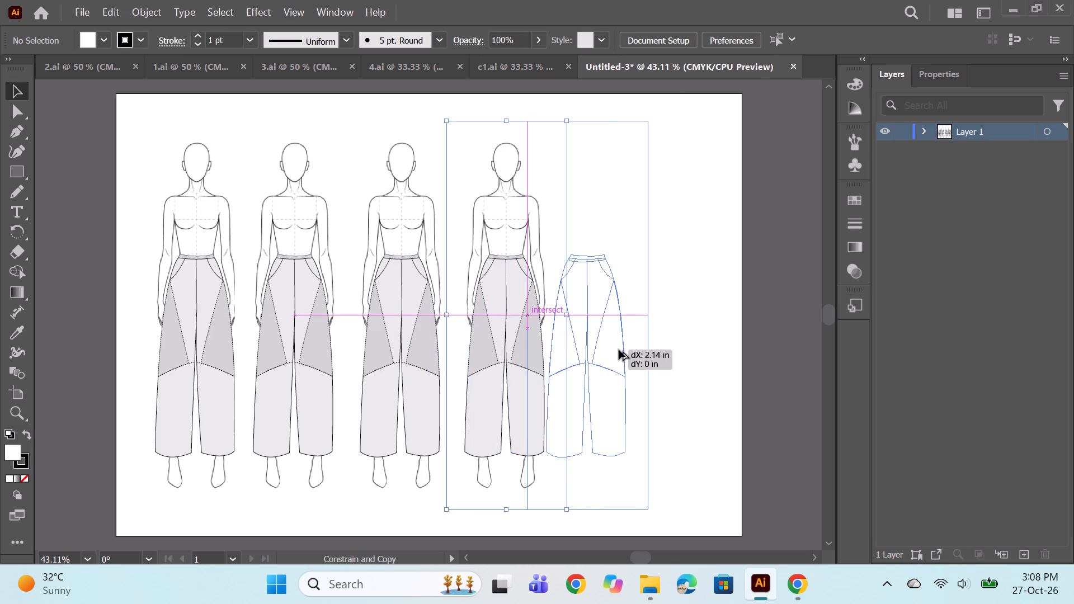
left_click_drag(619, 350, 628, 350, "alt+shift")
key("space")
left_click_drag(731, 335, 776, 331)
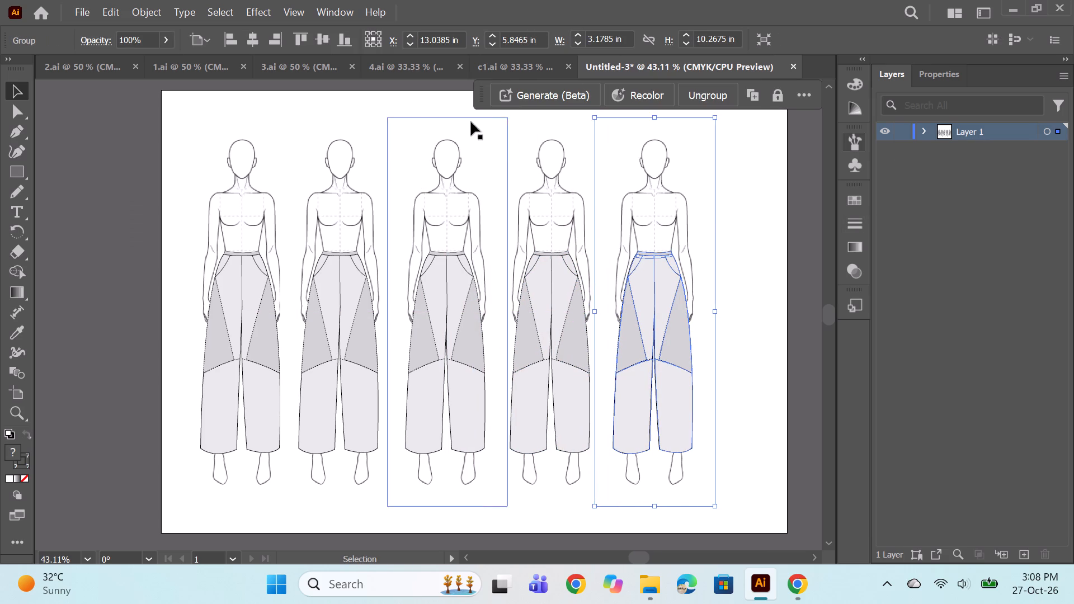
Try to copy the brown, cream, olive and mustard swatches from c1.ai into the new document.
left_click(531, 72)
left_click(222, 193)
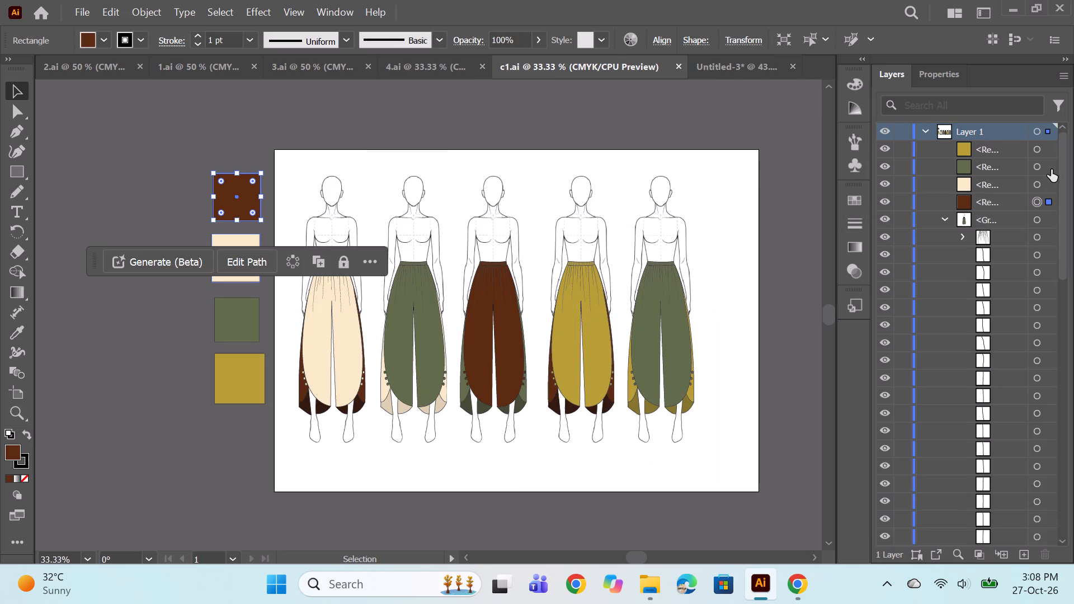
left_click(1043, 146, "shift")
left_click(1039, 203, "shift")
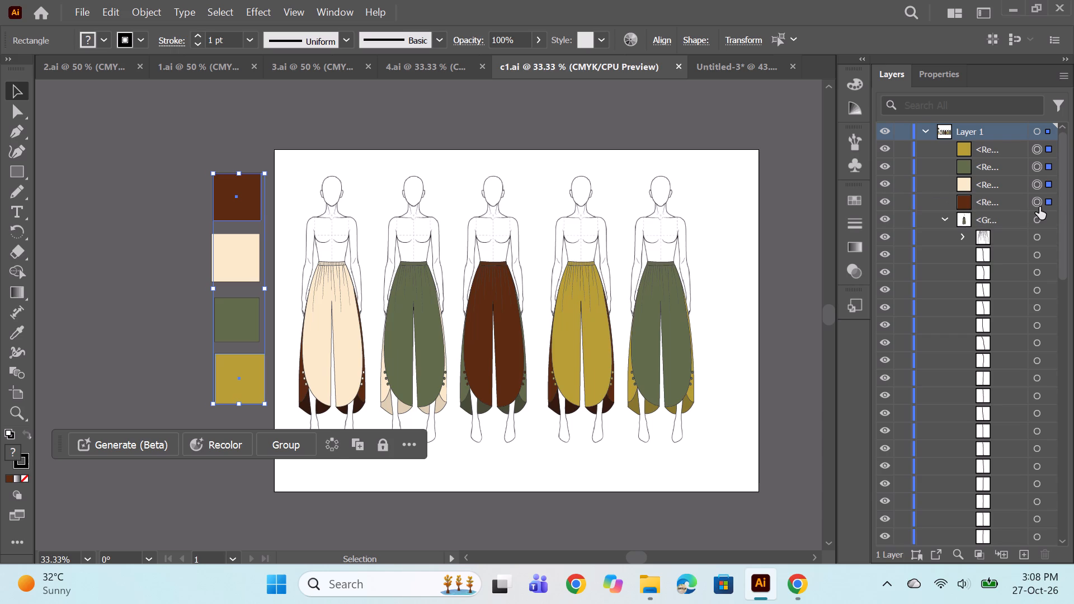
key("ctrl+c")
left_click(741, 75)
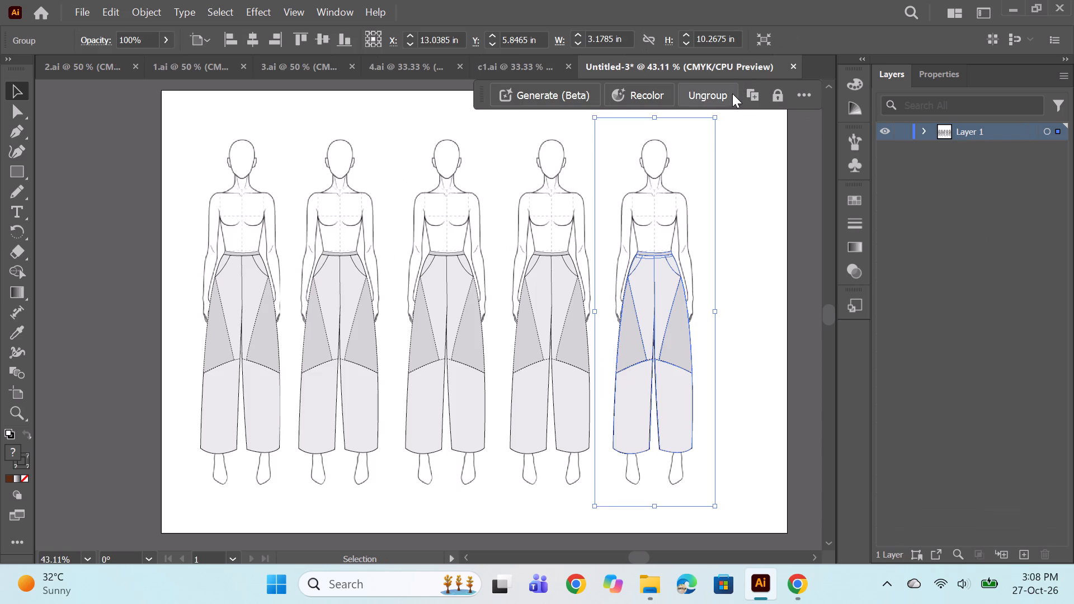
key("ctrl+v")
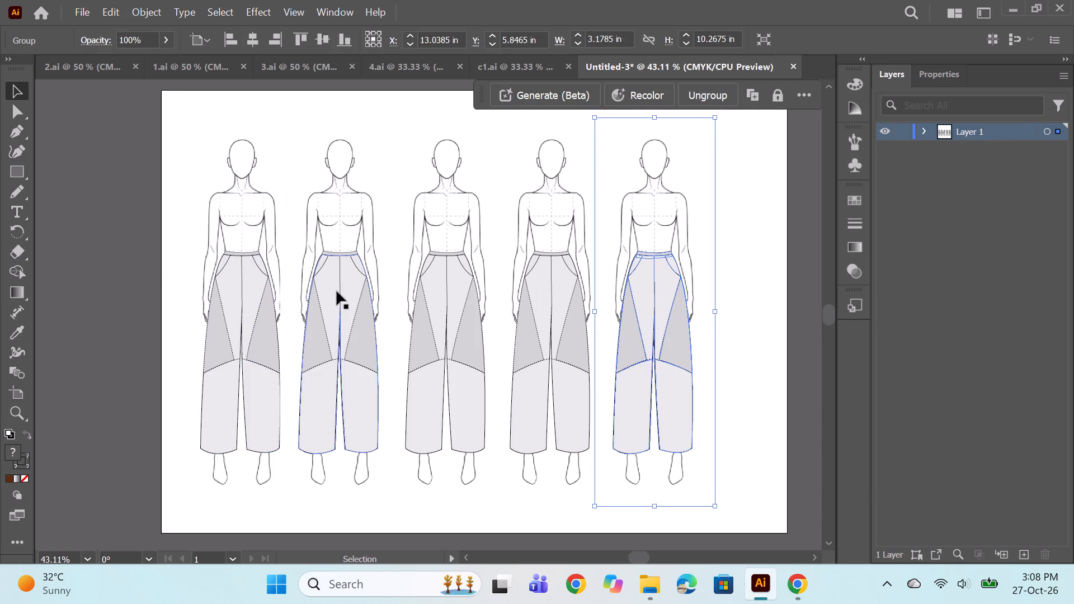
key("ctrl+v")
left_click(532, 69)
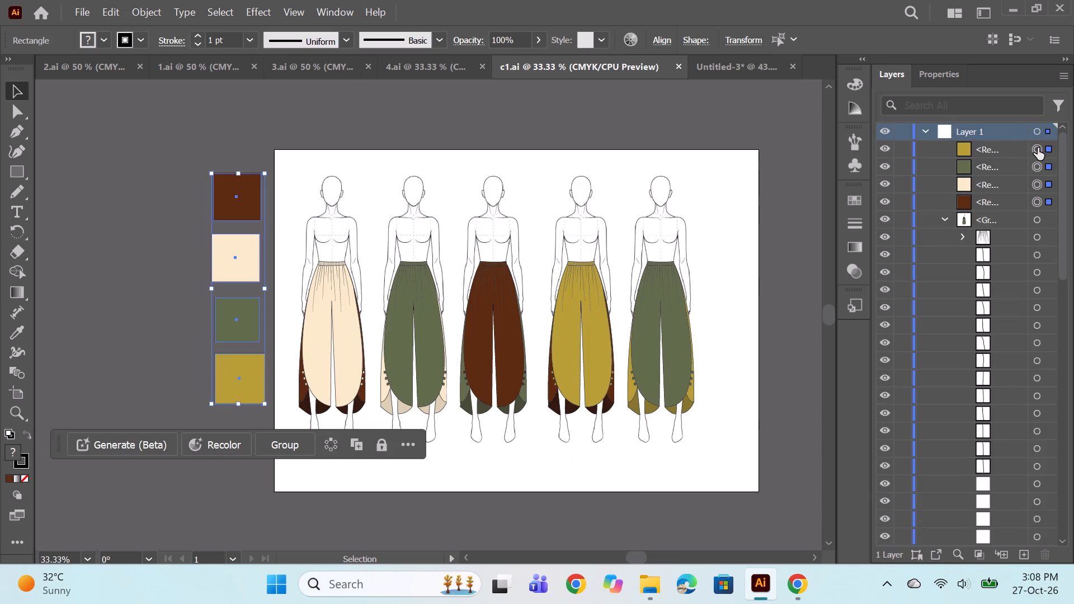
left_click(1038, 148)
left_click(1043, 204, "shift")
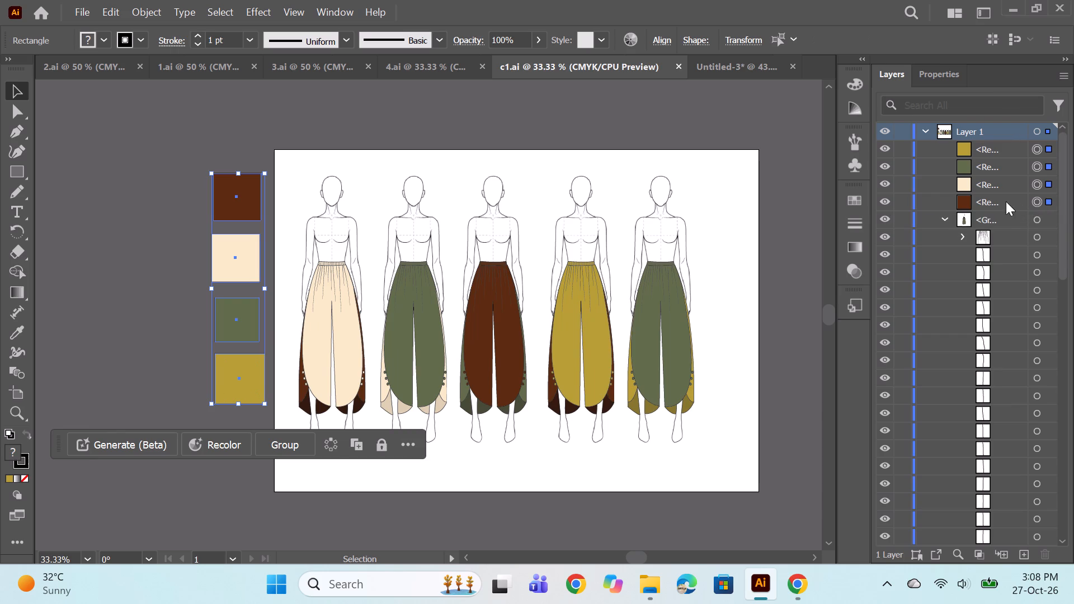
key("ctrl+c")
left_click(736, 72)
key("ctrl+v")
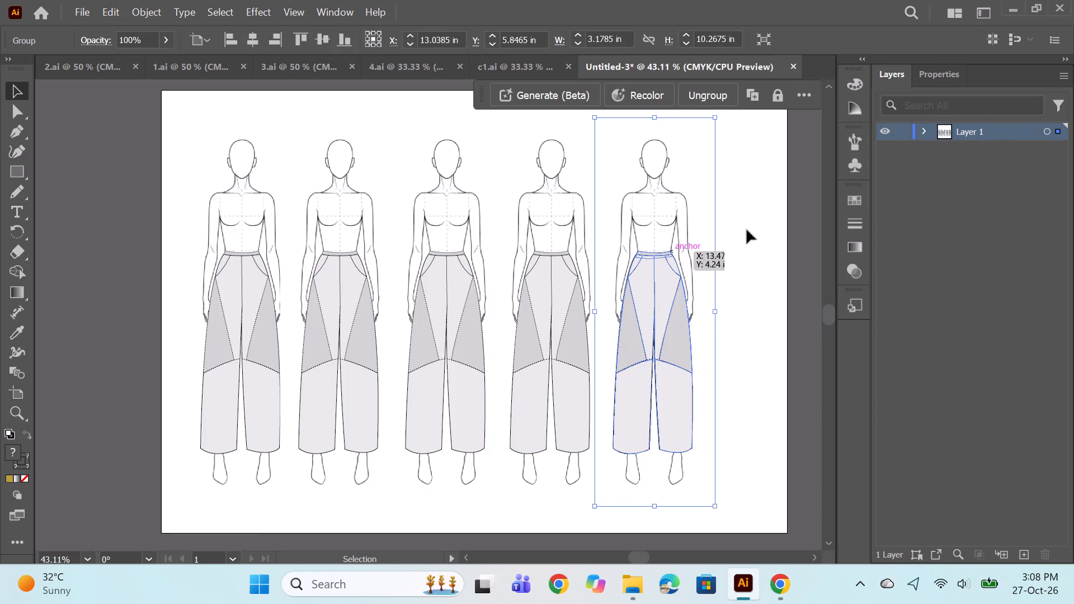
Copy the brown, cream, olive and mustard swatches from c1.ai into the new document and place them beside the artboard's left edge.
left_click(516, 63)
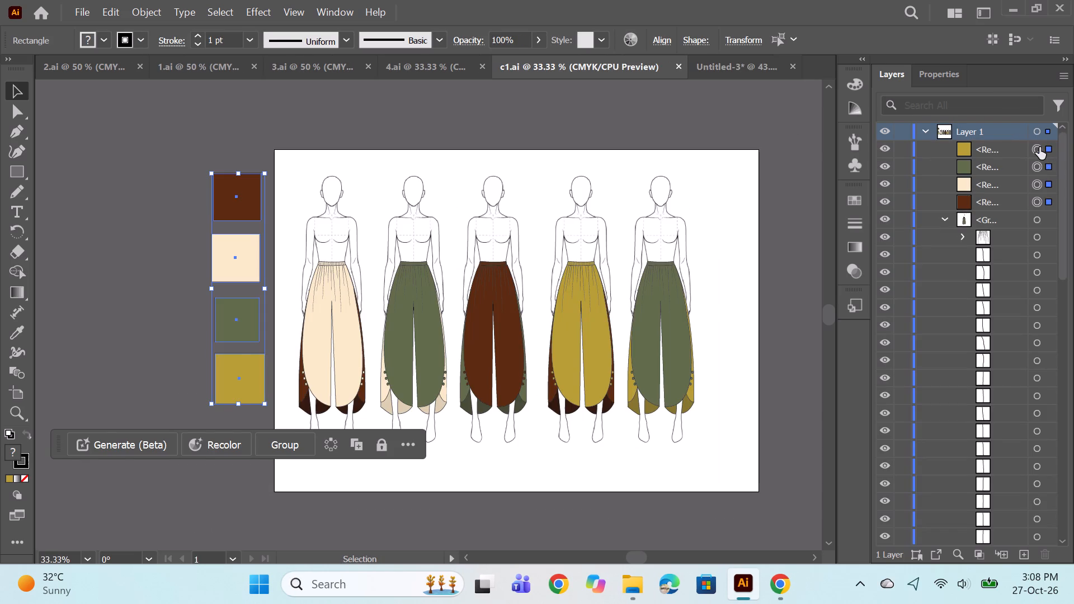
left_click(1039, 147)
left_click(1039, 196, "shift")
key("ctrl+c")
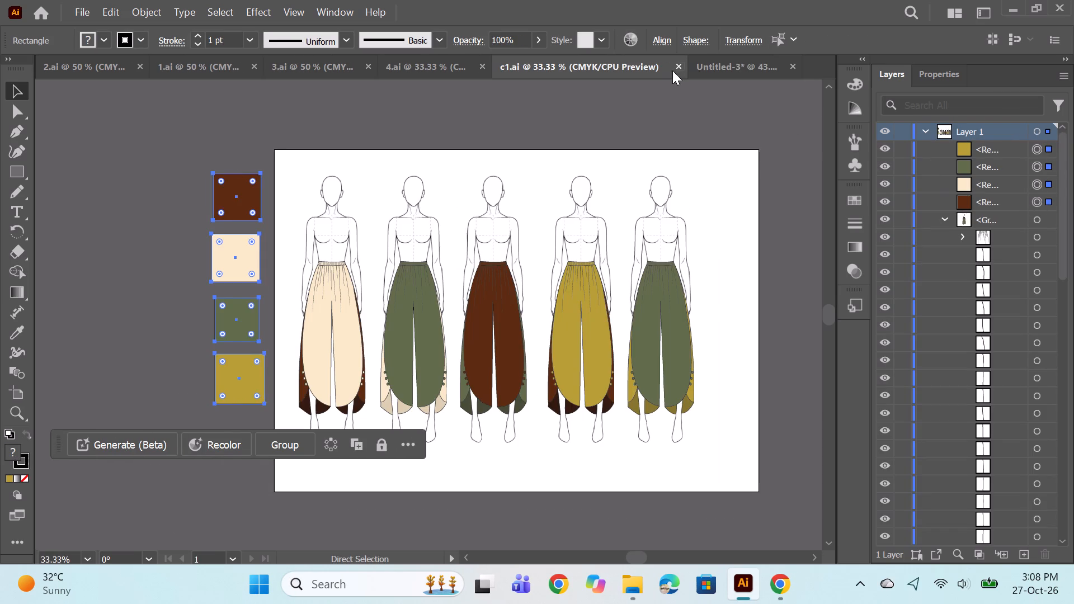
left_click(708, 70)
key("ctrl+v")
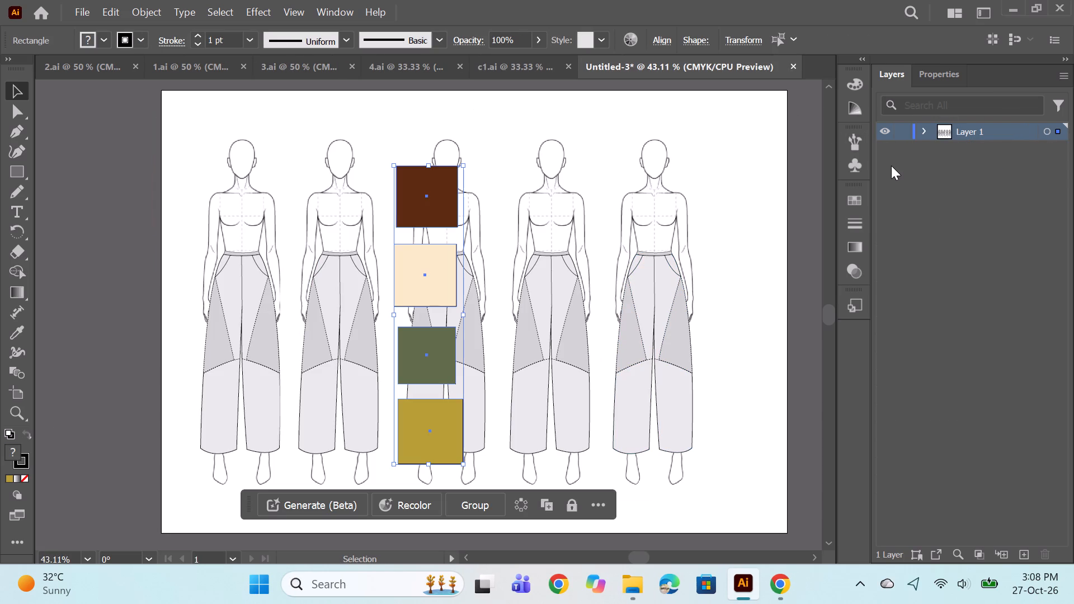
left_click_drag(441, 210, 133, 205)
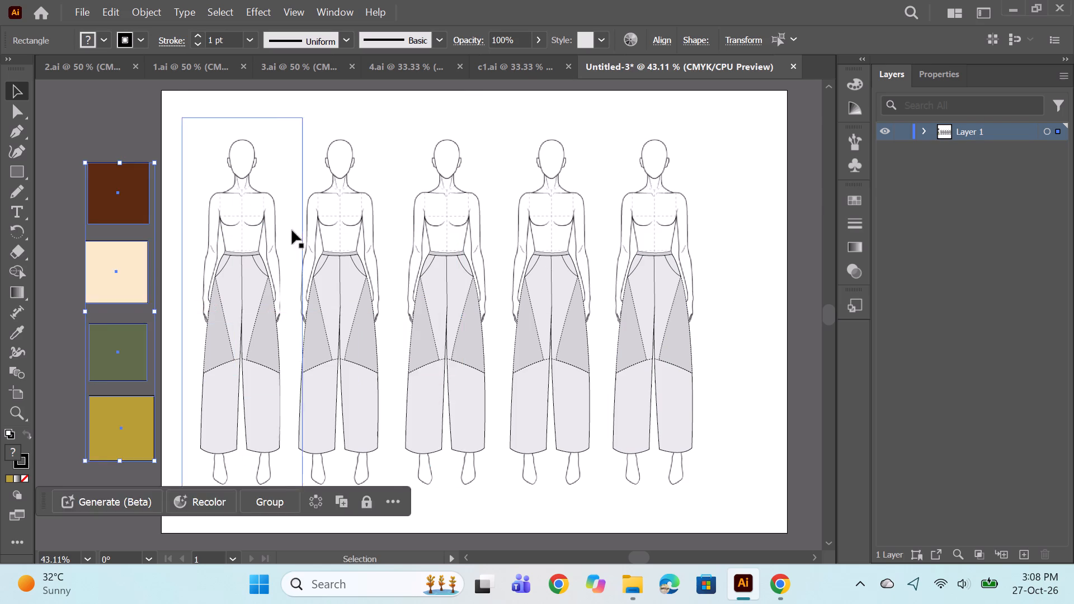
Fill the main body of the first figure's trousers with the olive swatch colour.
key("space")
left_click_drag(293, 231, 384, 222)
left_click(173, 149)
left_click(925, 134)
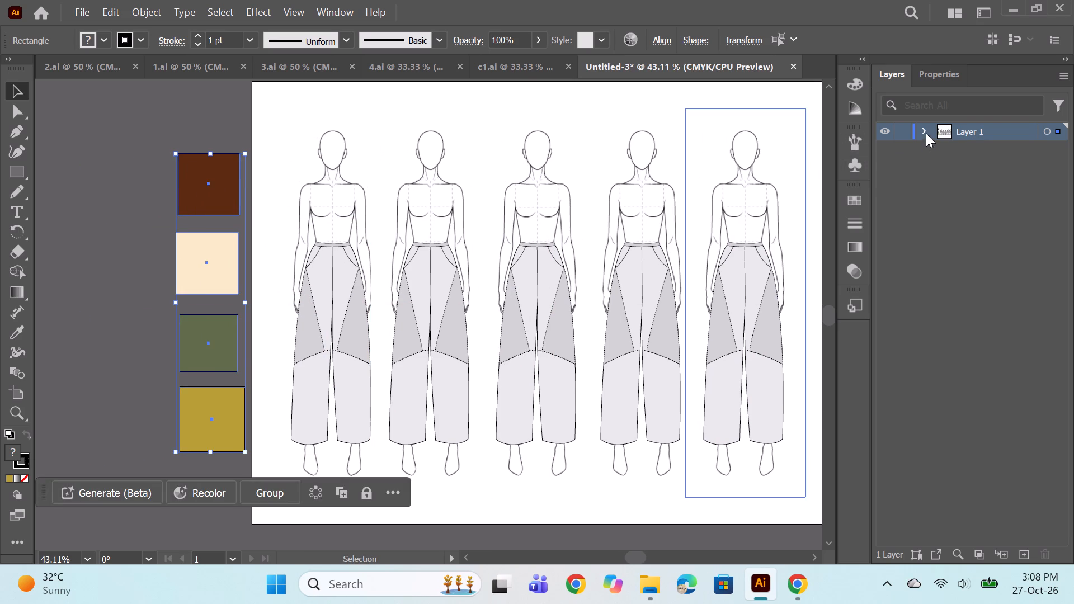
scroll(969, 268, "down", 2)
key("space")
left_click_drag(437, 329, 397, 324)
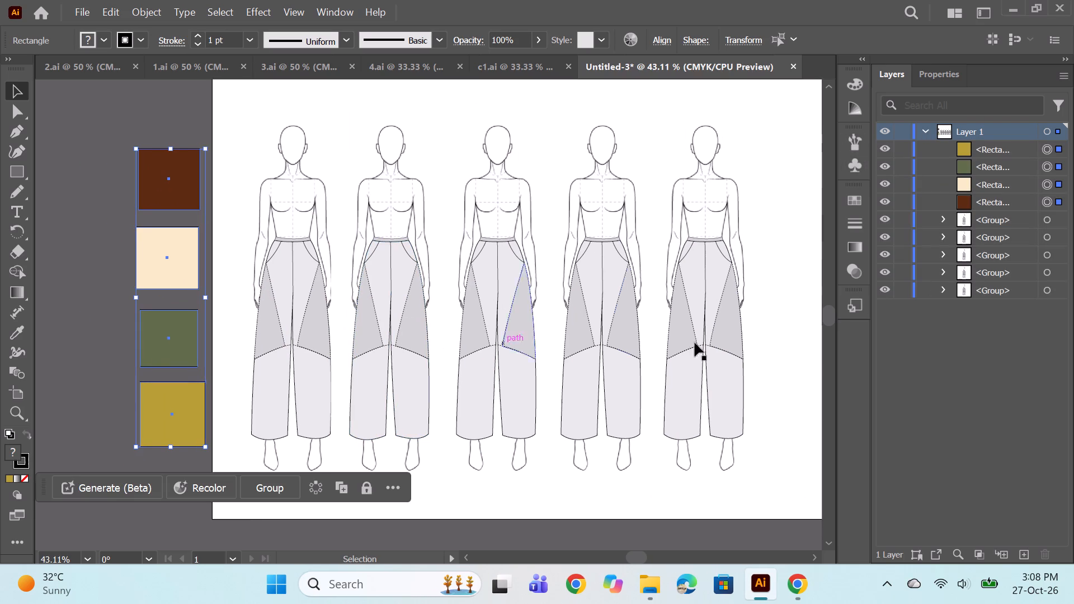
left_click(940, 291)
scroll(1000, 327, "down", 6)
scroll(1000, 414, "down", 1)
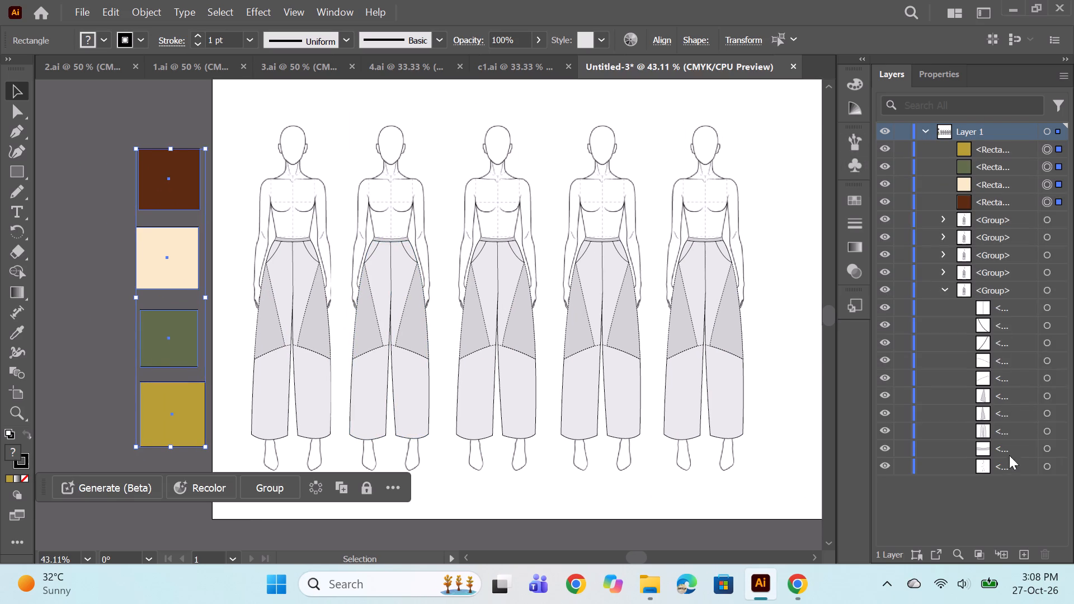
left_click(1045, 430)
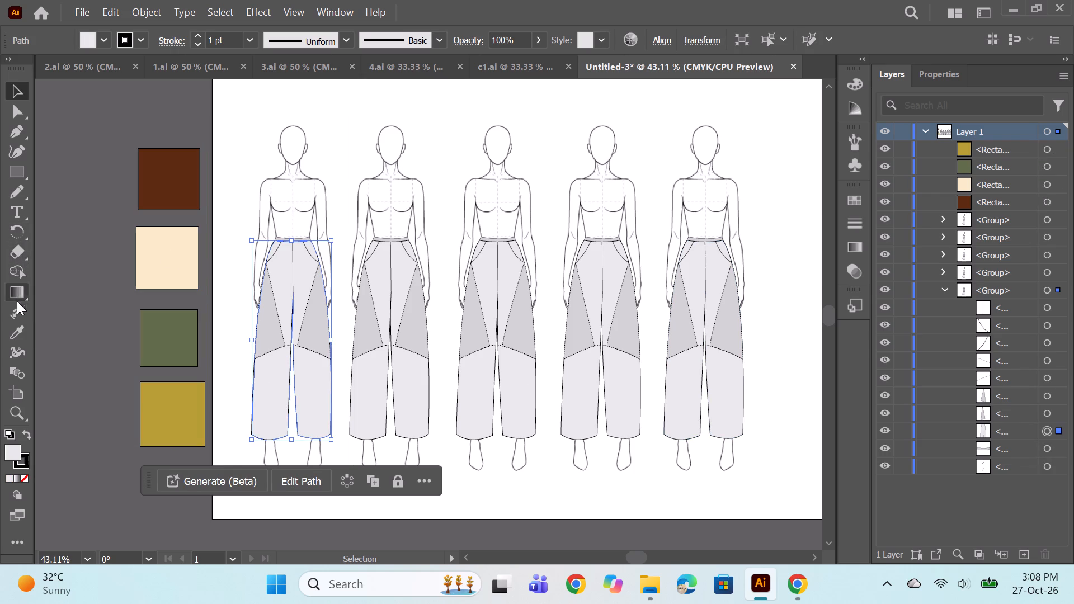
left_click(20, 323)
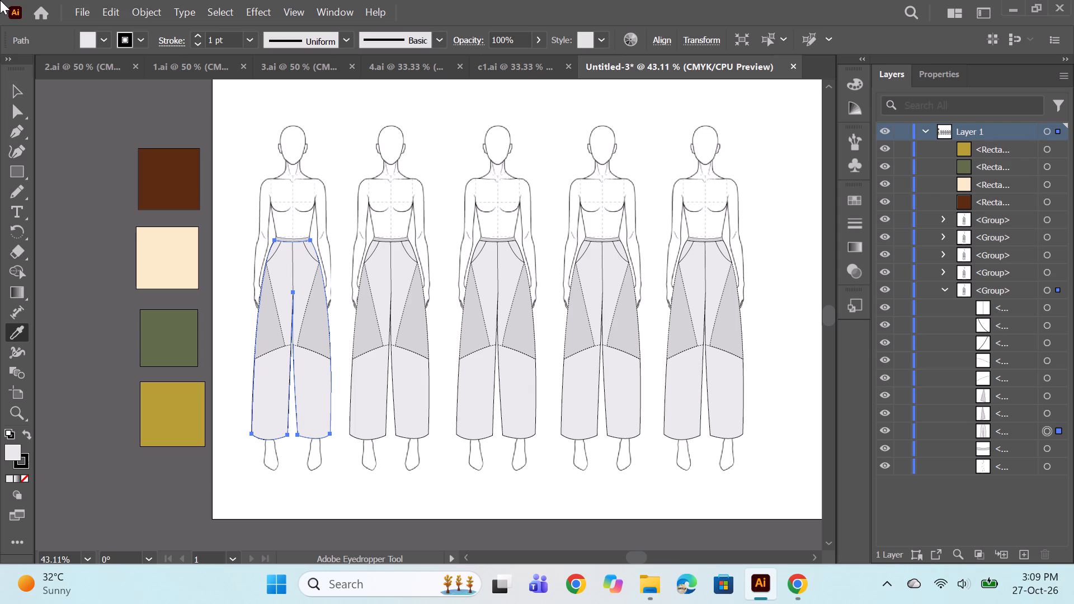
left_click(176, 272)
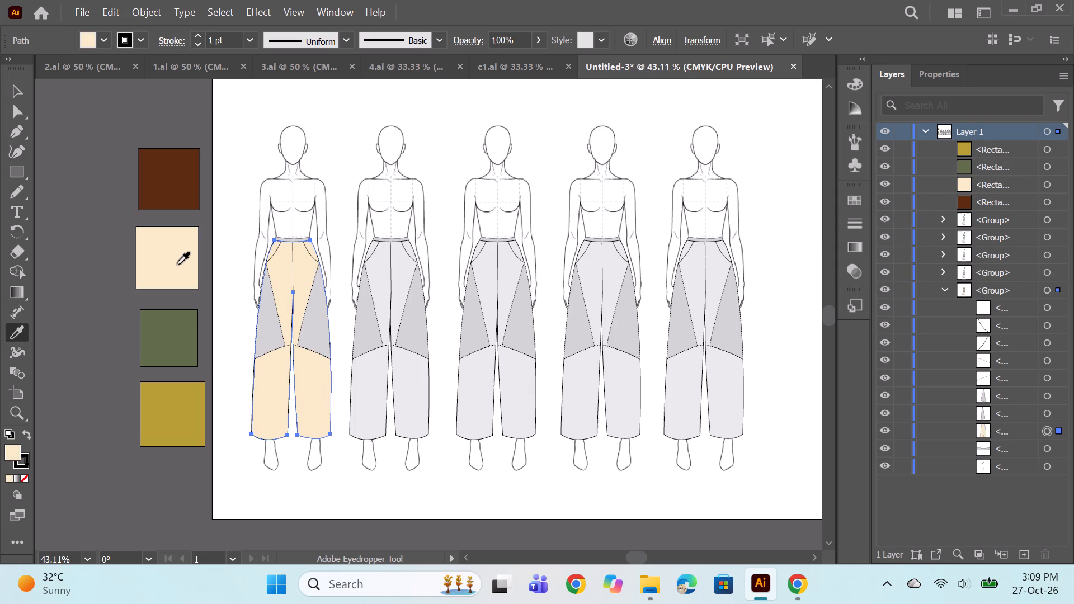
left_click(180, 330)
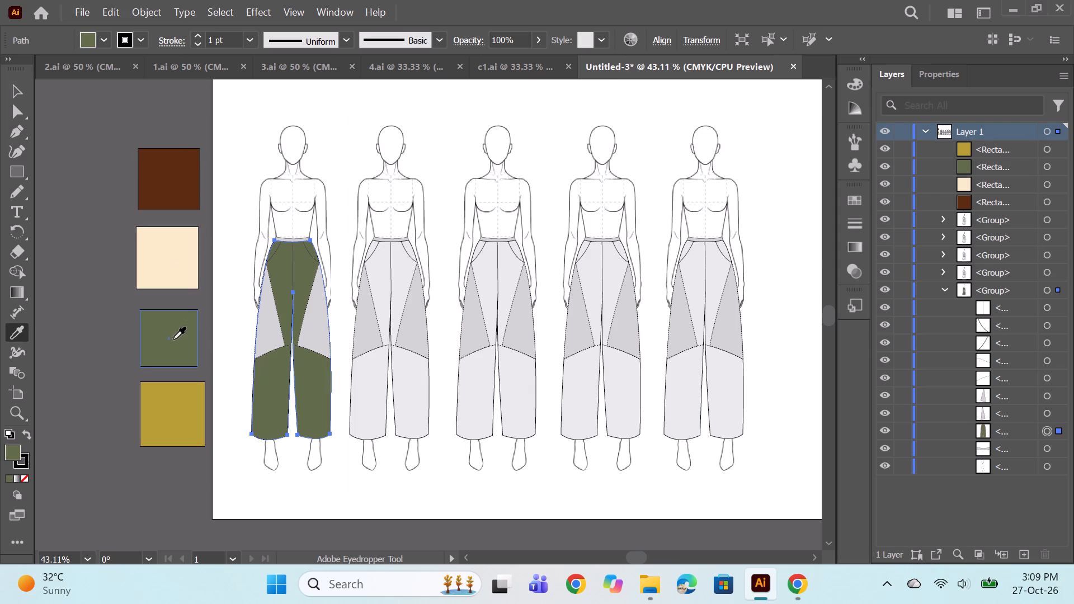
Fill the first figure's two side panels with the cream swatch colour and its waistband with the olive.
left_click(1049, 414)
left_click(1046, 398, "ctrl")
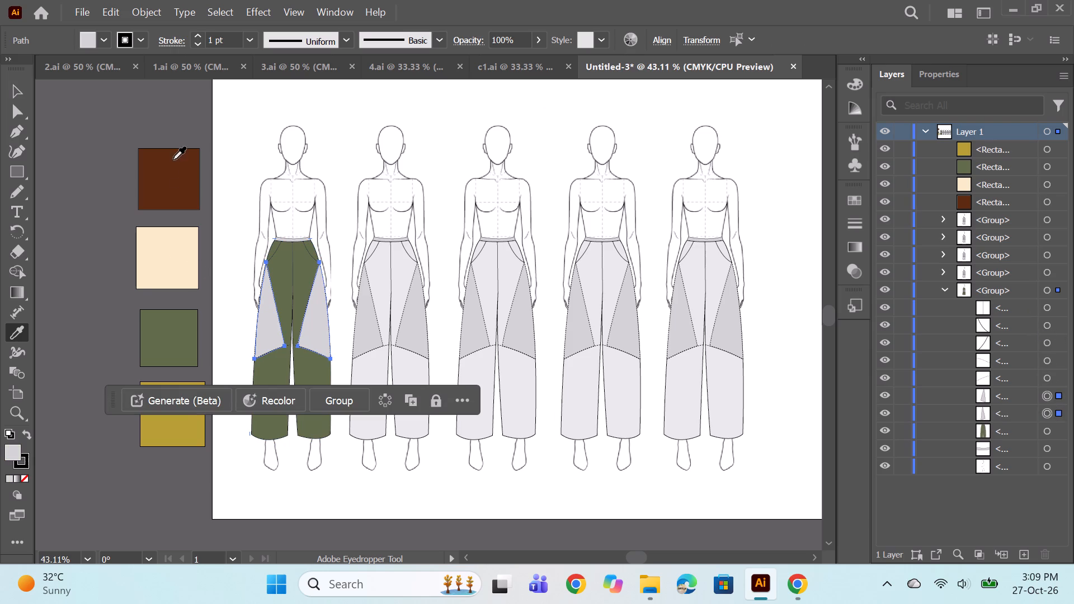
left_click(175, 242)
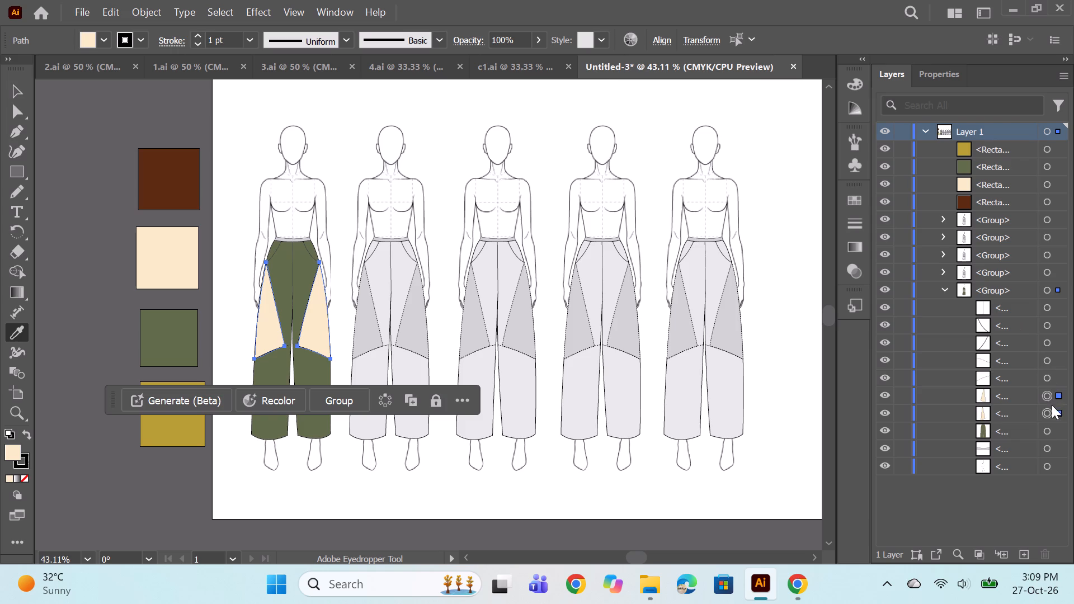
left_click(1045, 447)
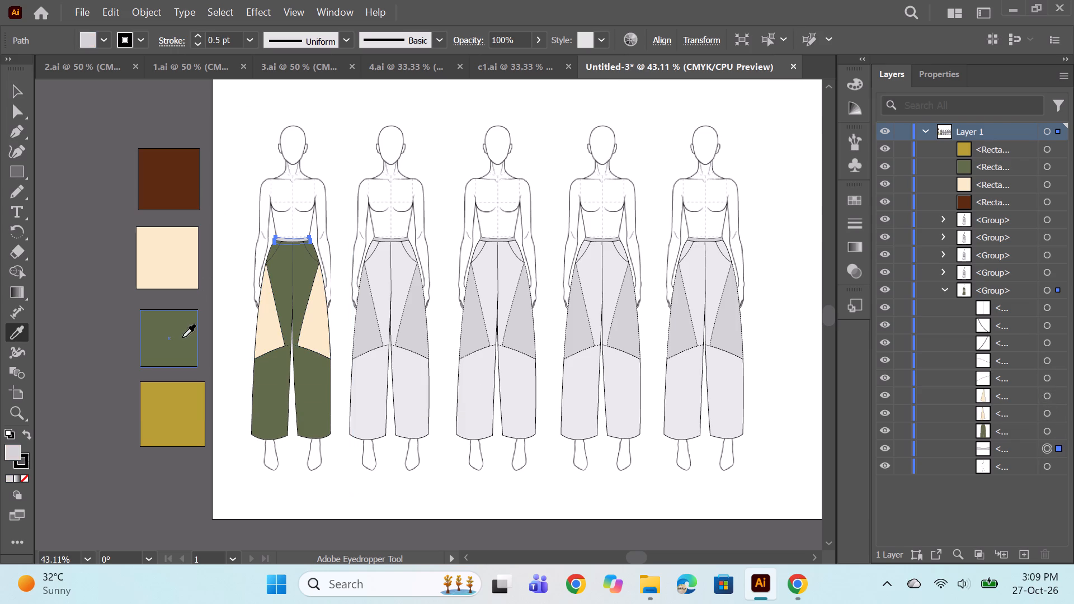
left_click(182, 337)
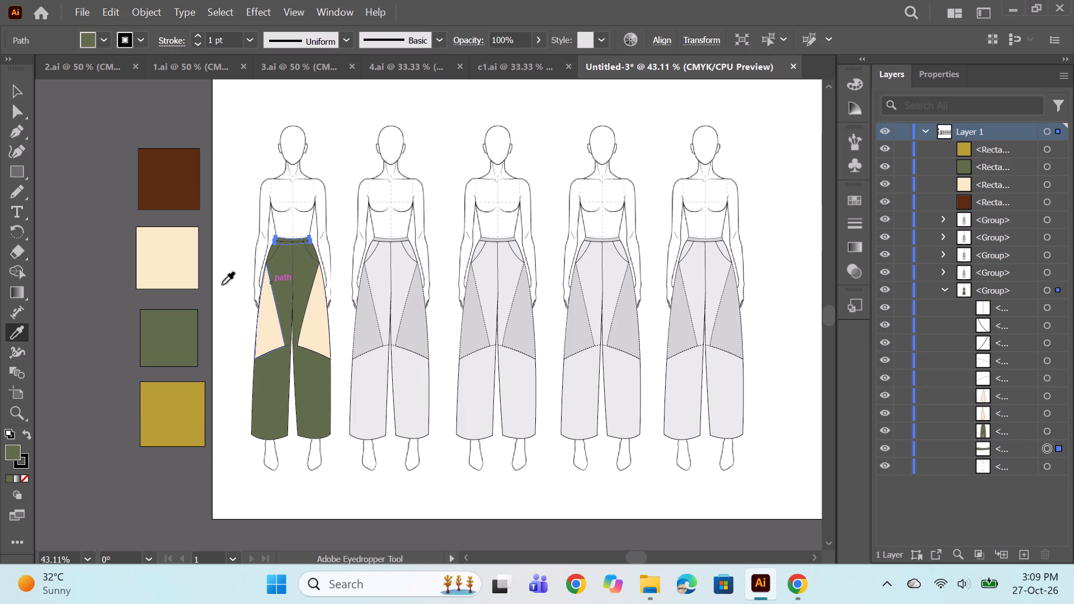
left_click(165, 267)
left_click(182, 331)
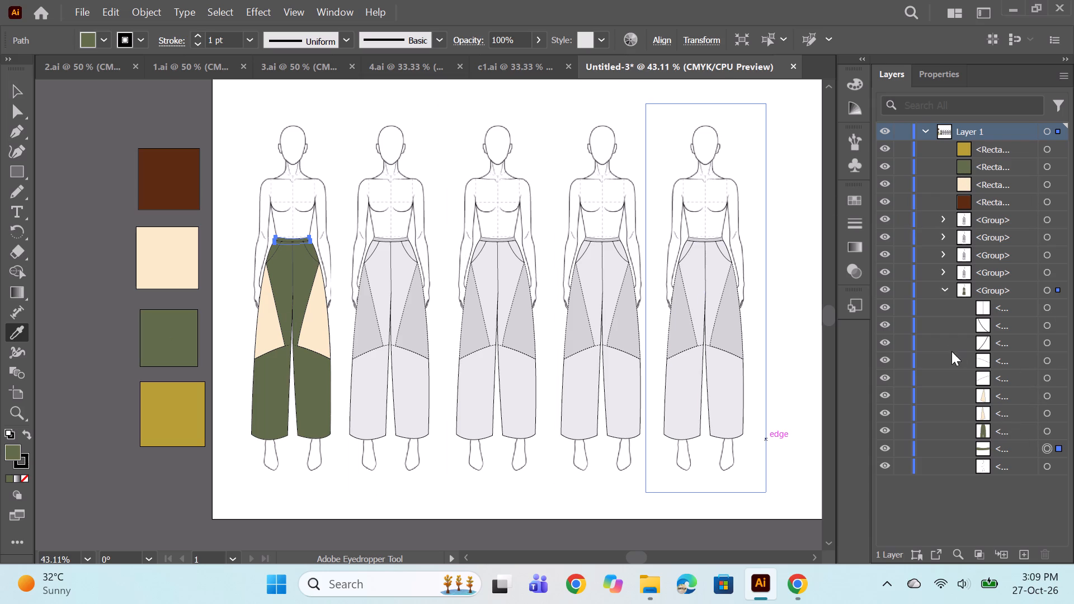
Fill the second figure's trouser body with the brown swatch colour and both side panels with the cream.
left_click(942, 288)
left_click(940, 273)
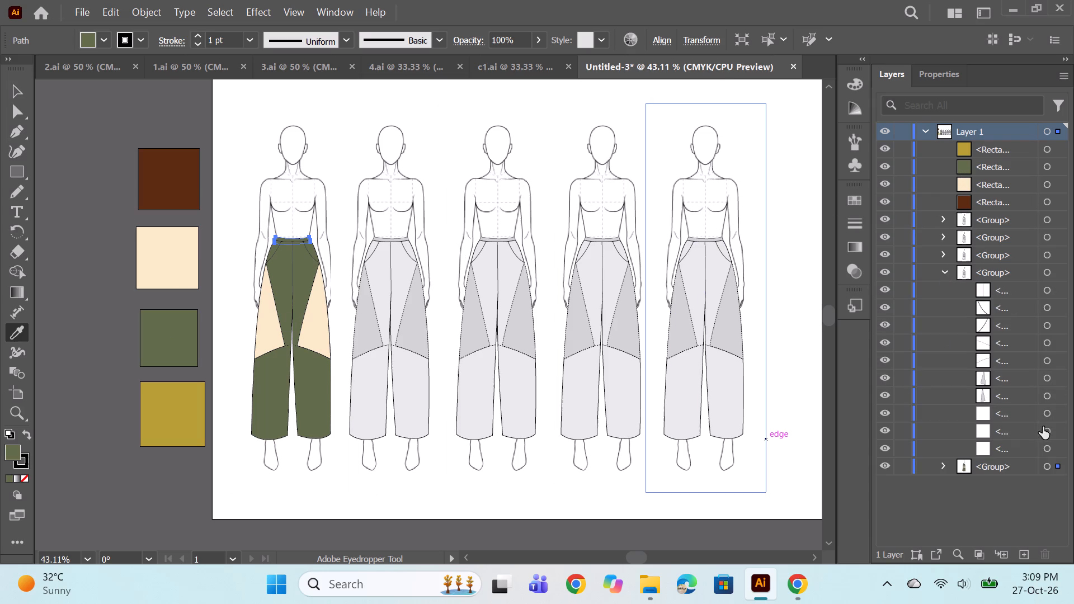
left_click(1052, 415)
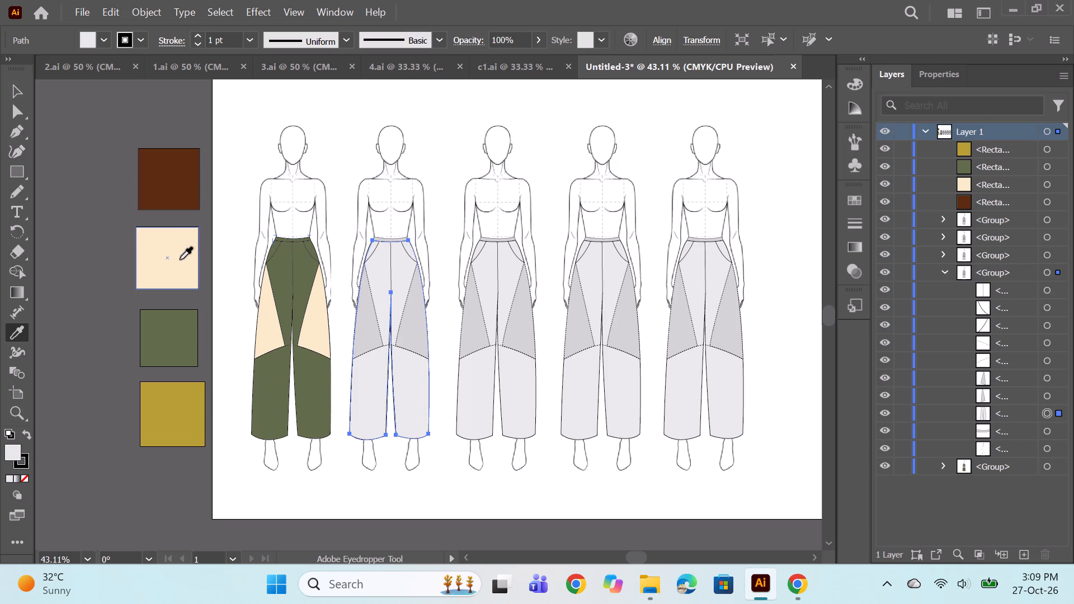
left_click(176, 165)
left_click(1039, 379)
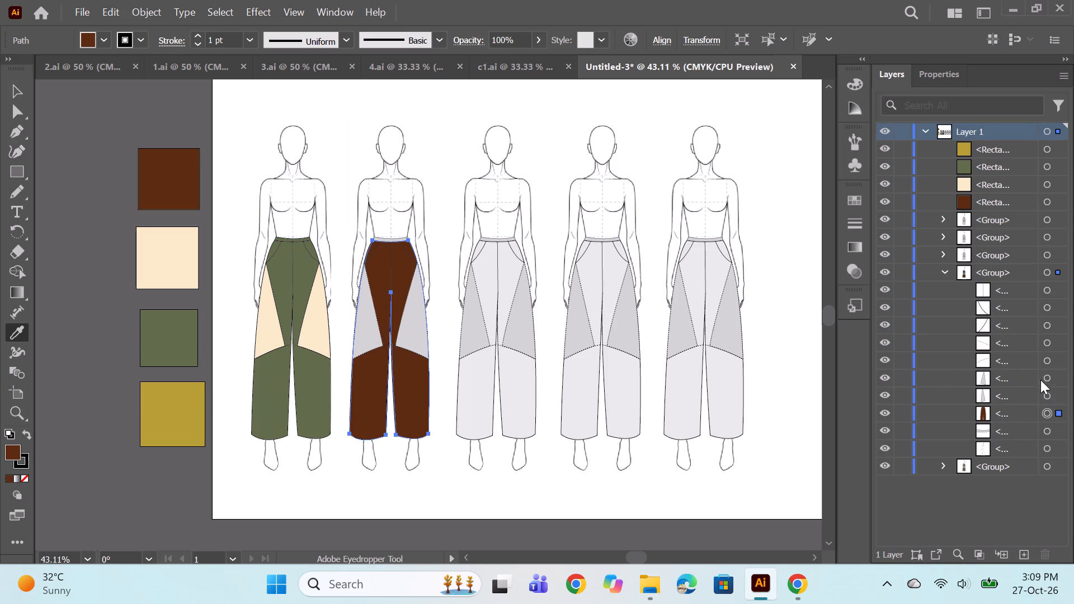
left_click(1051, 380)
left_click(1048, 393, "ctrl")
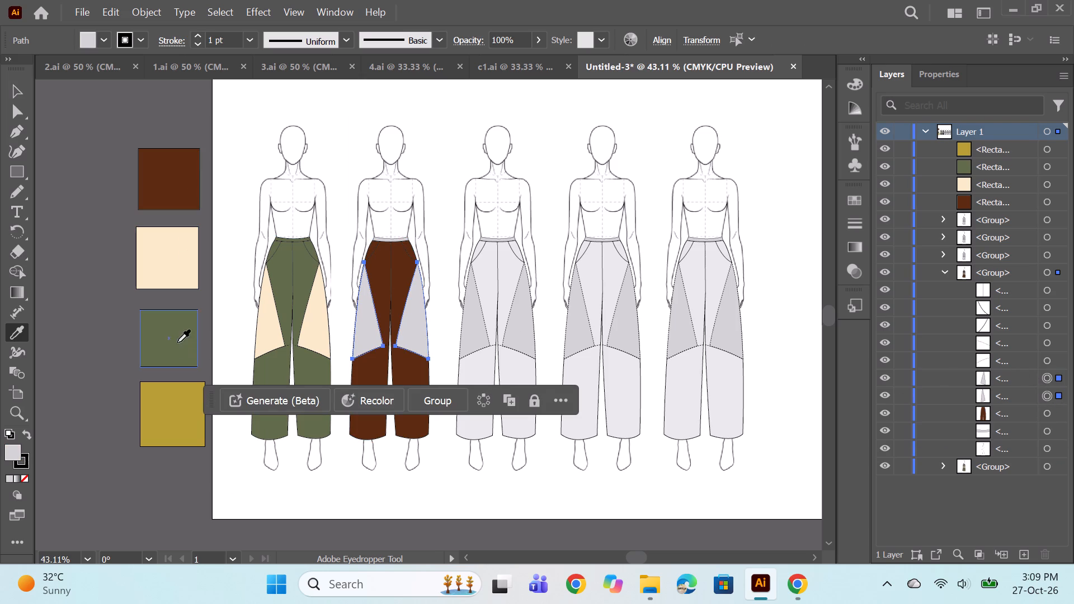
left_click(169, 408)
left_click(186, 256)
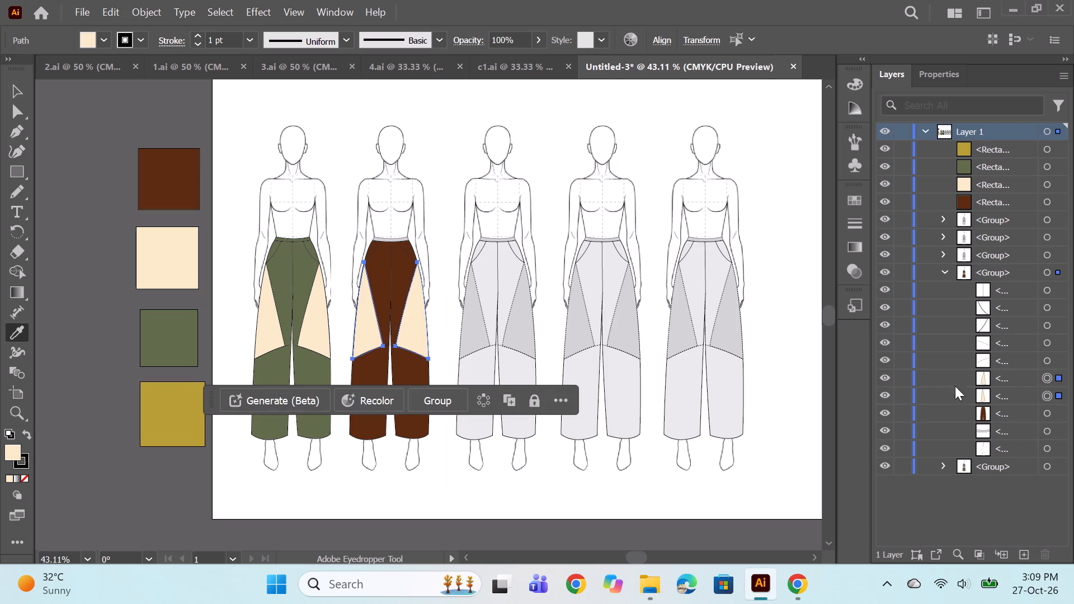
Fill the third figure's trouser body with the cream swatch colour and both side panels with the olive.
left_click(944, 275)
left_click(940, 253)
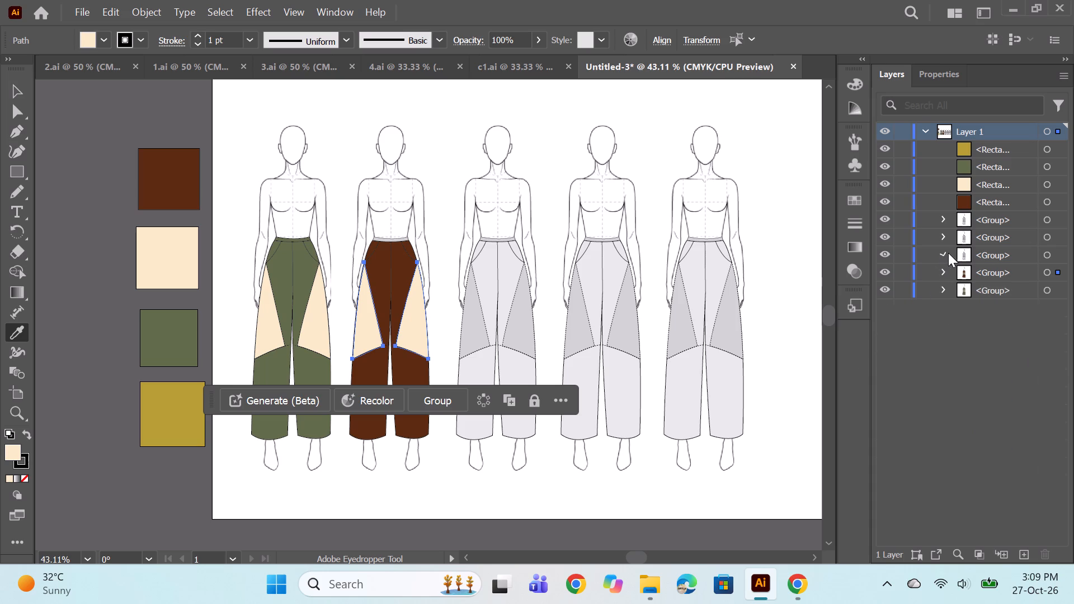
left_click(1048, 397)
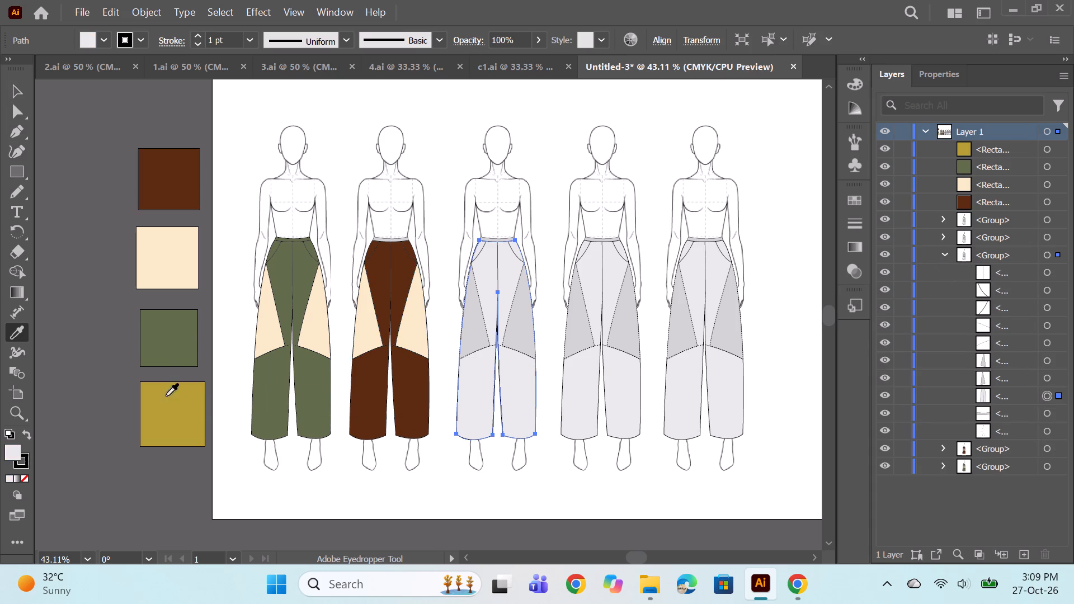
left_click(173, 268)
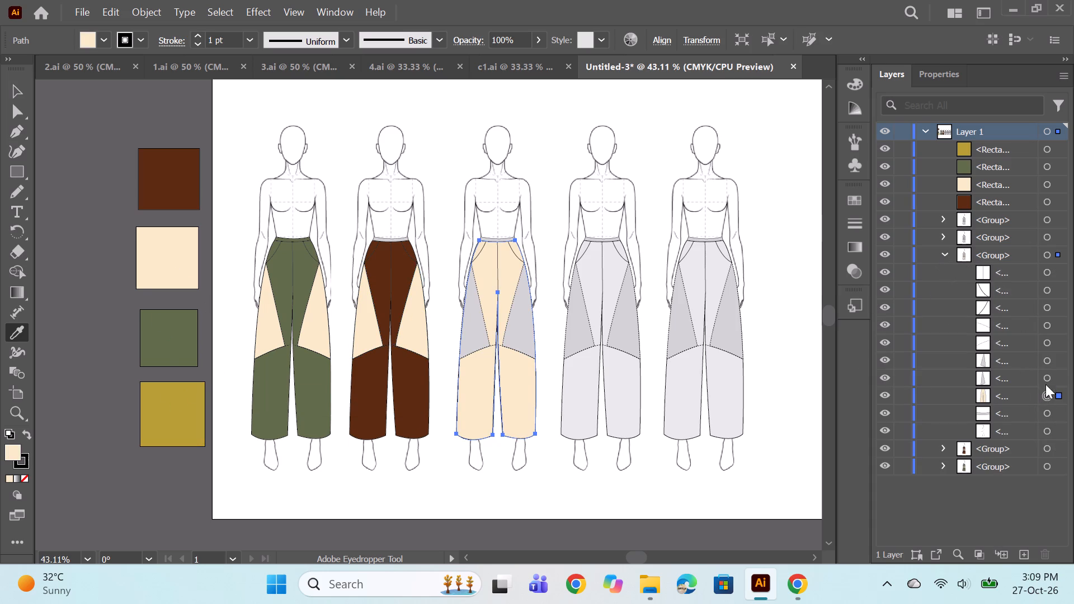
left_click(1047, 381)
left_click(1049, 364, "ctrl")
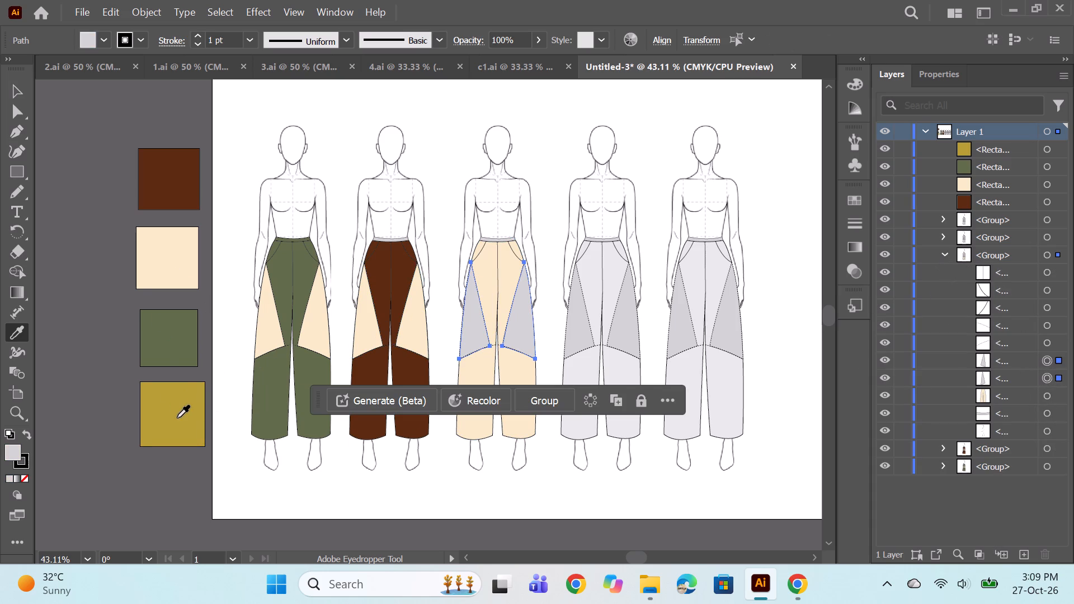
left_click(176, 418)
left_click(178, 341)
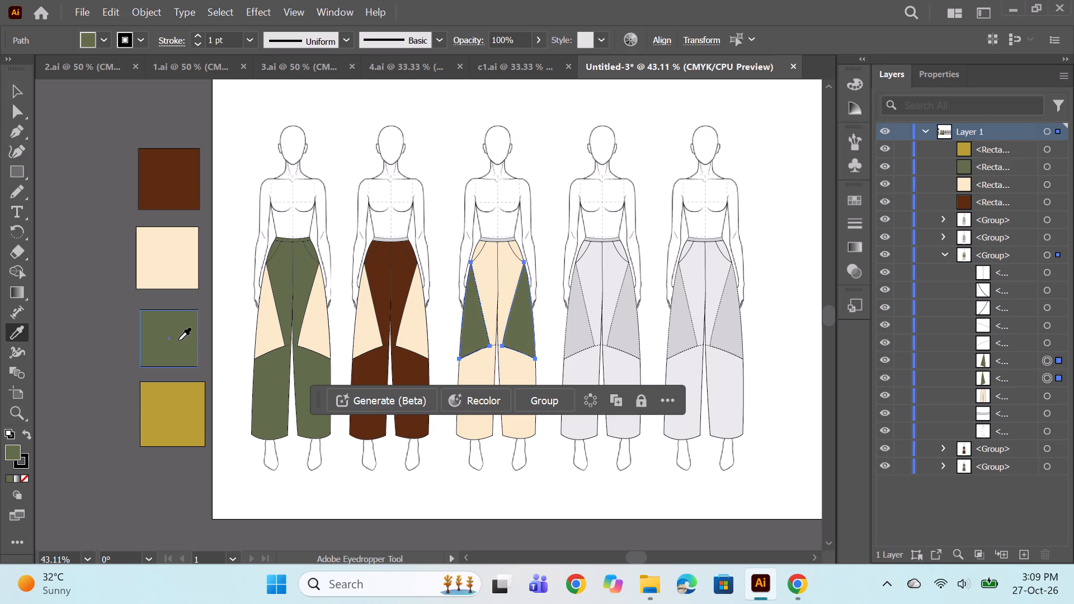
left_click(169, 194)
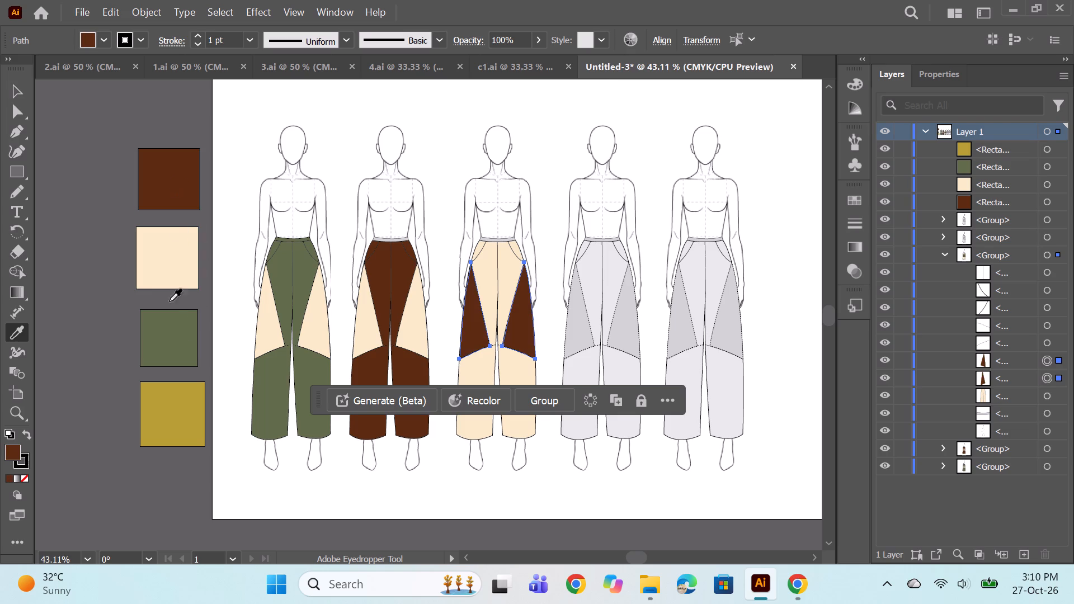
left_click(167, 341)
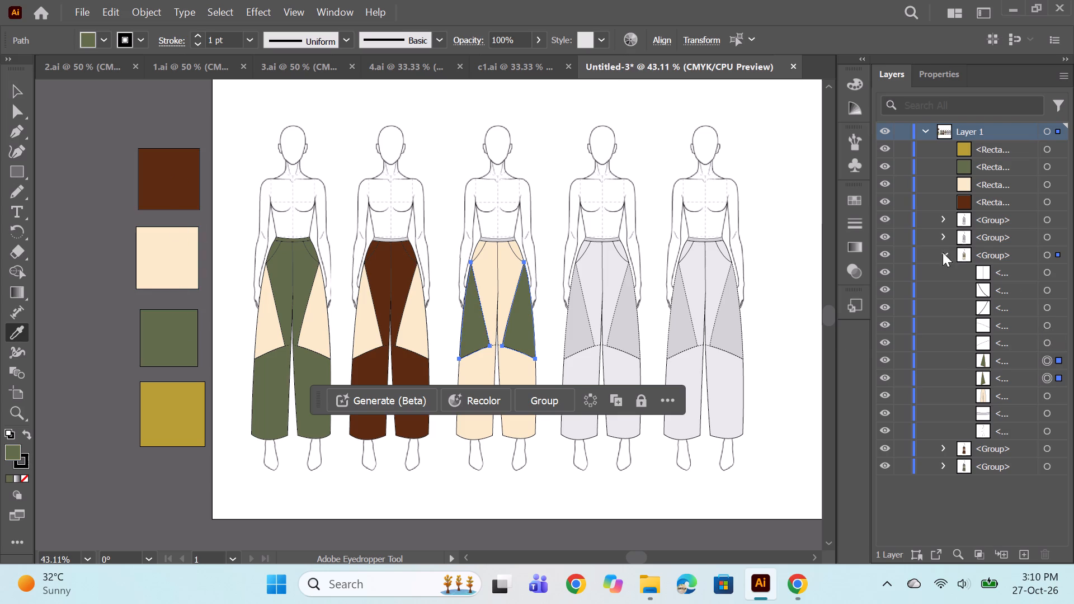
Fill the fourth figure's trouser body with the mustard swatch colour and both side panels with the brown.
left_click(942, 250)
left_click(942, 239)
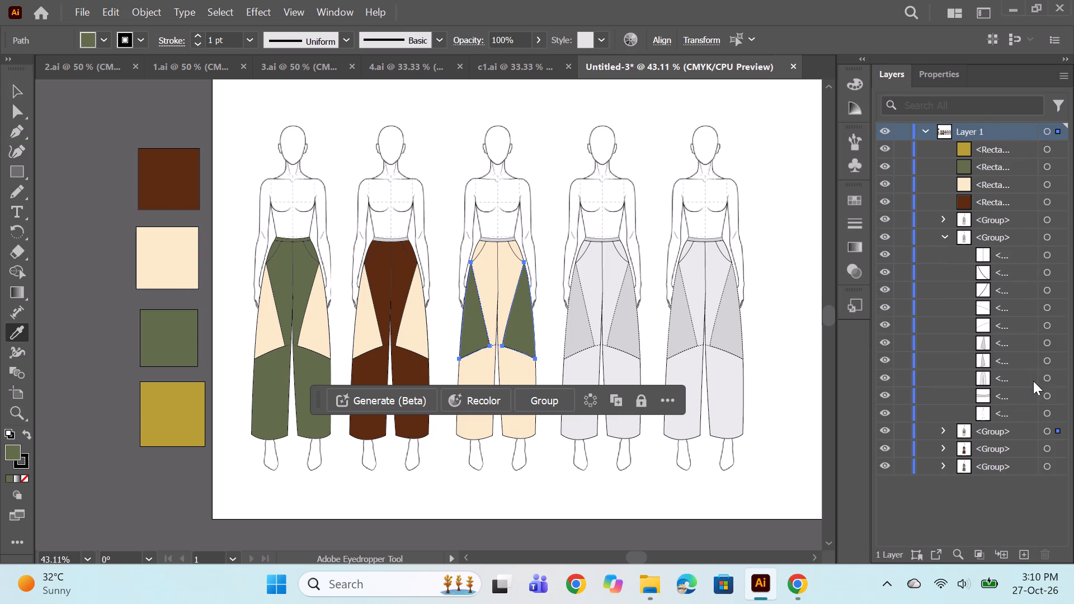
left_click(1051, 376)
left_click(182, 409)
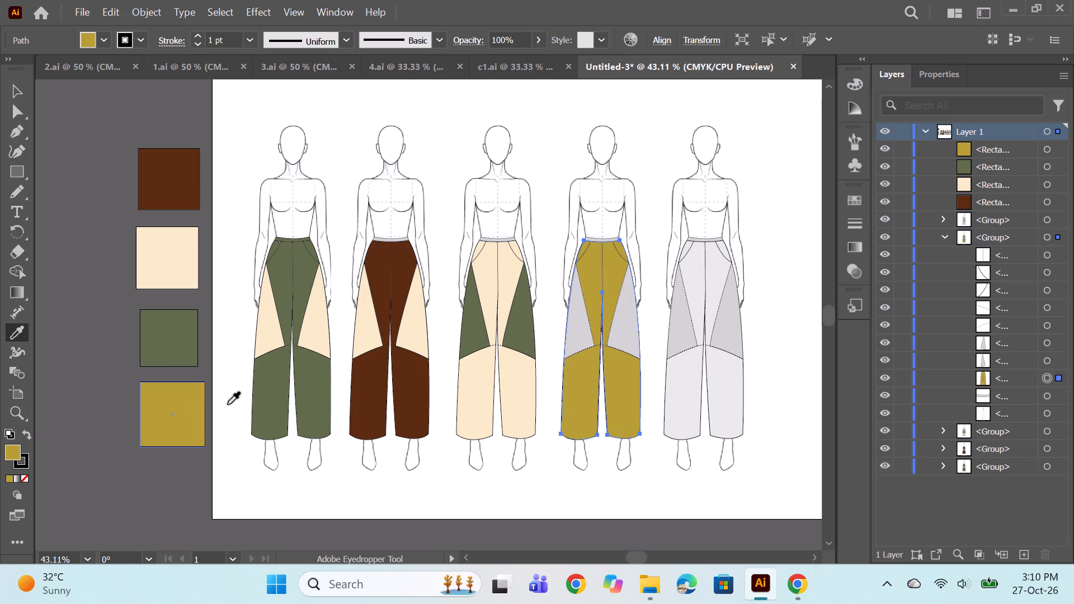
left_click(1044, 359)
left_click(1046, 342, "ctrl")
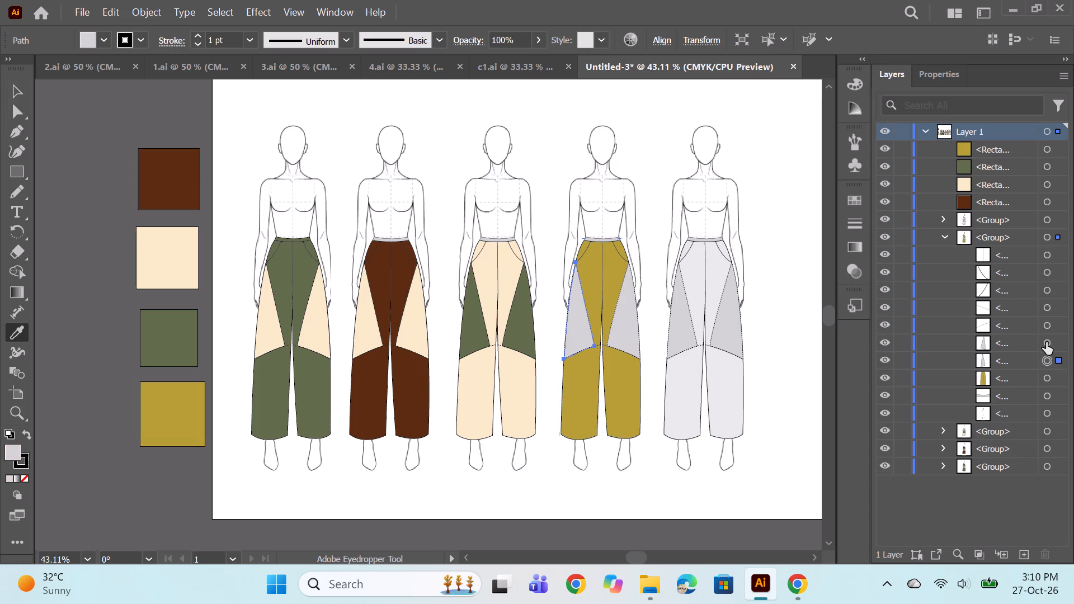
left_click(166, 206)
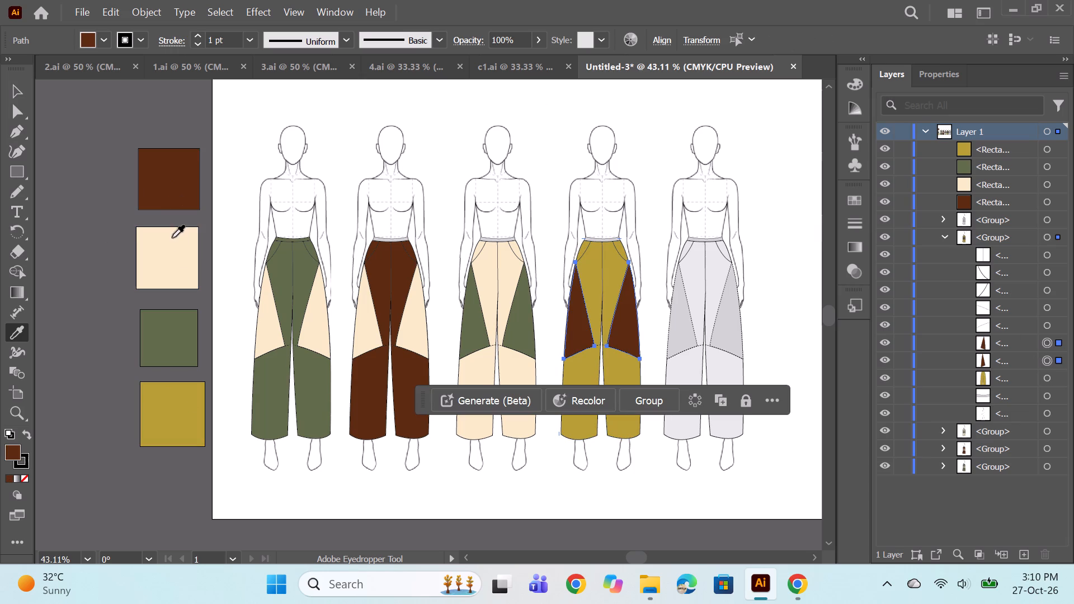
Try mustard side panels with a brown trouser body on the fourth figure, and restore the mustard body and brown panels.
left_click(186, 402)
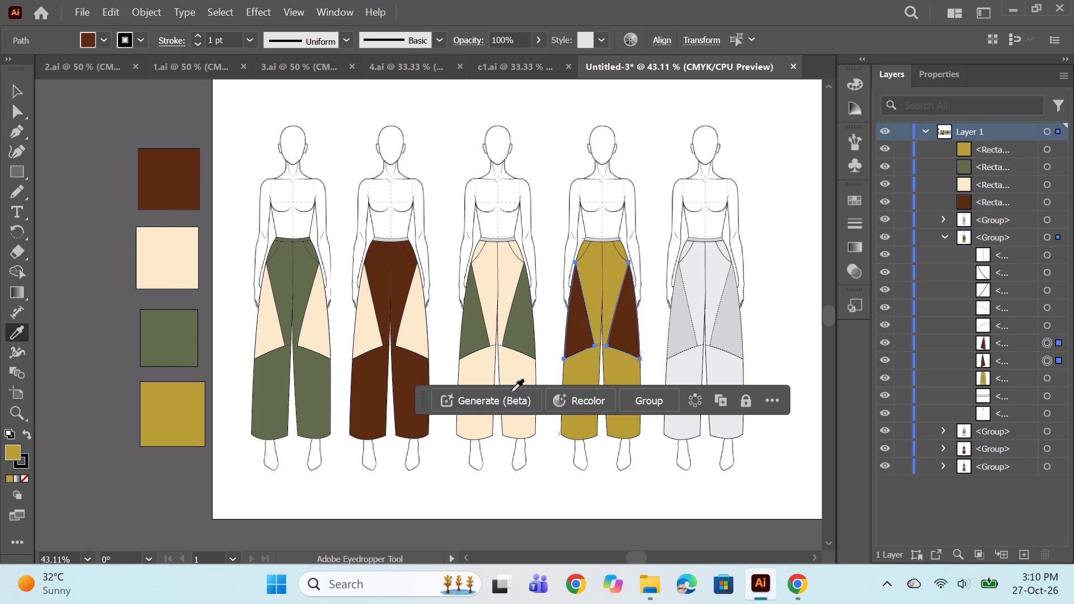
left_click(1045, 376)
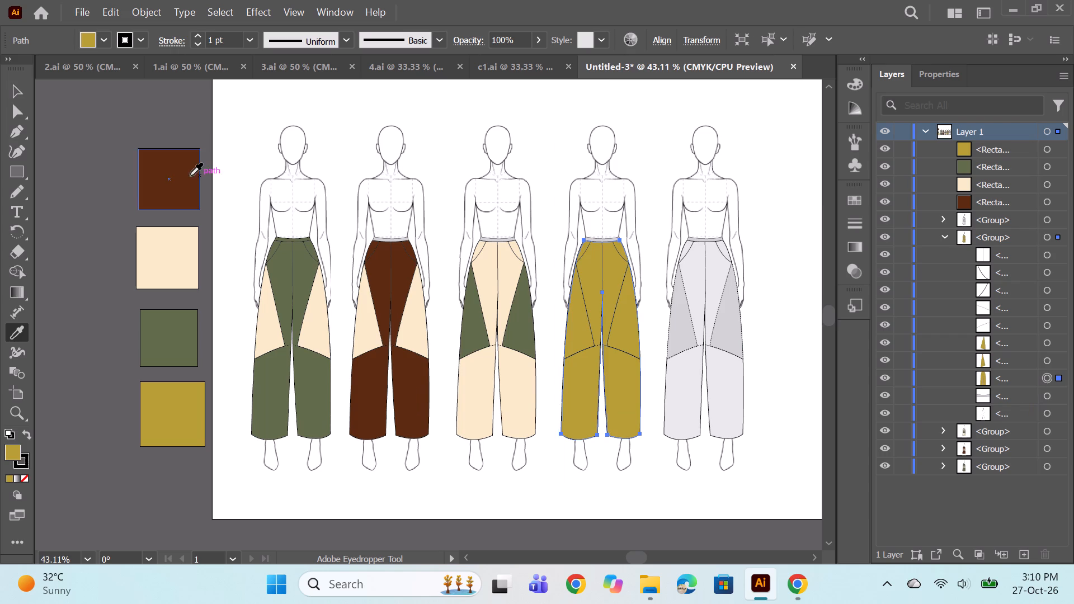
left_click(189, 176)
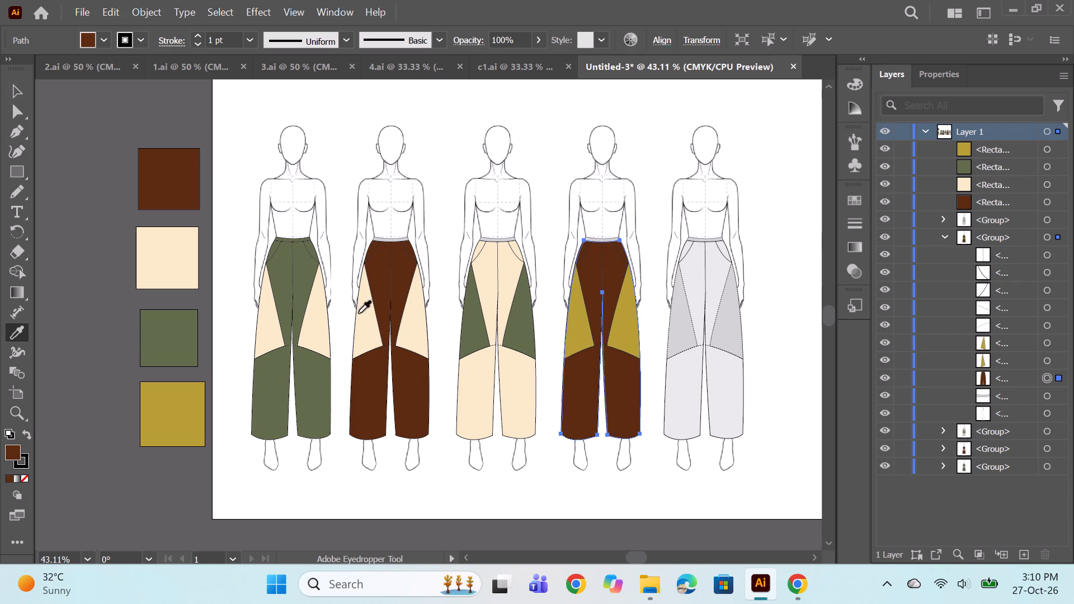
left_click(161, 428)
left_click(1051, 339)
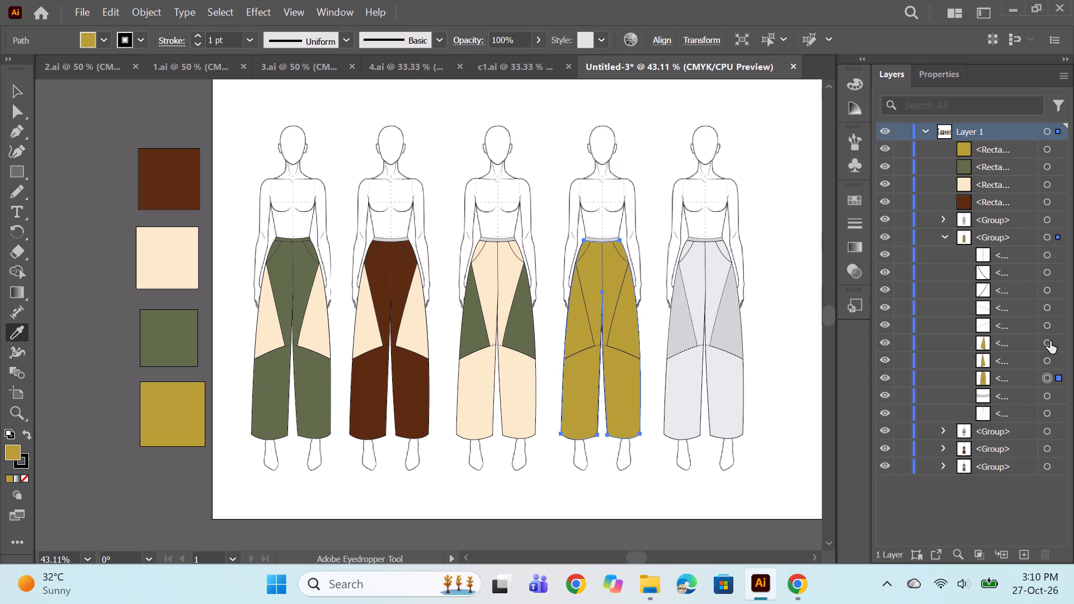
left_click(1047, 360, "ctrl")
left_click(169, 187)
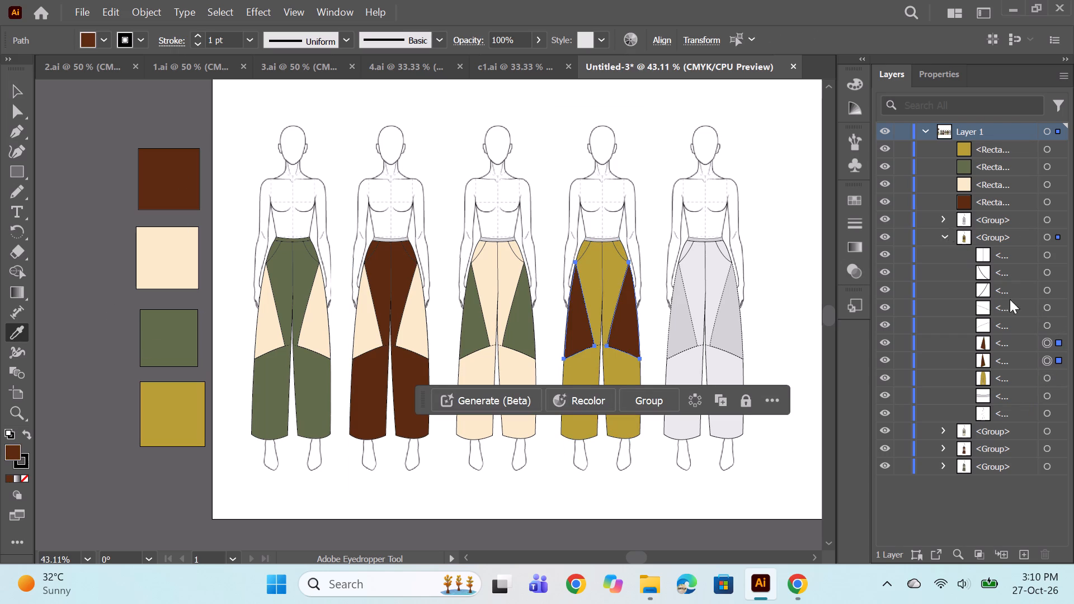
Fill the fourth figure's waistband with the mustard swatch colour.
left_click(1046, 399)
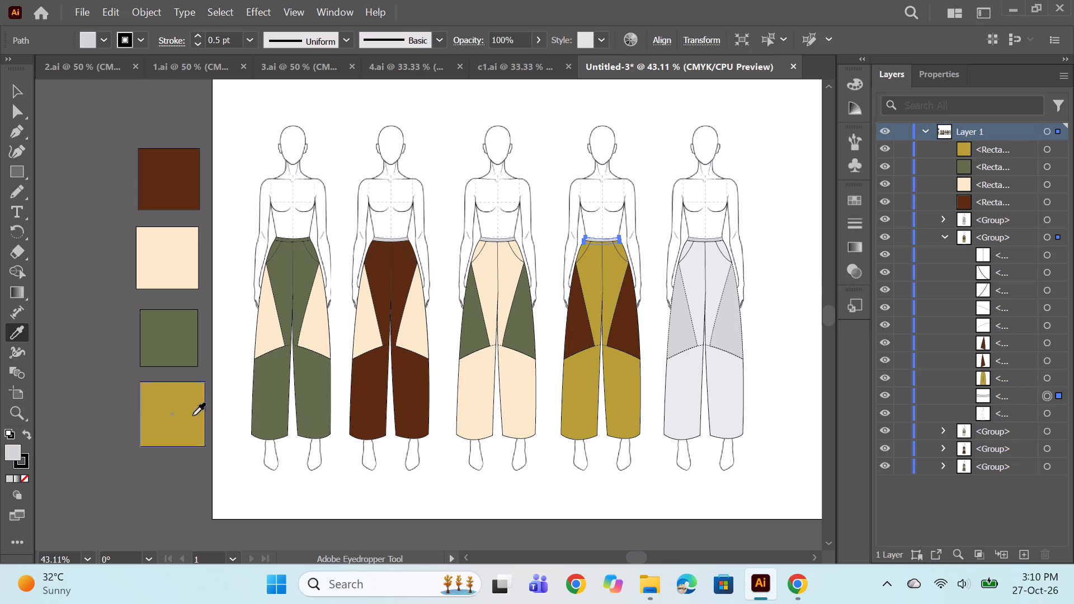
left_click(192, 416)
Colour the fifth figure's trousers with an olive body, mustard side panels and an olive waistband.
left_click(943, 236)
left_click(943, 220)
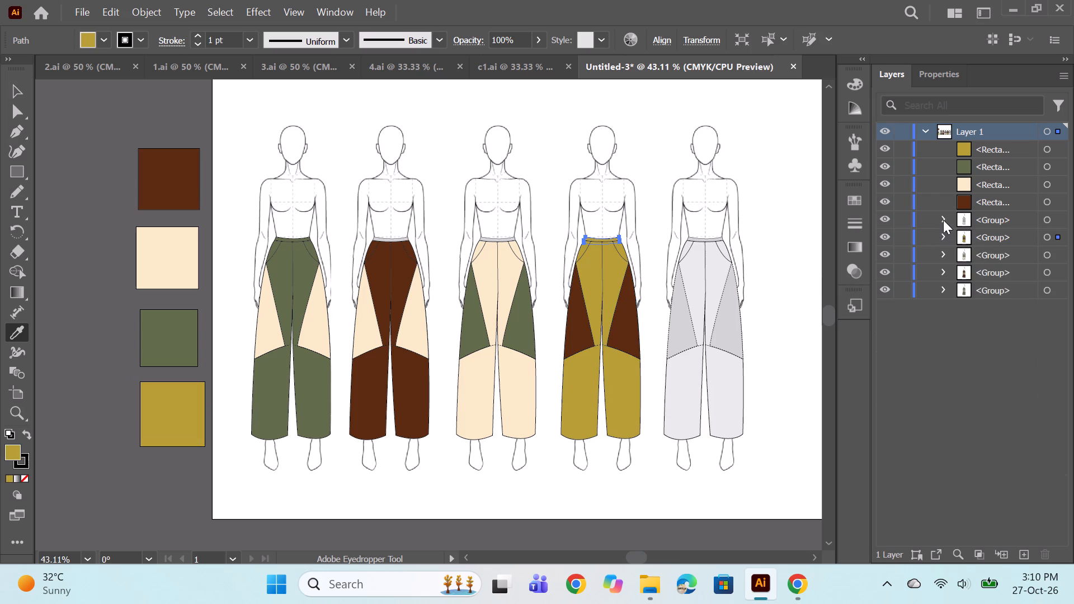
left_click(1049, 361)
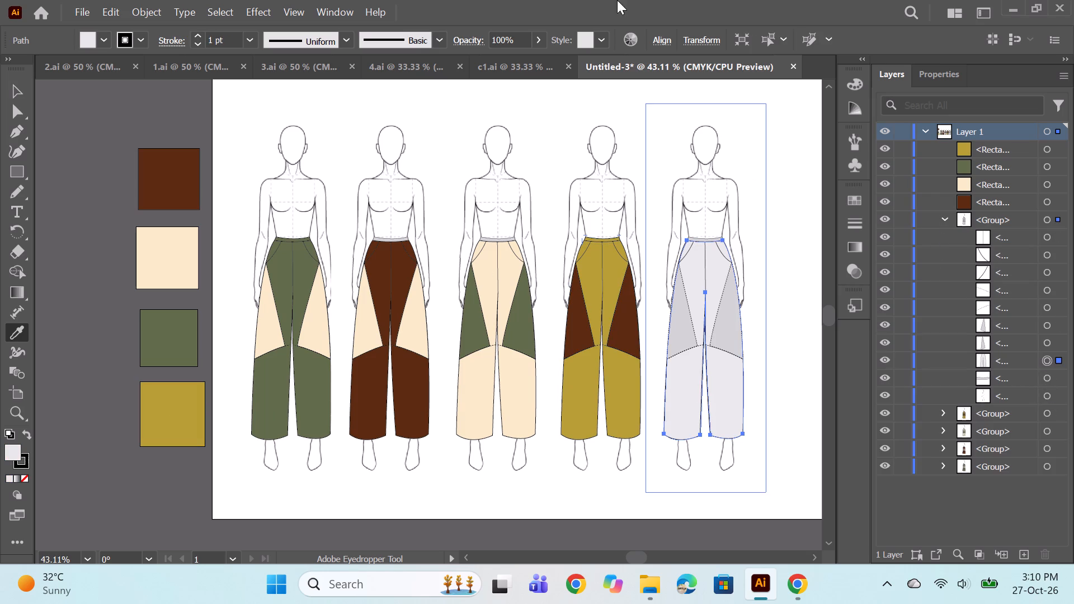
left_click(177, 353)
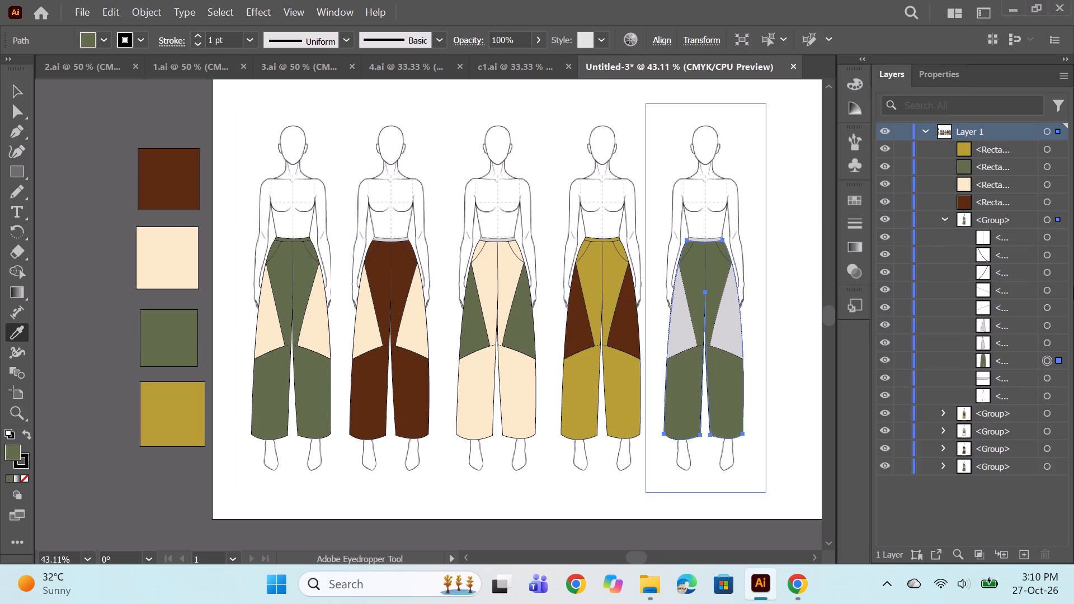
left_click(1049, 345)
left_click(1049, 330, "ctrl")
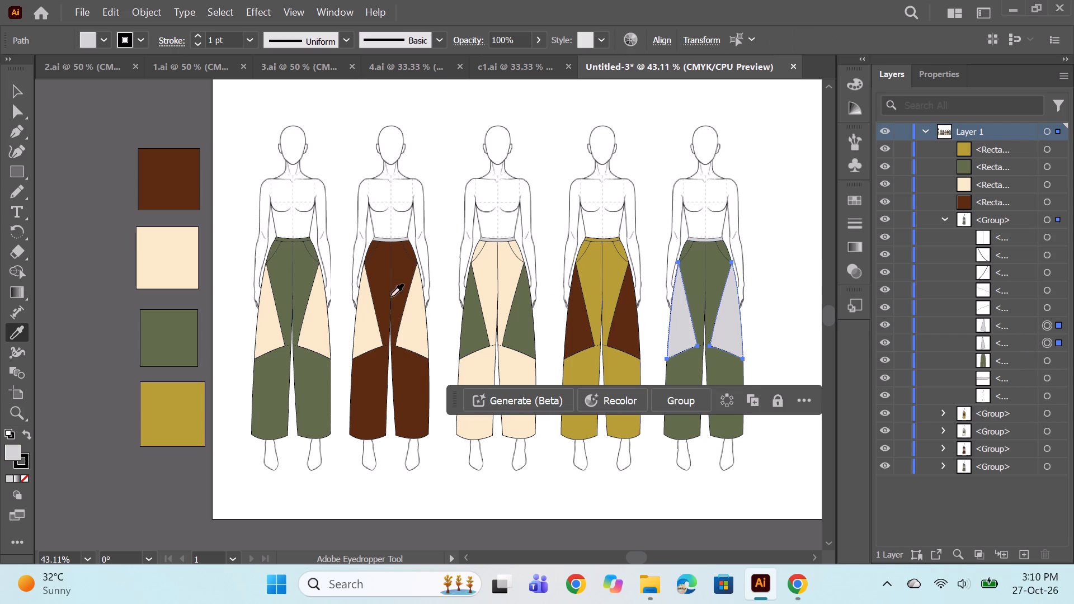
left_click(184, 408)
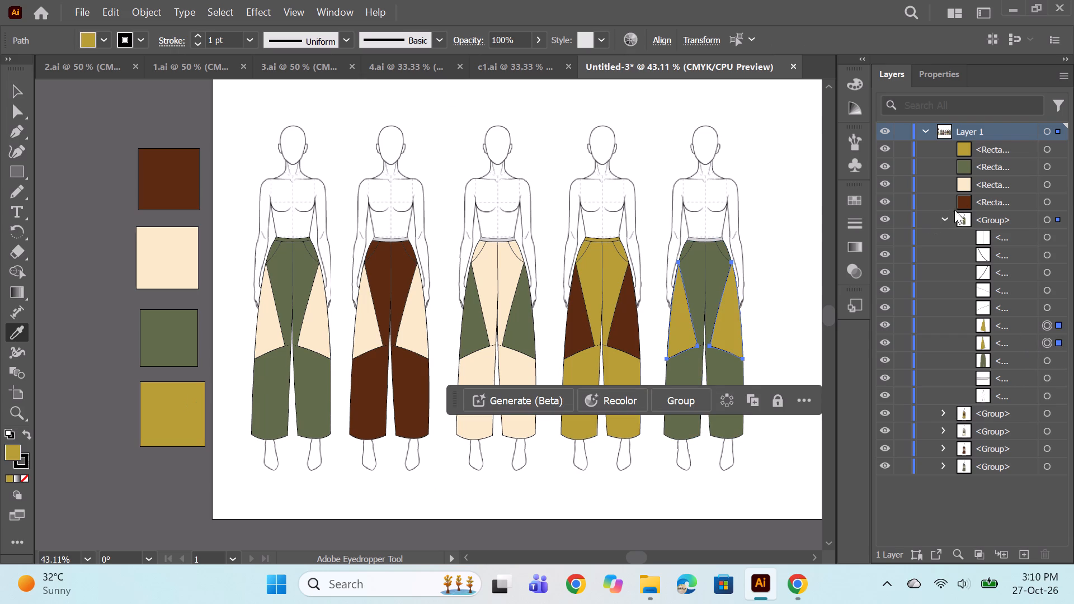
left_click(1046, 374)
left_click(721, 280)
Fill the third figure's waistband with the cream of its trouser body.
left_click(945, 215)
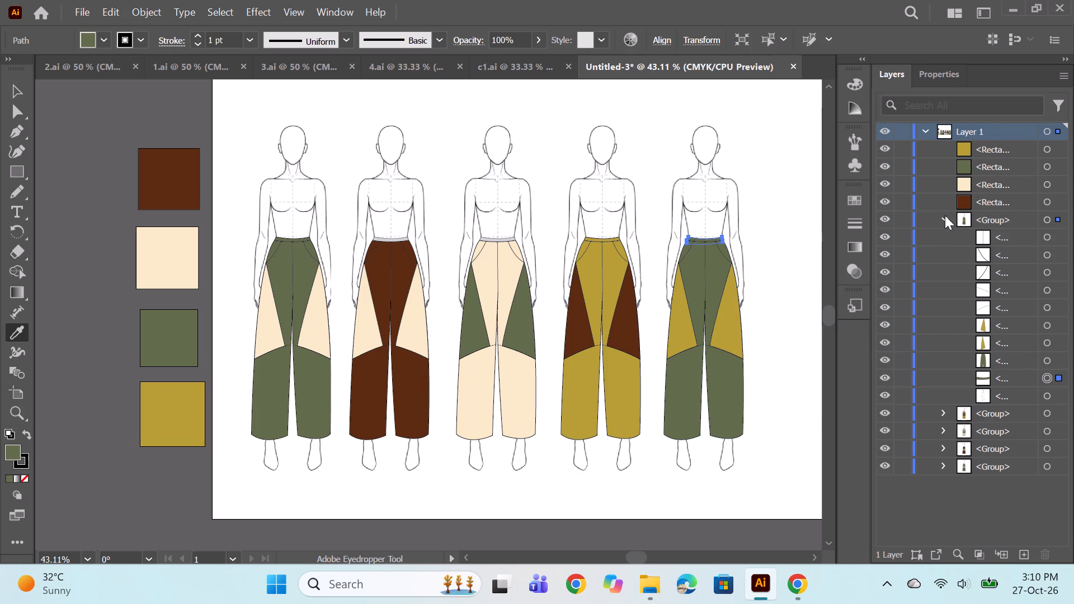
left_click(945, 253)
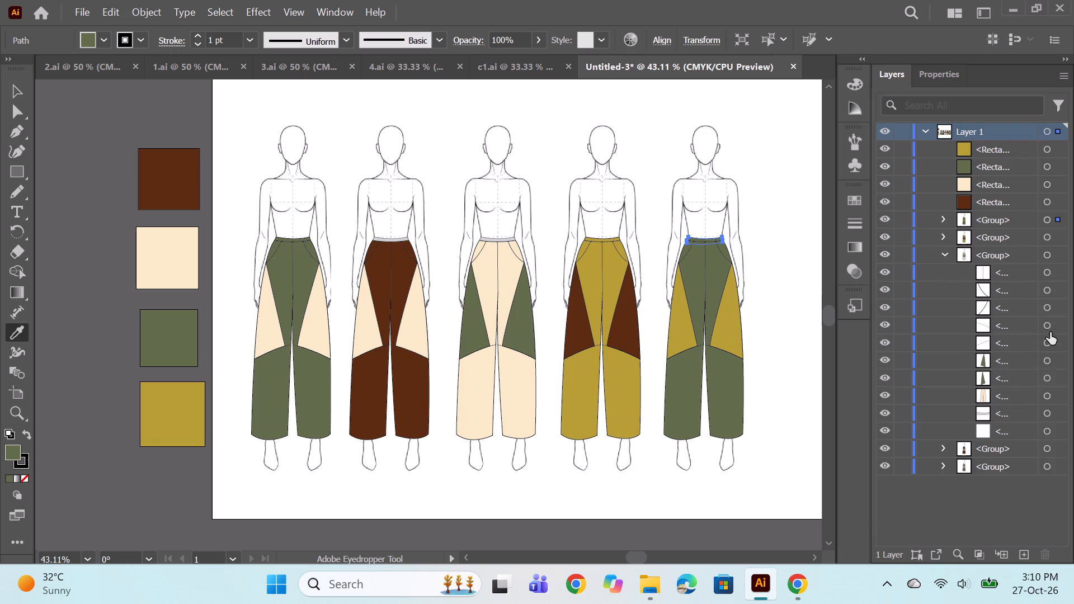
left_click(1048, 414)
left_click(510, 406)
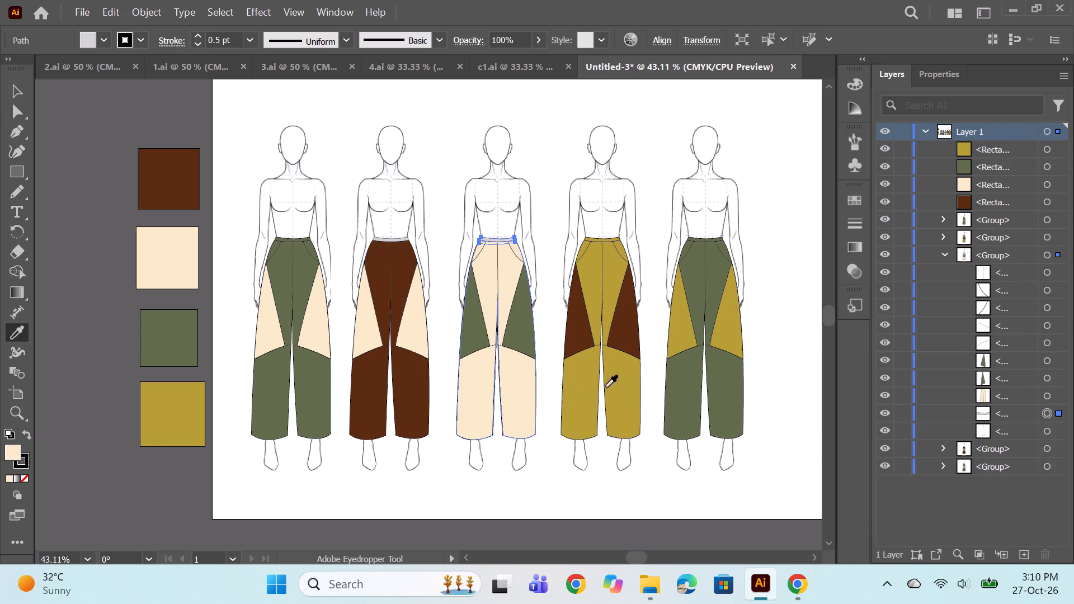
left_click(944, 256)
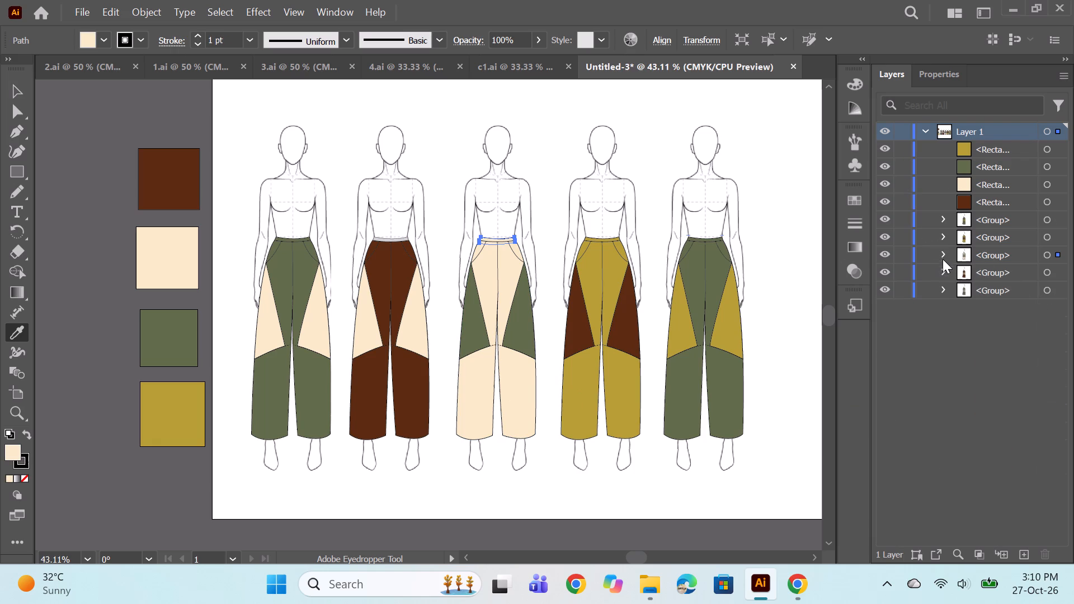
Fill the second figure's waistband with the brown of its trouser body.
left_click(940, 268)
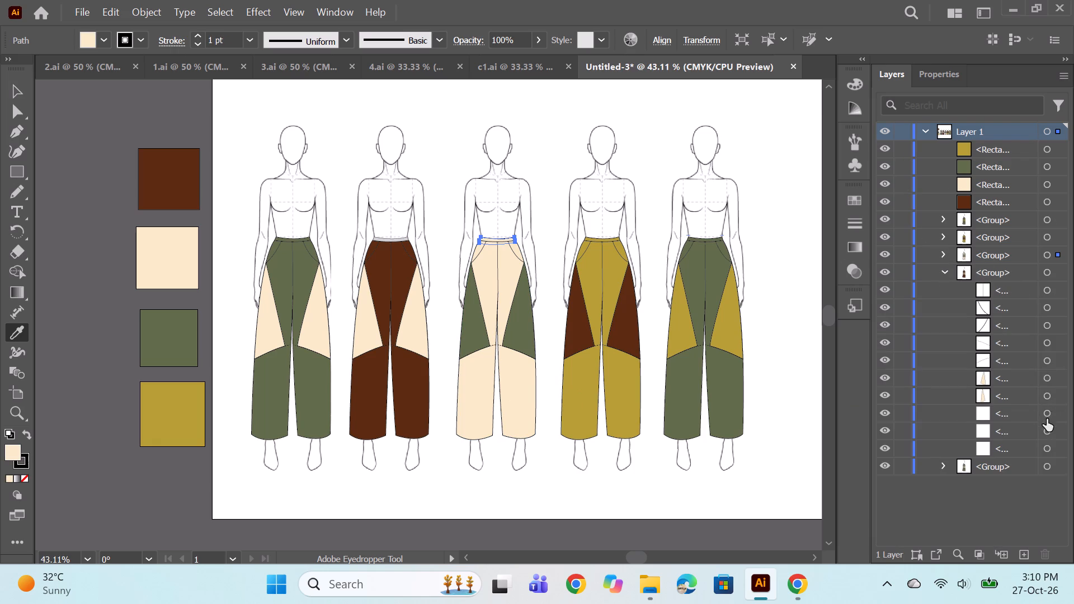
left_click(1045, 435)
left_click(406, 270)
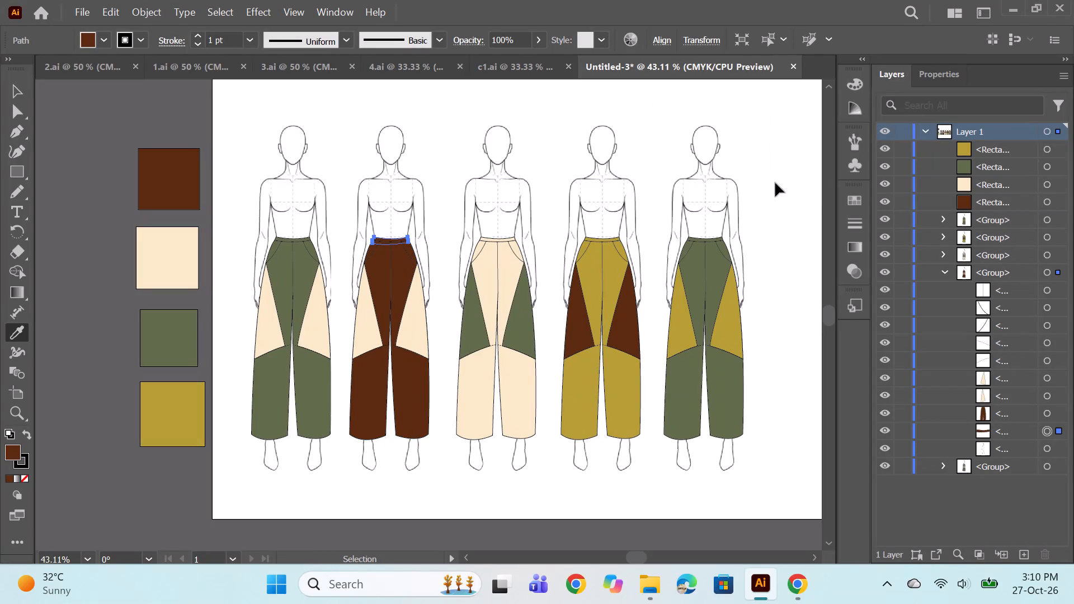
left_click(775, 183, "ctrl")
Examine the waistbands and side-panel seams of the coloured trousers up close.
left_click_drag(783, 263, 766, 254)
key("space")
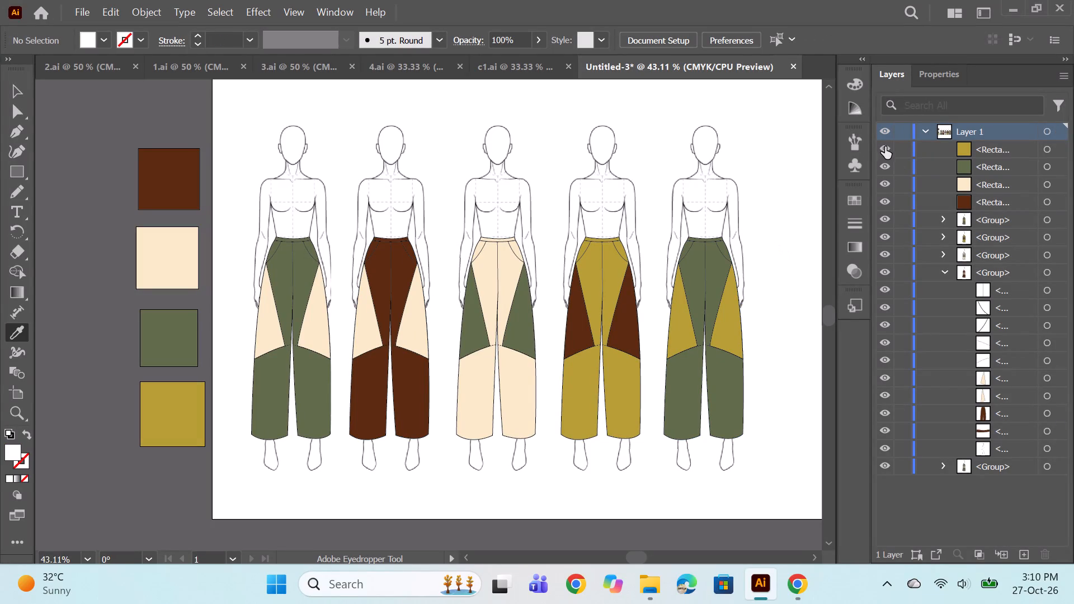
scroll(611, 333, "up", 2, "alt")
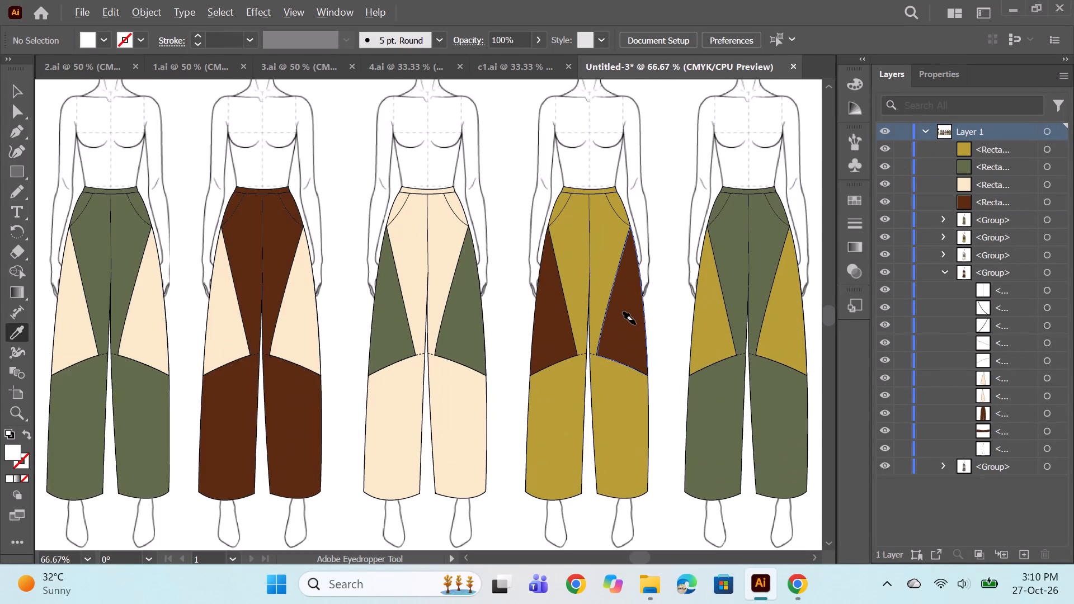
scroll(635, 324, "up", 2, "alt")
scroll(635, 319, "down", 1, "alt")
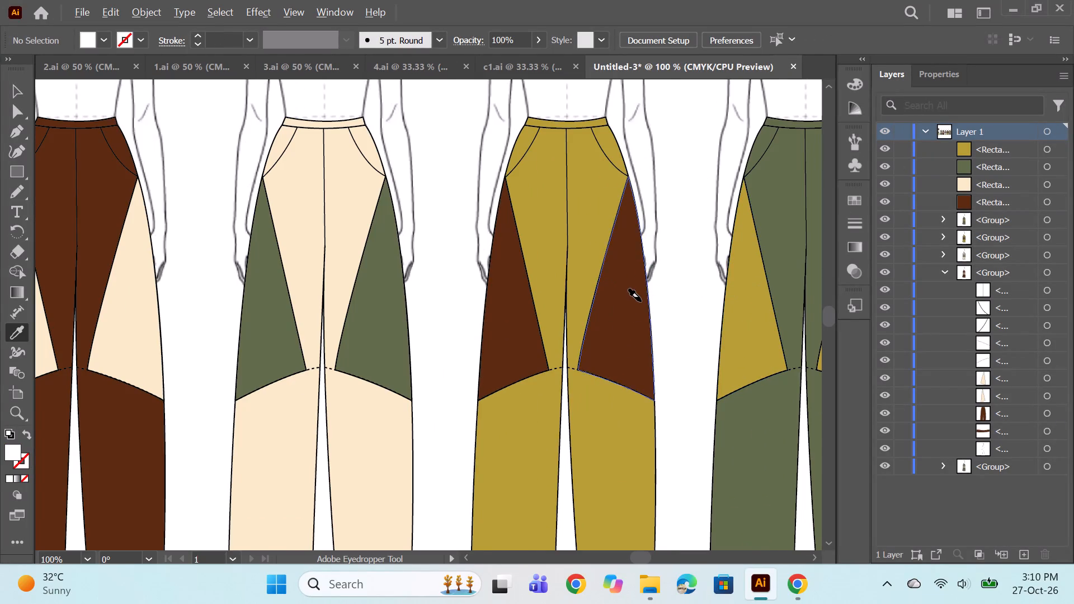
scroll(641, 301, "up", 3, "alt")
scroll(644, 298, "down", 4, "alt")
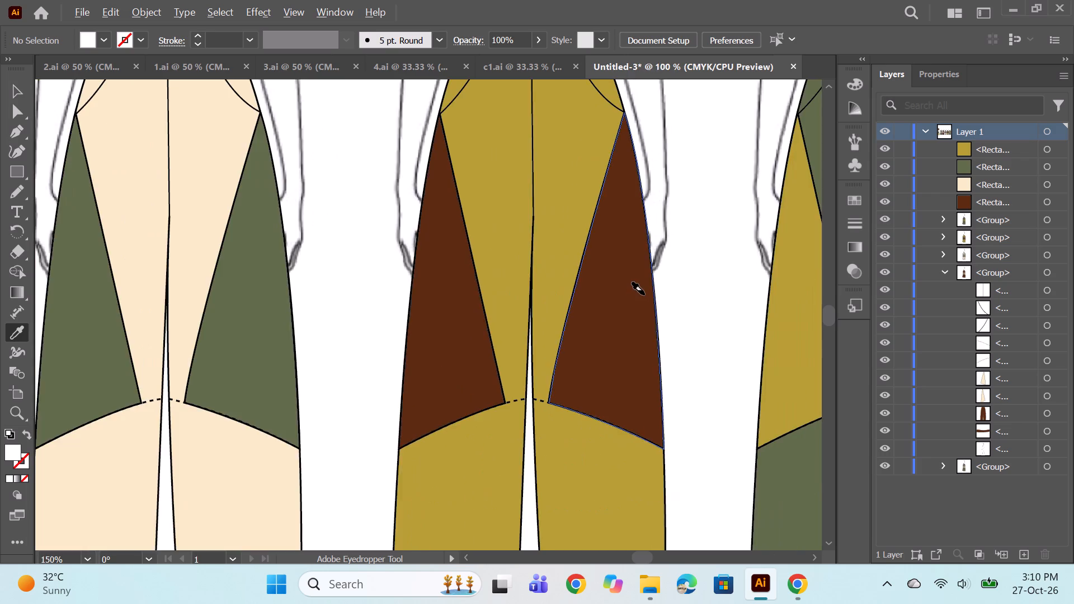
scroll(644, 295, "down", 1, "alt")
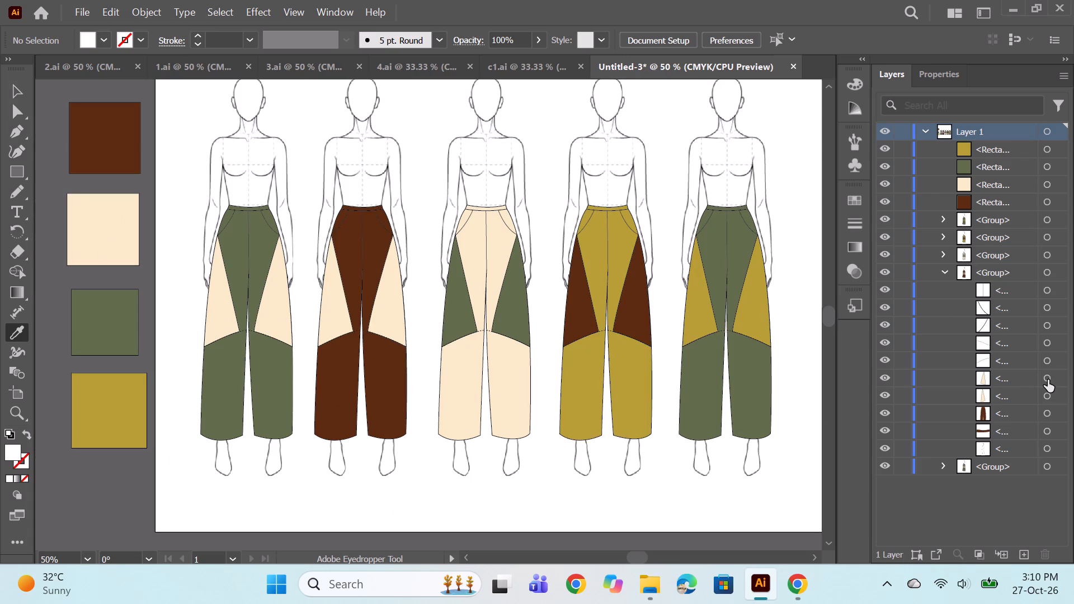
Give the second figure's two cream side panels a dashed outline with a 2 pt dash.
left_click(1048, 380)
left_click(1044, 397, "ctrl")
left_click(855, 226)
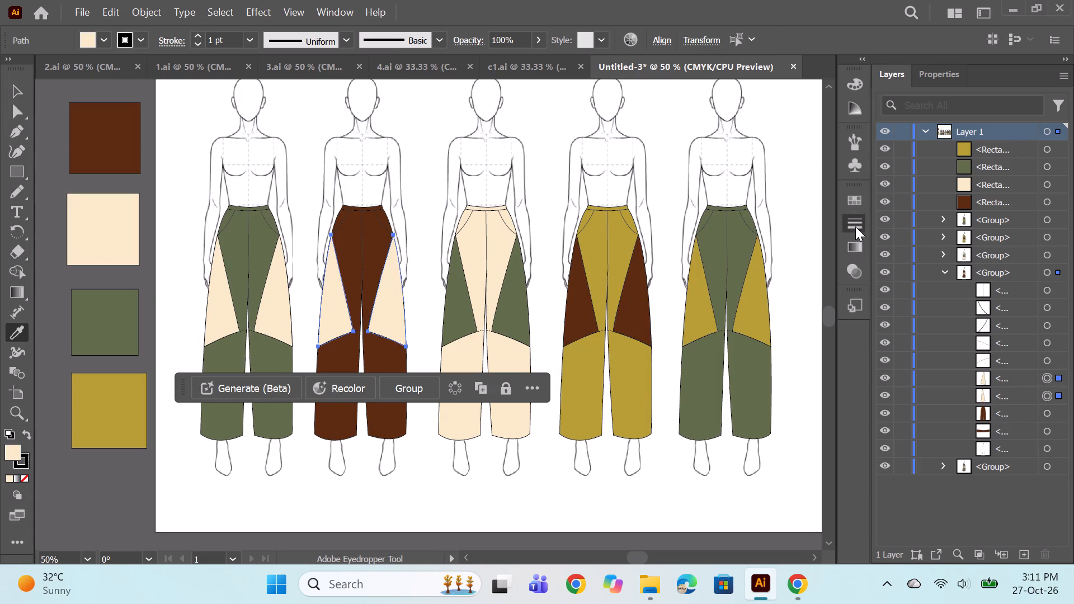
left_click(650, 314)
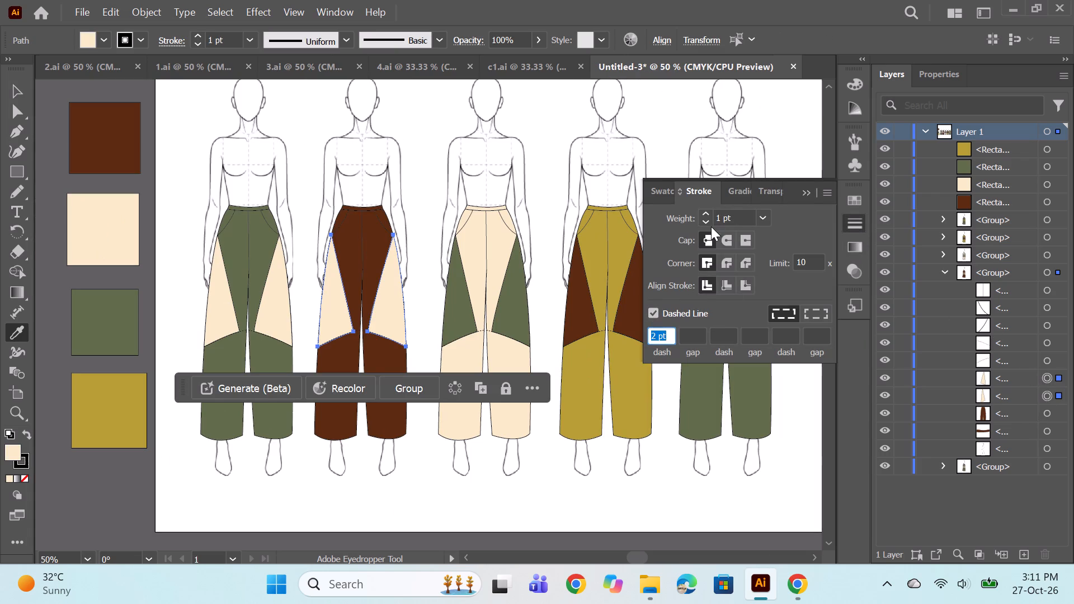
left_click(794, 135, "ctrl")
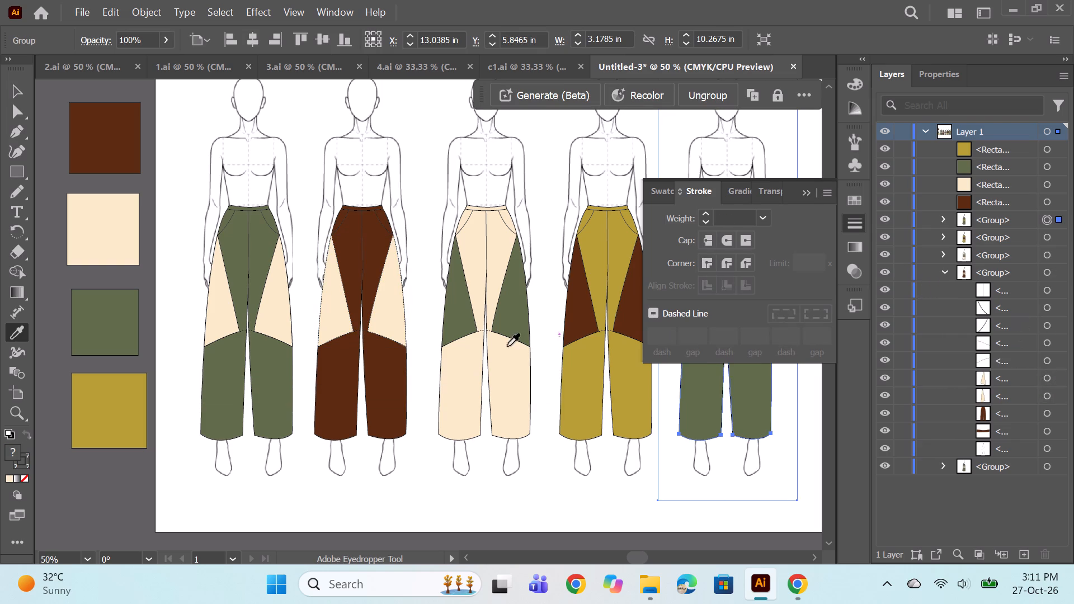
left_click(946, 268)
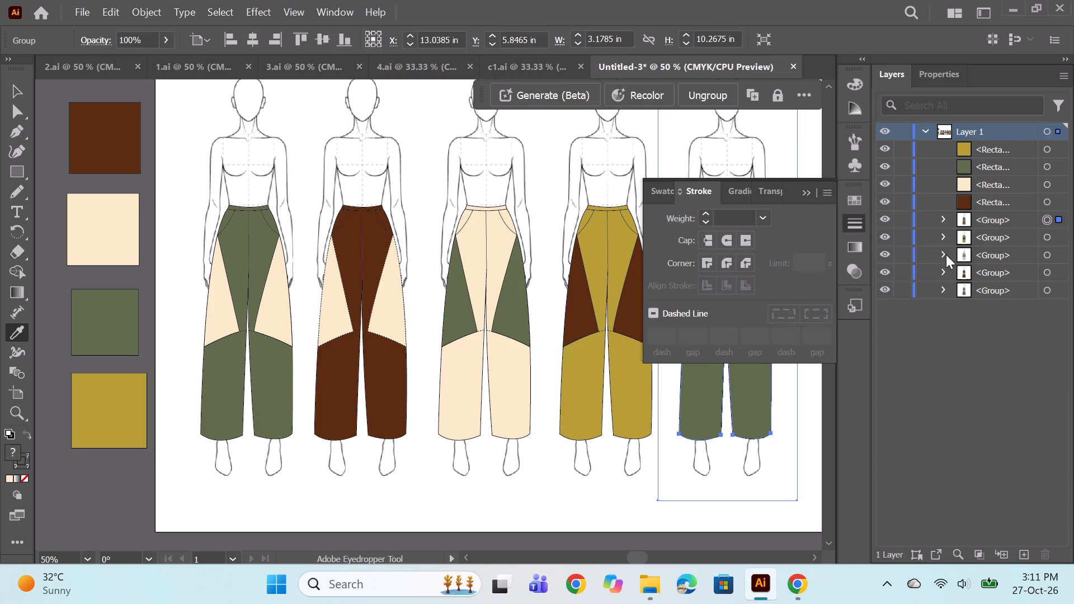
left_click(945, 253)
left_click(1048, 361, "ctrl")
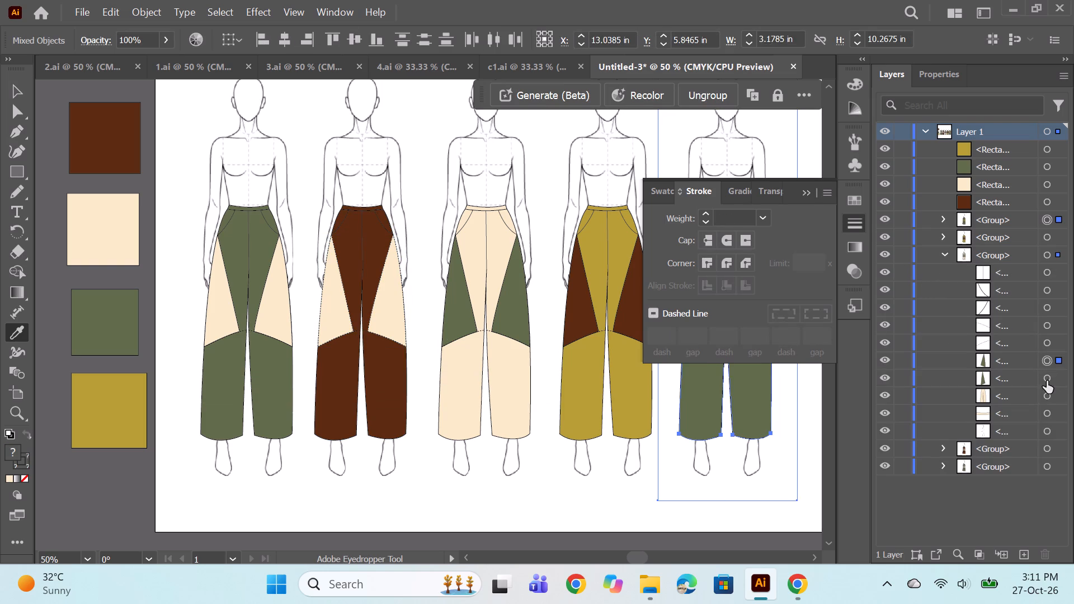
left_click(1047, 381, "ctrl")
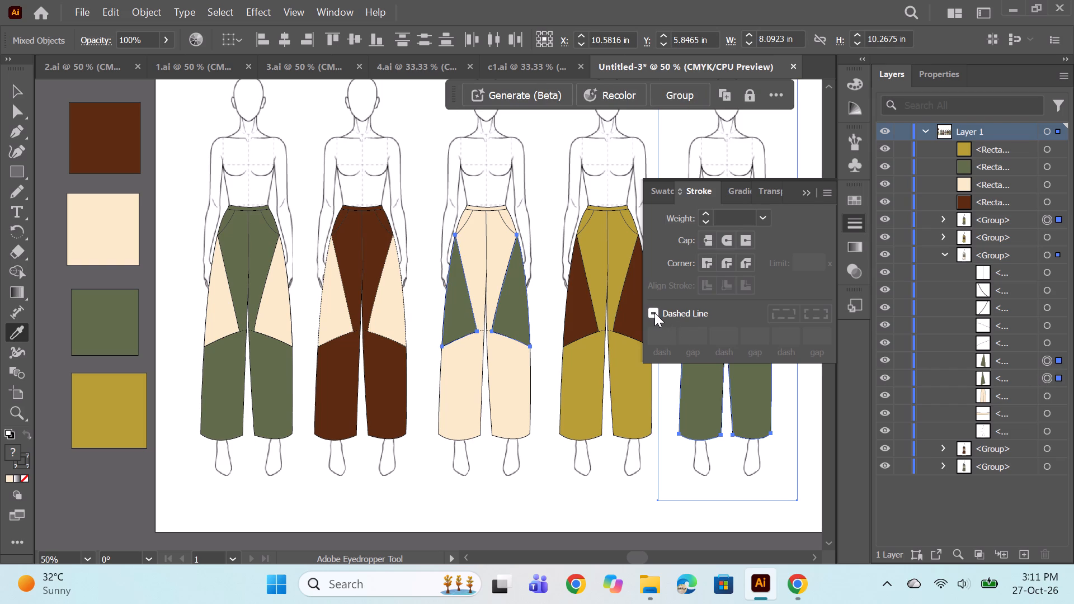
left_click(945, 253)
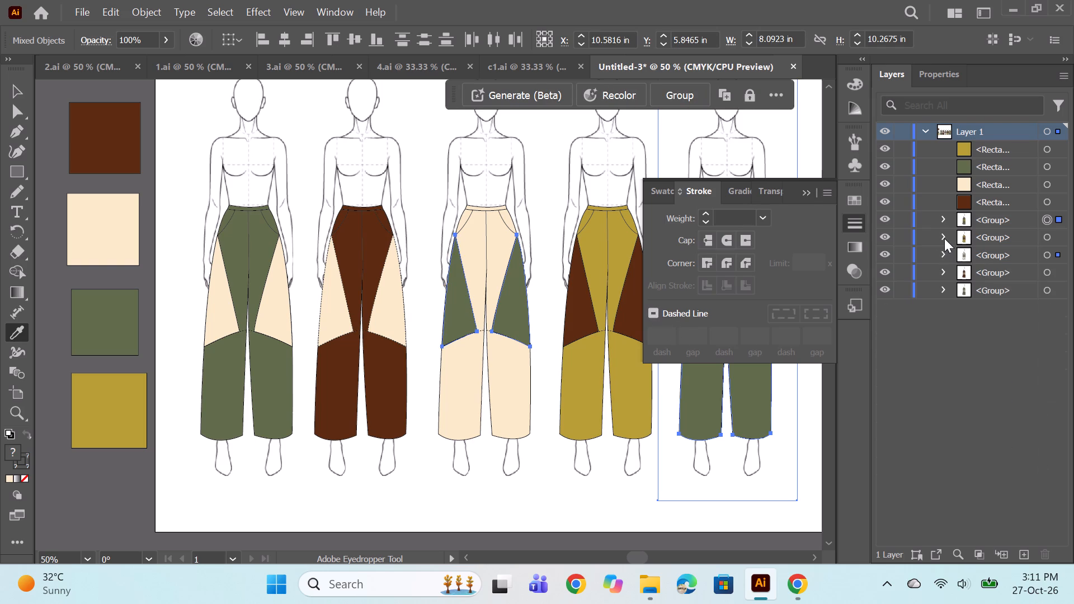
Give the fourth figure's two brown side panels a dashed outline with a 2 pt dash.
left_click(943, 235)
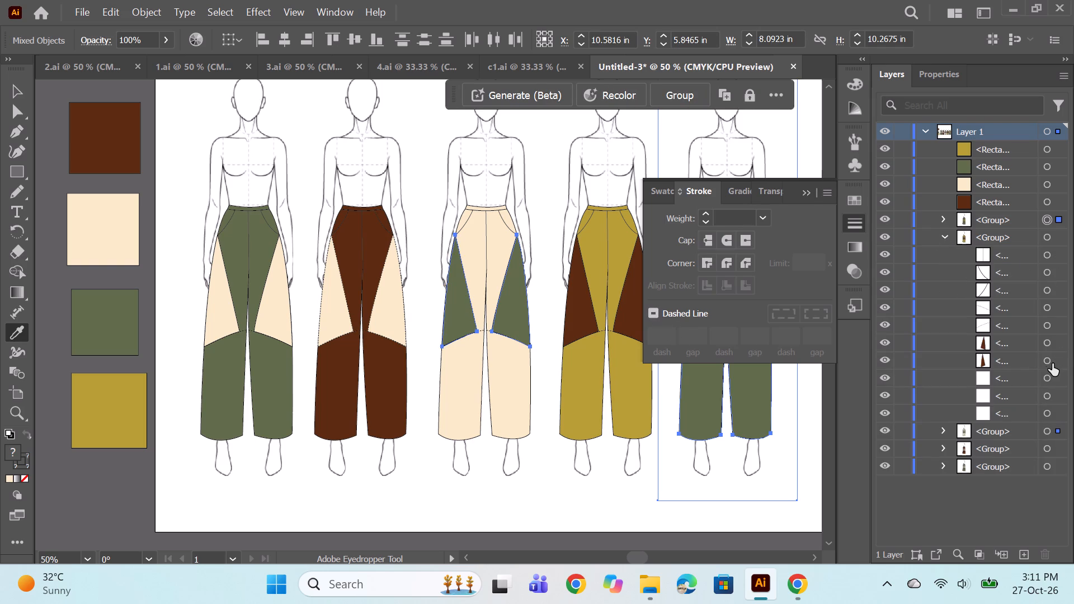
left_click(1049, 361)
left_click(1051, 343, "ctrl")
left_click(653, 311)
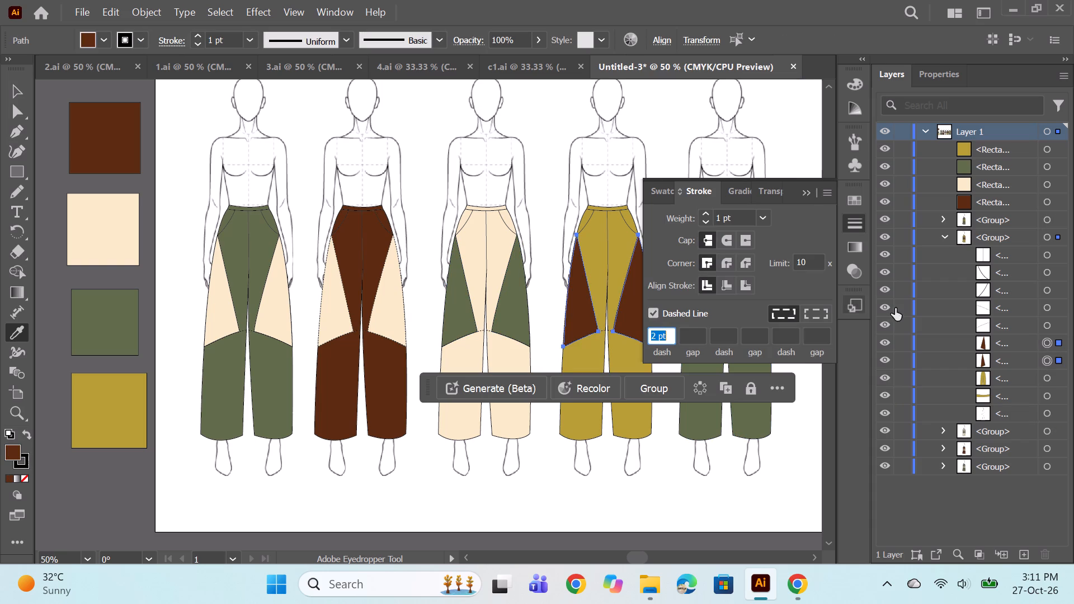
left_click(944, 239)
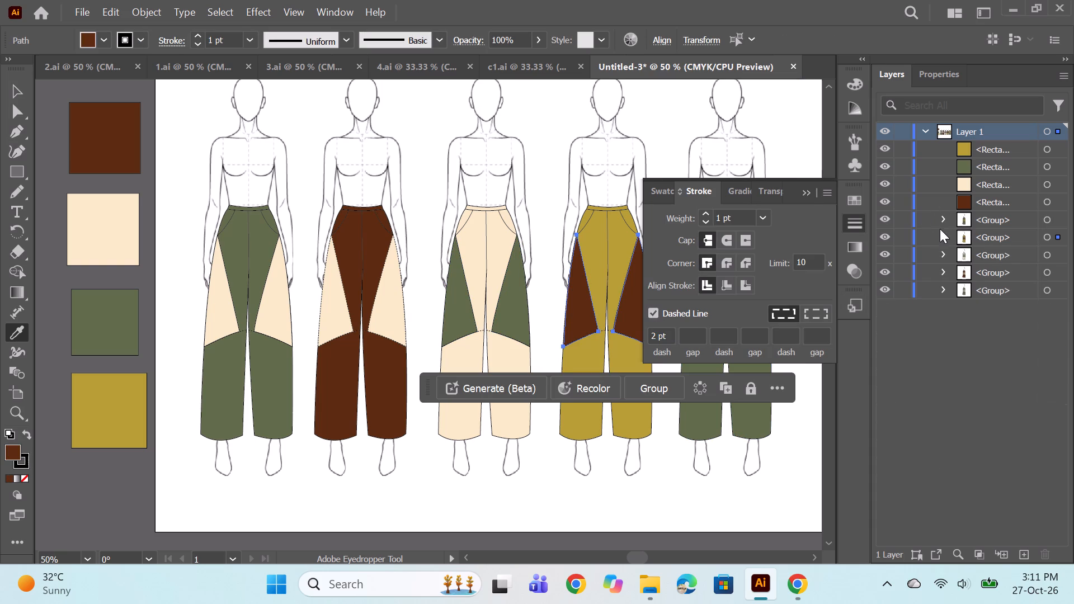
Give the fifth figure's two mustard side panels a dashed outline with a 2 pt dash.
left_click(942, 221)
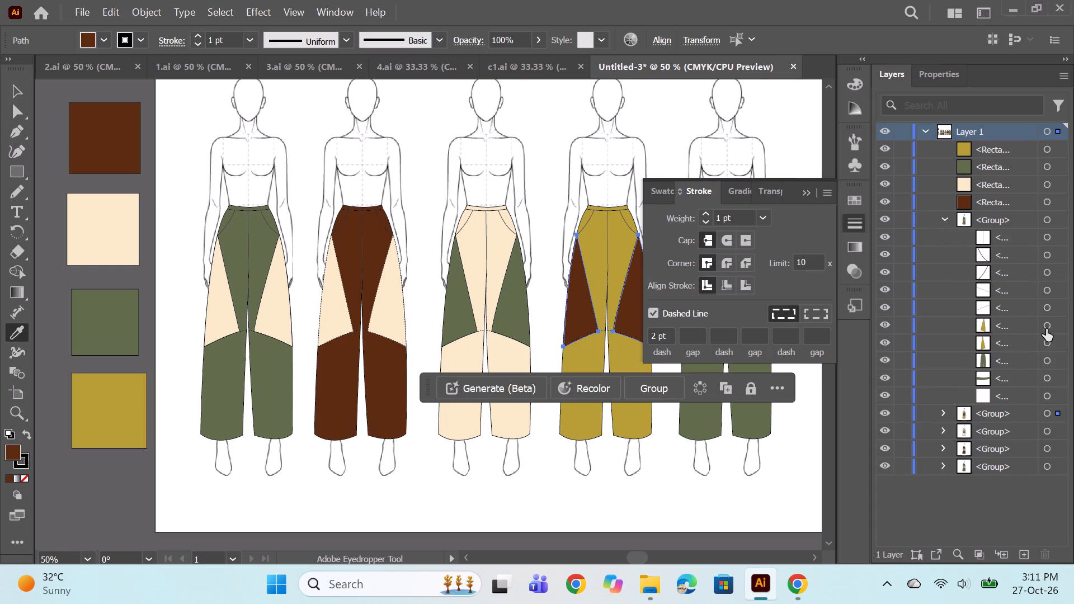
left_click(1046, 329)
left_click(1049, 343, "ctrl")
left_click(652, 315)
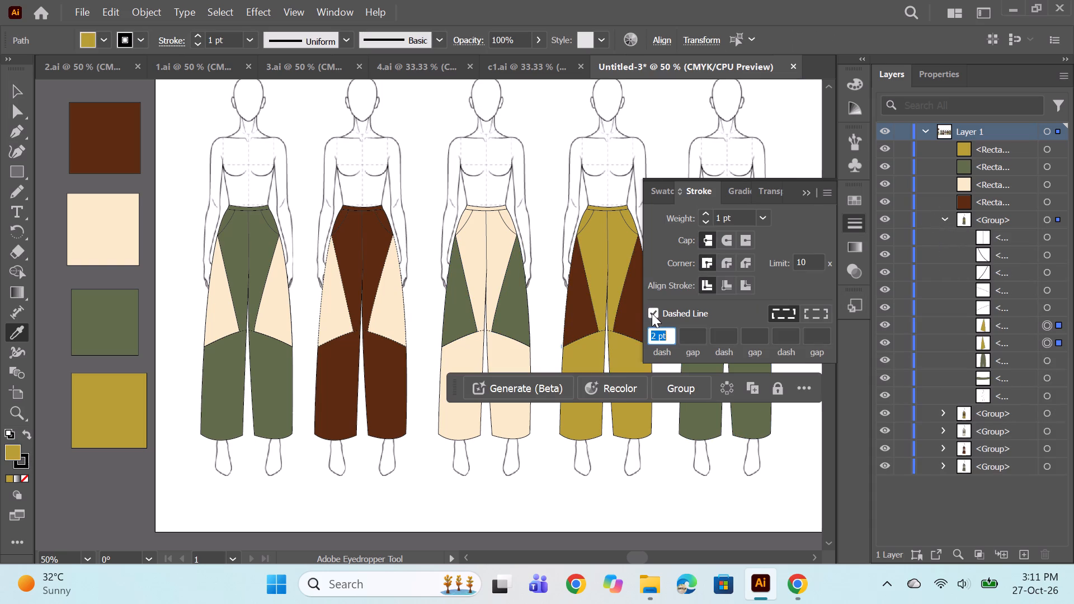
left_click(946, 218)
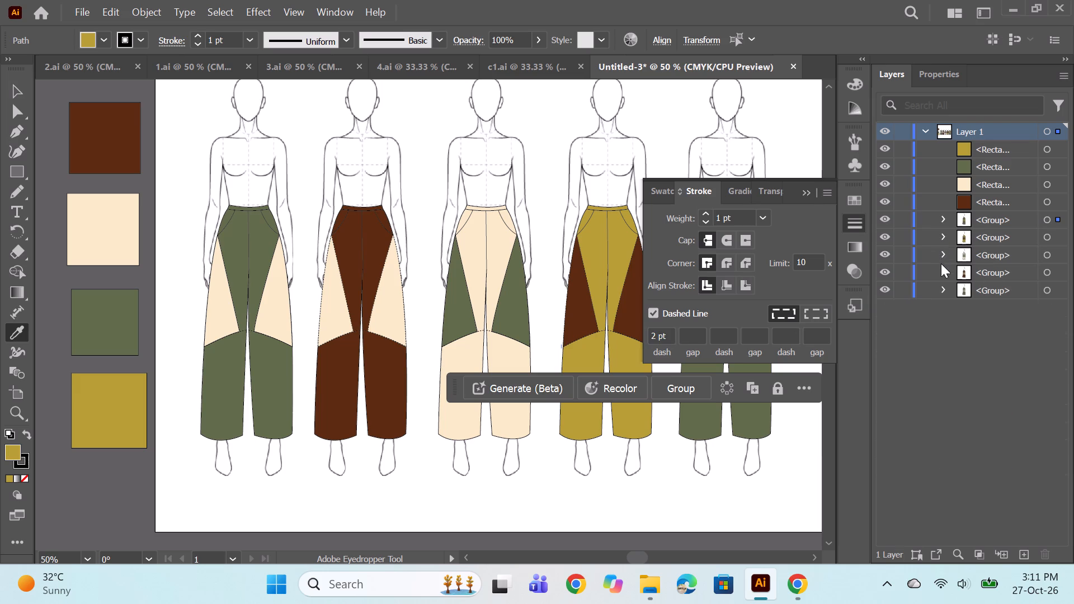
Check the dashed-line stroke setting on the side panels of the fourth, third, second and first figures.
left_click(943, 238)
left_click(1045, 358)
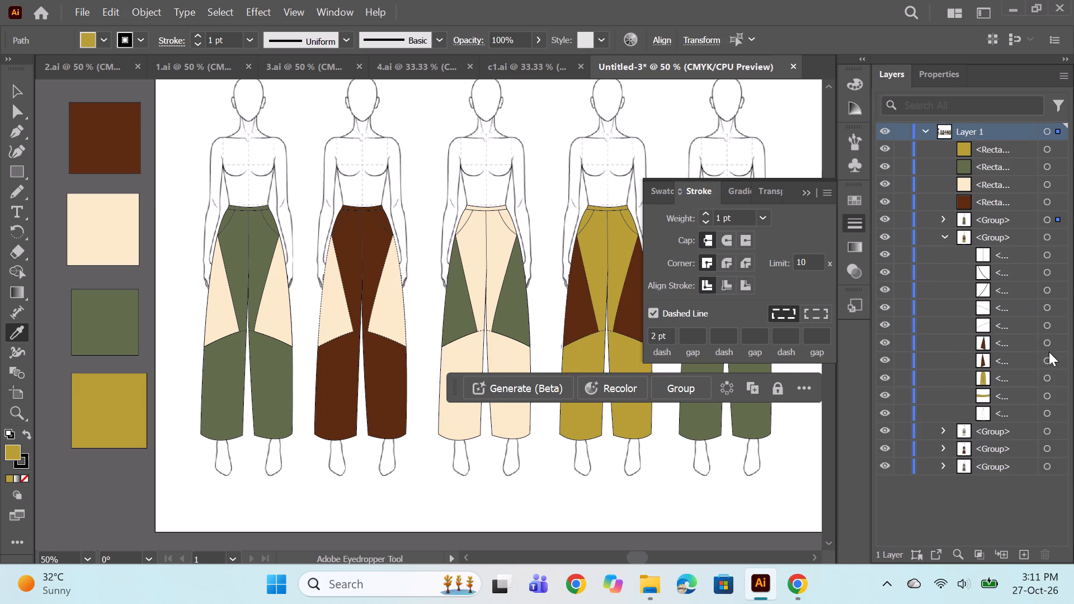
left_click(1049, 345, "ctrl")
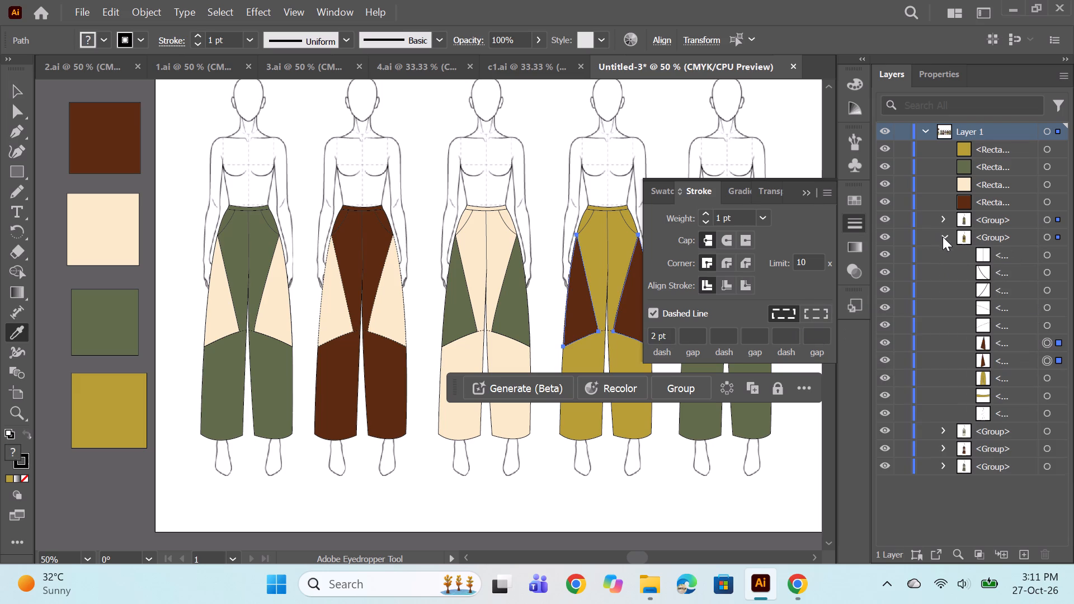
left_click(943, 237)
left_click(943, 258)
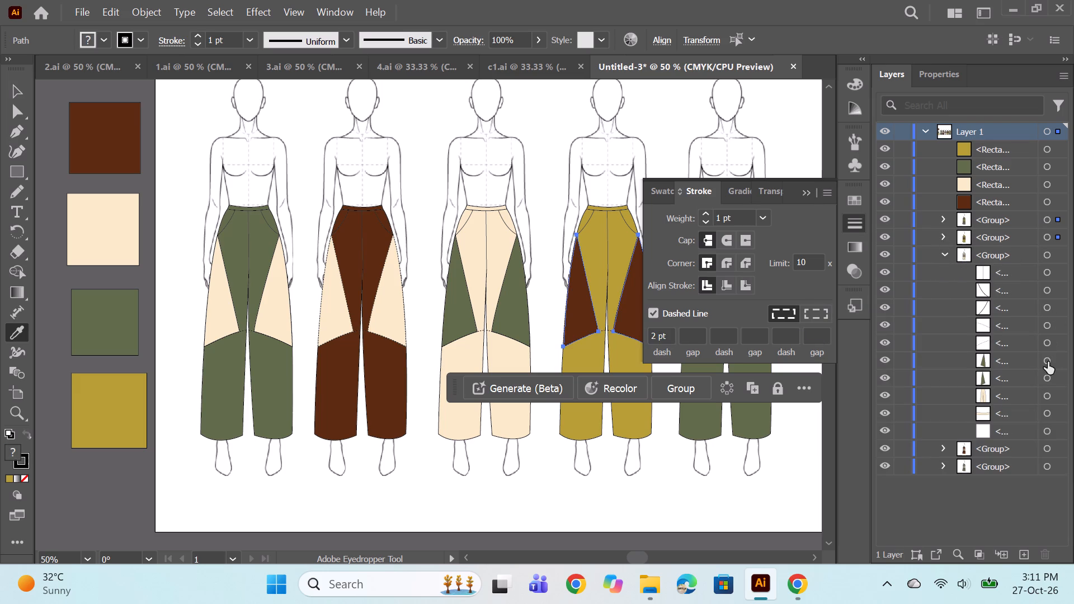
left_click(1048, 361, "ctrl")
left_click(1049, 377, "ctrl")
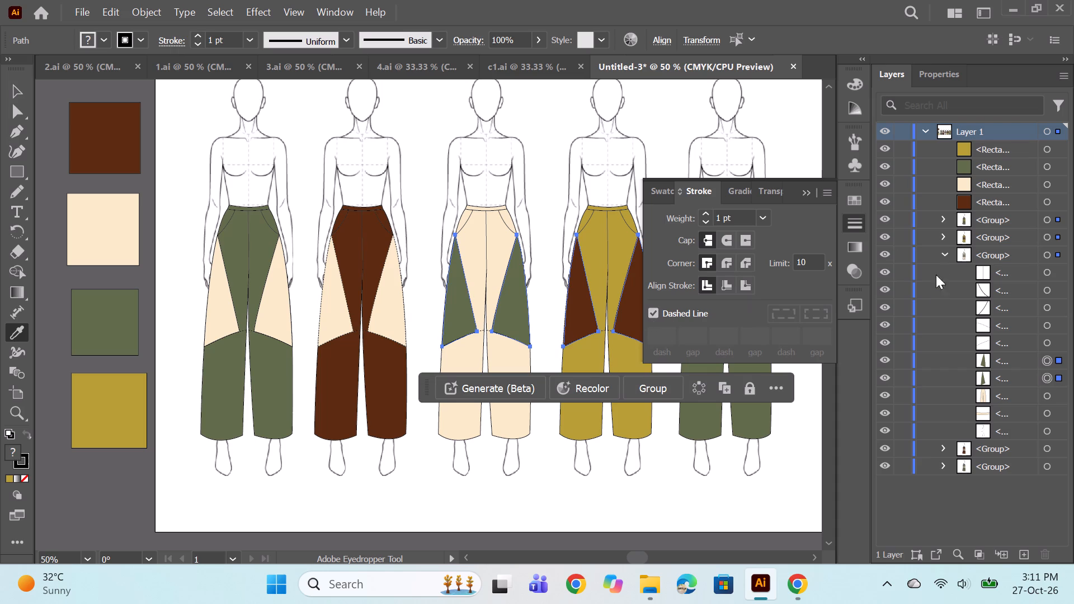
left_click(949, 252)
left_click(943, 273)
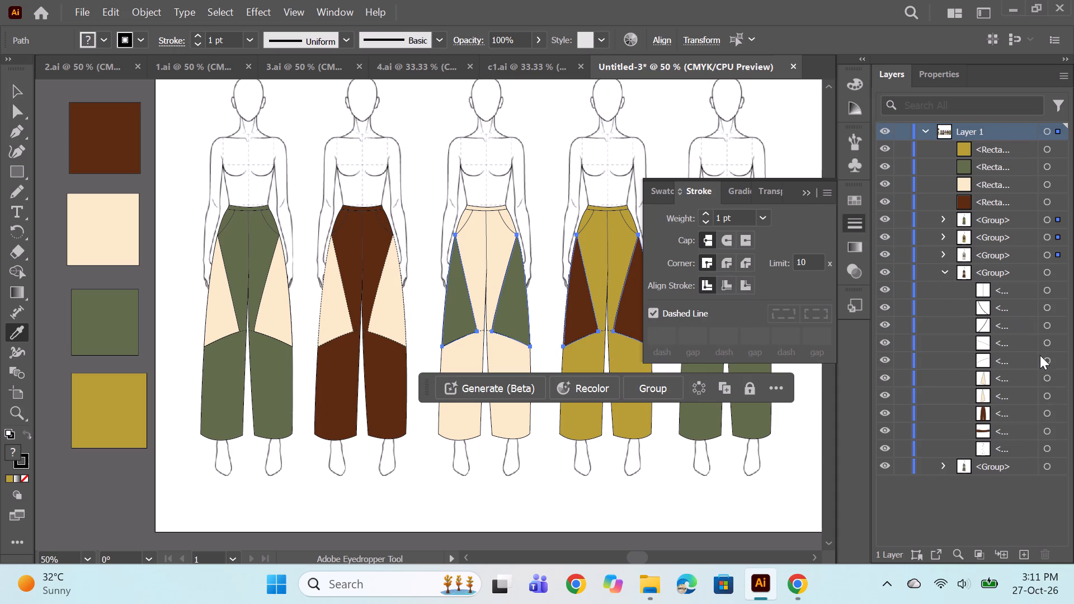
left_click(1042, 376)
left_click(1044, 397, "ctrl")
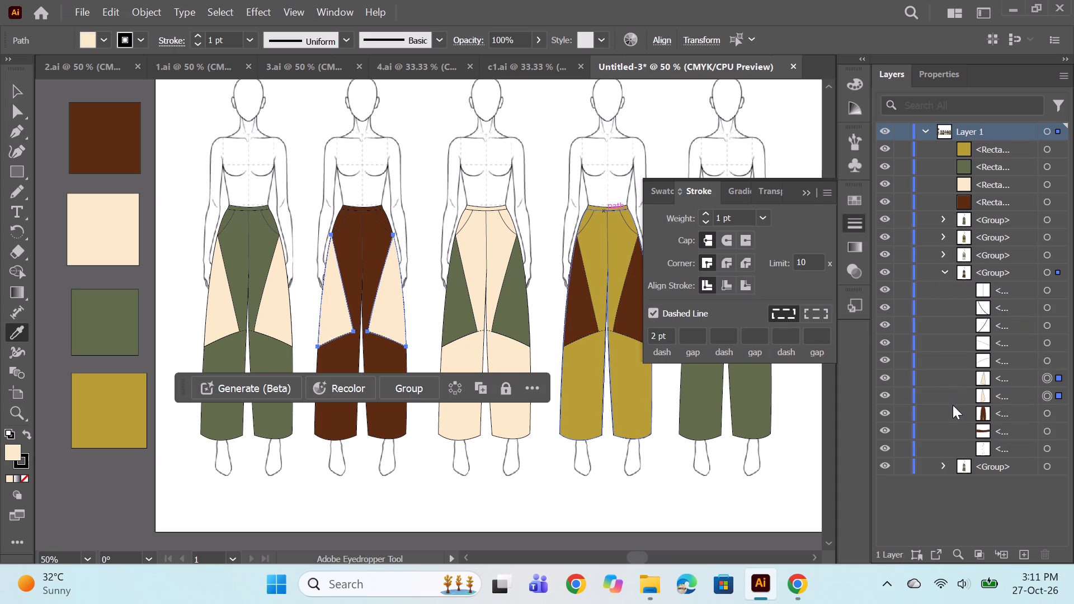
left_click(939, 270)
left_click(945, 285)
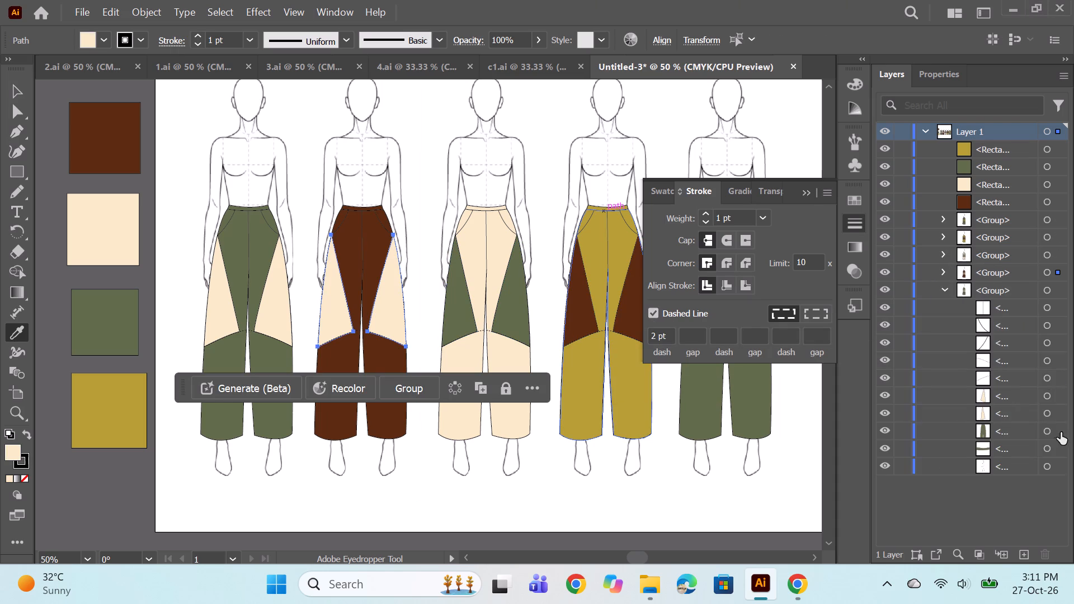
left_click(1047, 410, "ctrl")
left_click(1049, 394, "ctrl")
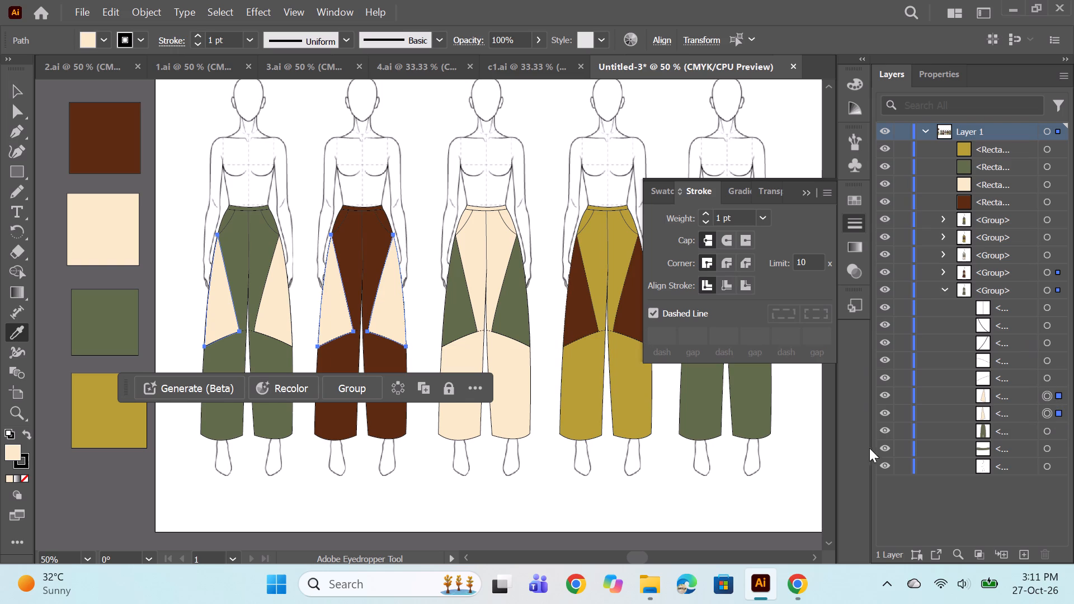
left_click(813, 472, "ctrl")
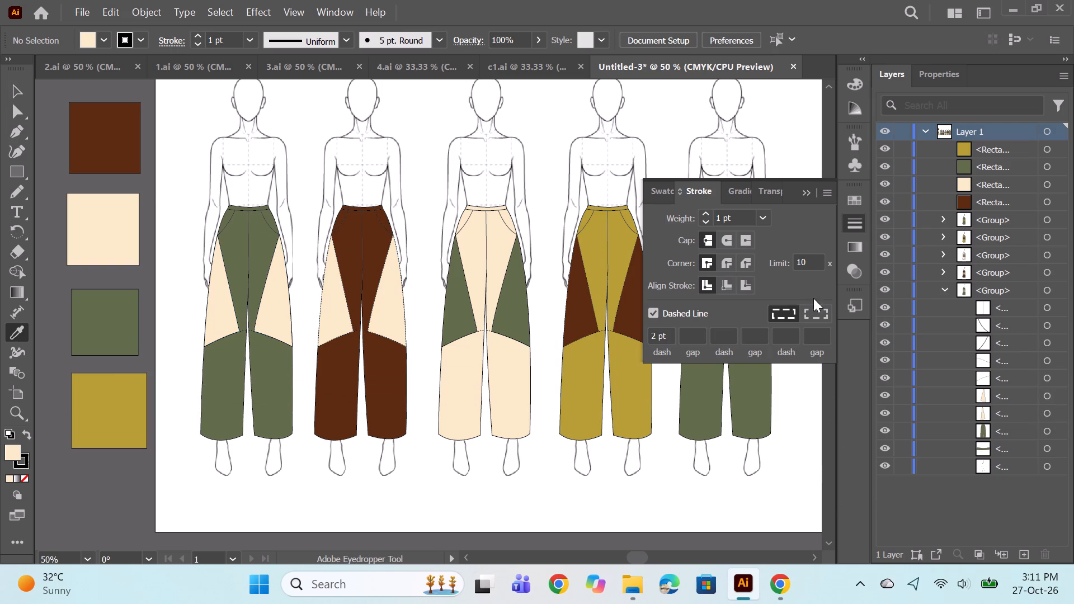
left_click(808, 193)
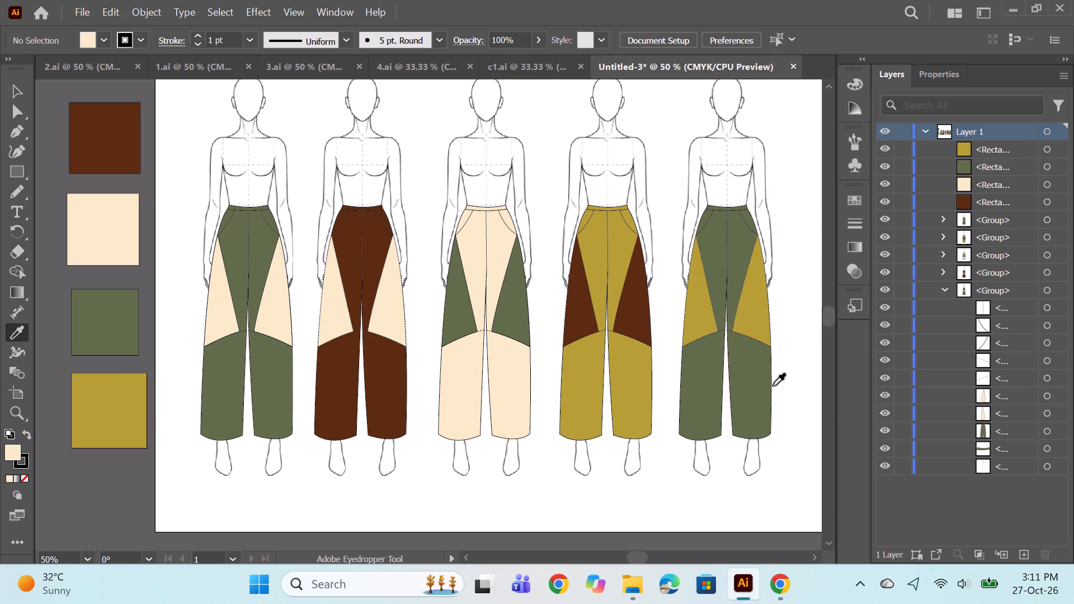
Give the first figure's two cream side panels a dashed outline with a 2 pt dash.
scroll(388, 323, "up", 2, "alt")
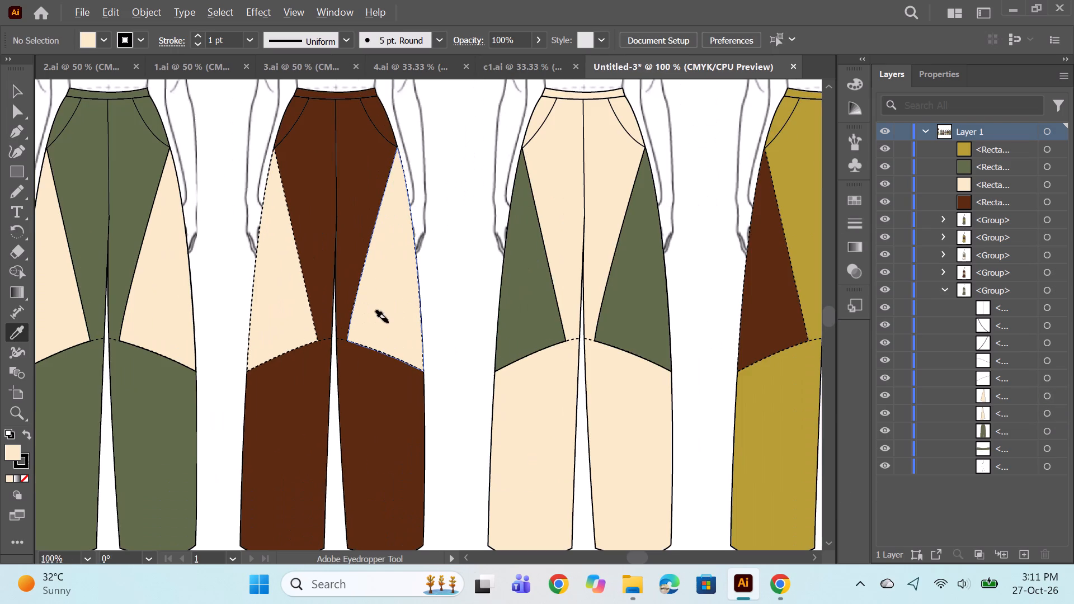
scroll(388, 323, "up", 2)
key("space")
left_click_drag(241, 322, 362, 294)
scroll(285, 292, "up", 1, "alt")
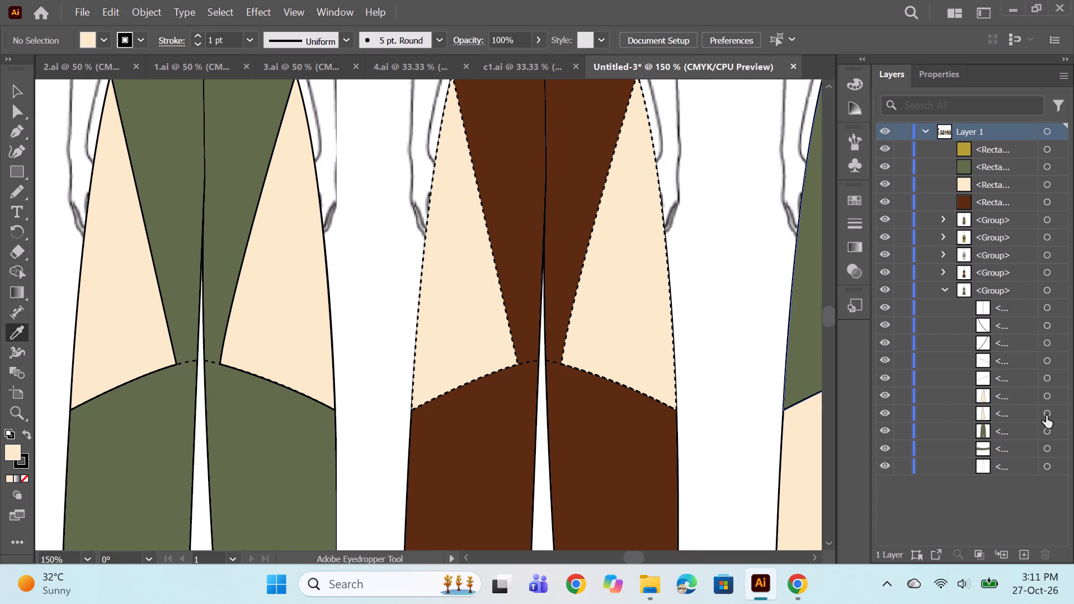
left_click(1046, 416)
left_click(1044, 390, "ctrl")
left_click(855, 218)
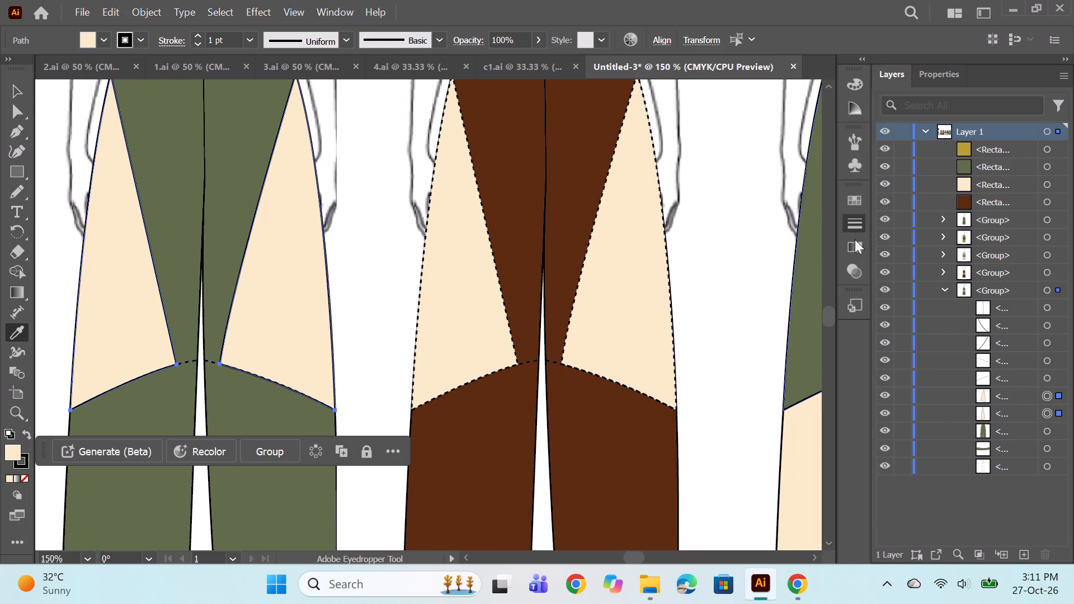
left_click(654, 310)
scroll(551, 350, "down", 2, "alt")
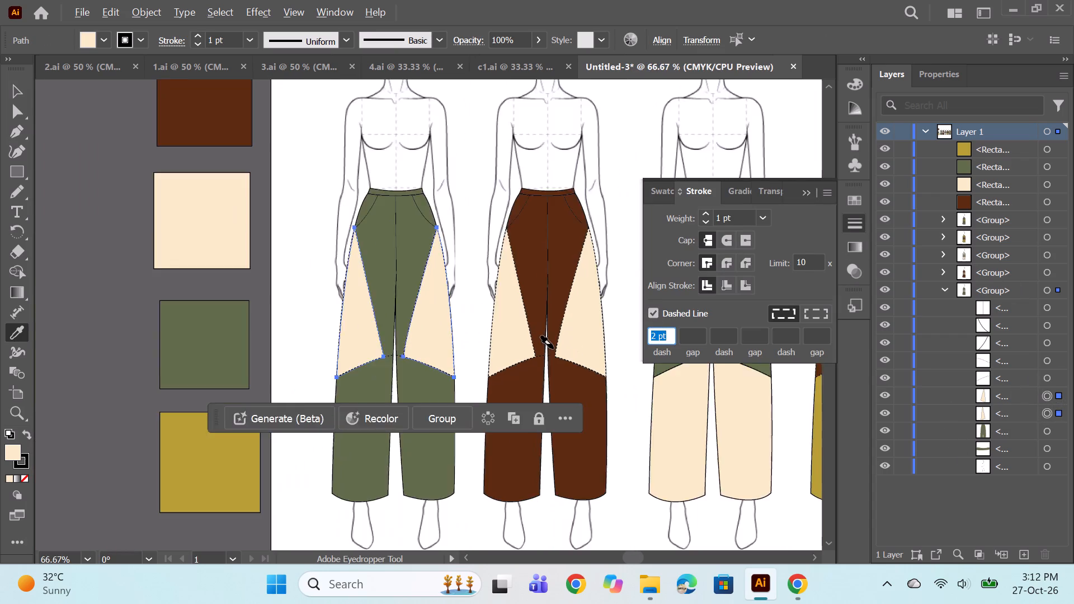
scroll(553, 348, "down", 1, "alt")
left_click(365, 315, "ctrl")
Give the third figure's two olive green side panels a dashed outline with a 2 pt dash.
key("space")
left_click_drag(546, 421, 242, 421)
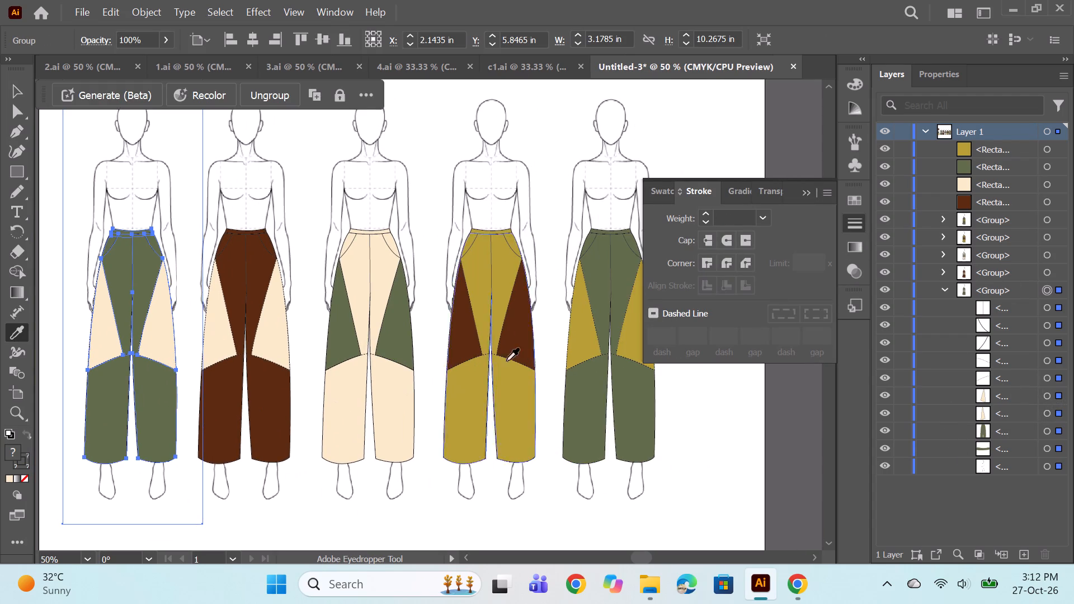
scroll(430, 348, "up", 2, "alt")
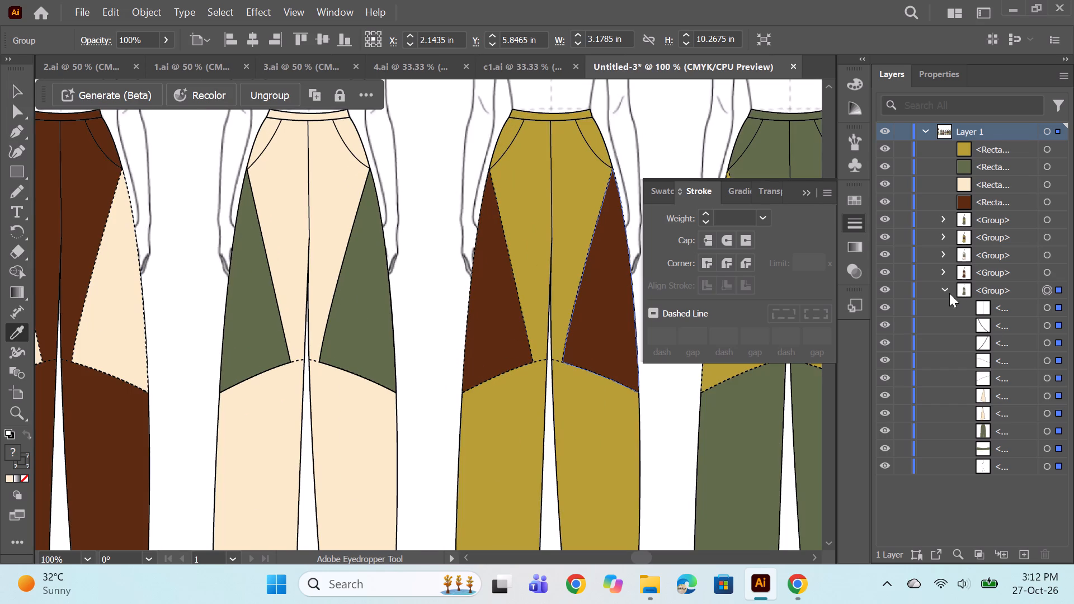
left_click(946, 291)
left_click(948, 254)
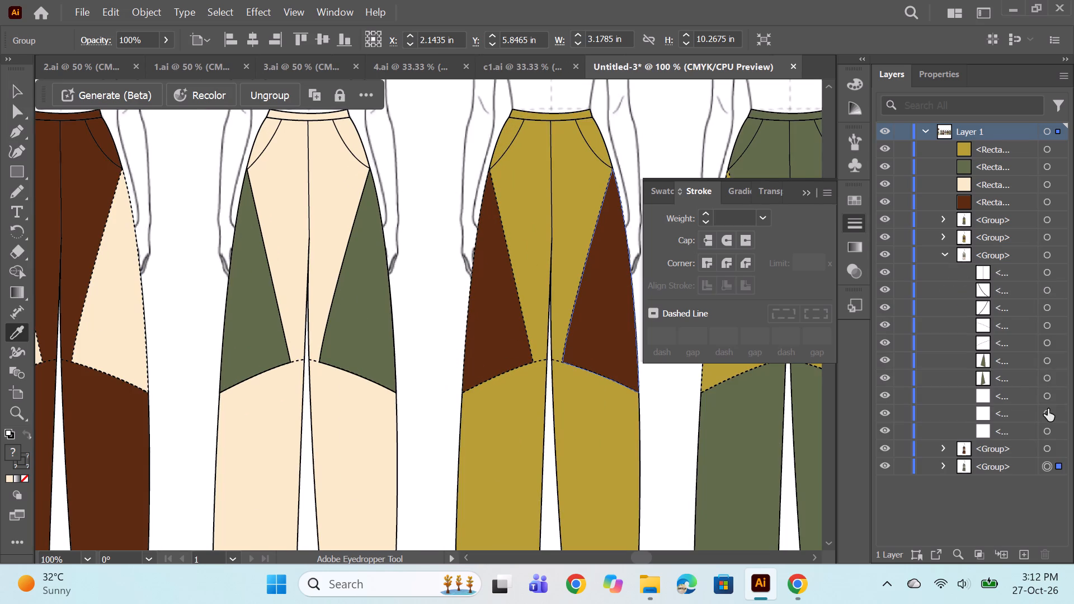
left_click(1046, 379)
left_click(1046, 364)
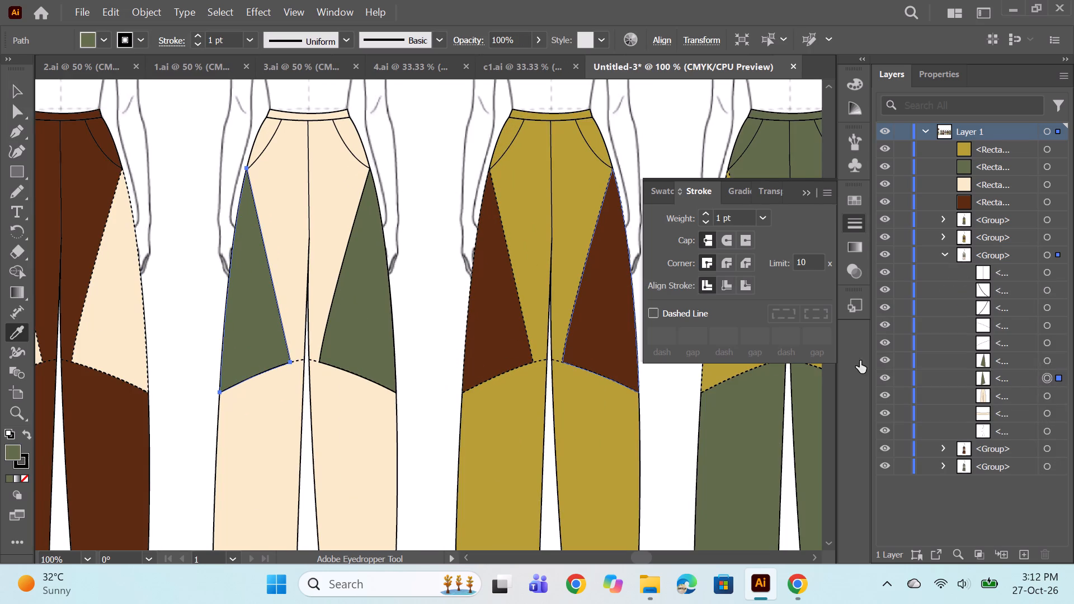
left_click(652, 313)
key("Return")
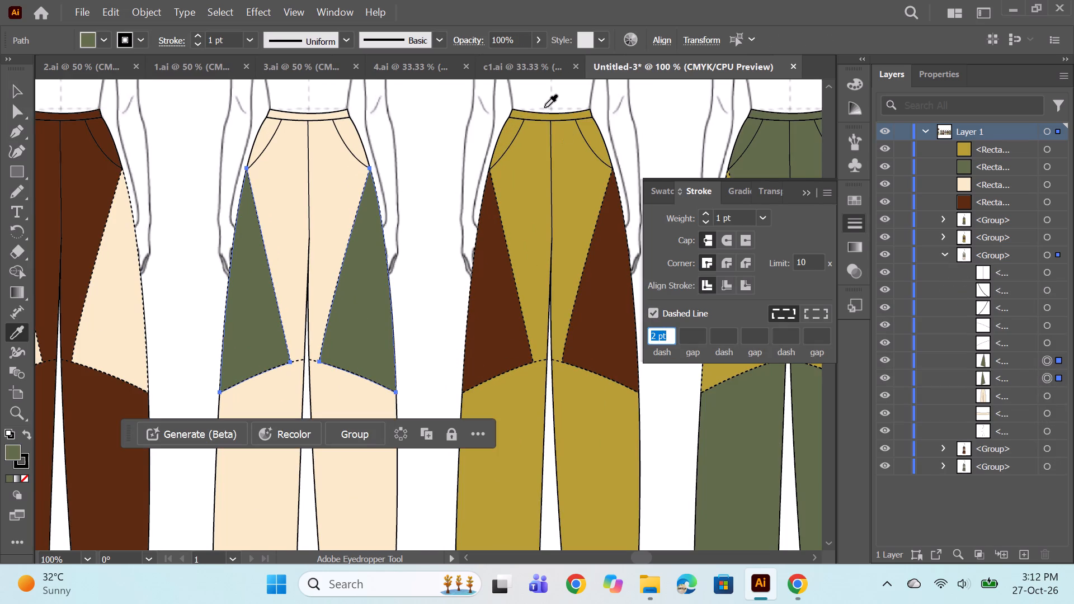
left_click(802, 192)
scroll(619, 237, "down", 2, "alt")
left_click(779, 246, "ctrl")
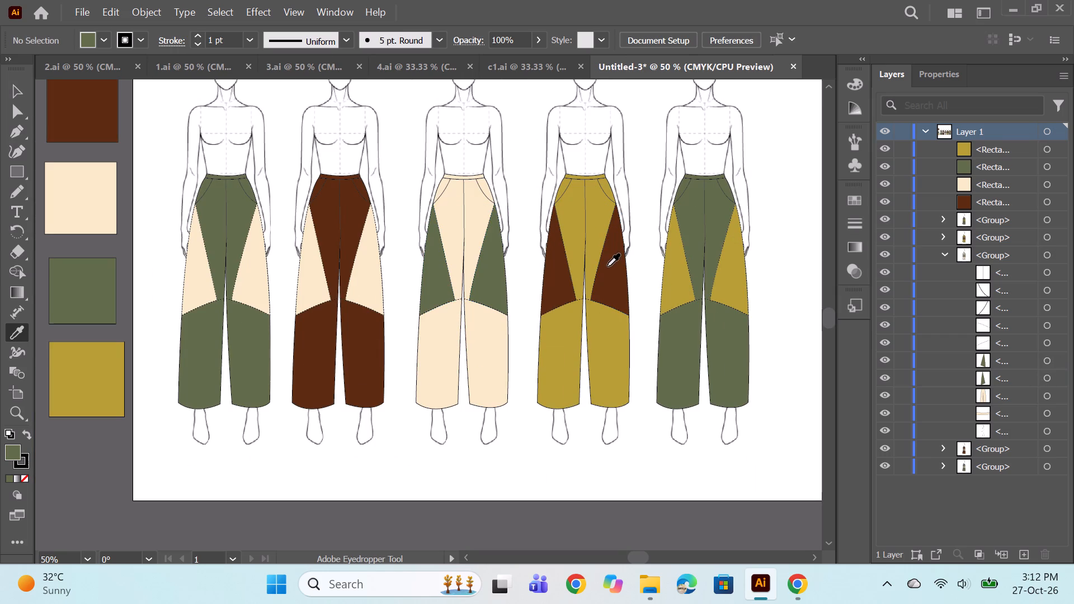
Save the finished sheet as an Illustrator file named c2.
scroll(607, 266, "up", 3)
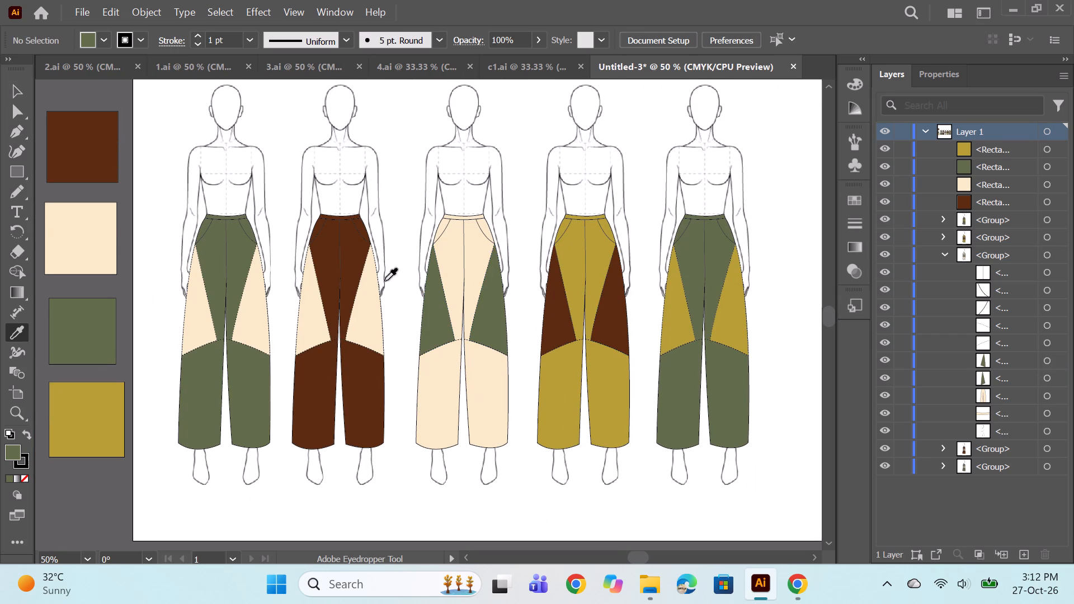
scroll(525, 268, "down", 1)
scroll(601, 289, "down", 1)
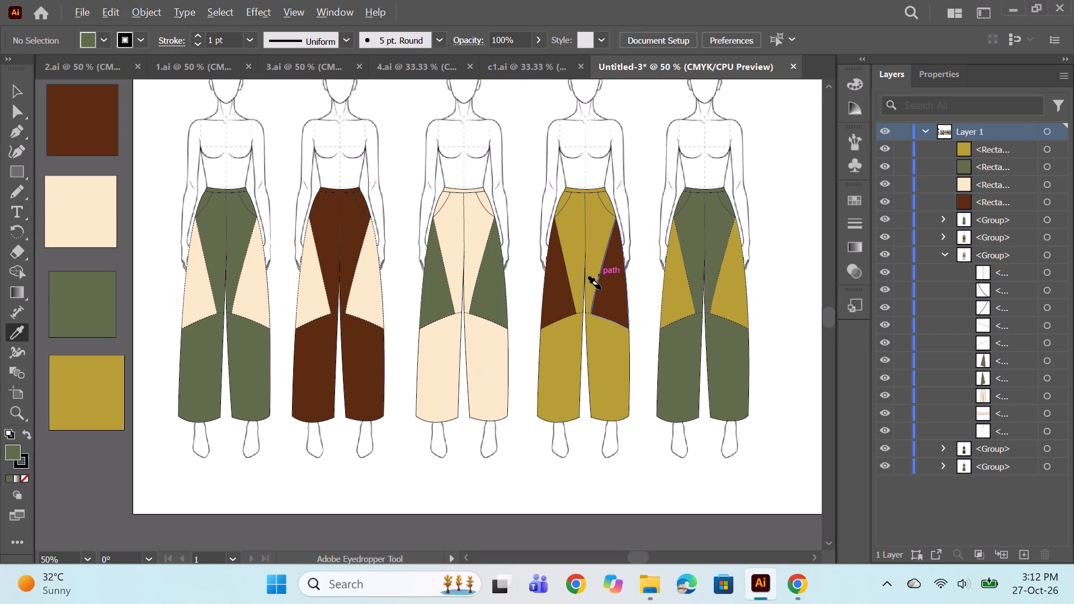
scroll(601, 289, "down", 1, "alt")
key("ctrl+s")
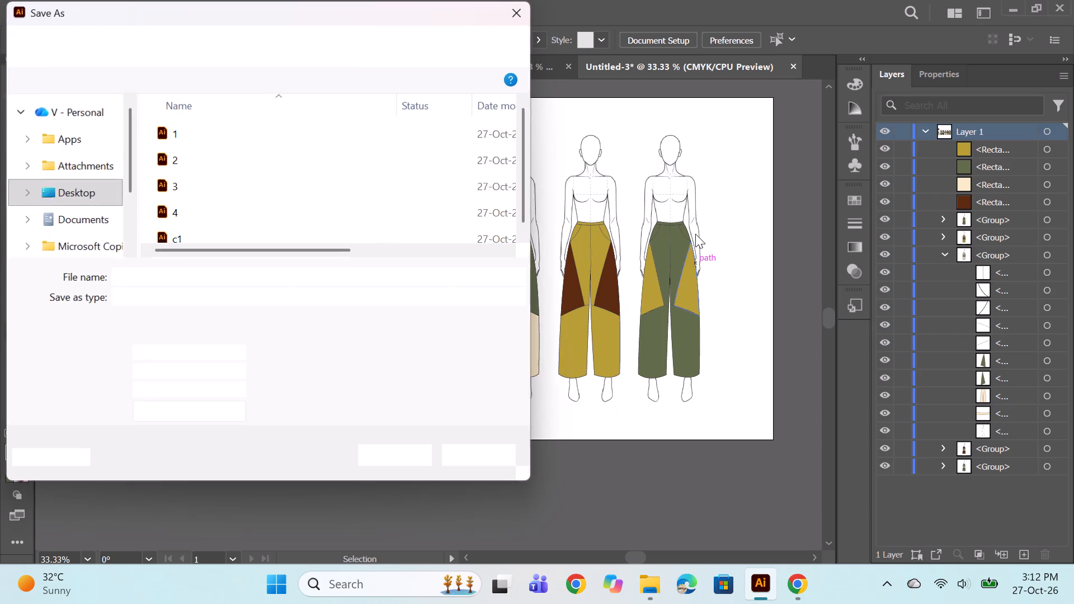
type("c2")
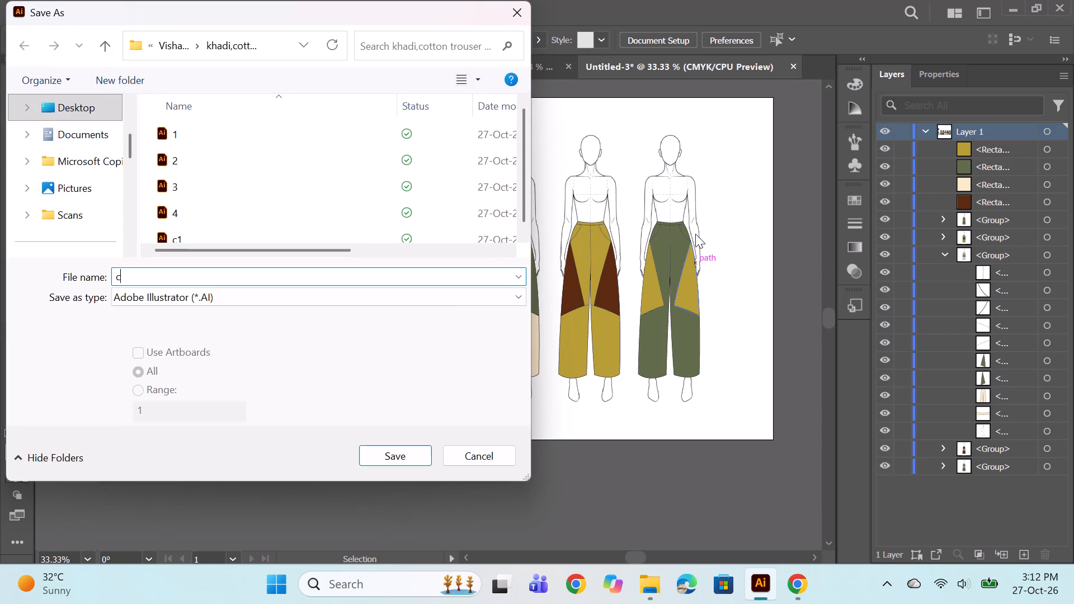
key("Return")
key("Return")
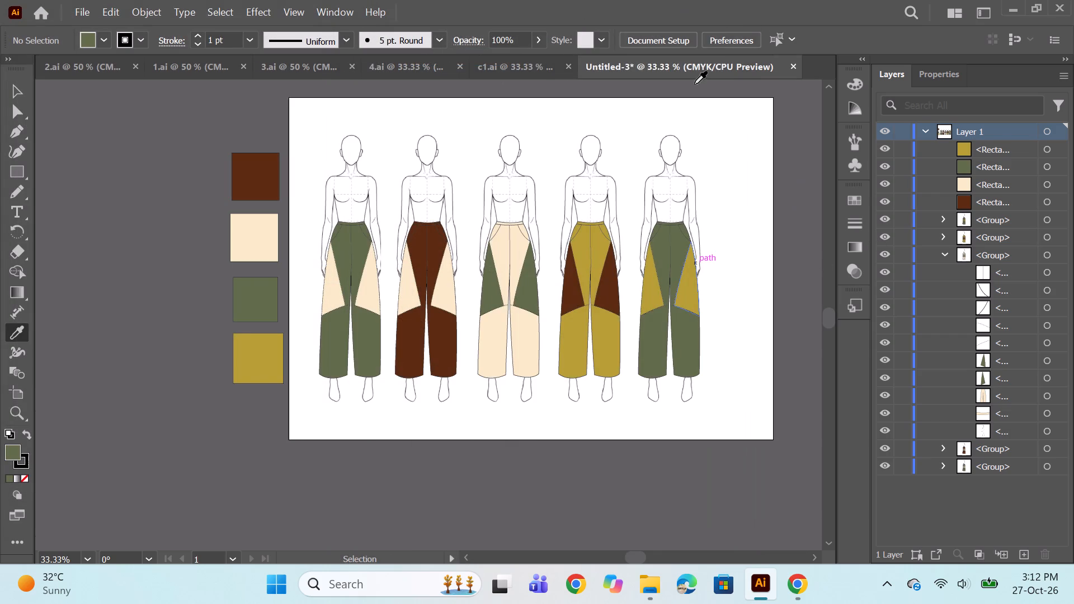
Create a new landscape A3 document, 16.5354 by 11.6929 in, in CMYK colour.
key("ctrl+n")
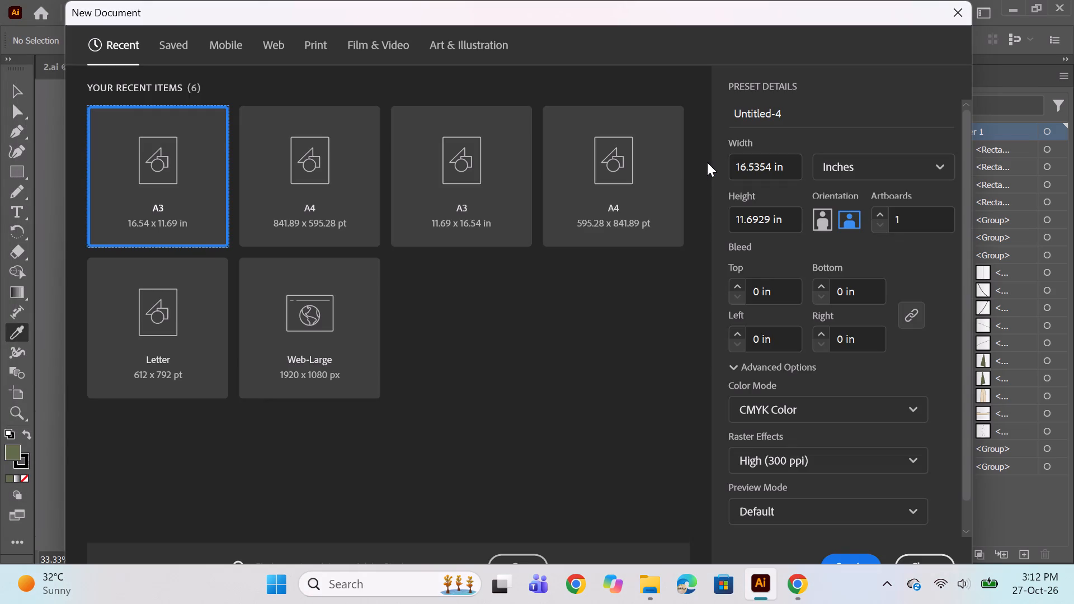
key("Return")
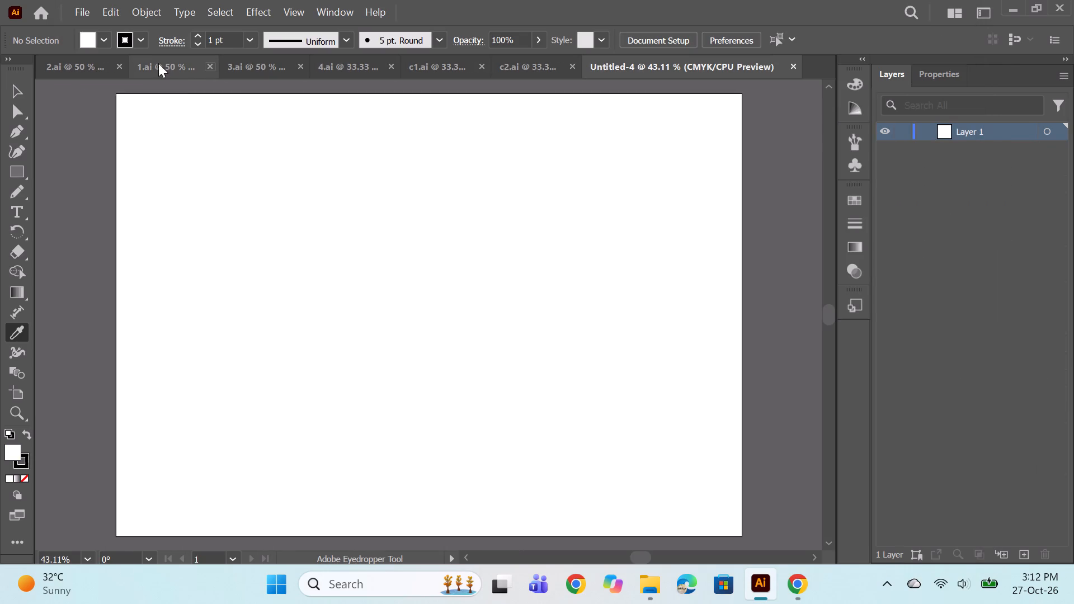
Copy the third figure, with the gathered, curved-hem trousers, from 1.ai into the new document.
left_click(80, 73)
left_click(233, 70)
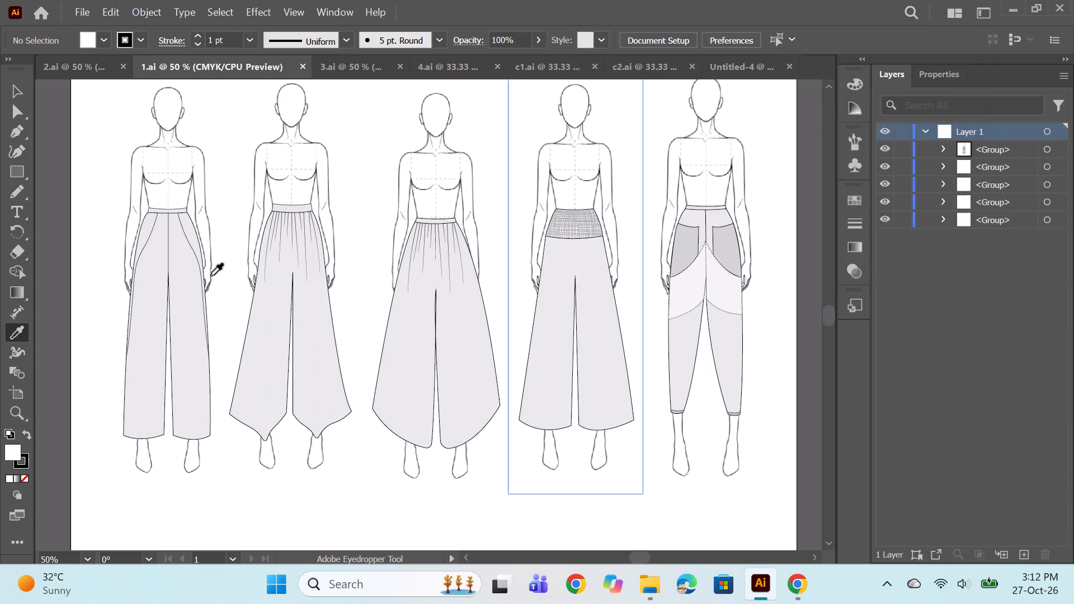
left_click(11, 83)
left_click(454, 351)
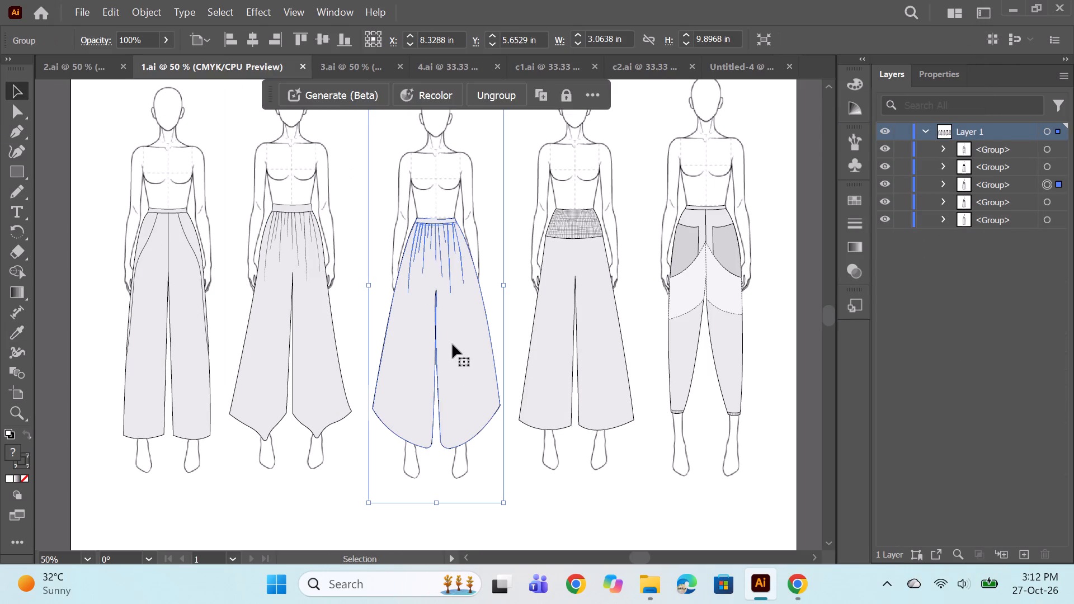
left_click_drag(453, 344, 454, 355)
key("ctrl+z")
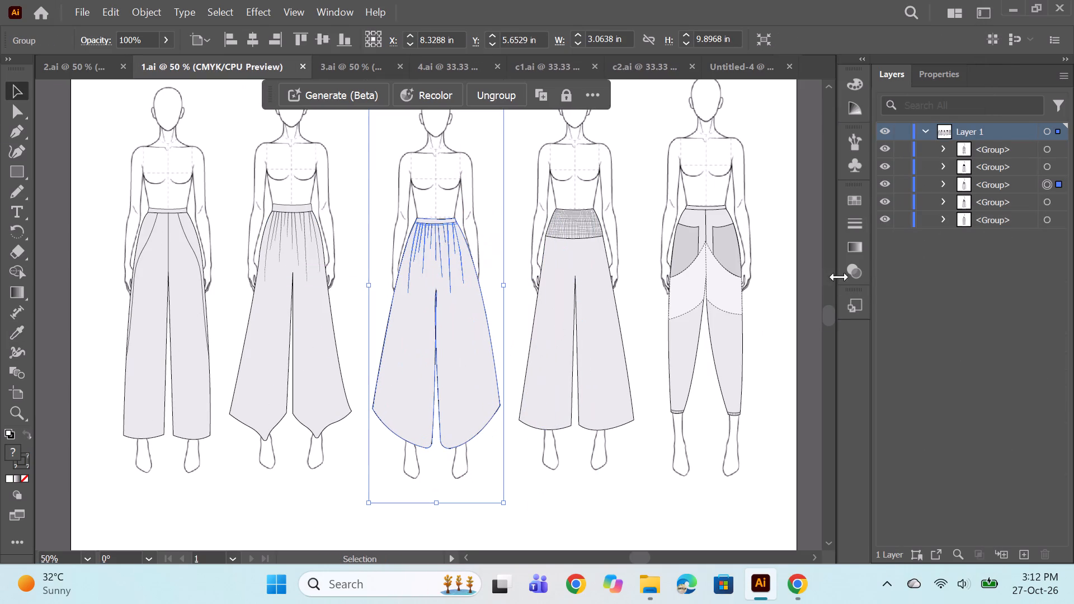
key("ctrl+c")
left_click(723, 75)
key("ctrl+v")
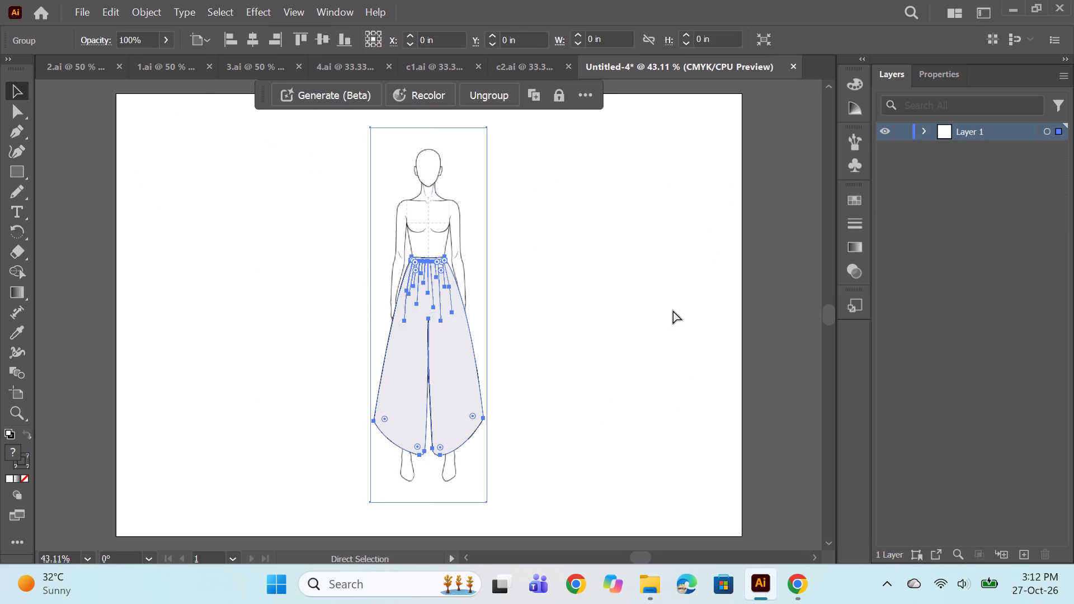
Move the pasted figure near the artboard's left edge, at about X 2.28 in and Y 5.65 in.
left_click_drag(449, 346, 232, 338)
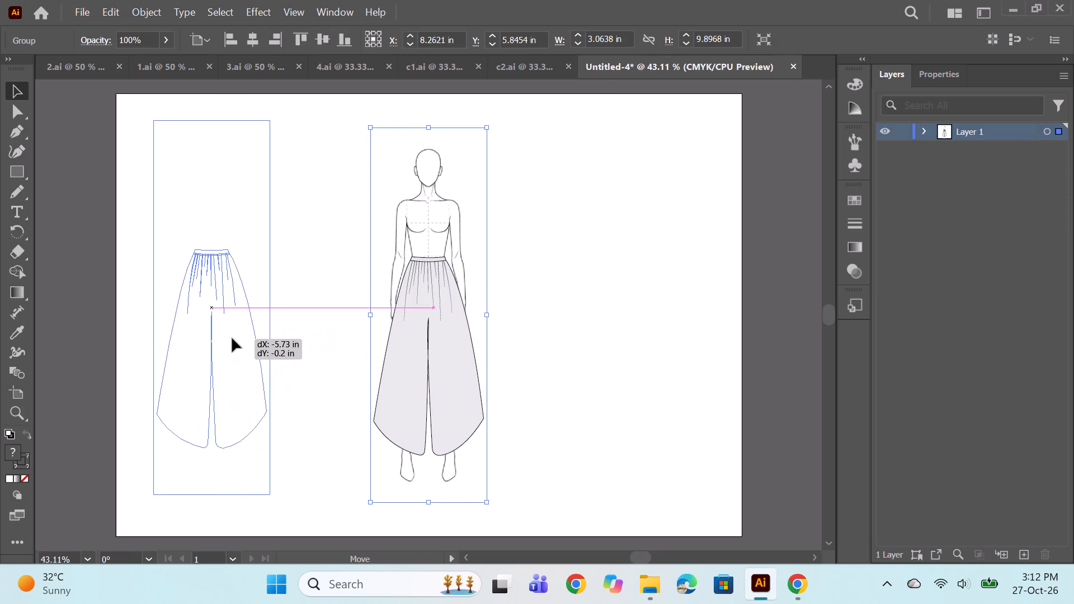
left_click_drag(232, 338, 223, 338)
key("space")
left_click_drag(339, 325, 401, 320)
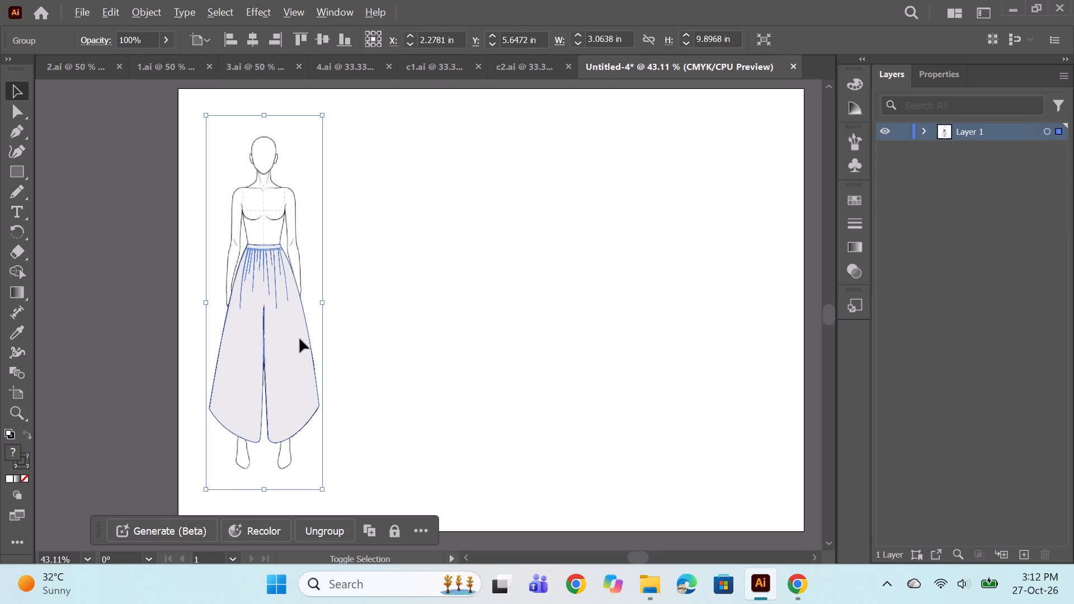
Duplicate the figure four times horizontally, about 3.2 in apart, to form a level row of five across the artboard.
left_click_drag(299, 339, 359, 343, "alt+shift")
left_click_drag(292, 352, 392, 350, "alt+shift")
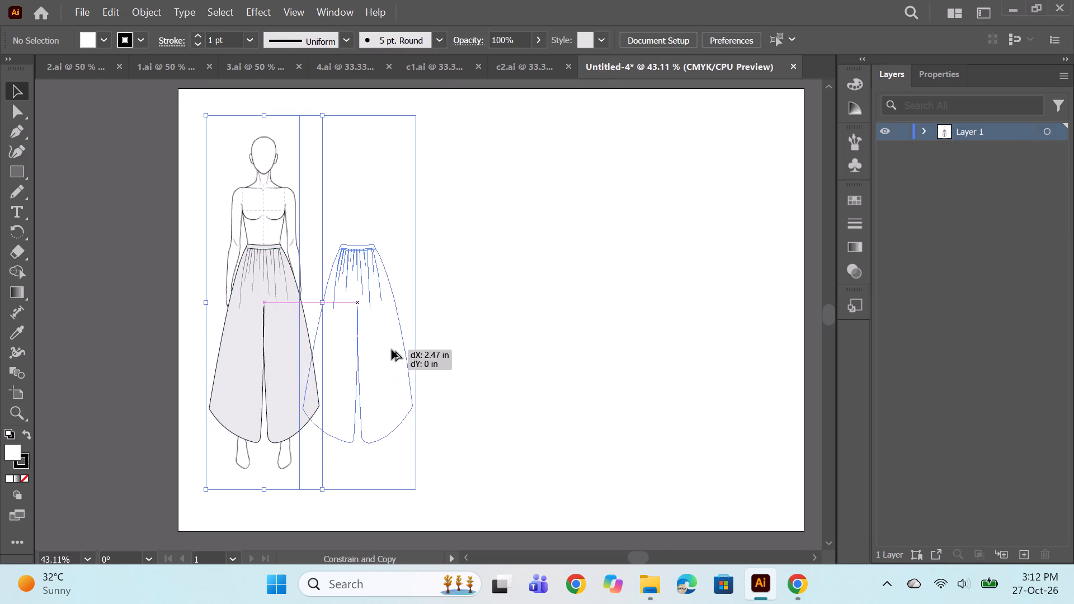
left_click_drag(392, 350, 412, 347, "alt+shift")
left_click_drag(417, 346, 514, 350, "alt+shift")
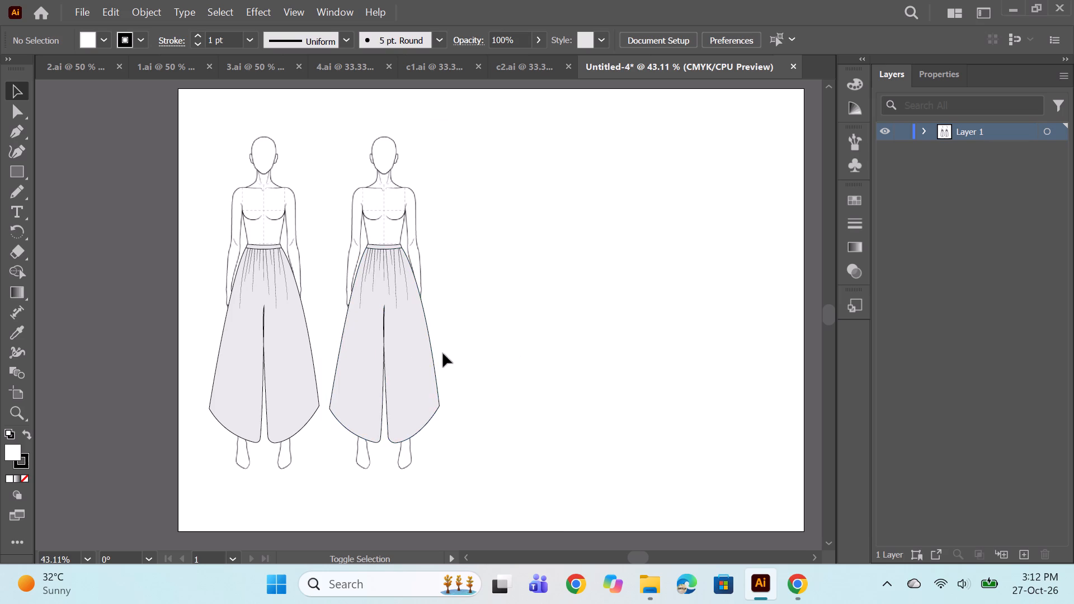
left_click_drag(414, 358, 534, 358, "alt+shift")
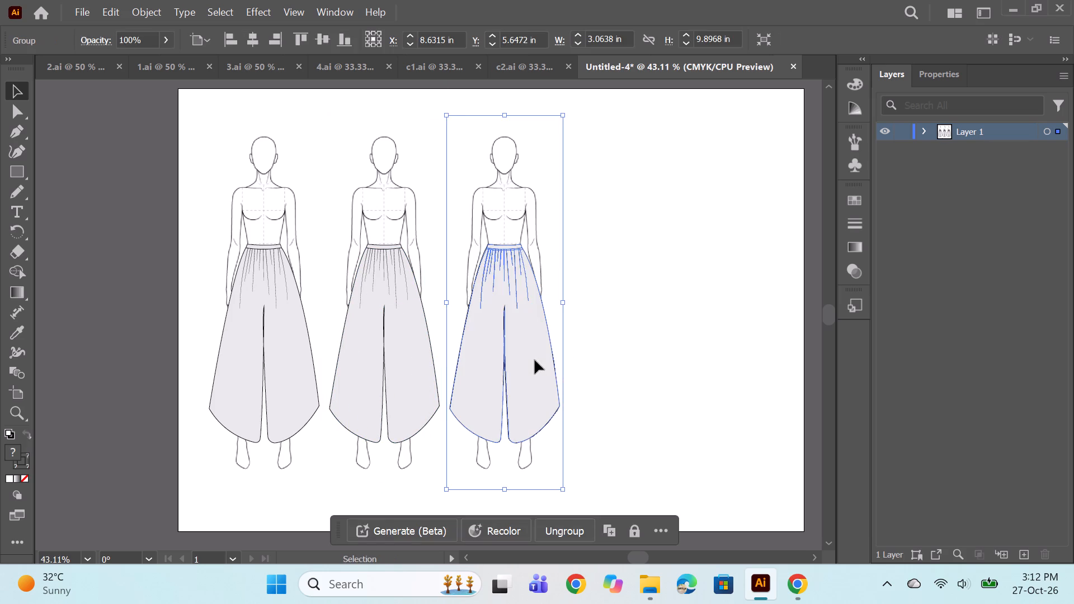
left_click_drag(535, 360, 594, 363, "alt+shift")
left_click_drag(525, 380, 644, 372, "alt+shift")
left_click_drag(647, 378, 692, 378, "alt+shift")
left_click_drag(656, 380, 778, 373, "alt+shift")
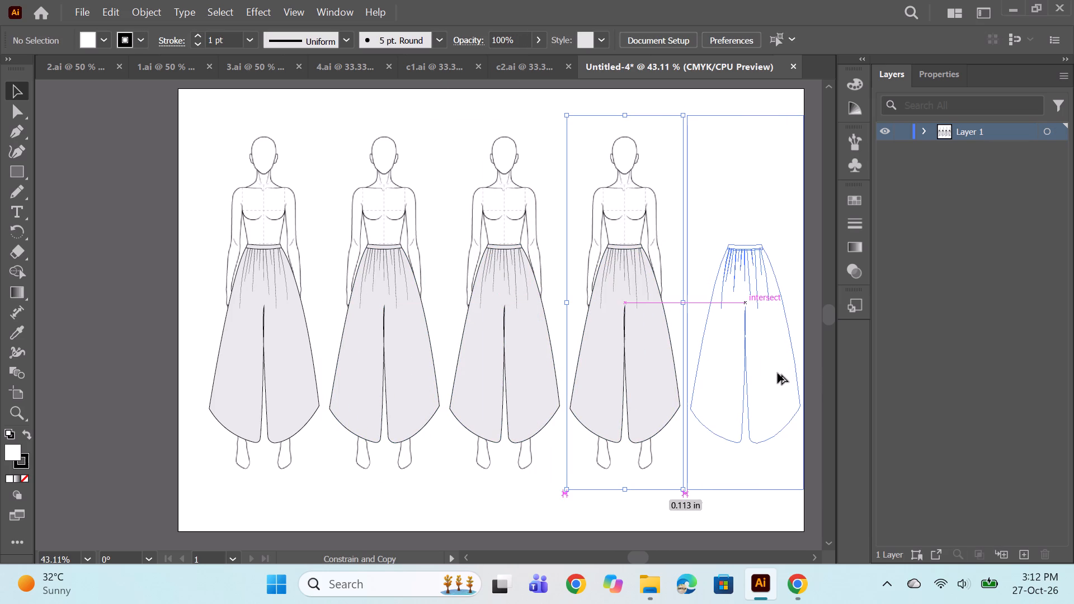
left_click_drag(778, 373, 771, 372, "alt+shift")
Shift all five figures together slightly left, to about X 8.44 in, to centre the row better on the artboard.
key("space")
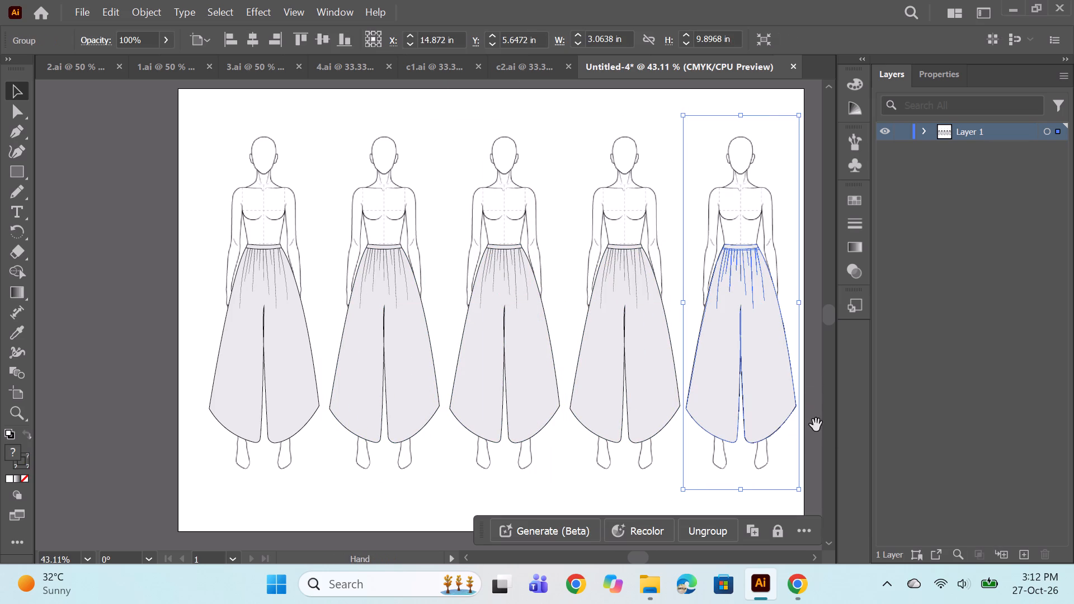
left_click(816, 425)
key("space")
left_click_drag(219, 133, 634, 377)
key("ctrl+z")
left_click_drag(185, 92, 237, 127)
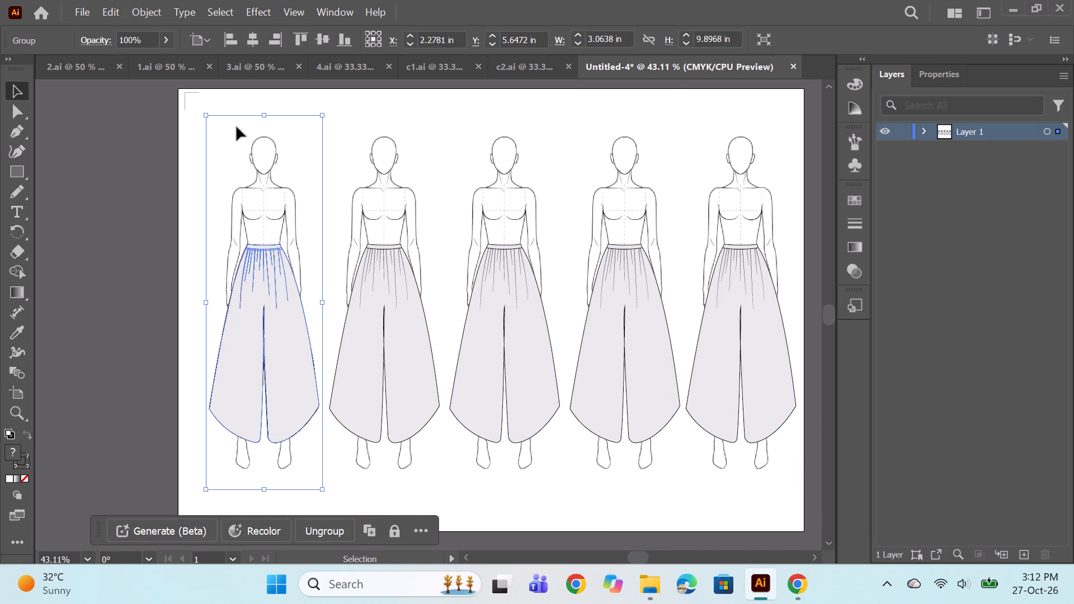
left_click_drag(237, 127, 790, 485)
key("Left")
key("Left")
key("Left")
key("Left")
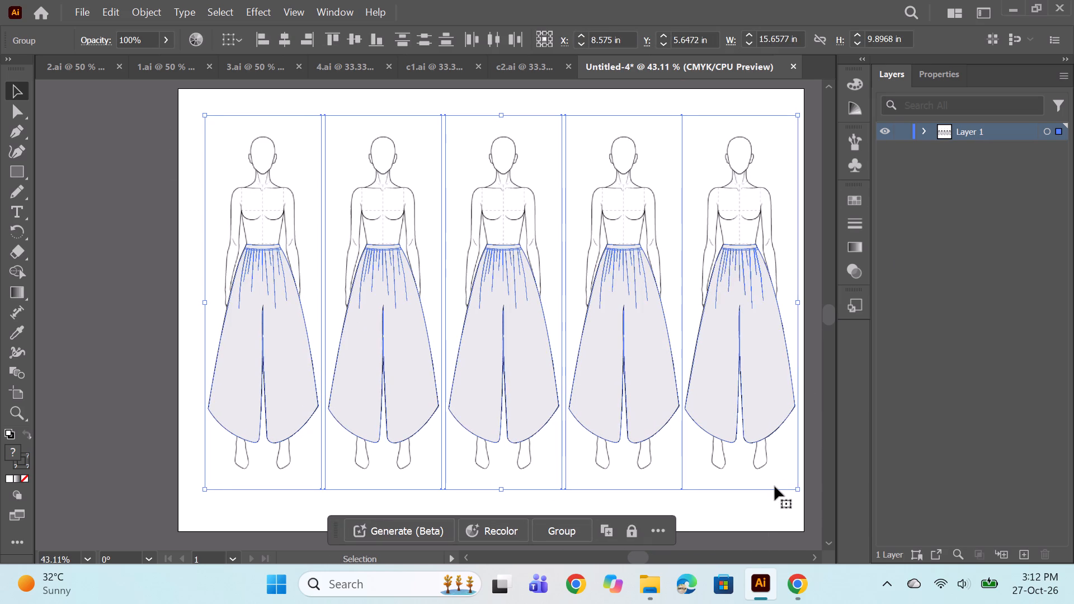
key("Left")
key("Left")
key("Left")
key("Left")
key("Left")
key("Left")
left_click(147, 241)
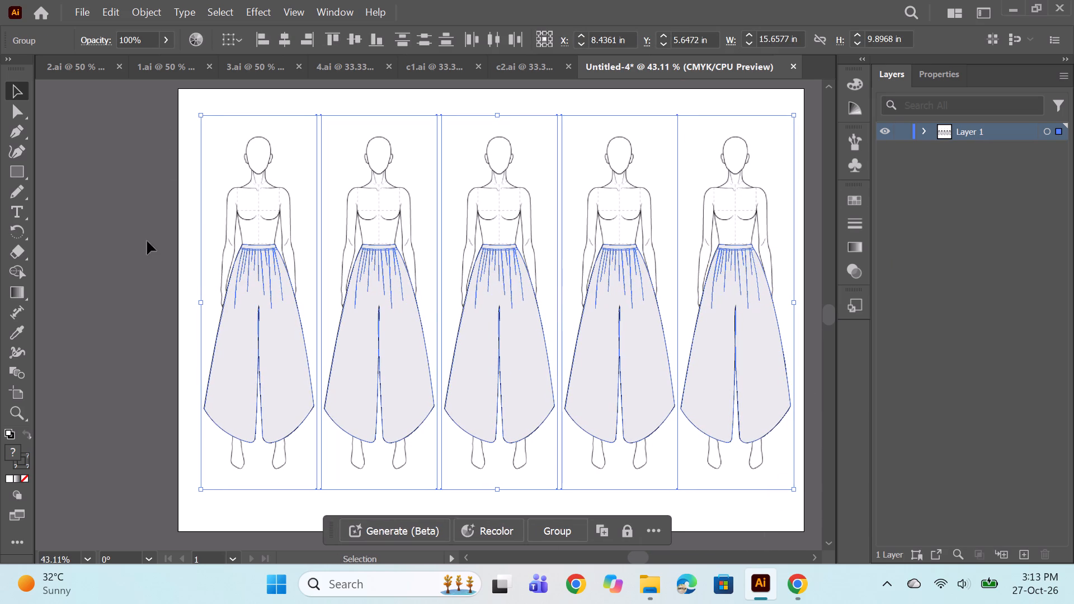
Copy the brown, cream, olive and mustard colour swatch squares from c2.ai into the new document.
scroll(469, 291, "down", 1, "alt")
left_click(524, 64)
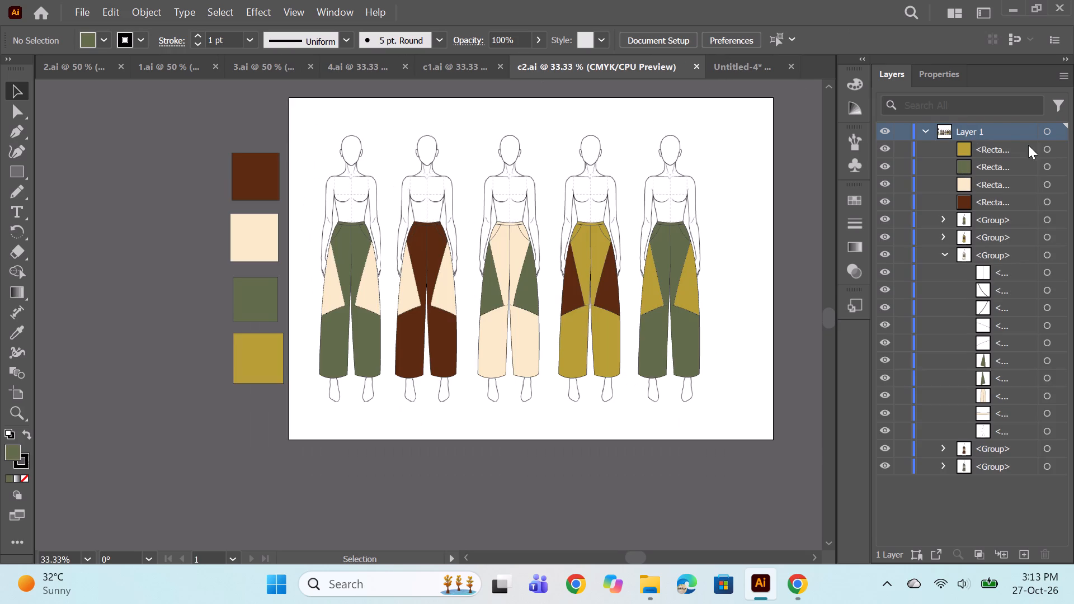
left_click(1049, 147)
left_click(1050, 198, "shift")
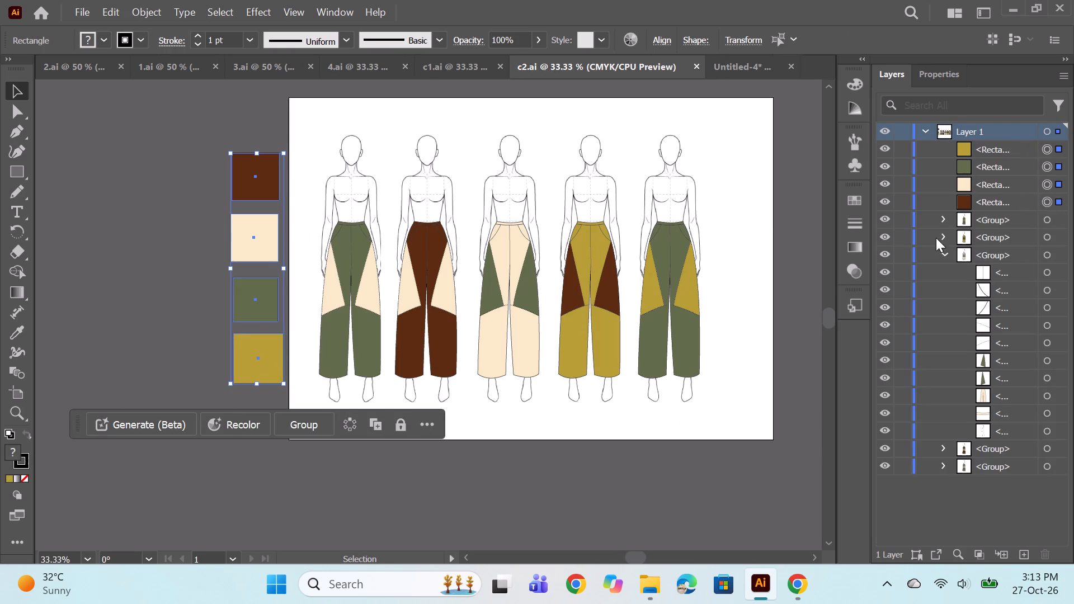
key("ctrl+c")
left_click(747, 68)
key("ctrl+v")
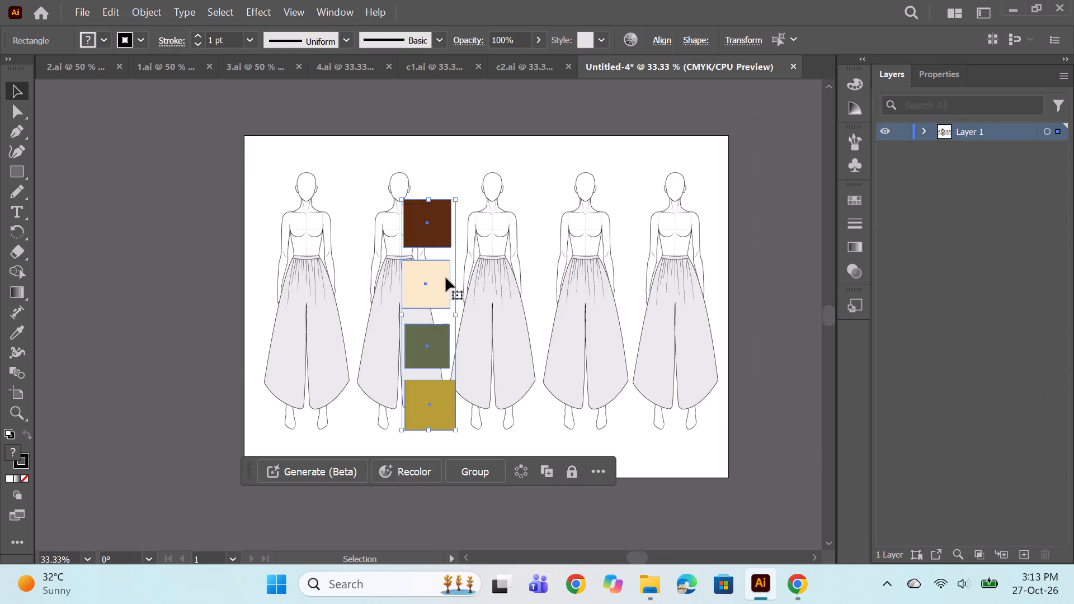
Move the four colour swatch squares off the figures to just beside the artboard's left edge.
left_click_drag(435, 285, 227, 273)
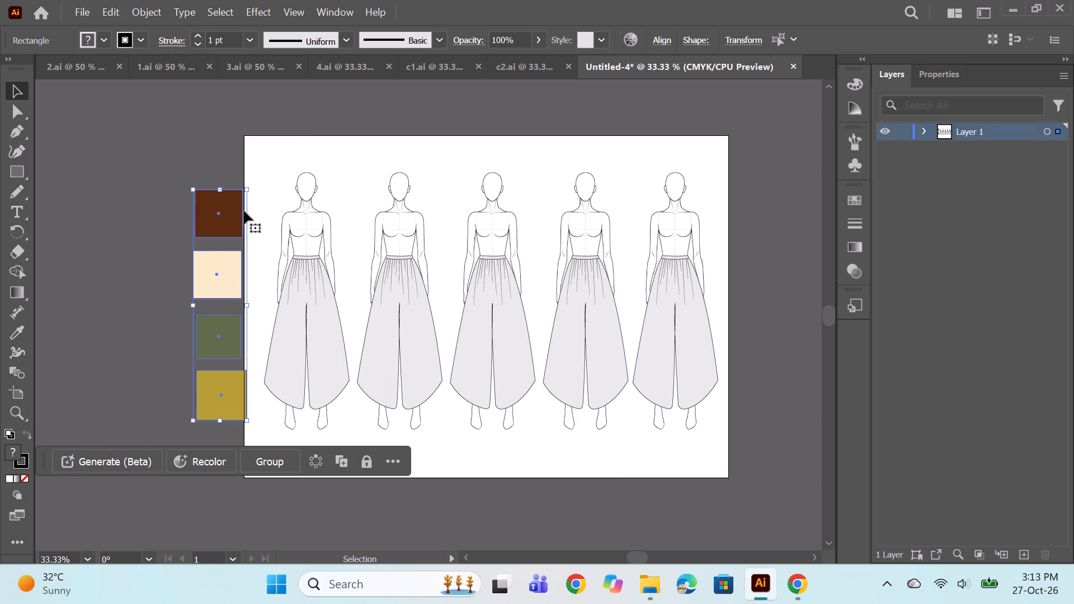
Fill the first figure's trousers and waistband with the cream swatch colour.
left_click(924, 130)
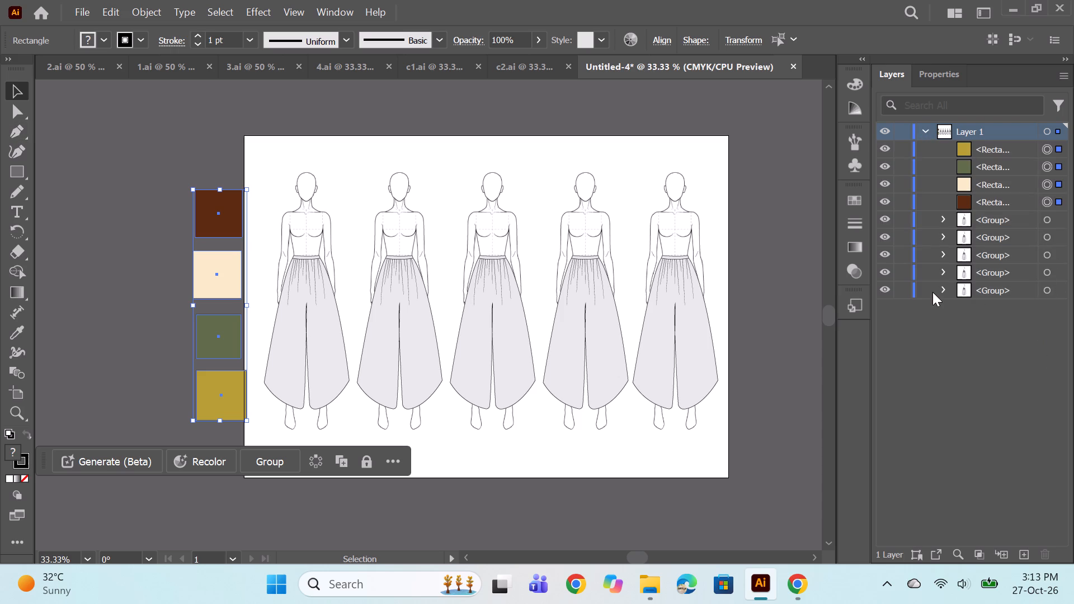
left_click(944, 287)
left_click(1047, 327)
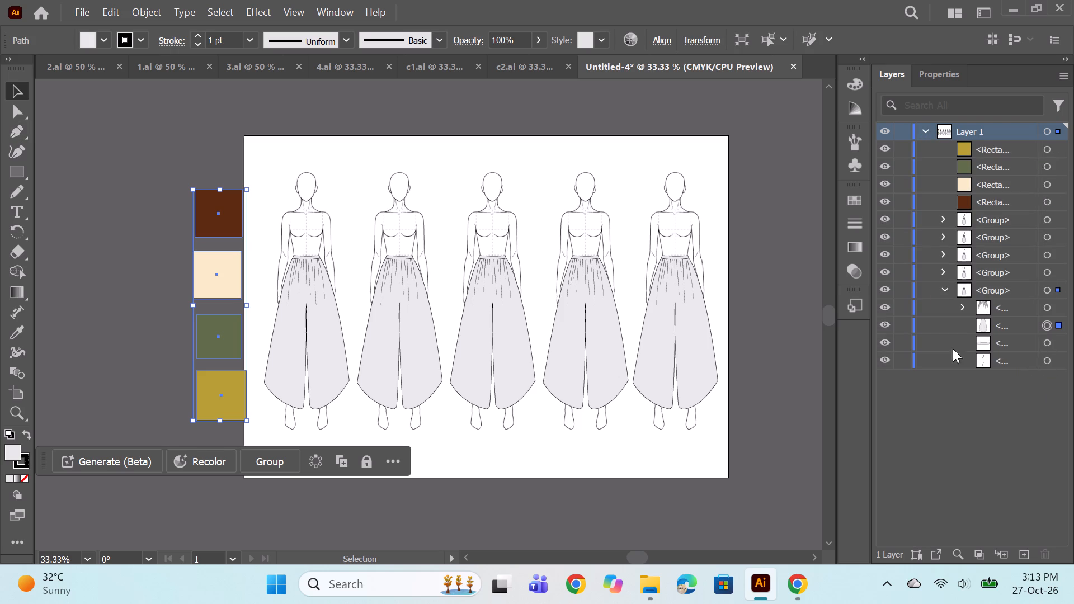
left_click(21, 330)
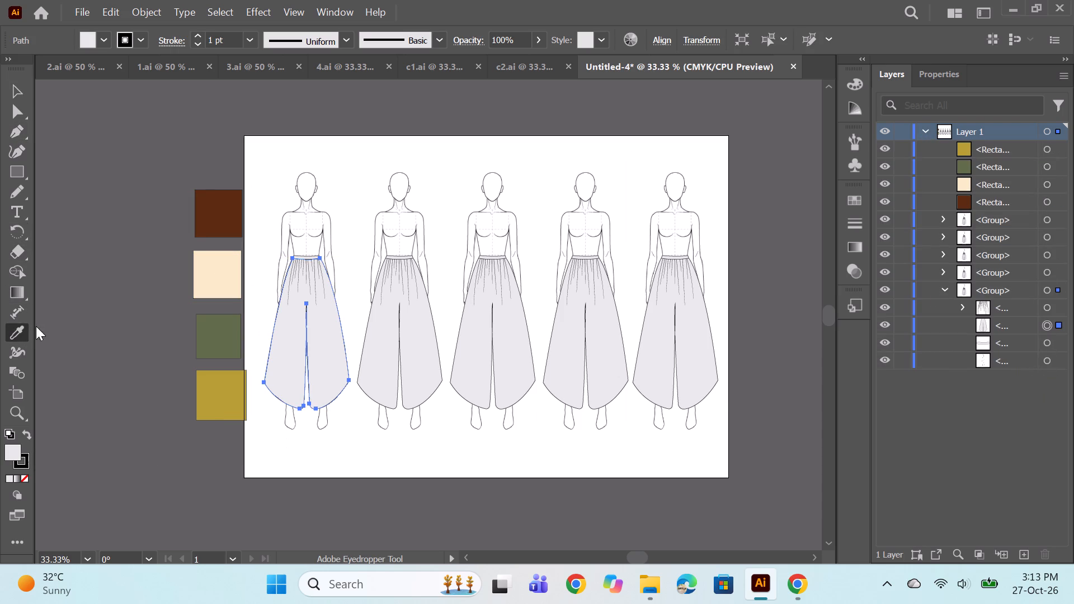
left_click(230, 271)
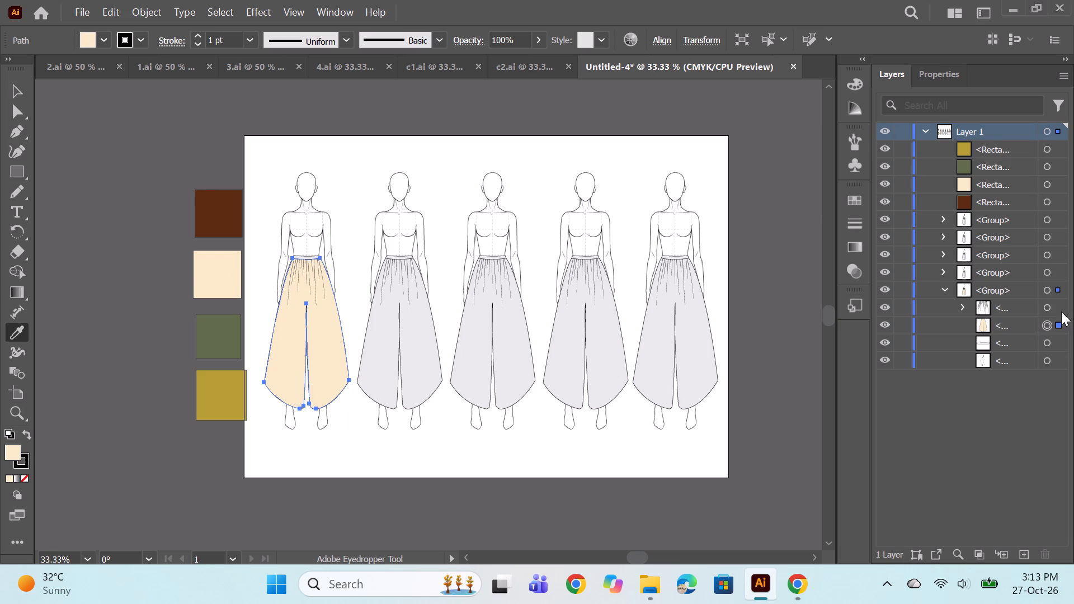
left_click(1045, 339)
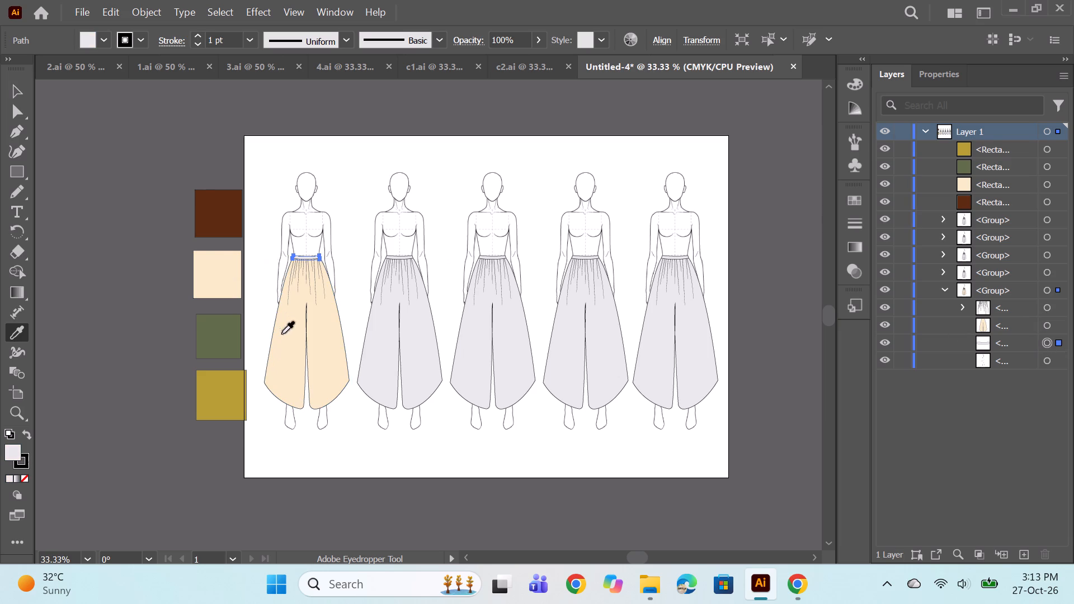
left_click(286, 348)
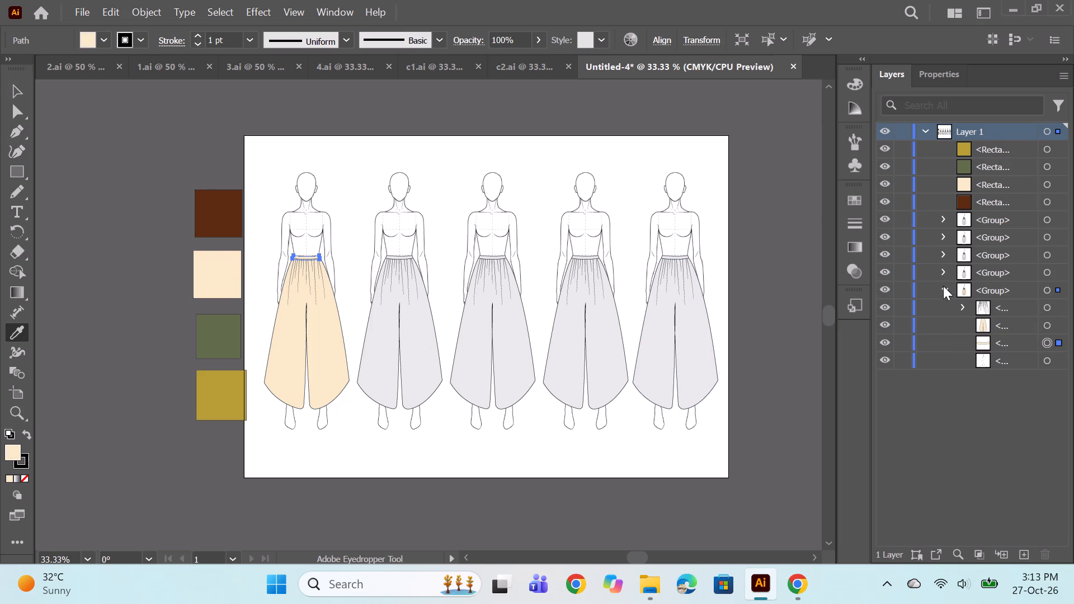
Fill the second figure's trousers and waistband with the brown swatch colour.
left_click(943, 286)
left_click(944, 271)
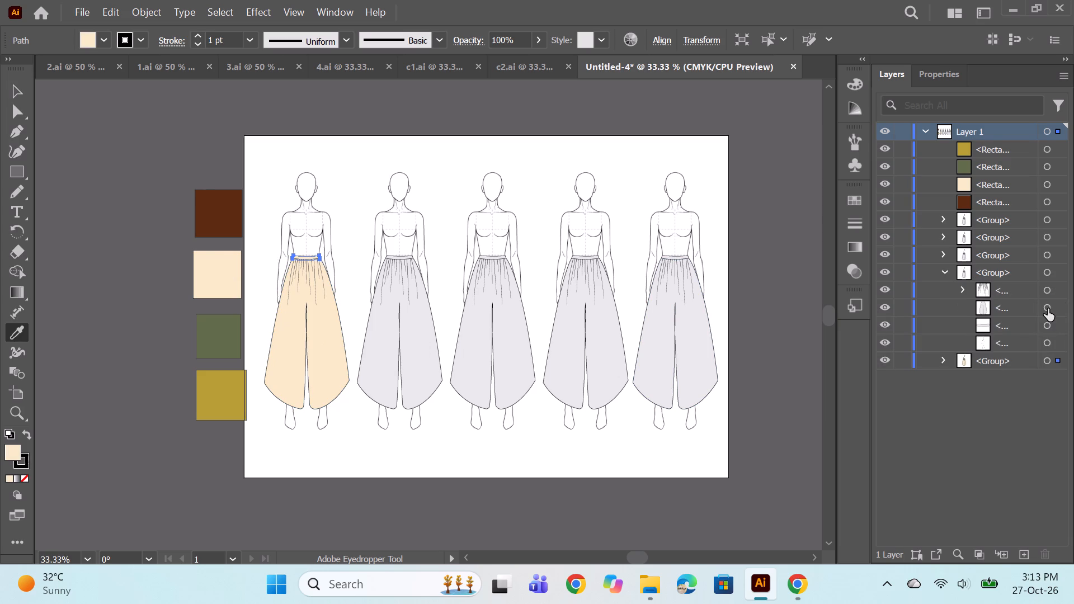
left_click(1048, 309, "ctrl")
left_click(1052, 323, "ctrl")
left_click(224, 225)
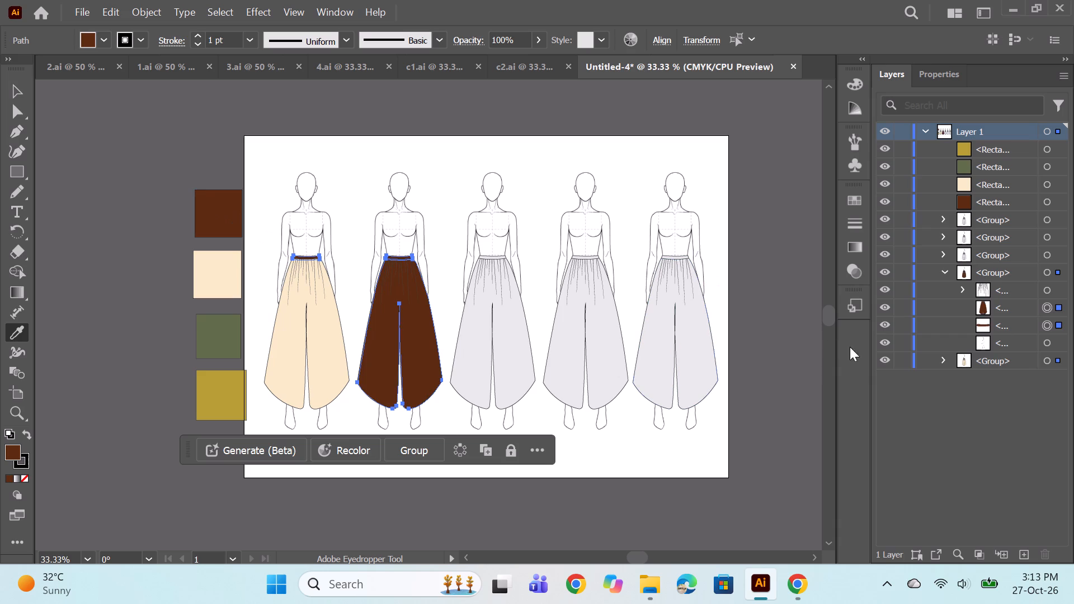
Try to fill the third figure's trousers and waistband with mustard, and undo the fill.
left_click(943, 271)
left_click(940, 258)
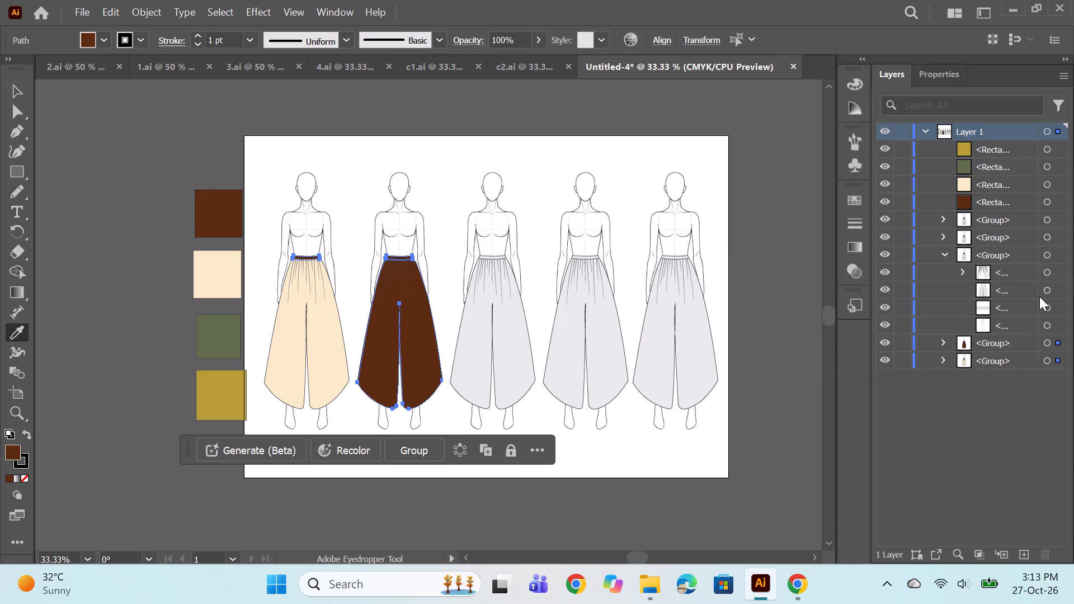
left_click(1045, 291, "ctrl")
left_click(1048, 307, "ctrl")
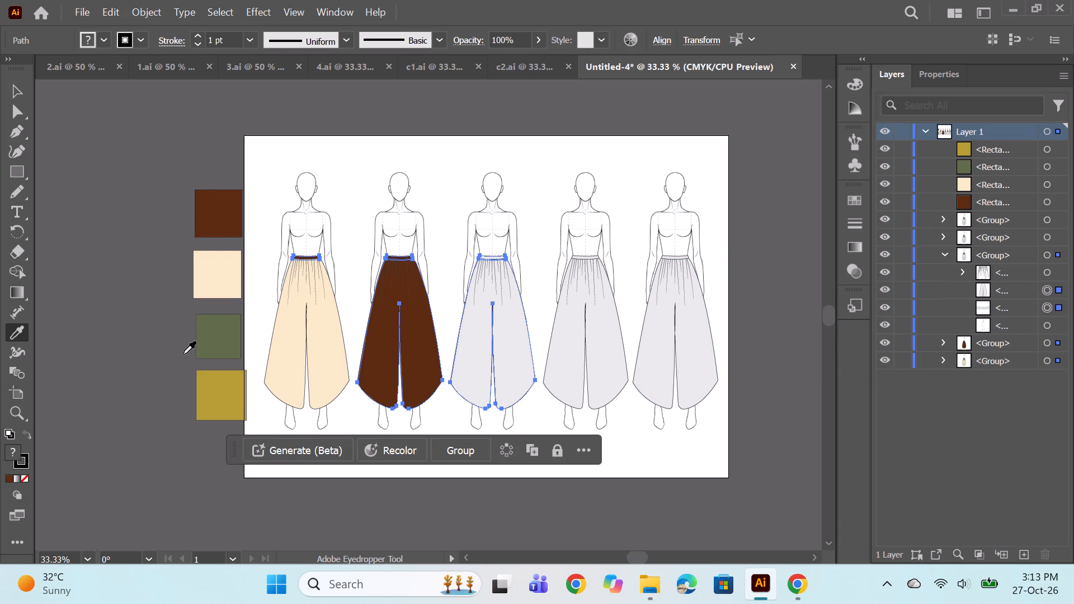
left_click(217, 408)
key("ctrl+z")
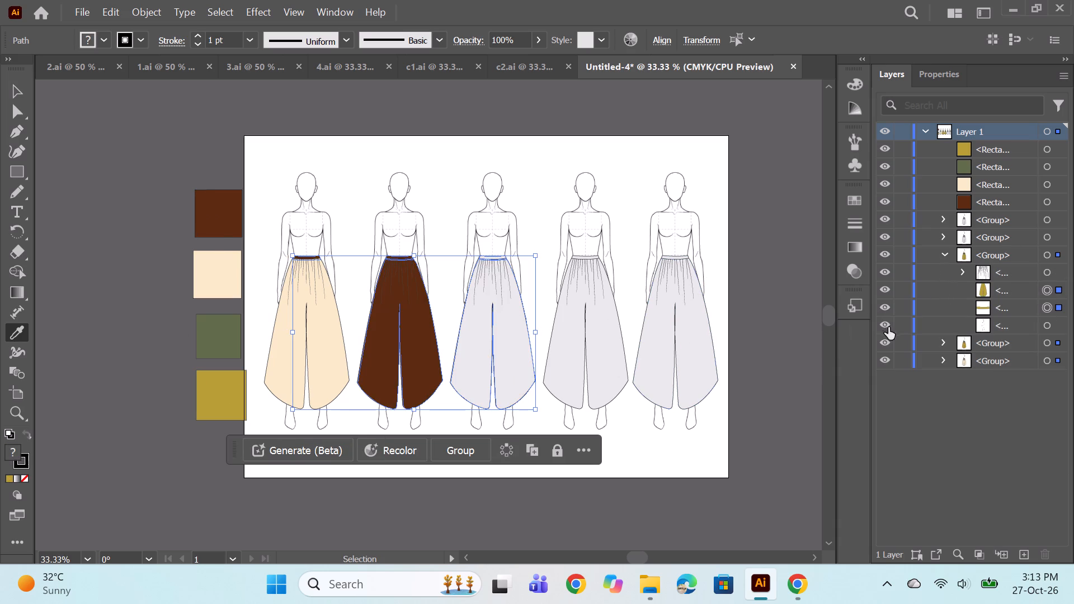
Select only the third figure's trousers and waistband and fill them with the mustard swatch colour.
left_click(1048, 287)
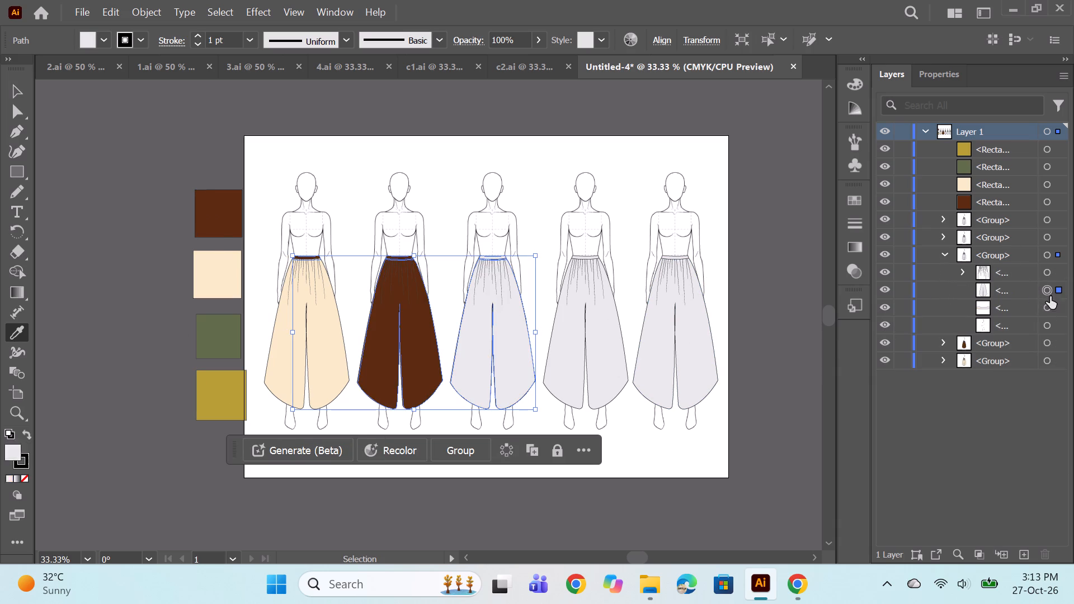
left_click(1043, 308, "ctrl")
left_click(227, 391)
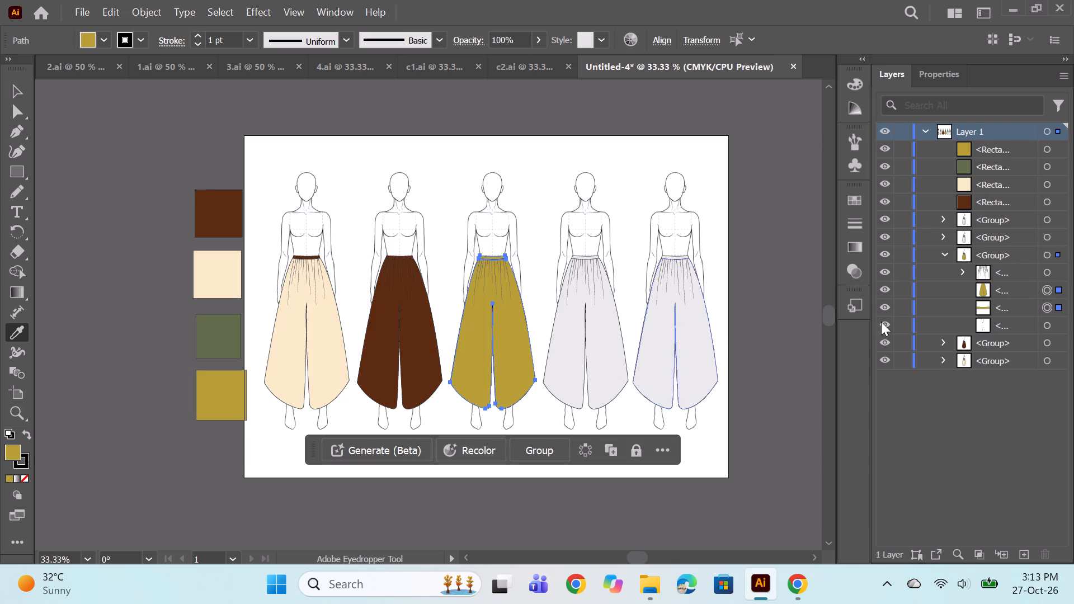
Fill the fourth figure's trousers and waistband with the olive green swatch colour and clear the selection.
left_click(943, 251)
left_click(941, 234)
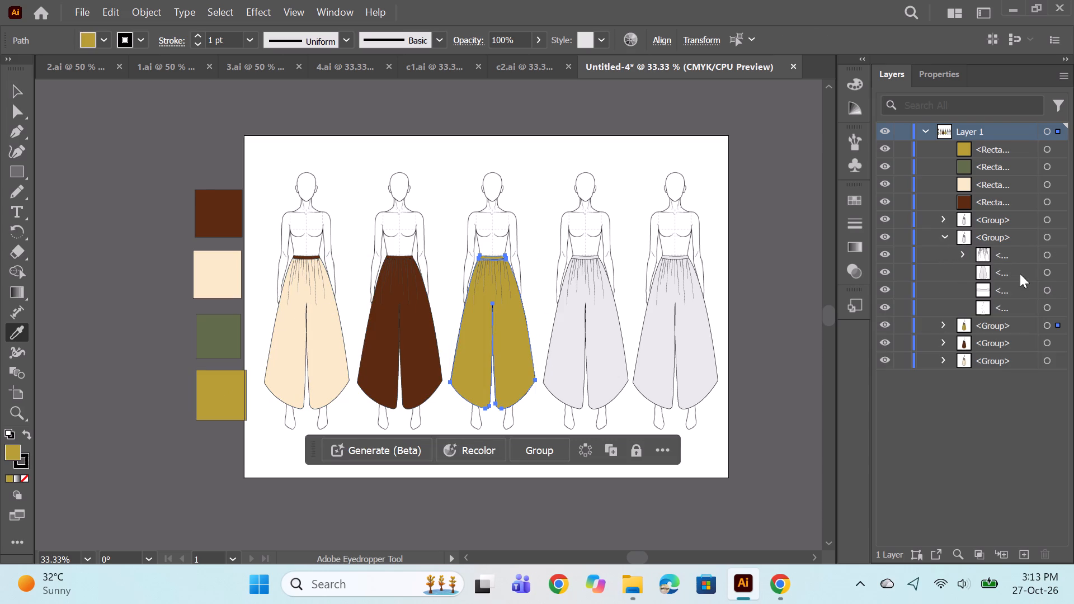
left_click(1044, 274)
left_click(1049, 289, "ctrl")
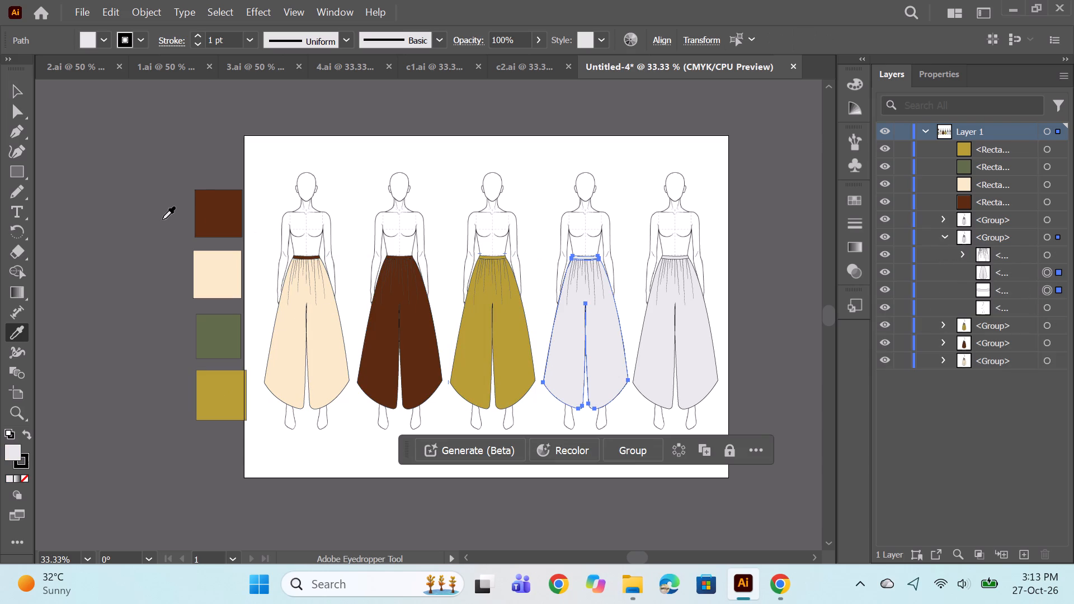
left_click(222, 334)
left_click(138, 313, "ctrl")
Examine the finished colour combinations in c2.ai and c1.ai for reference, and return to the untitled document.
key("space")
left_click_drag(785, 320, 785, 321)
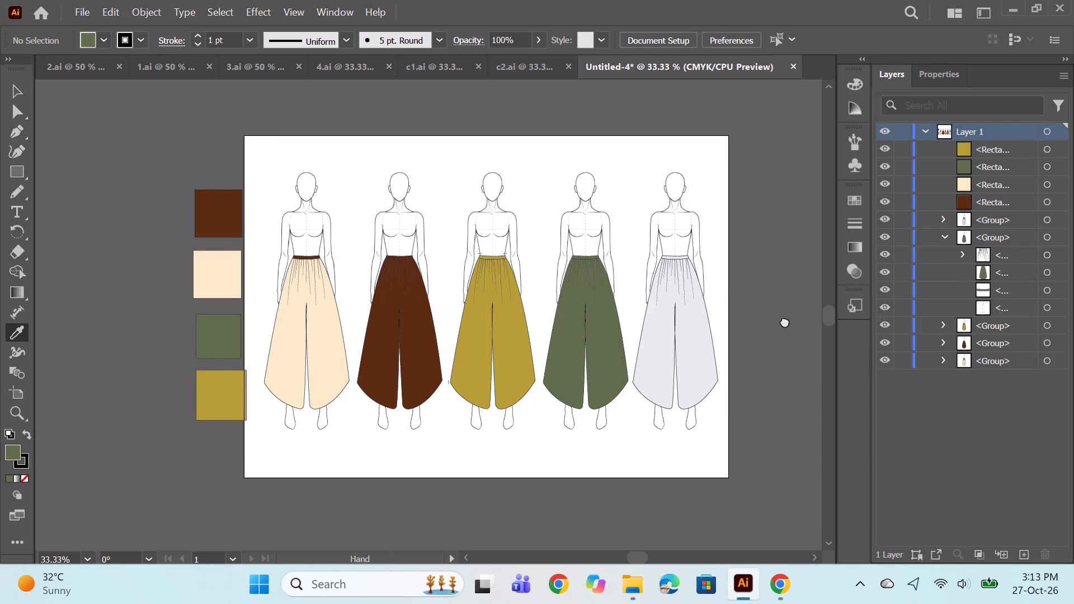
left_click_drag(785, 321, 738, 319)
left_click(512, 63)
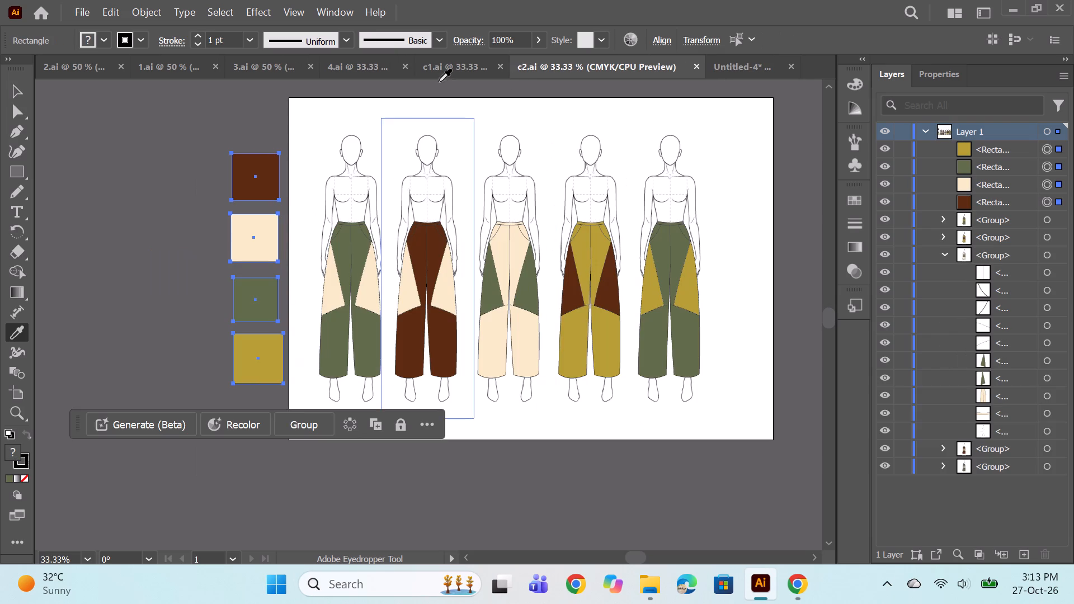
left_click(448, 72)
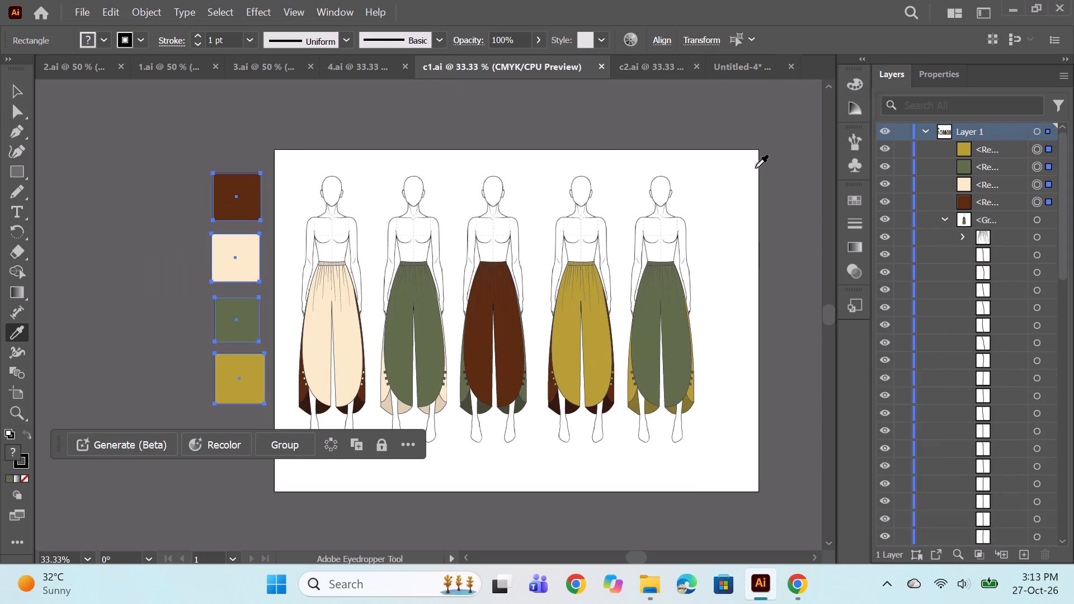
left_click(646, 68)
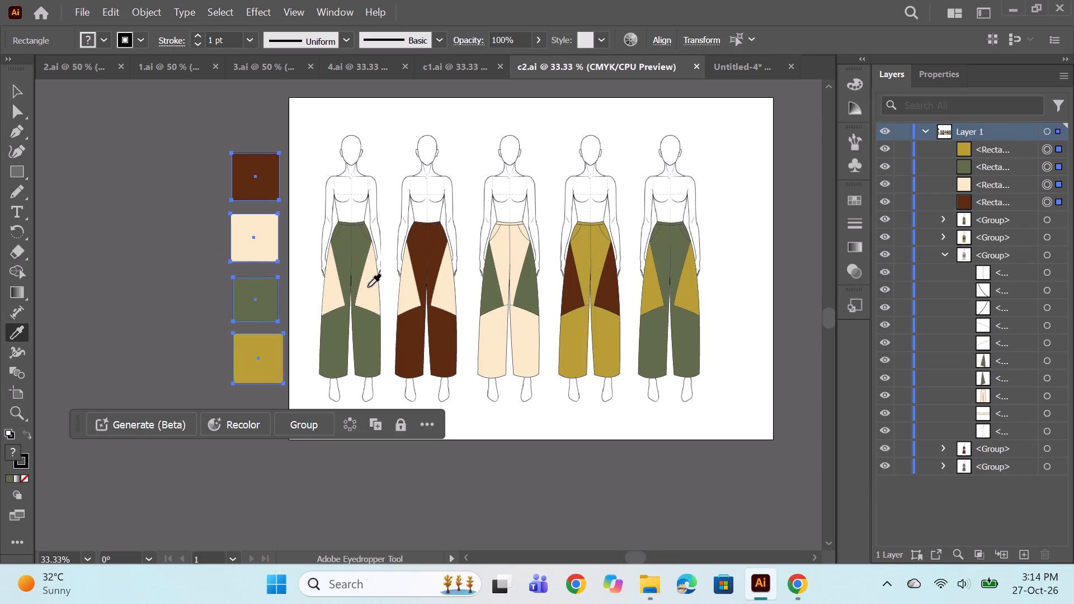
left_click(19, 94)
left_click(125, 148)
key("space")
key("space")
key("space")
key("space")
key("space")
key("space")
key("space")
key("space")
key("space")
key("space")
key("space")
key("space")
key("space")
key("space")
key("space")
key("space")
key("space")
key("space")
key("space")
key("space")
left_click_drag(488, 346, 483, 347)
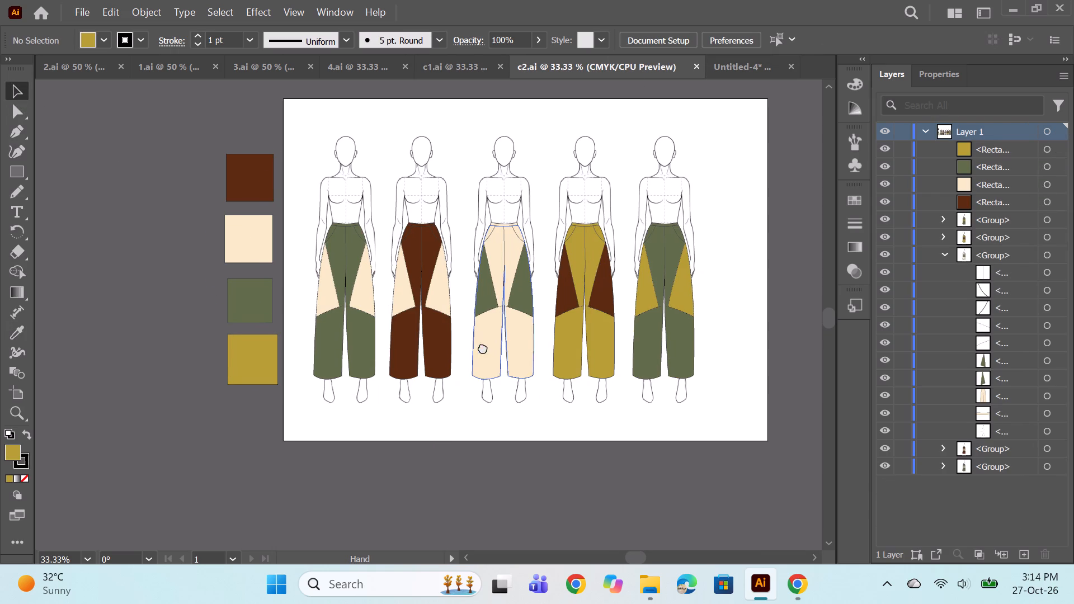
left_click_drag(483, 347, 445, 350)
left_click(737, 66)
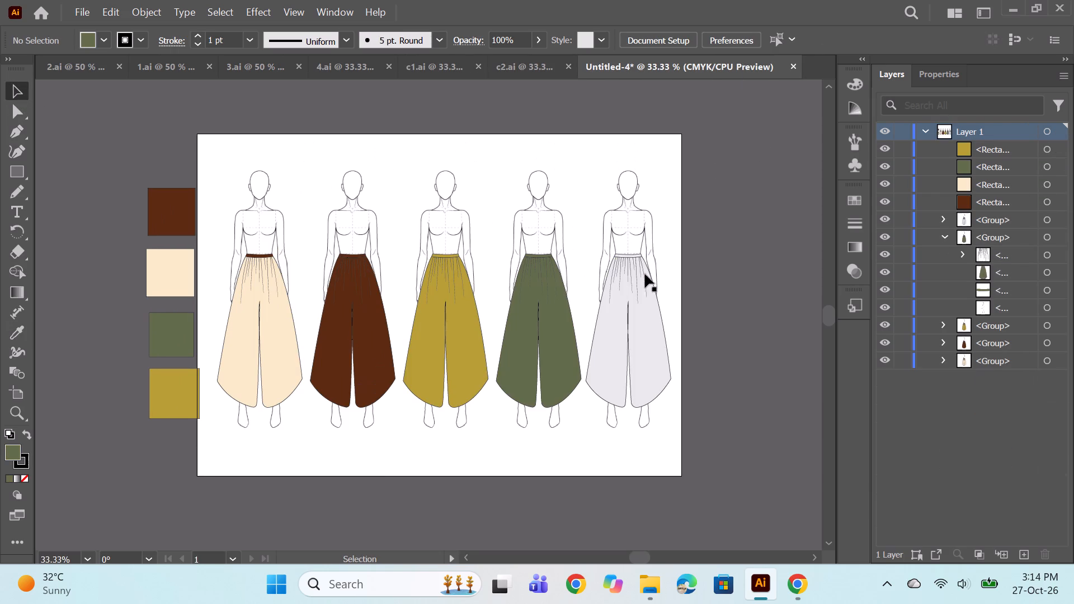
Recolour the first figure's waistband cream by sampling its trousers.
left_click(273, 303)
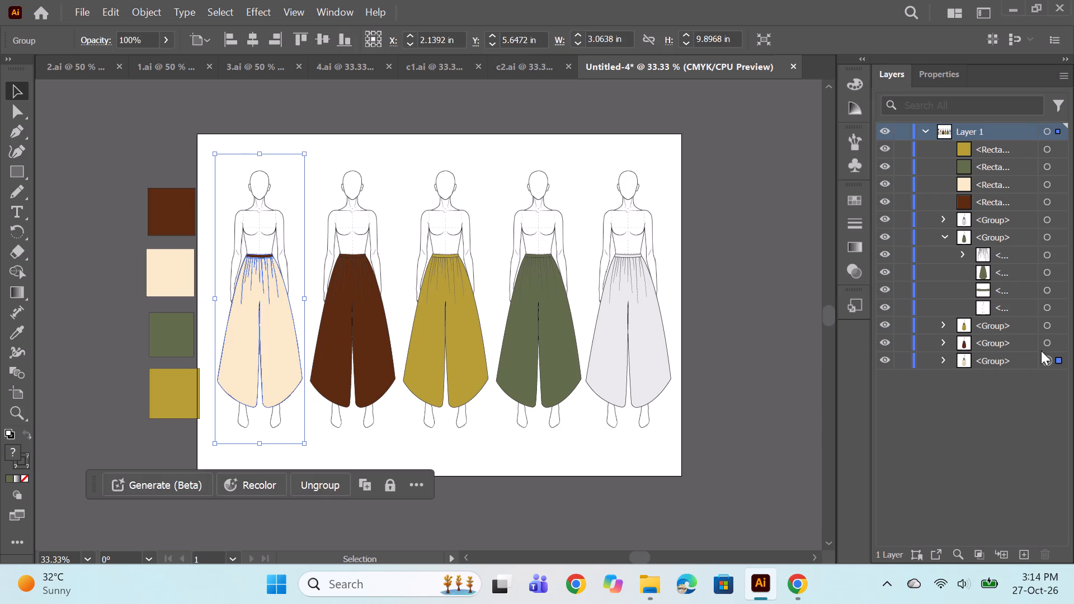
left_click(936, 361)
left_click(942, 361)
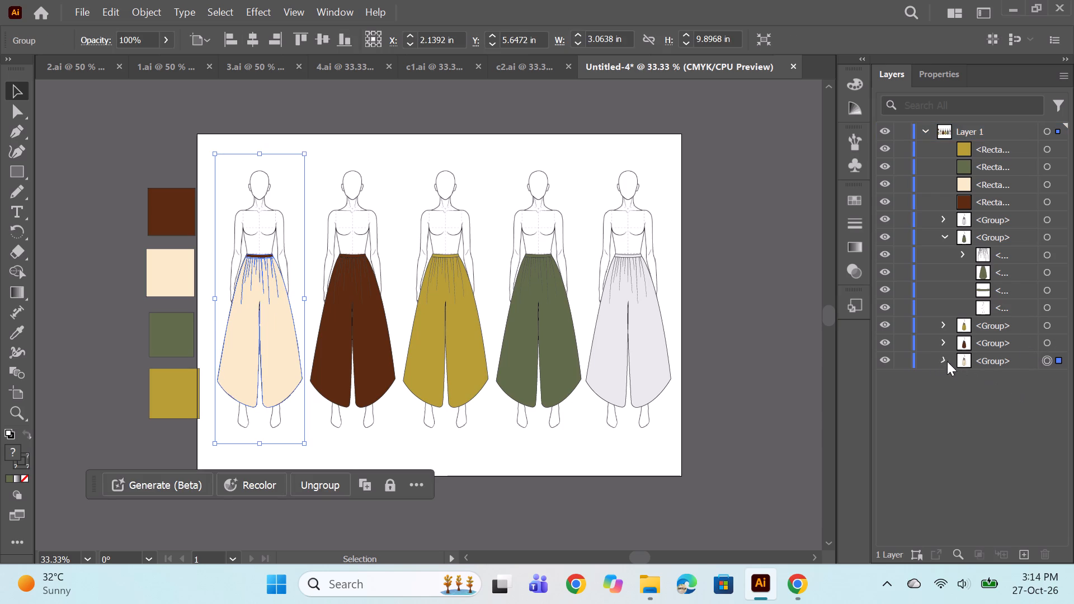
left_click(1051, 412)
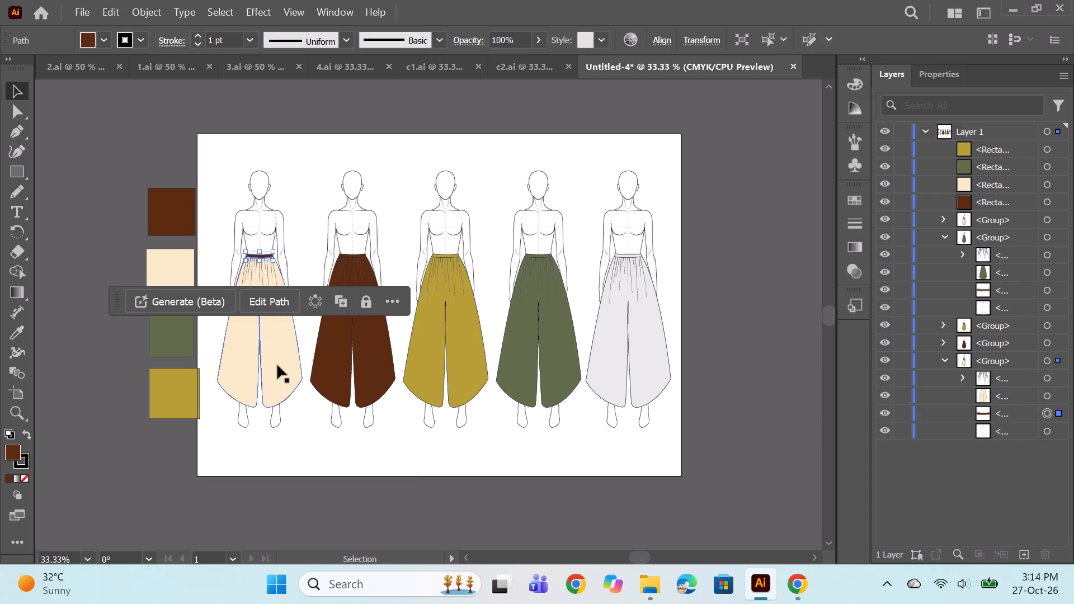
left_click(15, 325)
left_click(289, 353)
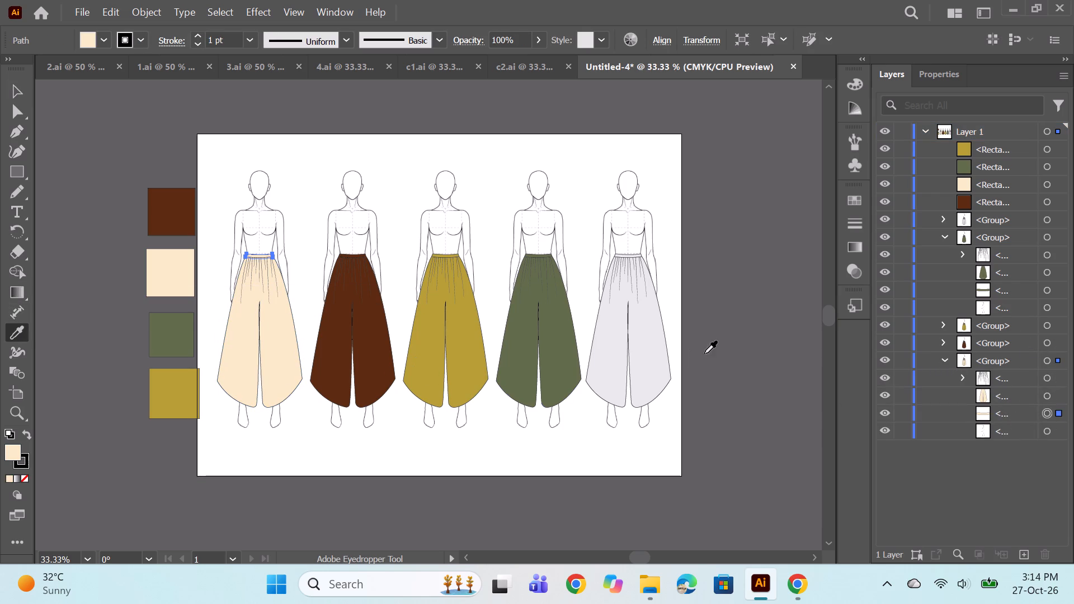
left_click(733, 328)
Delete the uncoloured fifth figure from the row.
left_click(18, 97)
left_click(650, 347)
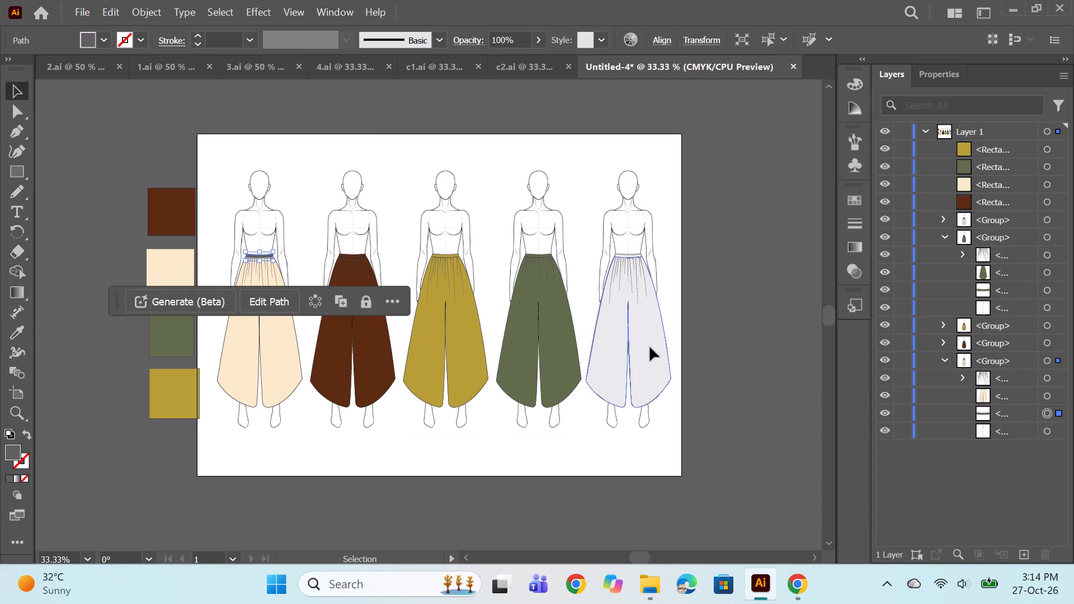
key("BackSpace")
left_click(22, 87)
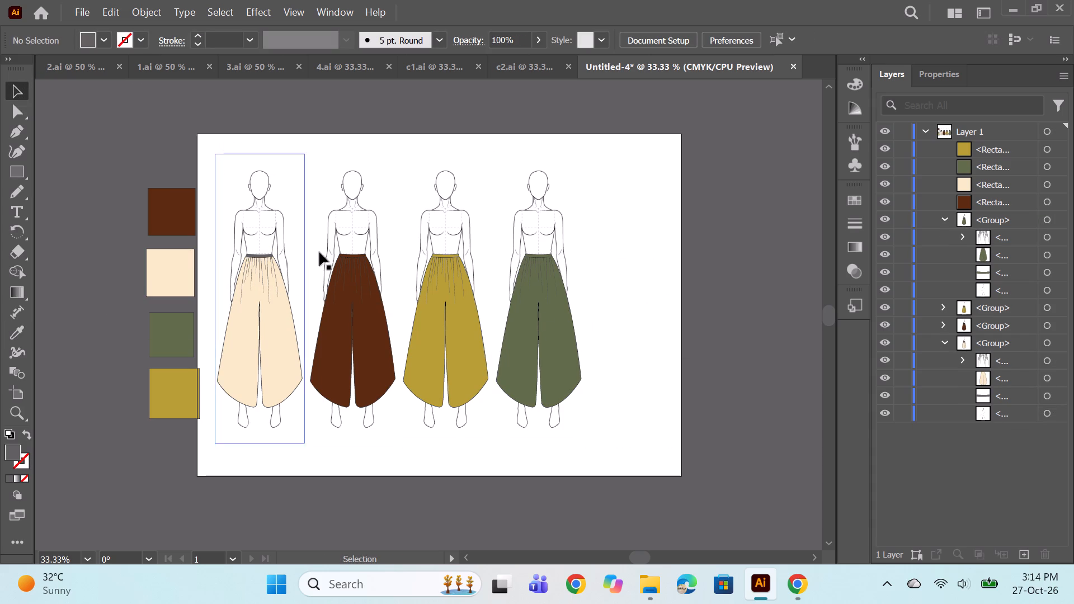
Move the olive figure about 2 in to the right, keeping it level with the other figures.
left_click_drag(553, 363, 615, 358)
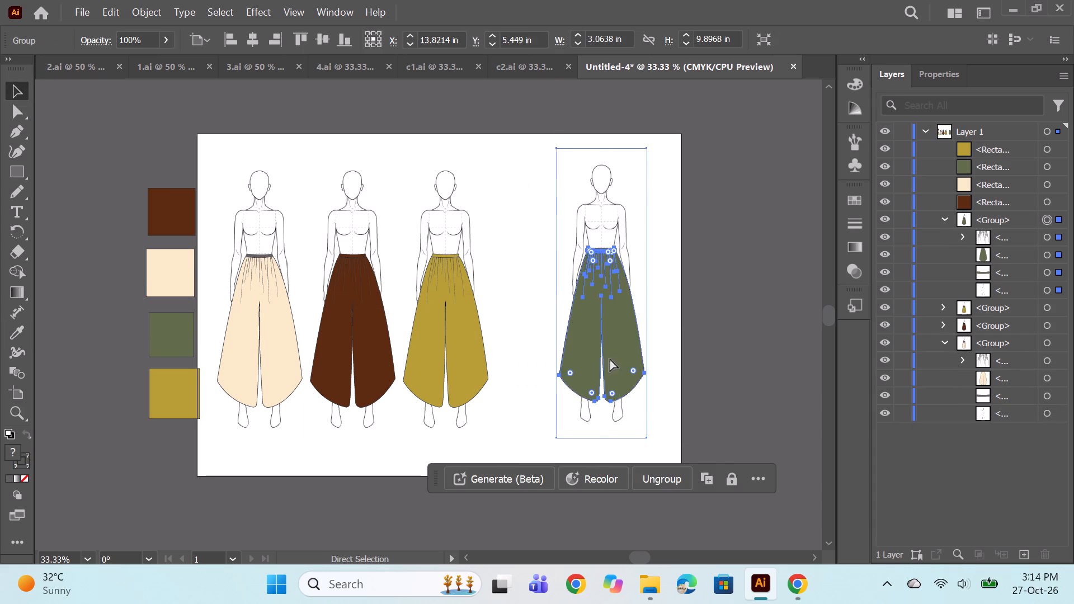
key("ctrl+z")
left_click_drag(554, 346, 597, 347, "shift")
left_click_drag(566, 351, 623, 356, "shift")
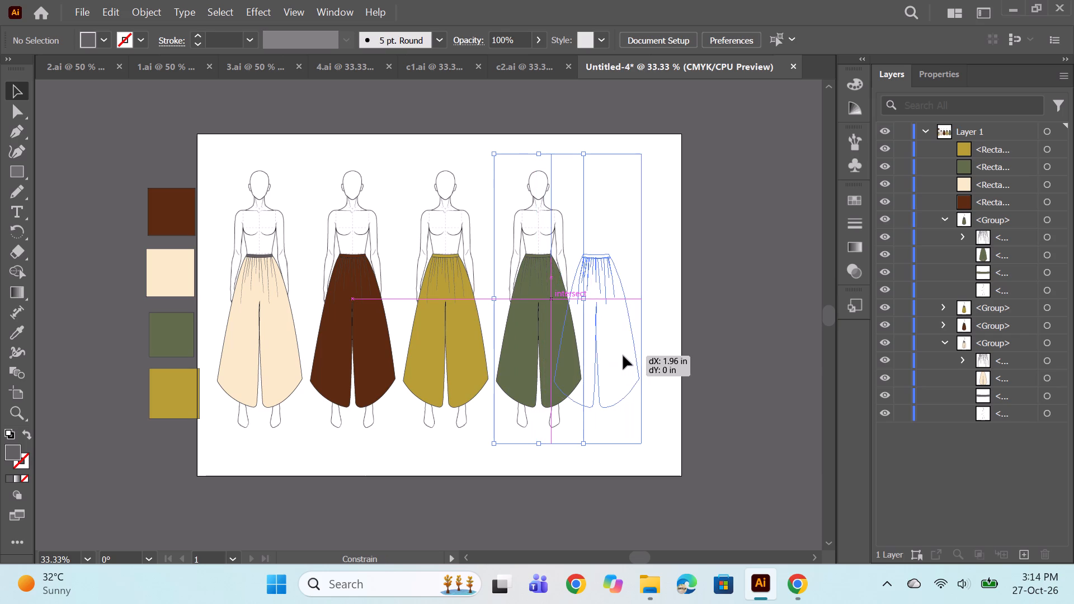
left_click_drag(623, 356, 619, 356, "shift")
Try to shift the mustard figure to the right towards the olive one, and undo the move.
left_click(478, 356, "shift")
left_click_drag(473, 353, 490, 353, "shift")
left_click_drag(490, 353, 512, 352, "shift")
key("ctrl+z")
Move only the mustard figure horizontally to the right, into the gap before the olive figure.
left_click(476, 345)
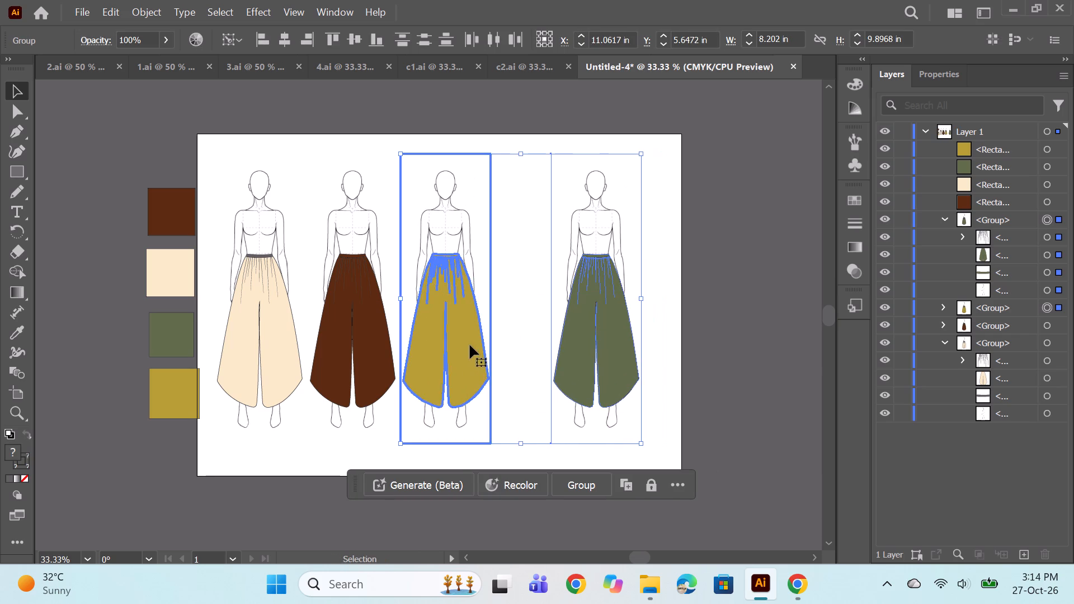
left_click_drag(465, 342, 482, 342, "shift")
left_click(519, 328)
left_click(458, 332)
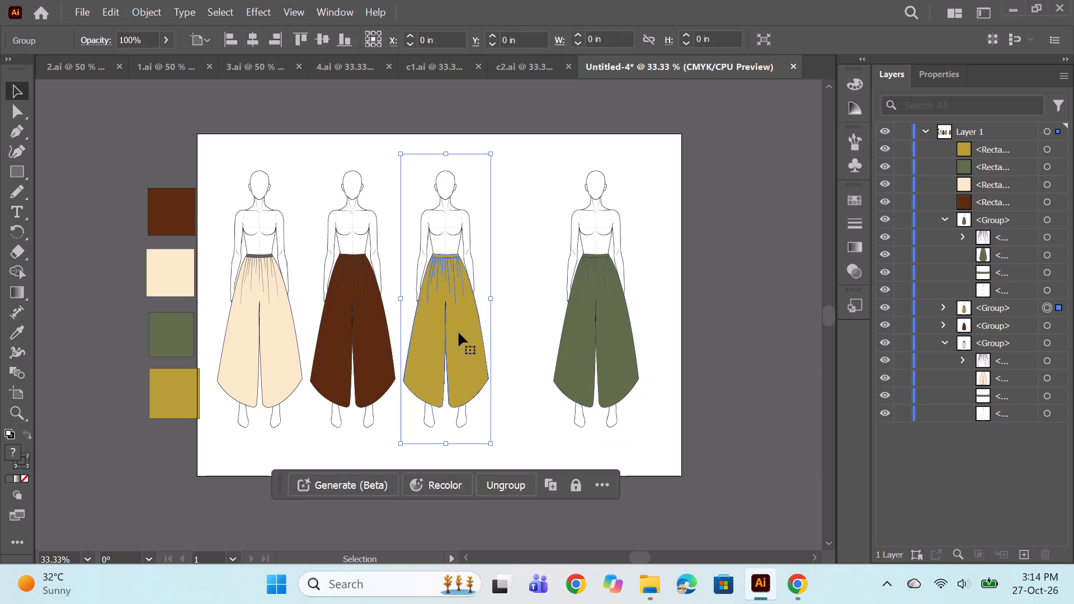
left_click_drag(459, 333, 490, 333, "shift")
left_click(43, 87)
left_click(87, 183)
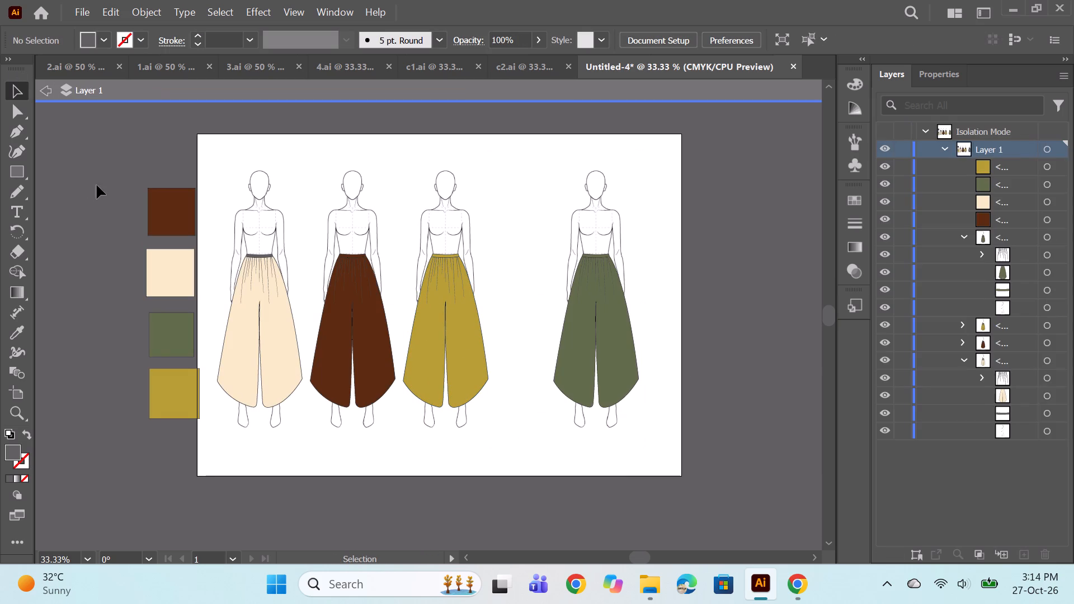
left_click_drag(461, 341, 498, 344, "shift")
Exit the layer isolation and move the brown figure about 0.5 in to the right, keeping it level with the others.
left_click(381, 342)
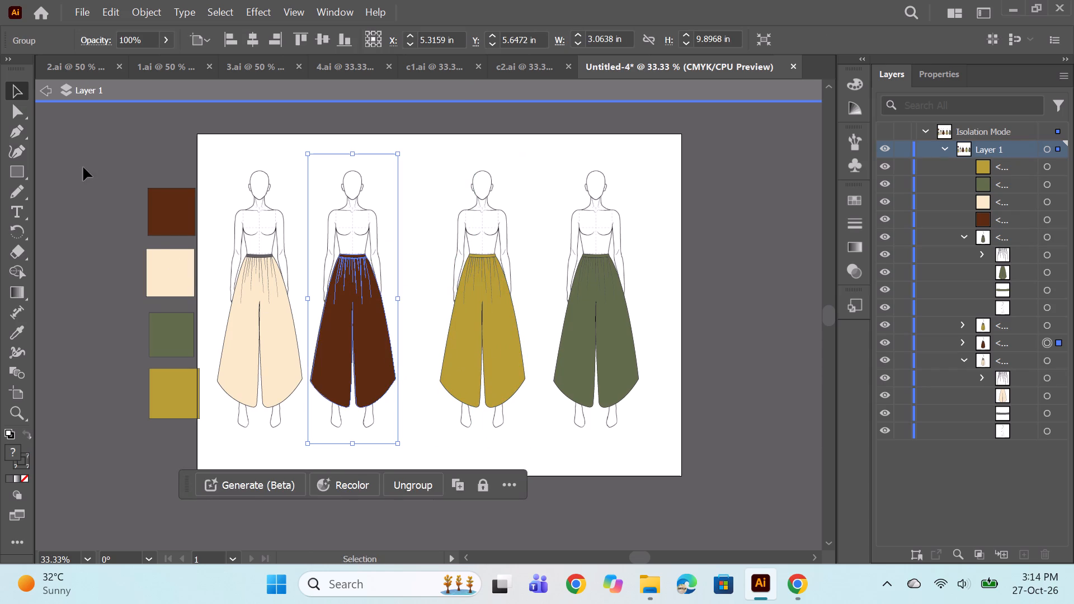
left_click(83, 167)
left_click(43, 87)
left_click(55, 175)
left_click(361, 308)
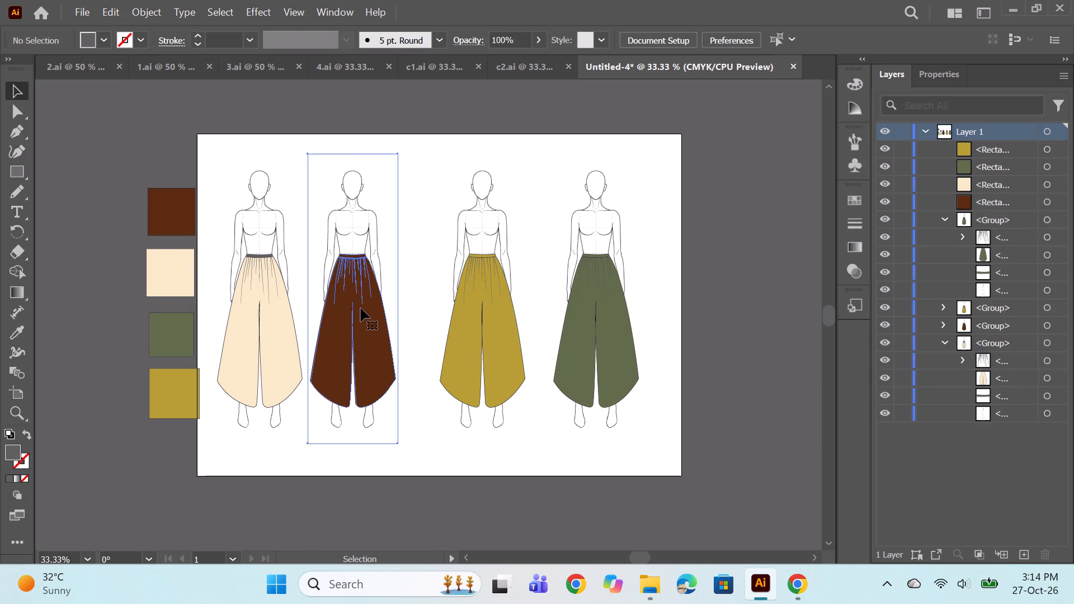
left_click_drag(361, 312, 383, 314, "shift")
left_click_drag(369, 312, 395, 312, "shift")
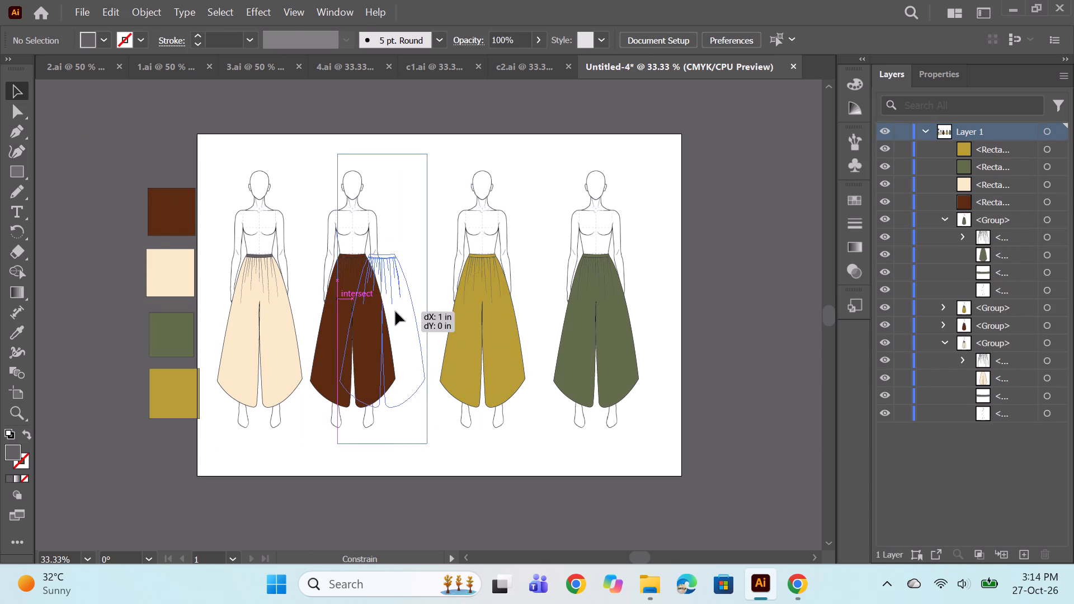
left_click_drag(395, 312, 385, 310, "shift")
left_click(102, 254)
Recolour the cream figure's waistband by sampling the cream fill and black 1 pt outline of its trousers with the Eyedropper.
left_click(249, 285)
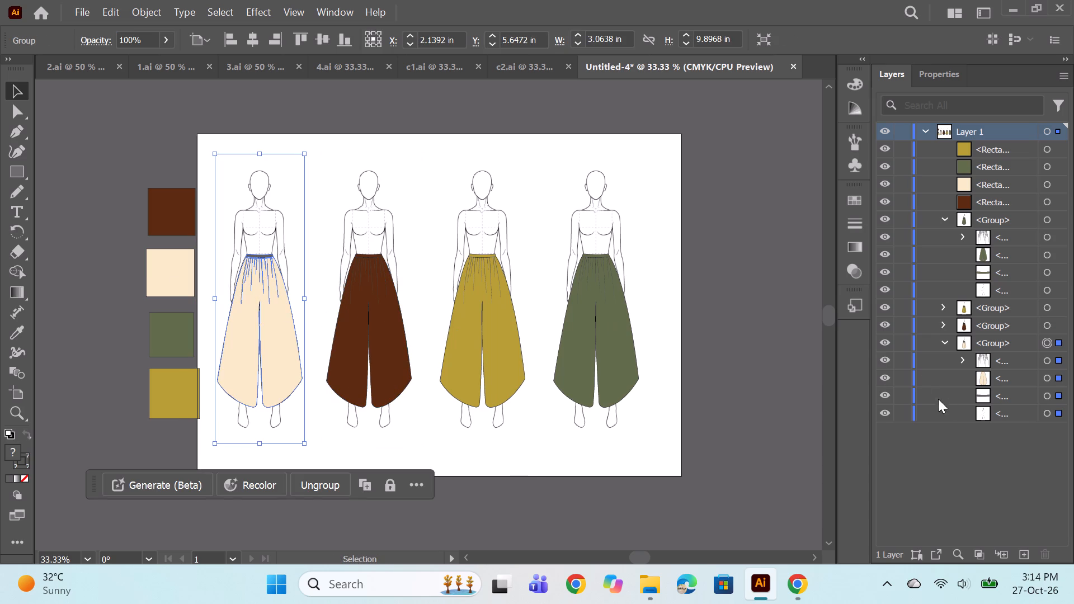
left_click(1039, 395)
left_click(1050, 396)
left_click(17, 327)
left_click(279, 350)
left_click(93, 275, "ctrl")
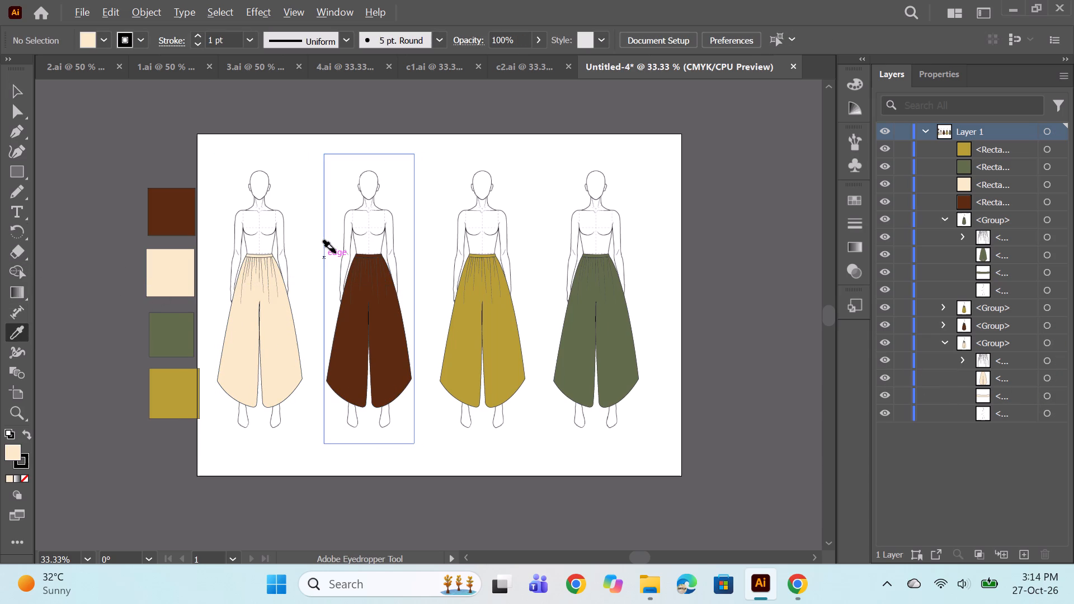
In c2.ai, shift all five panelled-trouser figures together about 0.56 in to the right, leaving the colour swatches in place.
left_click(511, 68)
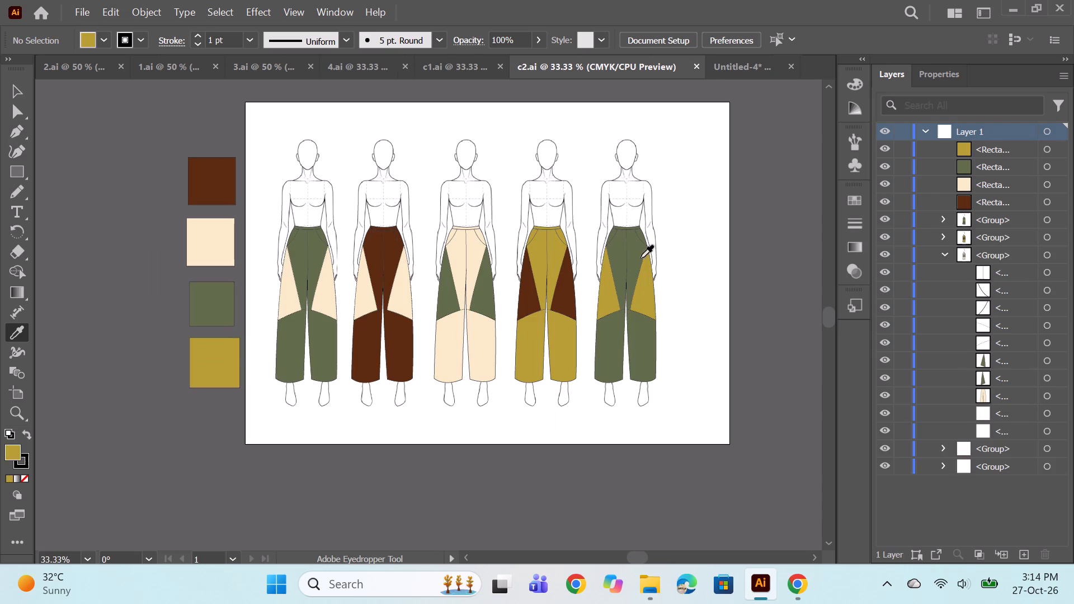
left_click(13, 97)
left_click_drag(254, 124, 686, 395)
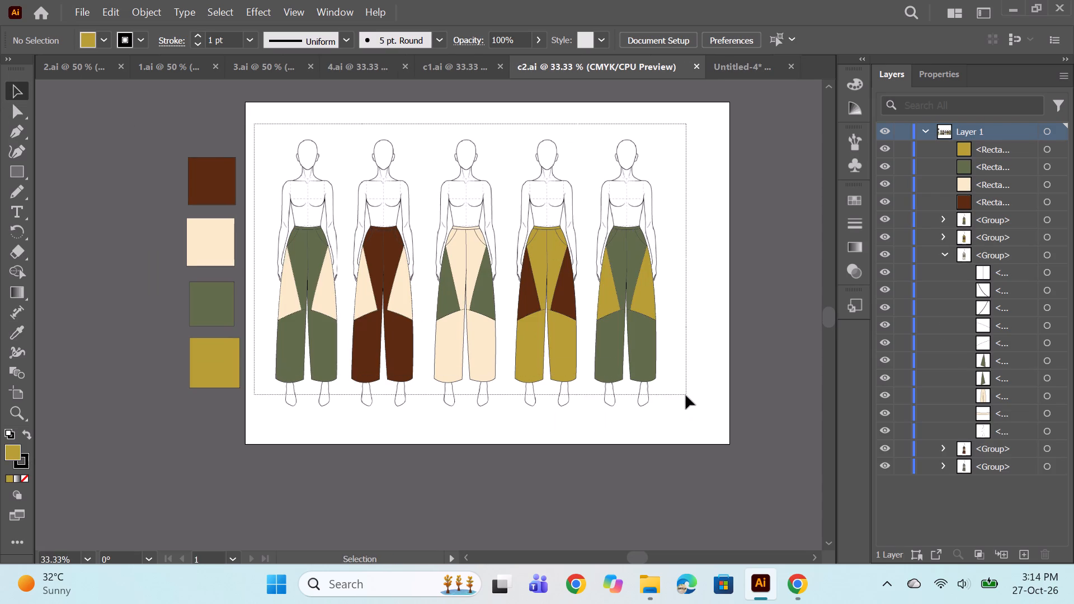
left_click_drag(686, 395, 686, 404)
key("shift+Right")
key("shift+Right")
key("shift+Right")
key("shift+Right")
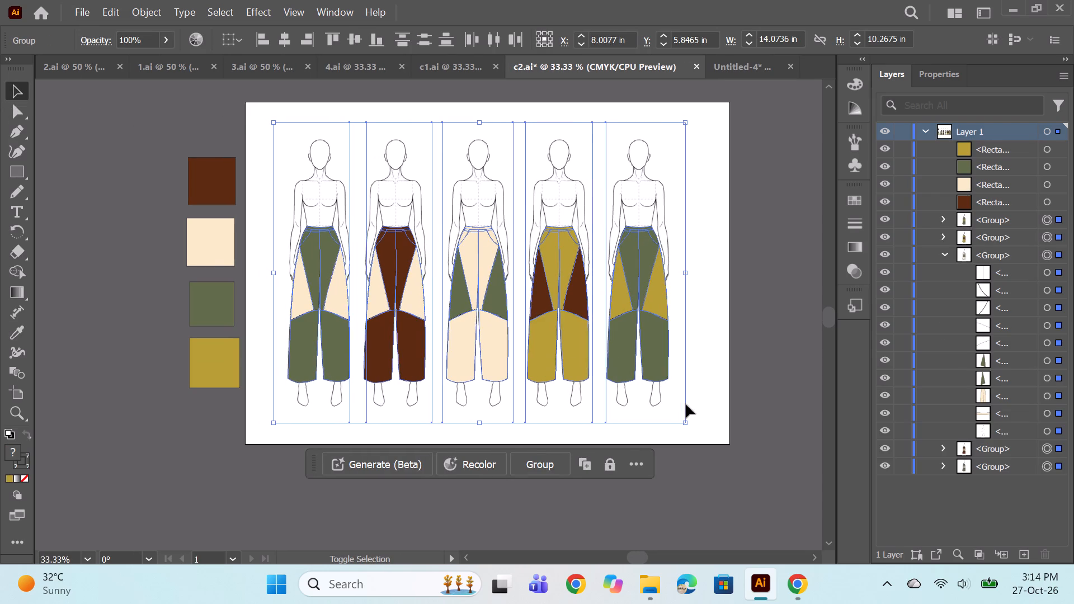
left_click(765, 357)
In c1.ai, shift all five gathered-trouser figures together about 0.56 in to the right, leaving the colour swatches in place.
left_click(459, 69)
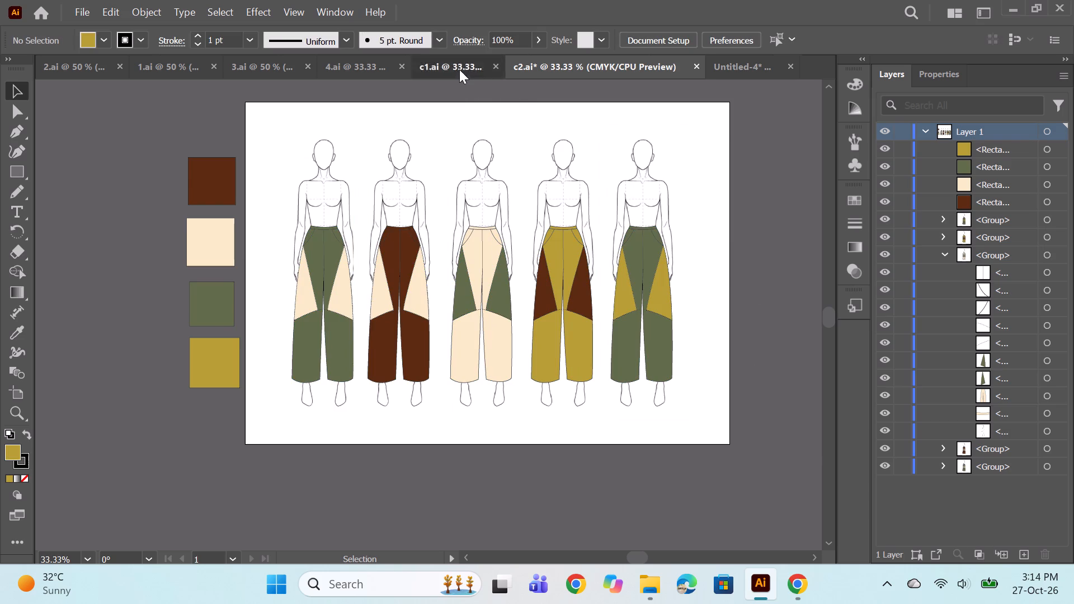
left_click_drag(277, 154, 455, 361)
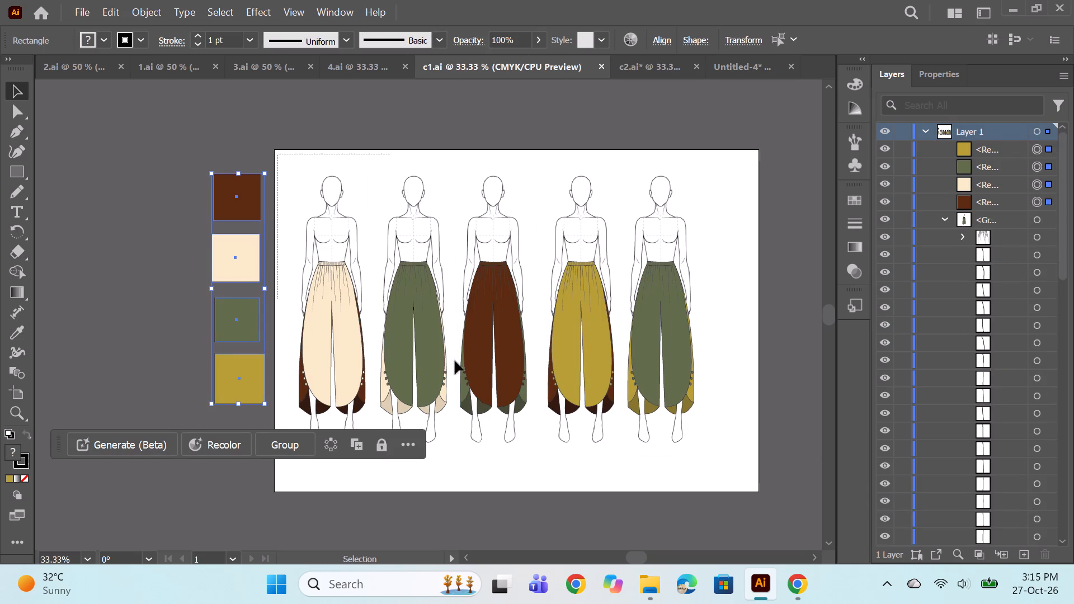
left_click_drag(455, 361, 727, 465)
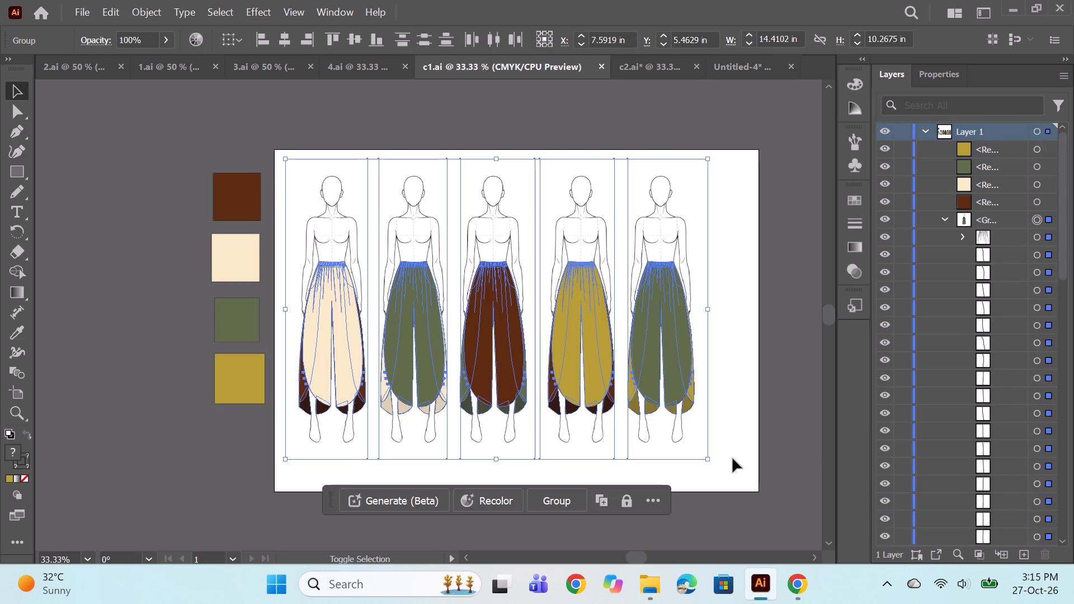
key("shift+Right")
key("shift+Right")
key("shift+Right")
key("shift+Right")
left_click(797, 402)
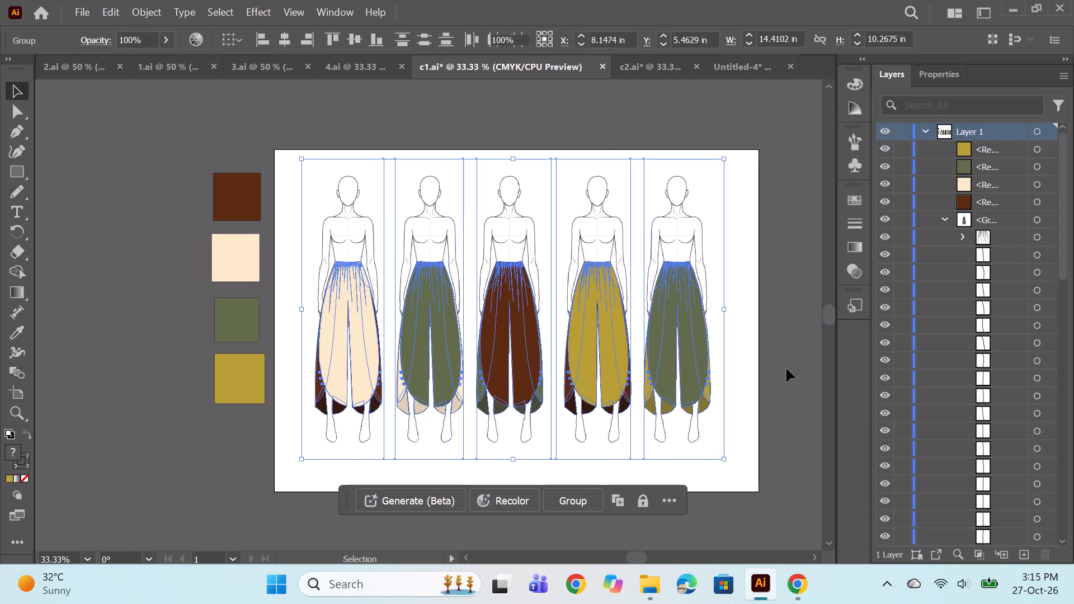
Examine the row of panelled trousers in c2.ai, then inspect the first figure's pockets and dashed panel seams up close.
left_click(645, 64)
left_click(727, 62)
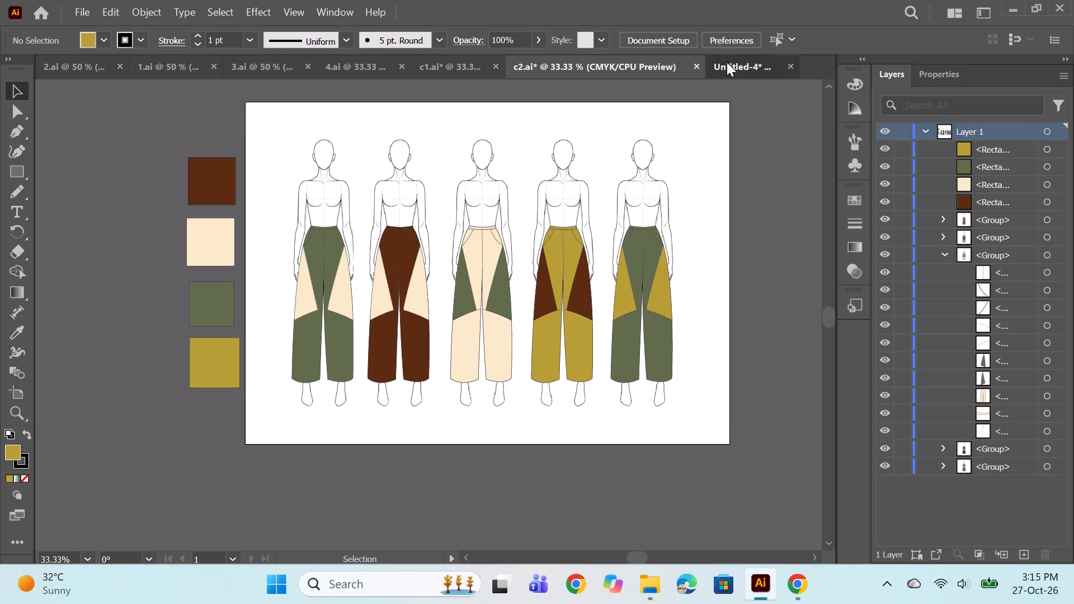
left_click(540, 67)
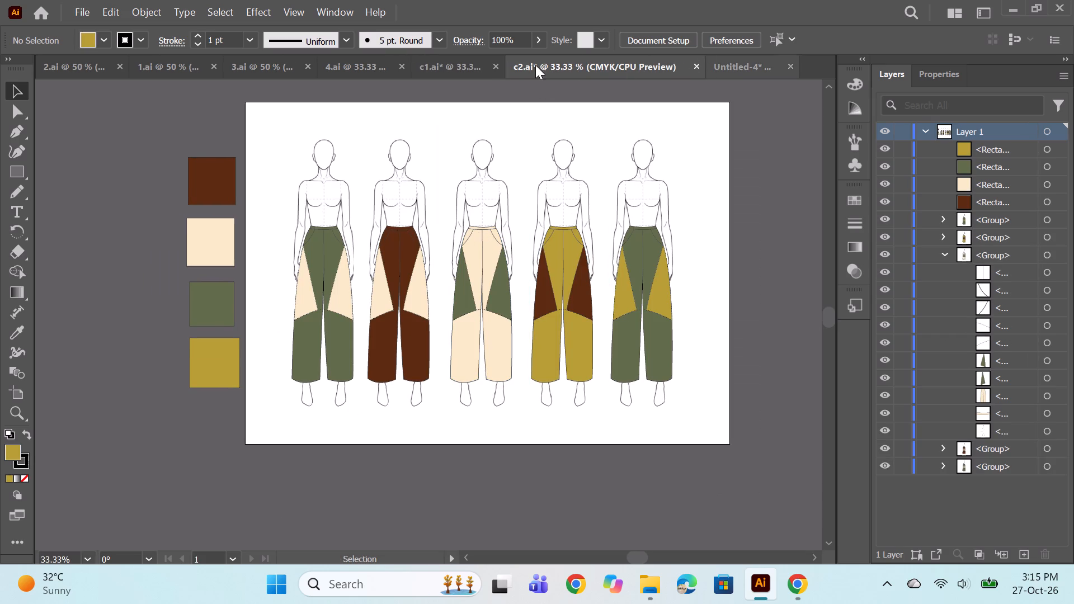
scroll(318, 288, "up", 2, "alt")
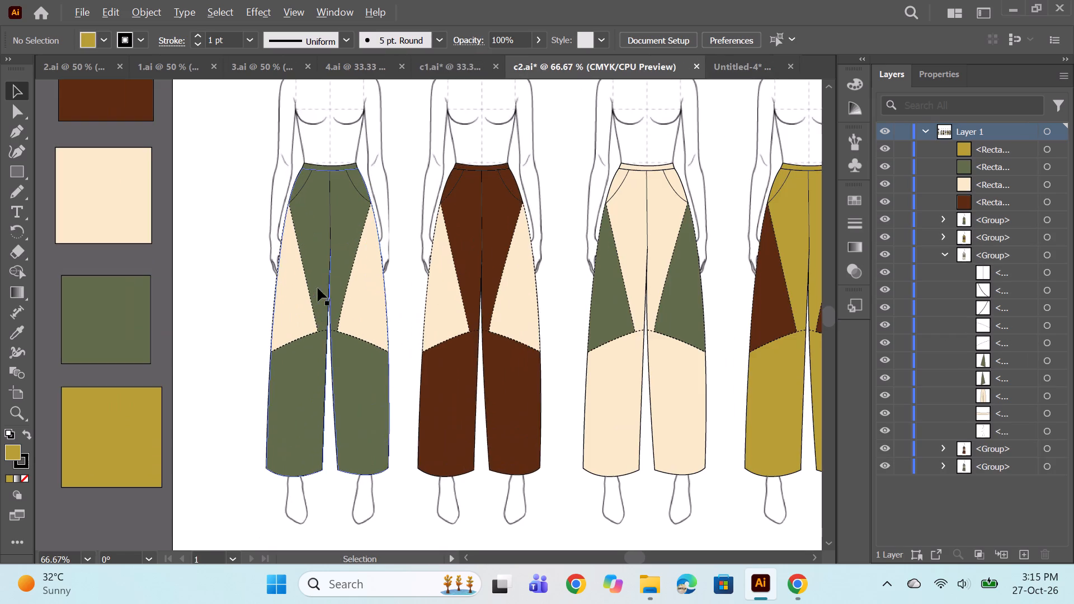
scroll(450, 205, "down", 1, "alt")
key("space")
key("space")
key("space")
key("space")
key("space")
key("space")
left_click_drag(524, 234, 390, 262)
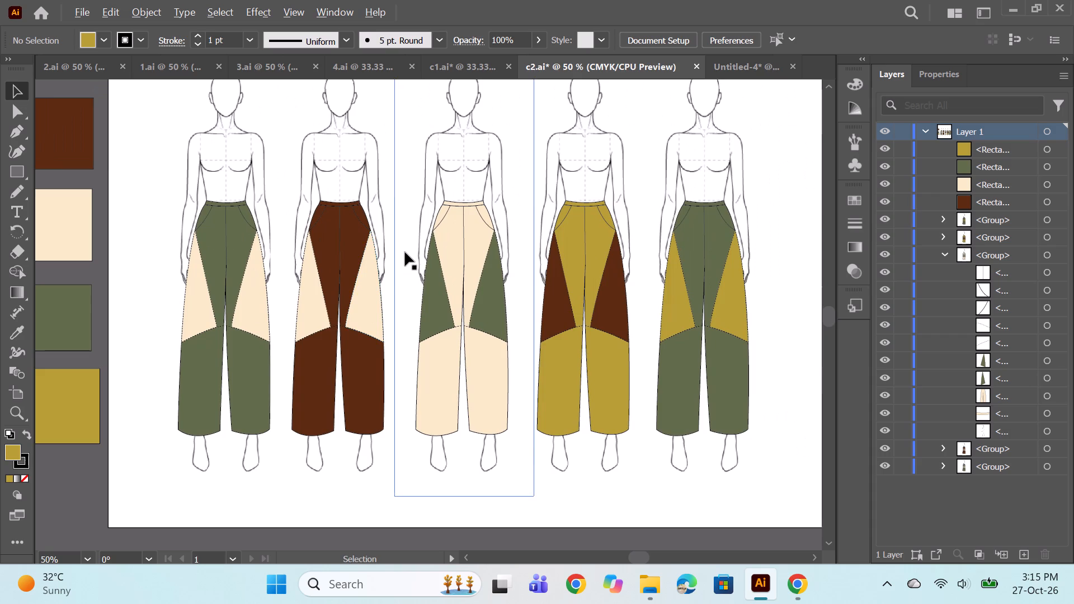
scroll(405, 252, "down", 1, "alt")
scroll(308, 261, "up", 1, "alt")
scroll(410, 216, "down", 1, "alt")
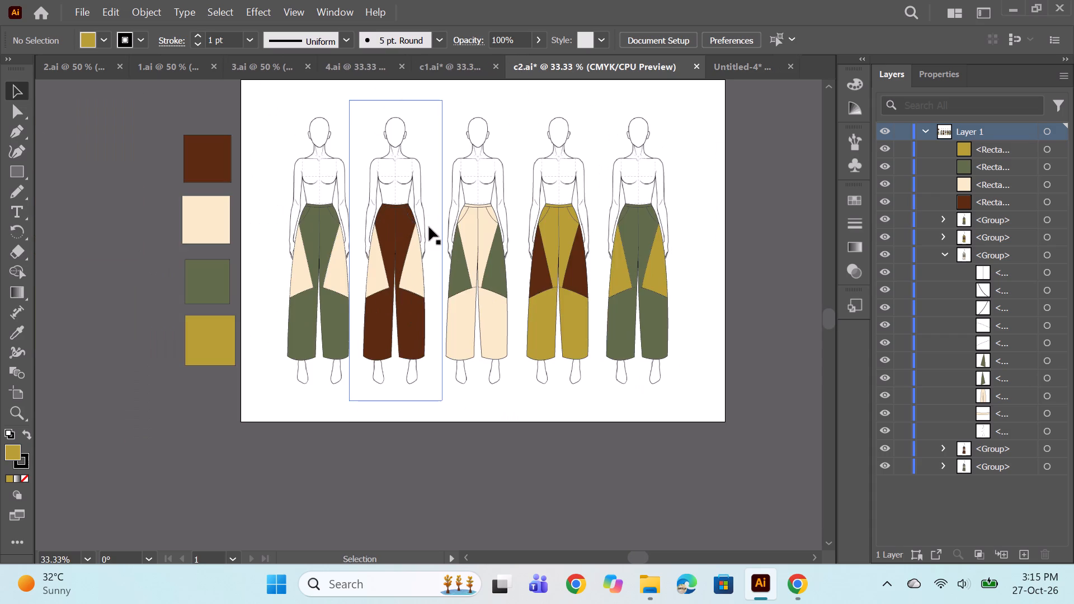
scroll(333, 252, "up", 2, "alt")
key("space")
left_click_drag(361, 235, 400, 245)
scroll(342, 281, "up", 1, "alt")
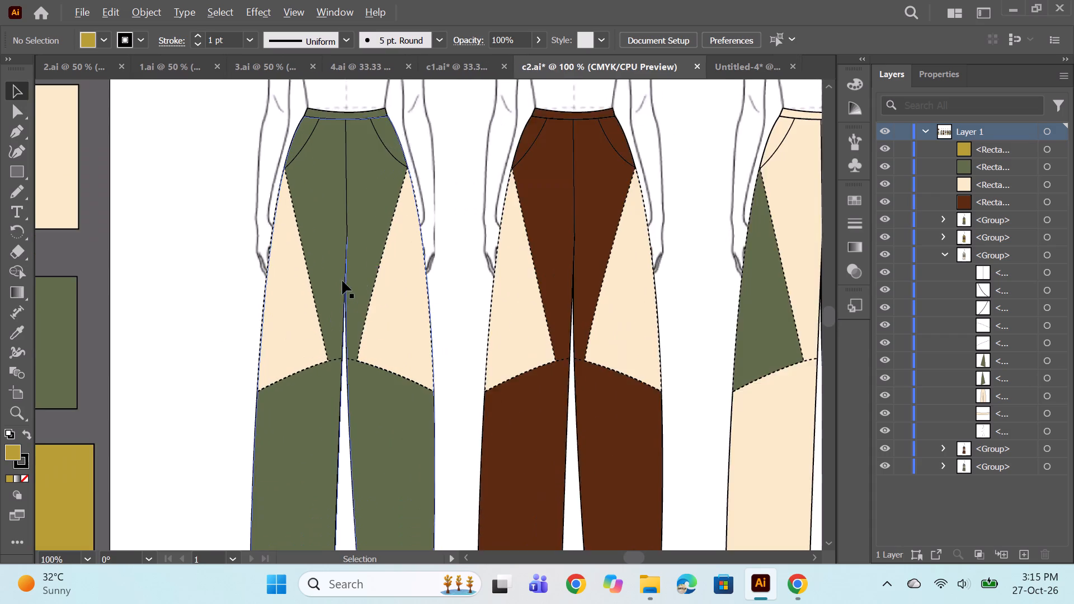
scroll(342, 281, "up", 1, "alt")
scroll(376, 251, "down", 1, "alt")
scroll(376, 251, "up", 4)
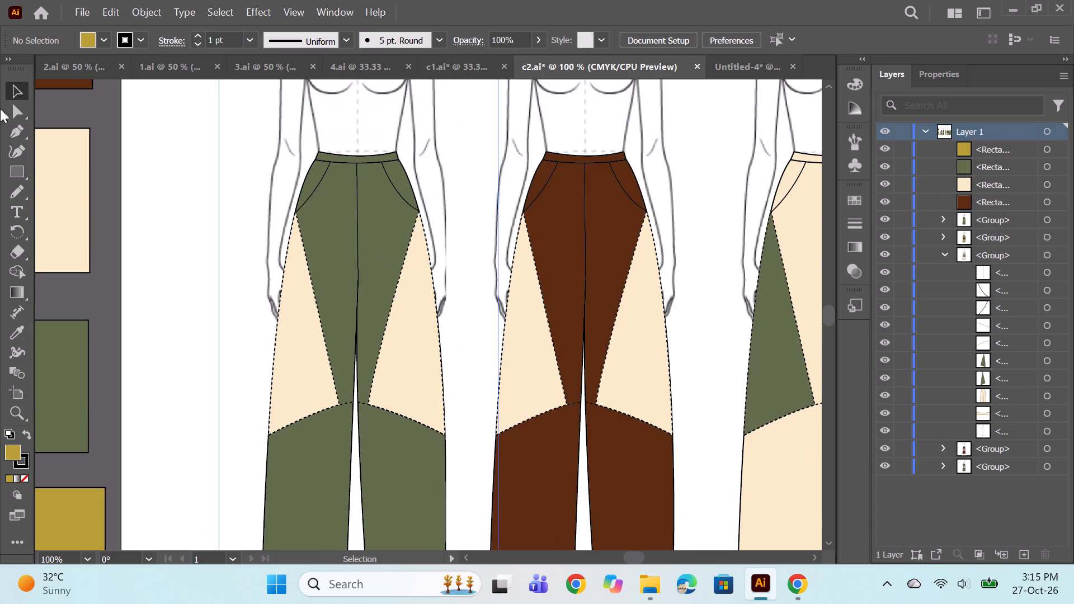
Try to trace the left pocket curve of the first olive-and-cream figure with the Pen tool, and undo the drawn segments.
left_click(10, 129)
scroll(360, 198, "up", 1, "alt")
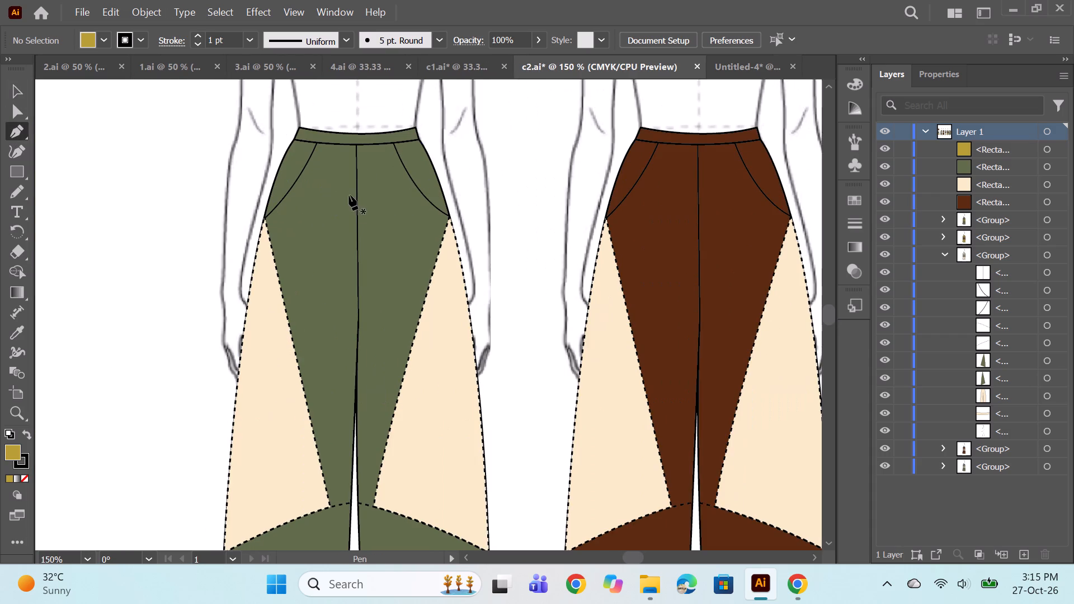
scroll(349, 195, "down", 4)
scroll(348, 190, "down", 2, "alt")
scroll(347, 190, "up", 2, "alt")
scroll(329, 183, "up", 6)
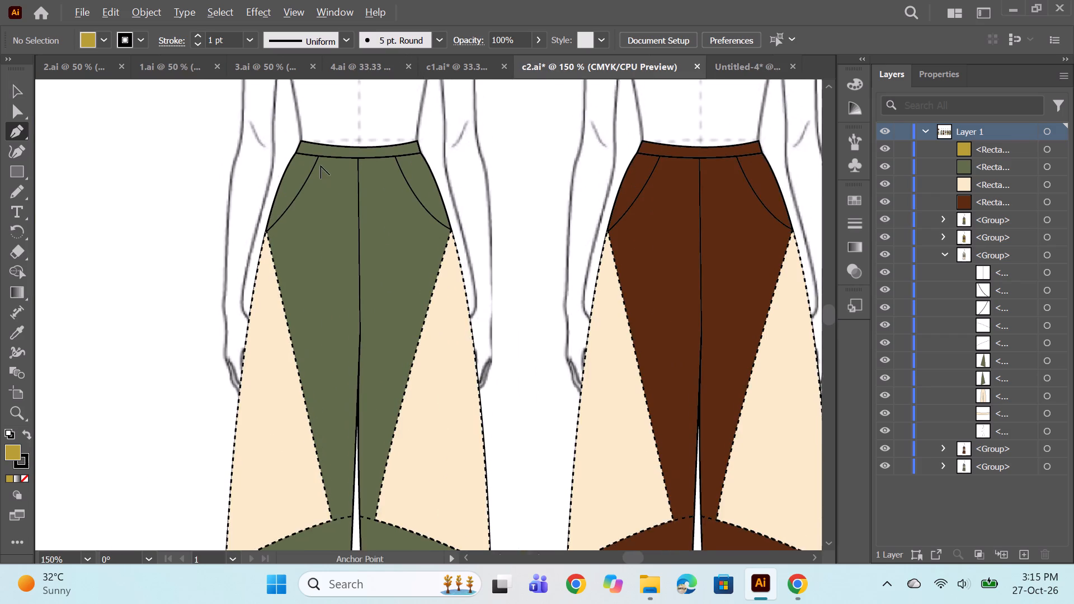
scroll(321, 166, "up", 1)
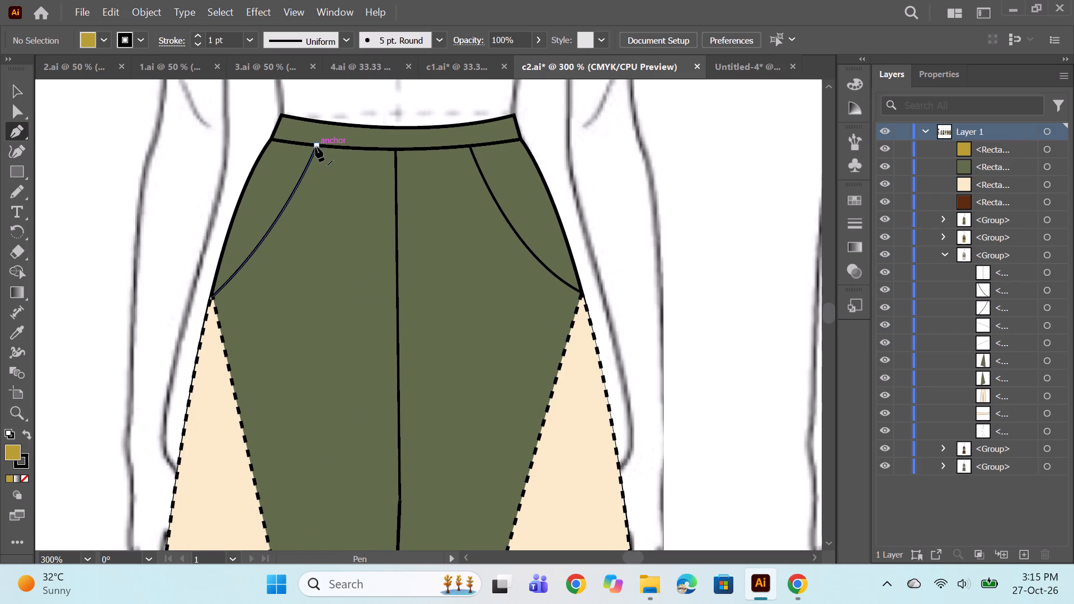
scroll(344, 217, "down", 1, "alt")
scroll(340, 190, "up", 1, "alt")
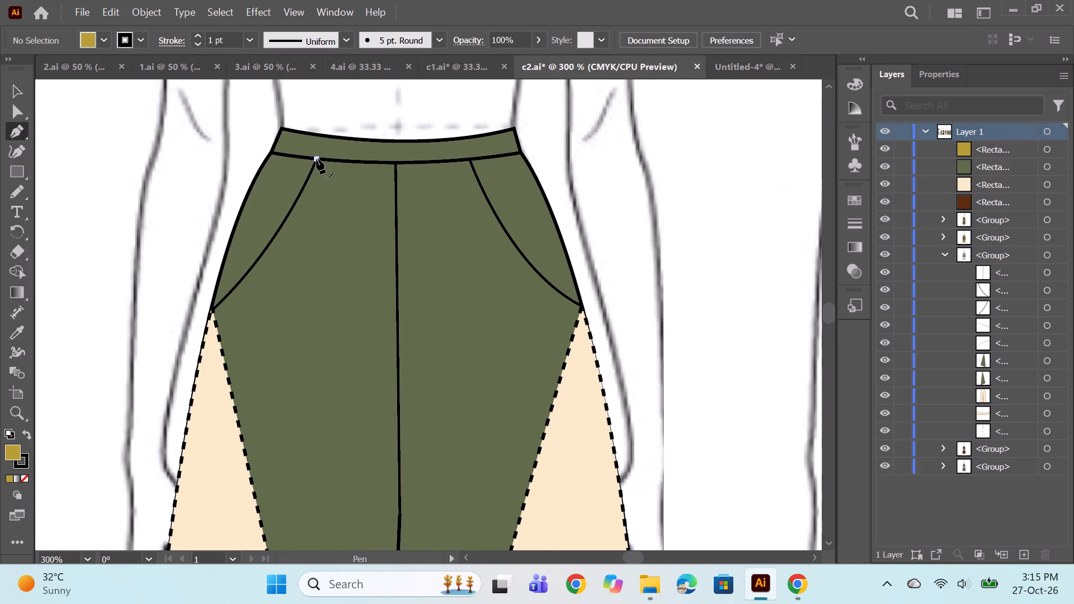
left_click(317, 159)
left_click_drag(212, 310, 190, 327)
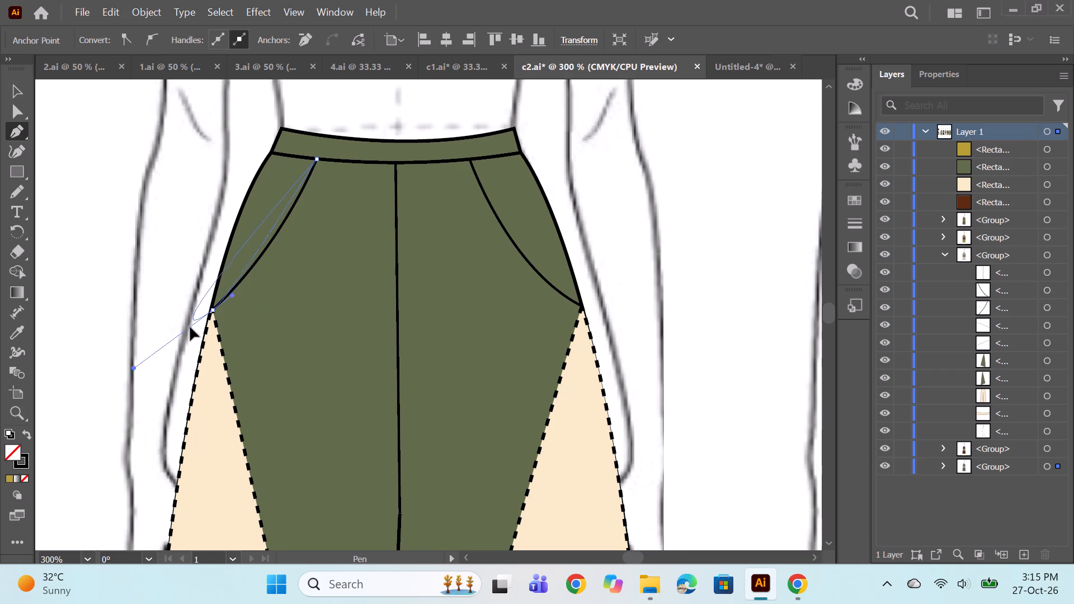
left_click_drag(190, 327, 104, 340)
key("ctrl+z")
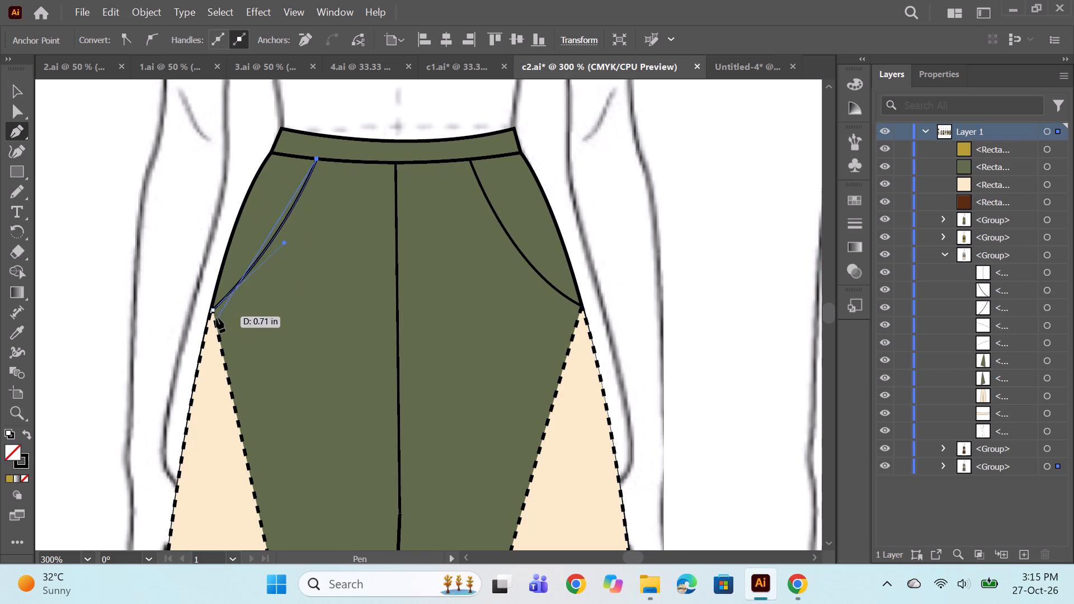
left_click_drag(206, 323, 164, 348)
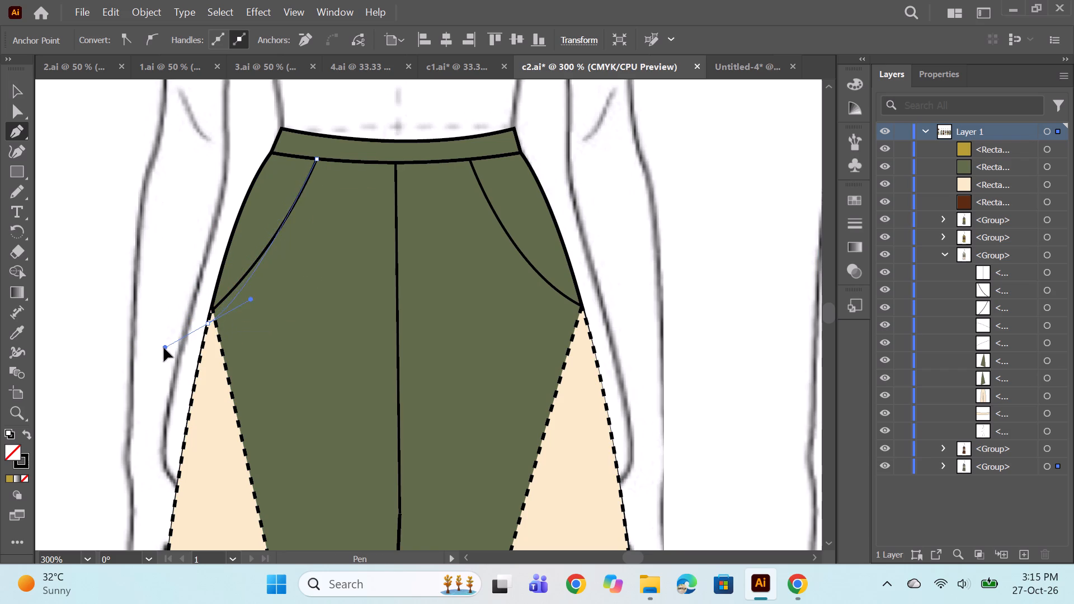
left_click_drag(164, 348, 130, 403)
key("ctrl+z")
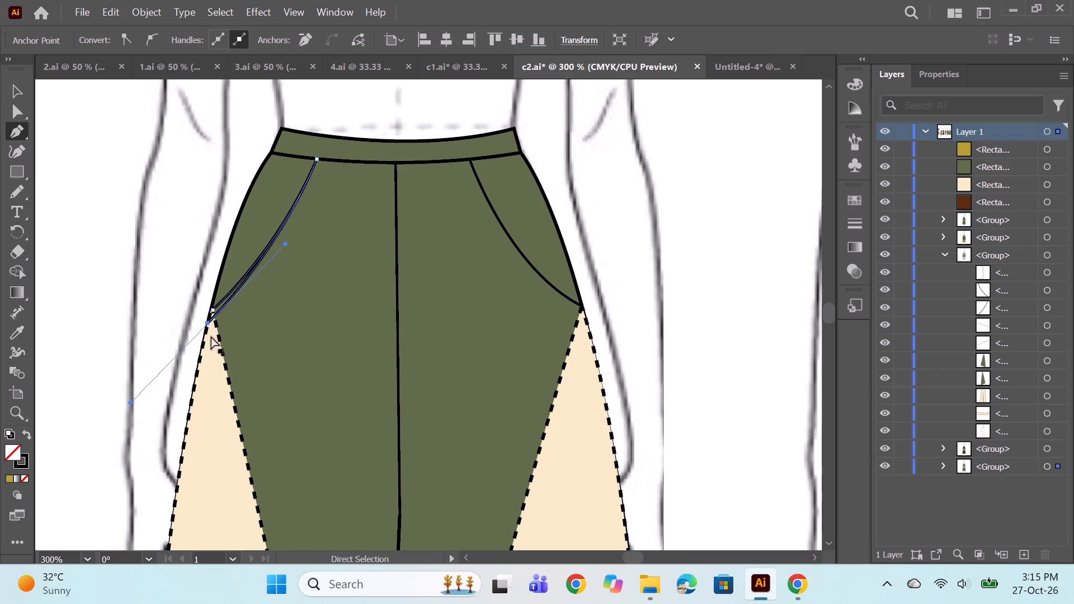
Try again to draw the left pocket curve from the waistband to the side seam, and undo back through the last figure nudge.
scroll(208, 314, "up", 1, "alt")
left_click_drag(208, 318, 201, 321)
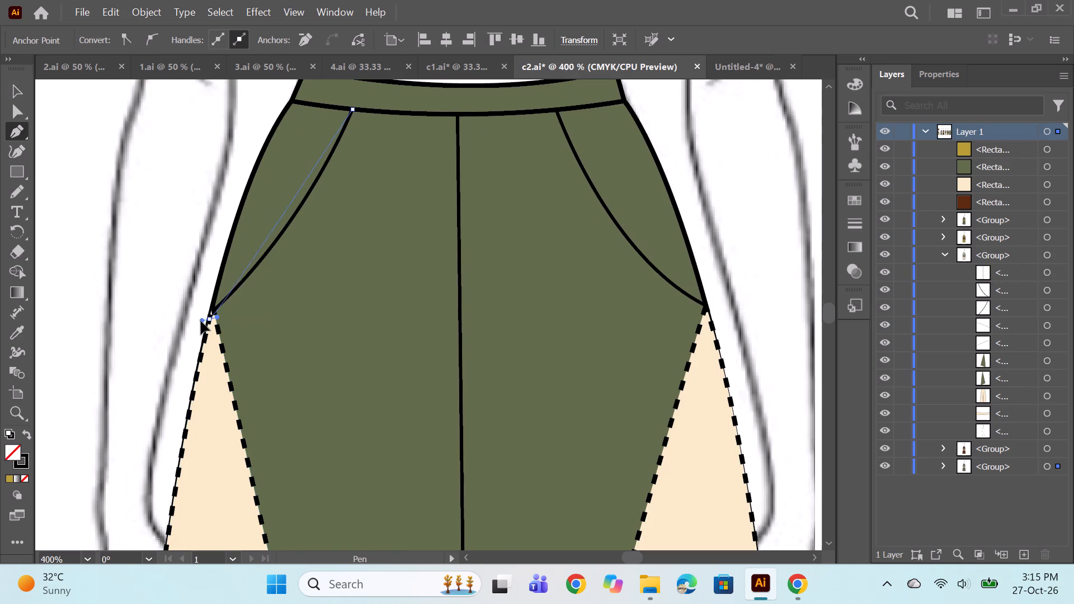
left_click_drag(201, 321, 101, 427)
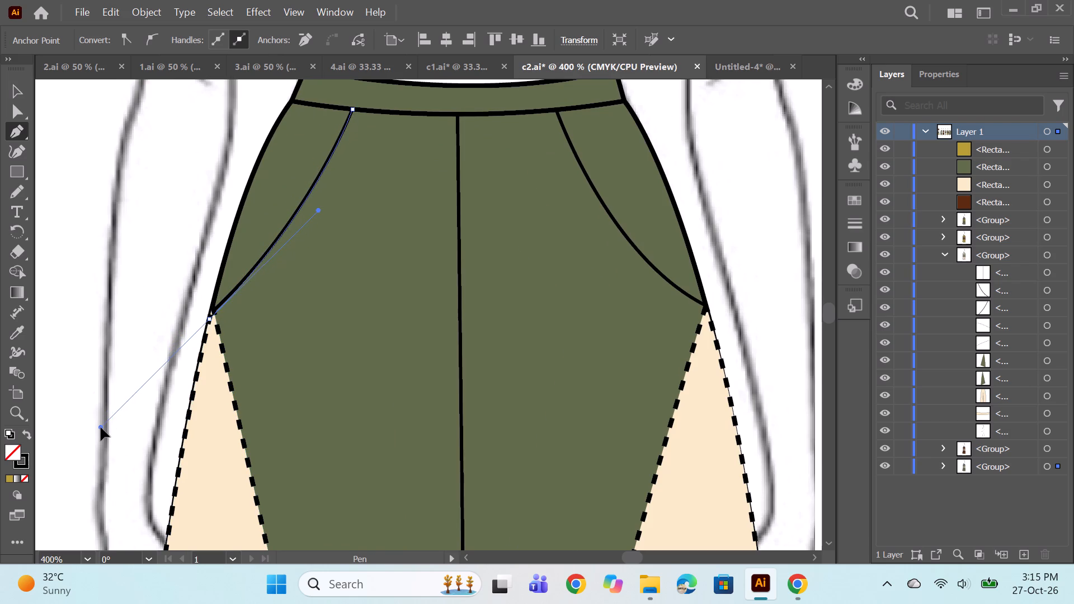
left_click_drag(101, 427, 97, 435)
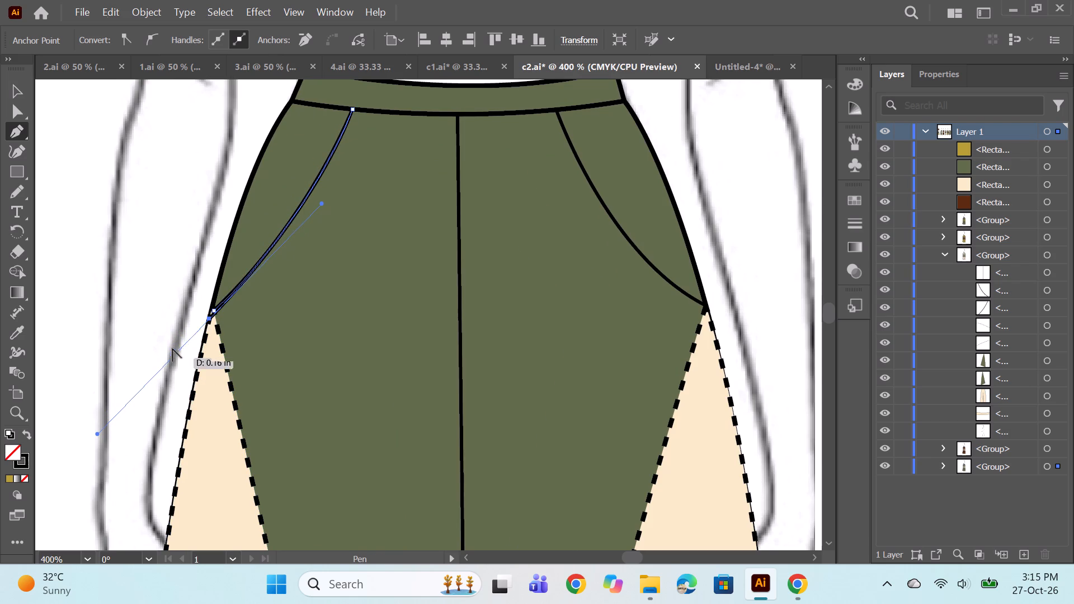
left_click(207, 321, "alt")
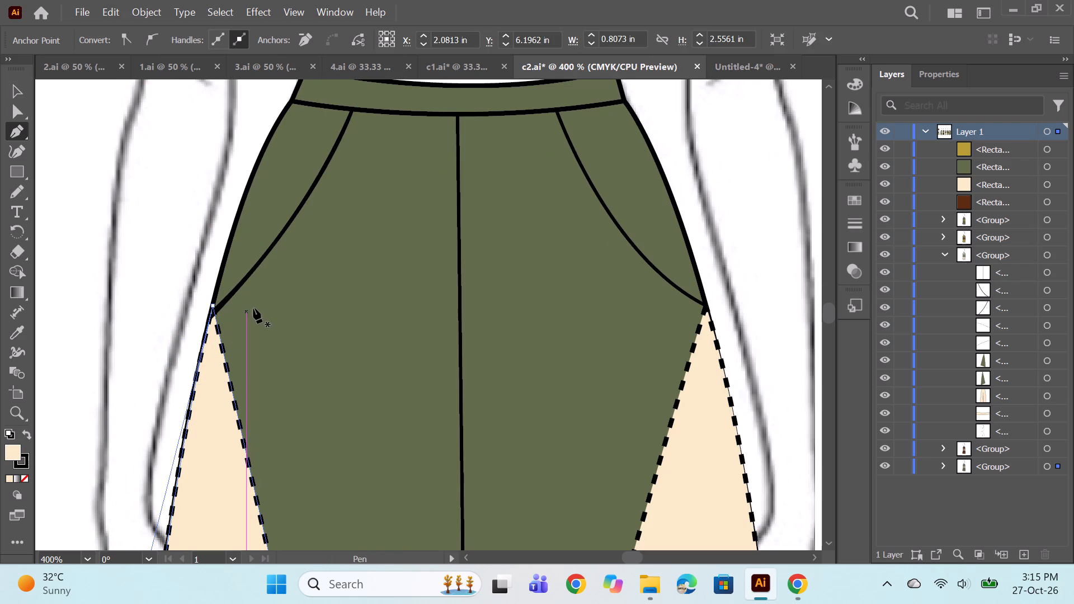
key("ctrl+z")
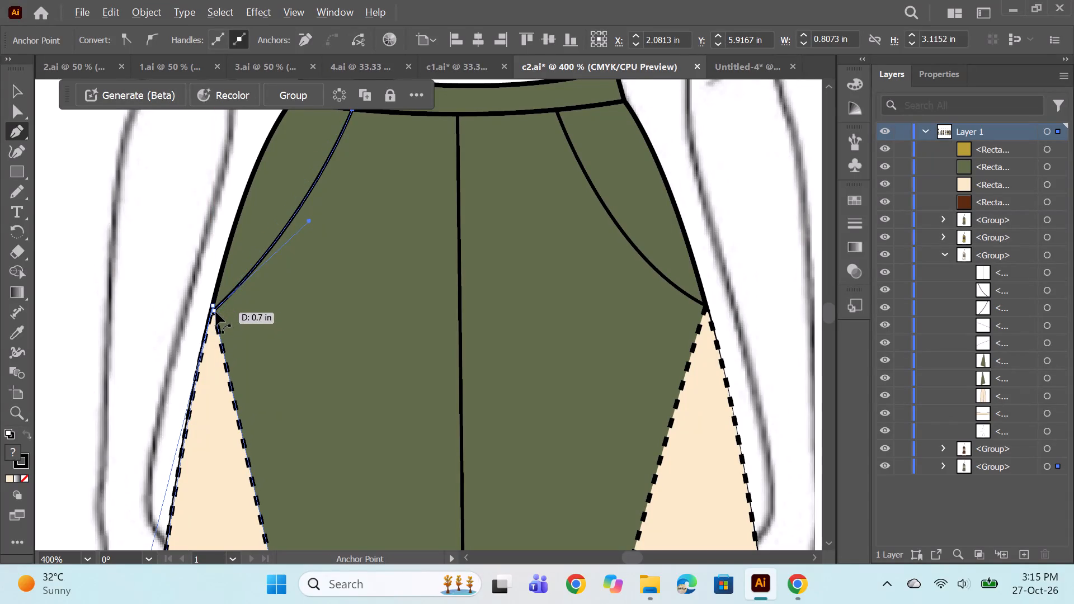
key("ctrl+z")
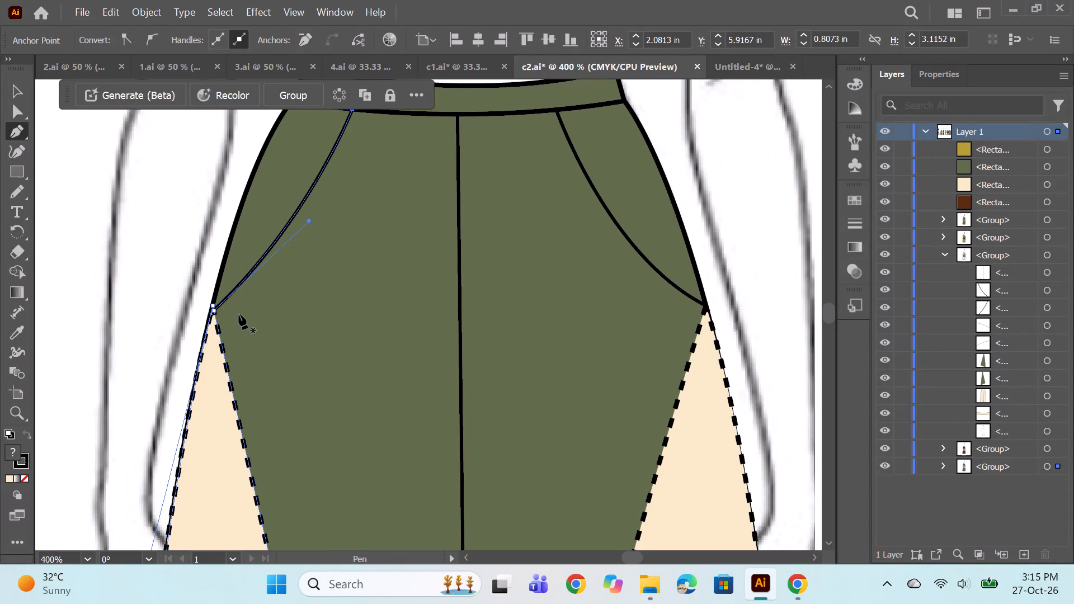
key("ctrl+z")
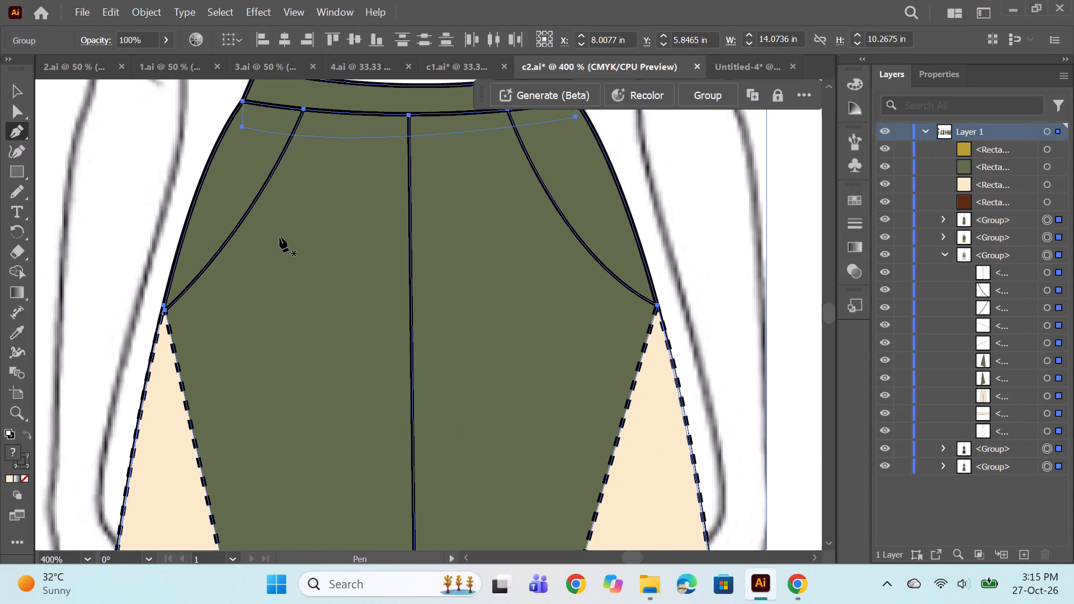
Redo the last nudge of the figure groups and clear the selection.
key("ctrl+shift+z")
scroll(416, 243, "down", 2, "alt")
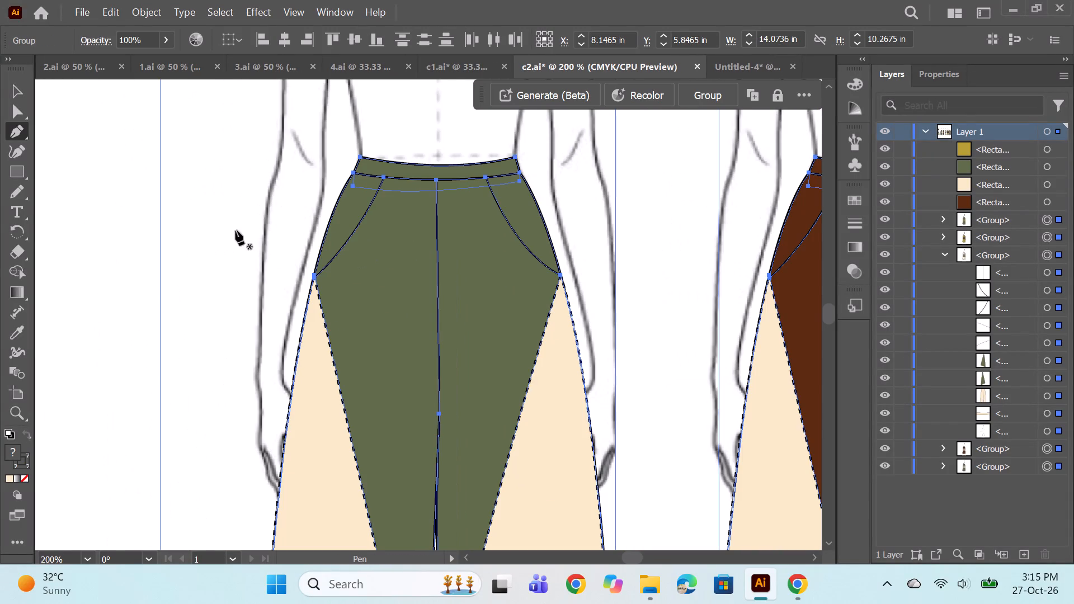
left_click(116, 239, "ctrl")
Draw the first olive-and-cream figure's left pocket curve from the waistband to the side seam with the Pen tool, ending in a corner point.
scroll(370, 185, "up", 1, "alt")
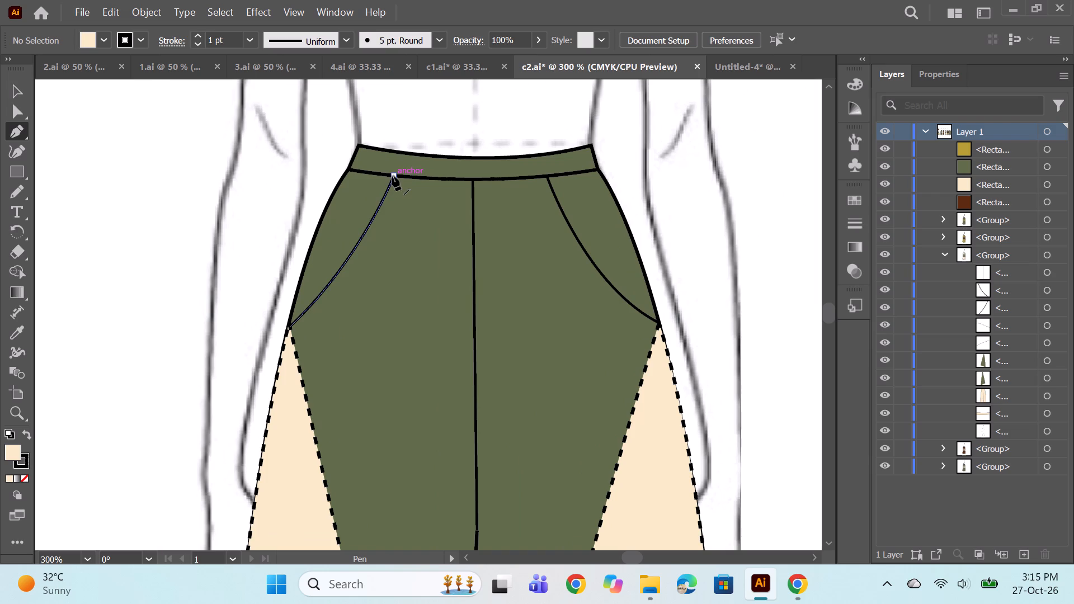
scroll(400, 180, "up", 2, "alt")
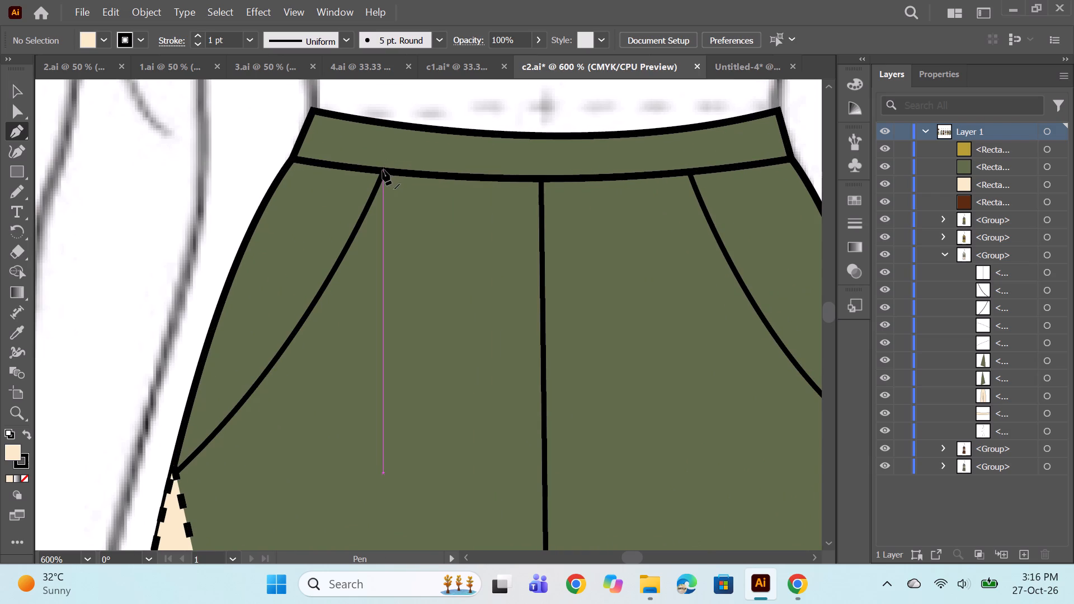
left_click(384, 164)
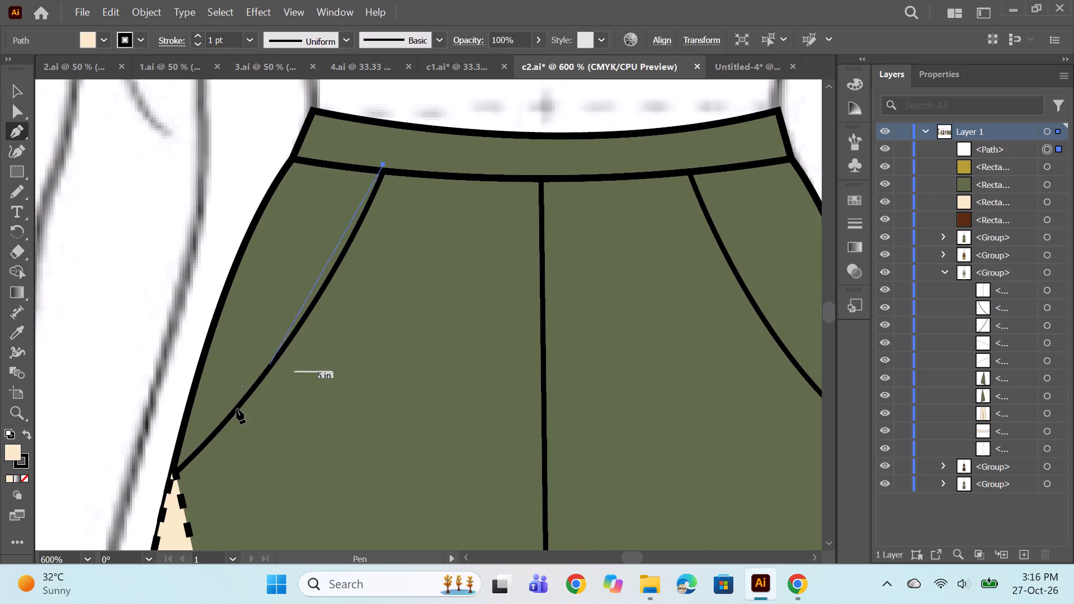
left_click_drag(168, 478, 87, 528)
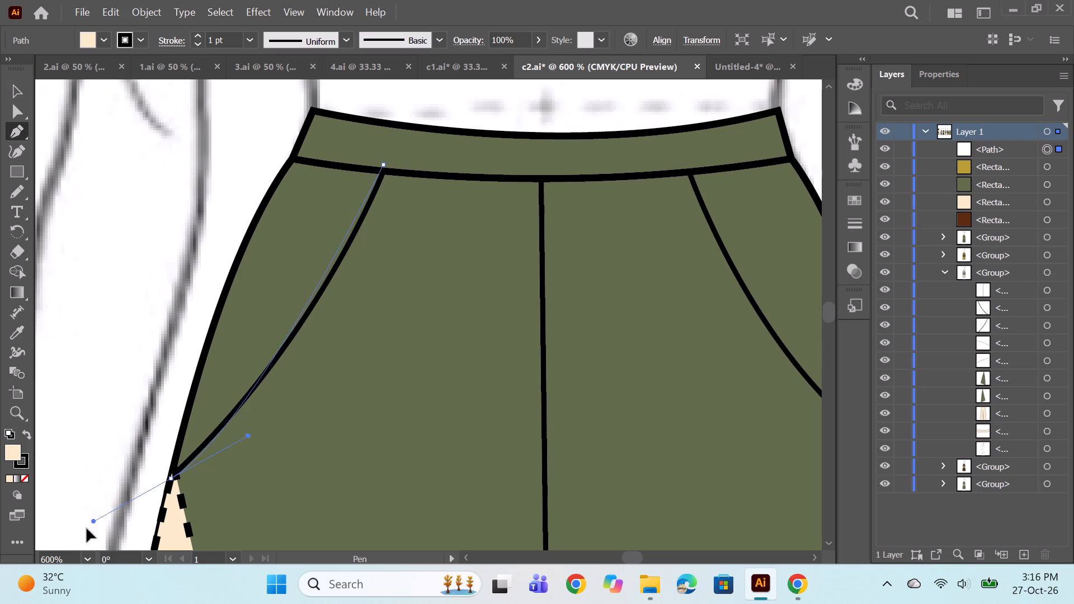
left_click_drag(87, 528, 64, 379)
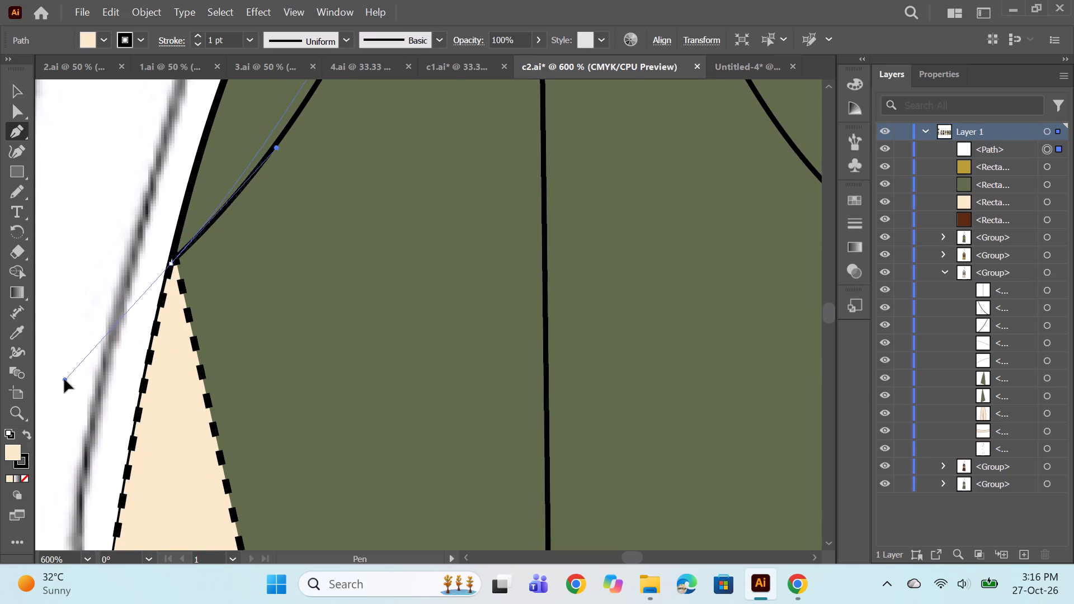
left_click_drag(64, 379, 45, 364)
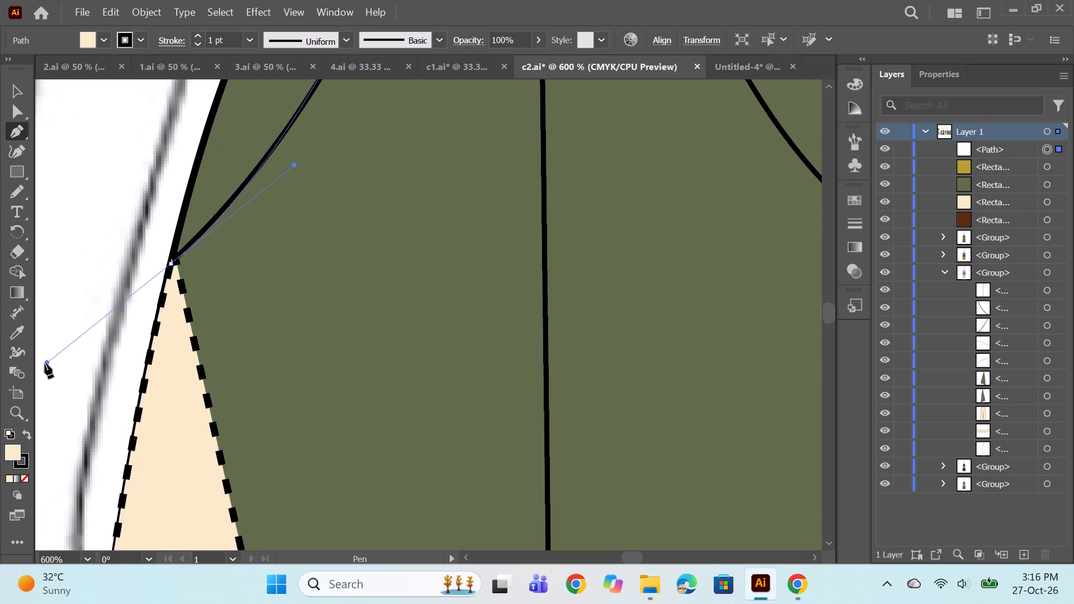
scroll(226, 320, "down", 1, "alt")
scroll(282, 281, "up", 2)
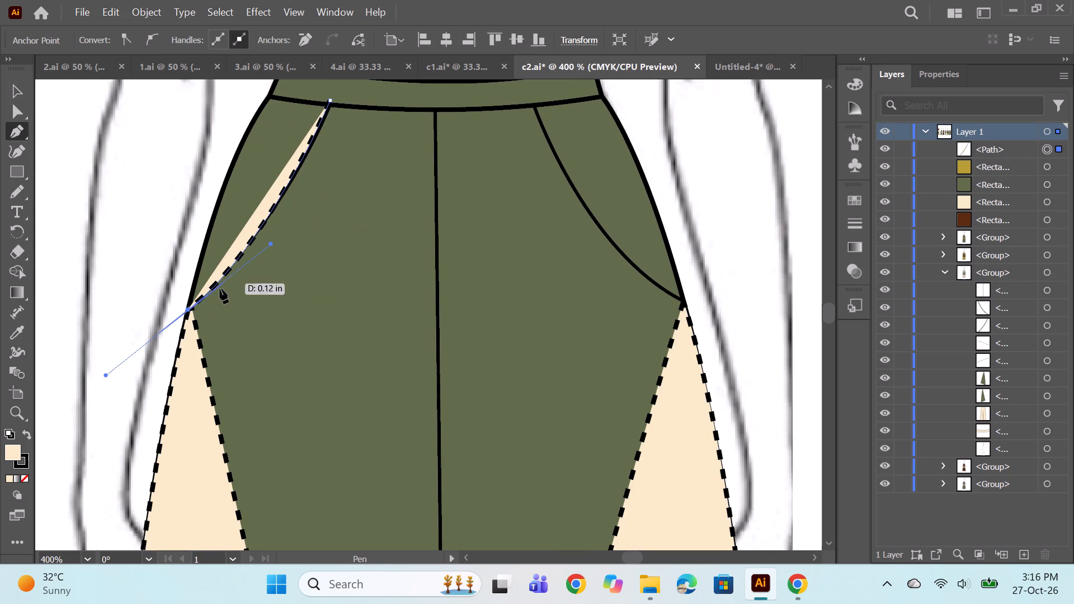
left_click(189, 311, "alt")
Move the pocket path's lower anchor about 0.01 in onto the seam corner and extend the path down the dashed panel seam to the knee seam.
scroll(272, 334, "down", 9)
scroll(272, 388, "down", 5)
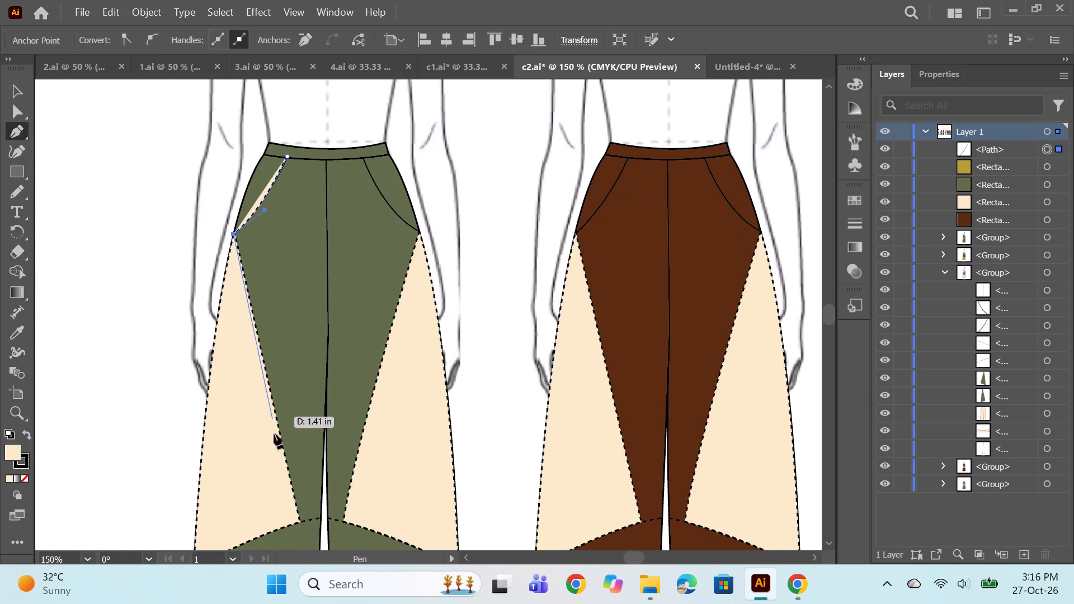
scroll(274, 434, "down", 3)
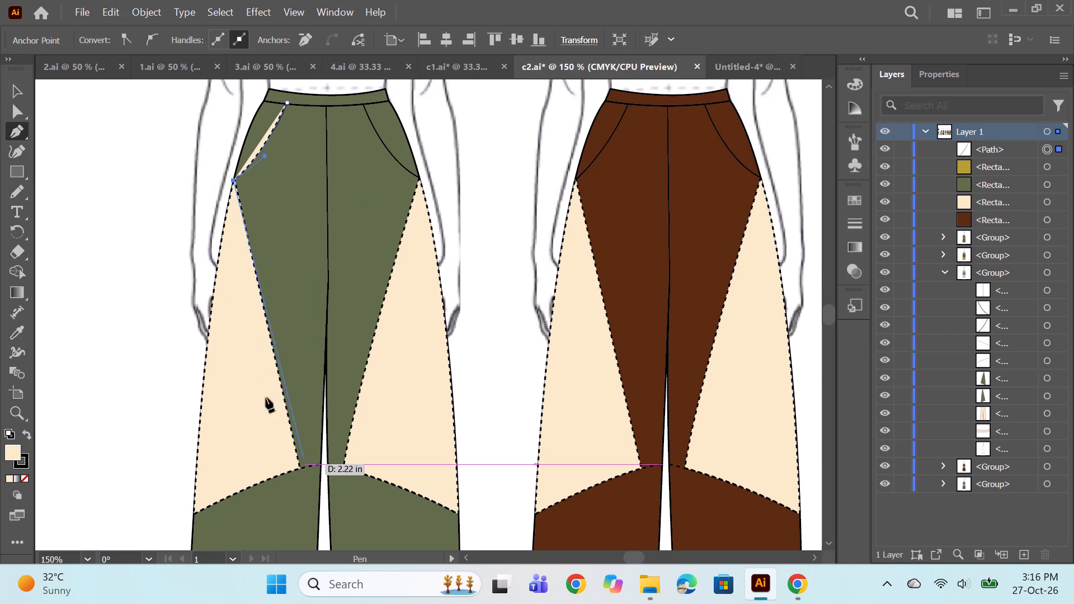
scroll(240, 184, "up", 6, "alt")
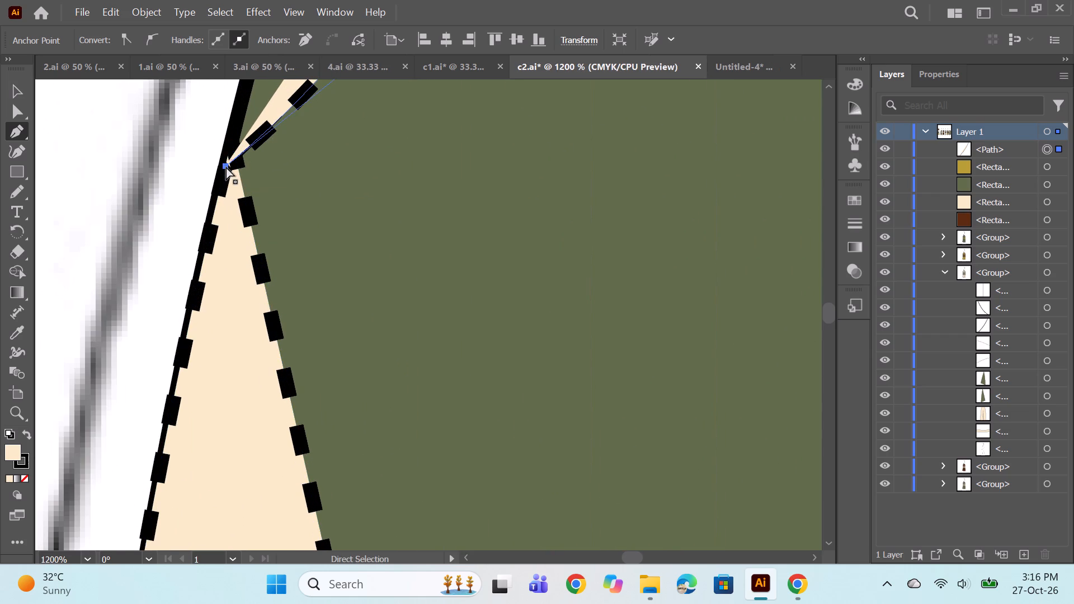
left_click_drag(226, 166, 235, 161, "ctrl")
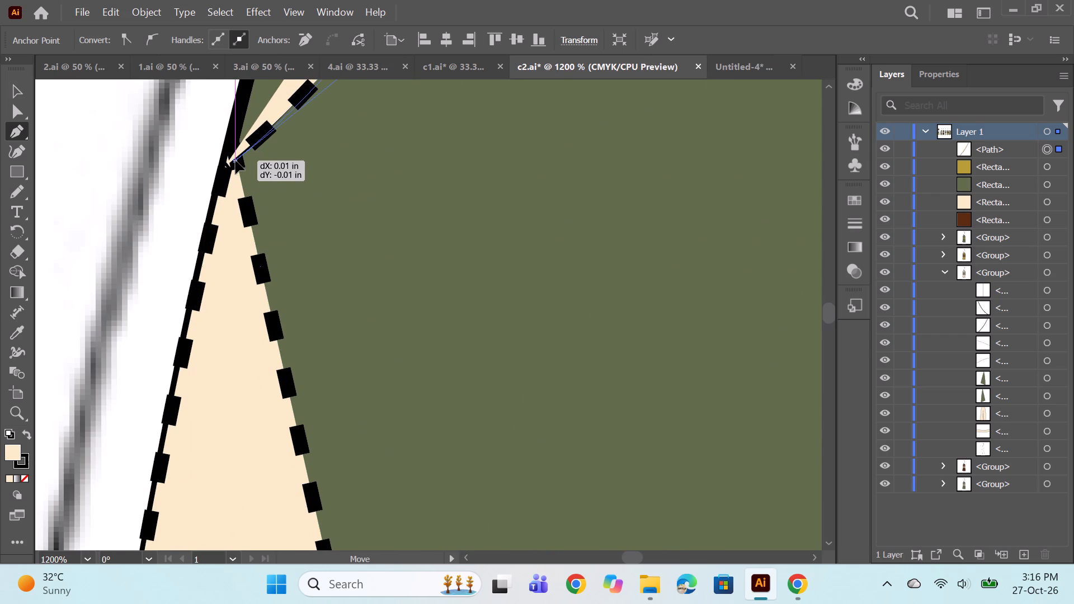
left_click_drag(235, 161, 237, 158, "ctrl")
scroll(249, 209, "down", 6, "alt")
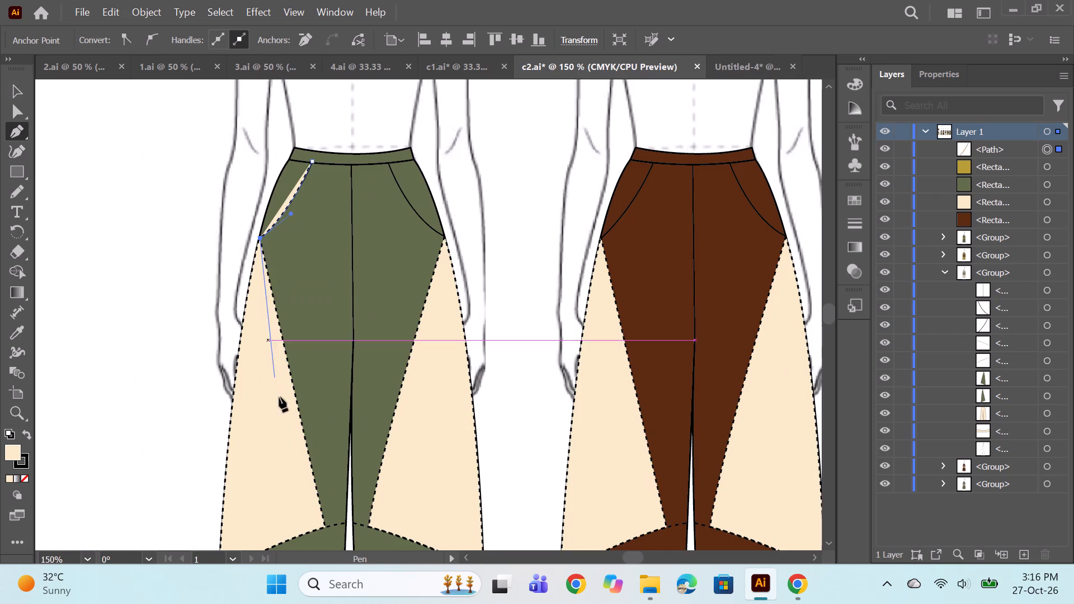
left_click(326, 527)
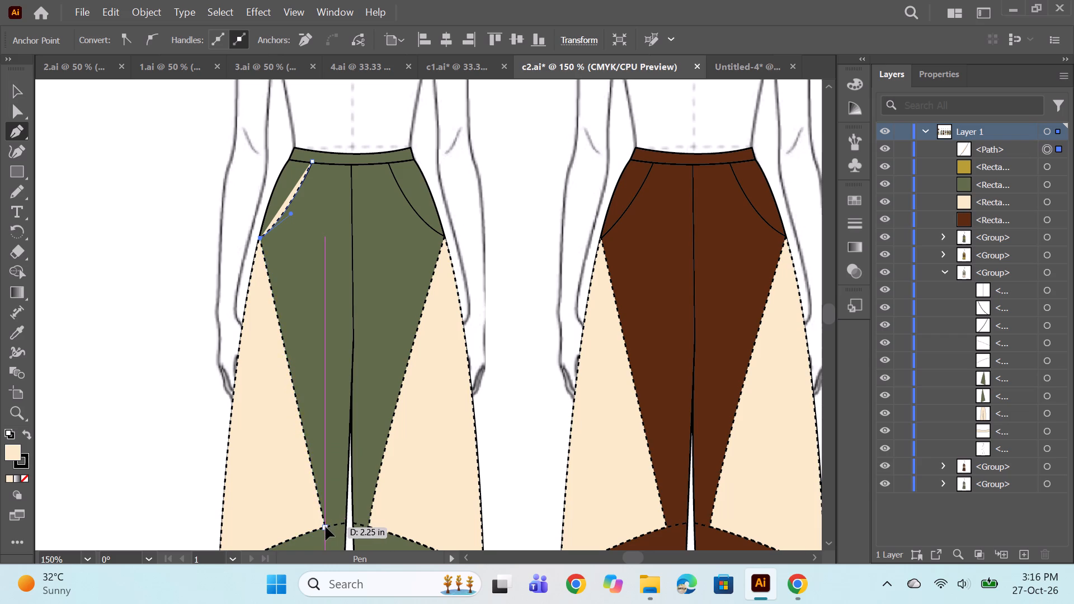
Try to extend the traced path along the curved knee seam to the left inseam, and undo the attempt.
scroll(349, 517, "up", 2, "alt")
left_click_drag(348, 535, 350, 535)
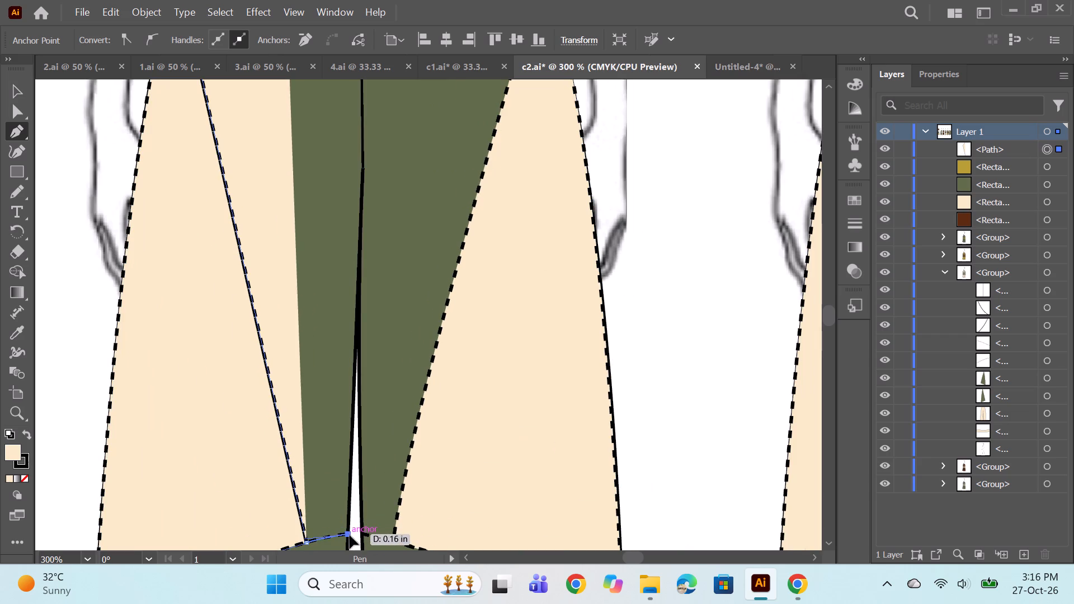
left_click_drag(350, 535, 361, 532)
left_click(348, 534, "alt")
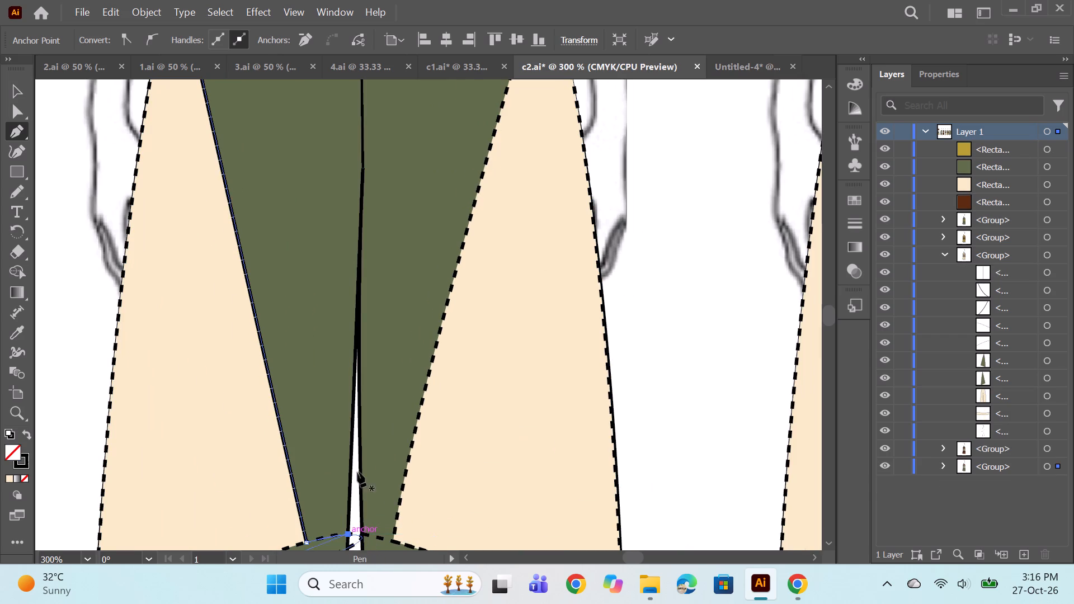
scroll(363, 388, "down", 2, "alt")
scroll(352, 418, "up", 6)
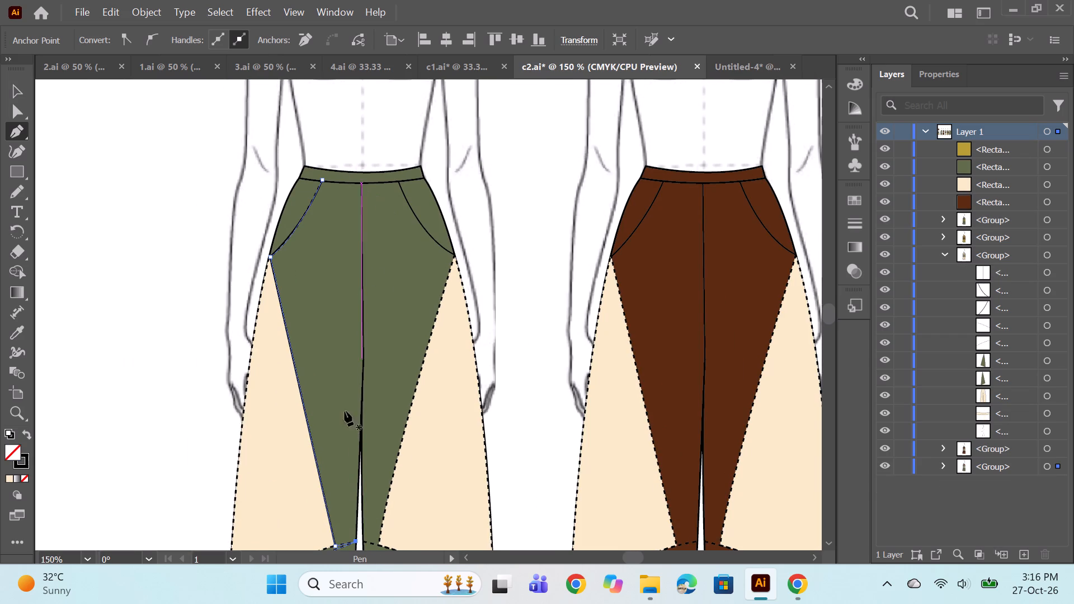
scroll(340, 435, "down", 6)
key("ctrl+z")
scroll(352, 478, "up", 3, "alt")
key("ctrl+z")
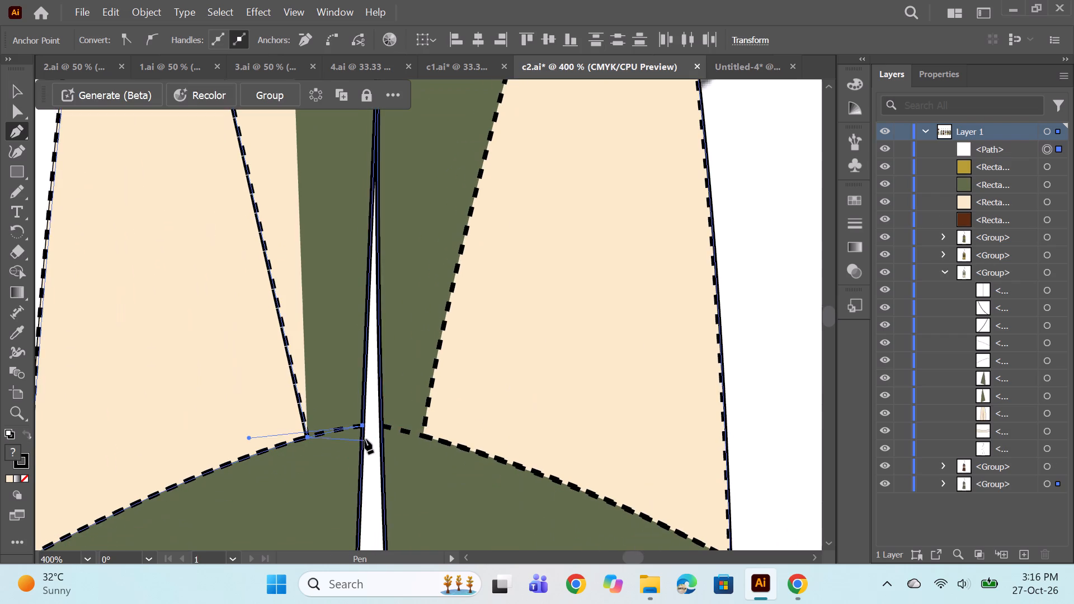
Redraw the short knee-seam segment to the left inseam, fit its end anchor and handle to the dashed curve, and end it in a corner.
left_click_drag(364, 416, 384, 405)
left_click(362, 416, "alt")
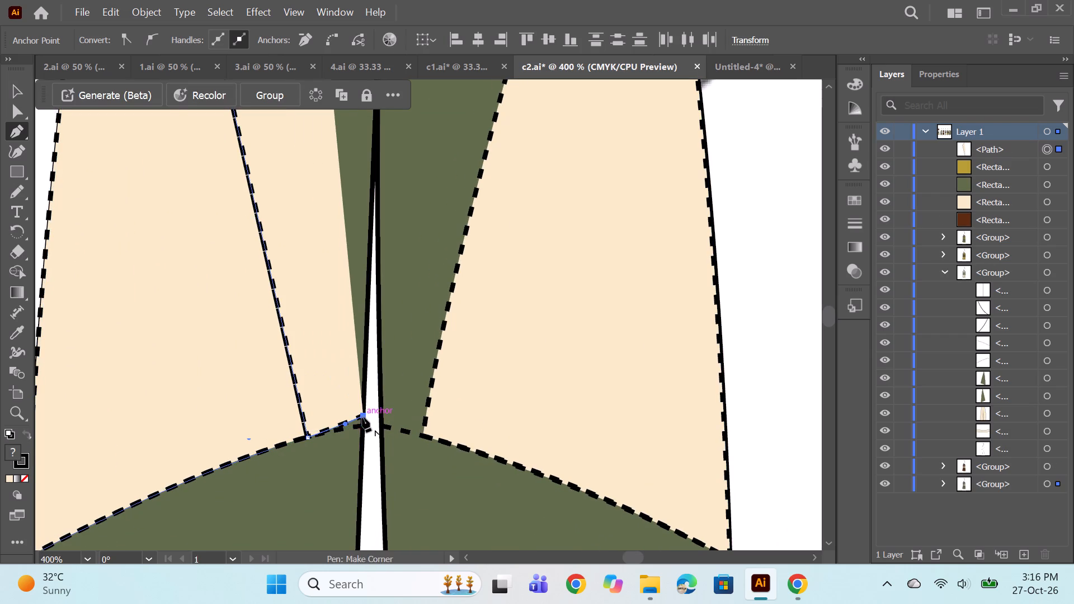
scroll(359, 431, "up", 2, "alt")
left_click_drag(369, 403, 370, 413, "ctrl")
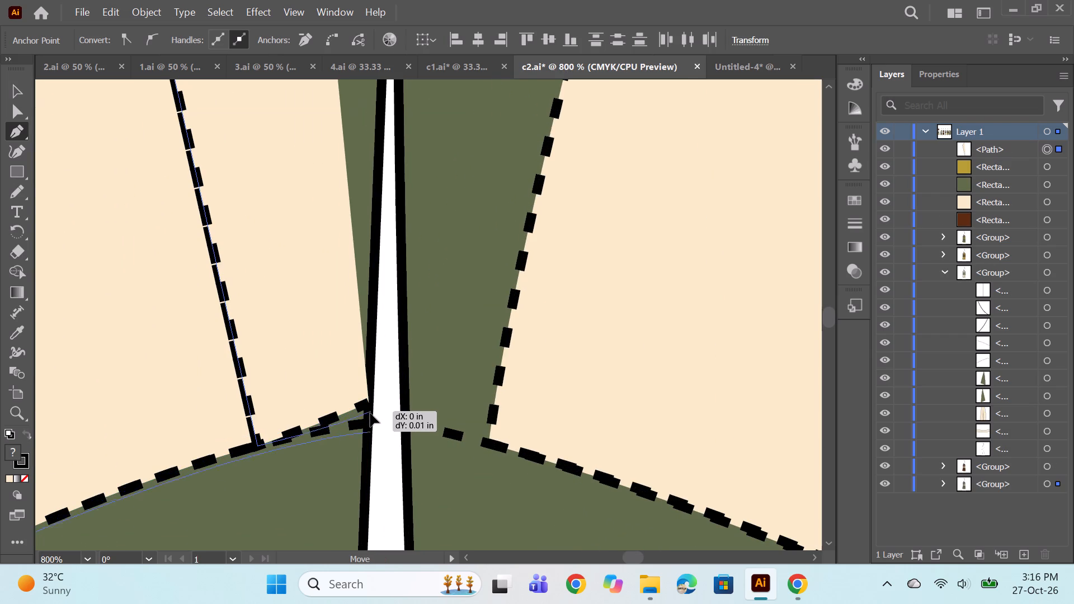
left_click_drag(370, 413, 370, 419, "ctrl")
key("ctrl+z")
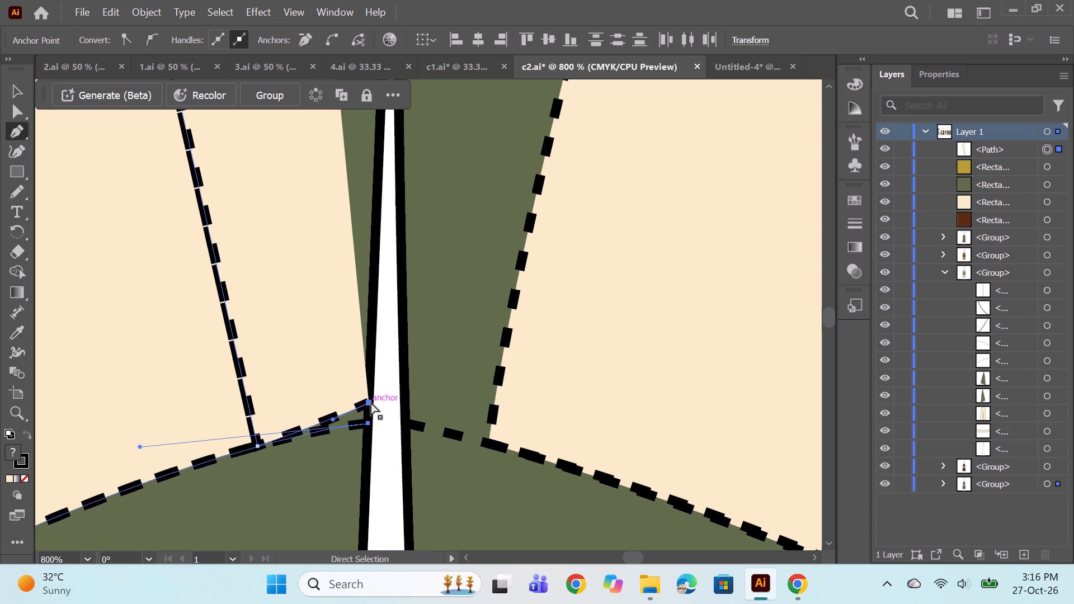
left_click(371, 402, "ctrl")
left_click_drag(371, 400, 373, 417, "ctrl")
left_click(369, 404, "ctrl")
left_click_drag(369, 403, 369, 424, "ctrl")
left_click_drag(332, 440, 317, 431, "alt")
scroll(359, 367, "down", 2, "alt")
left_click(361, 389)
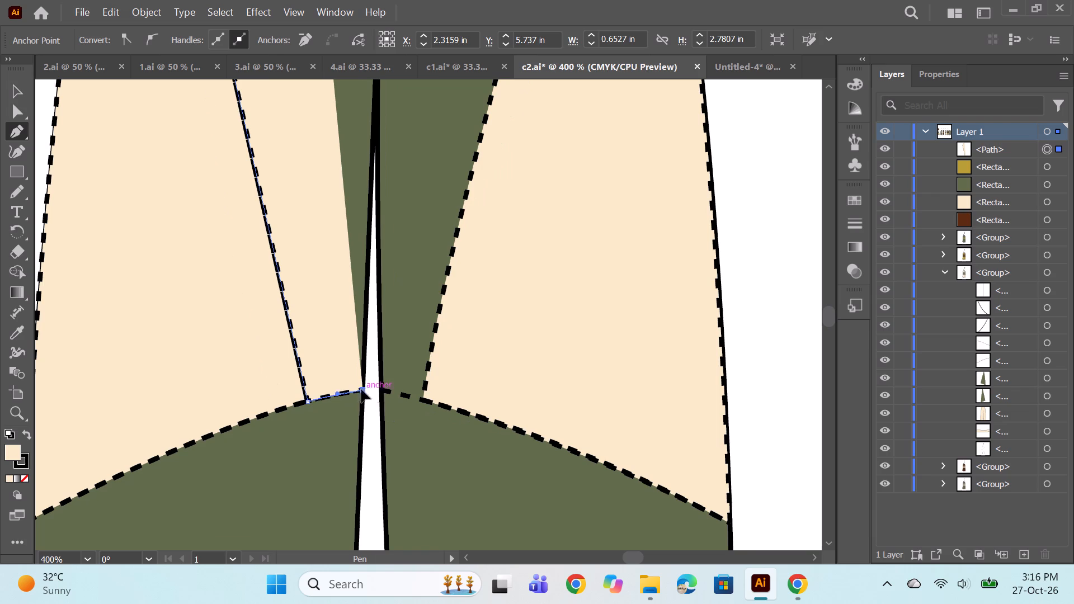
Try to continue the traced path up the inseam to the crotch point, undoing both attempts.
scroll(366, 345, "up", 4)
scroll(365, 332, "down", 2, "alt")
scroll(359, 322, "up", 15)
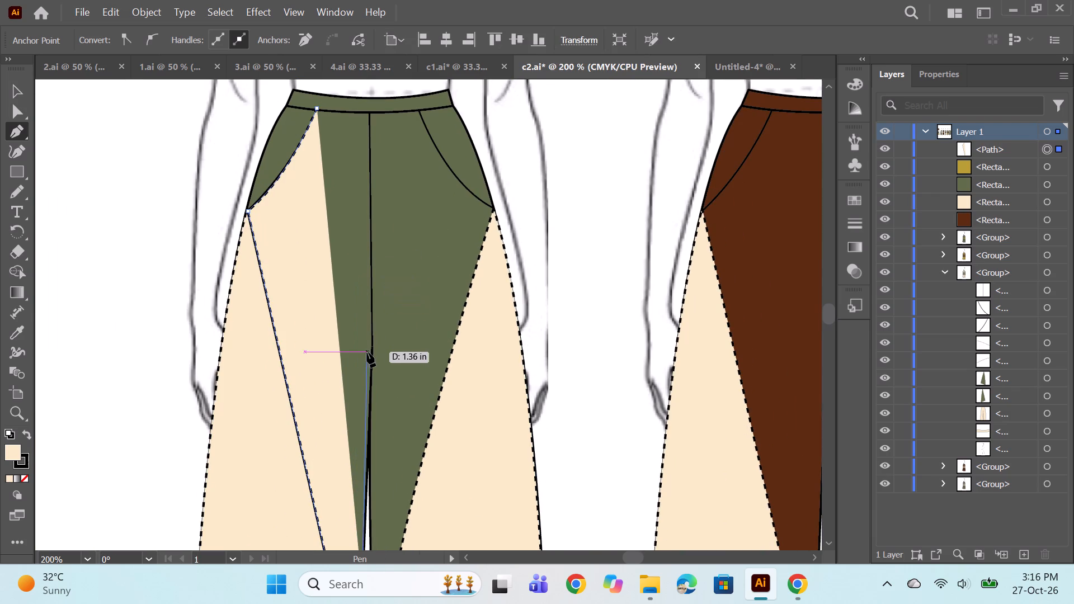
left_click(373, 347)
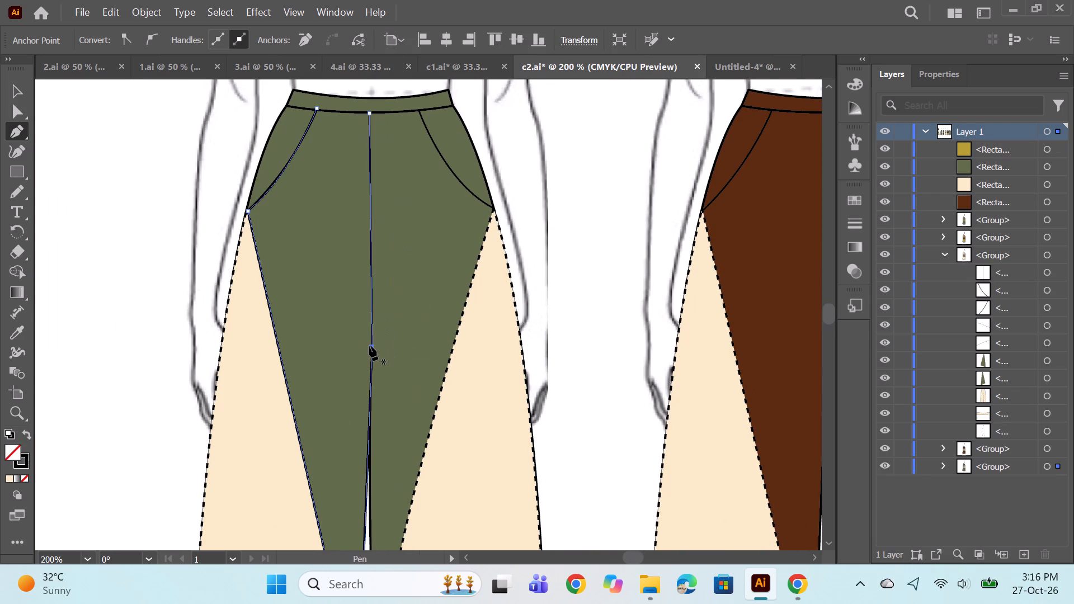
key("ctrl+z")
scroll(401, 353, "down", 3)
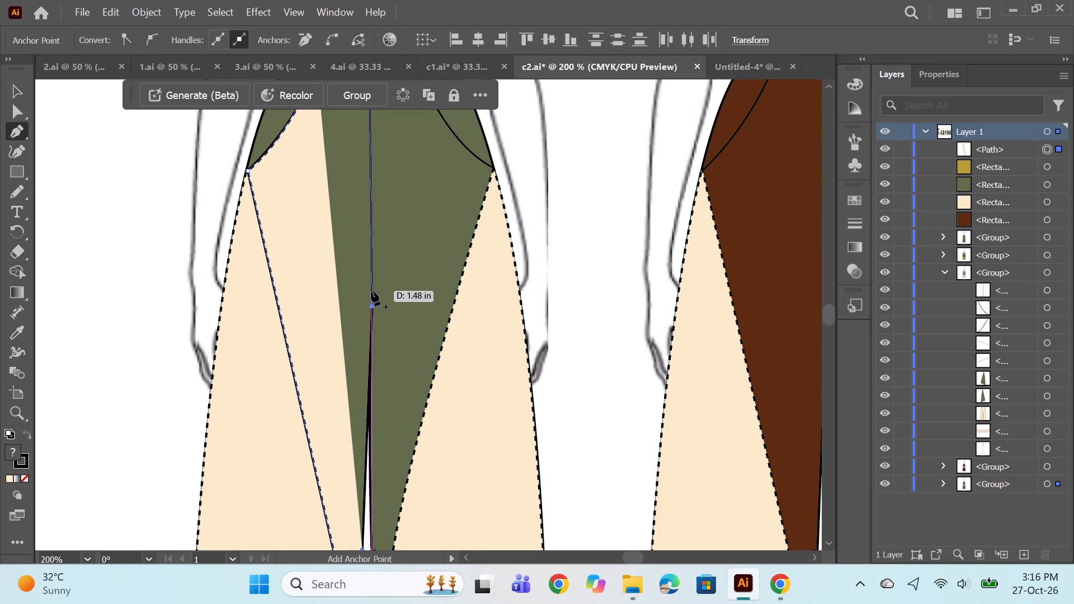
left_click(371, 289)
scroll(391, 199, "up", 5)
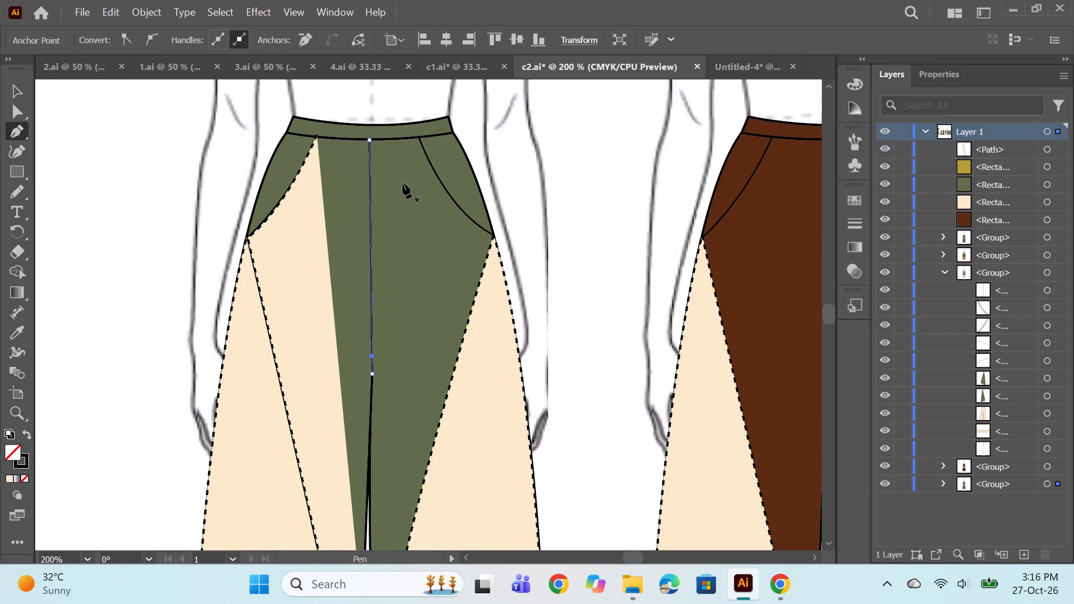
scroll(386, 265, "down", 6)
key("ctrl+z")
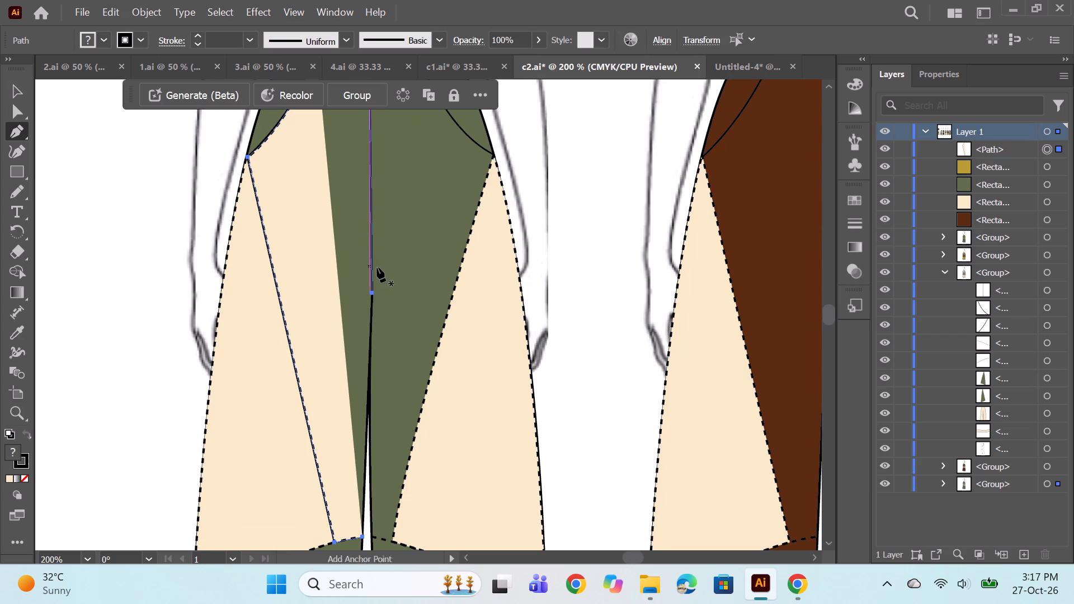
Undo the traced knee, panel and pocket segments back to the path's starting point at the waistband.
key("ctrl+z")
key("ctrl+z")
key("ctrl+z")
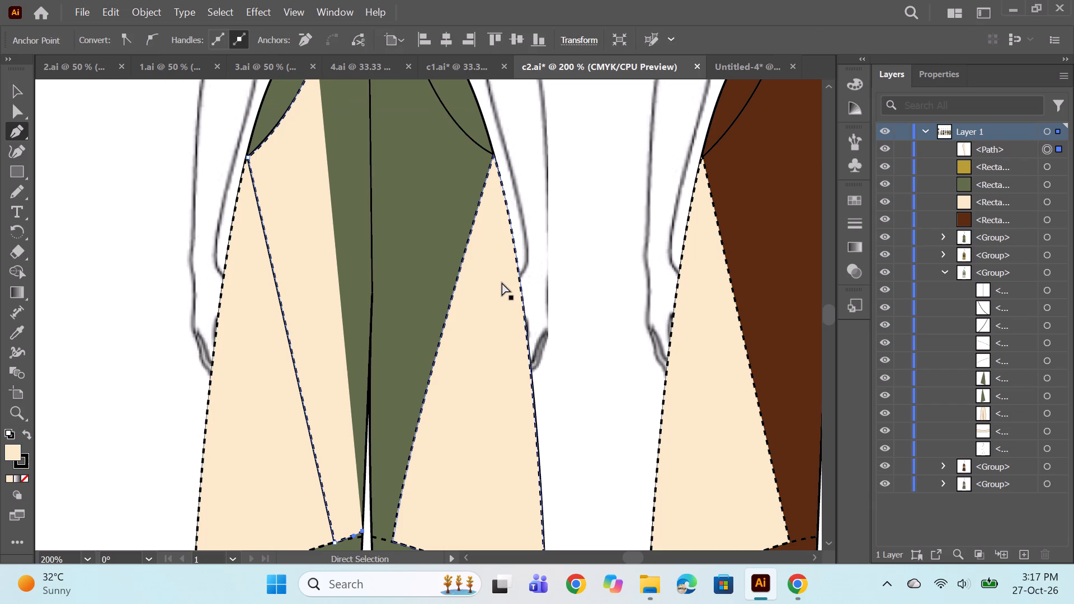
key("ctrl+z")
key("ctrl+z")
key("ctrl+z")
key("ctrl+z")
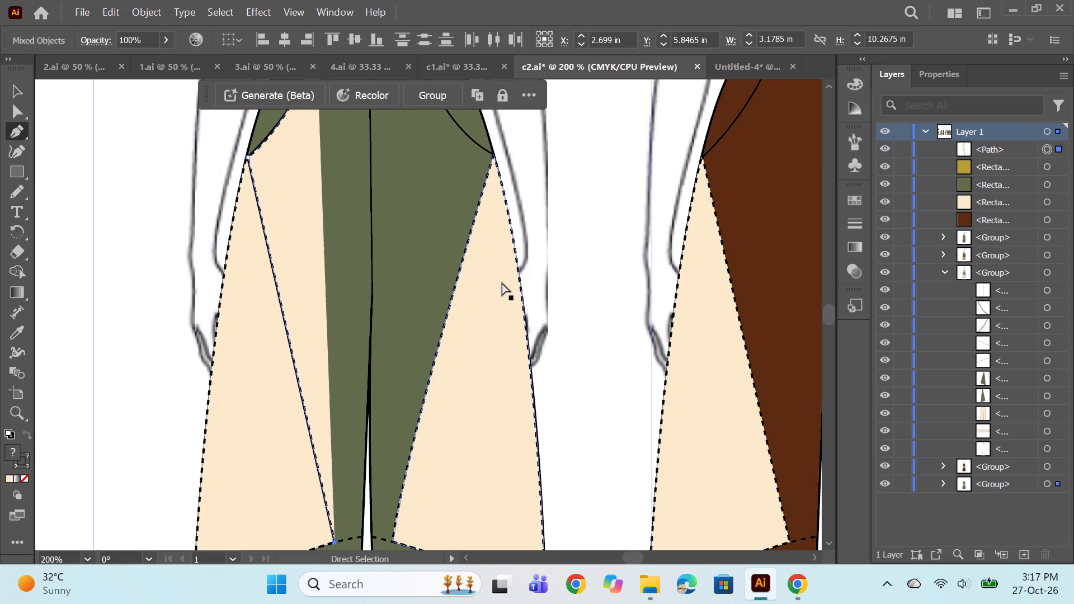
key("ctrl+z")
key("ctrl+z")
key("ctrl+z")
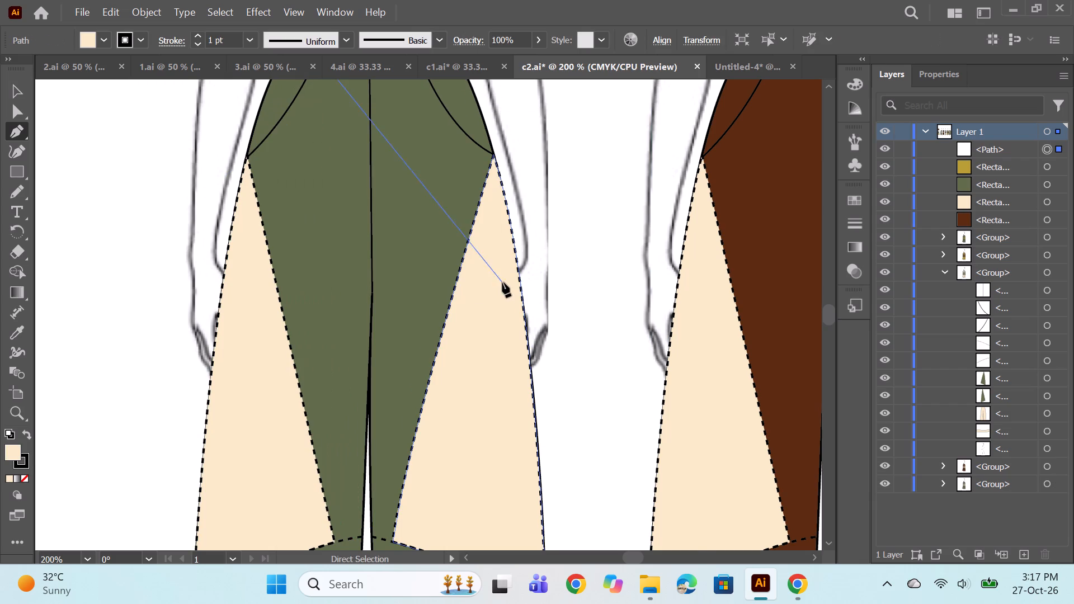
Examine the first figure's panels beside its neighbours, and view the full row of five panelled-trouser figures on the sheet.
scroll(502, 282, "down", 2, "alt")
left_click(335, 283, "ctrl")
key("space")
left_click_drag(496, 310, 346, 317)
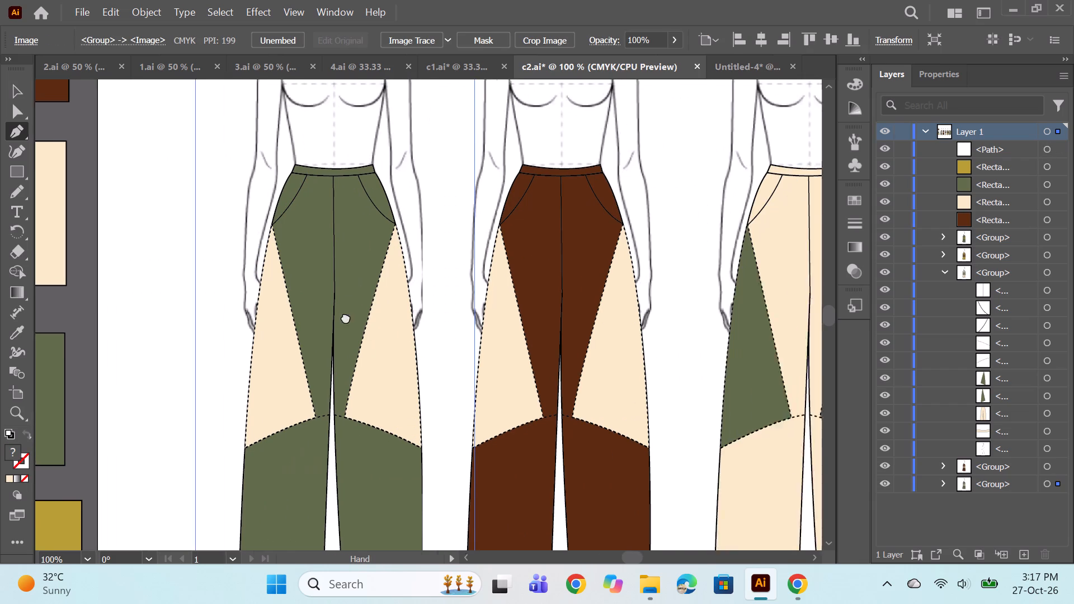
left_click_drag(346, 317, 337, 318)
scroll(398, 313, "down", 1, "alt")
scroll(403, 343, "up", 1)
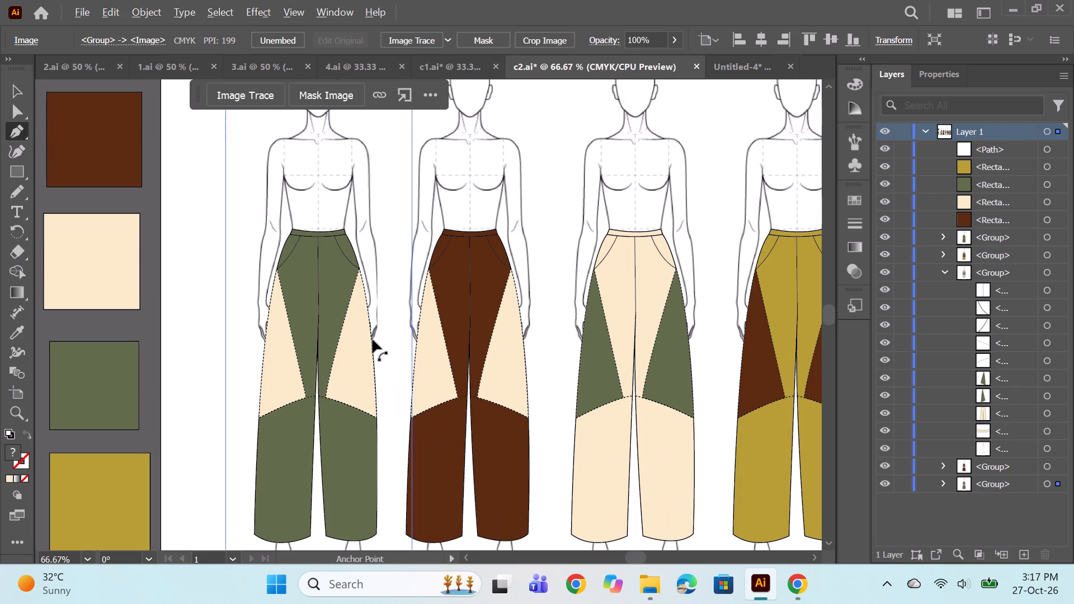
scroll(372, 338, "up", 1, "alt")
scroll(378, 370, "down", 1)
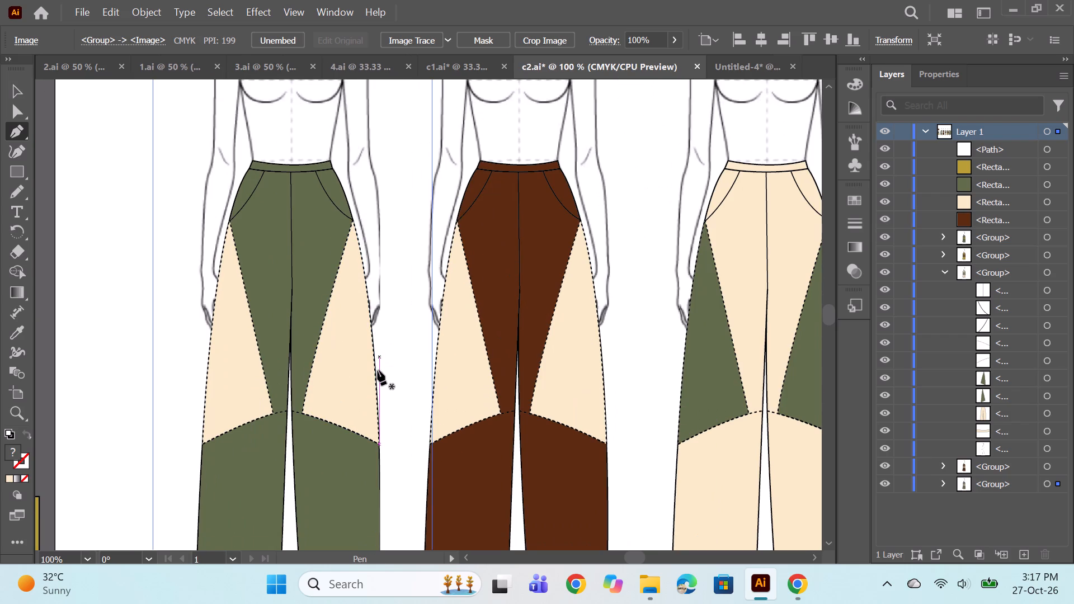
scroll(383, 380, "down", 1, "alt")
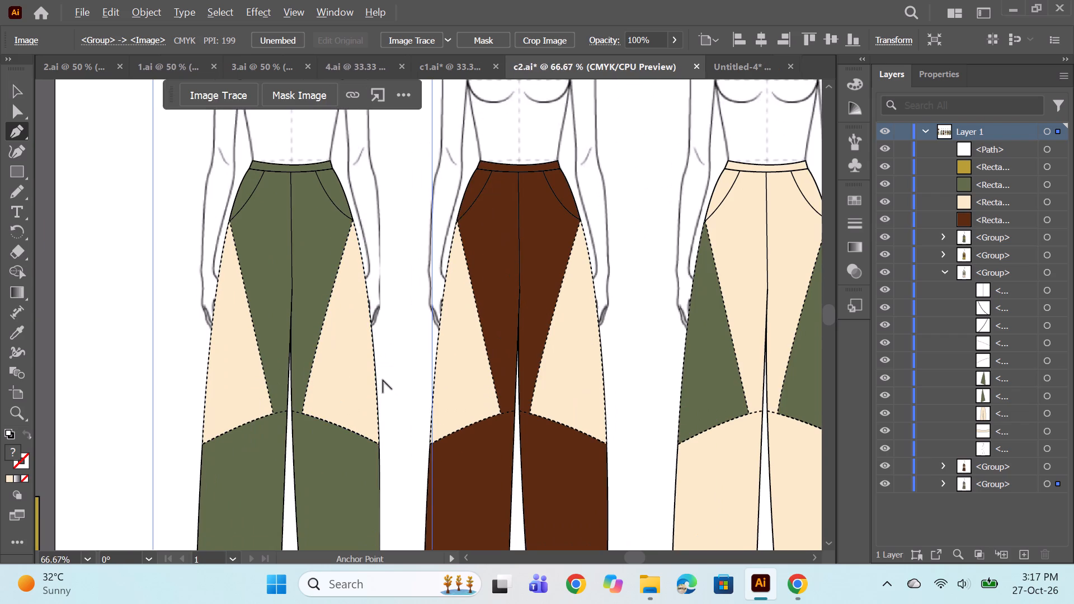
scroll(383, 380, "down", 1, "alt")
key("space")
key("space")
key("space")
key("space")
key("space")
key("space")
key("space")
key("space")
key("space")
key("space")
key("space")
key("space")
key("space")
key("space")
key("space")
key("space")
left_click_drag(517, 401, 371, 329)
key("space")
key("space")
key("space")
key("space")
key("space")
key("space")
key("space")
key("space")
key("space")
key("space")
key("space")
key("space")
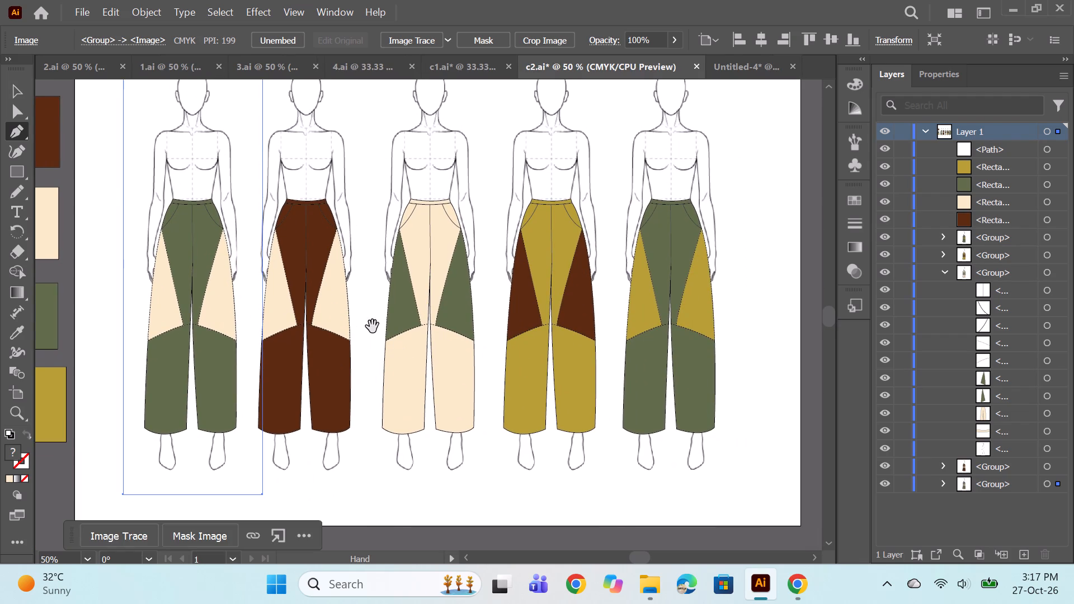
Compare the five-figure trouser sheet in c1.ai with the panelled-trouser row, and return to c2.ai.
left_click_drag(368, 325, 417, 348)
left_click(472, 55)
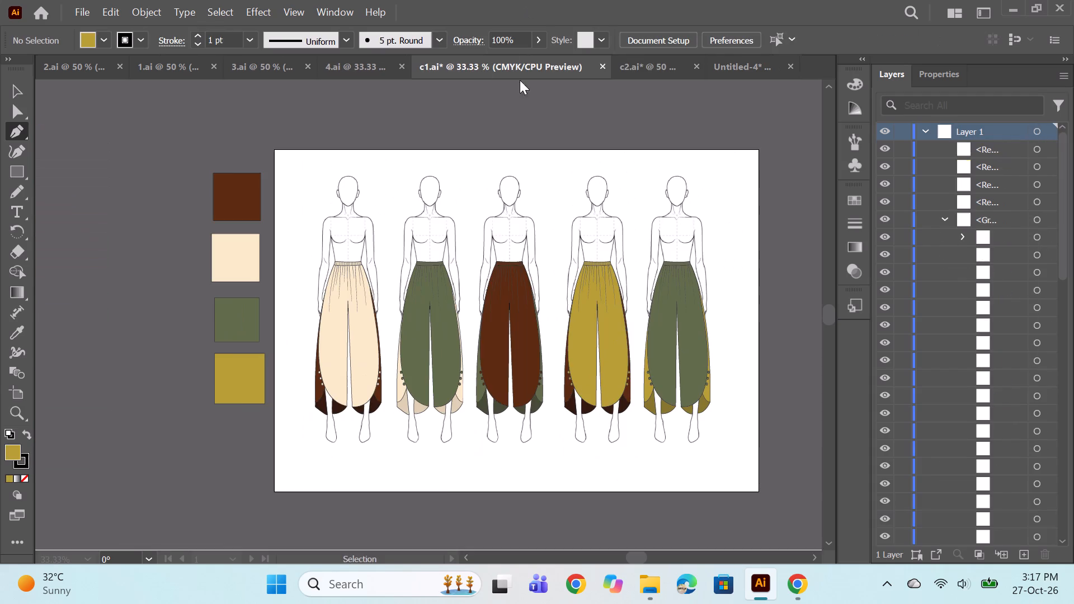
scroll(564, 131, "up", 1, "alt")
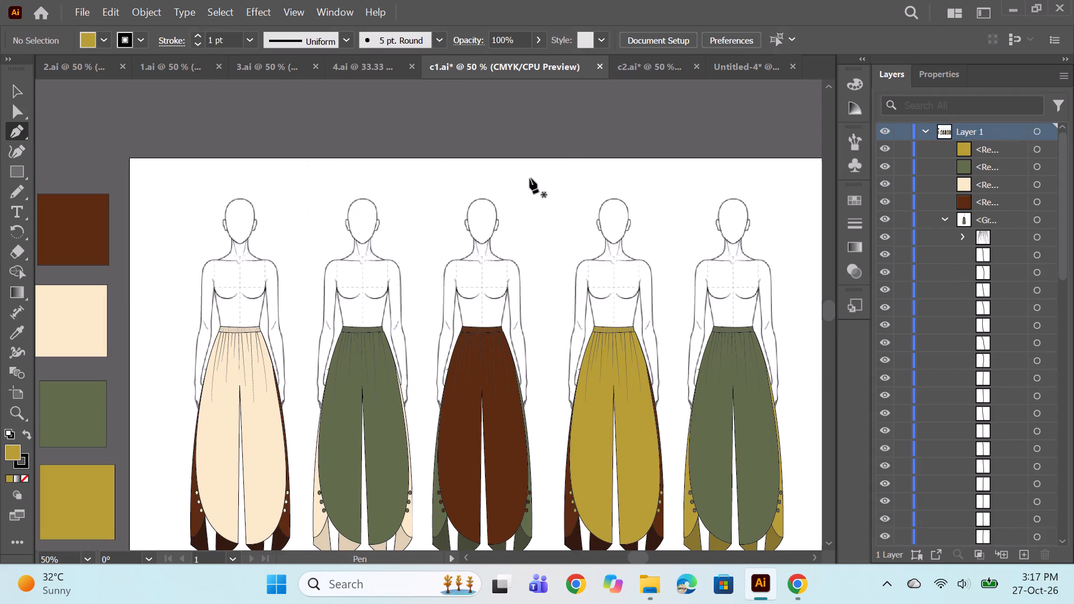
scroll(530, 178, "down", 4)
left_click(654, 56)
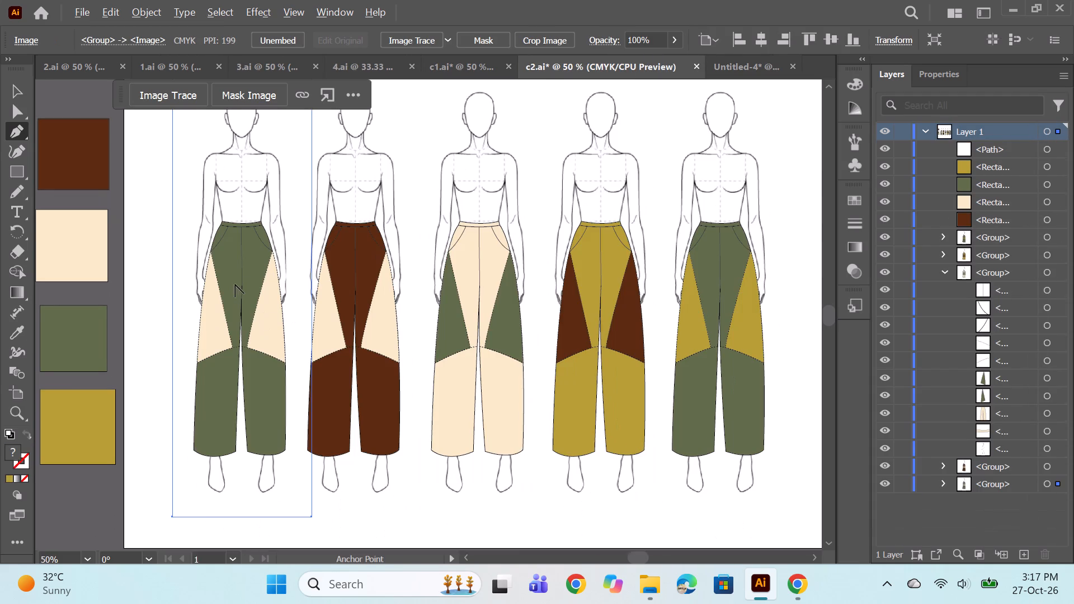
Start a cream-filled Pen path at the first figure's waistband, curve it along the left pocket opening to the side seam, and end in a corner.
scroll(233, 284, "up", 4, "alt")
scroll(178, 202, "up", 7)
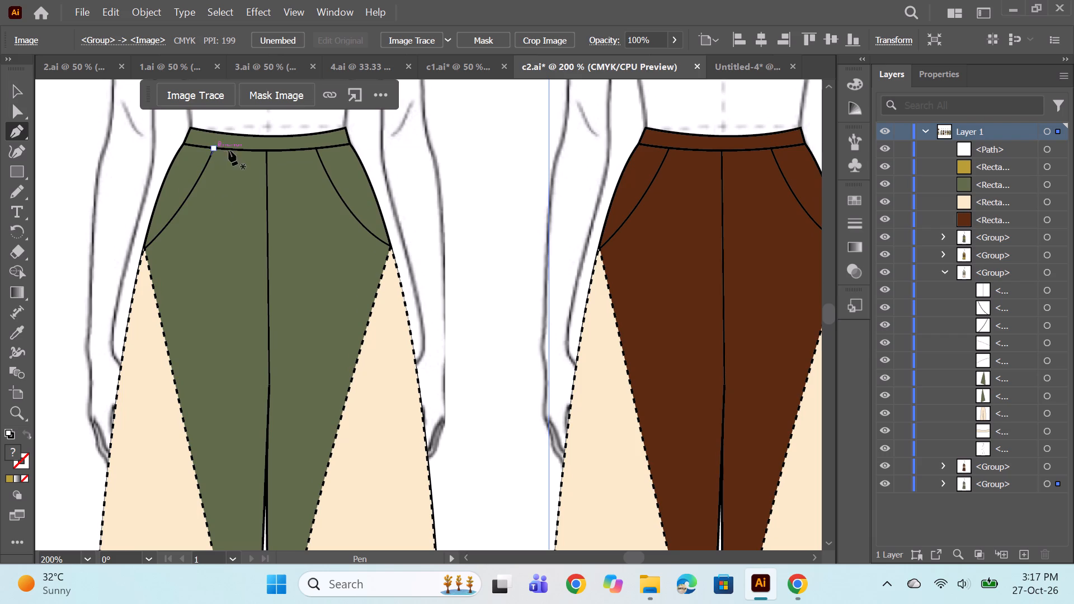
key("space")
left_click_drag(201, 251, 282, 291)
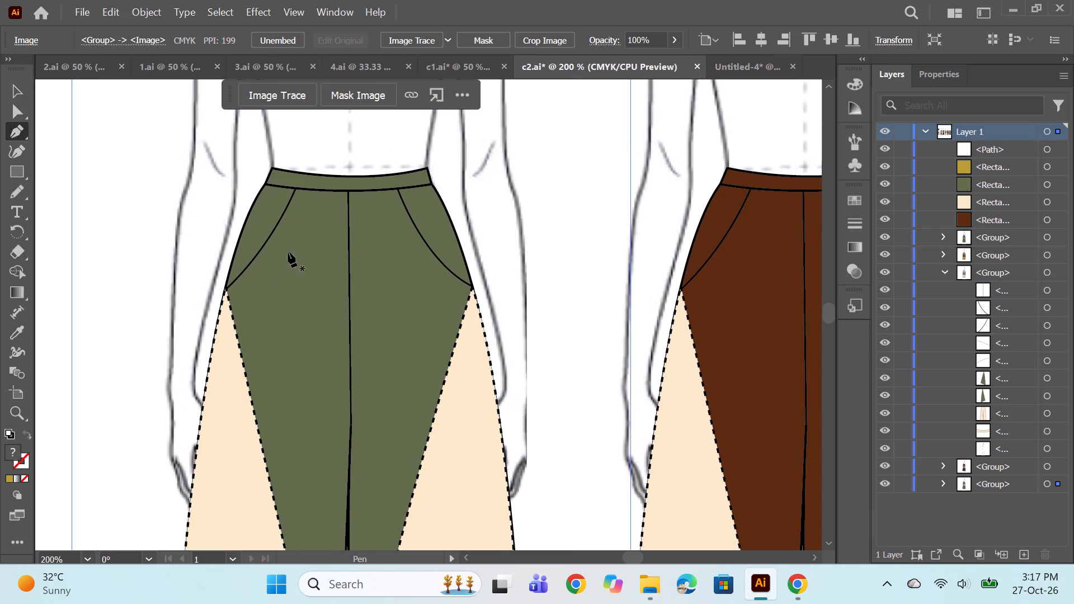
scroll(280, 212, "up", 1, "alt")
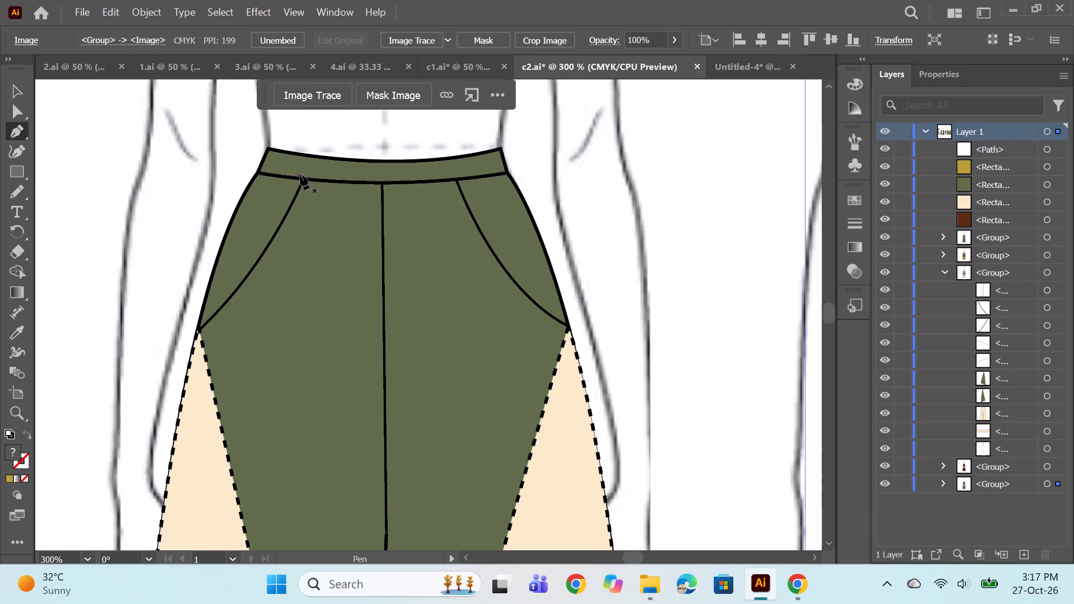
left_click(305, 170)
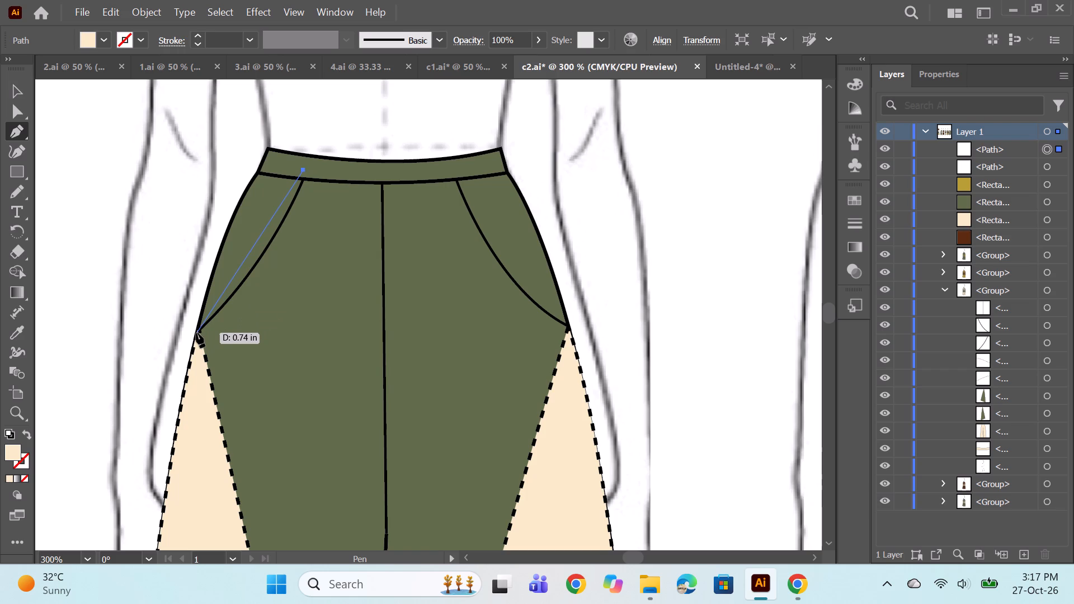
left_click_drag(196, 333, 109, 419)
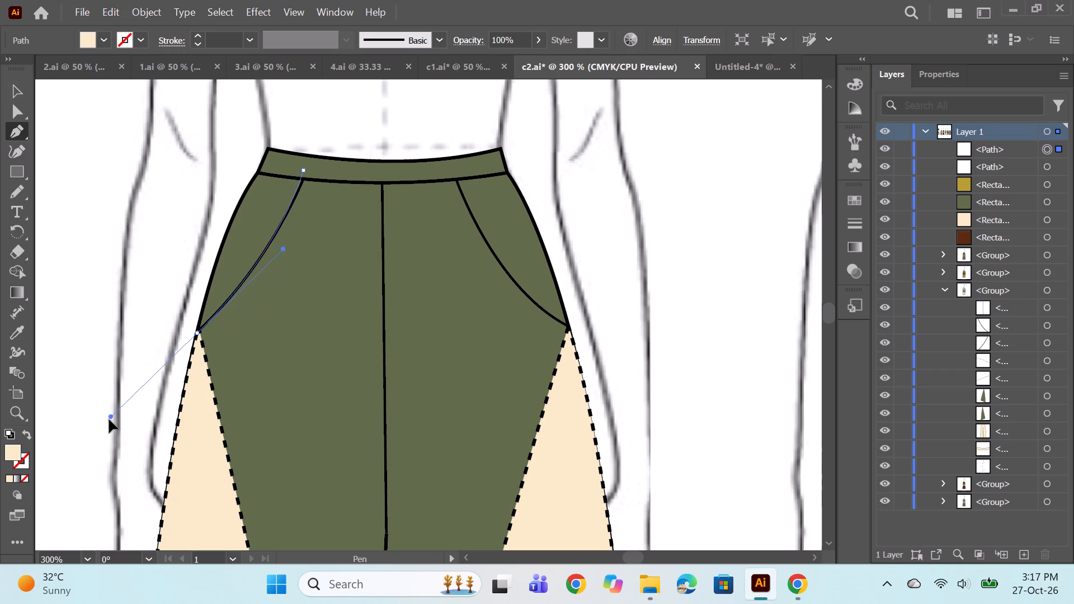
left_click_drag(109, 419, 104, 423)
scroll(196, 379, "down", 1, "alt")
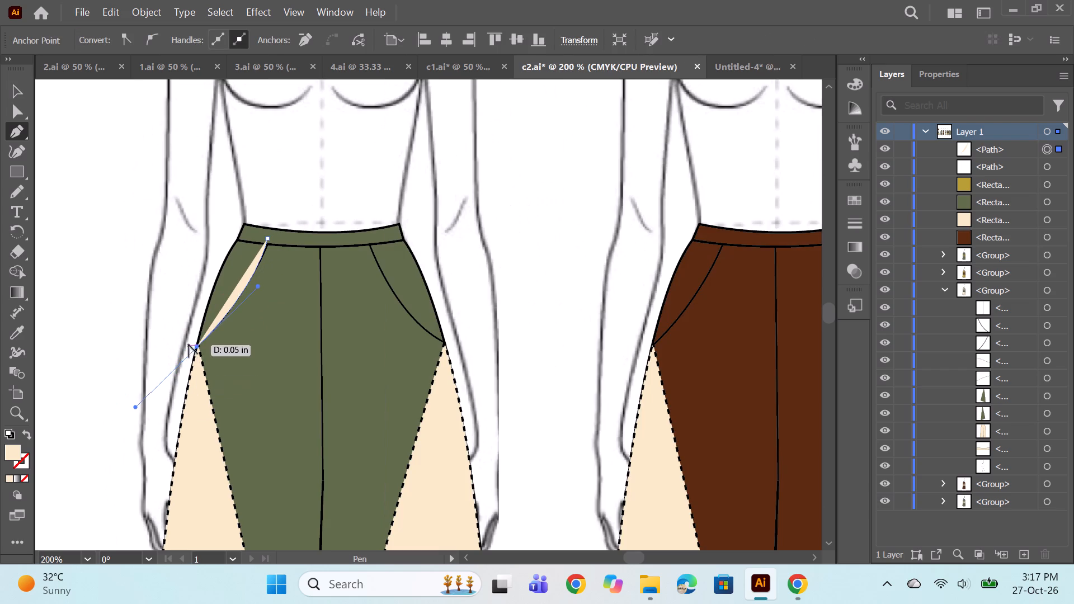
left_click(196, 347, "alt")
Continue the path down across the left side panel and along the dashed knee seam to the inseam, fitting its corner end anchor to the seam.
scroll(196, 400, "down", 17)
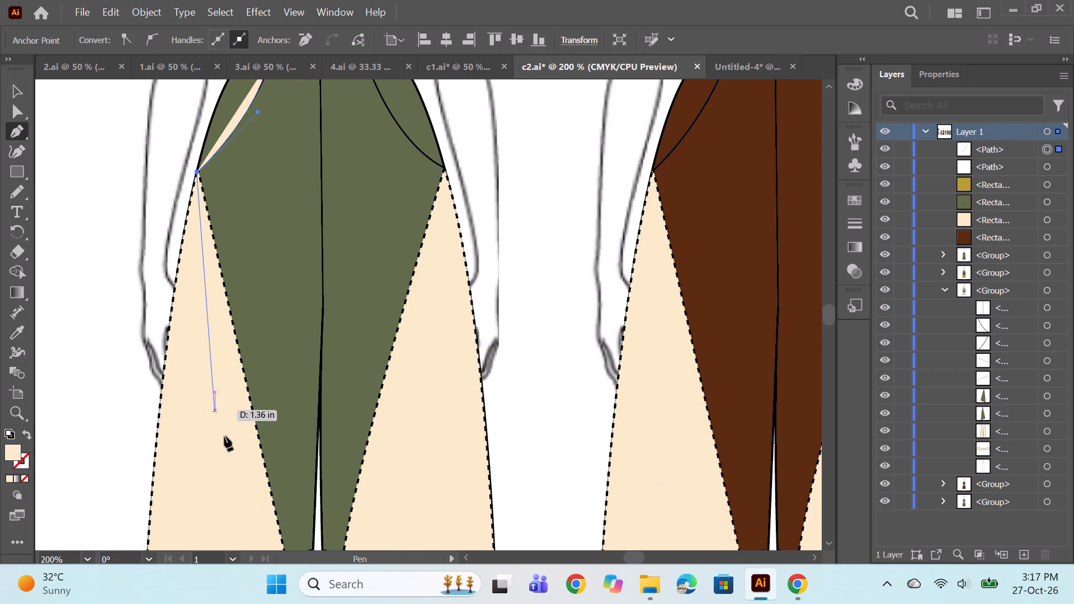
scroll(224, 436, "down", 7)
left_click(259, 402)
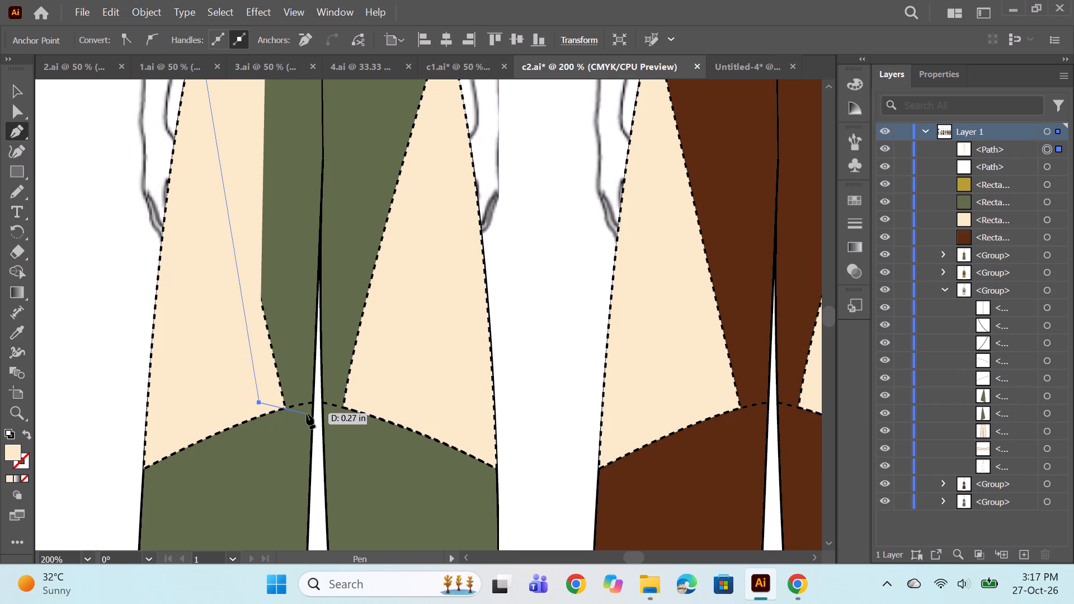
scroll(309, 400, "up", 2, "alt")
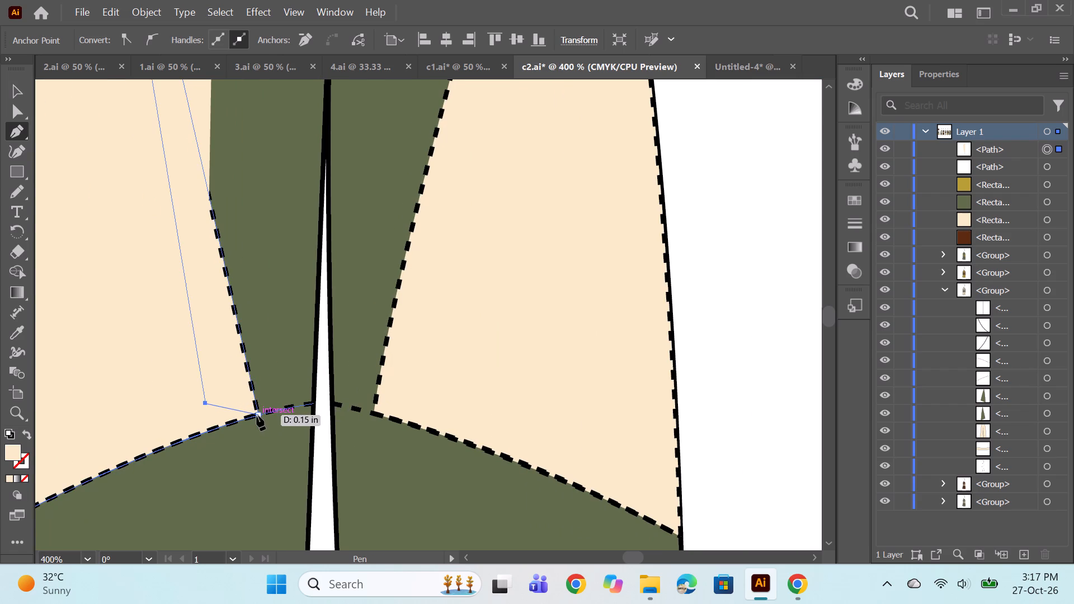
left_click(257, 416)
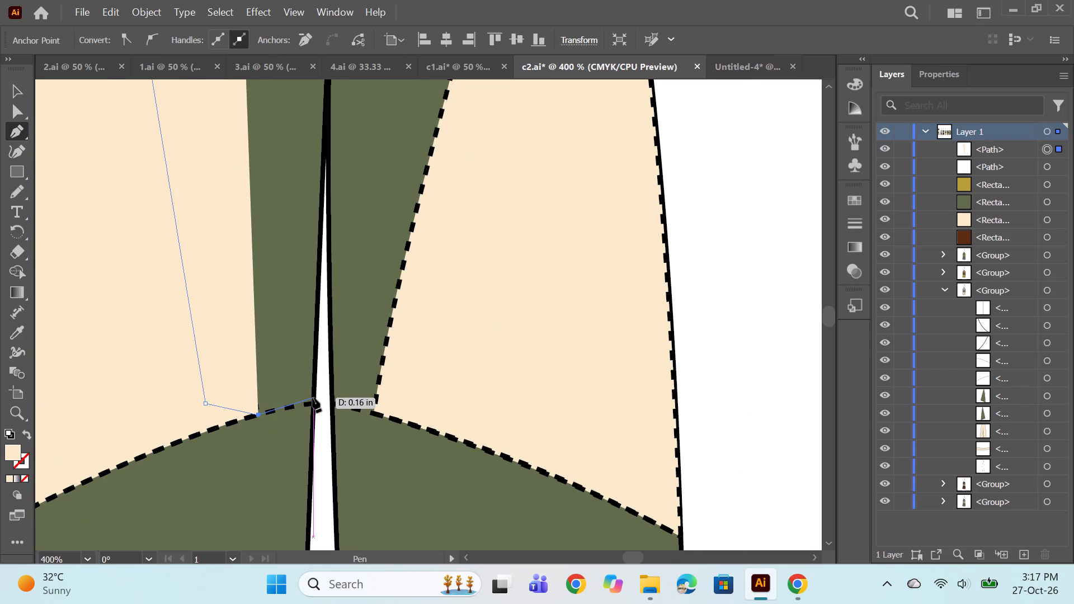
left_click_drag(313, 398, 335, 397)
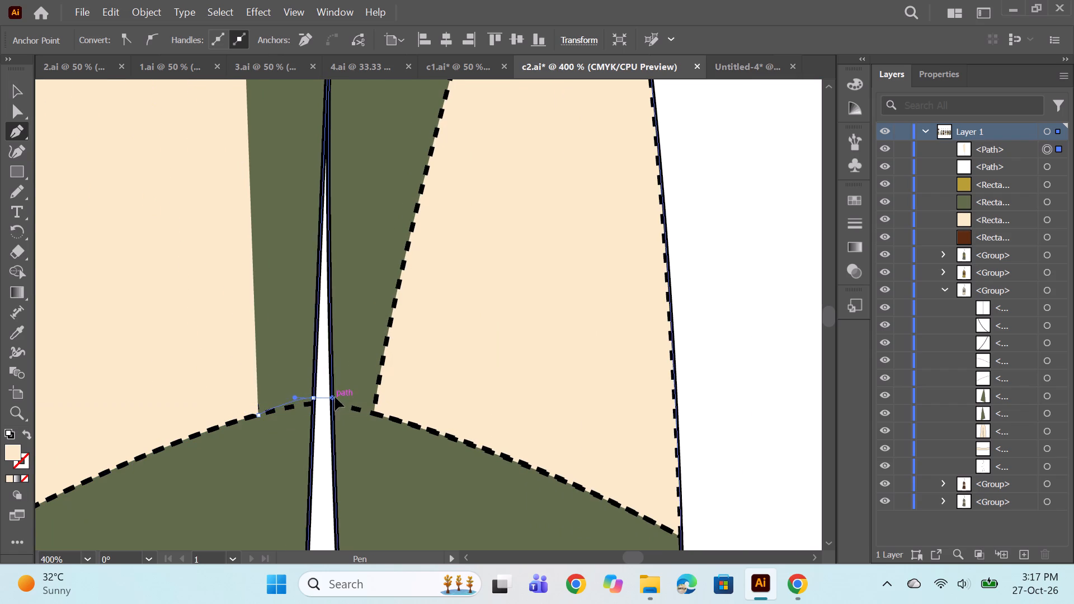
left_click_drag(335, 397, 338, 390)
left_click(313, 398, "alt")
scroll(321, 401, "up", 1, "alt")
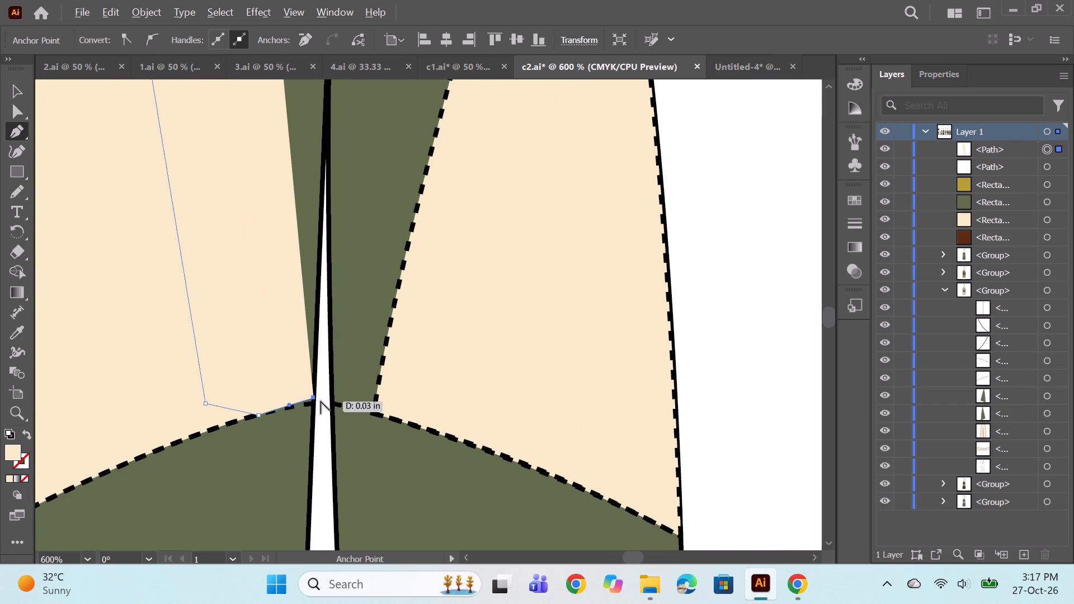
scroll(321, 401, "up", 1, "alt")
left_click(307, 394, "ctrl")
left_click_drag(307, 394, 306, 402, "ctrl")
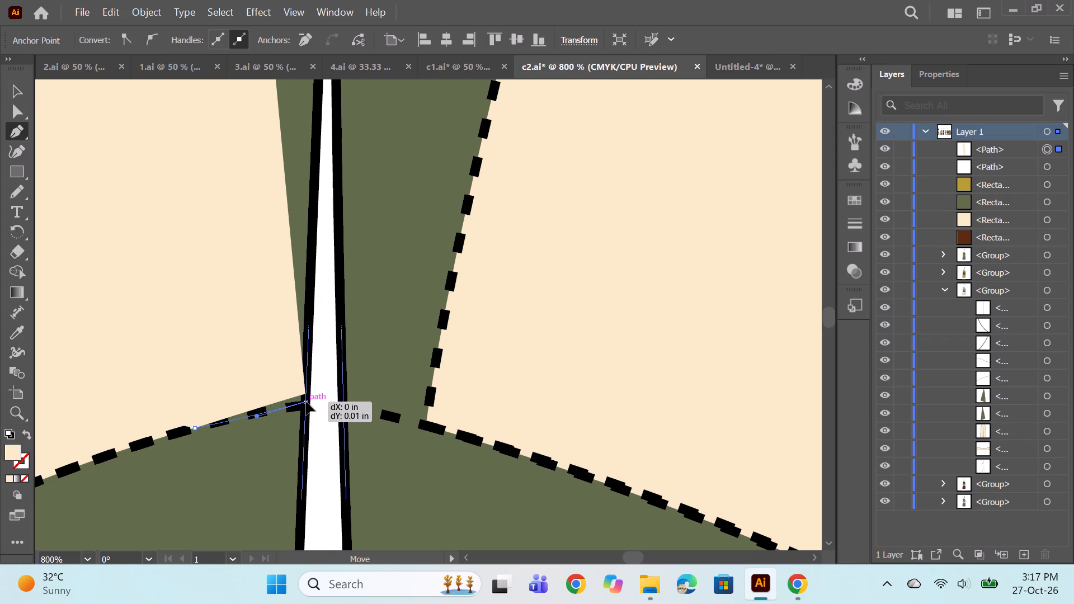
left_click_drag(306, 402, 306, 403, "ctrl")
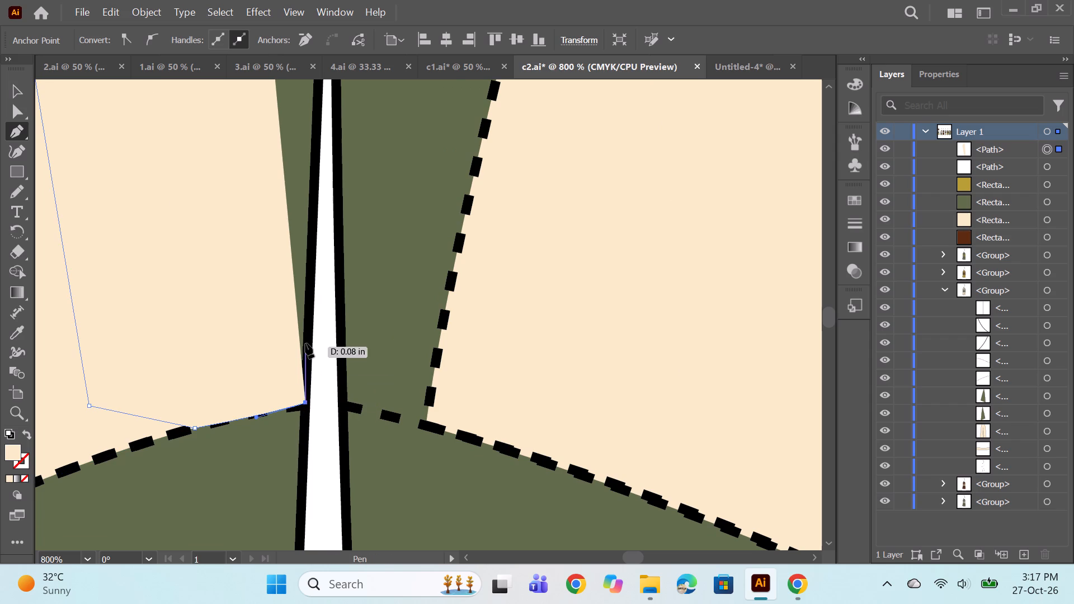
Continue the path up the inseam to the crotch point and along the centre front to the waistband, and close it at the starting anchor.
scroll(308, 323, "down", 2, "alt")
scroll(309, 304, "up", 14)
scroll(300, 174, "down", 1, "alt")
scroll(326, 182, "up", 9)
scroll(318, 190, "down", 1)
scroll(318, 190, "up", 3)
scroll(319, 246, "up", 2)
scroll(316, 237, "up", 2, "alt")
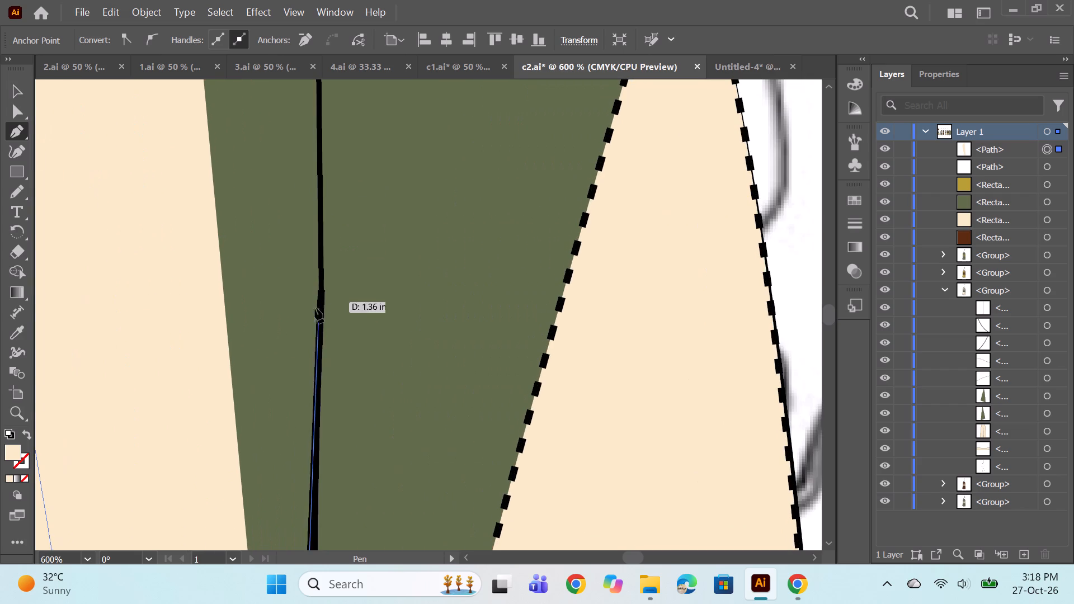
left_click(315, 287)
scroll(328, 263, "down", 2, "alt")
scroll(316, 230, "up", 7)
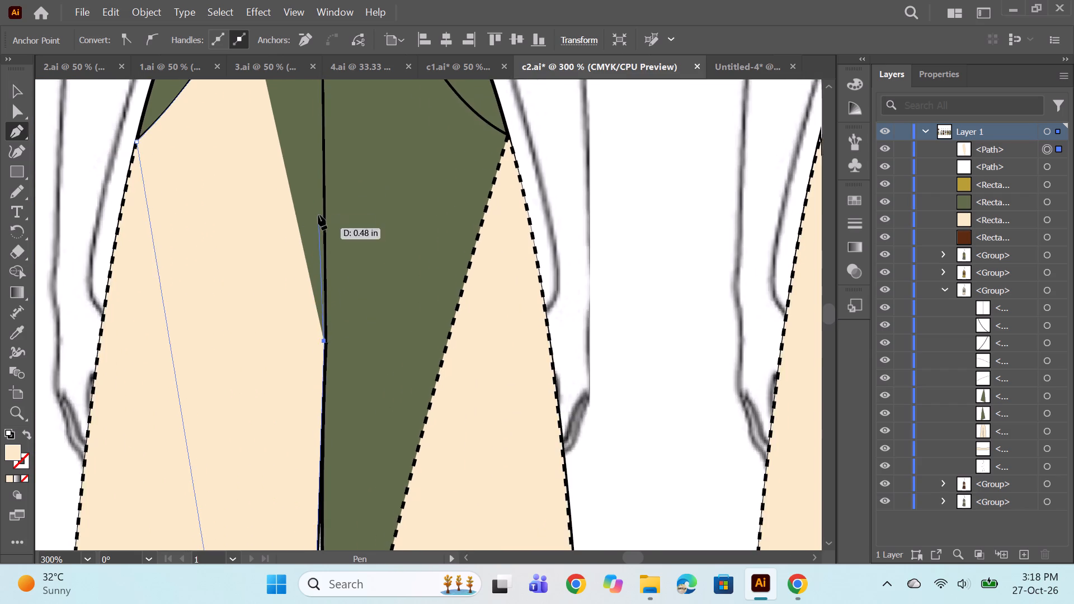
scroll(318, 215, "up", 14)
scroll(317, 206, "up", 2, "alt")
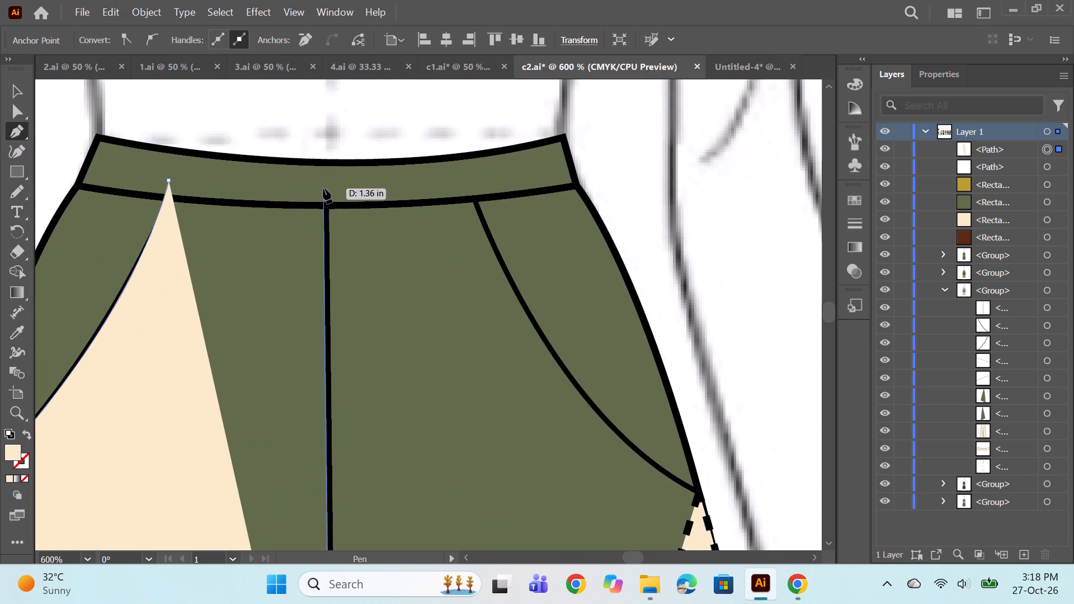
left_click(323, 188)
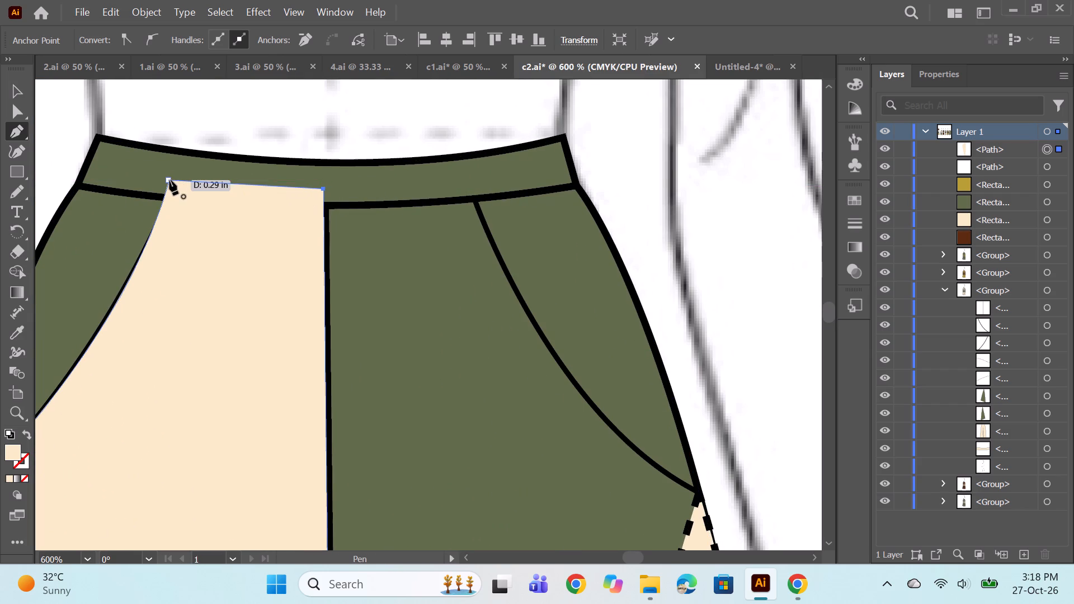
left_click(169, 180)
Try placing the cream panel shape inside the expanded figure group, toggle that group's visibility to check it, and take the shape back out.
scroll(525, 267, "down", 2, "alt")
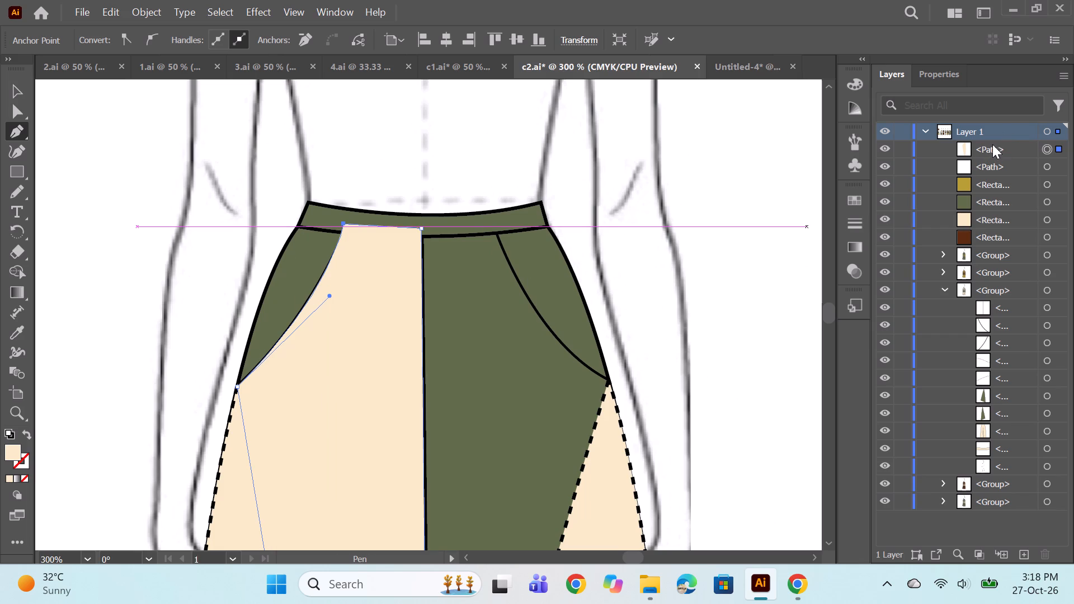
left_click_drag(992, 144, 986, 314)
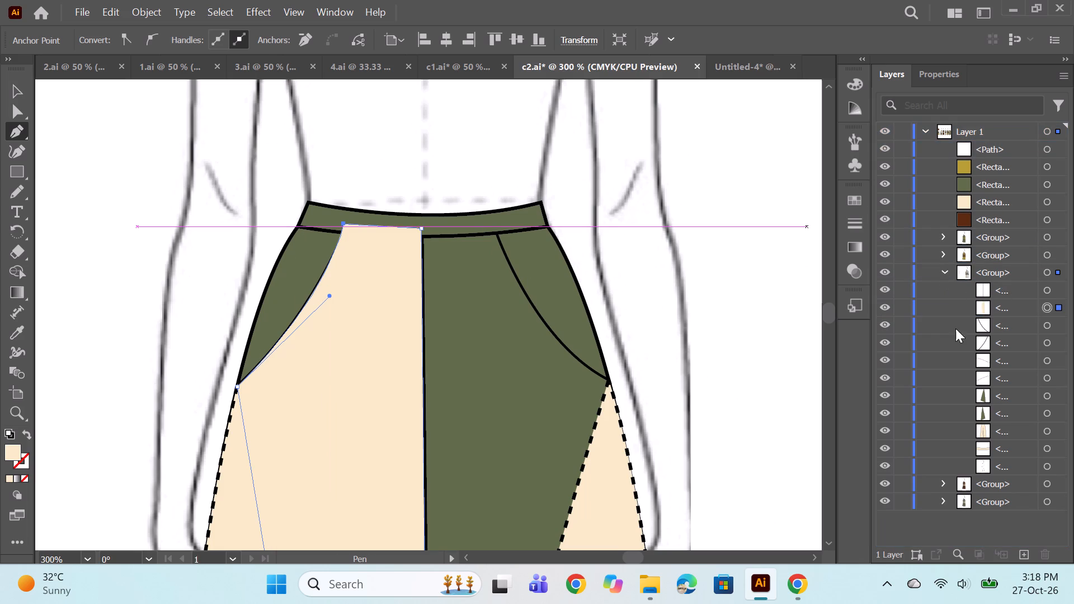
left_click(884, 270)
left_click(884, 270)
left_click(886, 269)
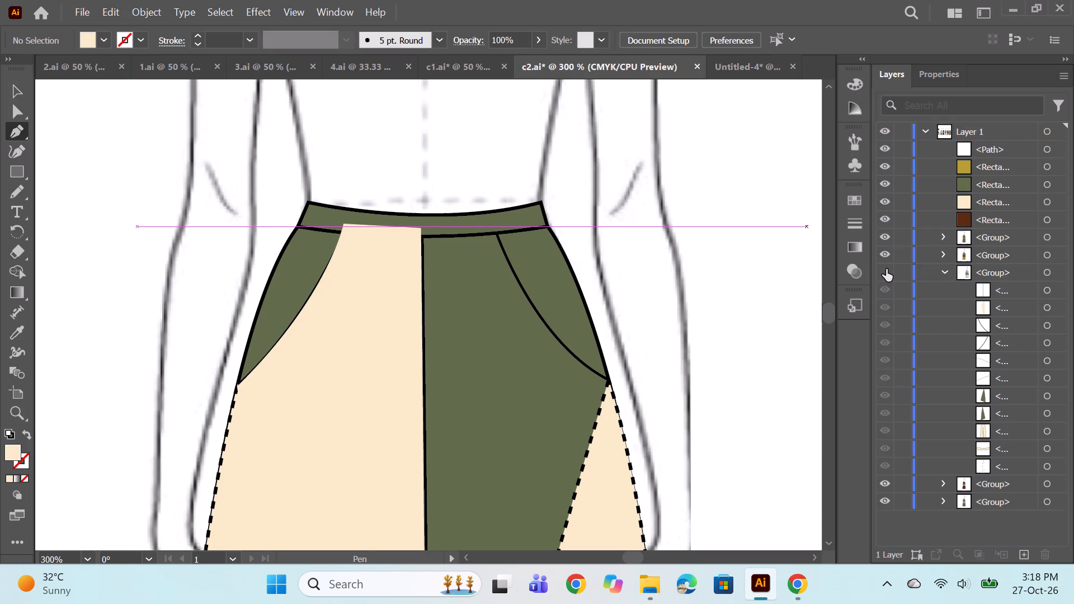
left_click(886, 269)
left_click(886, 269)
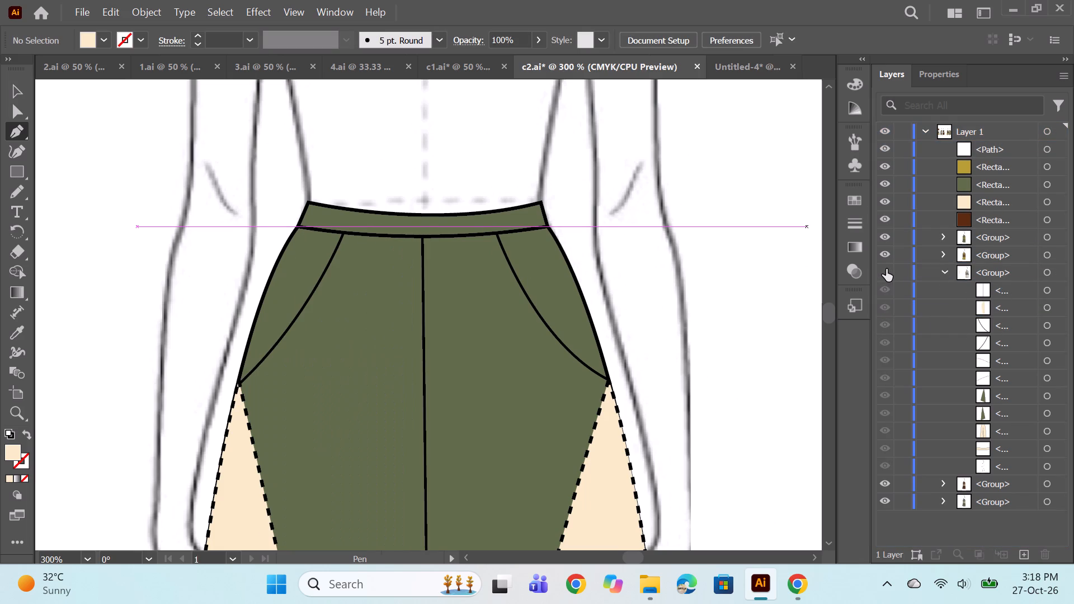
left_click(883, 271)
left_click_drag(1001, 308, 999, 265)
Hide and show the figure groups in turn to identify which one holds the first figure's trousers.
left_click(887, 287)
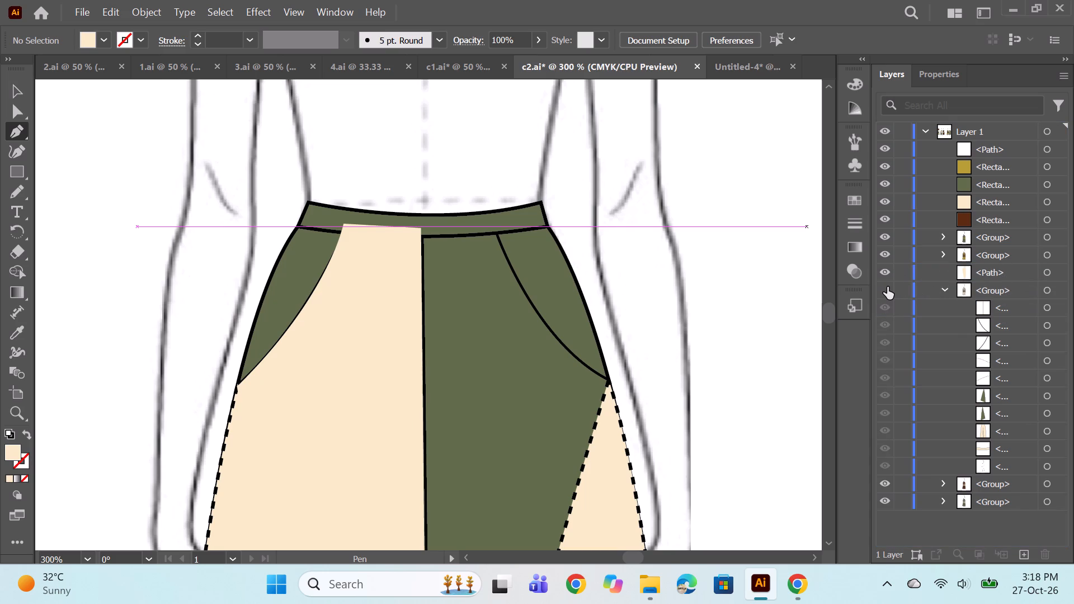
left_click(887, 287)
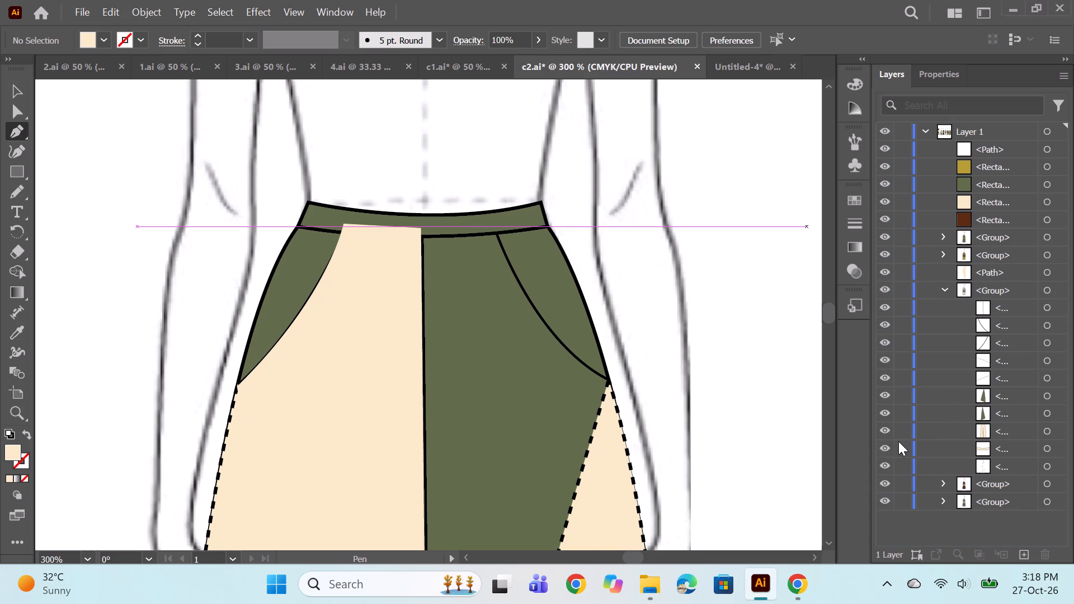
left_click(885, 465)
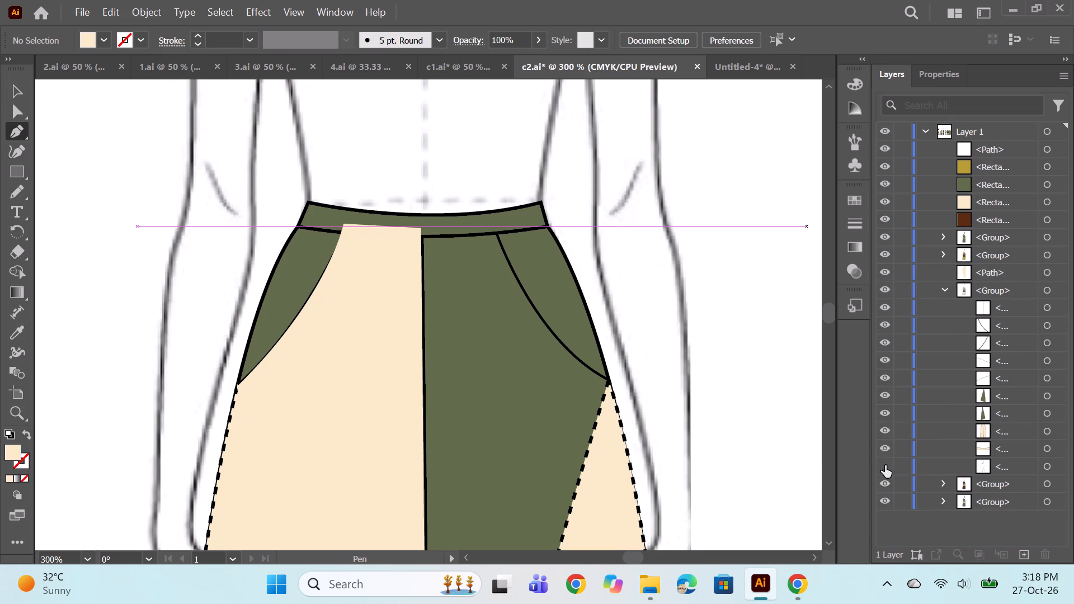
left_click(885, 465)
left_click(884, 480)
left_click(884, 480)
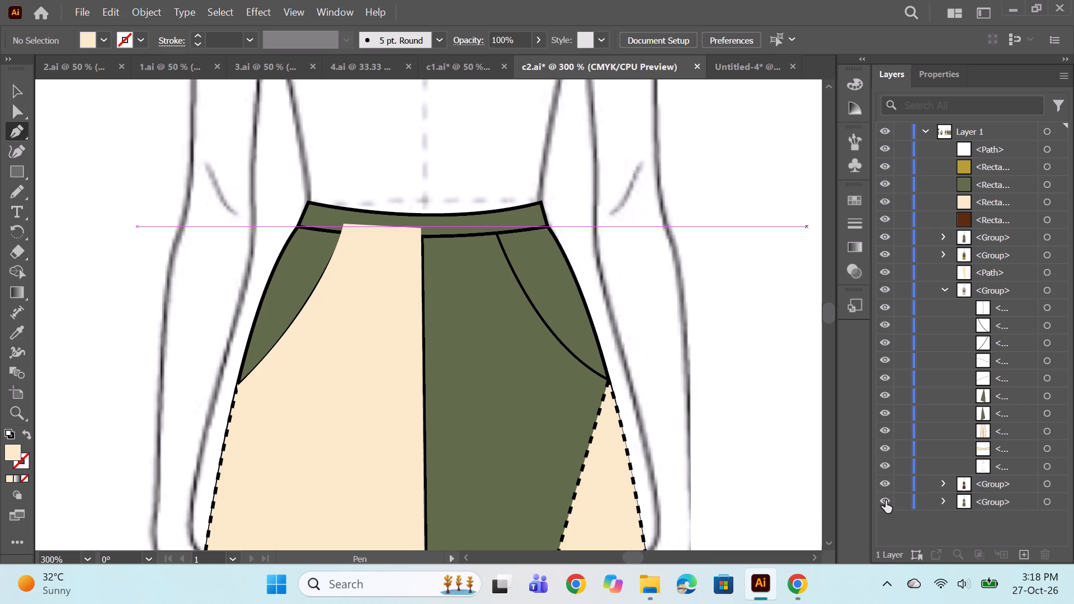
left_click(885, 501)
left_click(885, 501)
Move the cream panel shape into the first figure's group and stack it directly above the green trouser fill, beneath the side panels and seam lines.
left_click_drag(1006, 270, 993, 483)
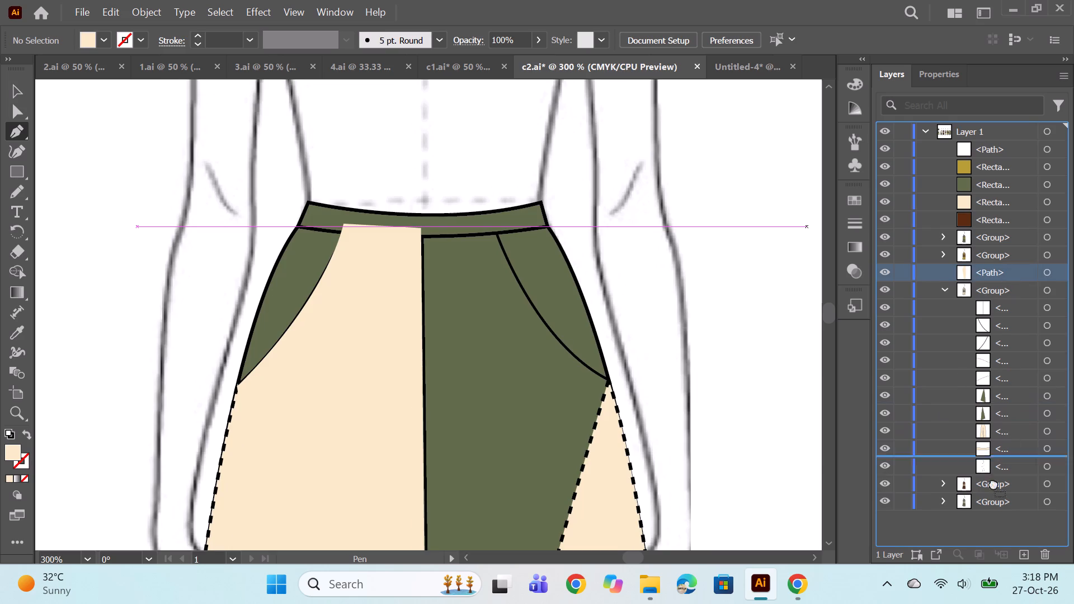
left_click_drag(993, 483, 984, 502)
left_click(940, 485)
scroll(986, 434, "down", 5)
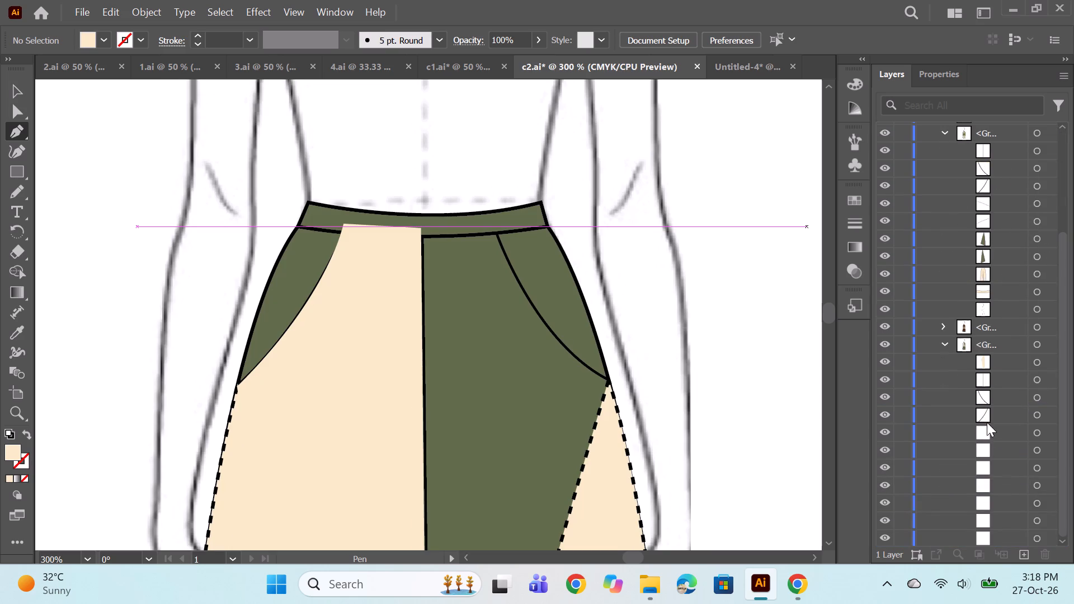
left_click_drag(1004, 357, 1002, 511)
scroll(998, 435, "down", 2)
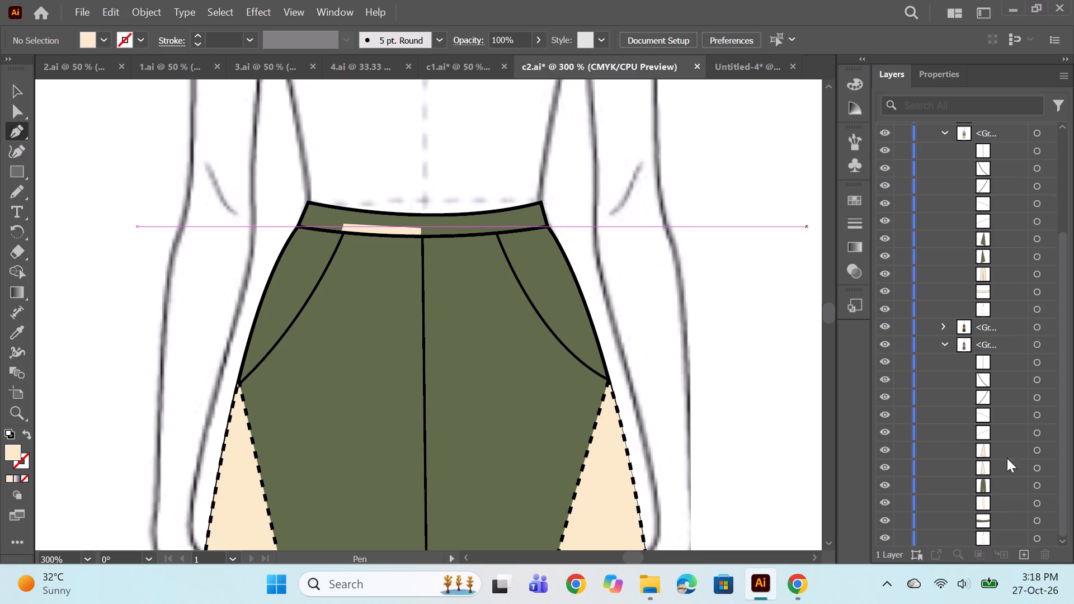
left_click_drag(1000, 502, 1001, 528)
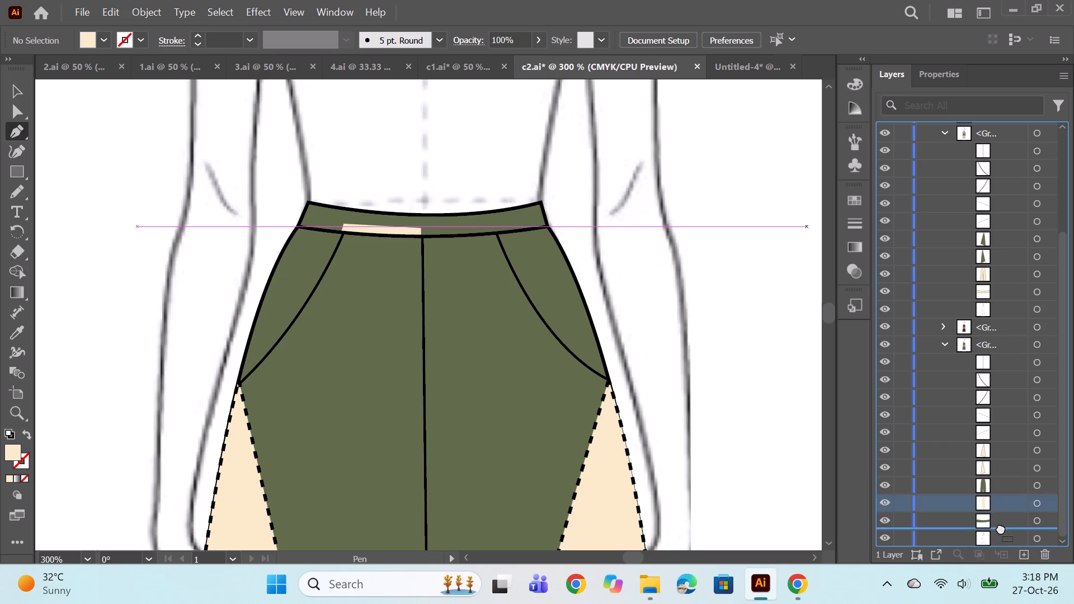
left_click_drag(1001, 528, 1005, 477)
scroll(1001, 423, "down", 3)
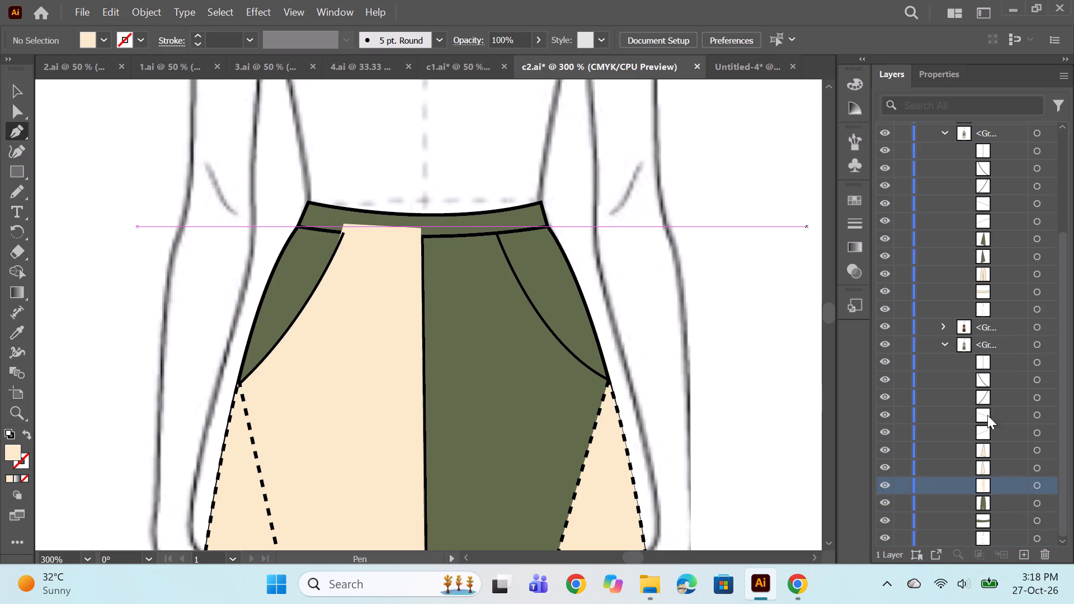
scroll(442, 270, "down", 17)
scroll(452, 277, "down", 2, "alt")
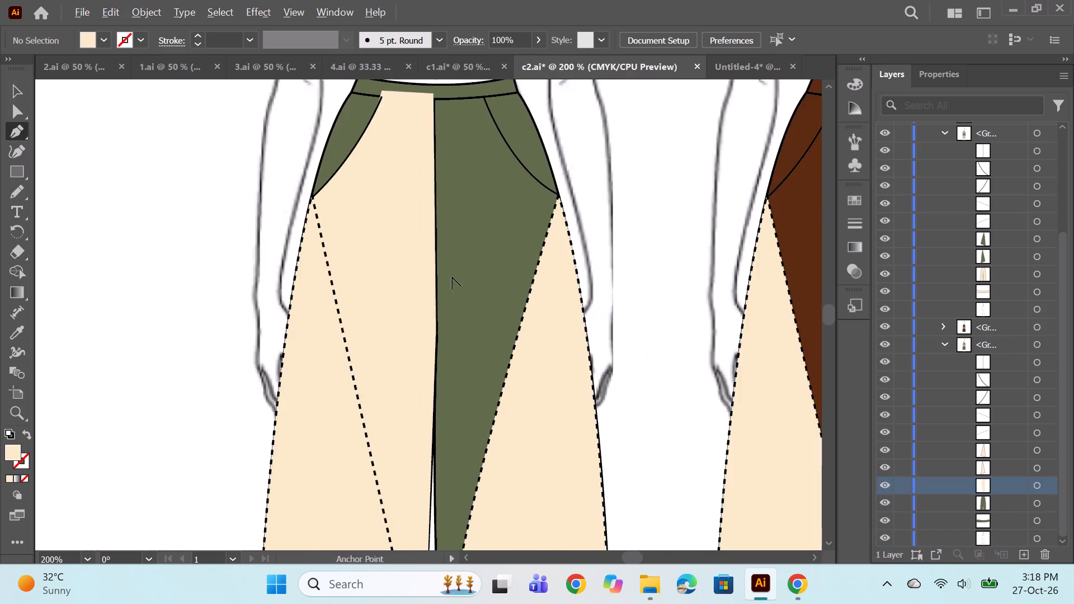
Lower the two top anchors of the first figure's cream front panel onto the seam below the waistband.
scroll(404, 204, "up", 2, "alt")
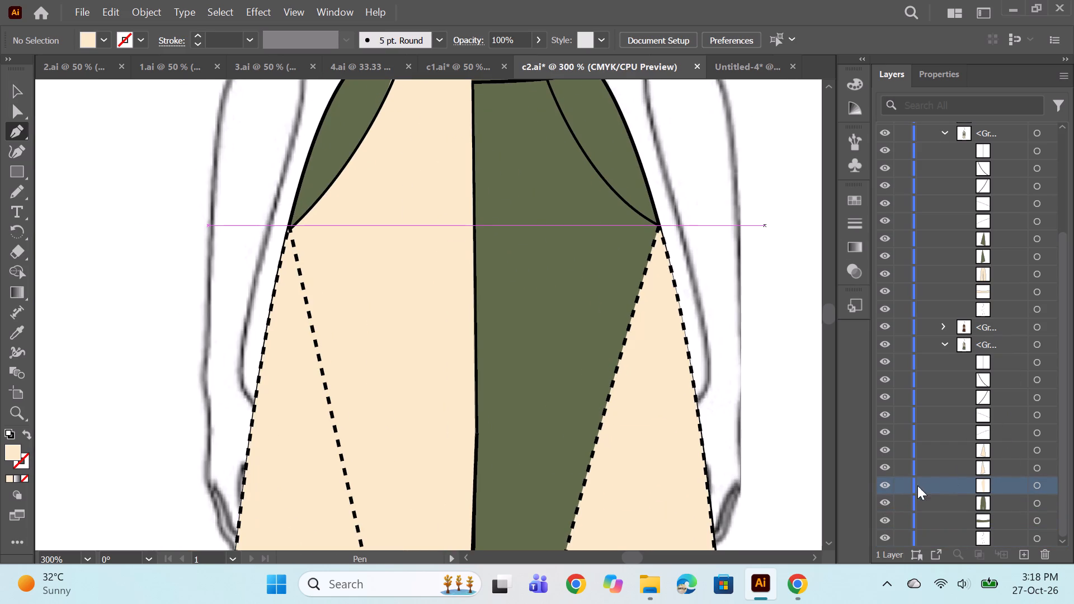
scroll(992, 471, "up", 2)
scroll(1001, 486, "down", 3)
scroll(497, 164, "up", 6)
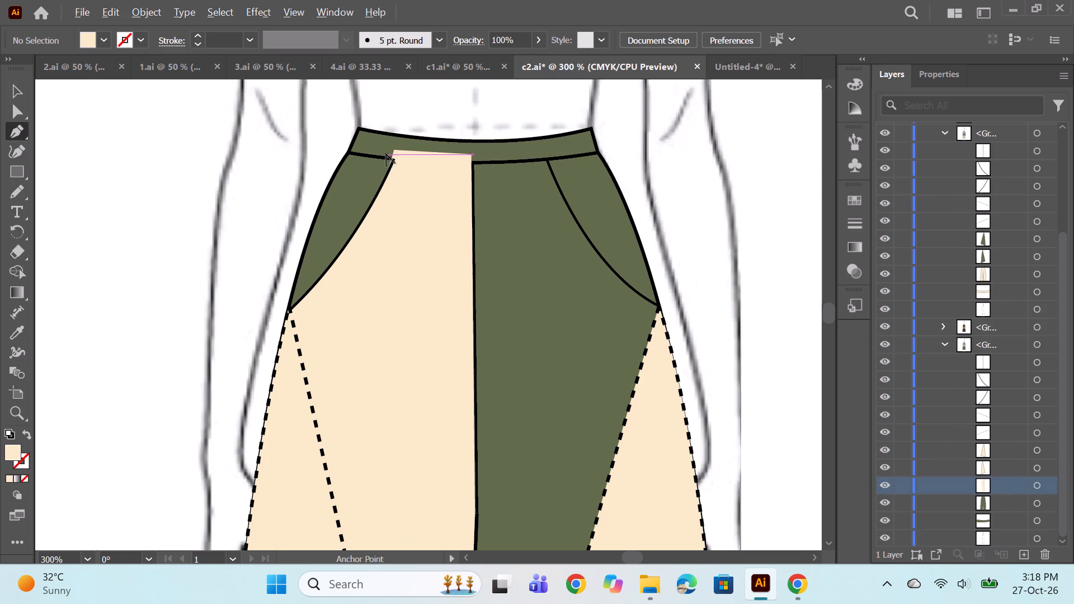
scroll(386, 154, "up", 2, "alt")
left_click(401, 147, "ctrl")
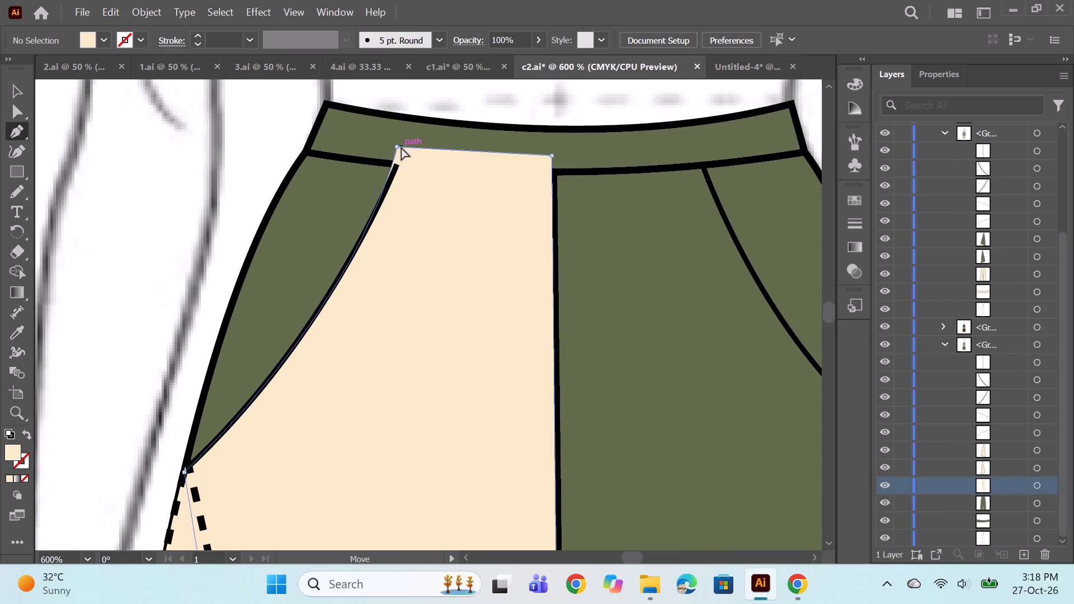
left_click_drag(397, 148, 398, 158, "ctrl")
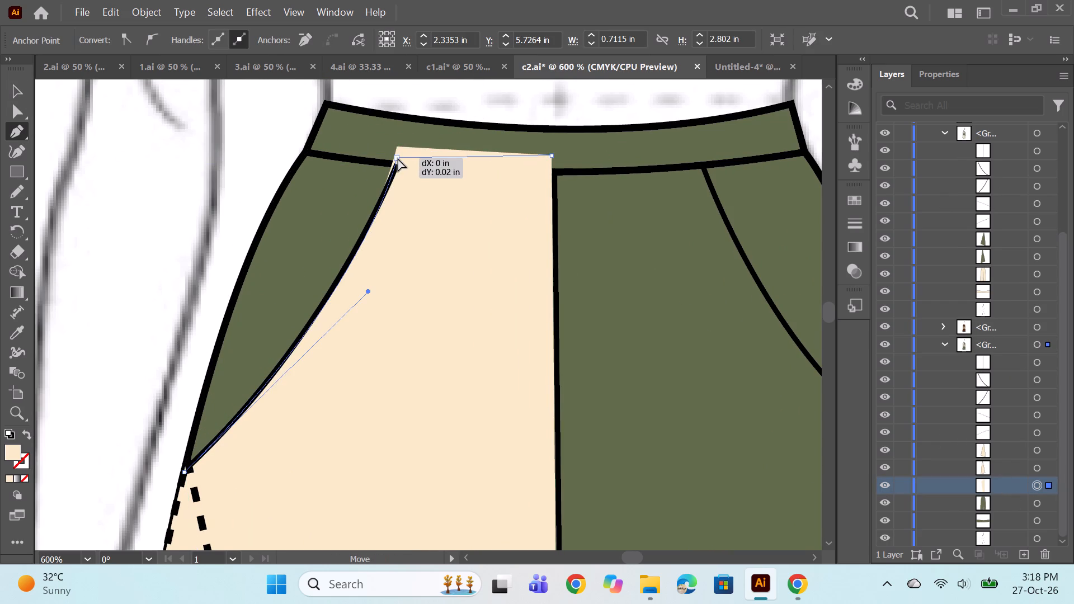
left_click_drag(398, 158, 397, 164, "ctrl")
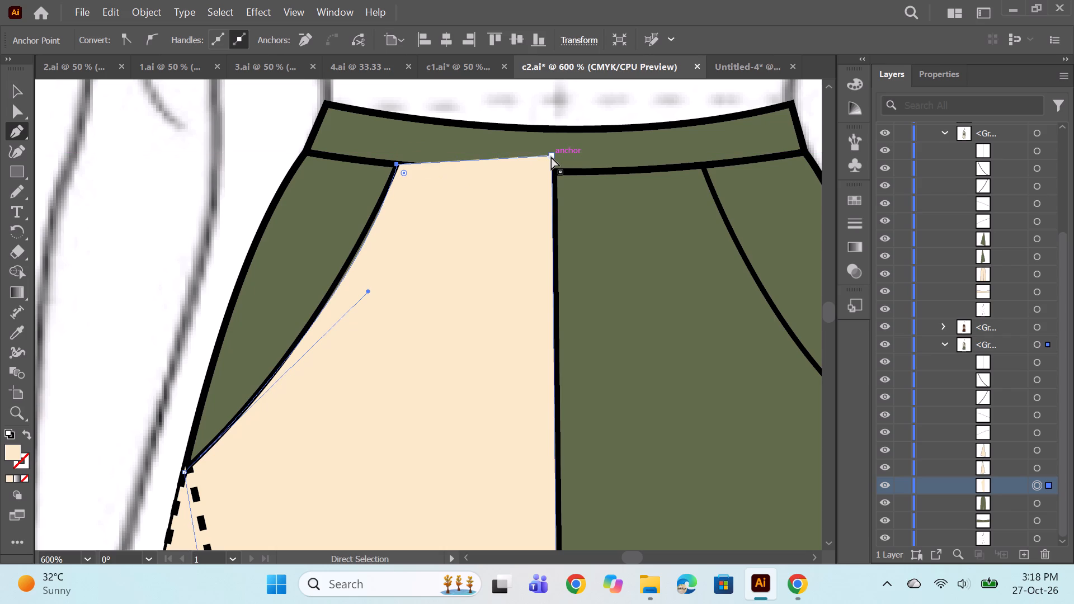
left_click_drag(551, 157, 553, 180, "ctrl")
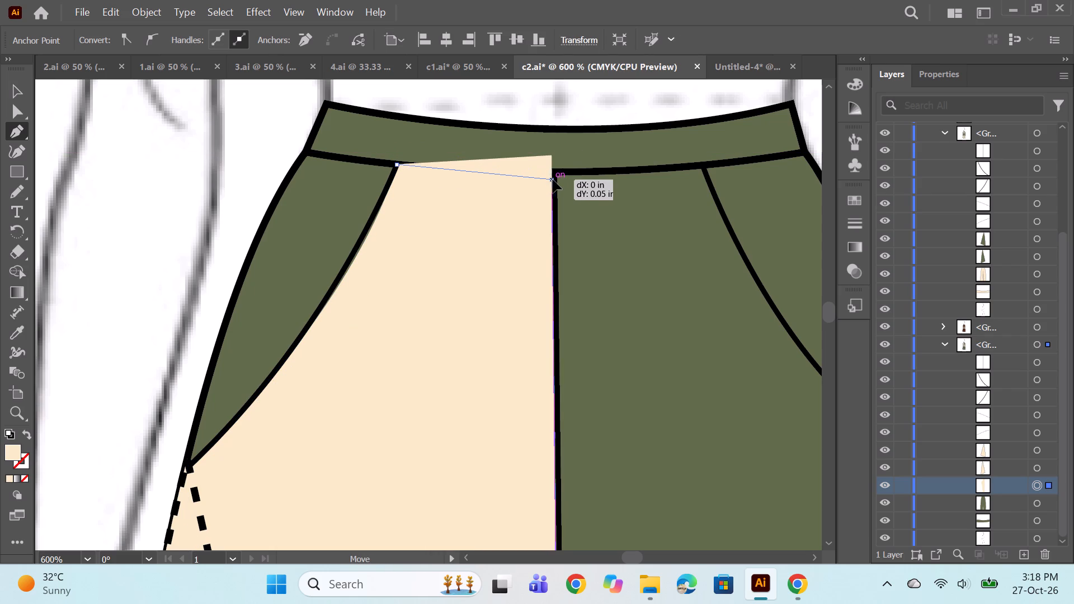
left_click_drag(553, 180, 550, 177, "ctrl")
left_click(399, 164, "ctrl")
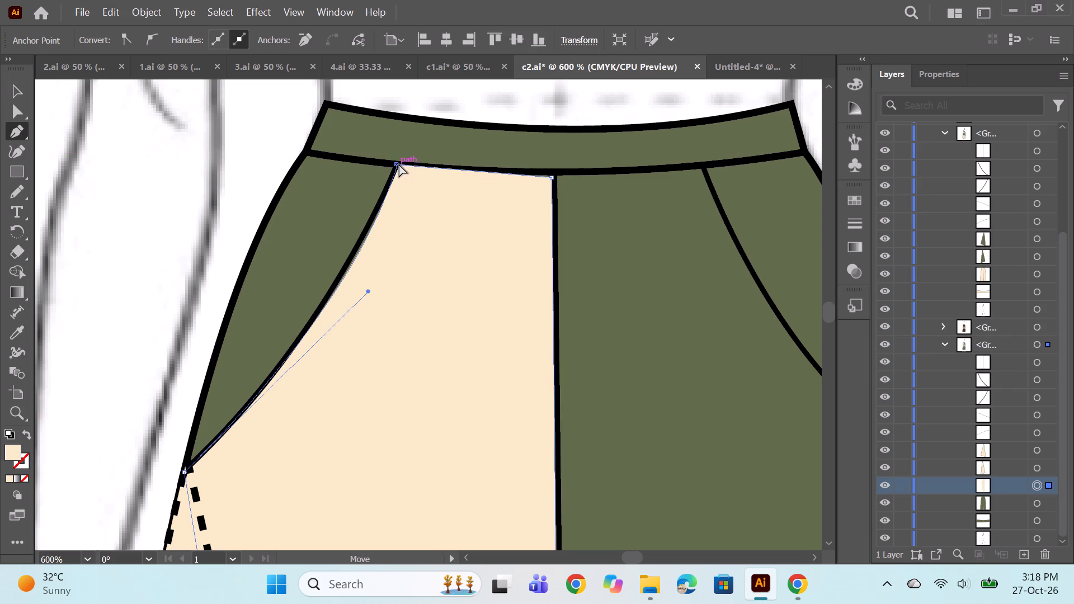
left_click(553, 175, "ctrl")
key("ctrl+z")
Adjust the curve handle on the cream panel's side edge so the edge follows the pocket line.
left_click_drag(369, 292, 368, 290, "alt")
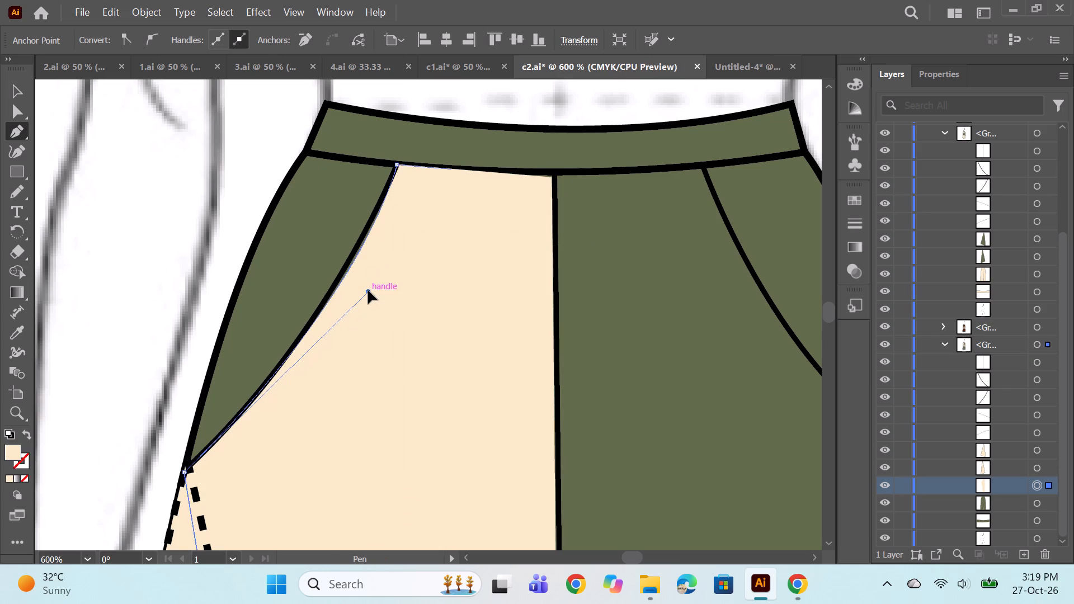
left_click_drag(368, 290, 360, 291, "alt")
Recolour the cream front panel with the trouser green sampled from the leg, darkened to #494F38.
scroll(436, 246, "down", 3, "alt")
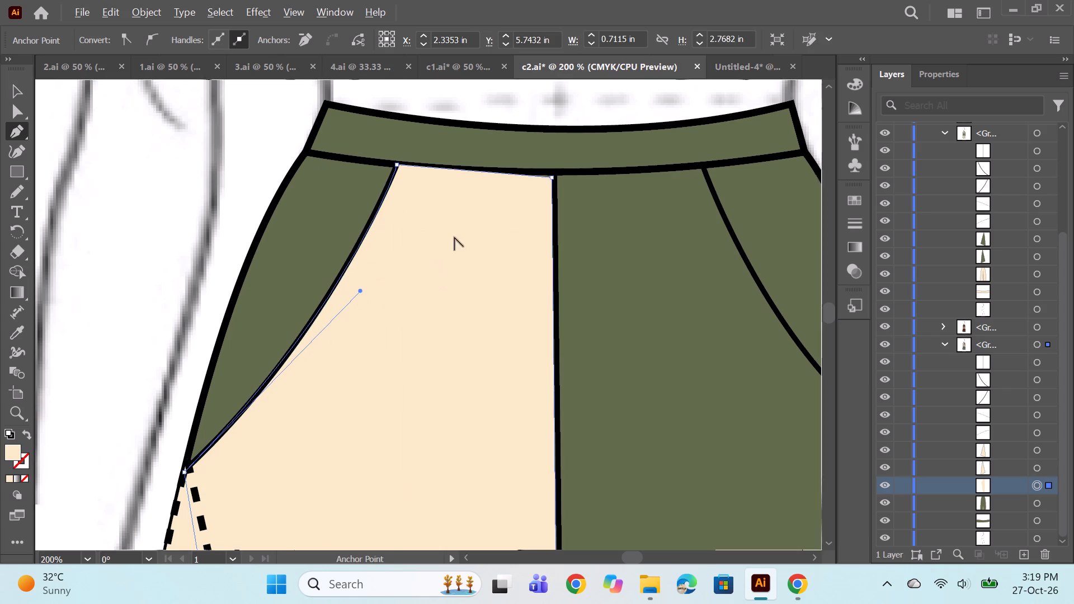
scroll(471, 215, "down", 7, "alt")
scroll(477, 291, "up", 1, "alt")
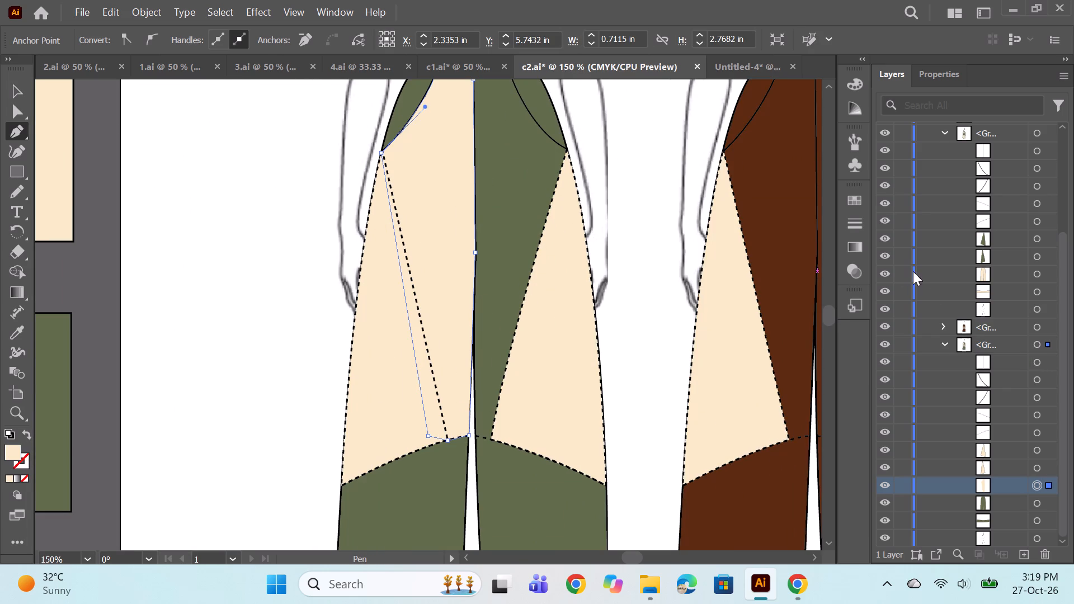
scroll(1000, 294, "up", 1)
scroll(487, 271, "down", 2, "alt")
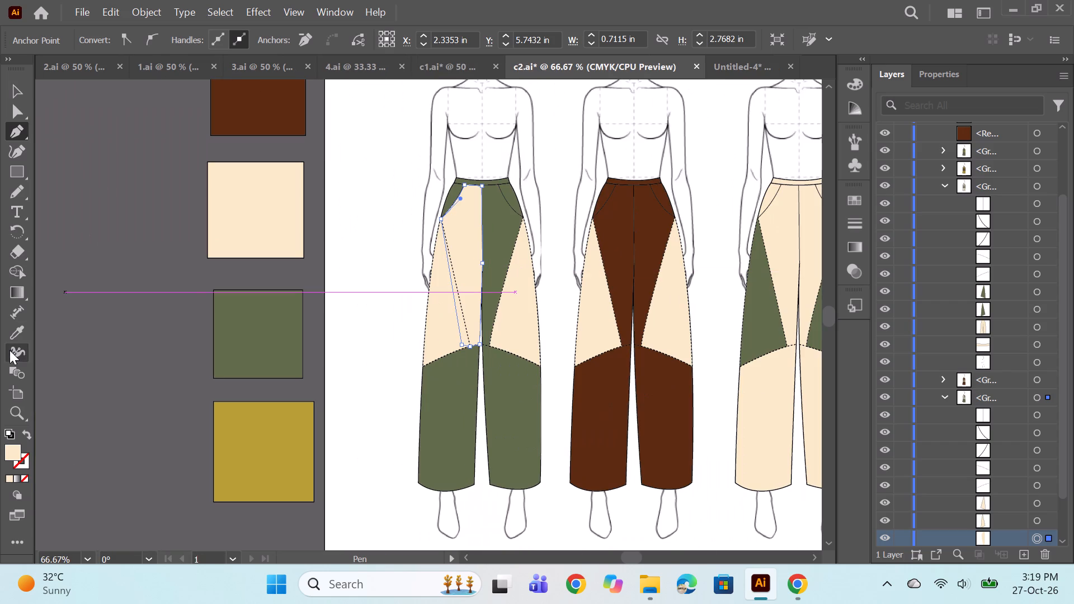
left_click(17, 336)
left_click(445, 398)
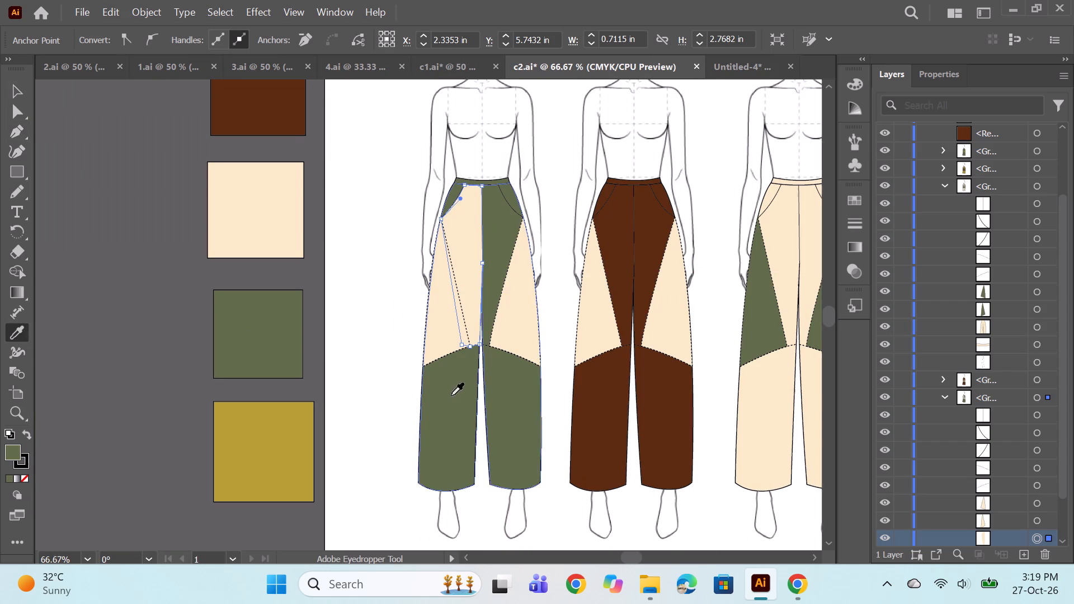
double_click(16, 453)
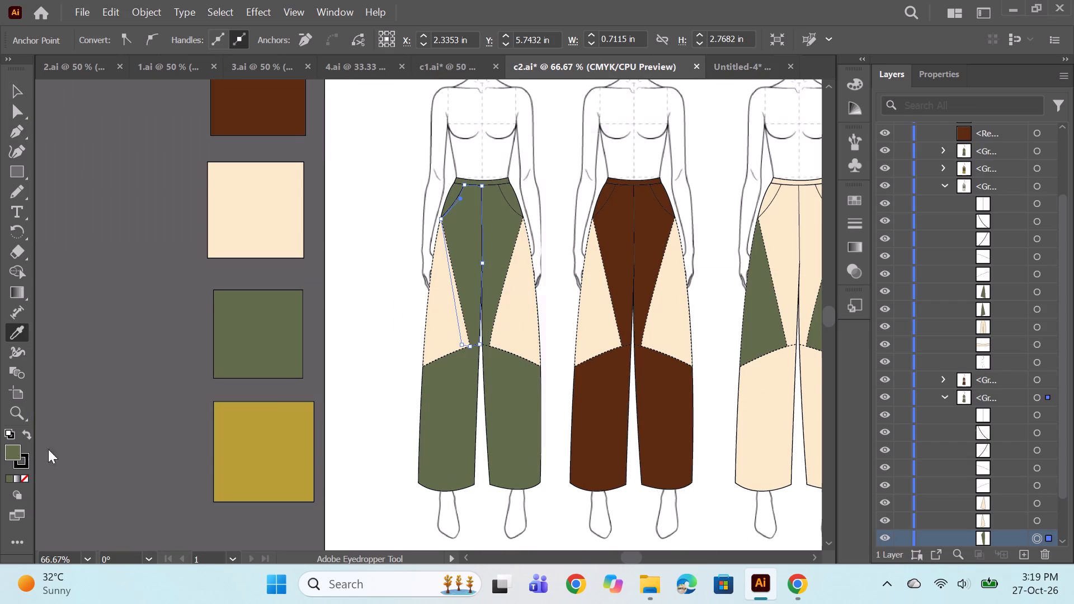
left_click(614, 334)
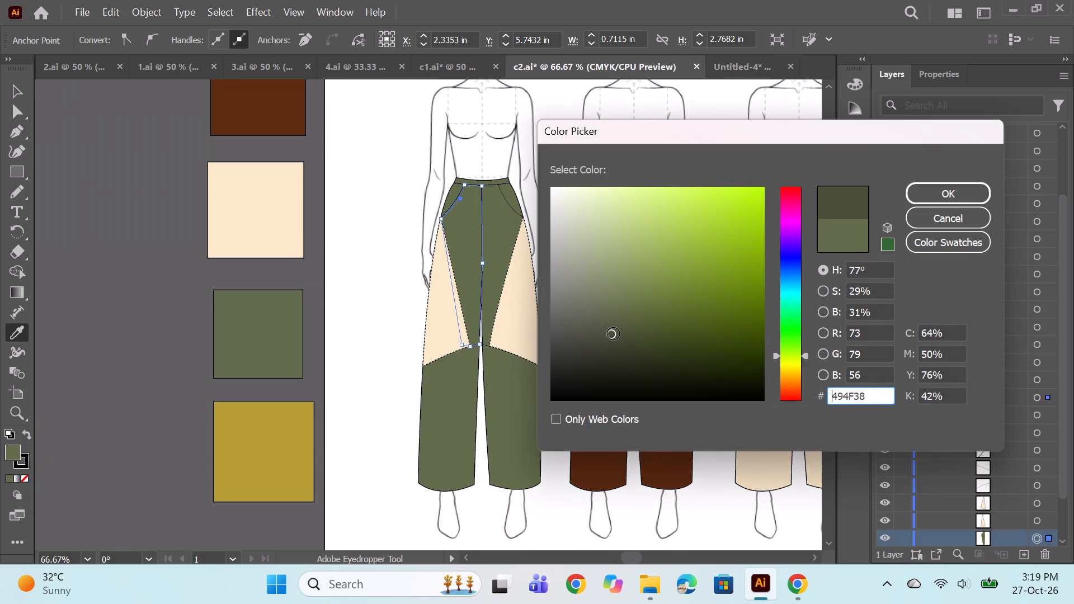
left_click(937, 201)
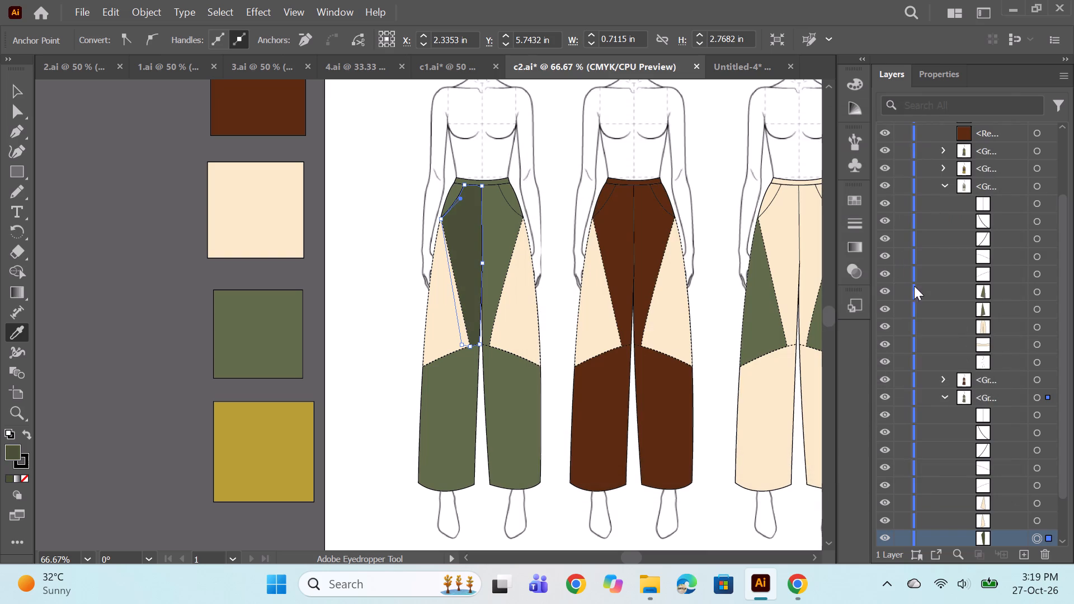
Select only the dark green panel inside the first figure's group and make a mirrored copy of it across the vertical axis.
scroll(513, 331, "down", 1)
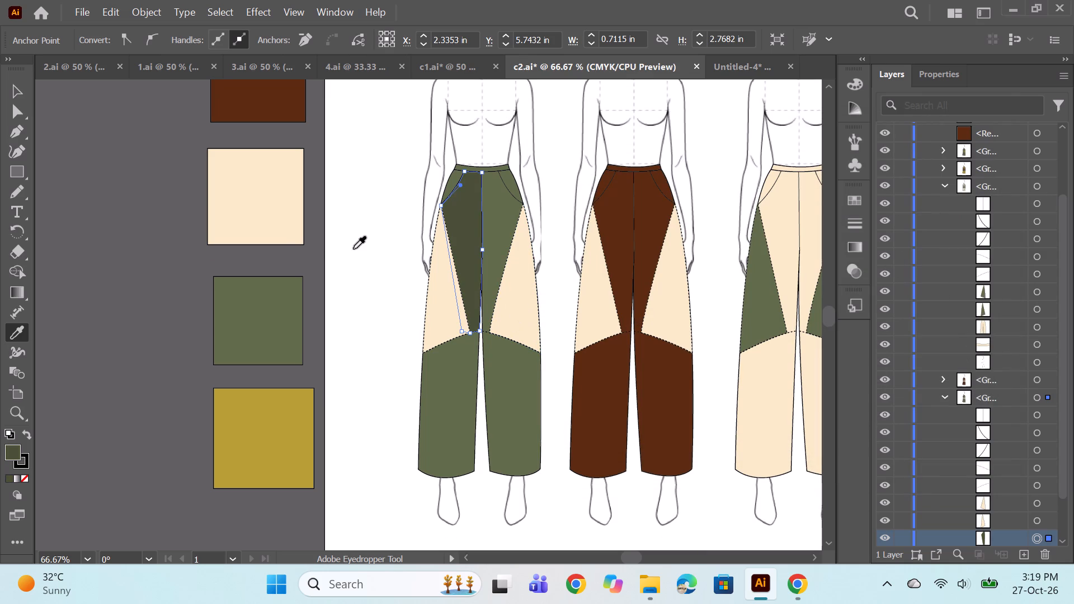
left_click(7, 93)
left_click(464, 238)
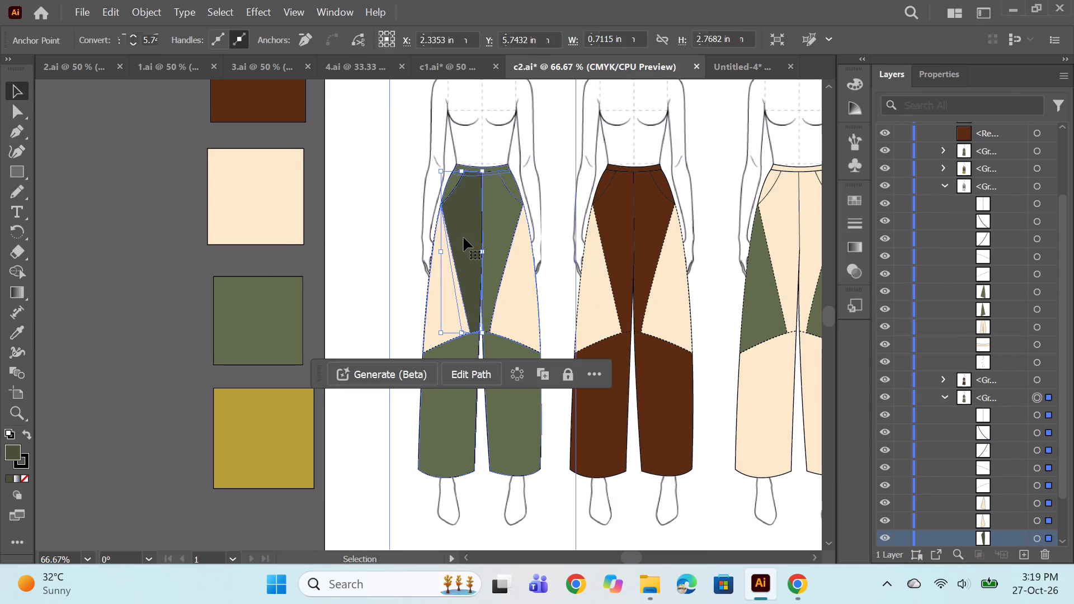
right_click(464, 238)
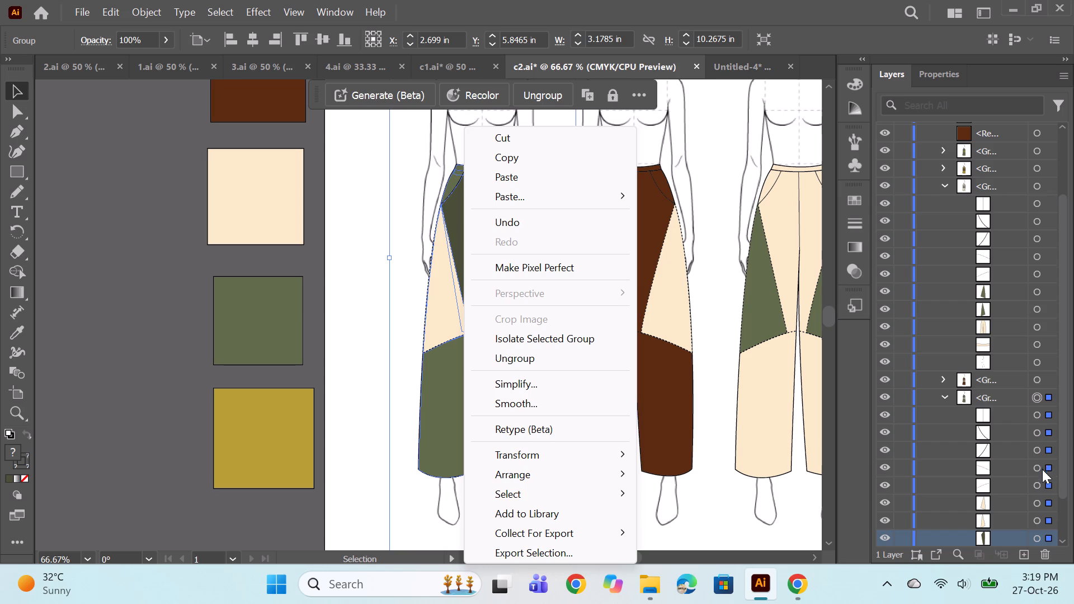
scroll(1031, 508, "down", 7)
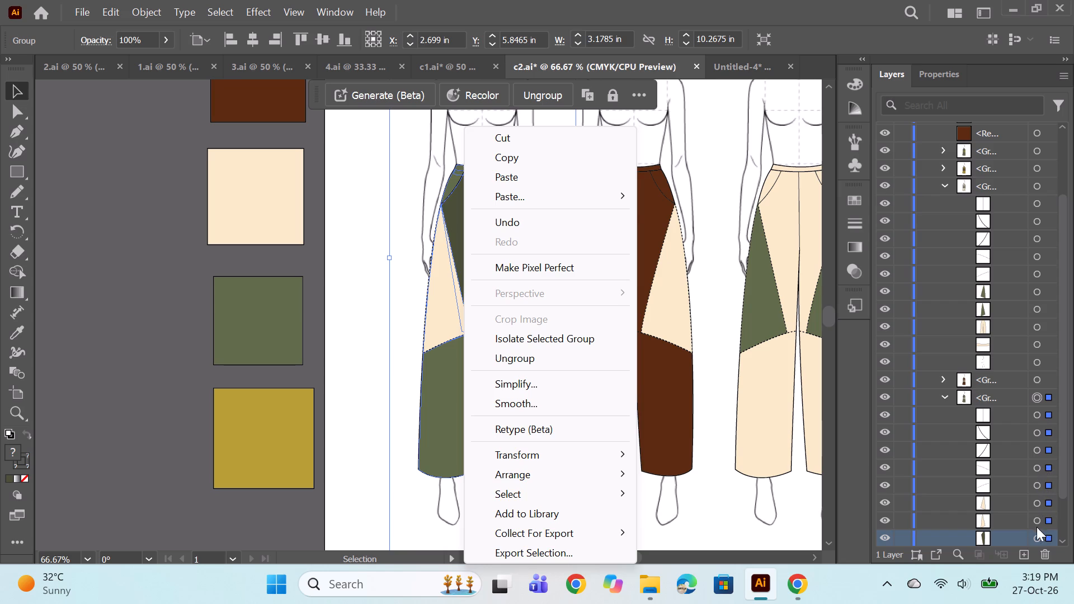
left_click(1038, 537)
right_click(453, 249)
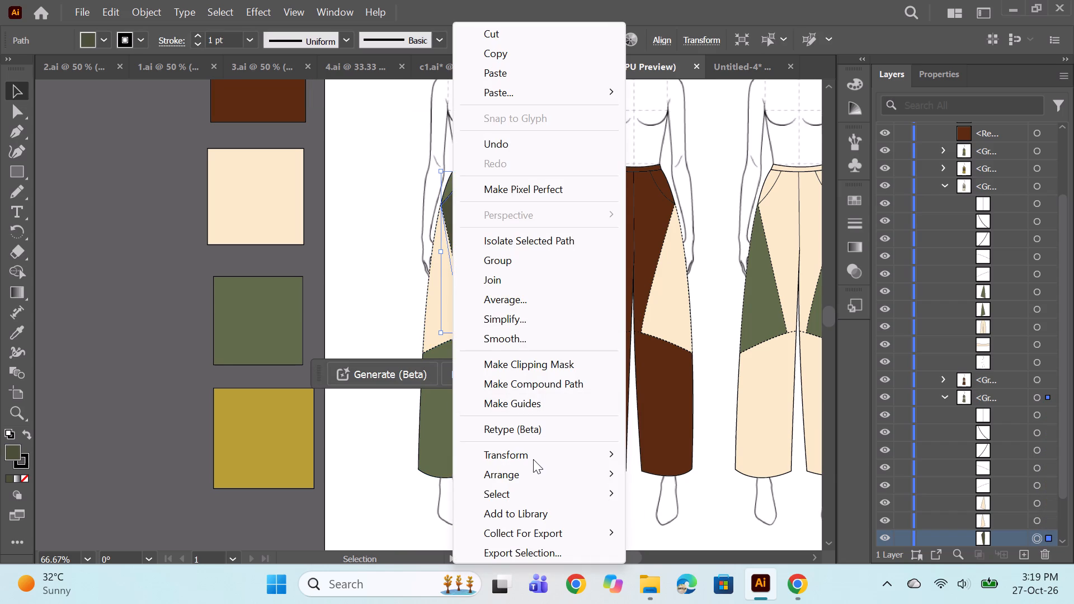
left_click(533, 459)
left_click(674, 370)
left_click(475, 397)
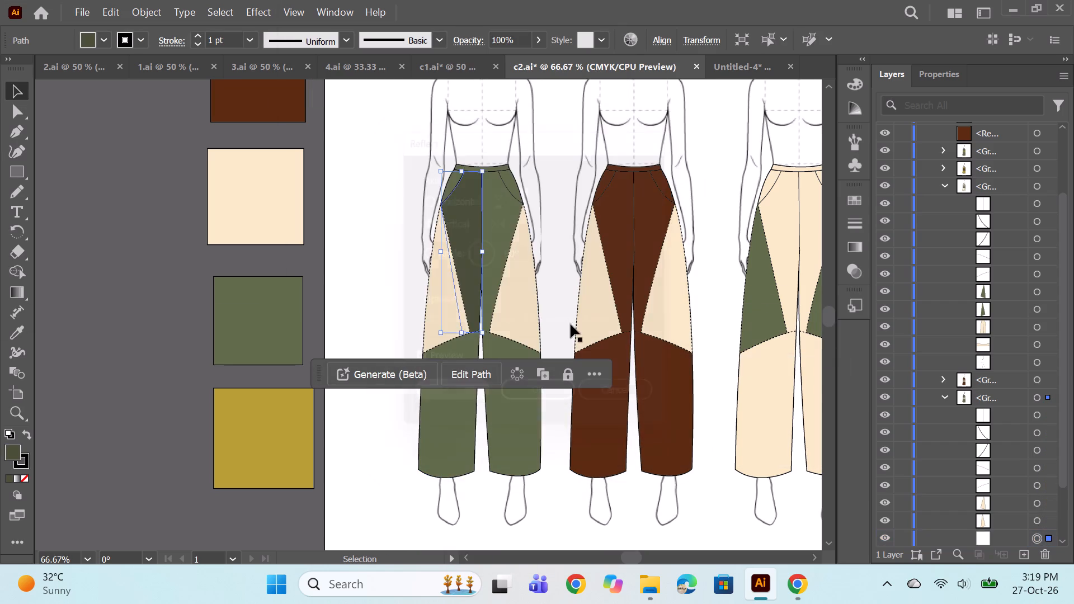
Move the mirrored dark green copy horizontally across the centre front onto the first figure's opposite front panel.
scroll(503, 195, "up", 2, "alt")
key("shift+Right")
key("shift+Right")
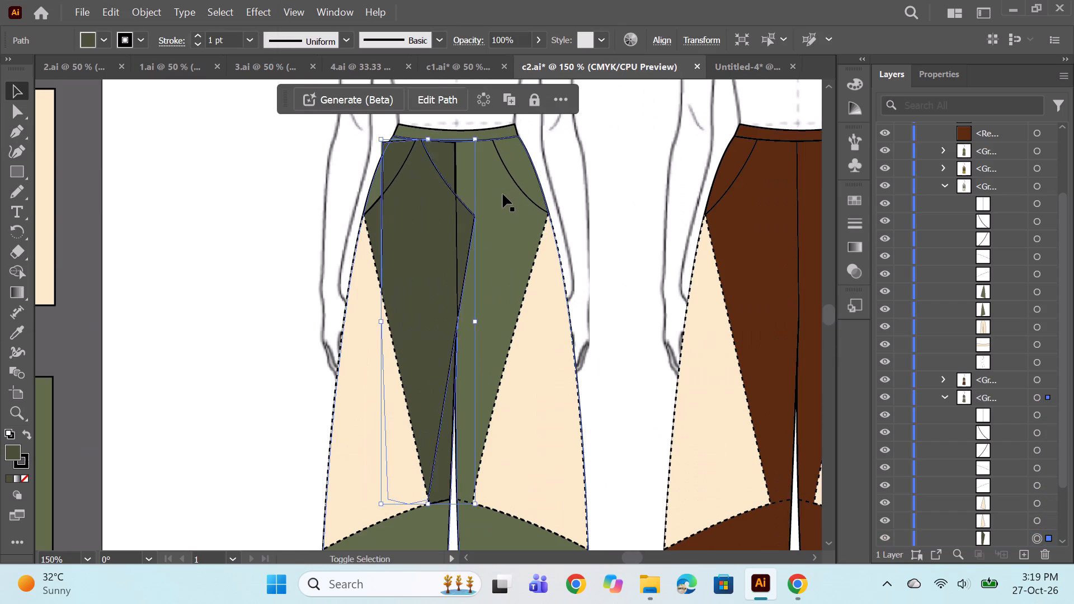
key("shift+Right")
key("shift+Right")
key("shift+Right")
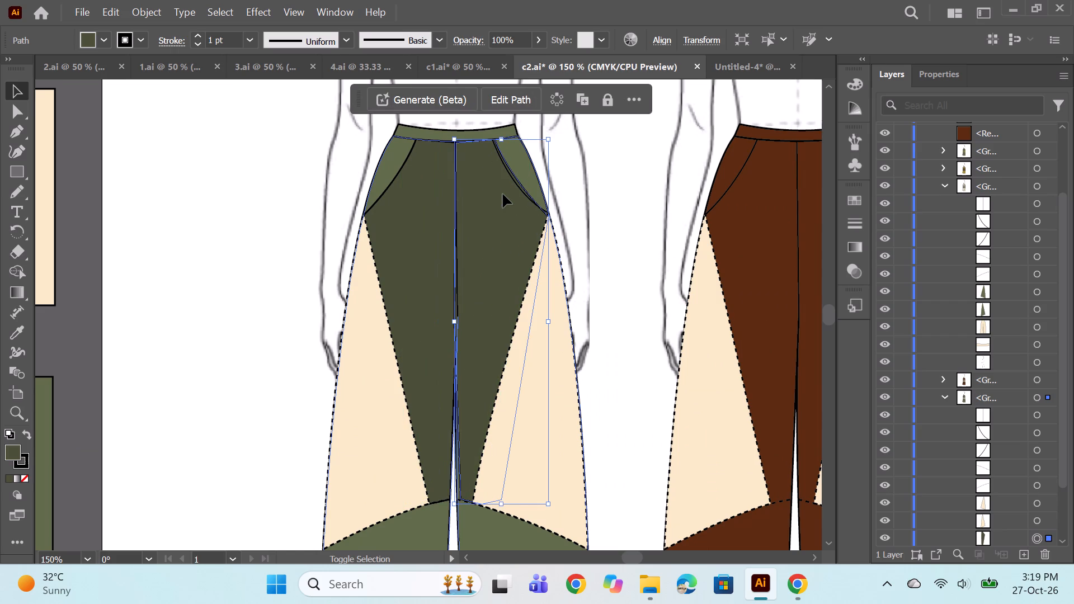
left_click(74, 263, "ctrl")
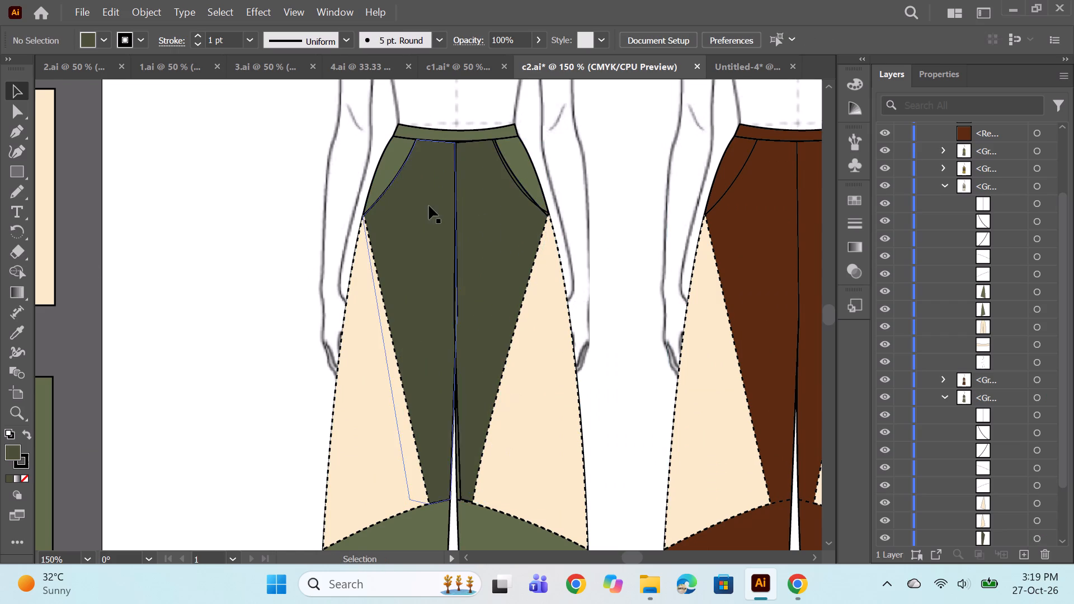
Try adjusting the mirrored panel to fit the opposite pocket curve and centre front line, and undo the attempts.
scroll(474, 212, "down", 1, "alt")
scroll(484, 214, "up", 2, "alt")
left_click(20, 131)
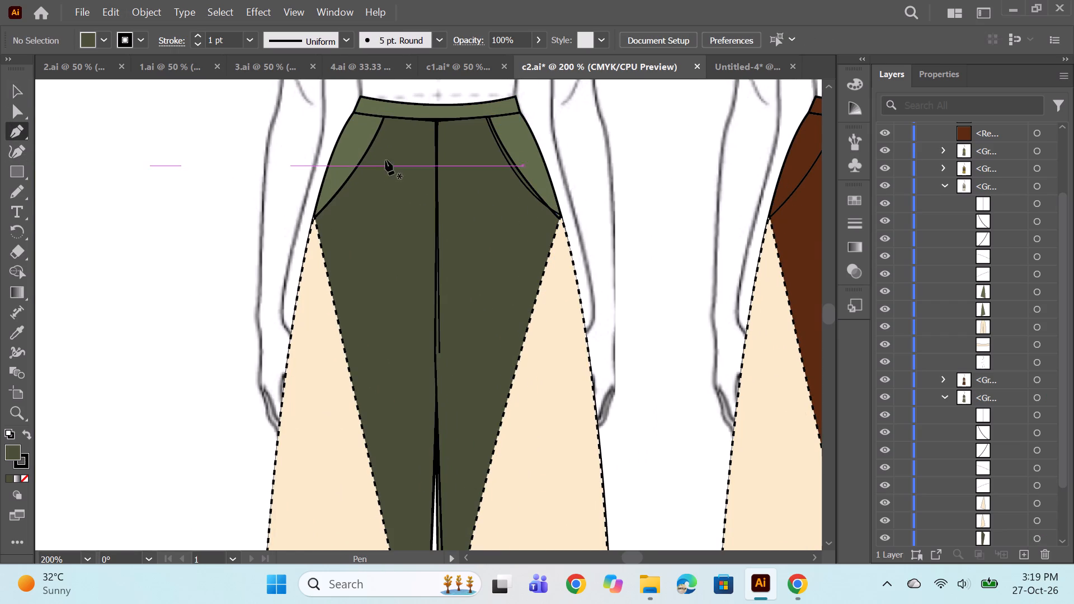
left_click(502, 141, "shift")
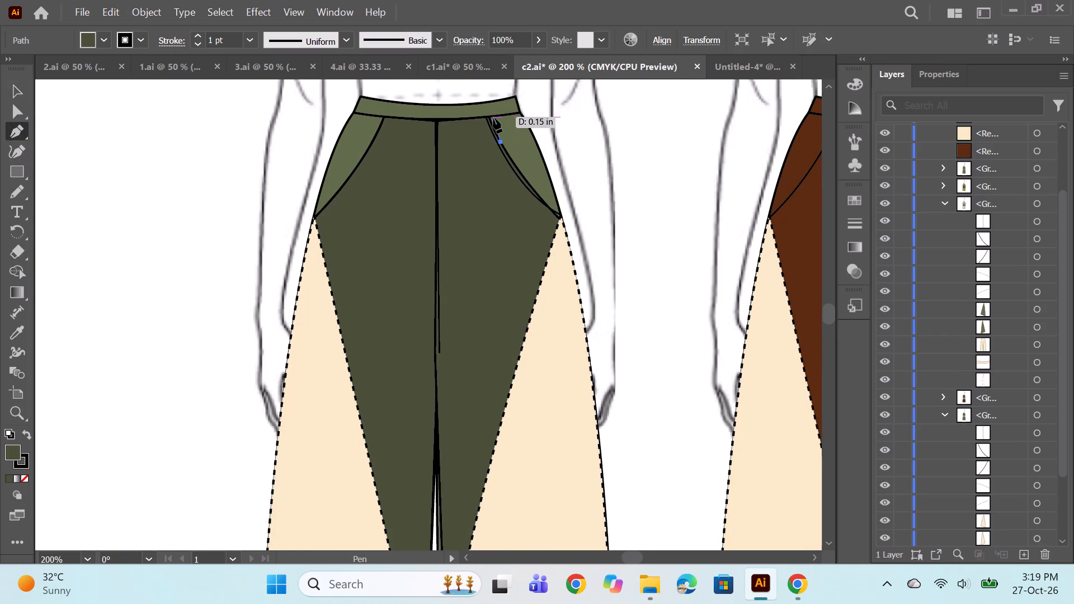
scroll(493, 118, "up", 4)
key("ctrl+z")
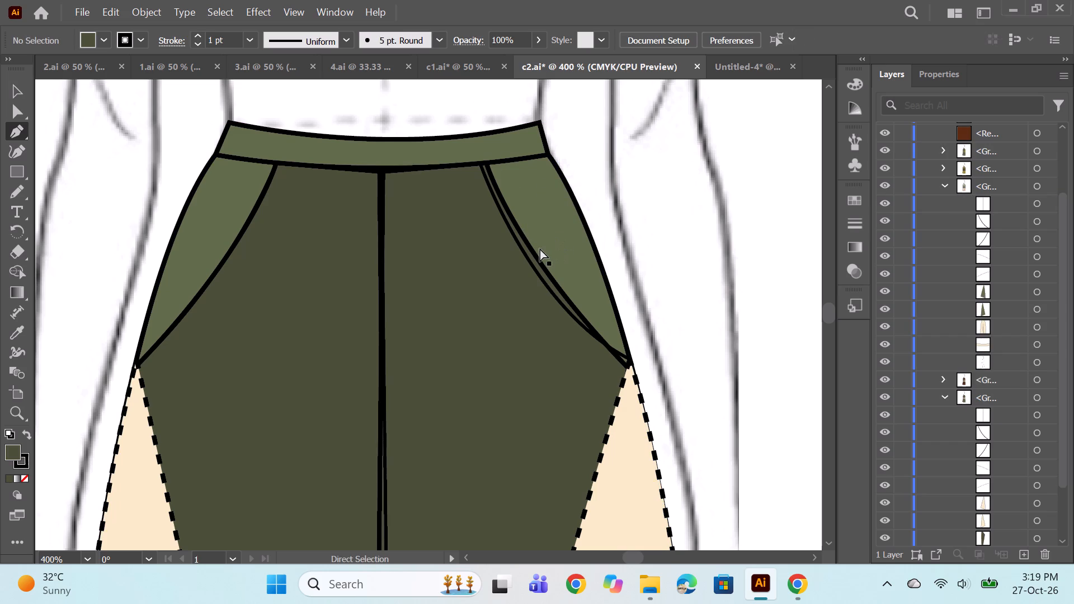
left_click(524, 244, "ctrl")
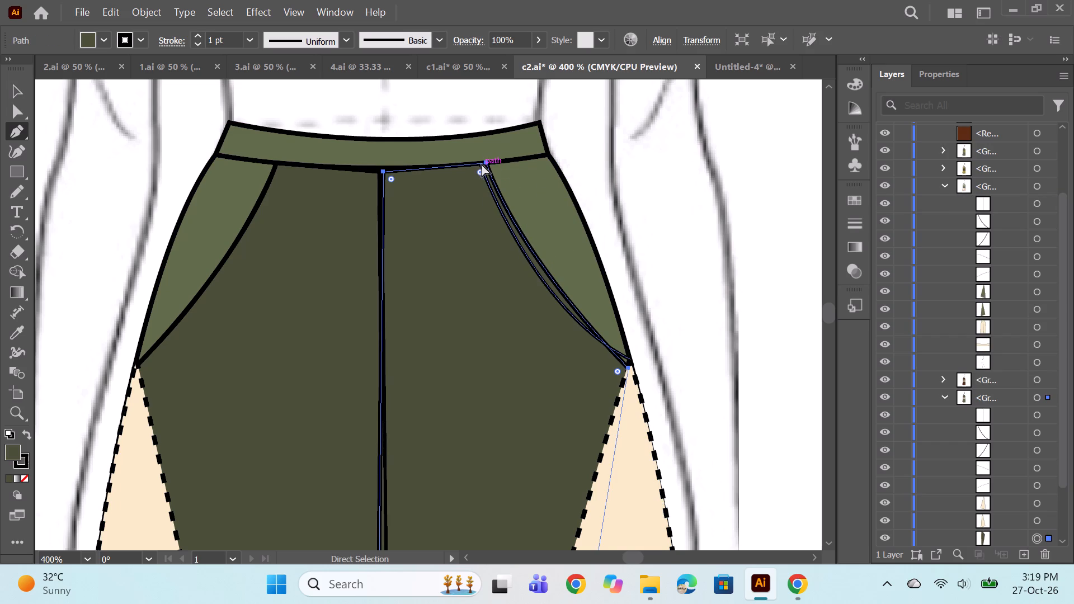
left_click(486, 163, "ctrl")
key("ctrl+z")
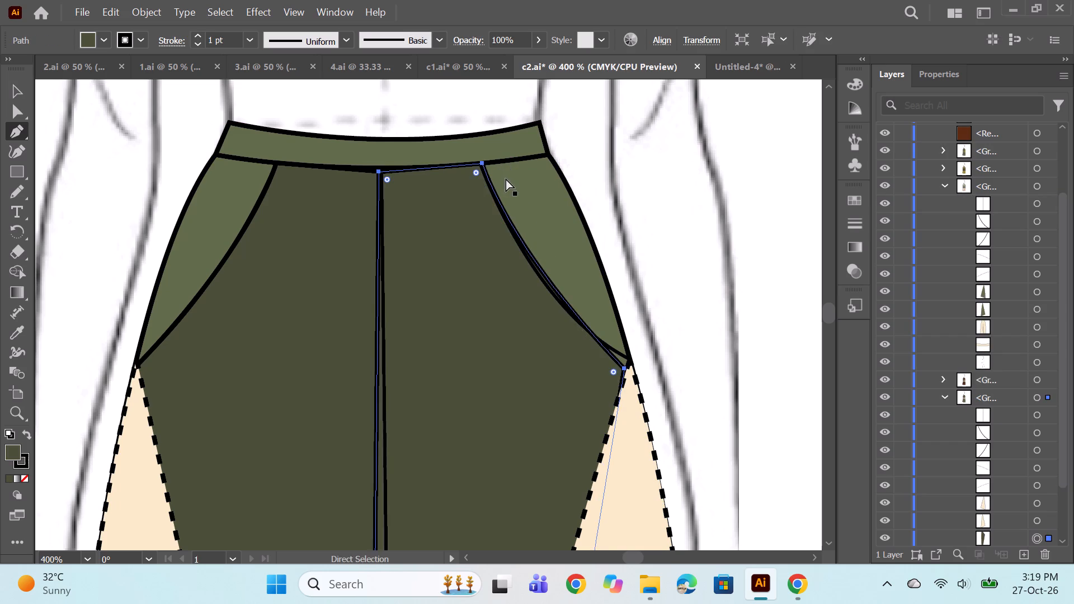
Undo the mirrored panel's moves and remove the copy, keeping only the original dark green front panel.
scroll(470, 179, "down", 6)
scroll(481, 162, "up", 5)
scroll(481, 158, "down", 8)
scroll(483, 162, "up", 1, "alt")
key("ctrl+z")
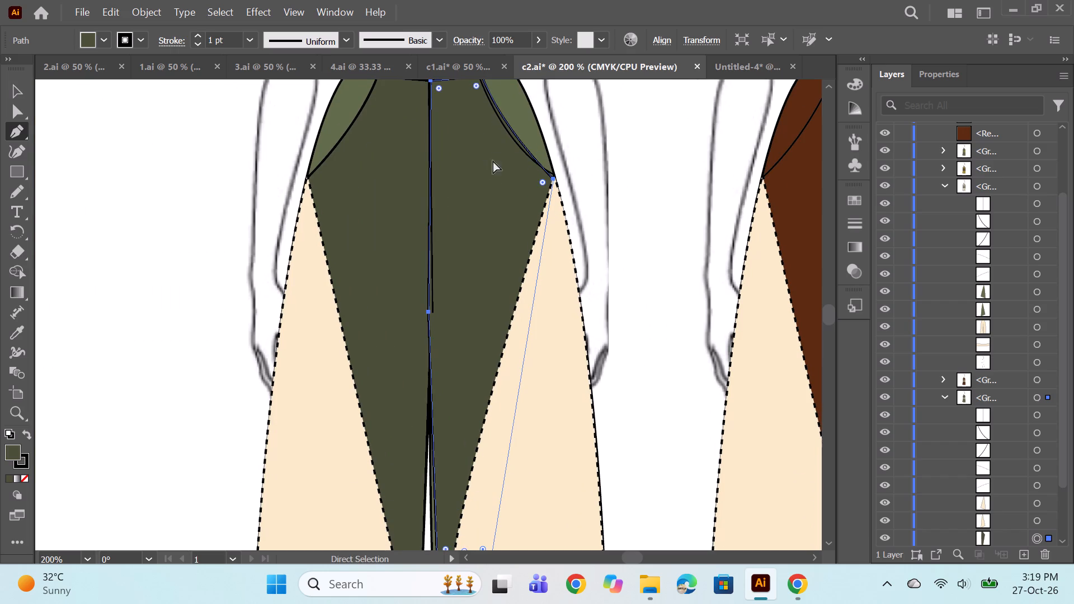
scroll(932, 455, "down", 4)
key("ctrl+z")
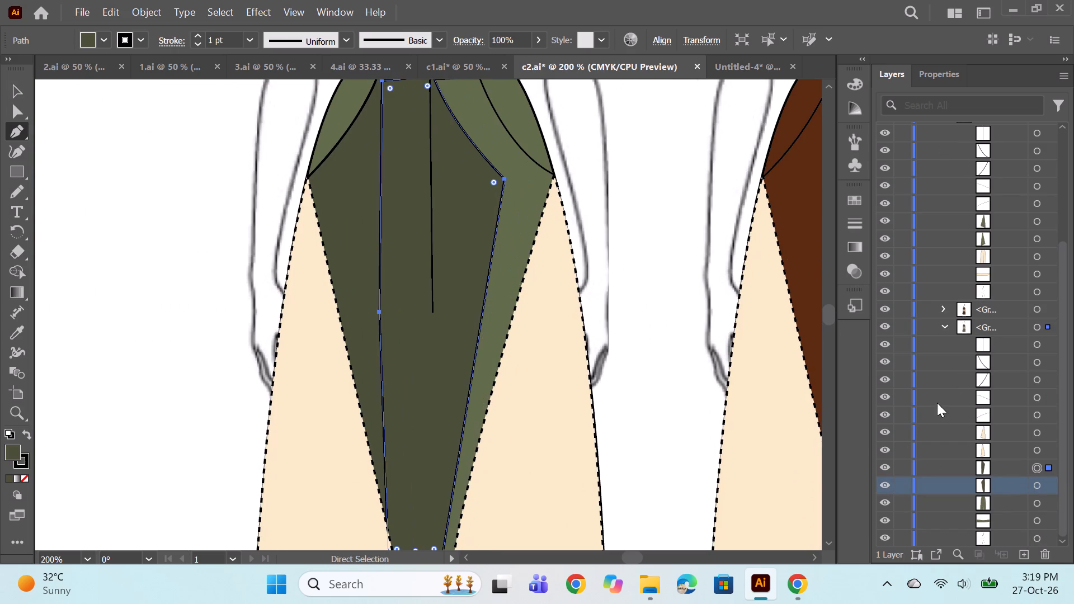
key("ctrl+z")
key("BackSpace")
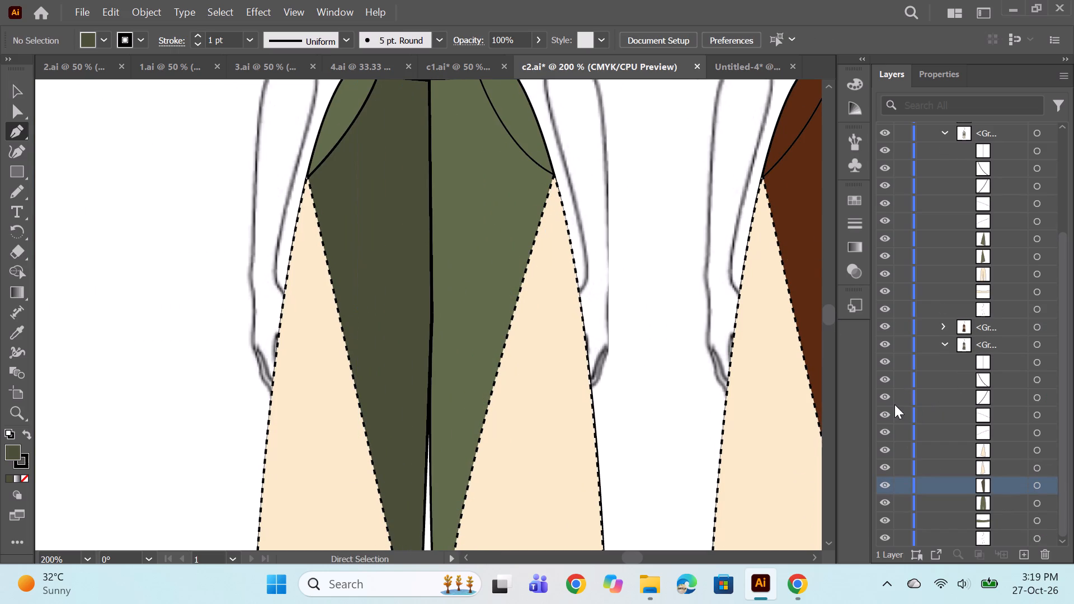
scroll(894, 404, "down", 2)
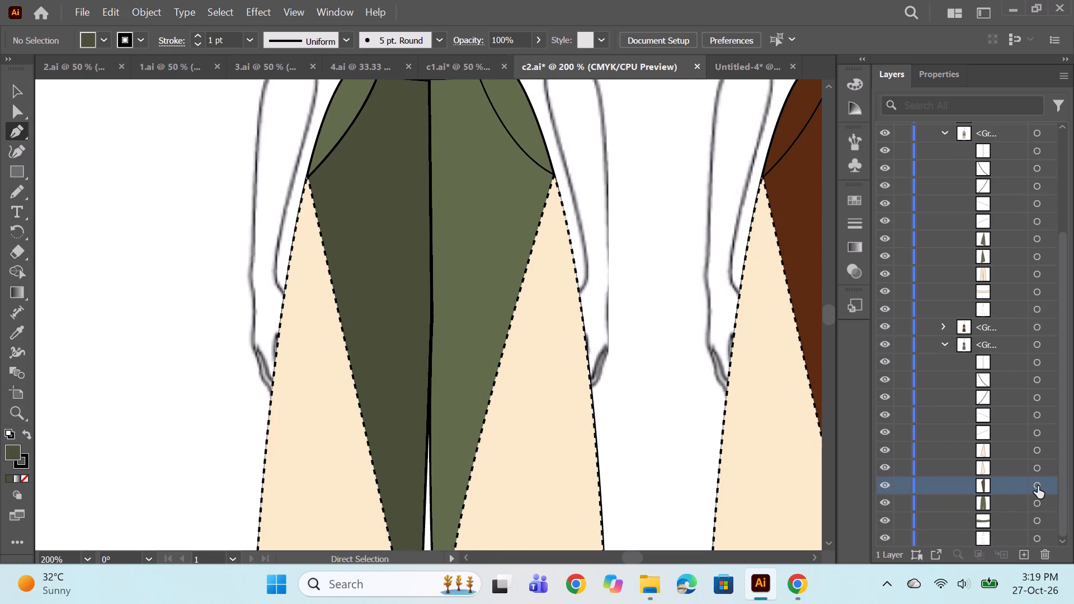
Select the dark green front panel in the first figure's group and remove its stroke.
left_click(1038, 486)
left_click(133, 35)
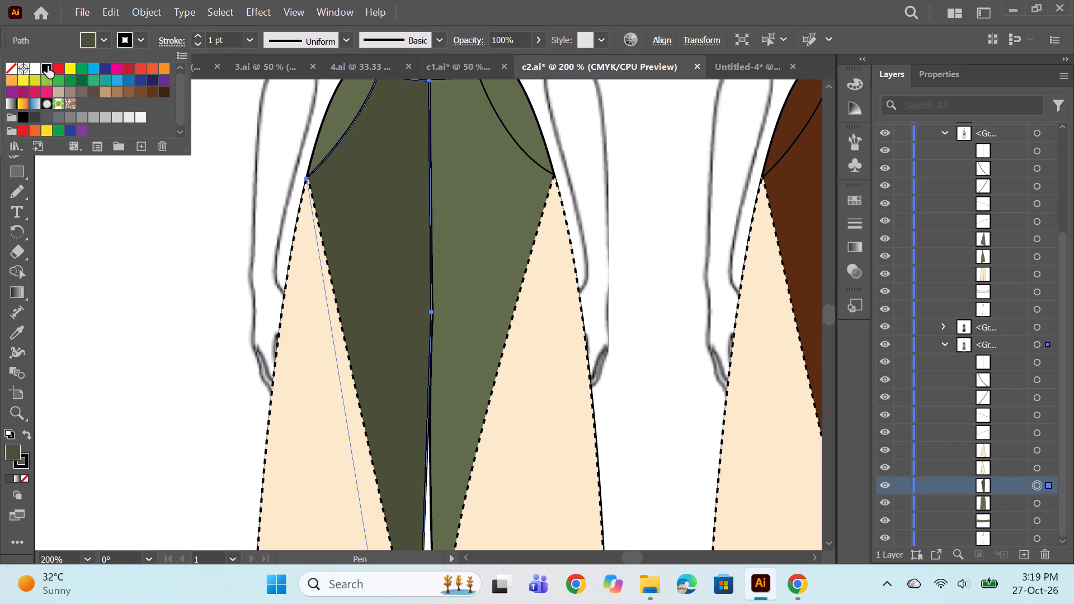
left_click(11, 70)
left_click(110, 218, "ctrl")
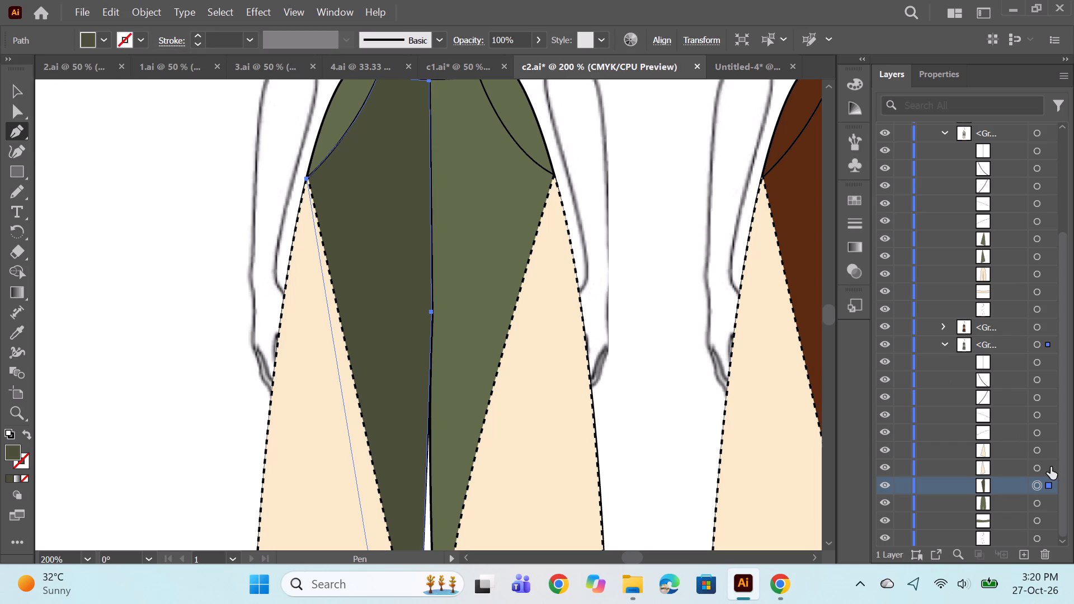
Make a reflected copy of the strokeless dark green panel across the vertical axis.
left_click(25, 83)
right_click(376, 242)
left_click(473, 461)
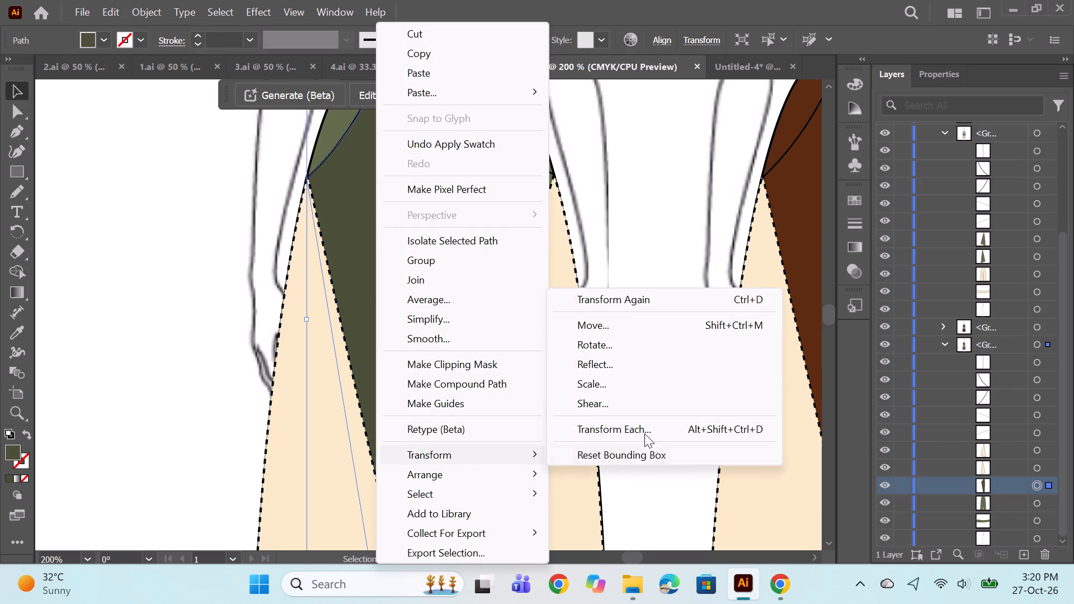
left_click(614, 366)
left_click(478, 401)
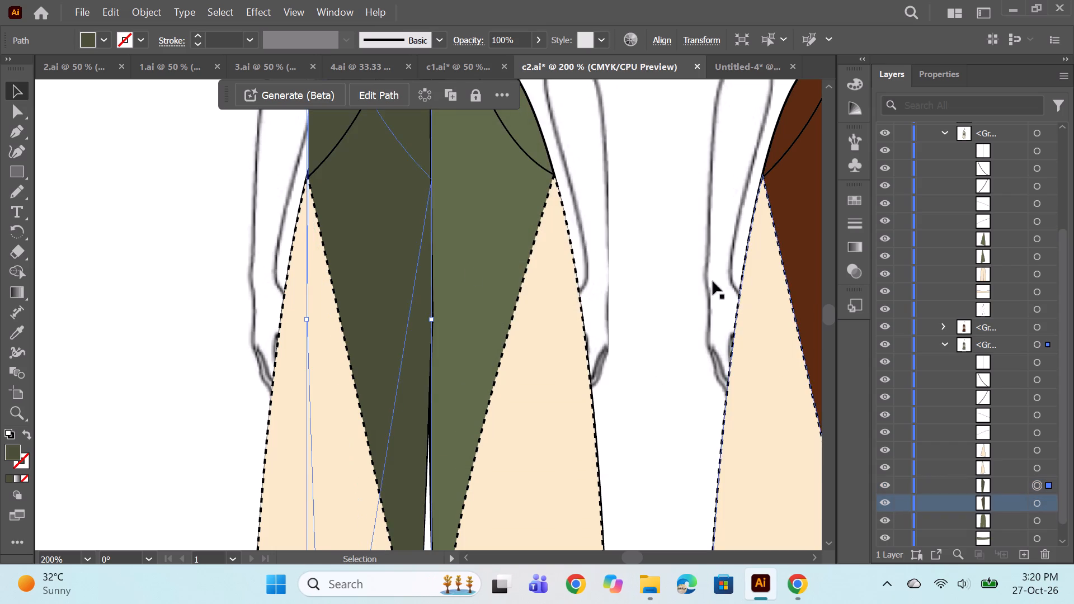
Move the mirrored dark green copy horizontally onto the first figure's opposite front panel, meeting the centre front line.
scroll(410, 218, "up", 4)
key("shift+Right")
key("shift+Right")
key("shift+Right")
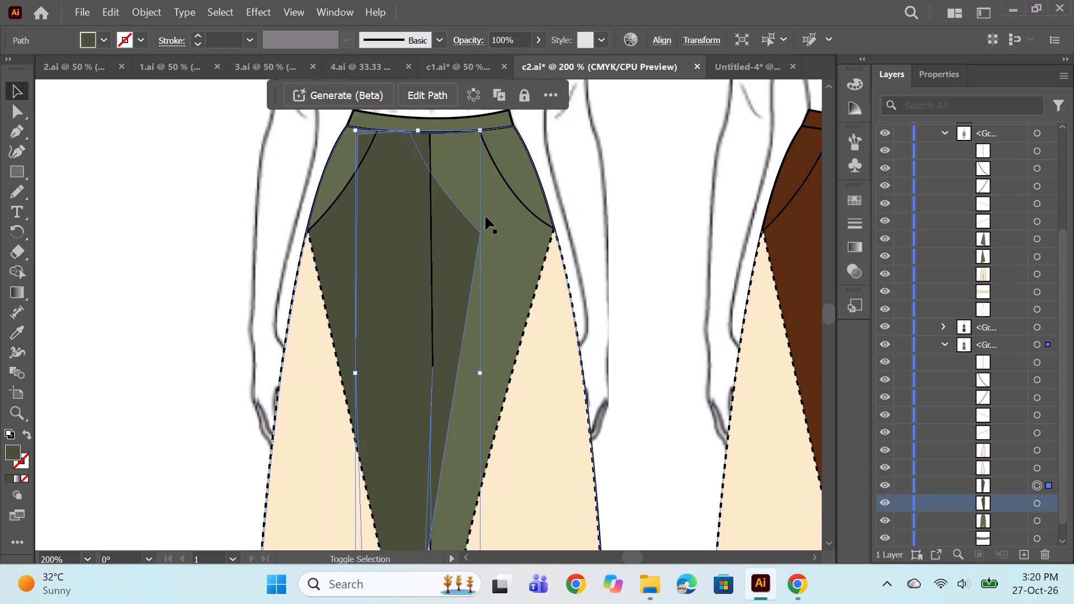
key("shift+Right")
key("shift+Right")
scroll(541, 176, "up", 3)
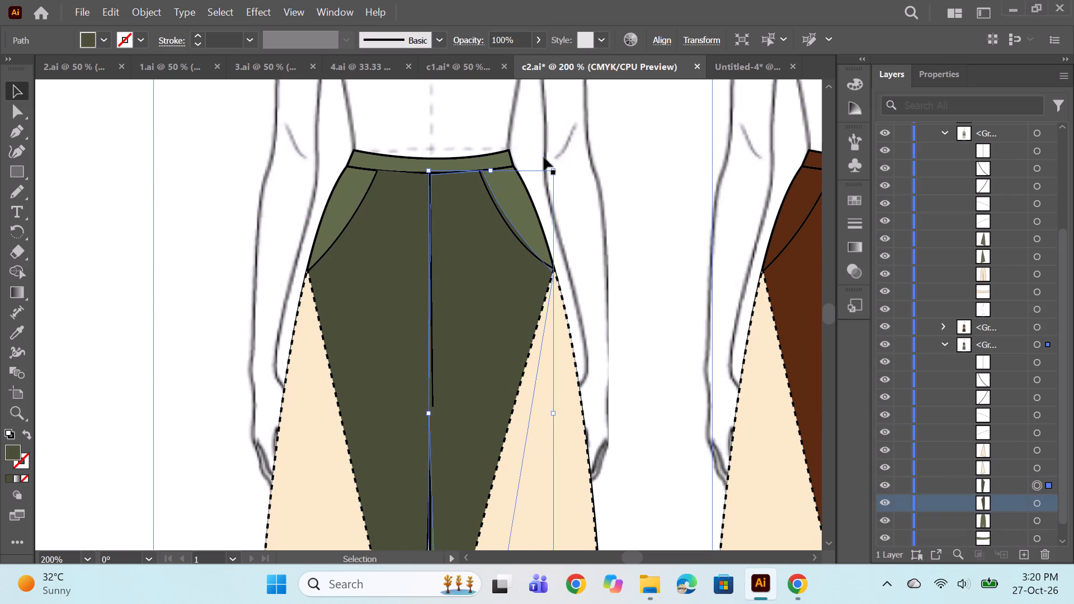
Fit the mirrored panel to the opposite pocket curve by moving its pocket-corner and waist anchors and reshaping the curve's handle.
left_click(14, 128)
scroll(511, 177, "up", 3, "alt")
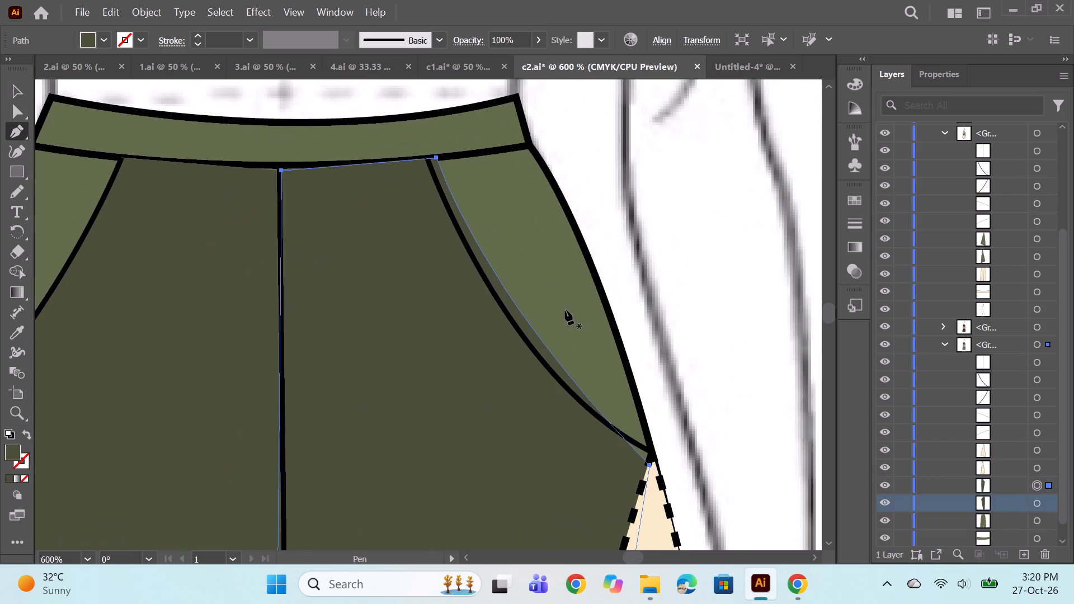
scroll(587, 342, "down", 2)
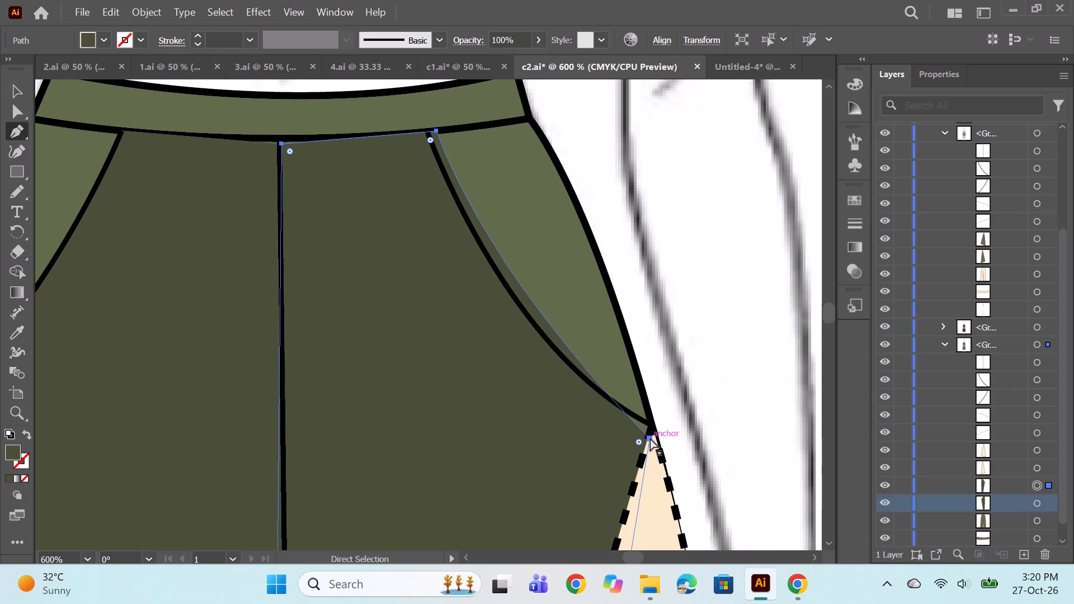
left_click(650, 438, "ctrl")
left_click_drag(650, 438, 647, 428, "ctrl")
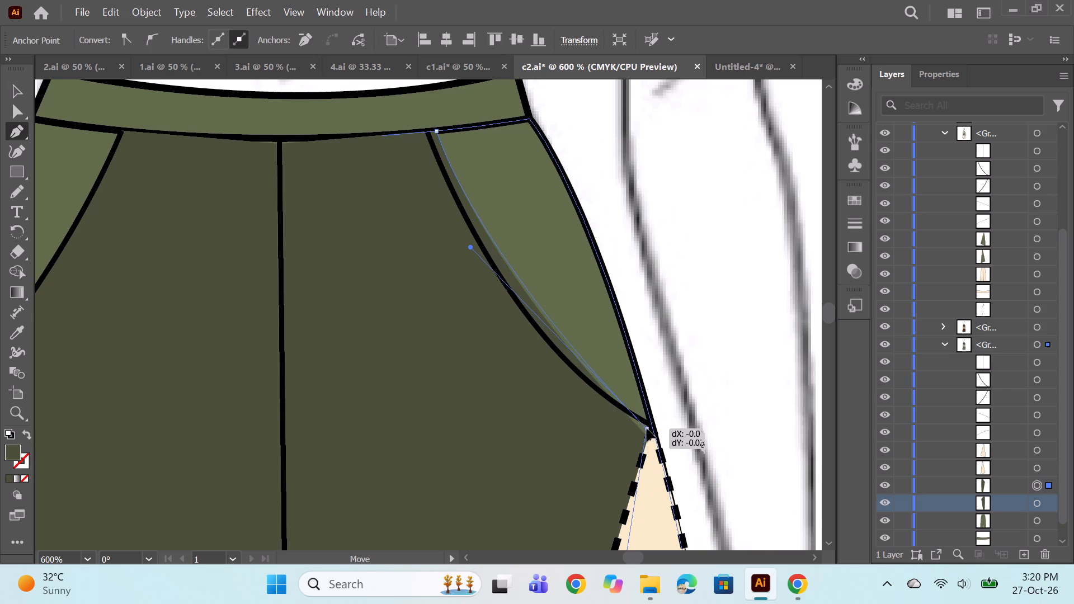
left_click_drag(647, 428, 647, 426, "ctrl")
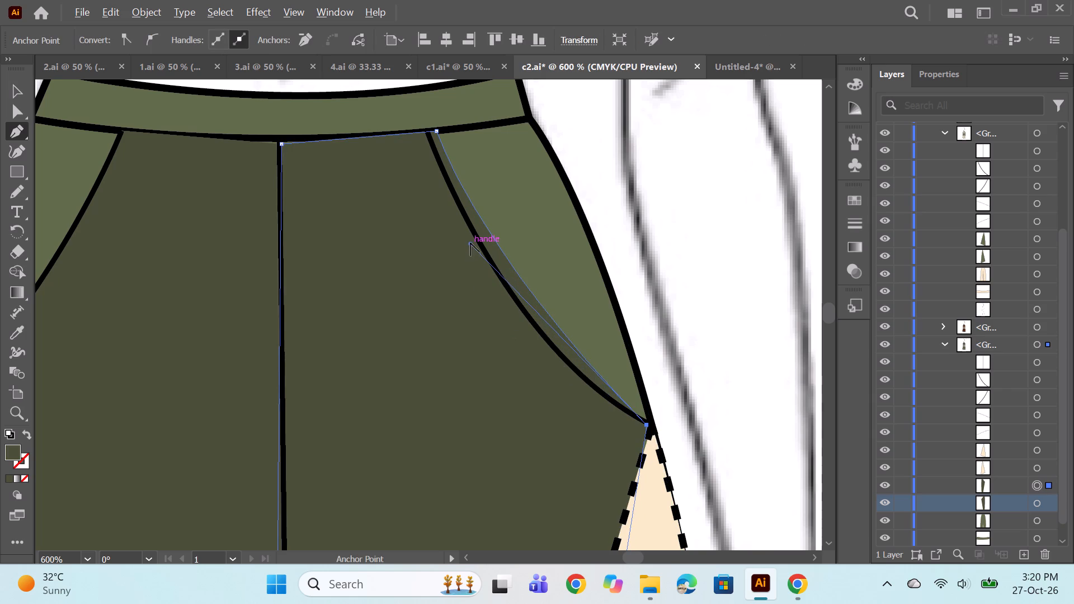
left_click_drag(470, 243, 453, 301, "alt")
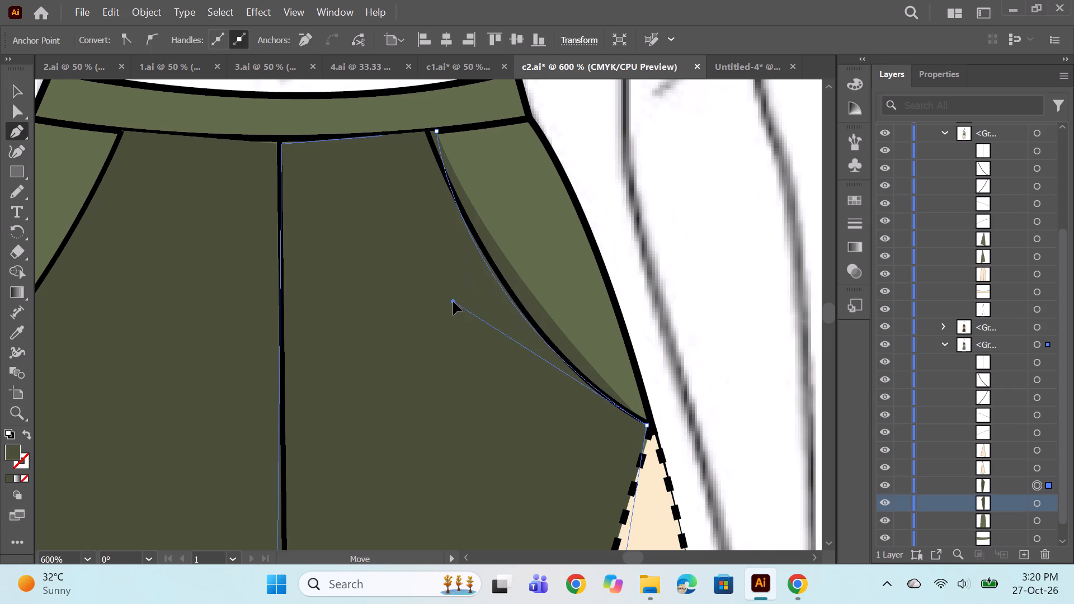
left_click_drag(453, 301, 478, 334, "alt")
left_click(437, 131, "ctrl")
left_click_drag(437, 131, 422, 134, "ctrl")
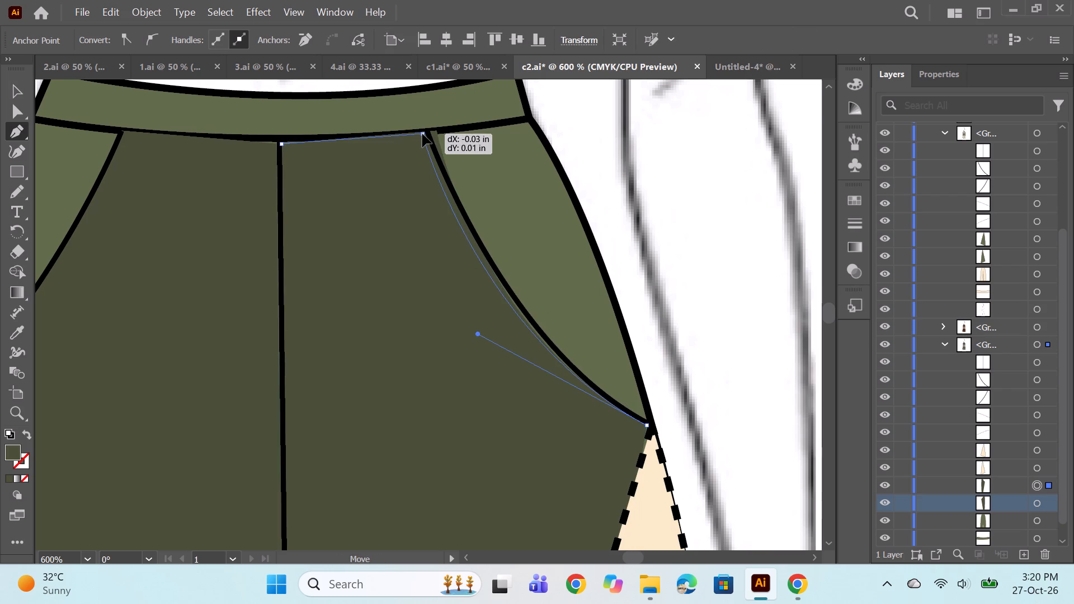
left_click_drag(422, 134, 423, 131, "ctrl")
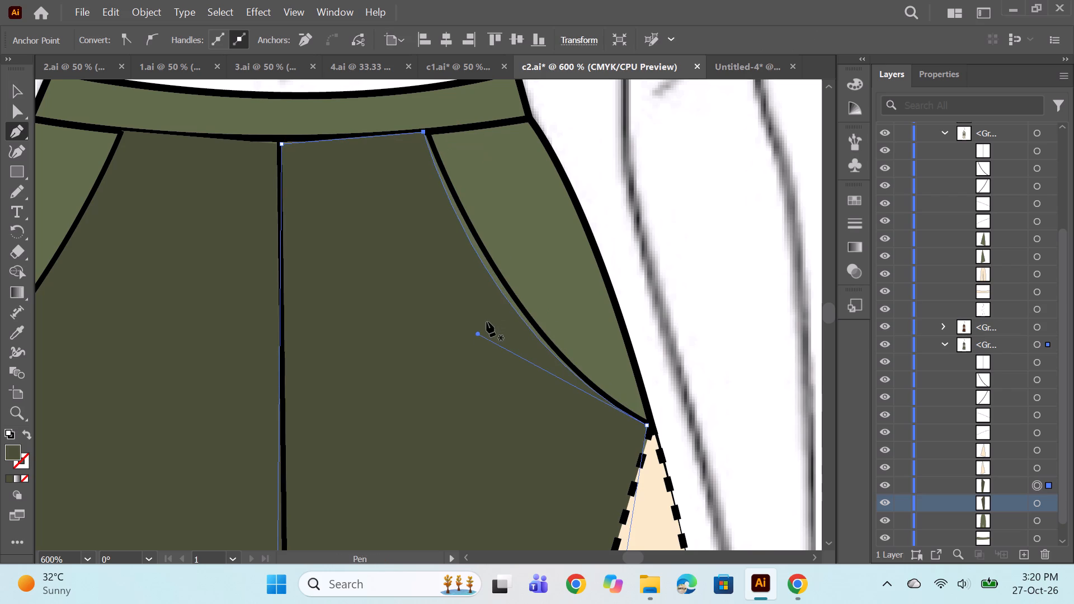
left_click_drag(479, 334, 483, 323, "alt")
Move the mirrored panel's crotch anchor across to the centre front line, just below the end of the fly seam.
scroll(578, 167, "down", 2)
scroll(479, 168, "down", 7)
scroll(404, 229, "down", 3)
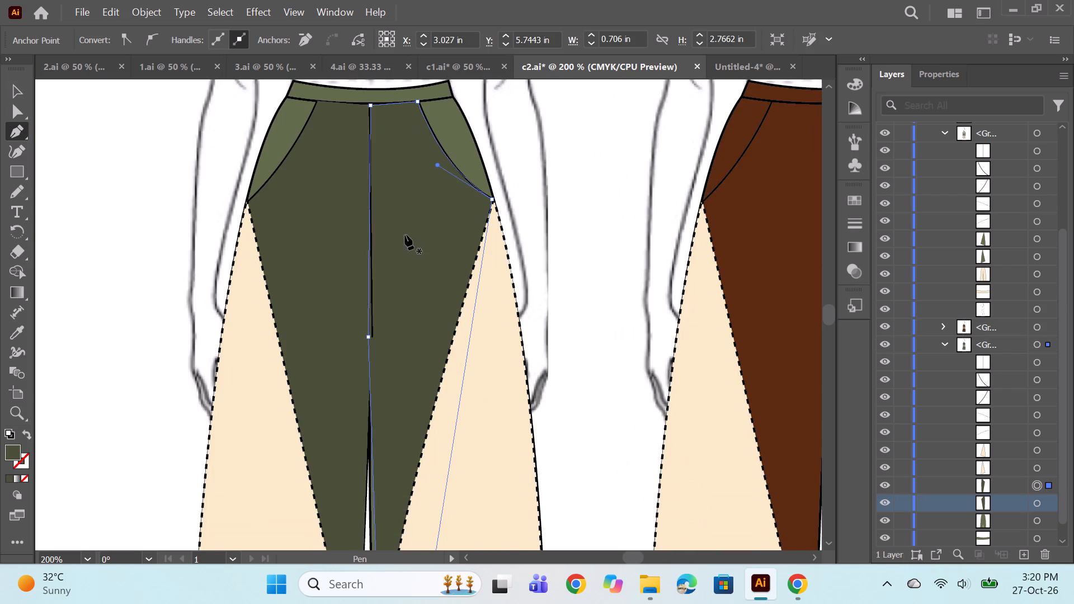
scroll(405, 235, "down", 5)
scroll(376, 181, "up", 2, "alt")
scroll(402, 248, "down", 2, "alt")
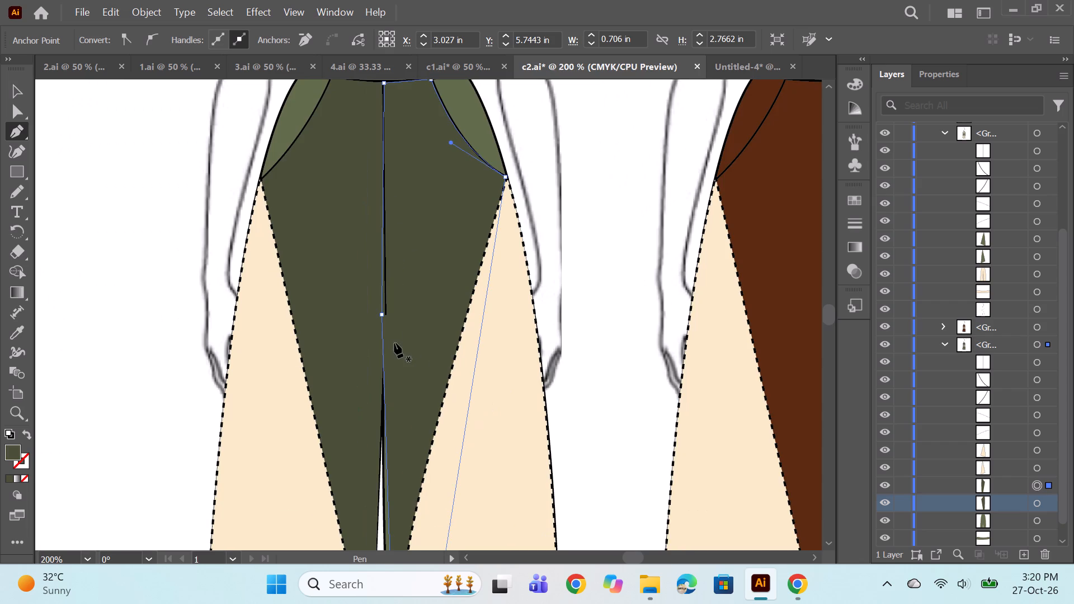
left_click_drag(383, 315, 402, 315, "ctrl")
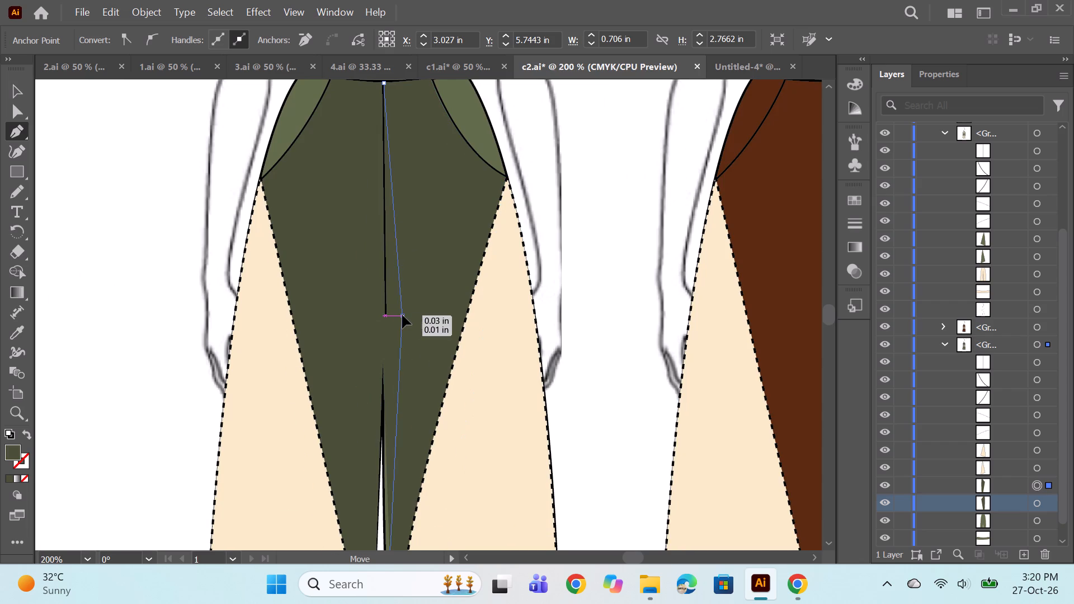
left_click_drag(402, 315, 388, 320, "ctrl")
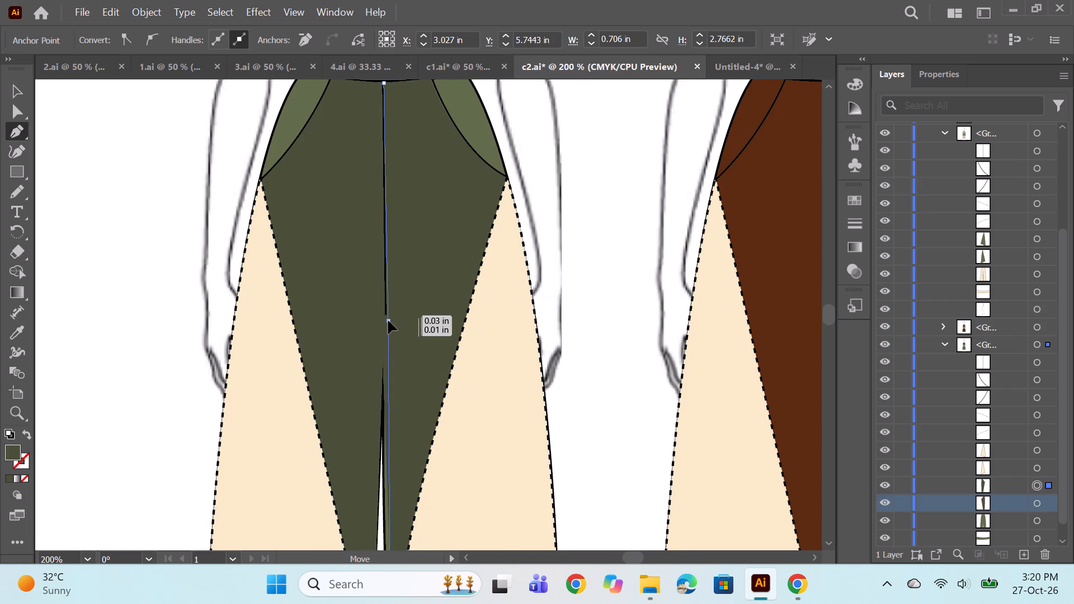
left_click_drag(388, 320, 392, 325, "ctrl")
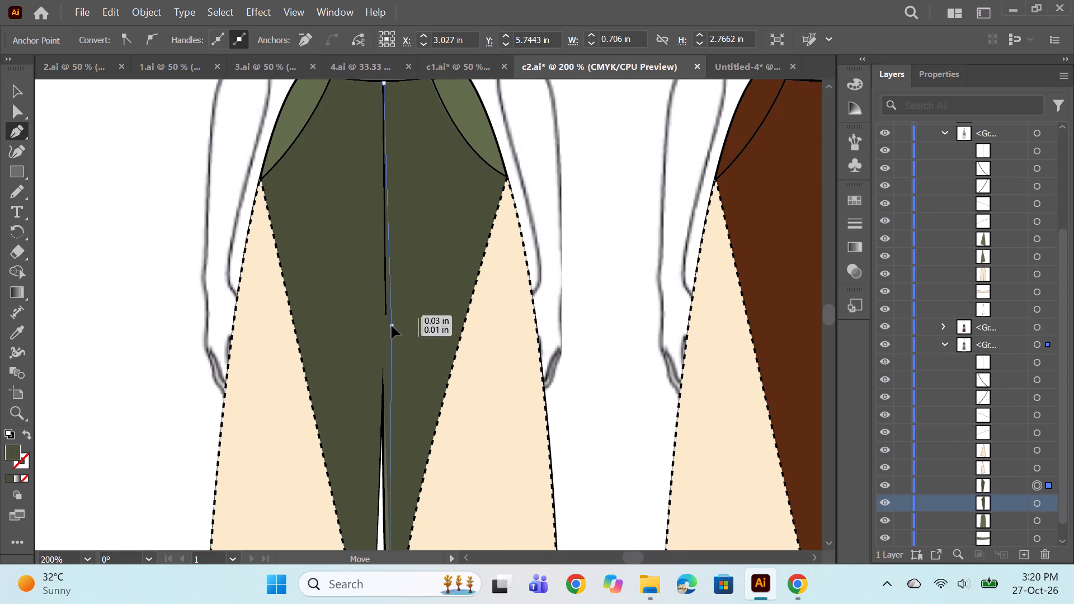
left_click_drag(392, 325, 388, 326, "ctrl")
Move the mirrored panel's lower inner anchor about 0.01 in closer to the inseam line at the dashed knee seam.
scroll(428, 303, "down", 4)
scroll(408, 322, "up", 1, "alt")
scroll(407, 328, "down", 2)
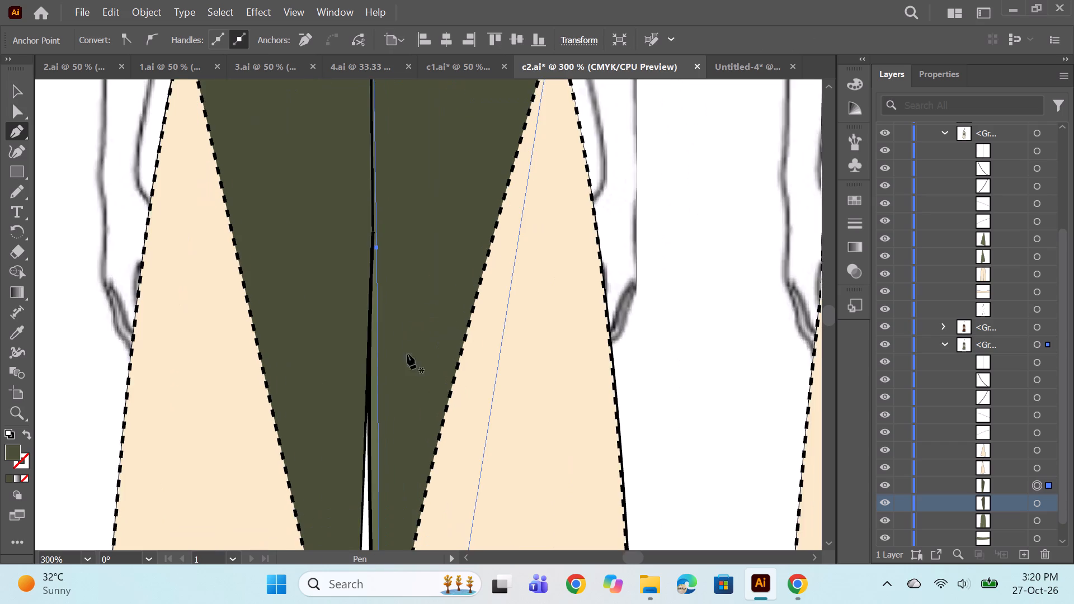
scroll(407, 354, "down", 7)
scroll(389, 469, "up", 2, "alt")
scroll(391, 457, "down", 3)
scroll(373, 452, "up", 1, "alt")
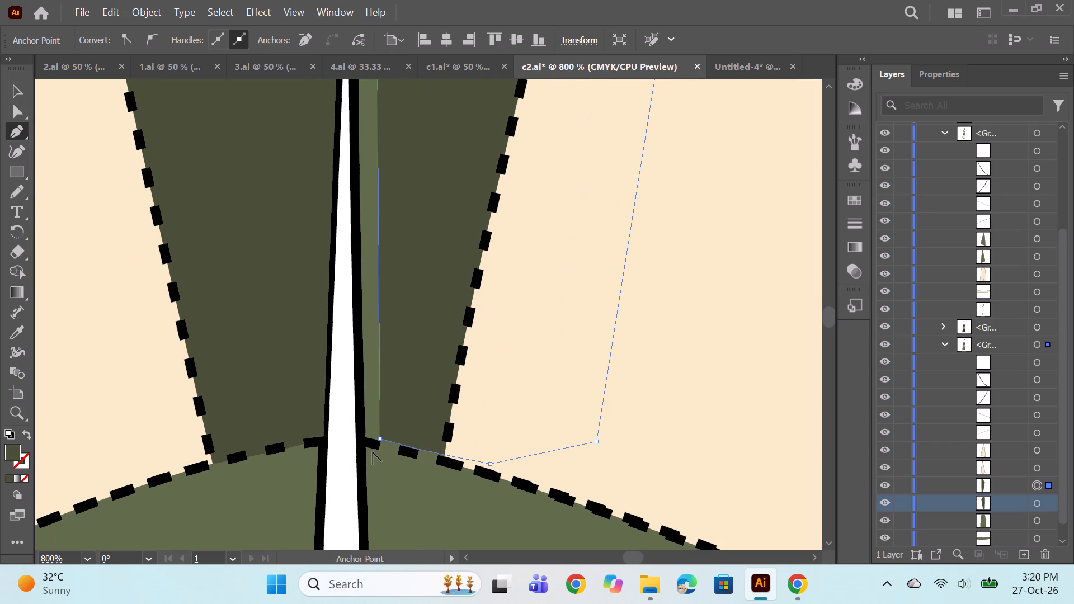
left_click(381, 437, "ctrl")
left_click_drag(381, 437, 370, 437, "ctrl")
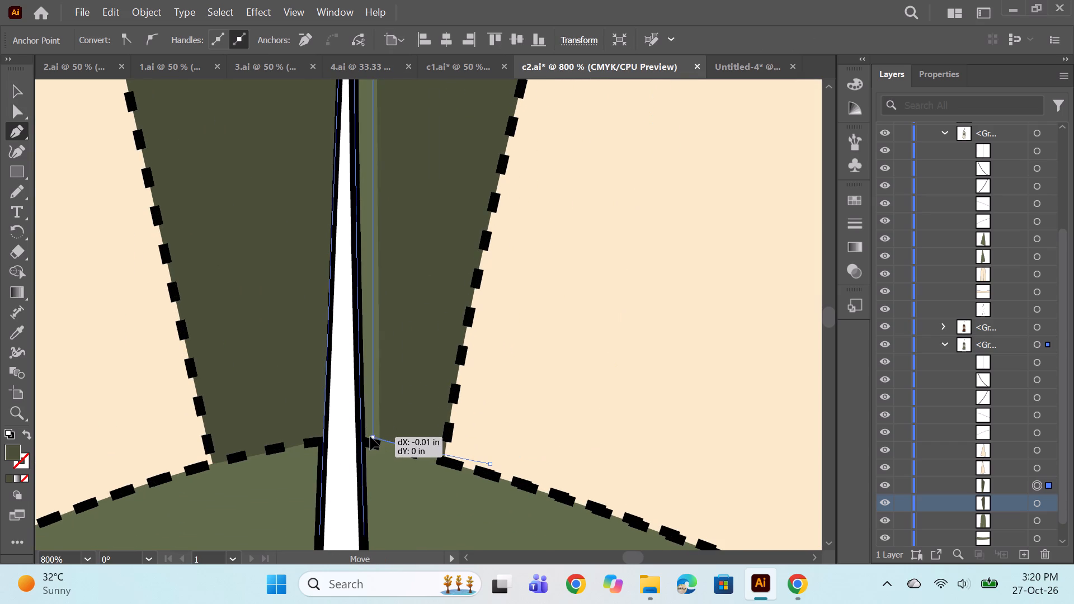
left_click_drag(370, 437, 366, 436, "ctrl")
Refine the mirrored panel's crotch anchor so its inner edge follows the inseam, checking the edge down to the knee seam.
scroll(493, 319, "down", 2, "alt")
scroll(481, 319, "up", 18)
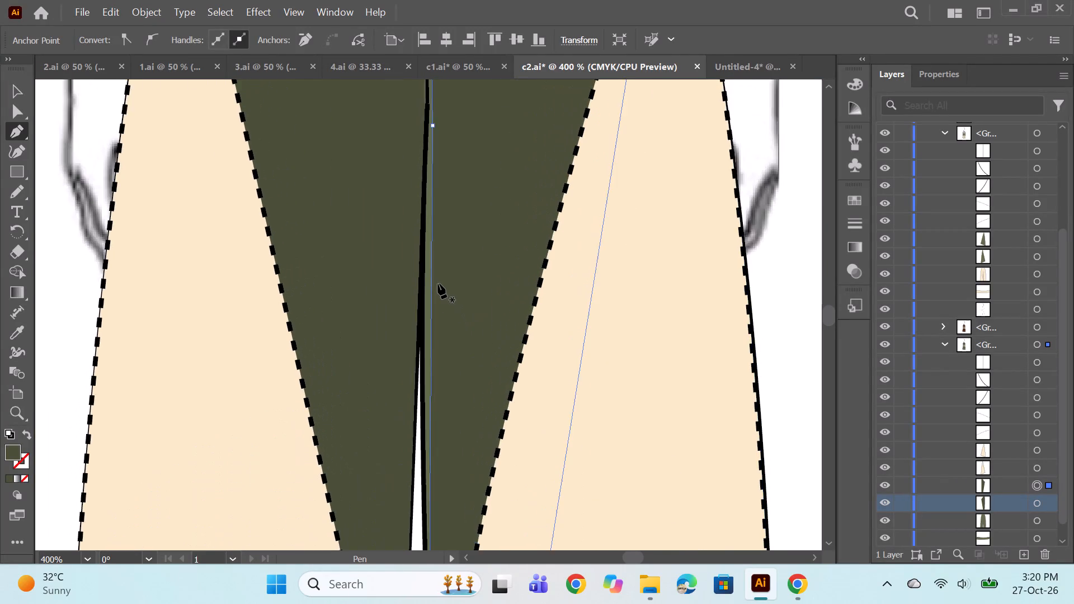
scroll(438, 284, "up", 9)
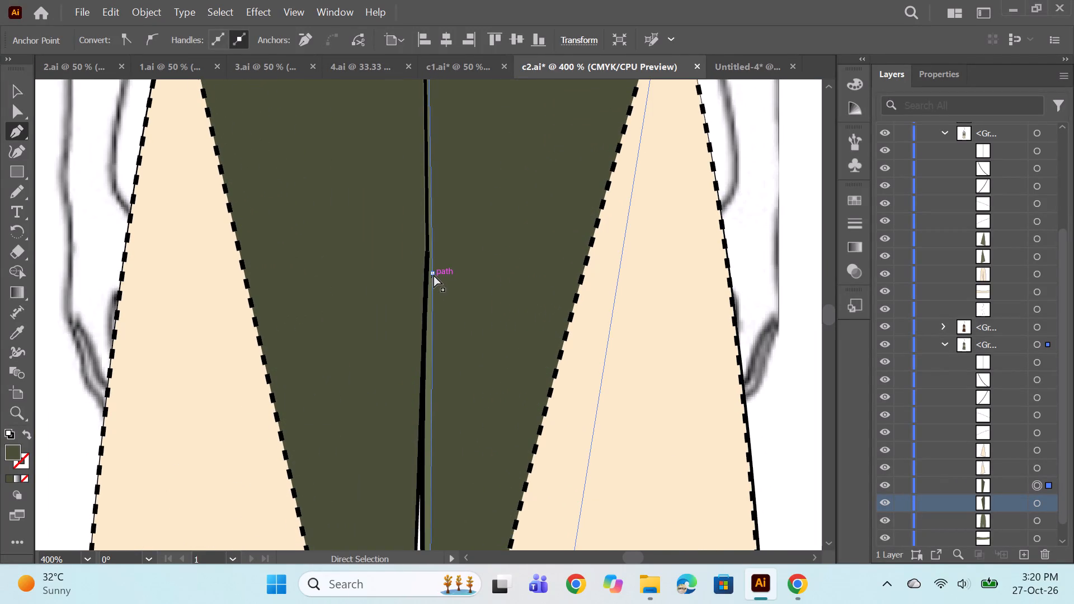
left_click_drag(433, 274, 428, 276, "ctrl")
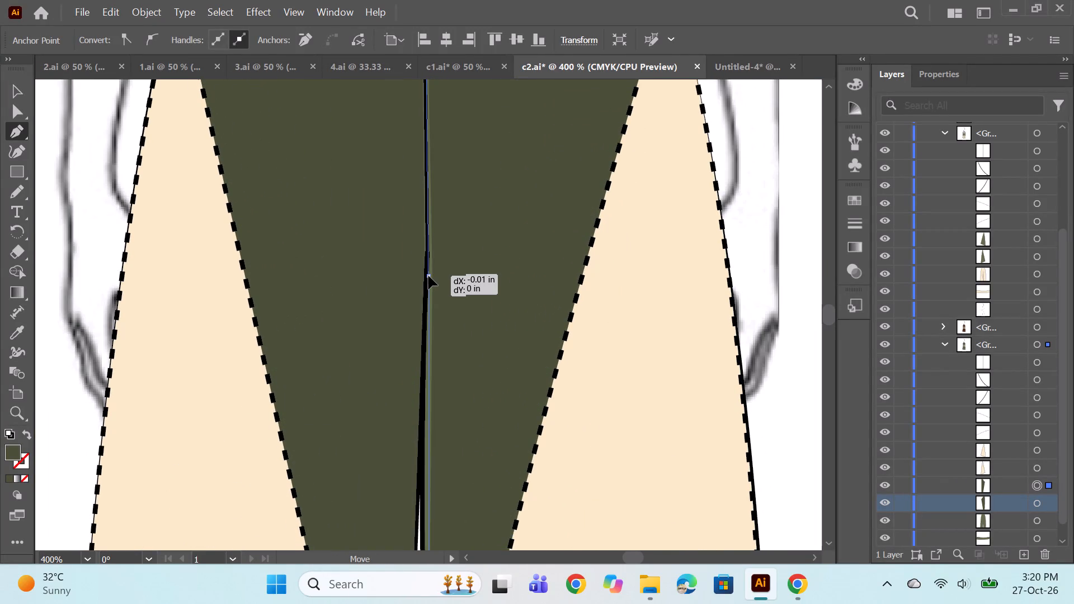
left_click_drag(428, 276, 443, 279, "ctrl")
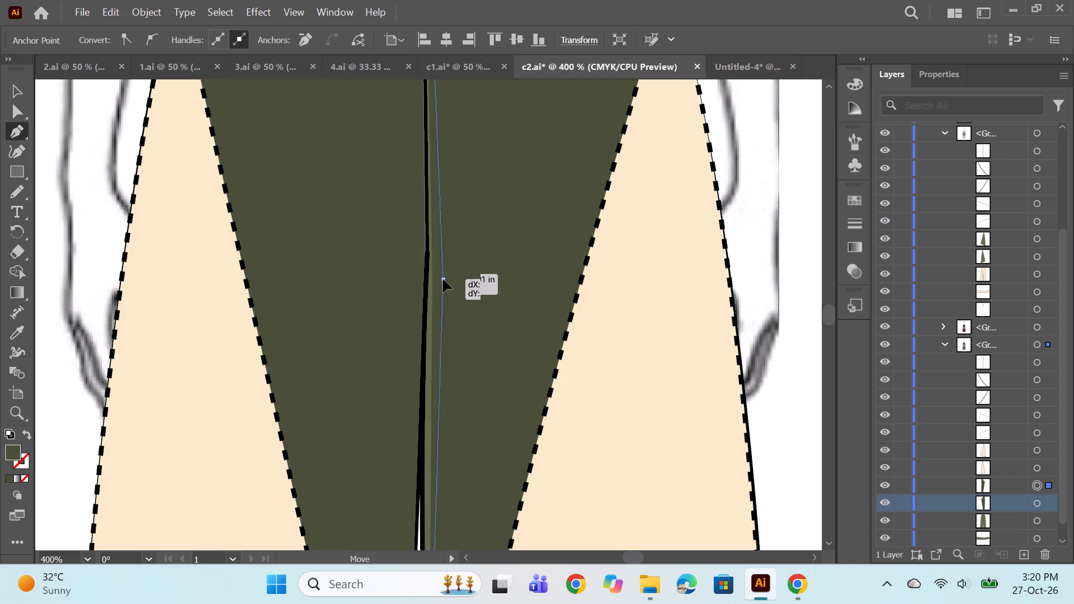
left_click_drag(443, 279, 430, 287, "ctrl")
scroll(531, 266, "down", 12)
scroll(440, 338, "down", 3)
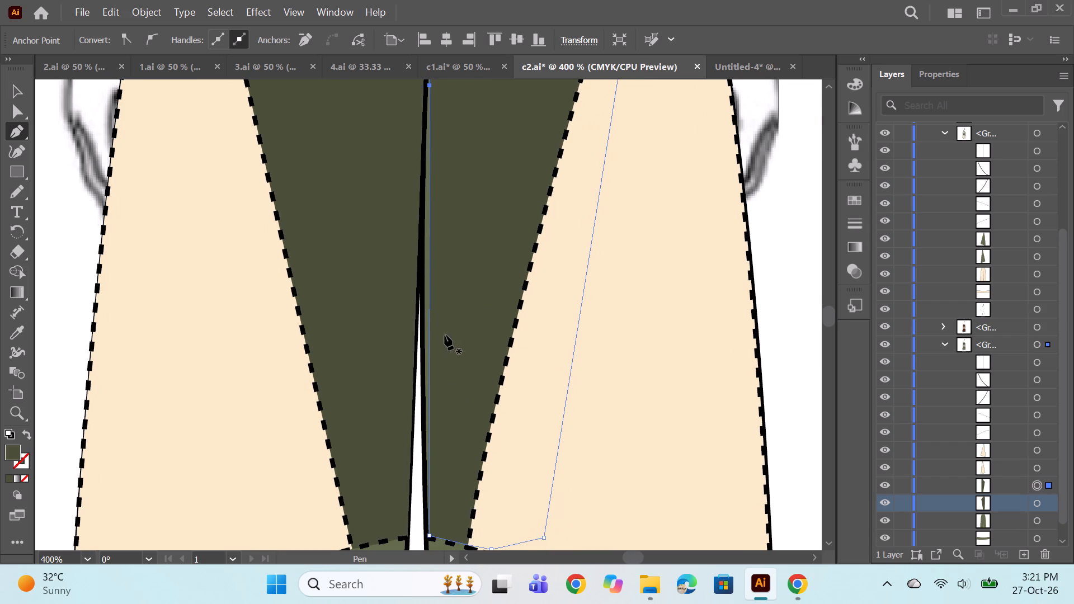
left_click(430, 535, "ctrl")
scroll(459, 381, "up", 4)
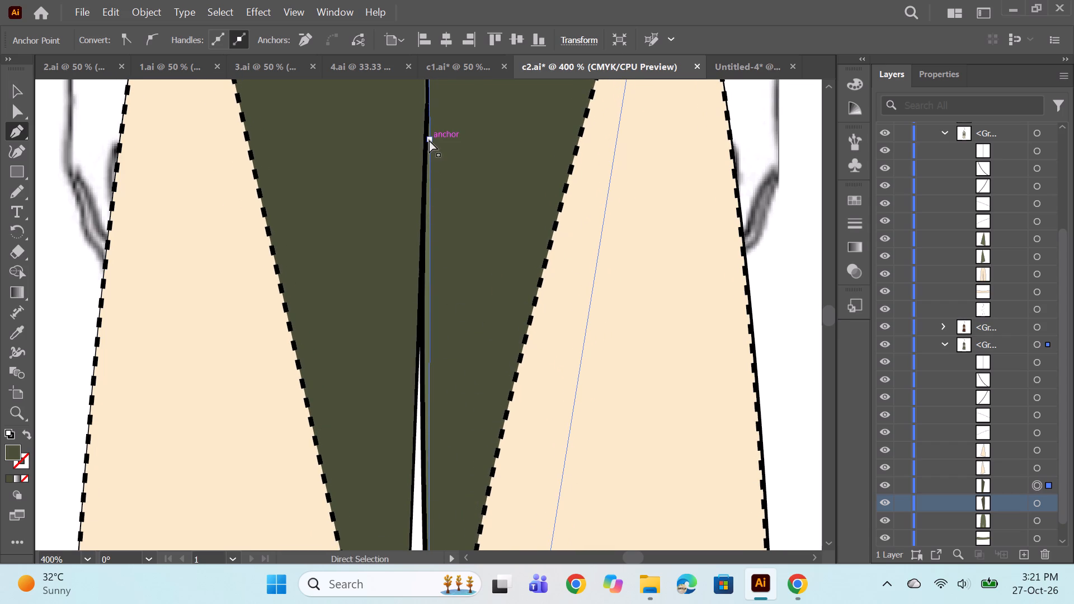
left_click(429, 140, "ctrl")
scroll(453, 304, "down", 4)
scroll(469, 306, "down", 2, "alt")
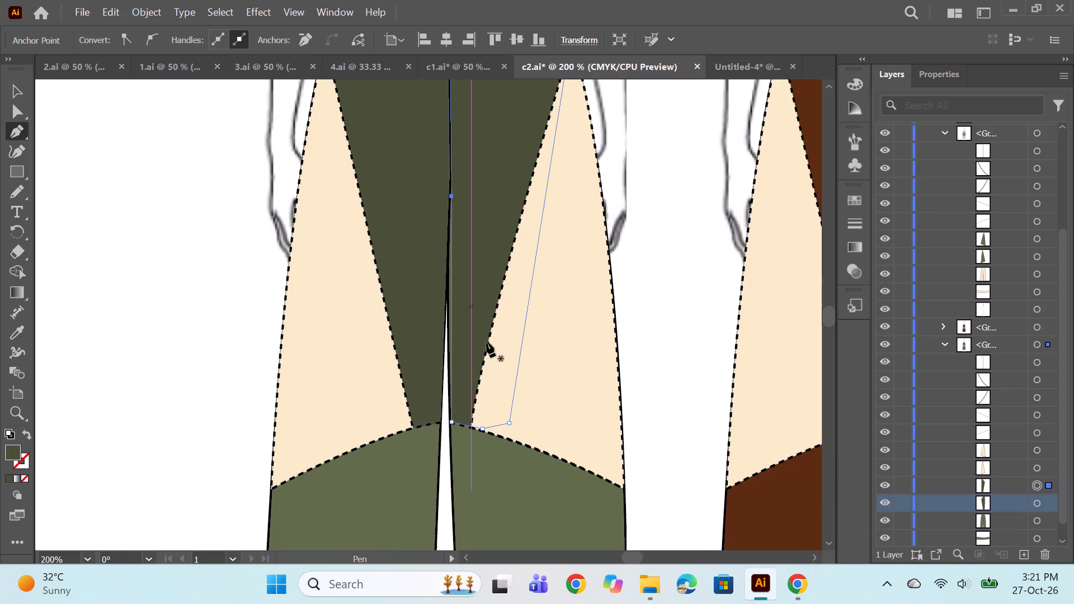
scroll(479, 319, "up", 4)
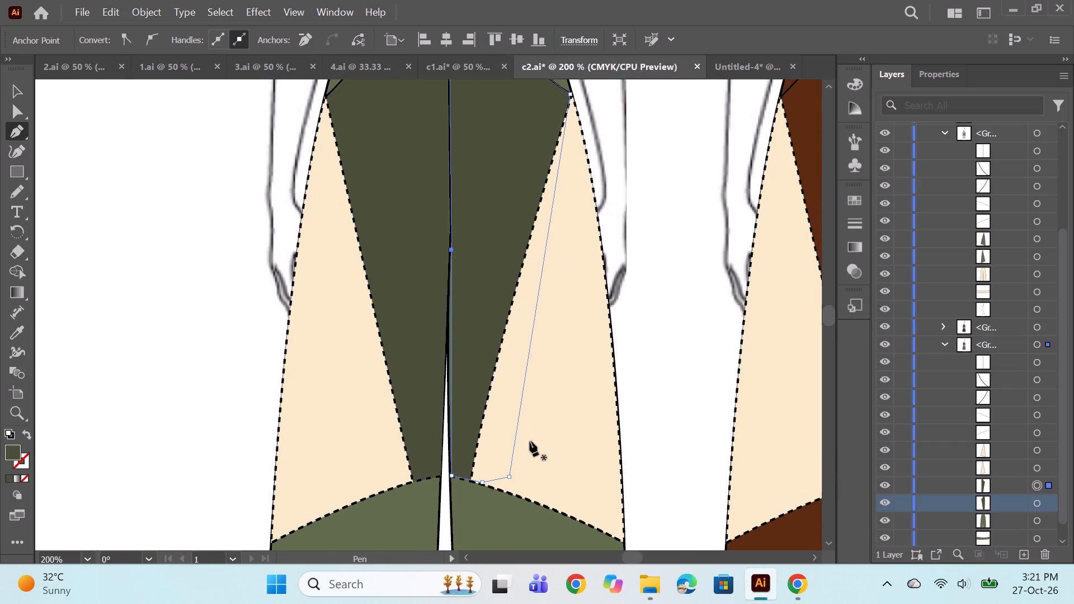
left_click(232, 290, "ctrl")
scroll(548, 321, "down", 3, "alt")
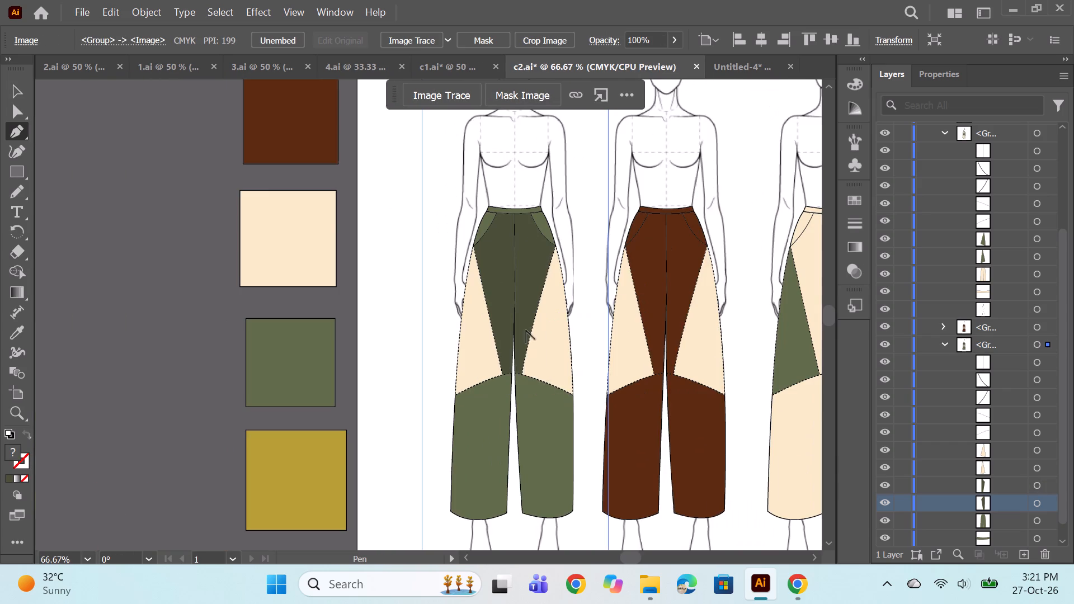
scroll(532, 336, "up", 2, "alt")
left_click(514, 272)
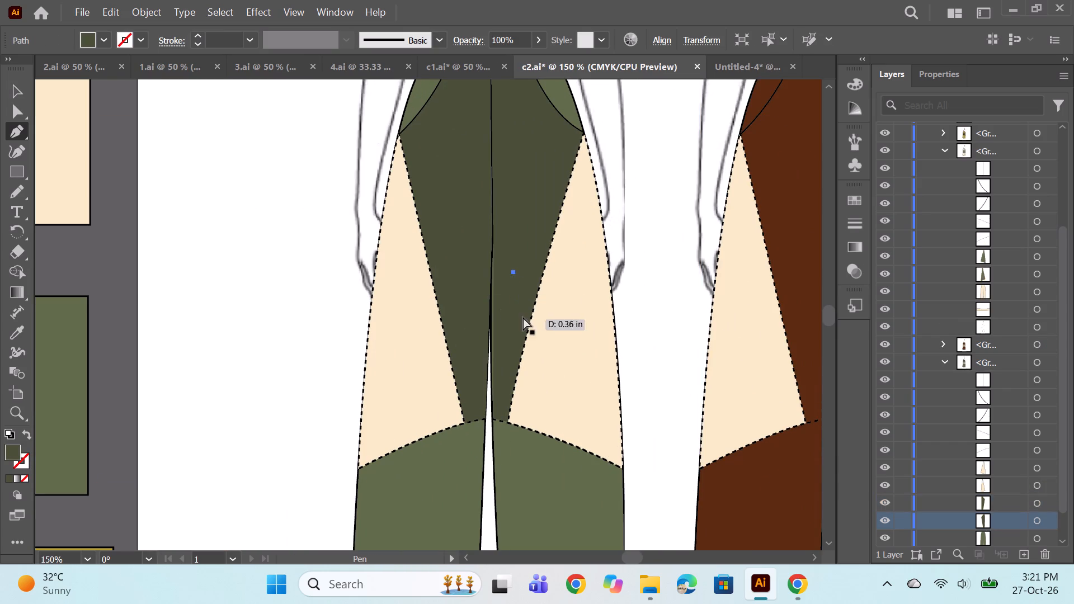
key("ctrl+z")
Move the mirrored panel's crotch anchor slightly down and across onto the inseam line, just below the centre front seam.
scroll(510, 347, "up", 3, "alt")
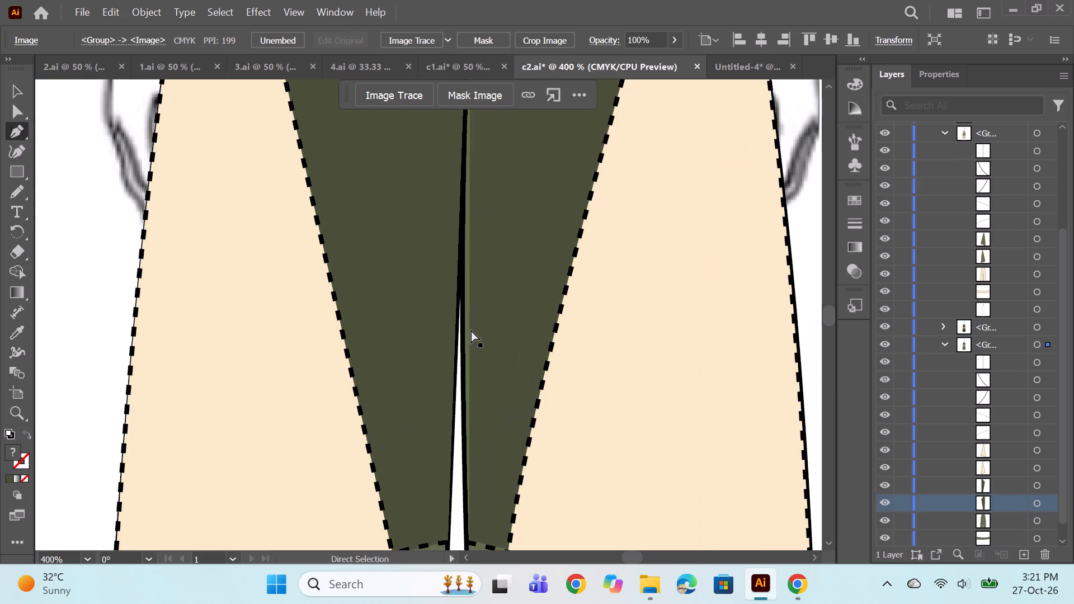
left_click(469, 328, "ctrl")
scroll(521, 303, "down", 4)
scroll(523, 303, "up", 13)
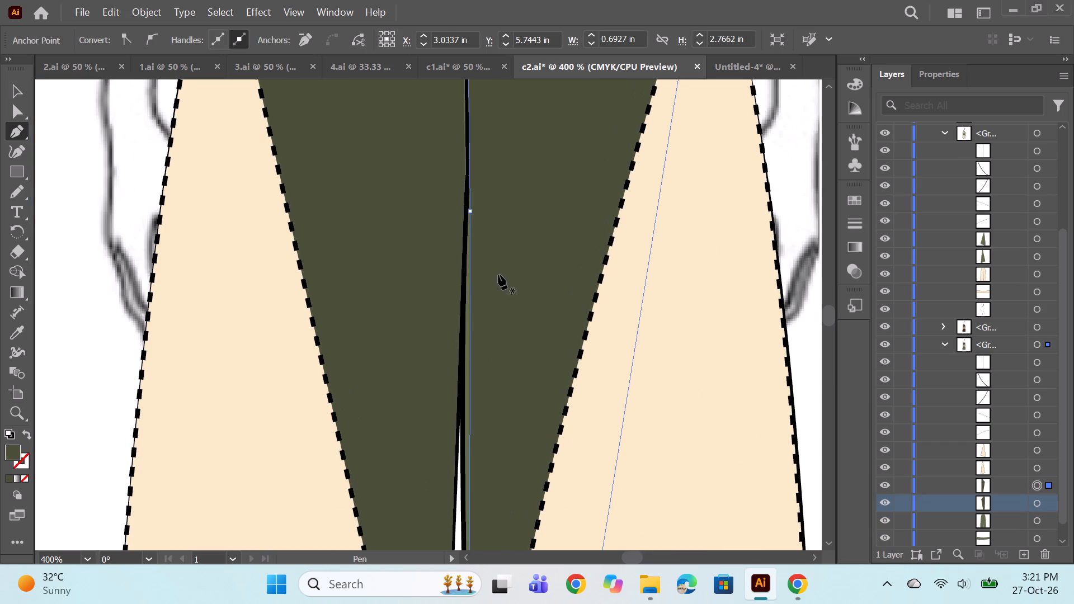
left_click(470, 210, "ctrl")
scroll(489, 331, "down", 7)
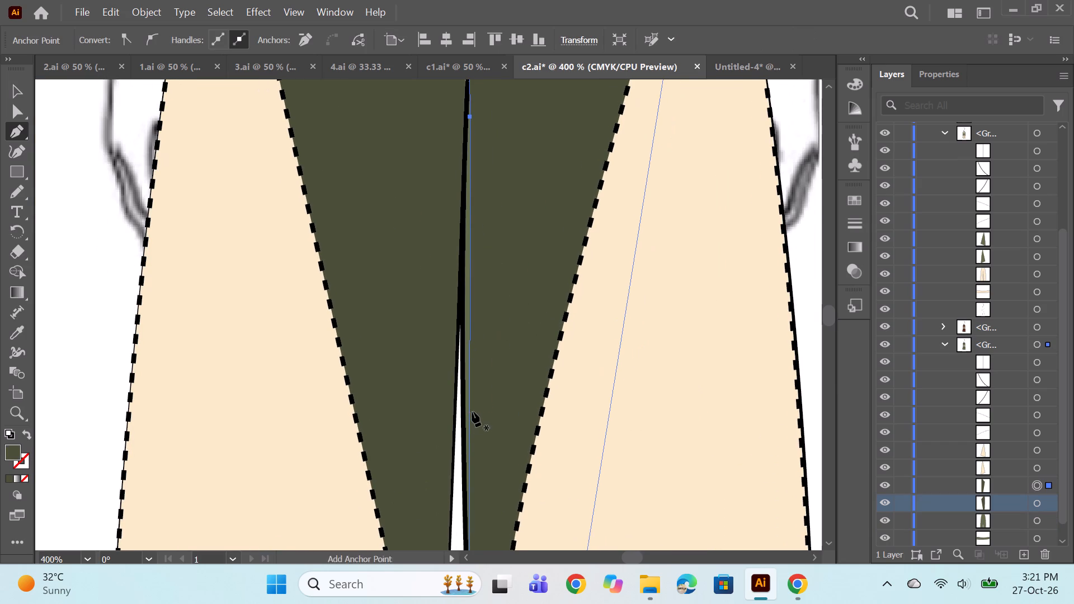
scroll(497, 374, "down", 4)
left_click(469, 512, "ctrl")
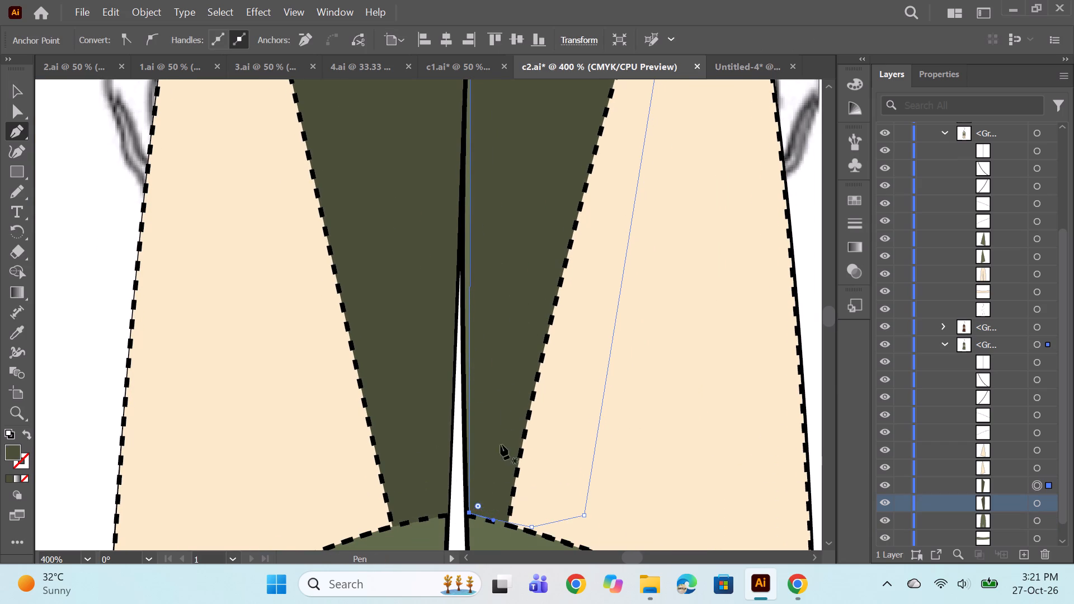
scroll(497, 314, "up", 5)
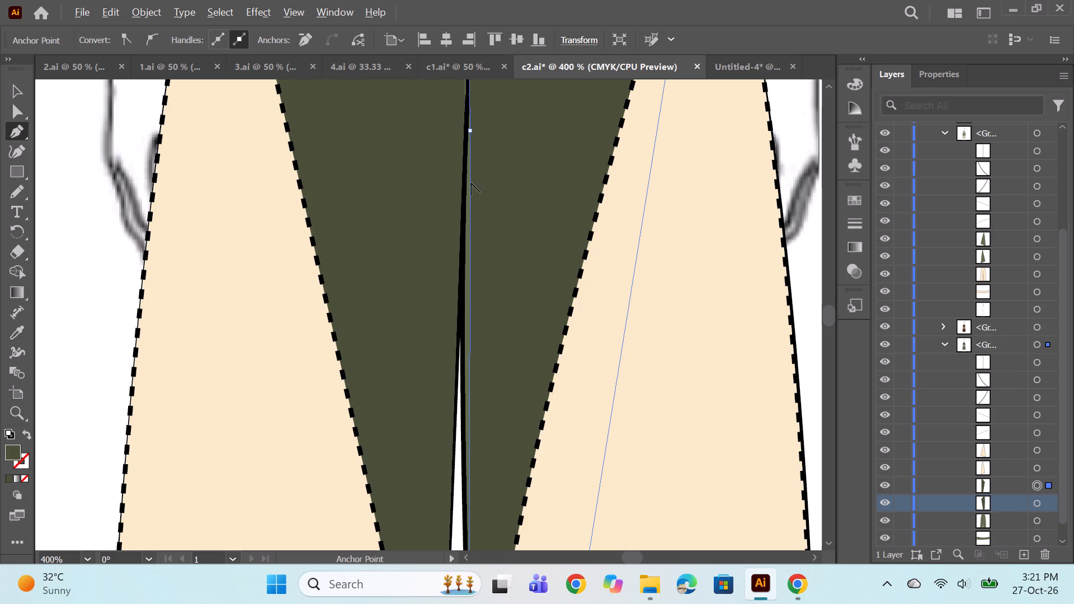
left_click_drag(470, 132, 468, 156, "ctrl")
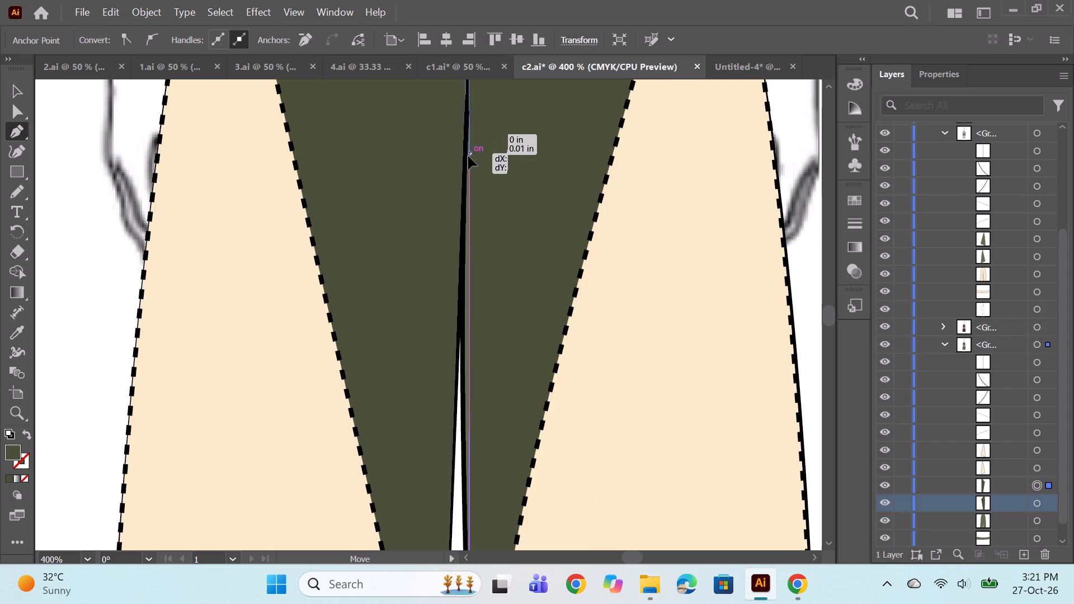
left_click_drag(468, 156, 465, 168, "ctrl")
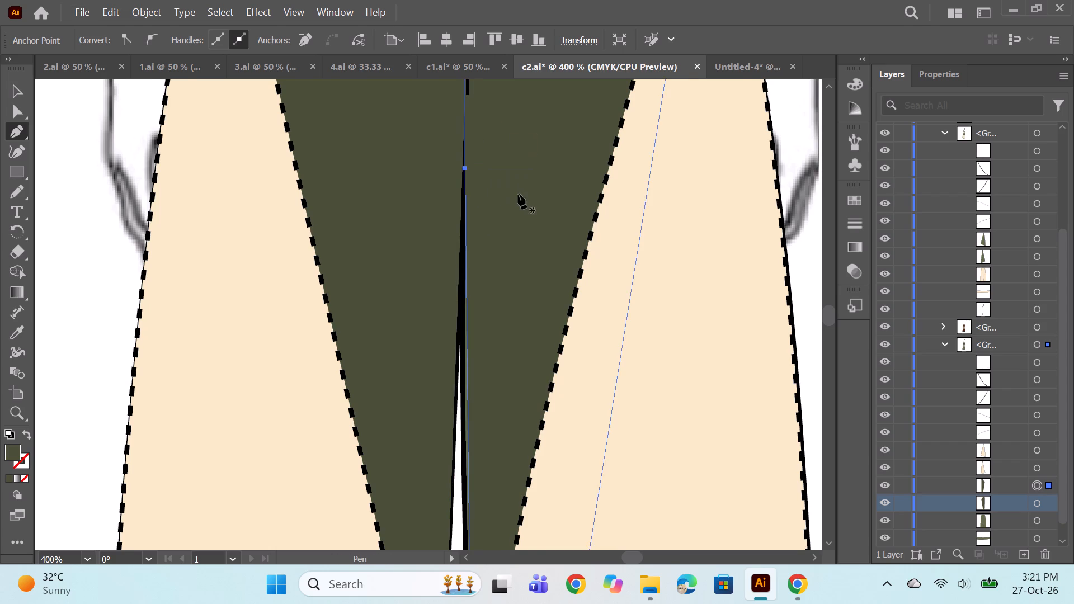
scroll(517, 194, "up", 11)
scroll(539, 188, "down", 2, "ctrl")
left_click(88, 218, "ctrl")
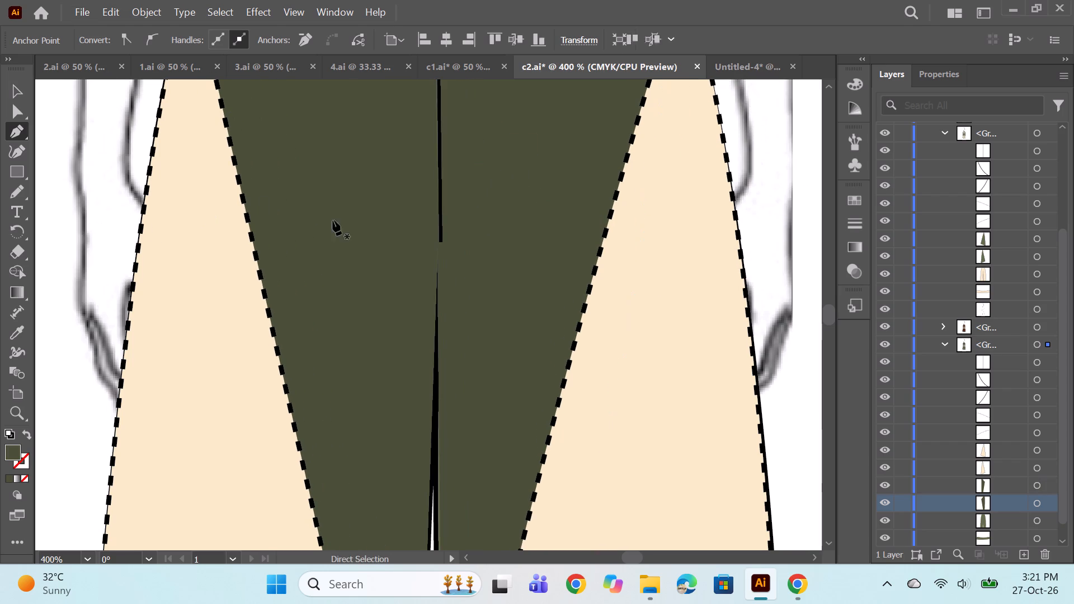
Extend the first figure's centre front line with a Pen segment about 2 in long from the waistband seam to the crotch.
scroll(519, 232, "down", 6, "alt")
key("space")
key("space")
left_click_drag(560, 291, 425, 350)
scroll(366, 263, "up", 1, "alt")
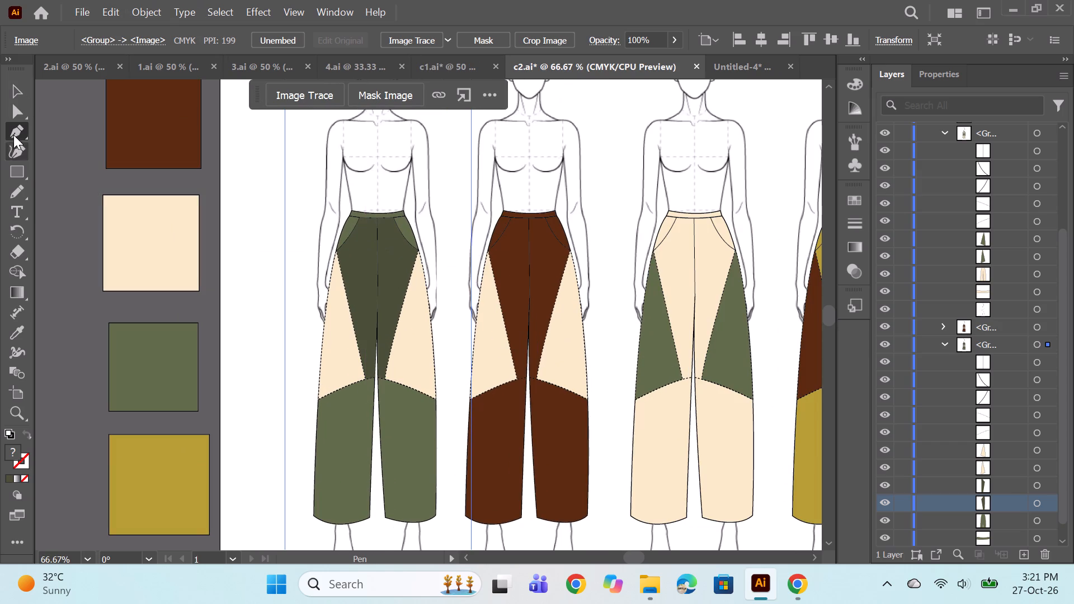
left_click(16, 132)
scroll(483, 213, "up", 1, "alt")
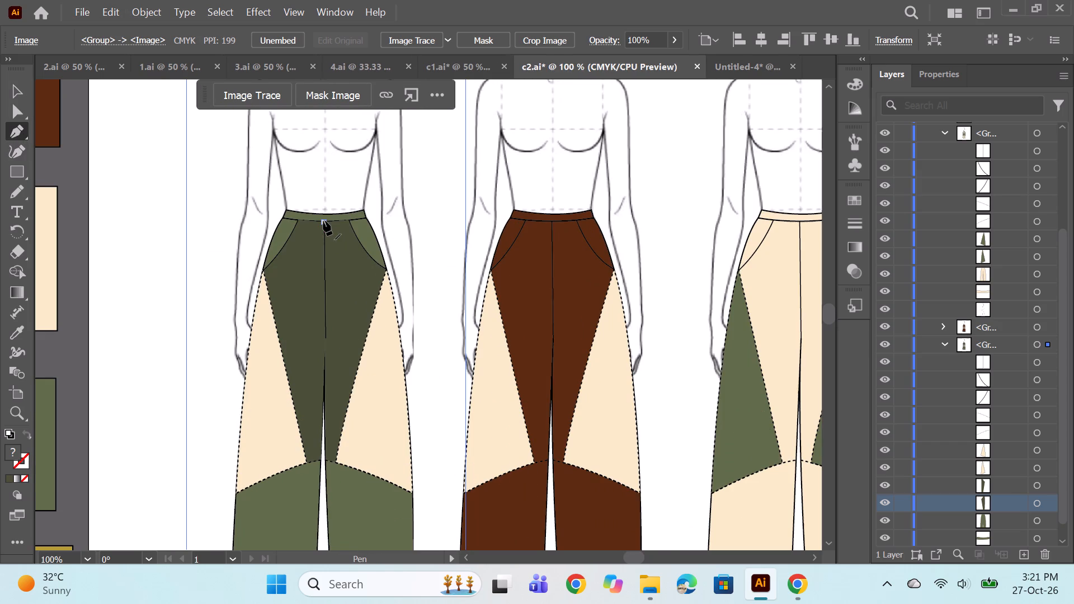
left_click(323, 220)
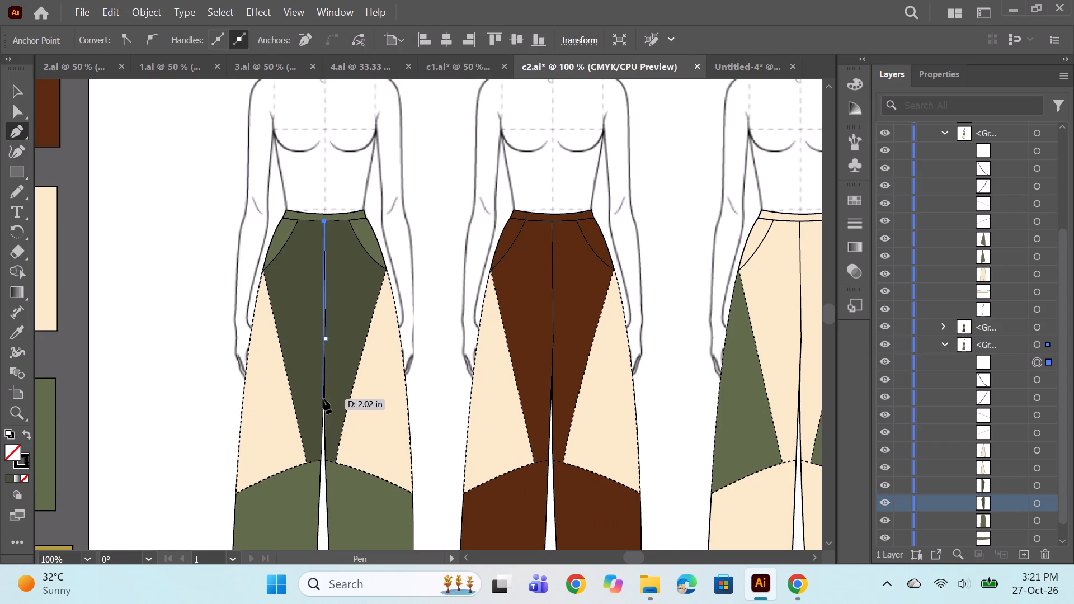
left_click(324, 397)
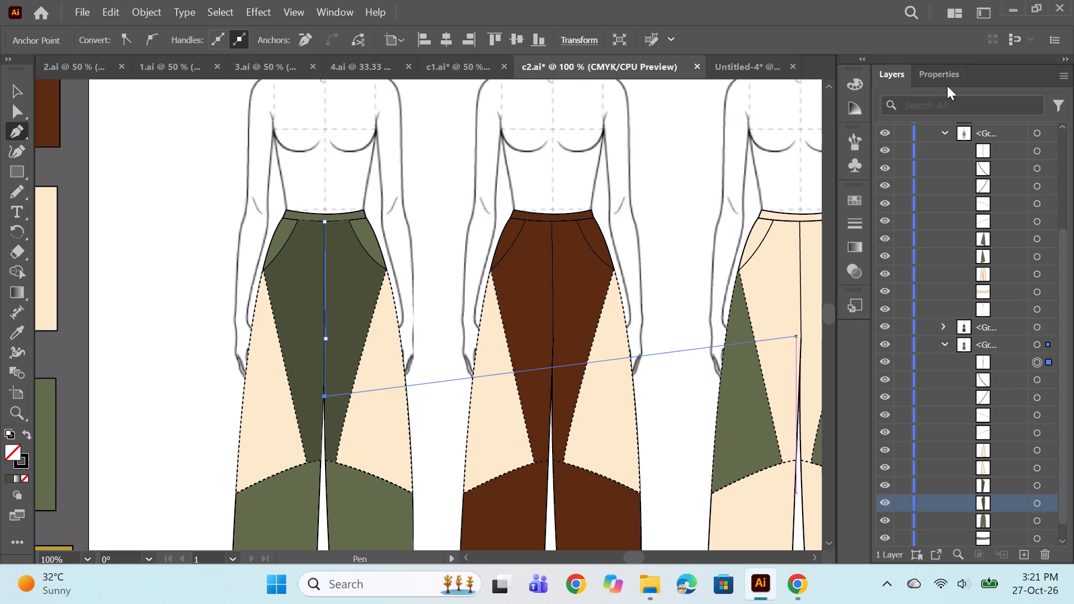
Set the centre front line's stroke weight to 2 pt and check it against the other figures.
left_click(938, 76)
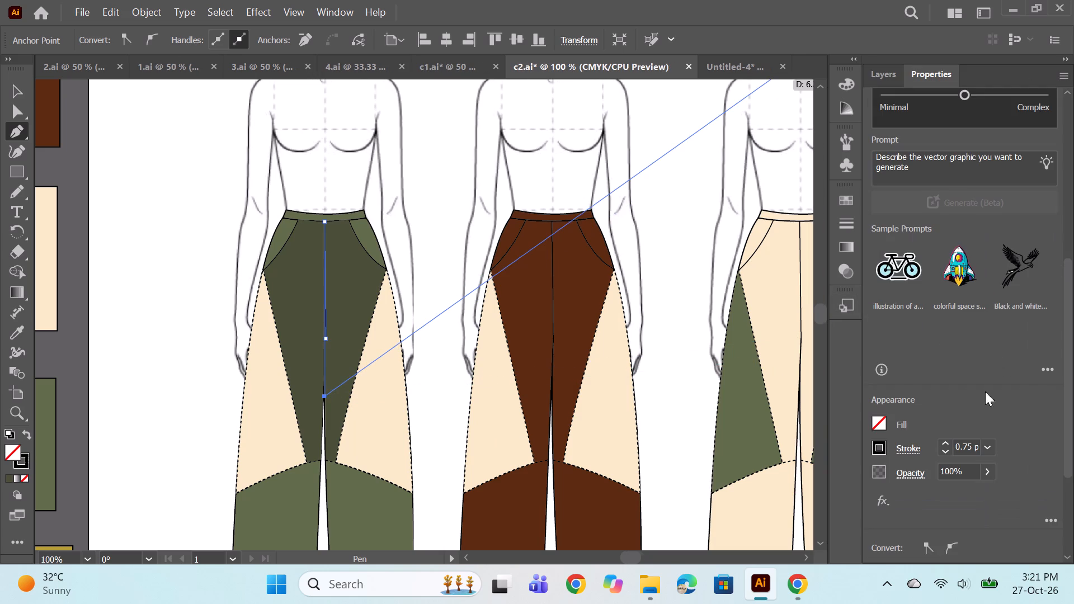
double_click(941, 441)
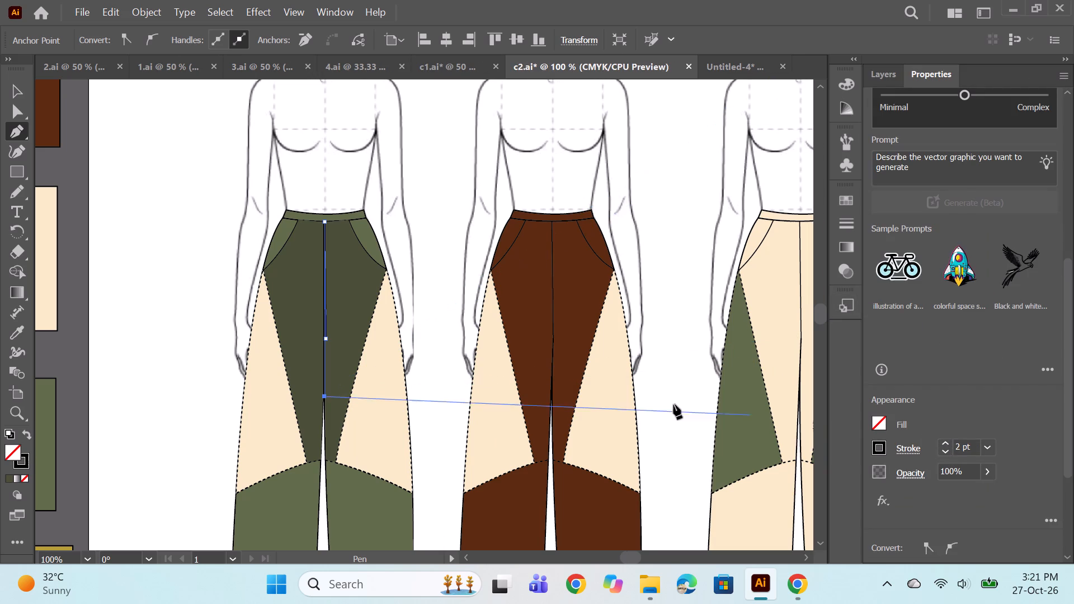
left_click(187, 274, "ctrl")
scroll(385, 300, "down", 1, "alt")
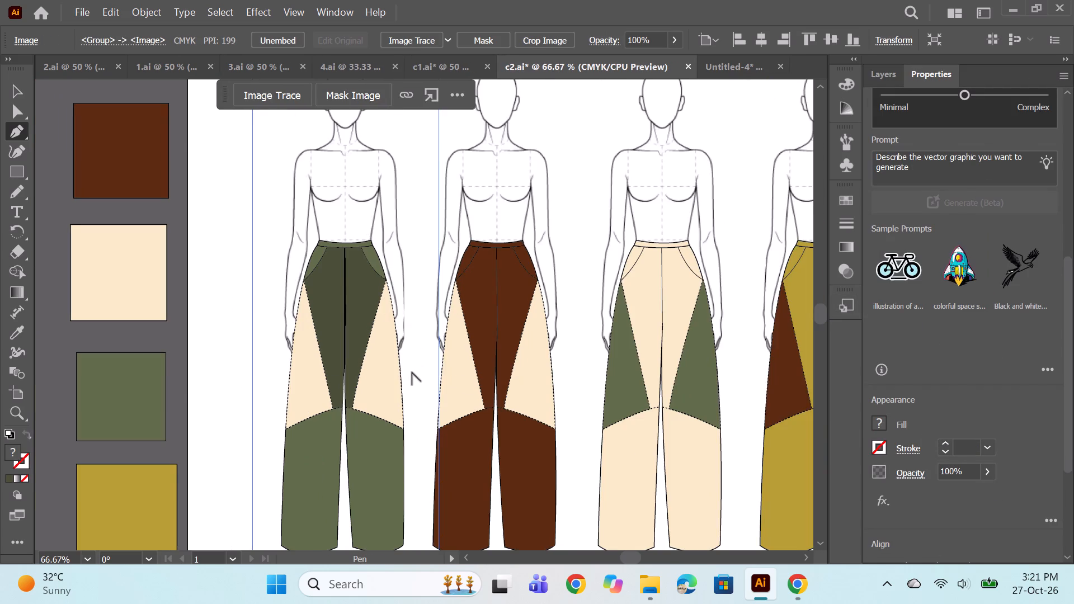
scroll(412, 372, "down", 1, "alt")
left_click(540, 150)
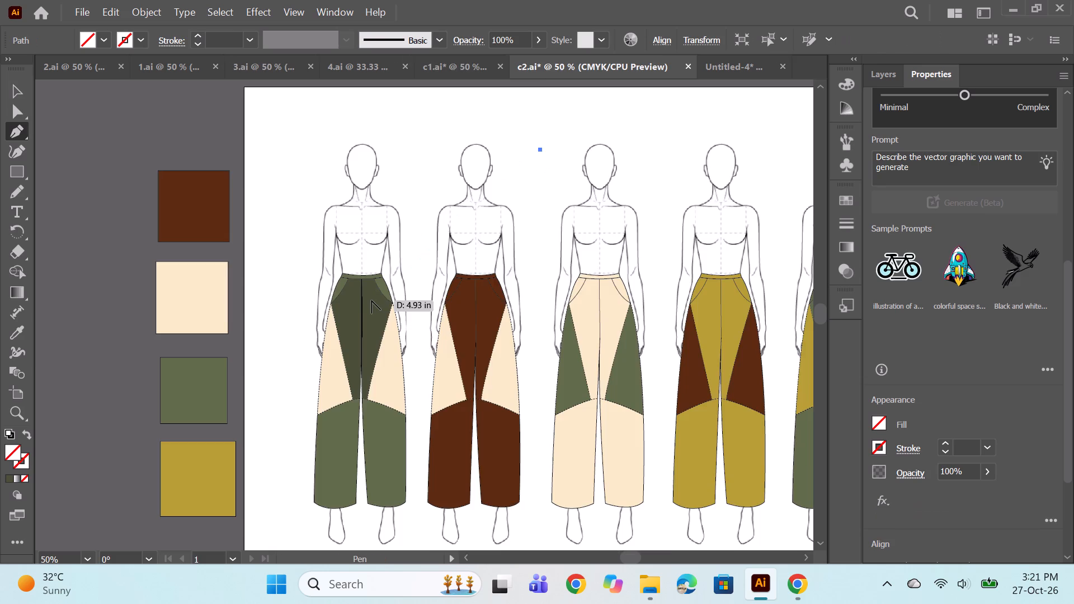
scroll(371, 300, "up", 2, "alt")
key("ctrl+z")
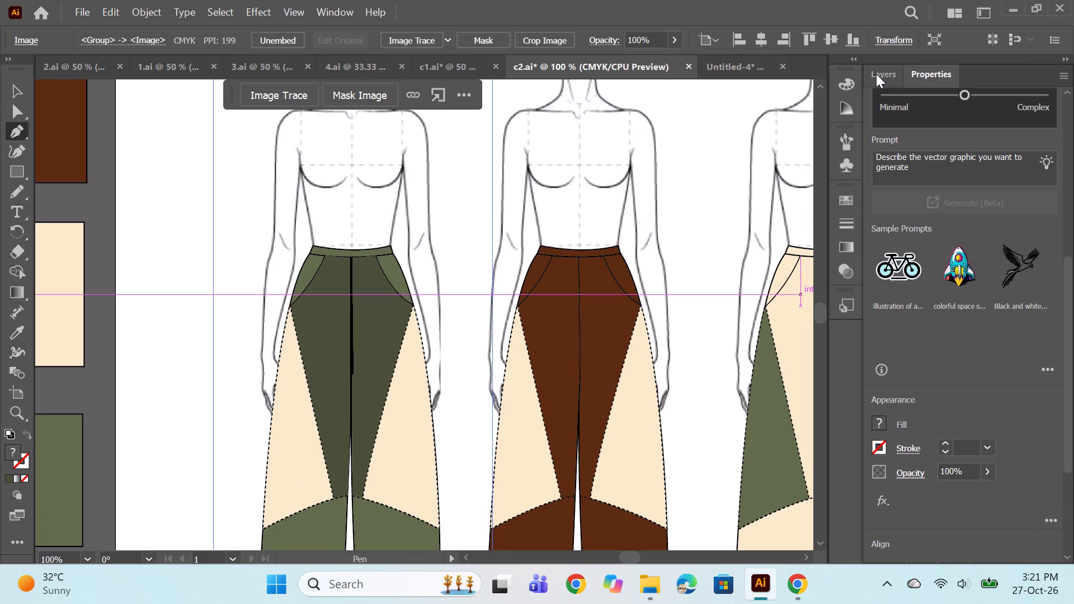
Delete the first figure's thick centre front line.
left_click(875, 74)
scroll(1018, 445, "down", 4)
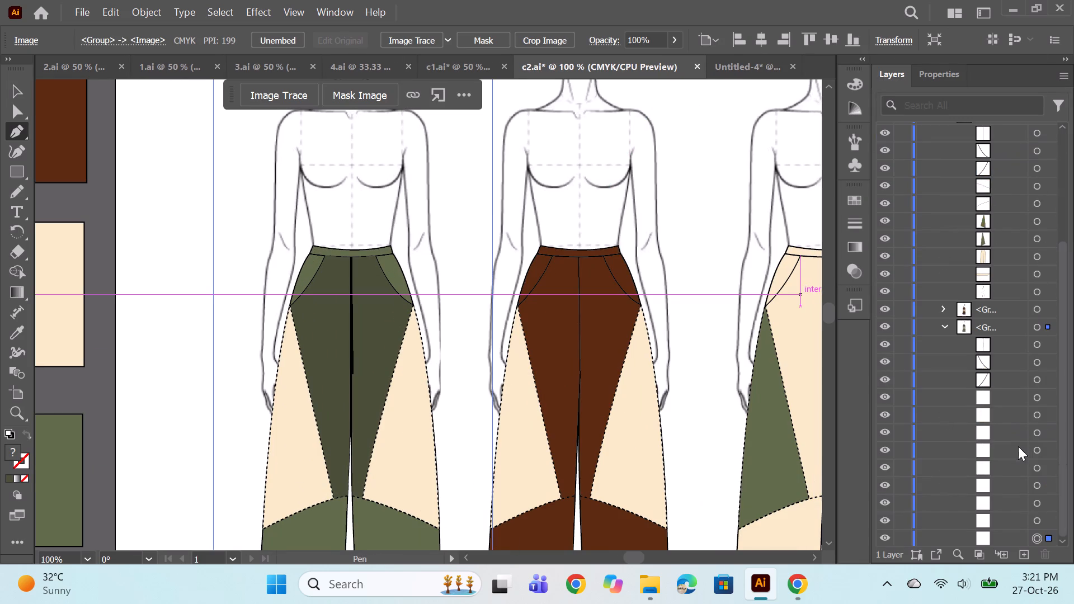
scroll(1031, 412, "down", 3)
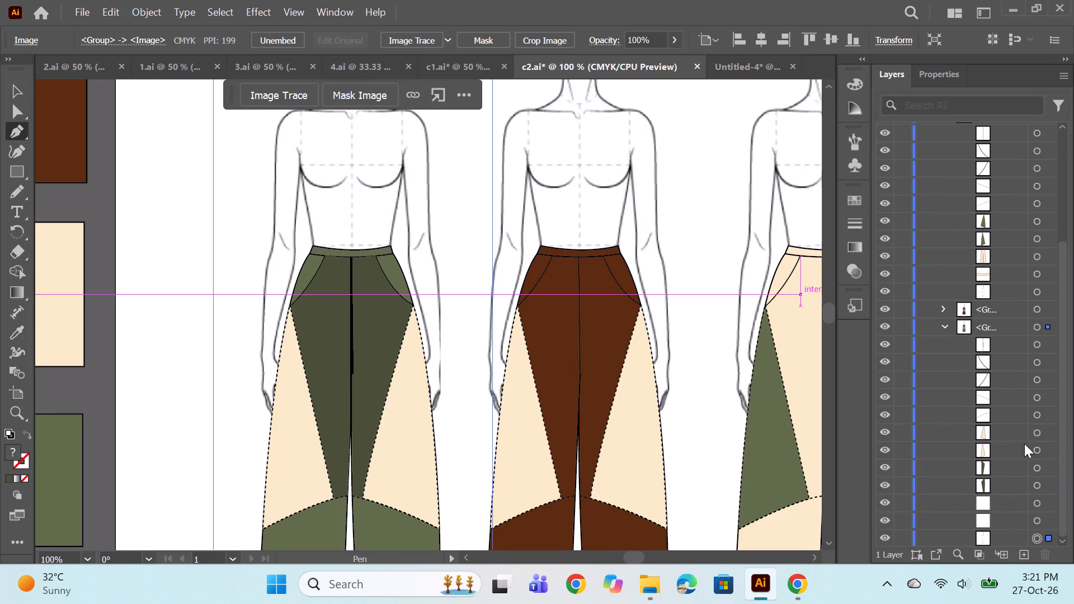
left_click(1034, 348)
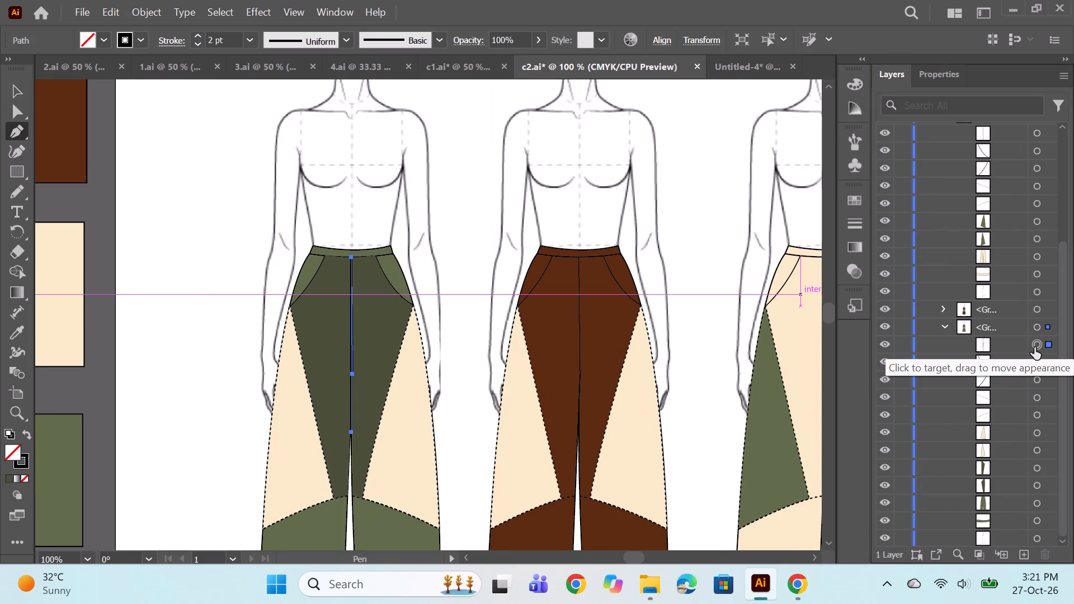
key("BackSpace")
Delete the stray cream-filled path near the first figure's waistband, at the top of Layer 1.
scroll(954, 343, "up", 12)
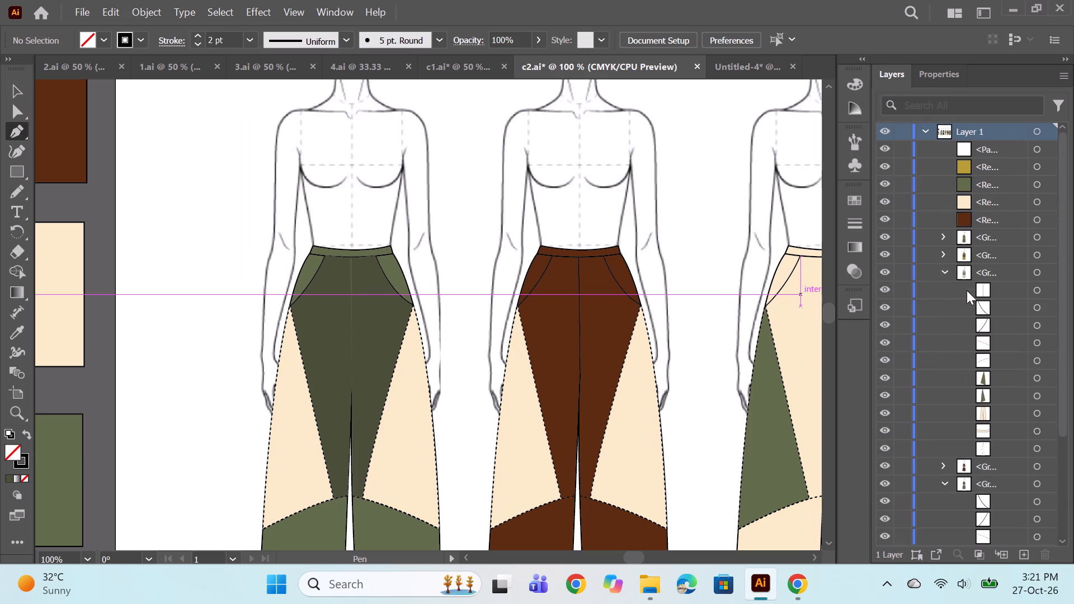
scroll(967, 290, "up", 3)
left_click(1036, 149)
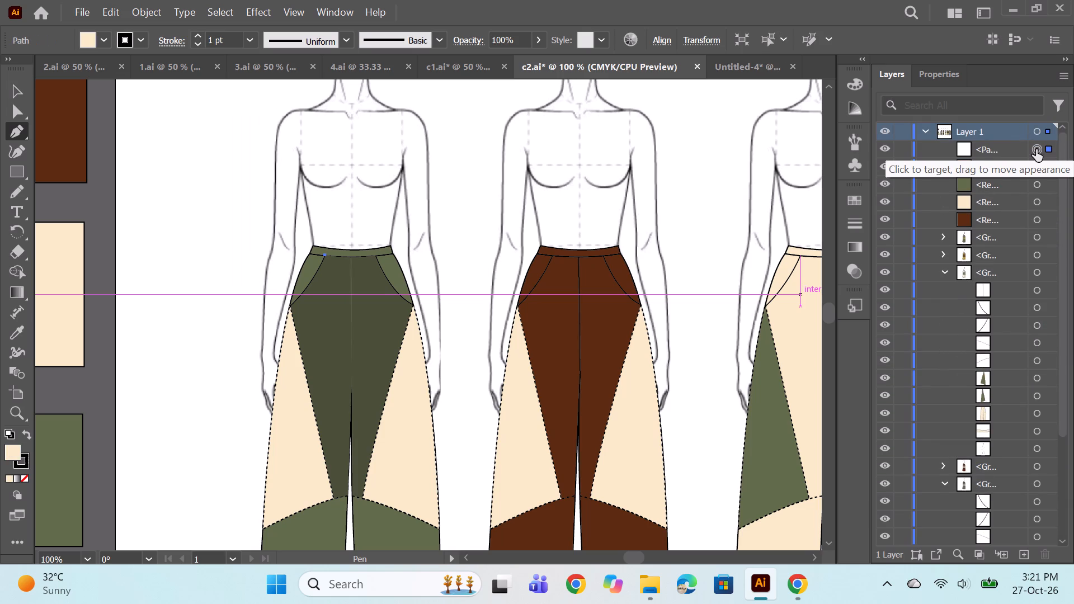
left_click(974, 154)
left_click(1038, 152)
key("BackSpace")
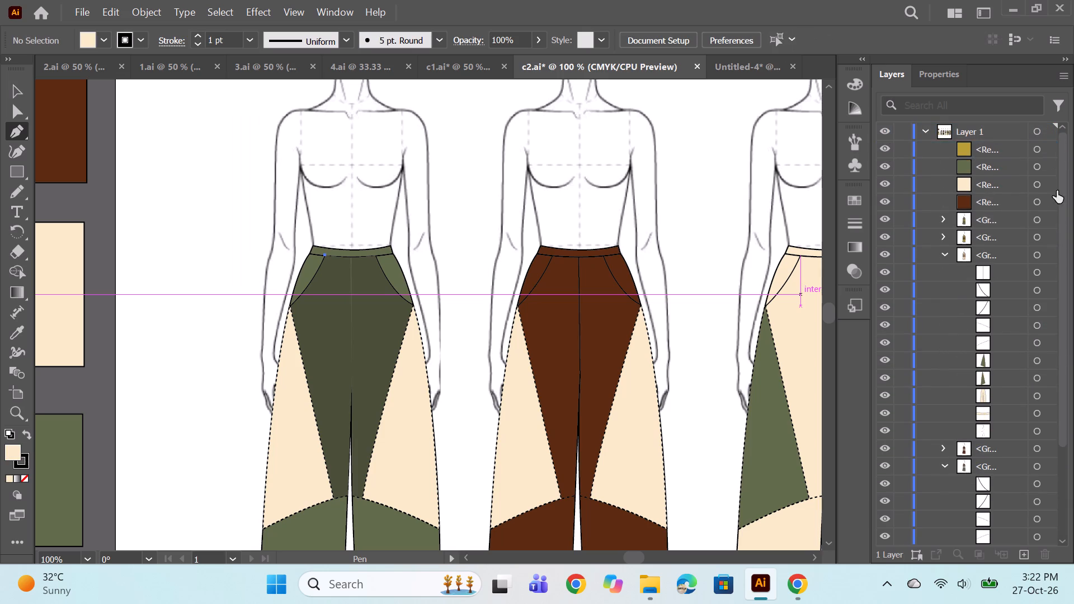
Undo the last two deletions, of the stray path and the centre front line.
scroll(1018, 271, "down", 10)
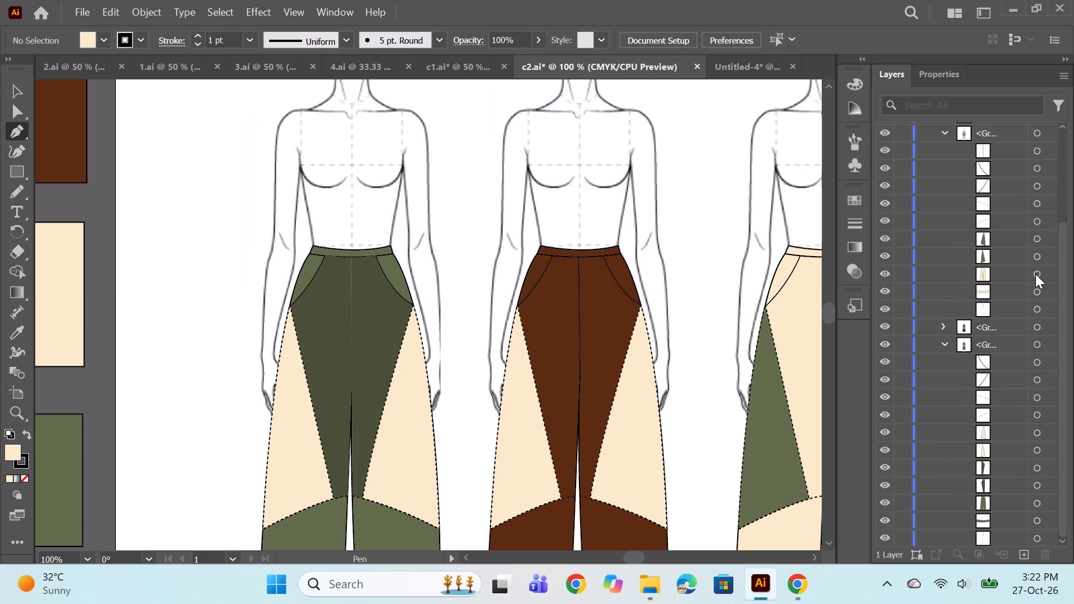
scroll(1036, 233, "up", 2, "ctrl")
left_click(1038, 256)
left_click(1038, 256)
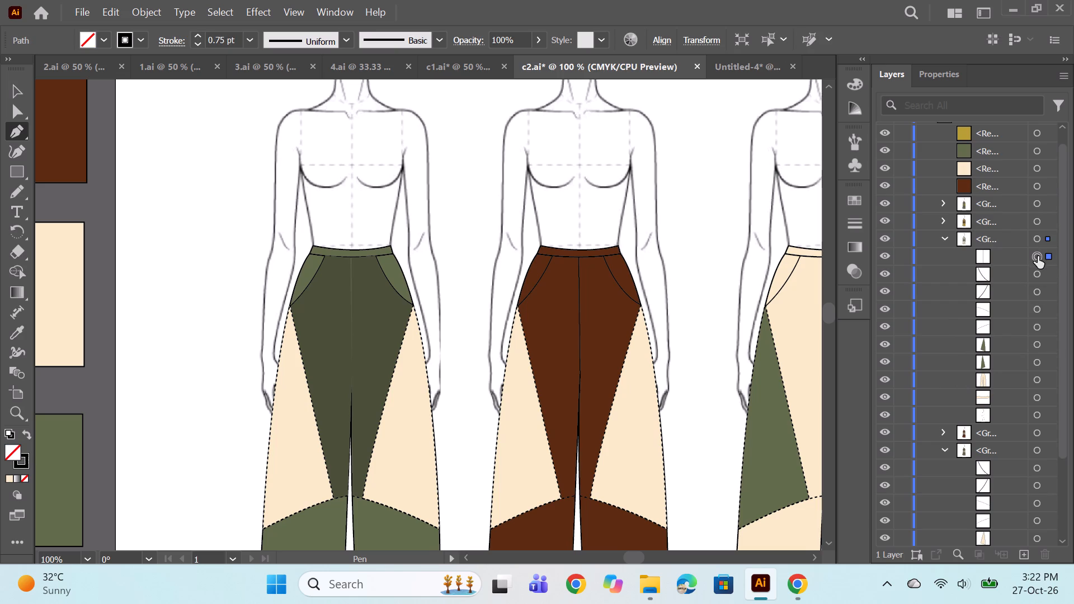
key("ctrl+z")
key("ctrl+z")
Identify the first figure's centre front line by temporarily hiding it, and delete that line.
scroll(1010, 324, "down", 3)
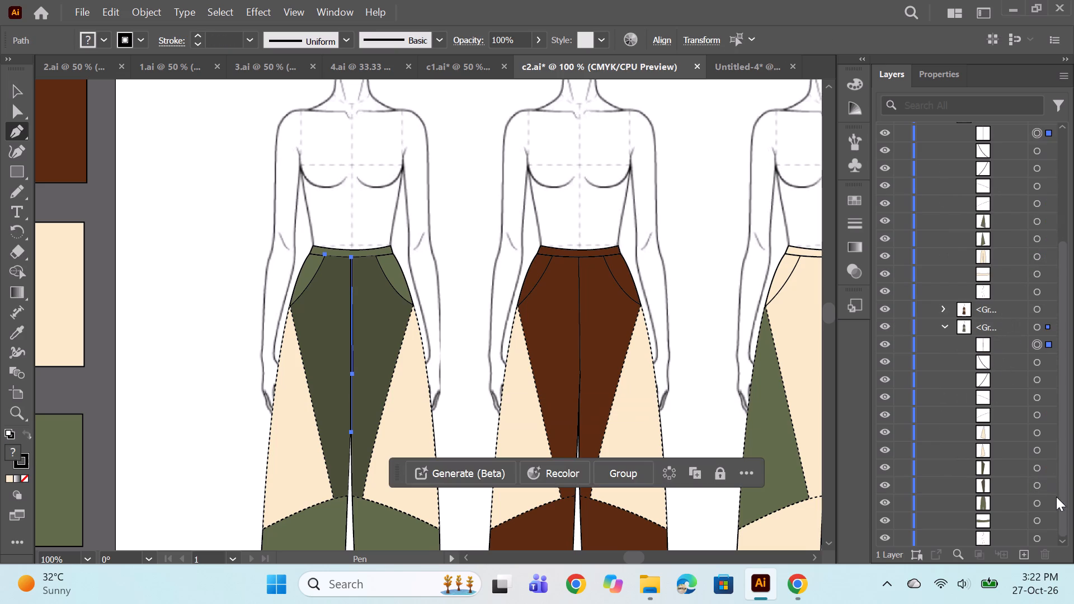
left_click(889, 346)
left_click(875, 342)
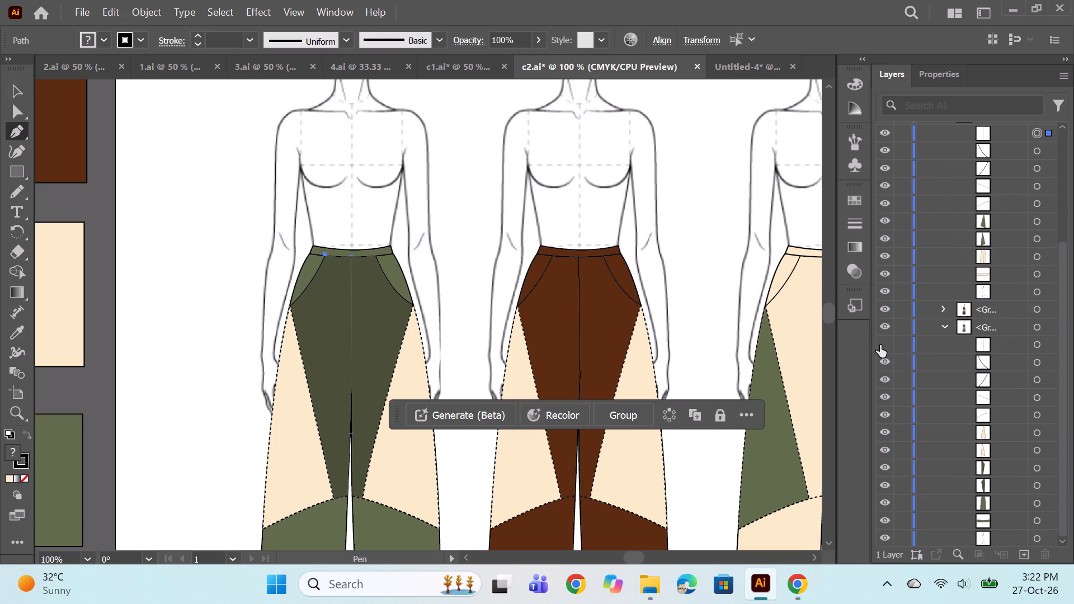
left_click(883, 347)
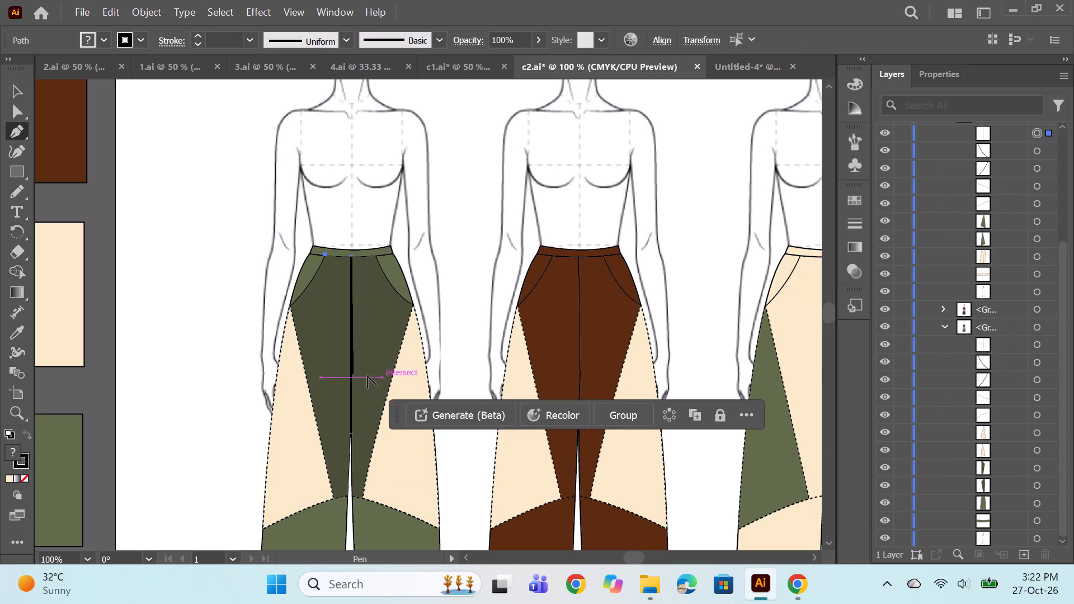
scroll(343, 367, "up", 3, "alt")
left_click(18, 96)
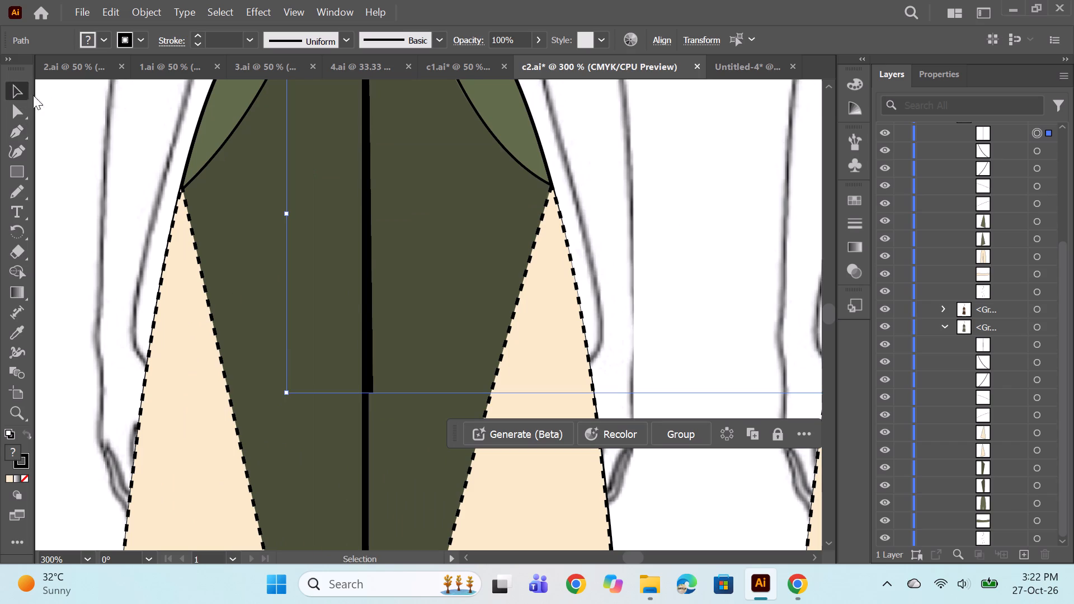
left_click(1035, 342)
key("BackSpace")
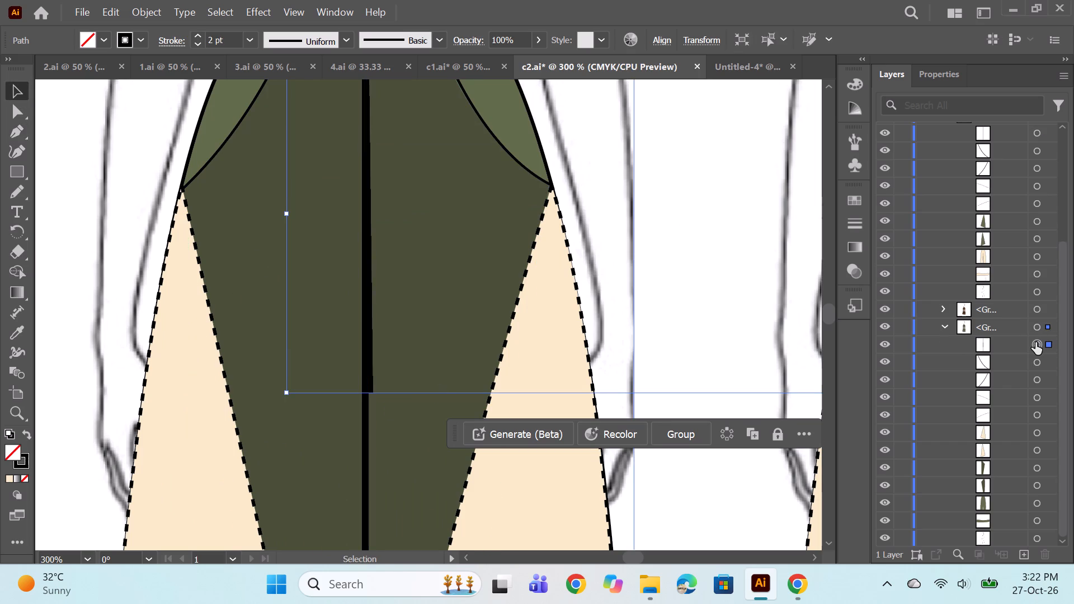
scroll(494, 365, "down", 2, "alt")
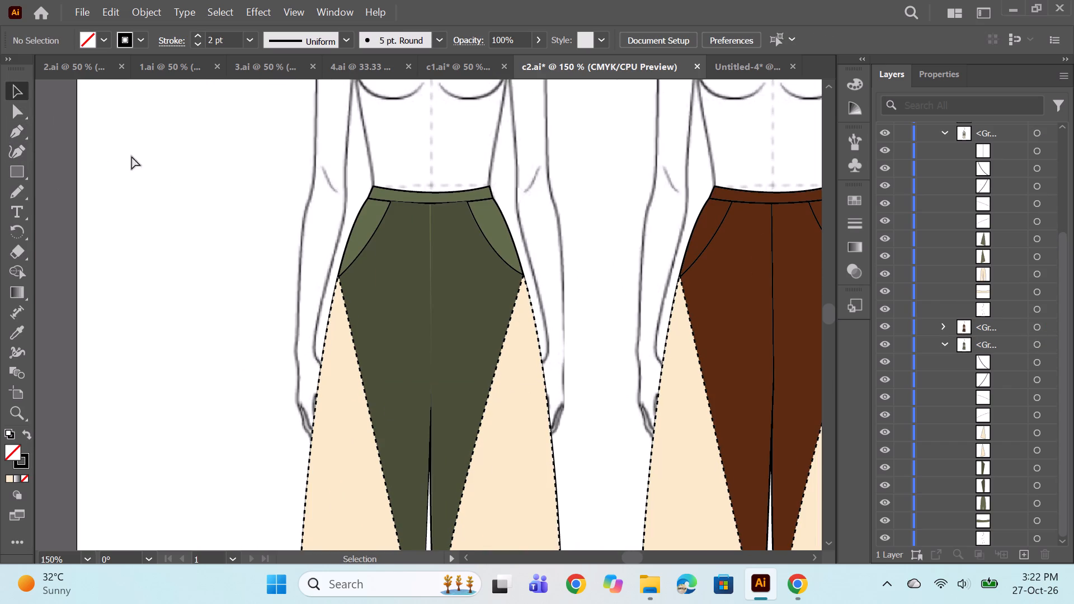
left_click(150, 159, "ctrl")
Draw a straight 2 pt centre front line about 1.62 in long from the first figure's waistband seam down to the crotch.
left_click(22, 132)
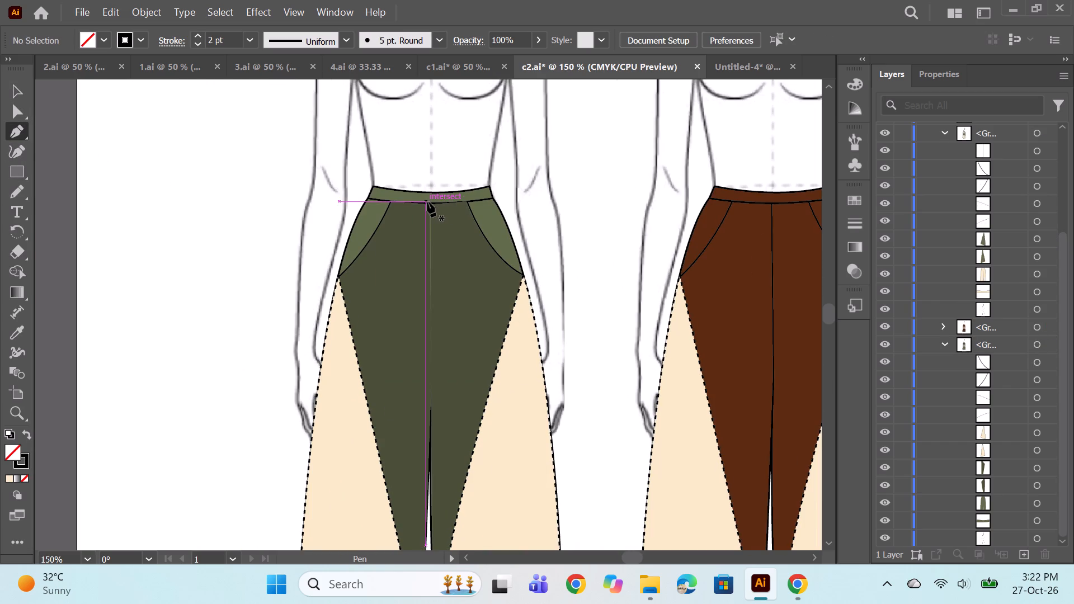
left_click(429, 203)
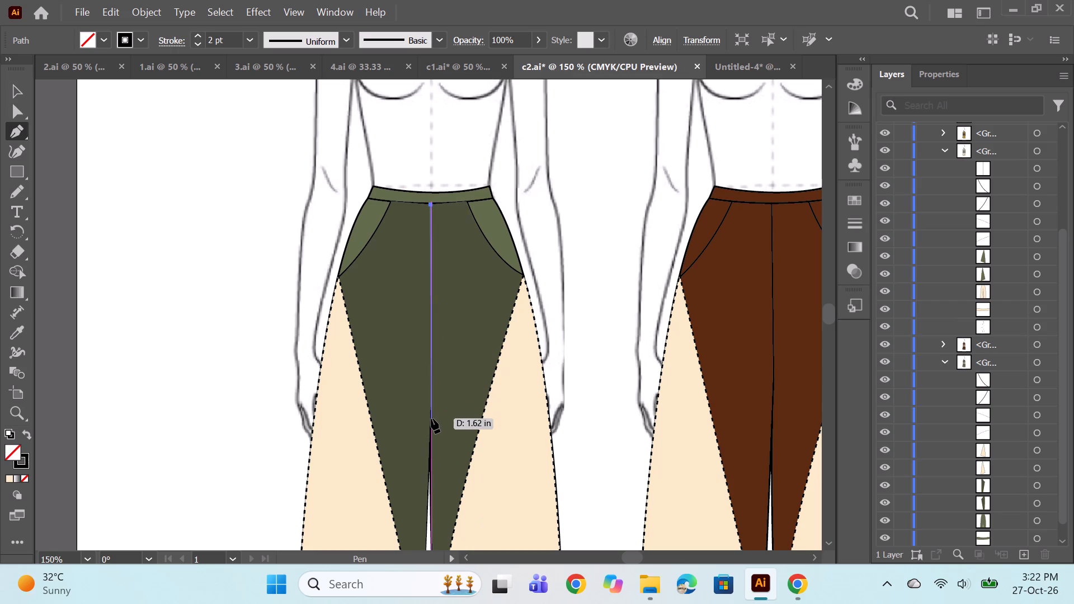
left_click(431, 418)
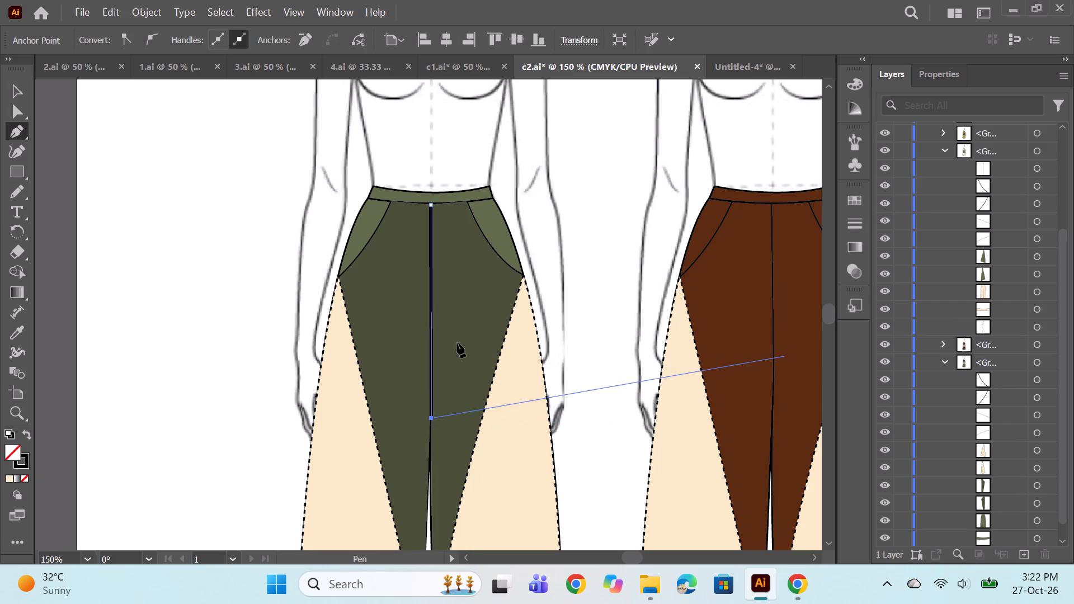
left_click(202, 297, "ctrl")
scroll(545, 339, "down", 1, "alt")
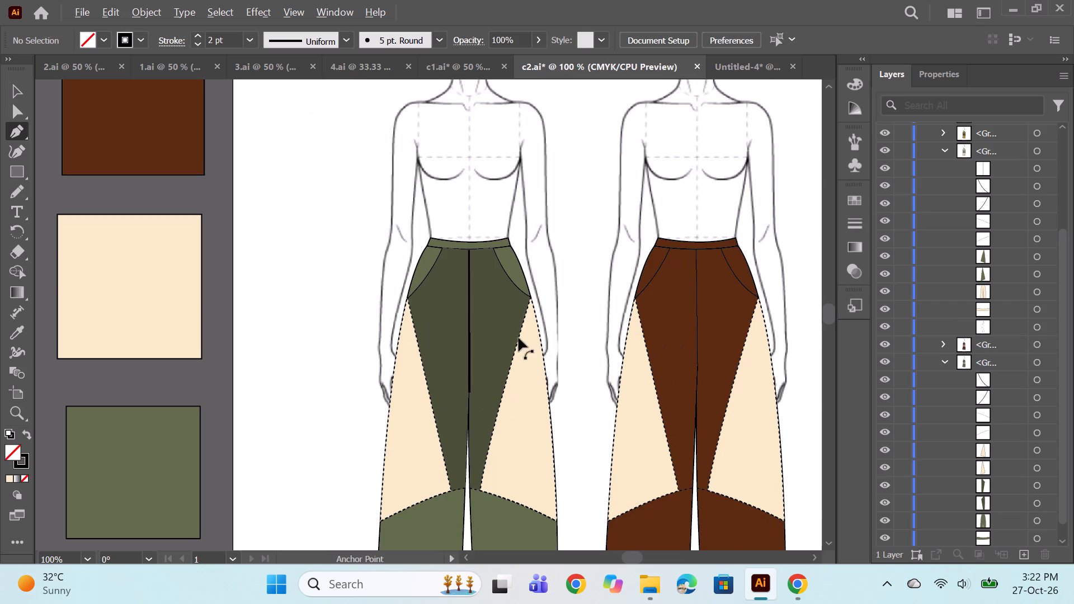
Extend the first figure's centre front line up by moving its top anchor onto the waistband seam.
scroll(529, 313, "down", 2, "alt")
scroll(493, 279, "up", 7, "alt")
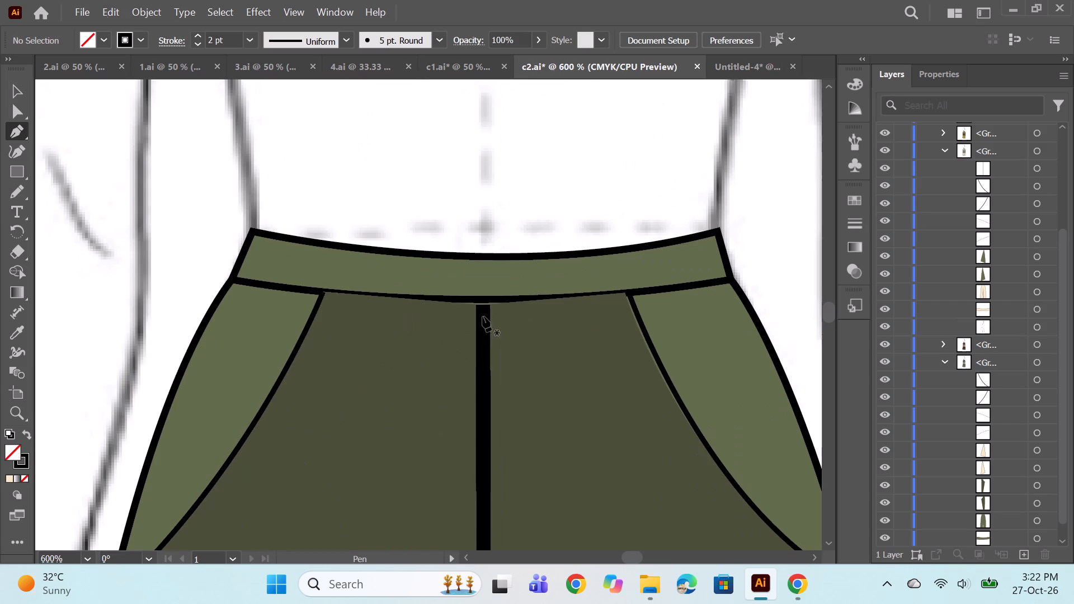
left_click(479, 331, "ctrl")
left_click(486, 328, "ctrl")
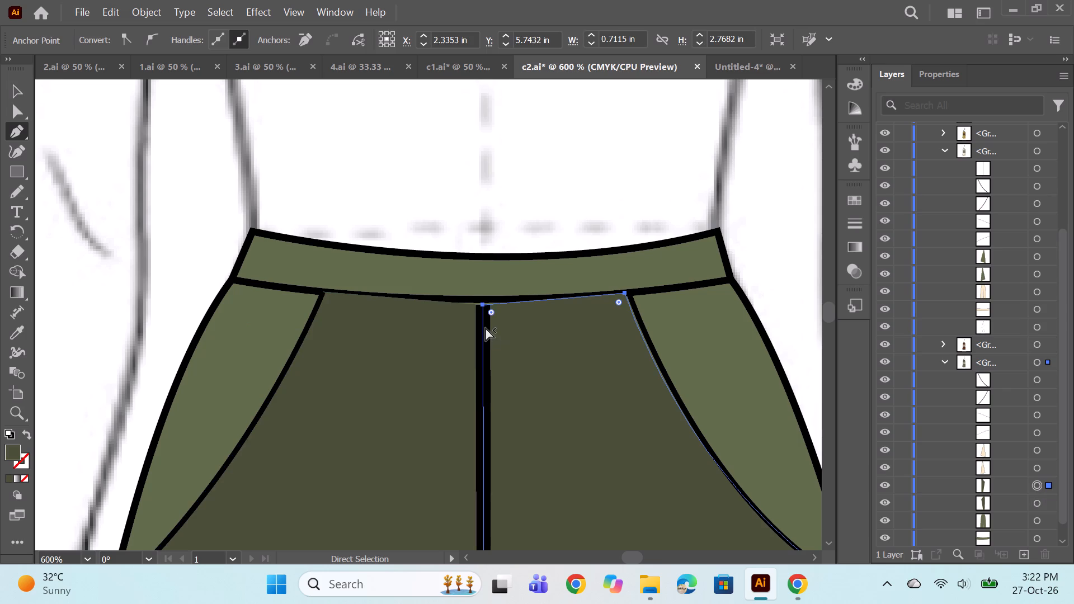
left_click(481, 321, "ctrl")
left_click(482, 310, "ctrl")
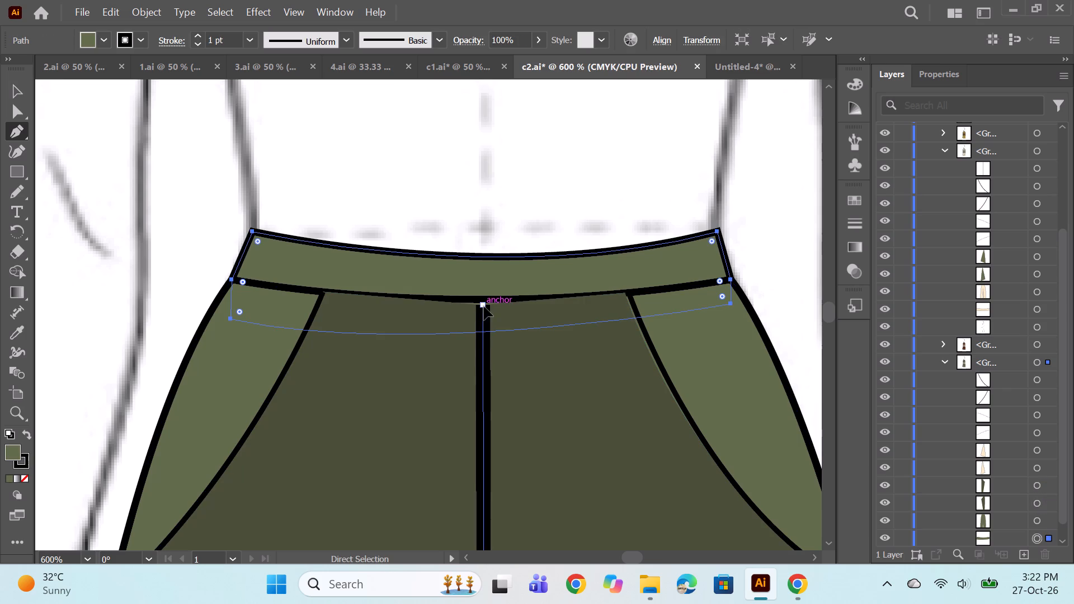
left_click(484, 306, "ctrl")
left_click(483, 305, "ctrl")
left_click_drag(483, 305, 483, 299, "ctrl")
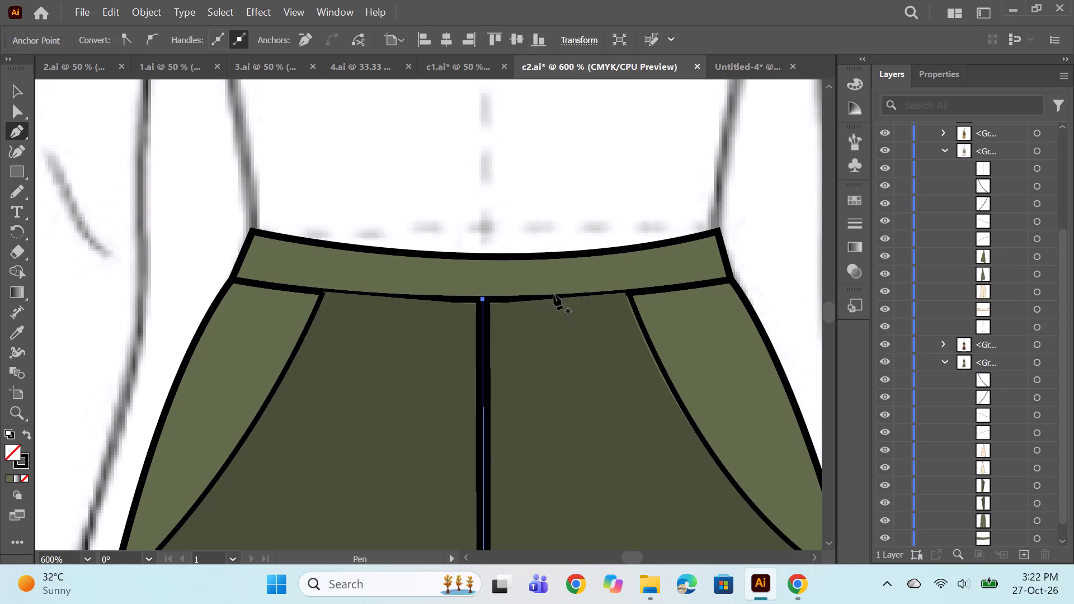
scroll(554, 291, "down", 2, "alt")
left_click(249, 267, "ctrl")
Move the first figure's new centre front line from the top of Layer 1 to the top of that figure's group.
scroll(596, 276, "down", 2, "alt")
scroll(994, 360, "down", 3)
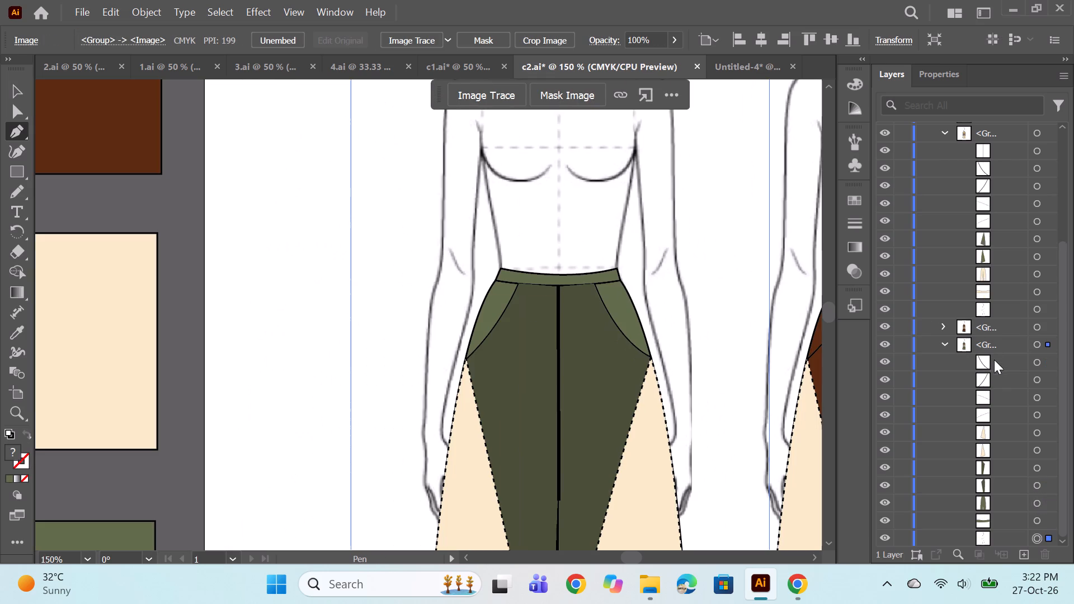
scroll(1028, 384, "down", 3)
scroll(1029, 388, "up", 3)
scroll(1028, 385, "down", 1)
scroll(1027, 384, "up", 7)
left_click_drag(995, 149, 990, 381)
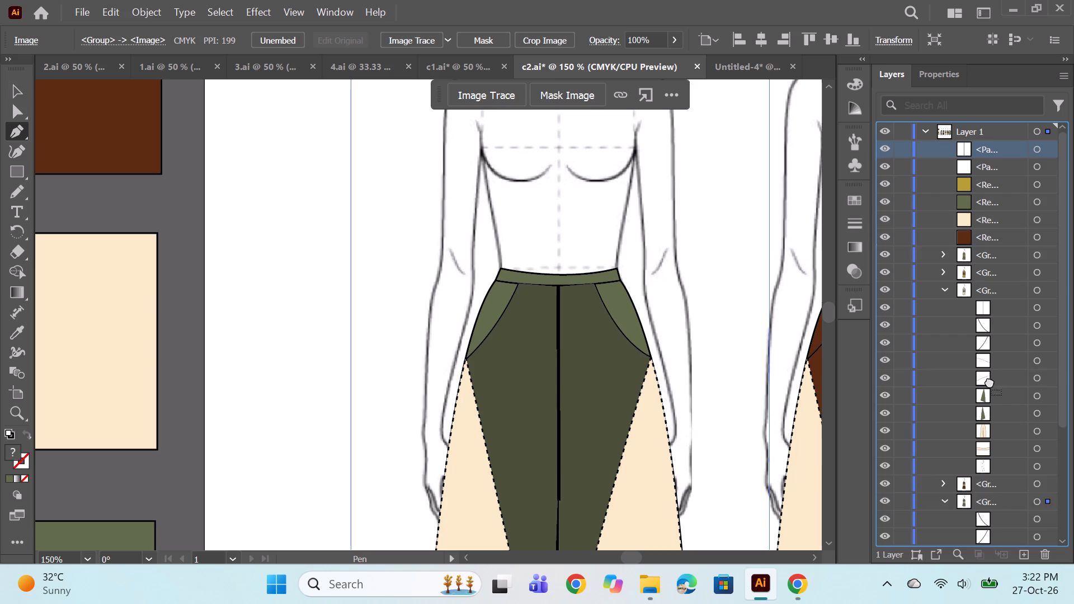
left_click_drag(990, 381, 1001, 510)
left_click(309, 307, "ctrl")
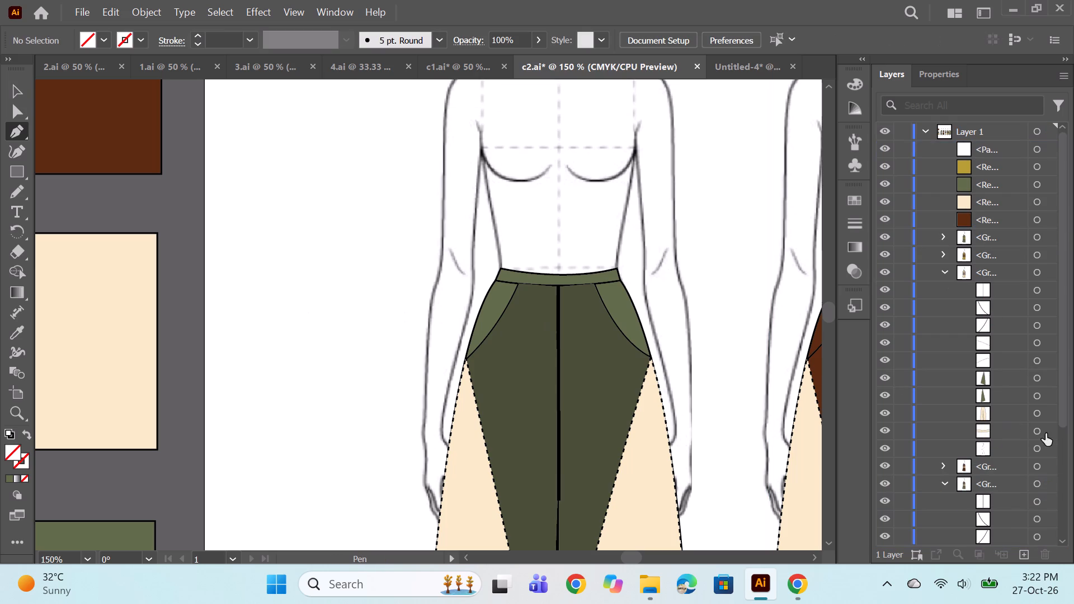
scroll(1045, 433, "down", 6)
left_click(945, 331)
Look over the four trouser figures on the sheet.
scroll(672, 335, "down", 2, "alt")
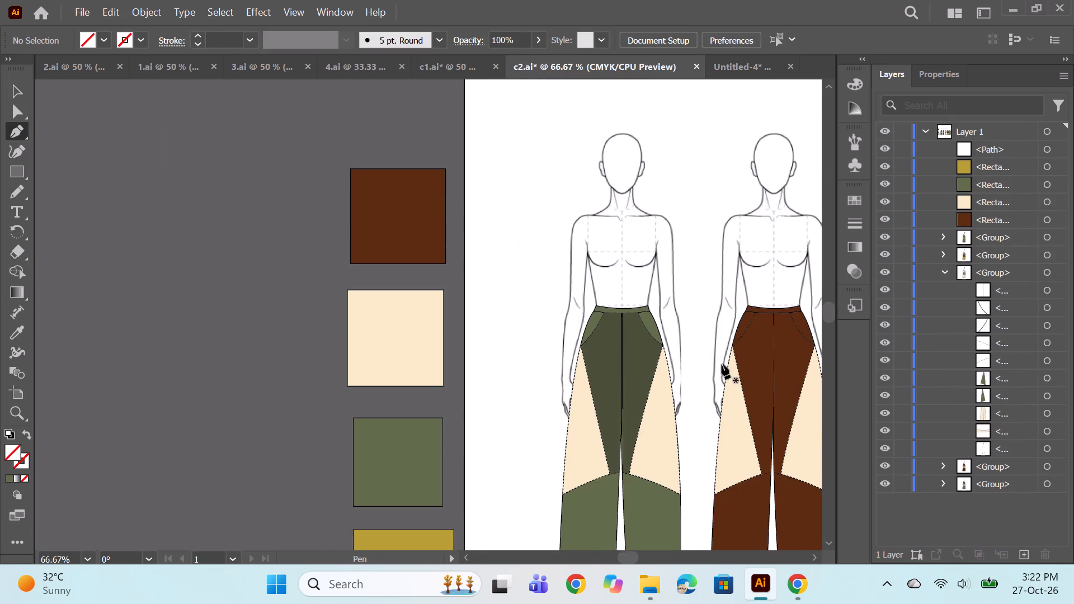
key("space")
key("space")
key("space")
key("space")
key("space")
key("space")
key("space")
key("space")
key("space")
left_click_drag(720, 367, 501, 300)
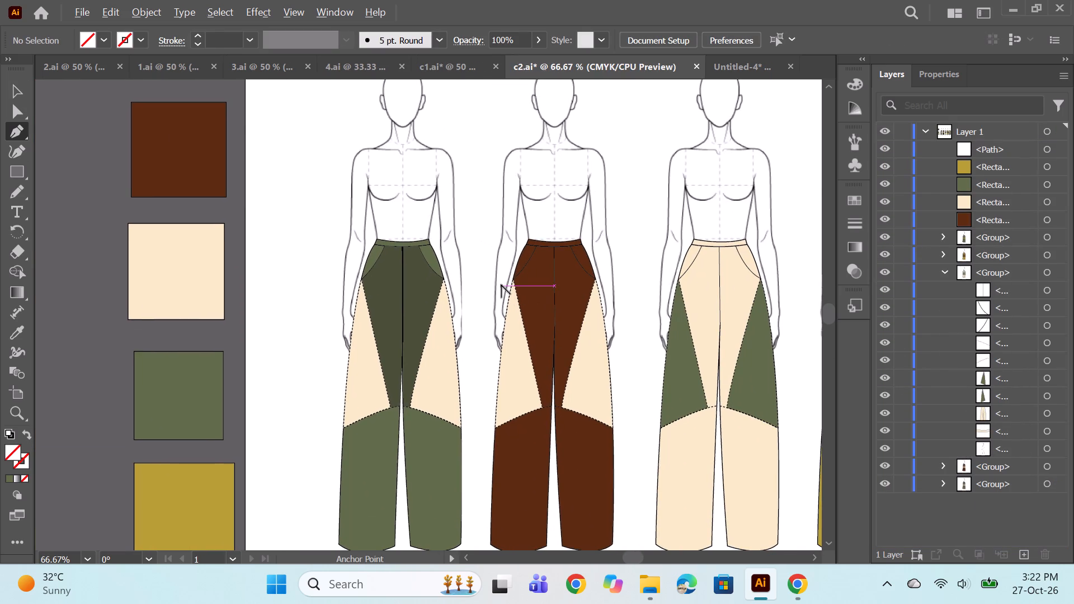
scroll(501, 285, "down", 1, "alt")
key("space")
left_click_drag(497, 245, 470, 256)
key("space")
key("space")
key("space")
key("space")
key("space")
key("space")
key("space")
key("space")
key("space")
key("space")
key("space")
key("space")
key("space")
key("space")
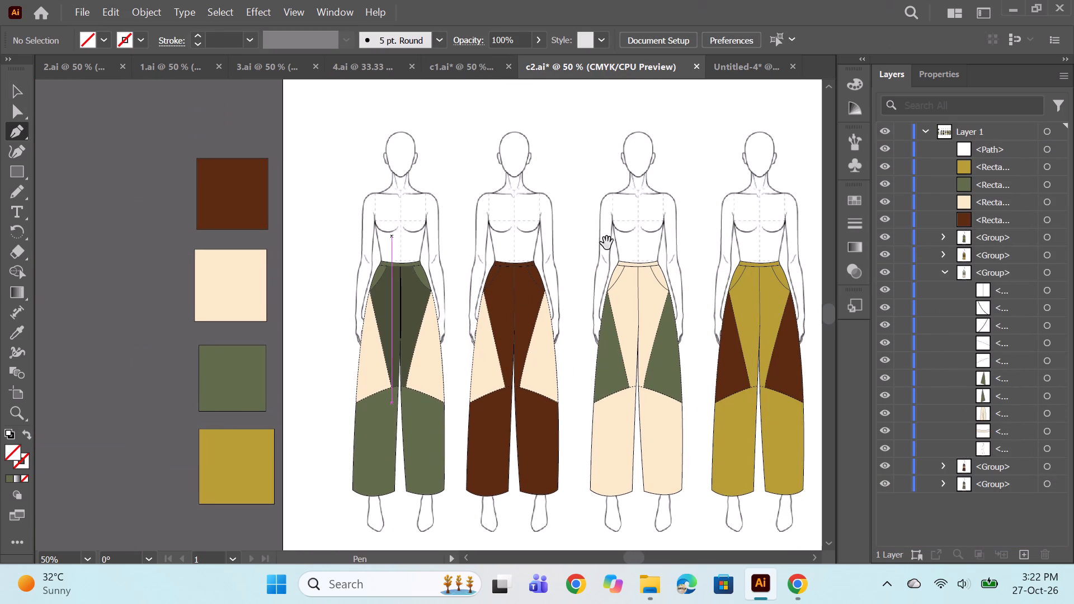
left_click_drag(581, 173, 470, 178)
scroll(372, 309, "up", 1, "alt")
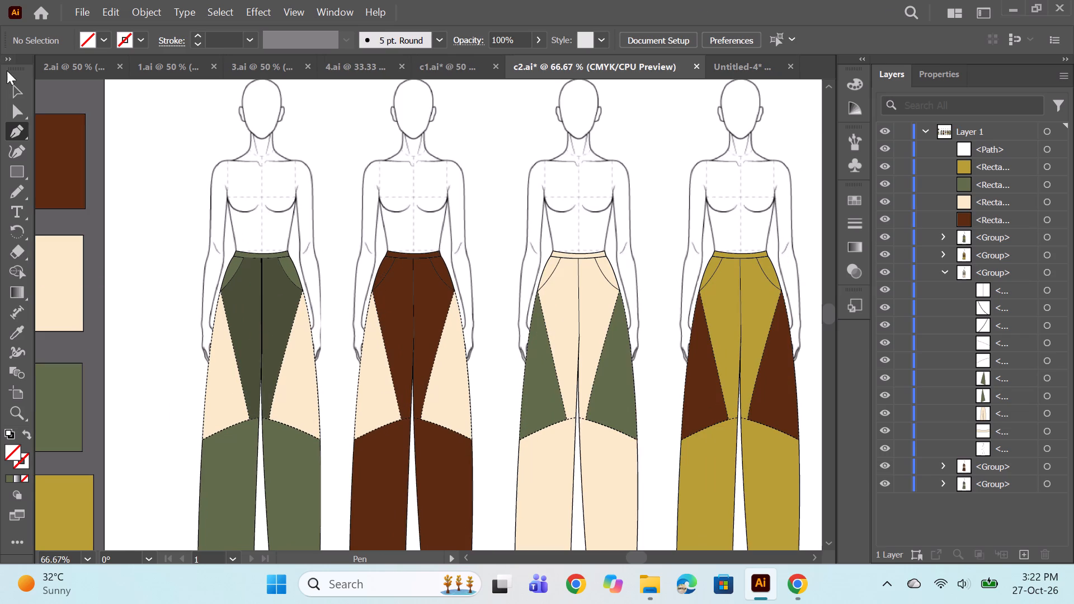
Find the first figure's group and duplicate its two darker green front panels as a pasted copy.
left_click(6, 87)
left_click(243, 306)
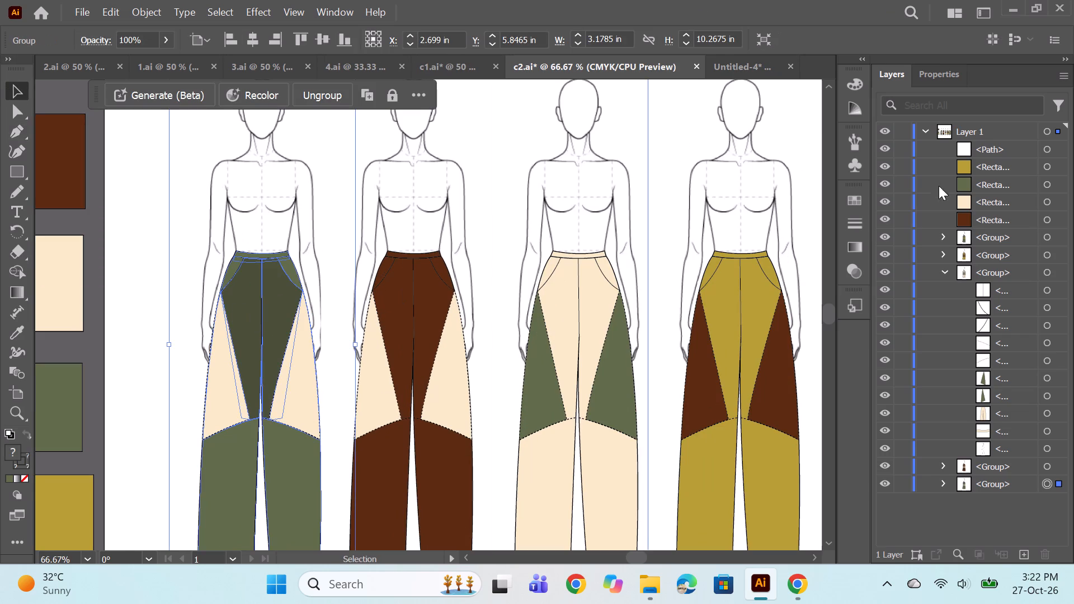
left_click(1047, 379)
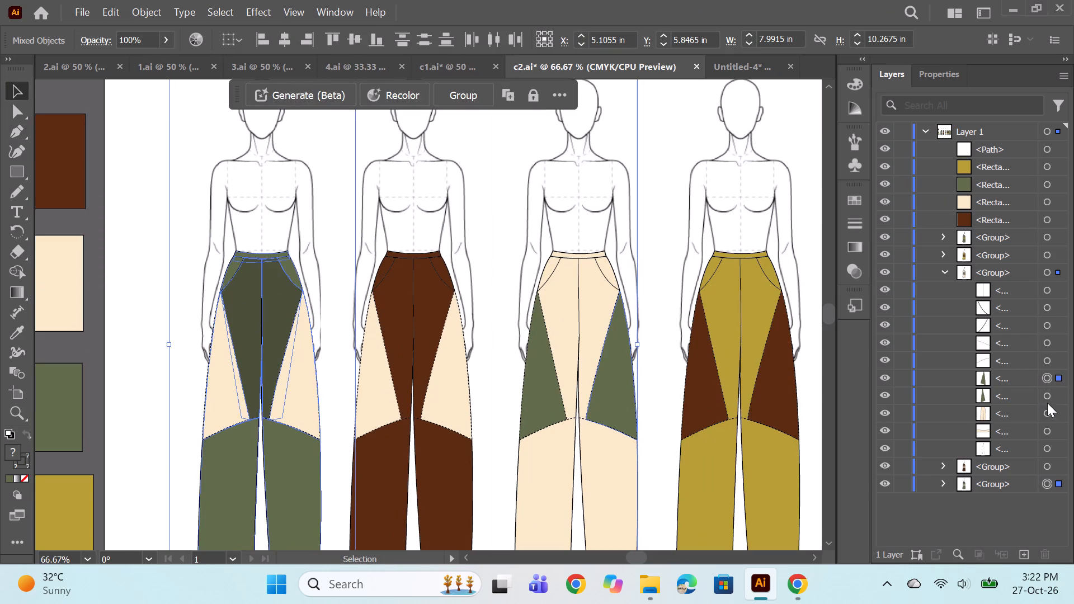
left_click(1048, 397, "ctrl")
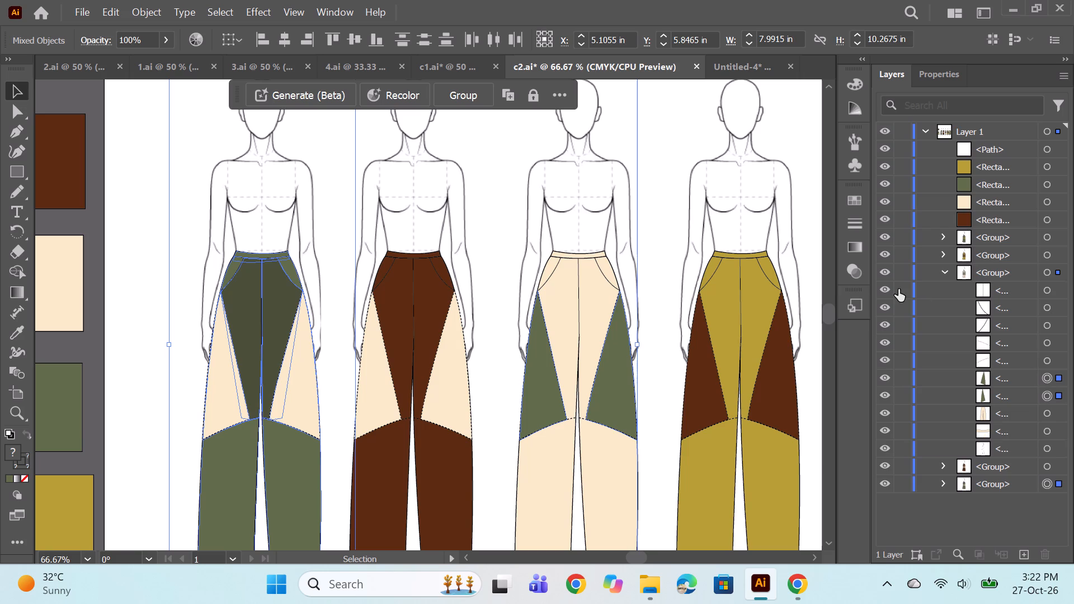
left_click(884, 272)
left_click(884, 272)
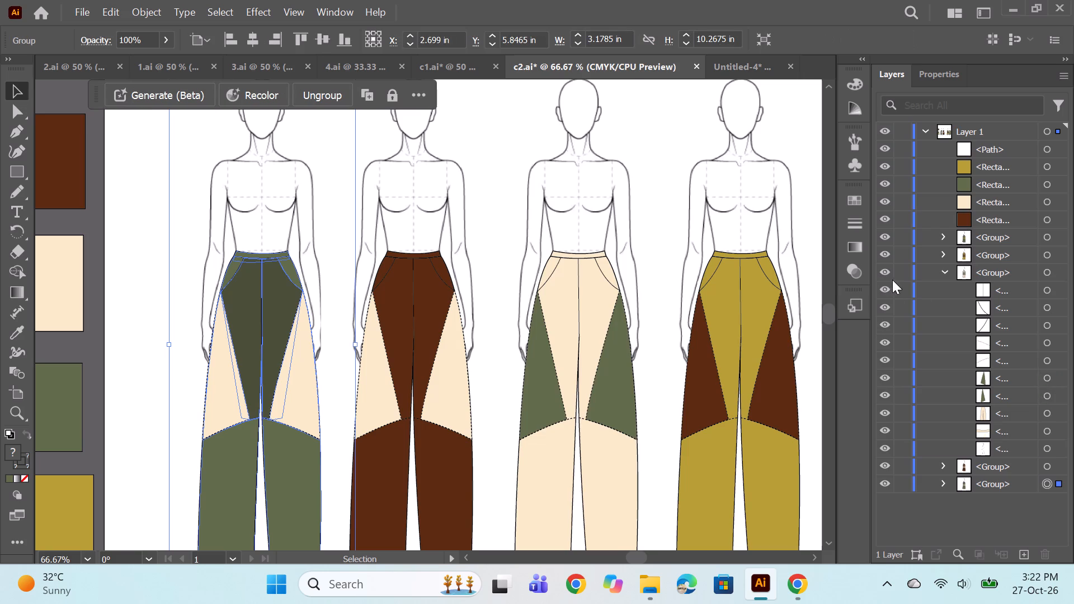
left_click(887, 479)
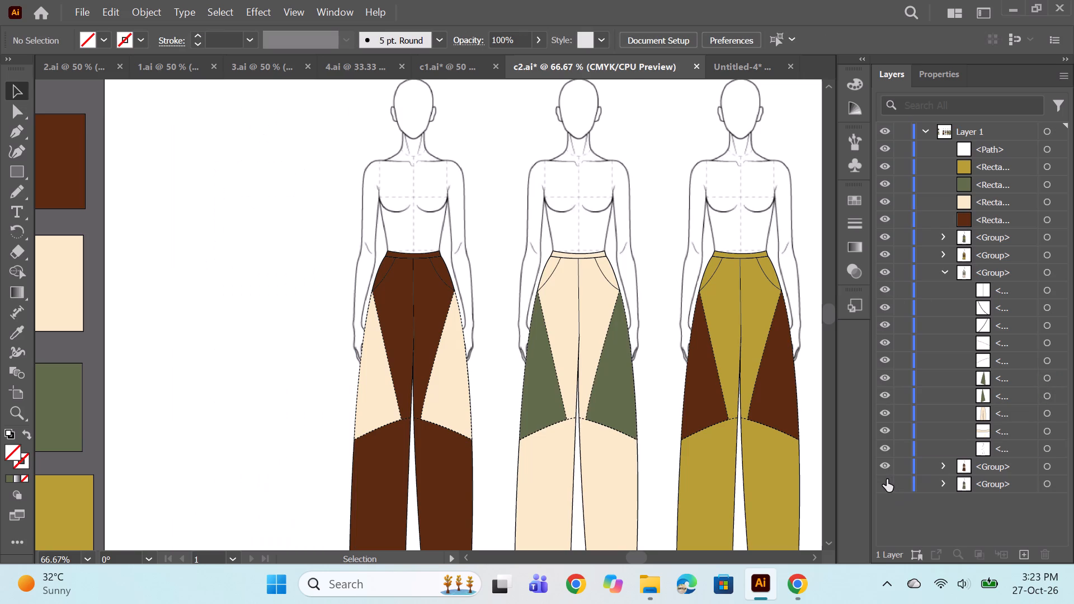
left_click(887, 479)
left_click(944, 479)
scroll(1004, 456, "down", 9)
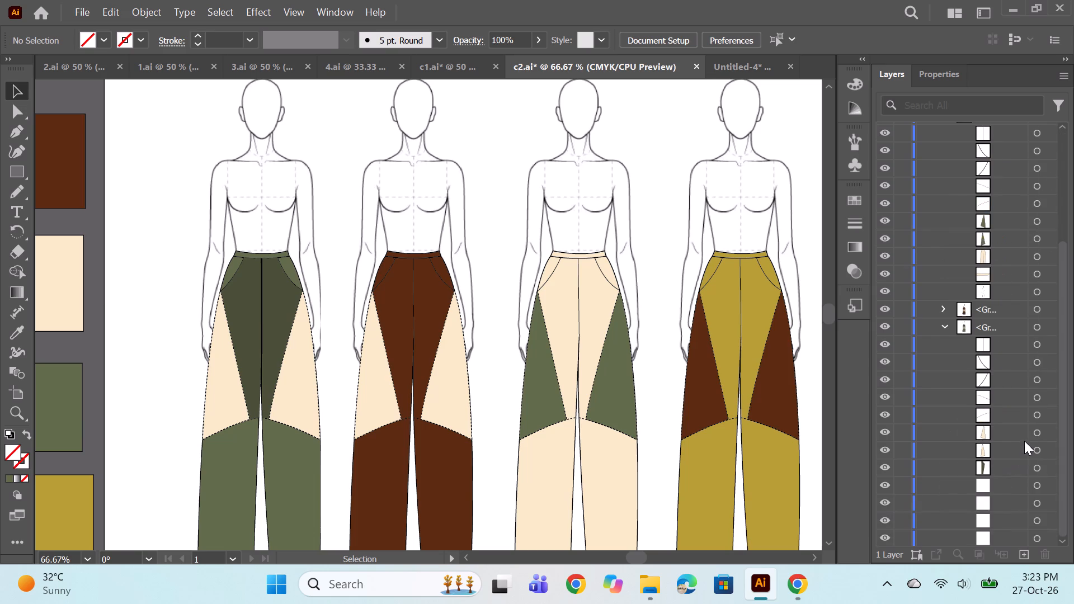
left_click(1040, 466)
left_click(1036, 489, "ctrl")
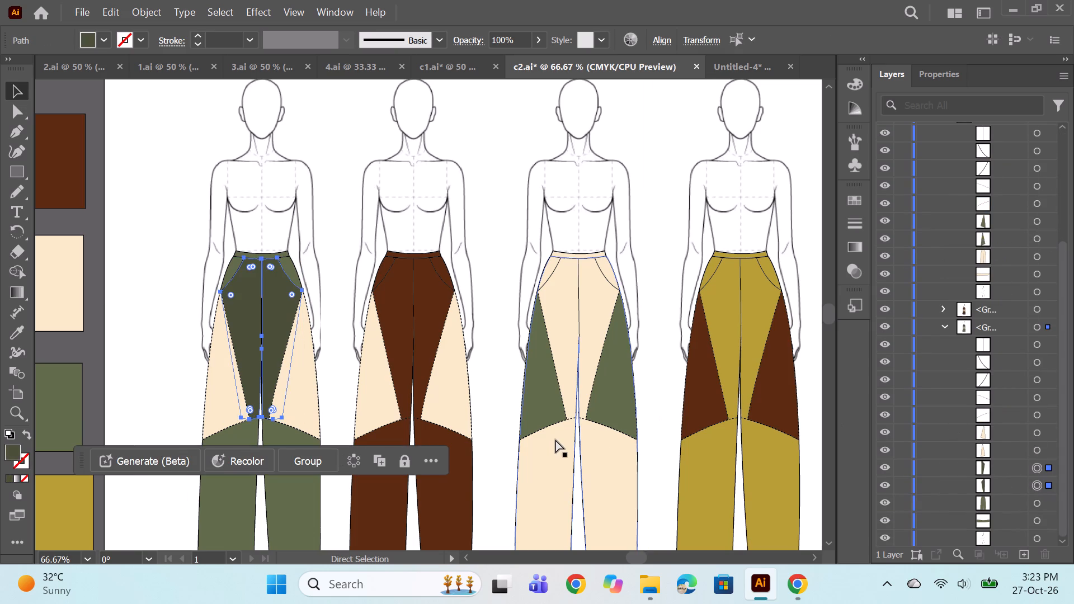
key("ctrl+c")
key("ctrl+v")
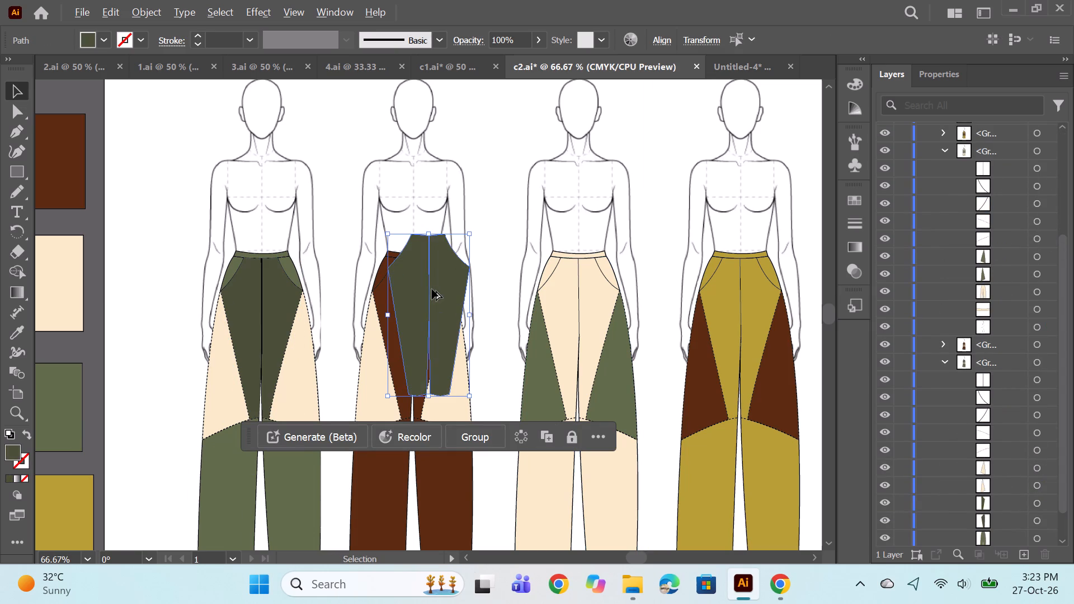
Nudge the pasted darker green panels onto the second figure's front, aligned with its waistband seam and pocket curves.
scroll(996, 507, "down", 4)
left_click(943, 327)
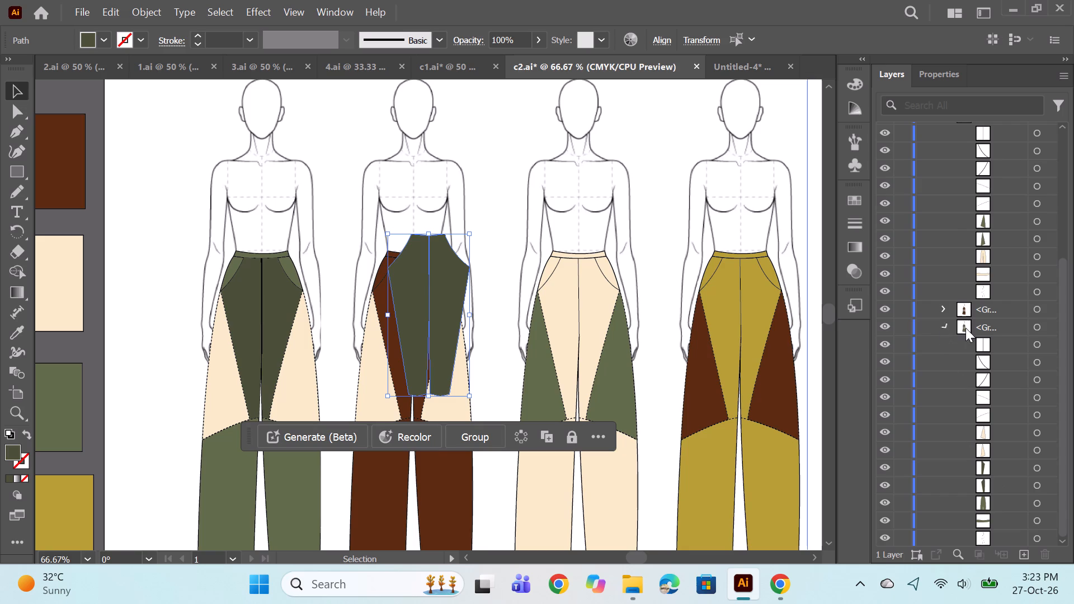
scroll(990, 329, "up", 11)
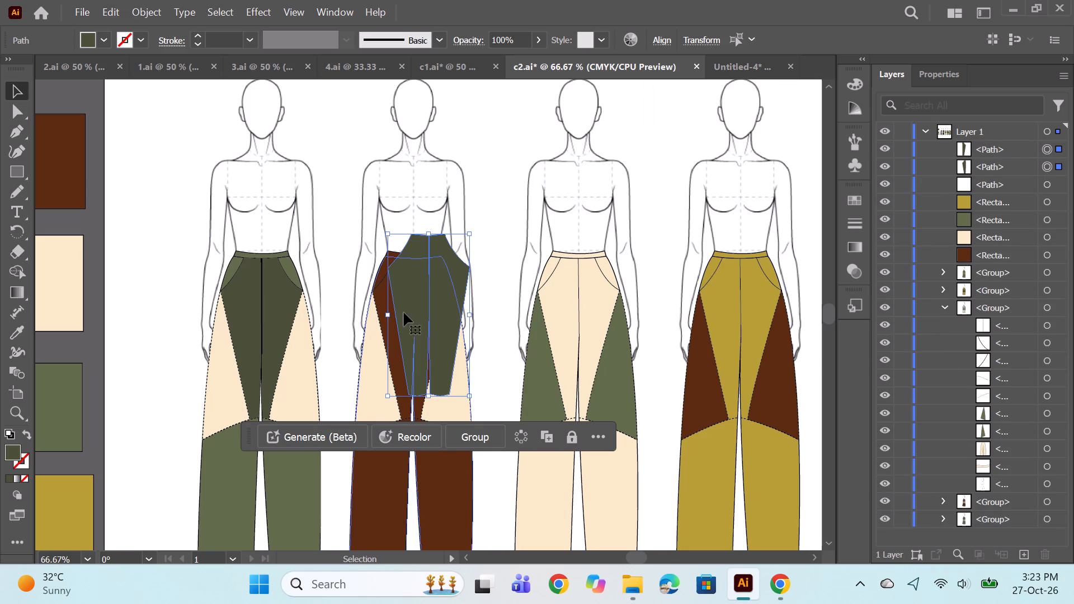
scroll(420, 311, "up", 2, "alt")
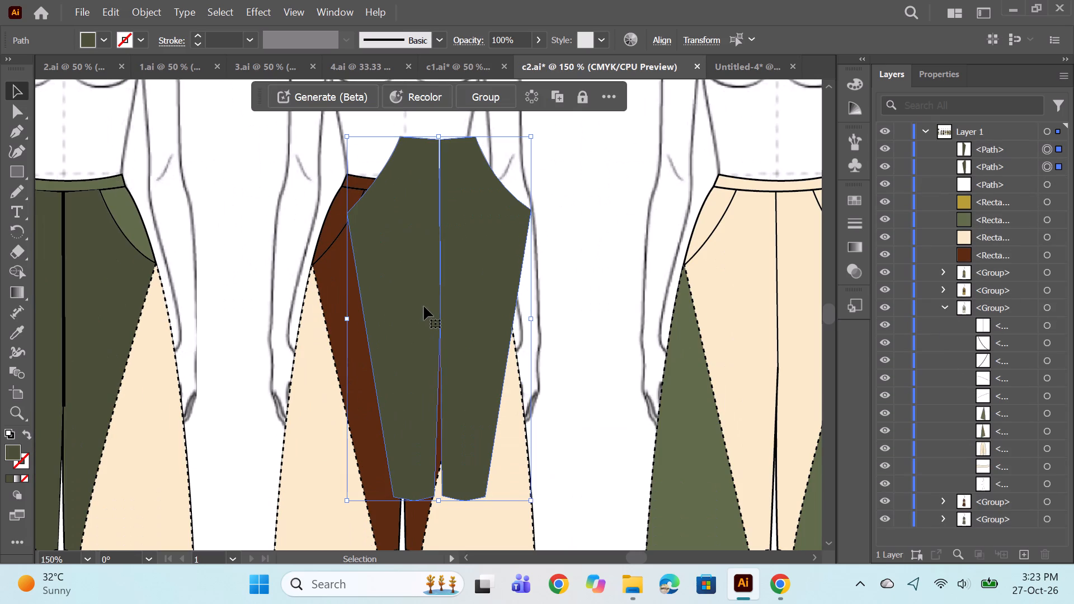
key("Down")
key("Left")
key("Left")
key("Left")
key("Left")
key("Down")
key("Down")
key("Down")
key("Down")
key("Down")
key("Down")
key("Down")
key("Down")
key("Down")
key("Down")
key("Down")
key("Down")
key("Down")
key("Down")
key("Down")
key("Down")
key("Down")
key("Down")
key("Down")
key("Down")
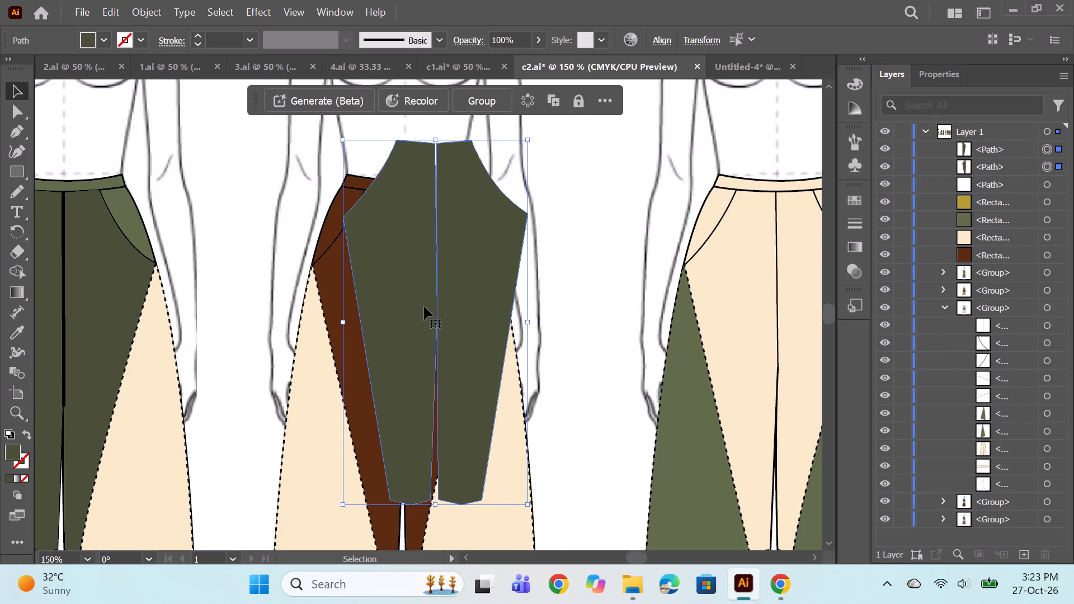
key("Left")
key("Left")
key("Left")
key("Left")
key("Left")
key("Left")
key("Left")
key("Left")
key("Left")
key("Left")
key("Left")
key("Left")
key("Left")
key("Left")
key("Left")
key("Left")
key("Left")
key("Left")
key("Left")
key("Left")
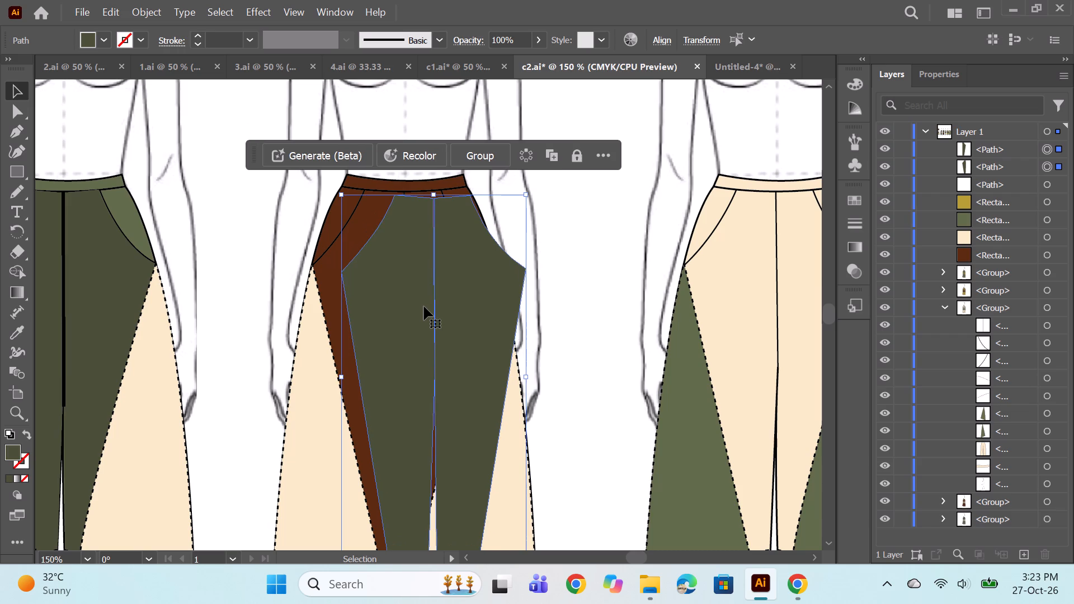
key("Up")
key("Up")
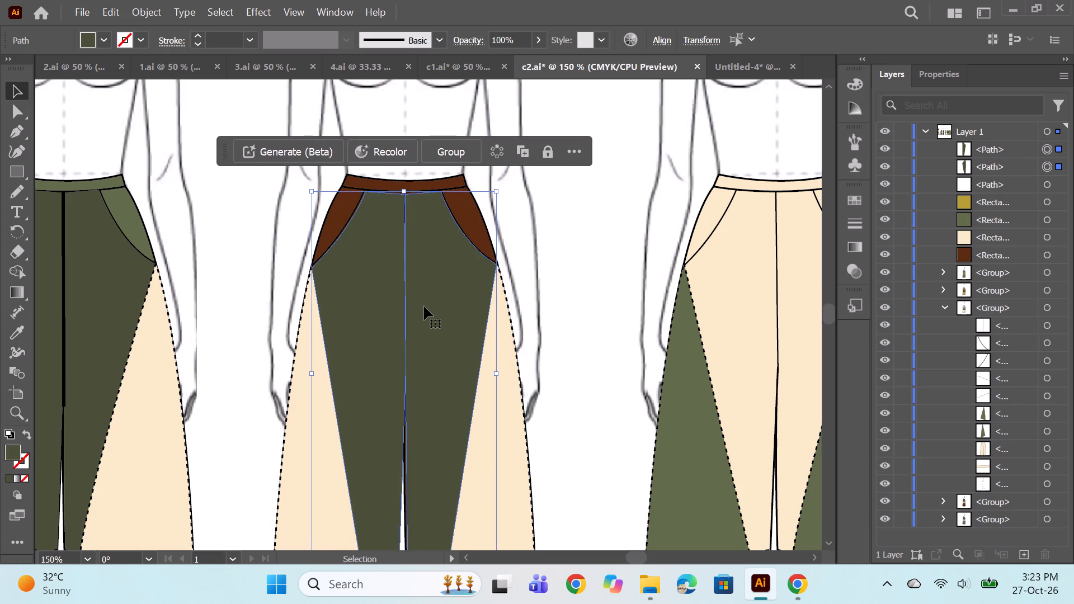
key("Up")
key("Left")
key("Right")
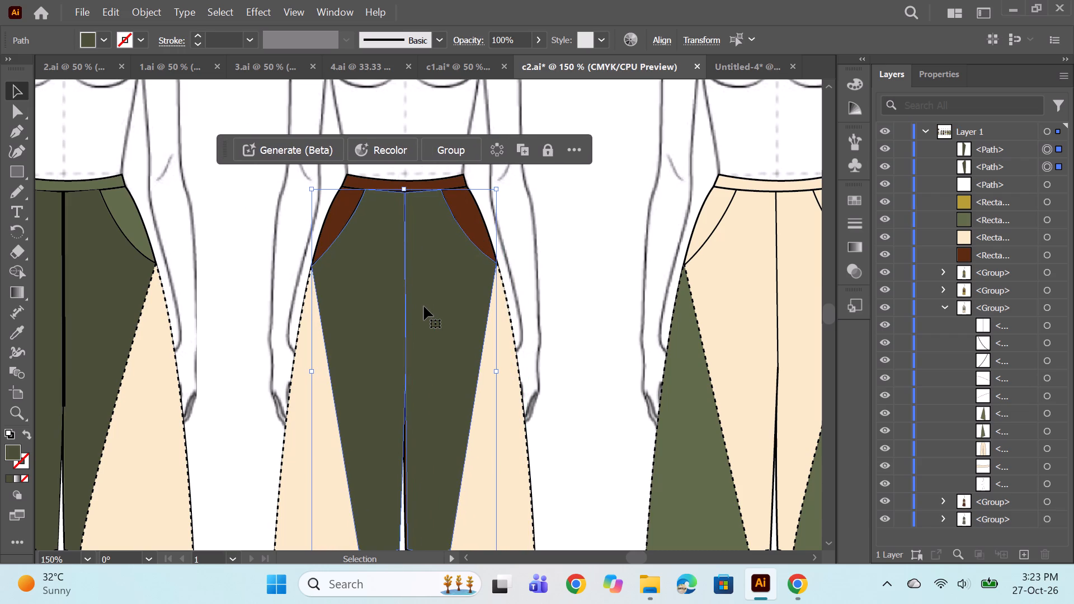
Identify the second figure's group and move the two pasted darker green panels into it.
scroll(964, 362, "down", 4)
left_click(883, 502)
left_click(883, 502)
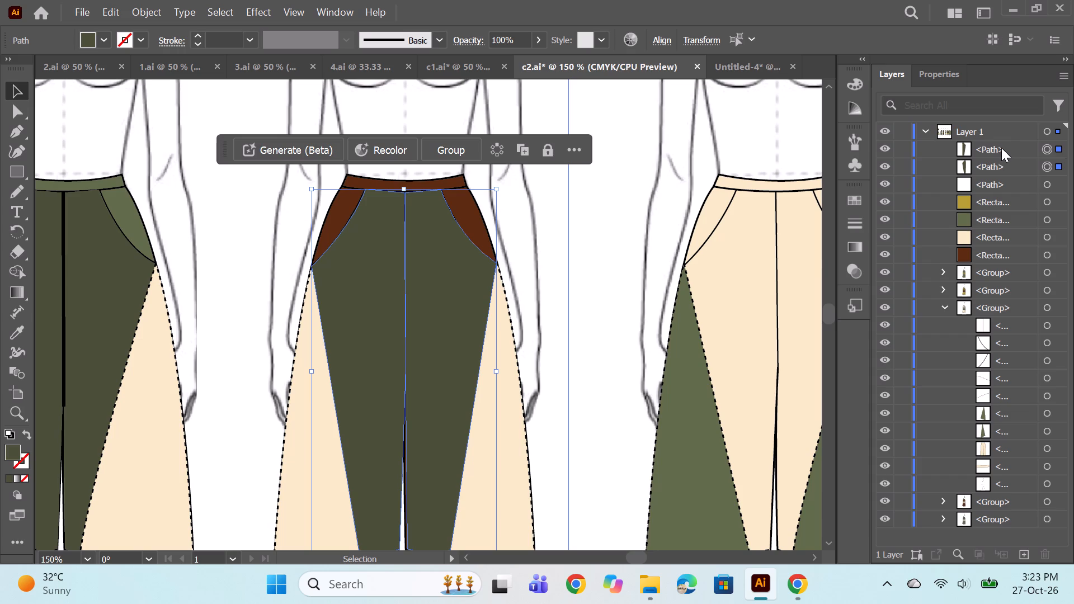
left_click(1001, 148)
left_click(1004, 168, "ctrl")
left_click_drag(1000, 152, 1000, 499)
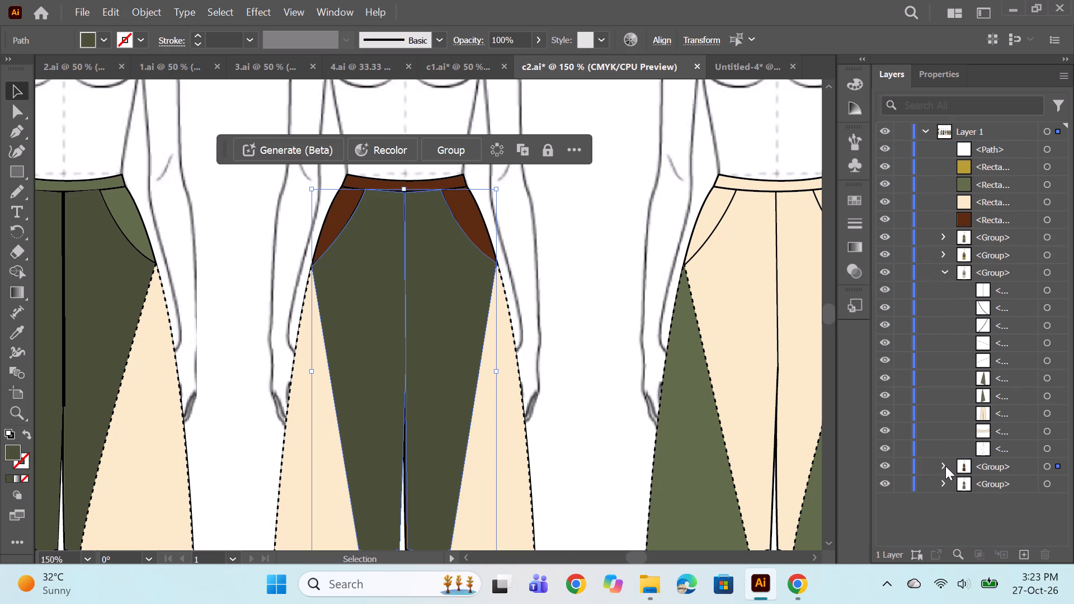
Restack the darker green panels within the second figure's group, below the cream side panels and above the brown trouser shape.
left_click(943, 464)
scroll(996, 438, "down", 9)
left_click(1011, 328)
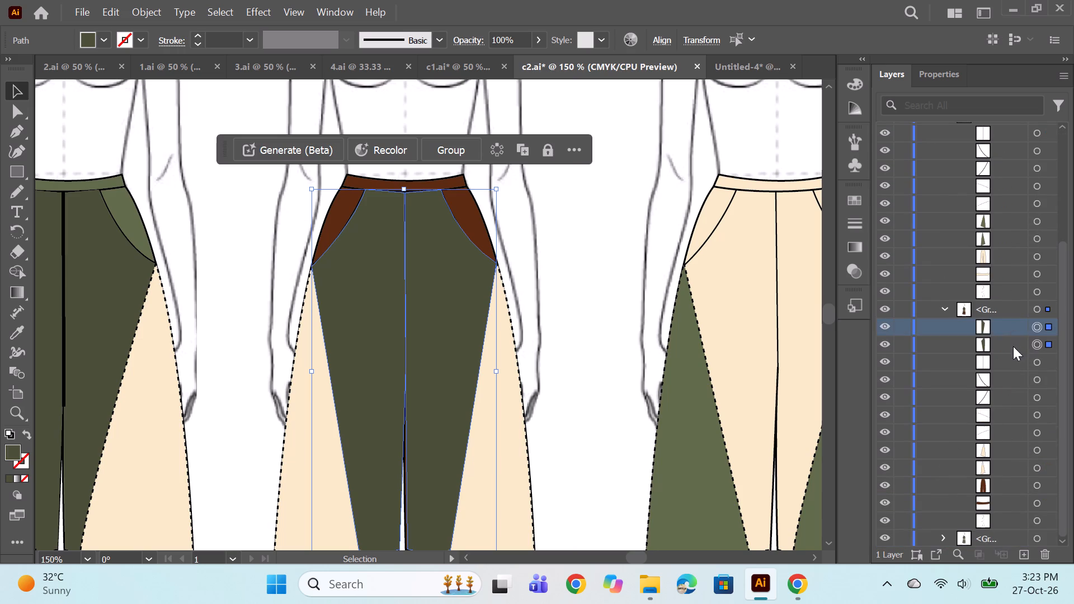
left_click(1011, 348, "ctrl")
left_click_drag(1001, 337, 995, 478, "ctrl")
left_click(610, 253, "ctrl")
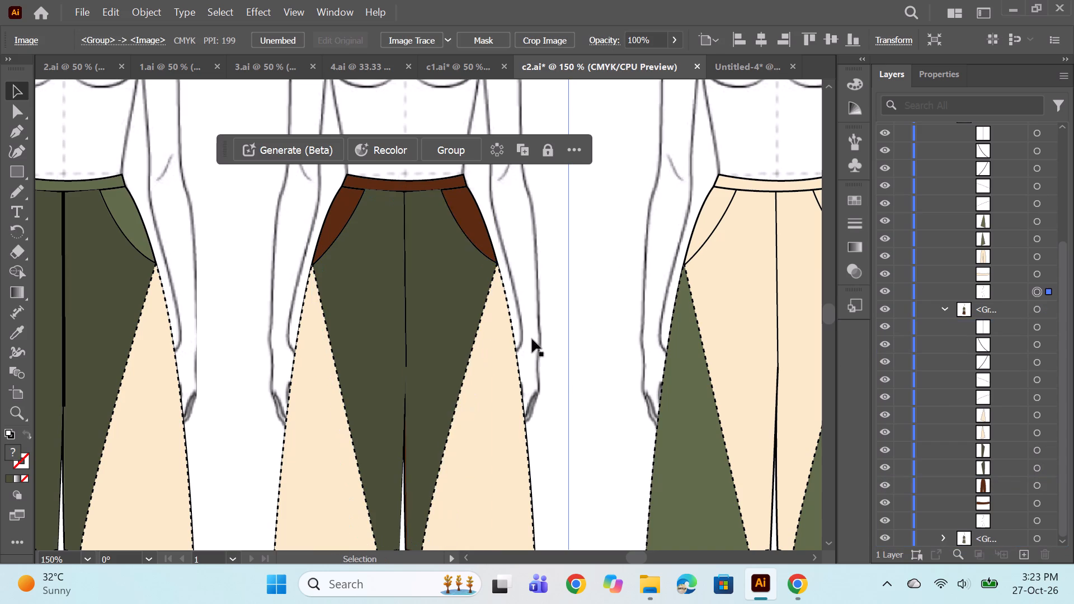
Delete the second figure's 0.75 pt centre front line.
scroll(436, 218, "down", 1, "alt")
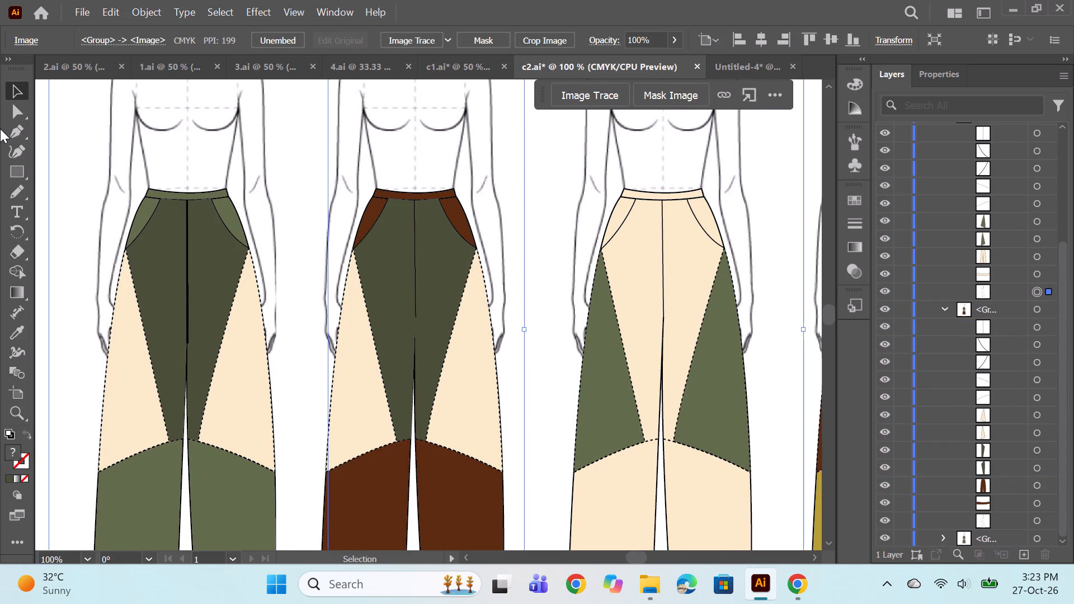
left_click(1034, 324)
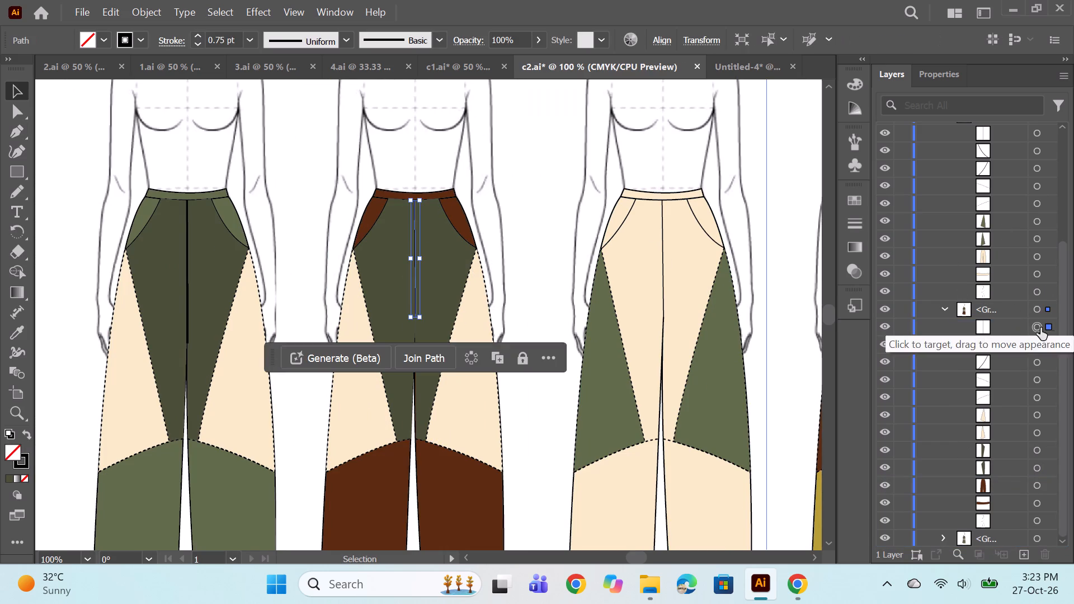
key("BackSpace")
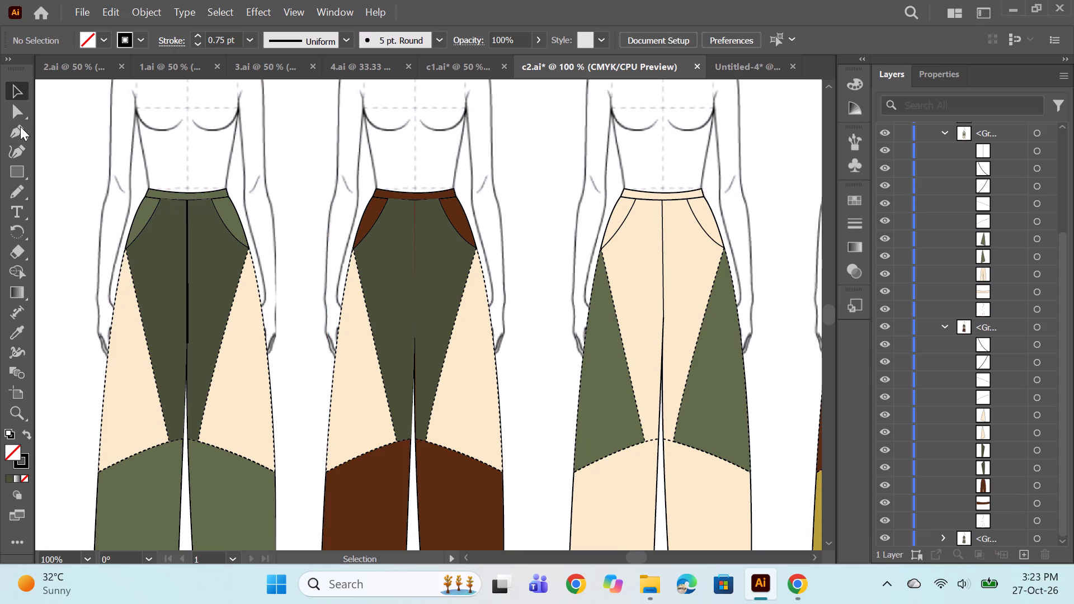
Draw a straight centre front line about 1.94 in long down from the second figure's waistband and raise its stroke weight.
left_click(20, 126)
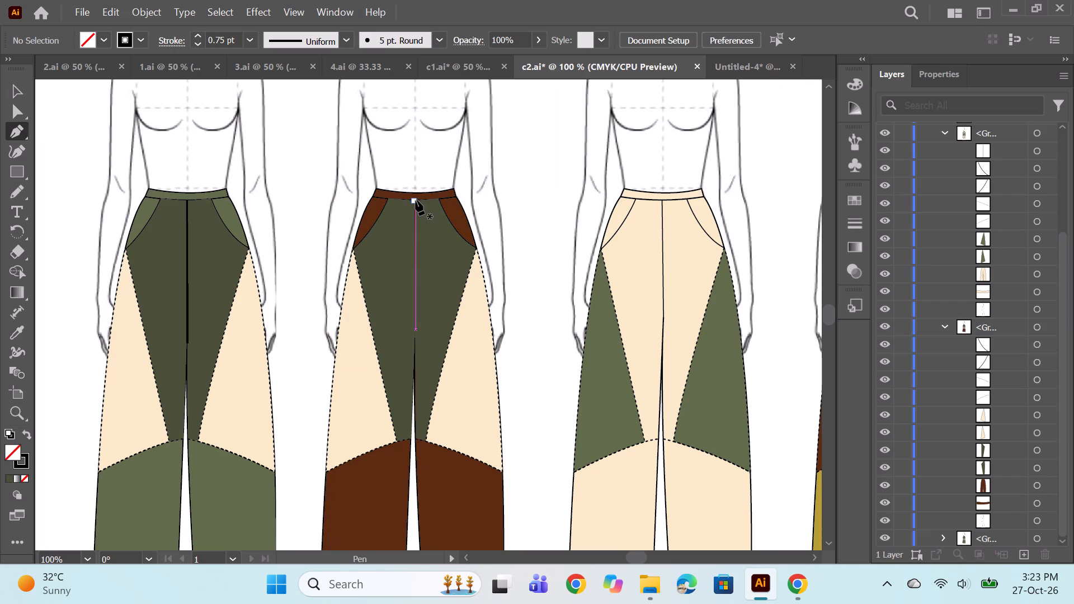
left_click(416, 200)
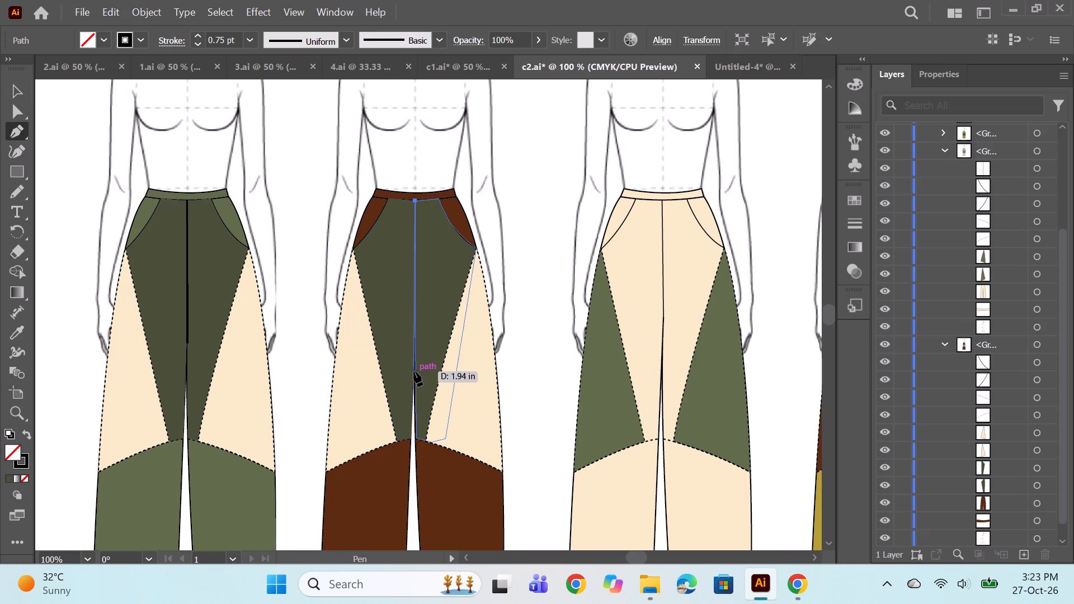
left_click(414, 371)
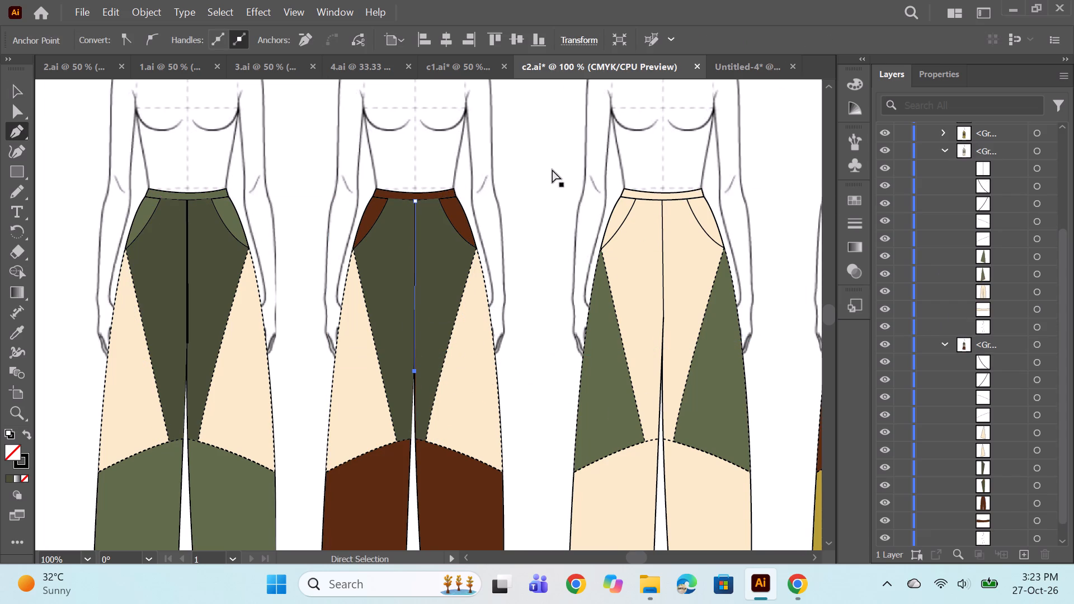
left_click(552, 169, "ctrl")
scroll(493, 237, "down", 1, "alt")
scroll(463, 255, "up", 1, "alt")
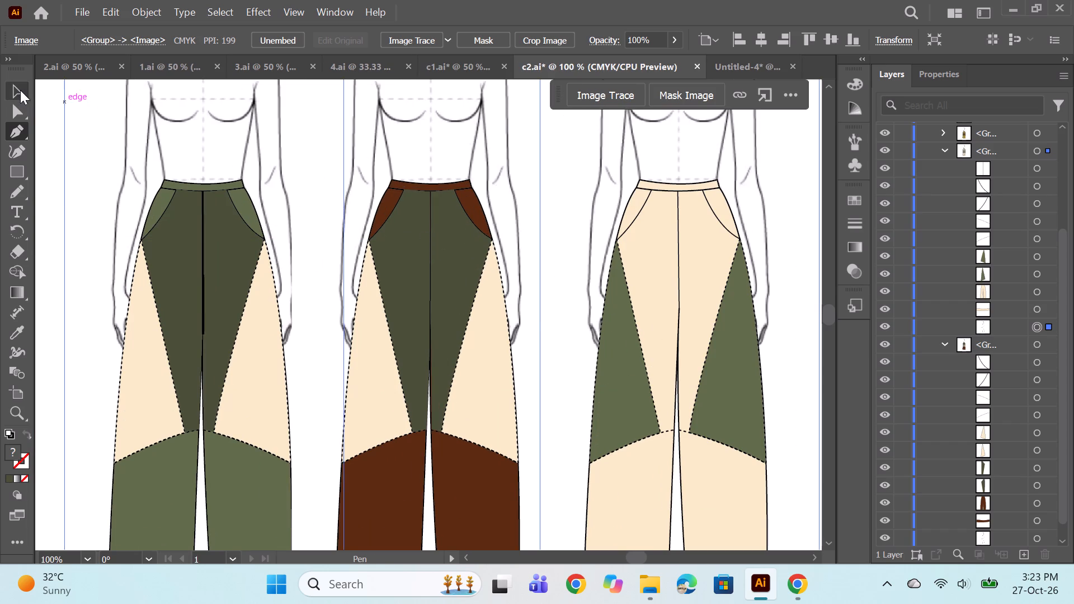
left_click(20, 90)
left_click(431, 274)
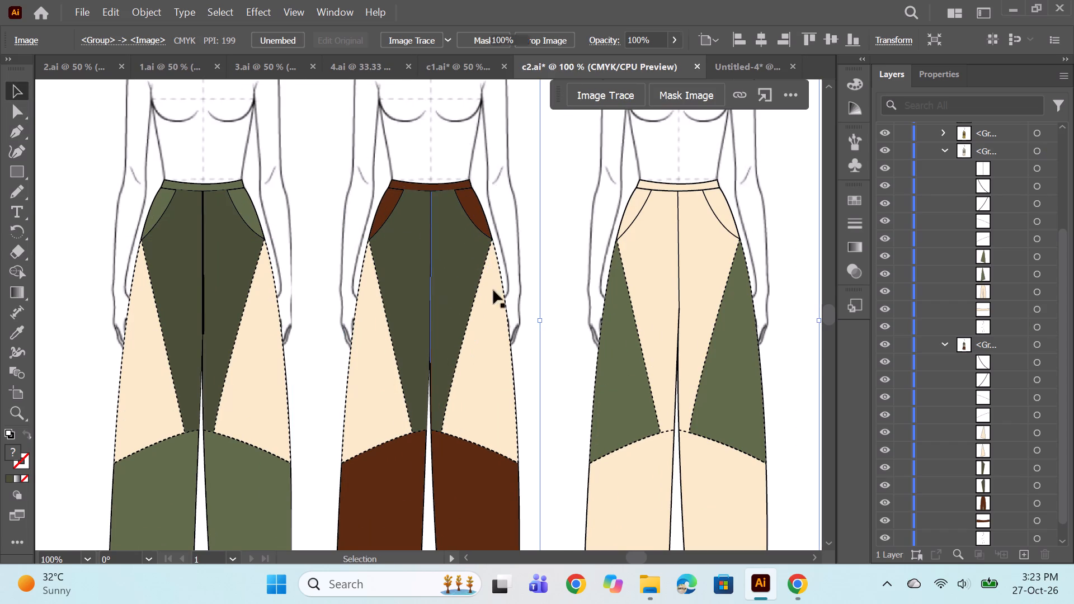
left_click(196, 34)
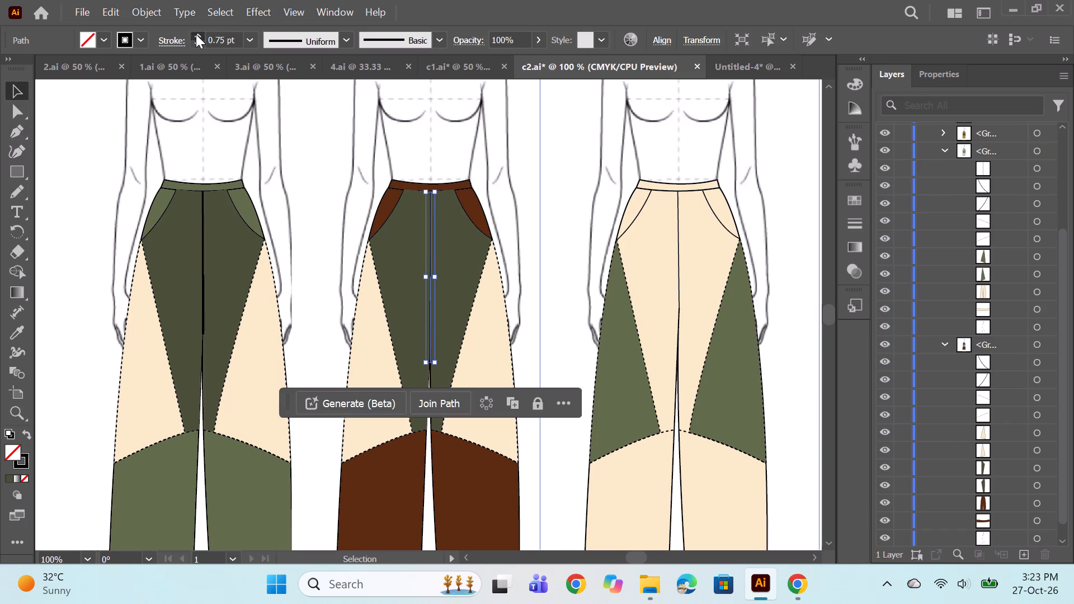
left_click(76, 138, "ctrl")
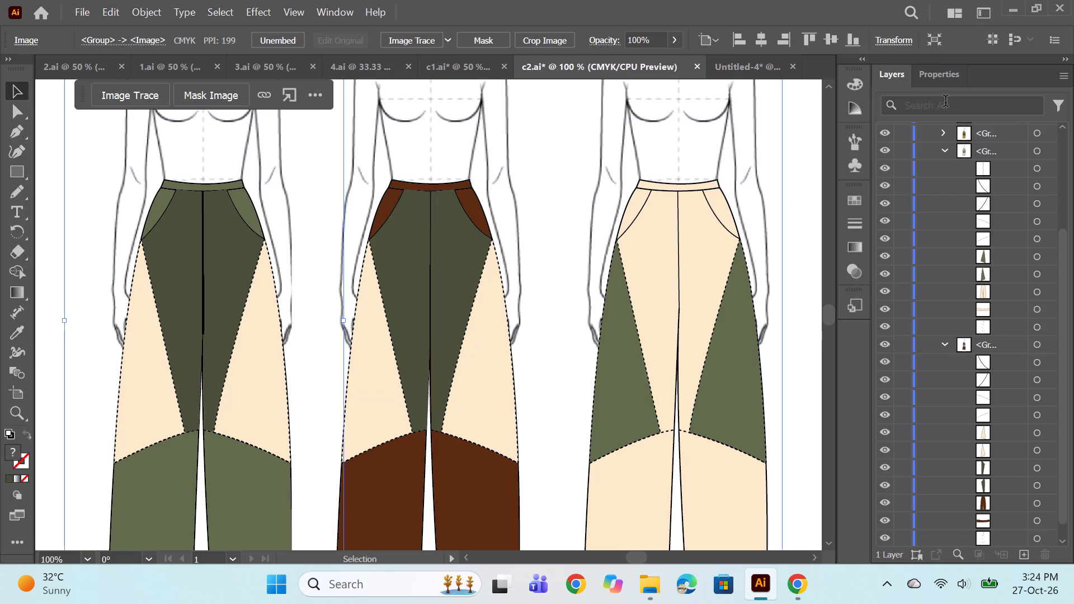
Move the newly drawn centre line path into the second figure's group, at the top of its stack.
scroll(971, 152, "up", 2)
scroll(493, 158, "down", 1, "ctrl")
scroll(493, 157, "down", 2, "alt")
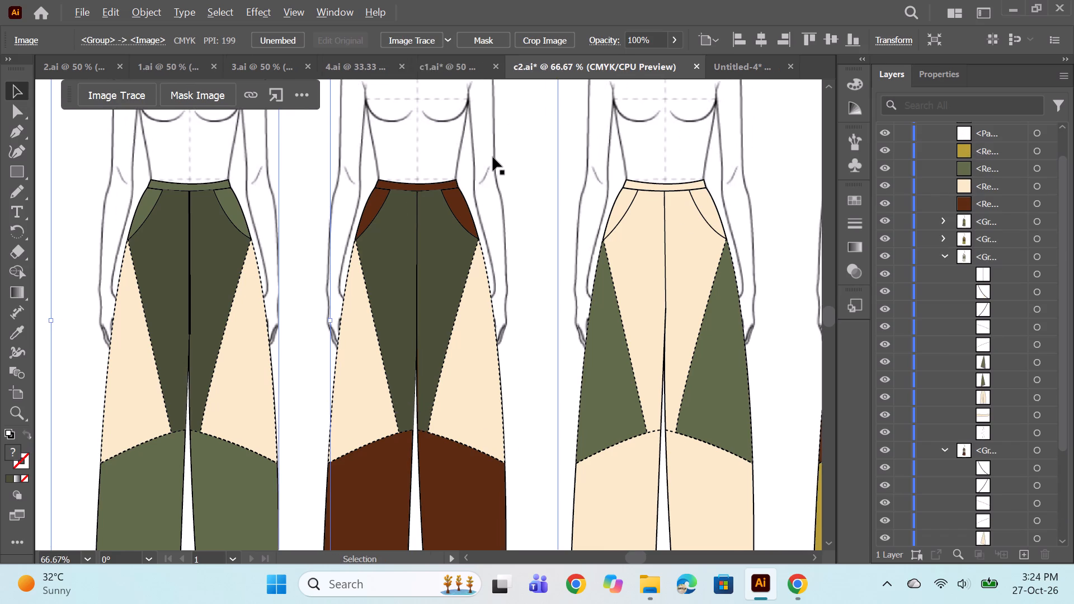
key("space")
left_click_drag(514, 174, 545, 178)
scroll(493, 203, "up", 2, "alt")
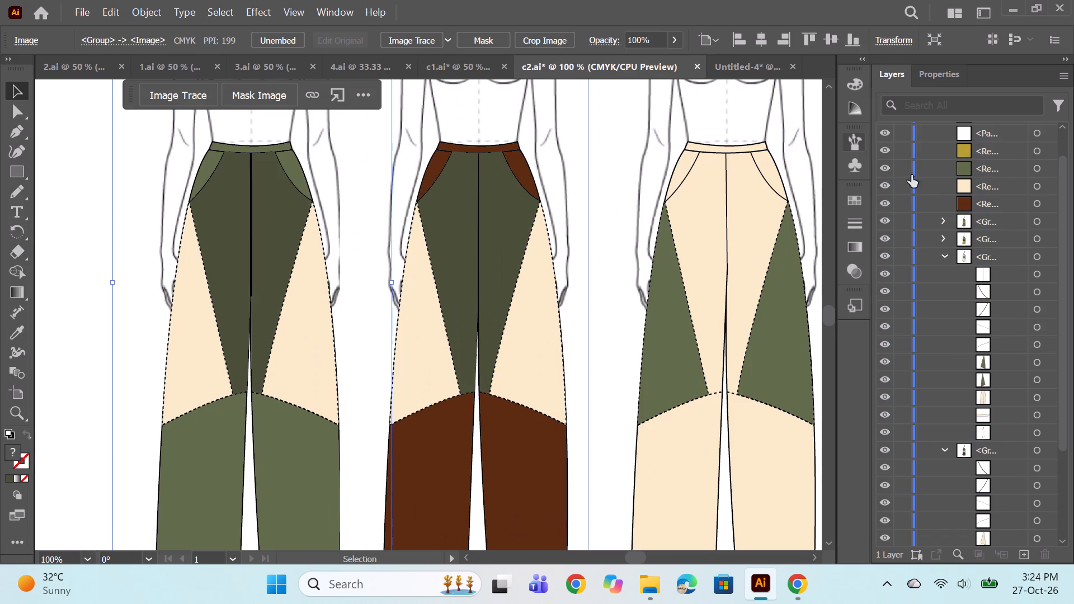
scroll(977, 225, "up", 3)
left_click_drag(983, 148, 983, 230)
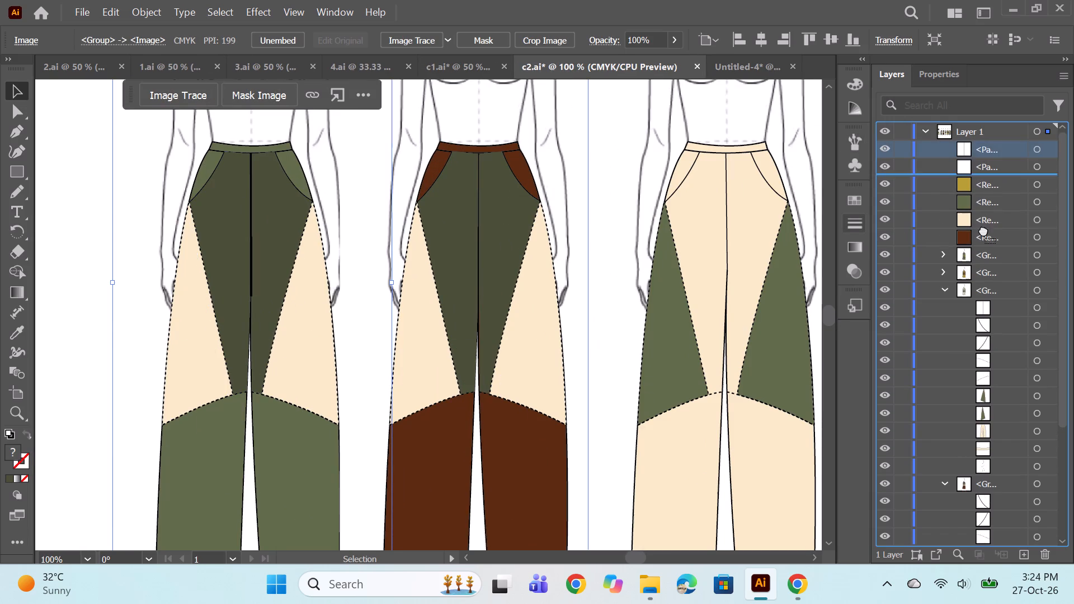
left_click_drag(983, 230, 1001, 494)
scroll(1003, 392, "down", 5)
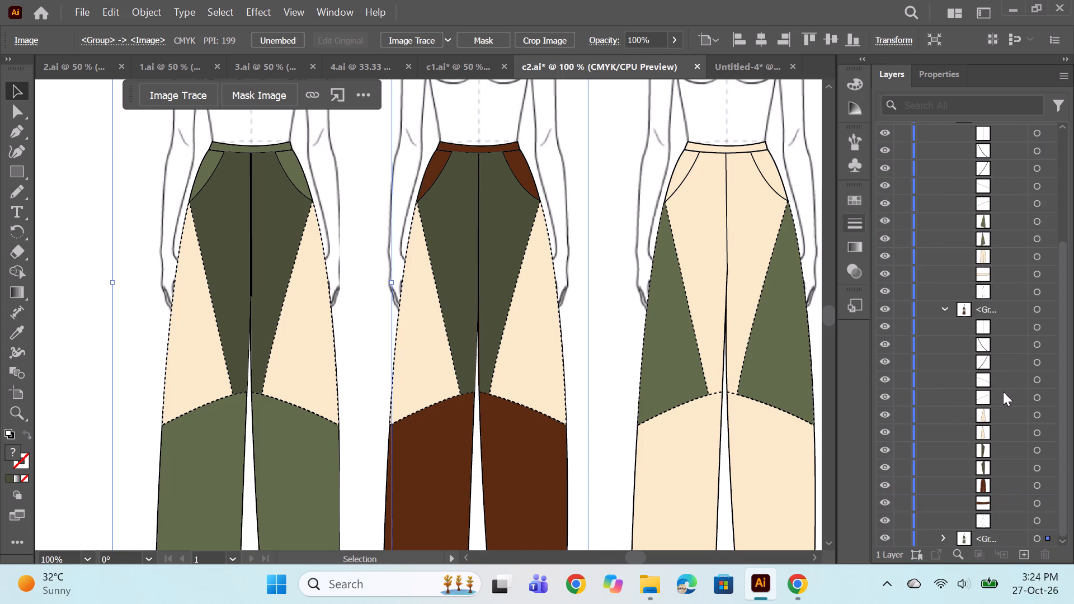
Sample the brown trouser leg onto the second figure's two darker green front panels and set their fill to lighter brown 82503A.
scroll(1051, 428, "down", 2)
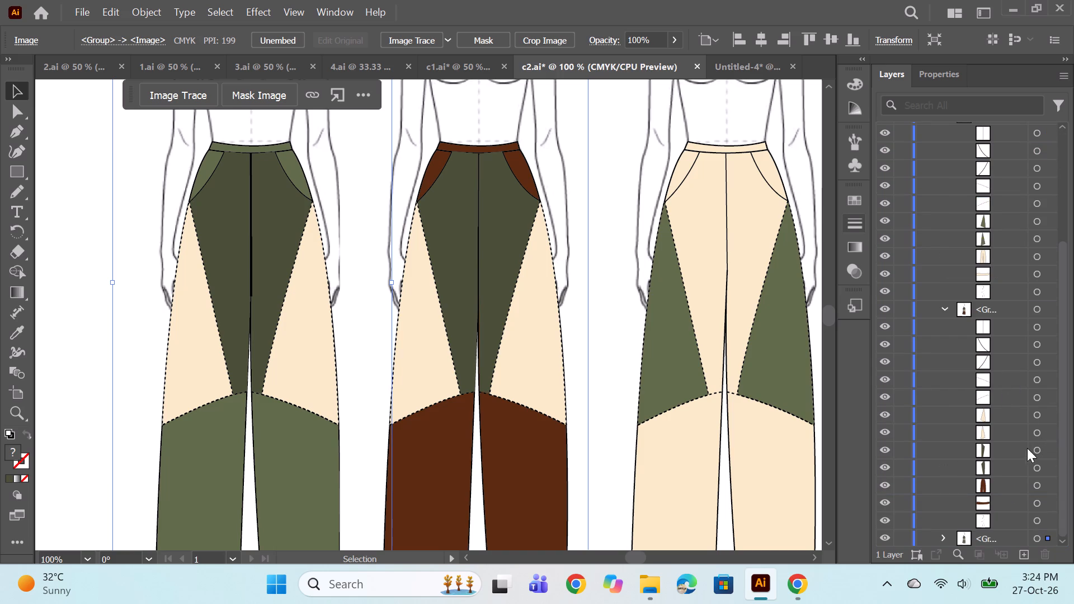
left_click(1039, 455, "ctrl")
left_click(1043, 465, "ctrl")
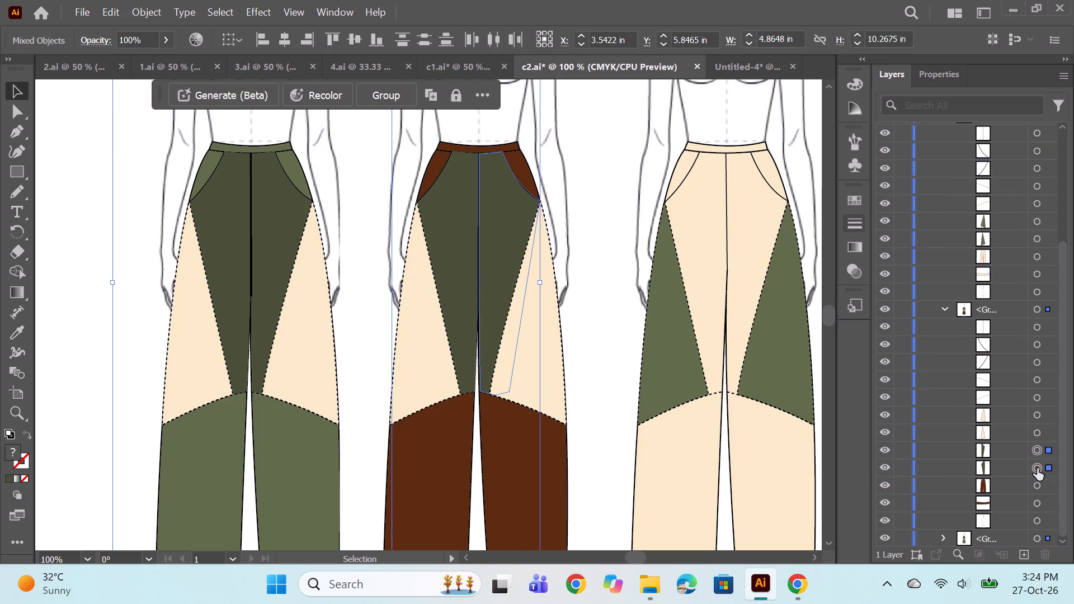
left_click(10, 329)
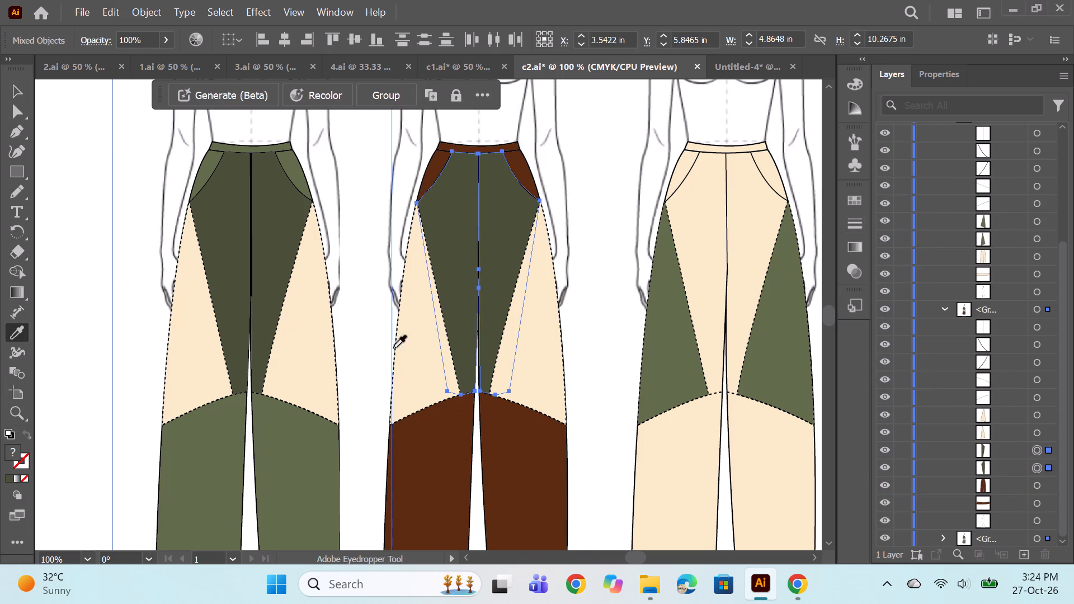
left_click(427, 453)
double_click(10, 454)
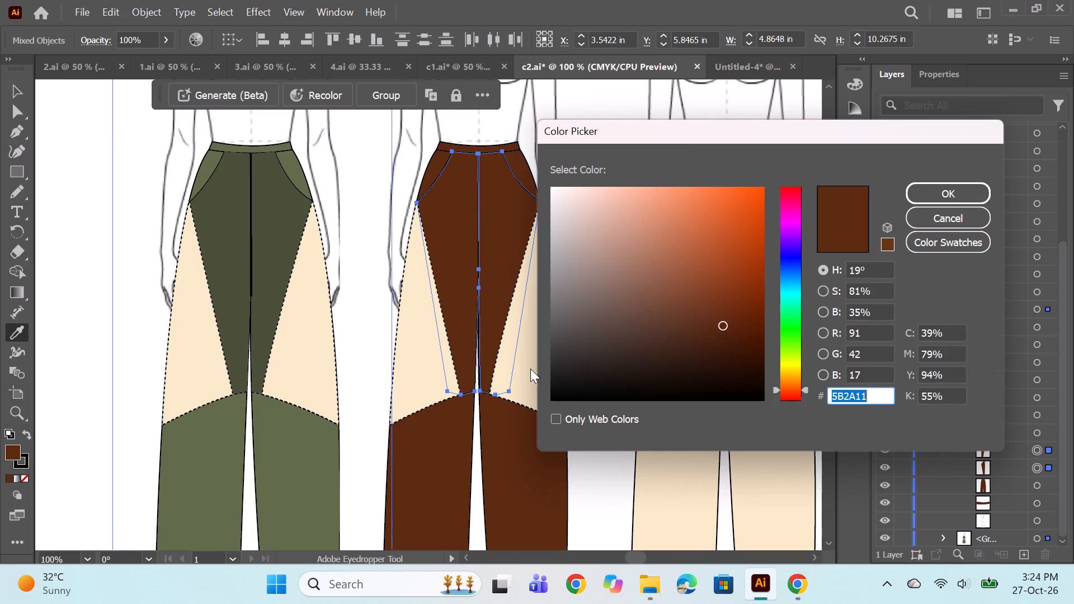
left_click(726, 349)
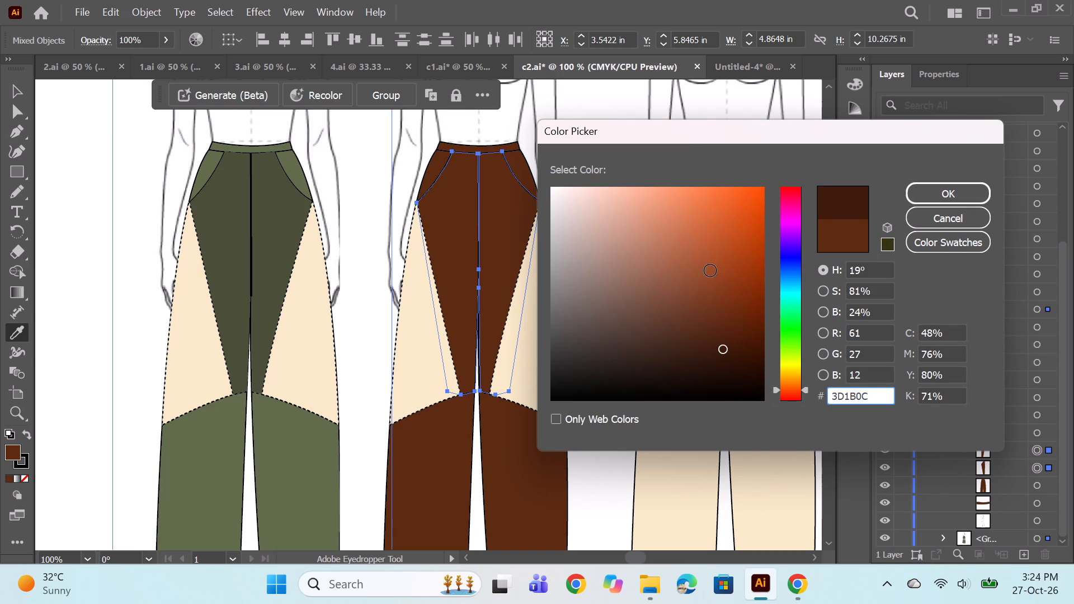
left_click(703, 295)
left_click(671, 290)
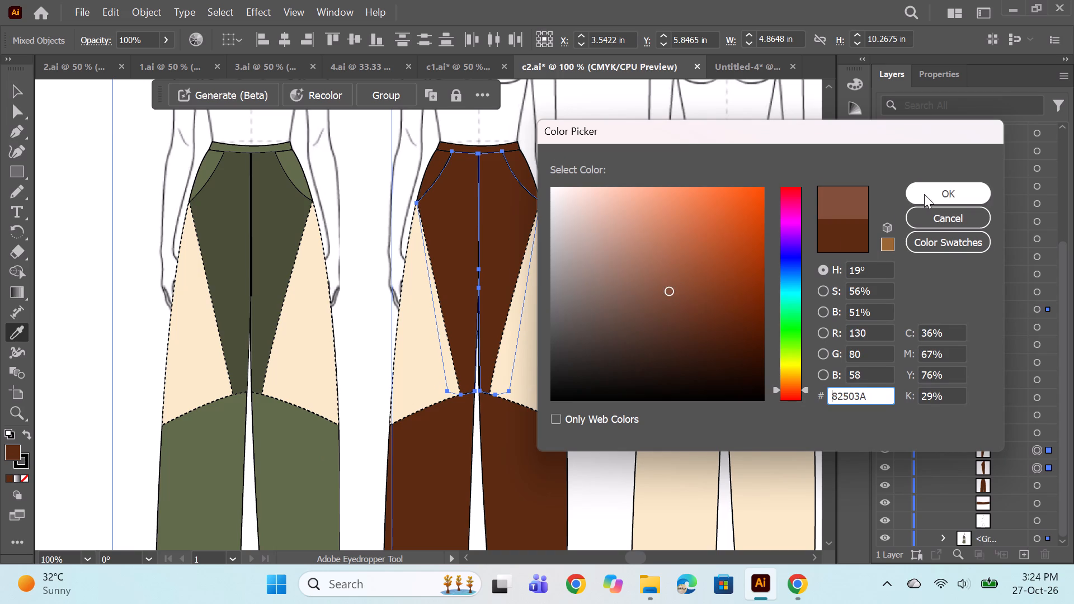
left_click(924, 194)
scroll(508, 272, "down", 2, "alt")
left_click(295, 303, "ctrl")
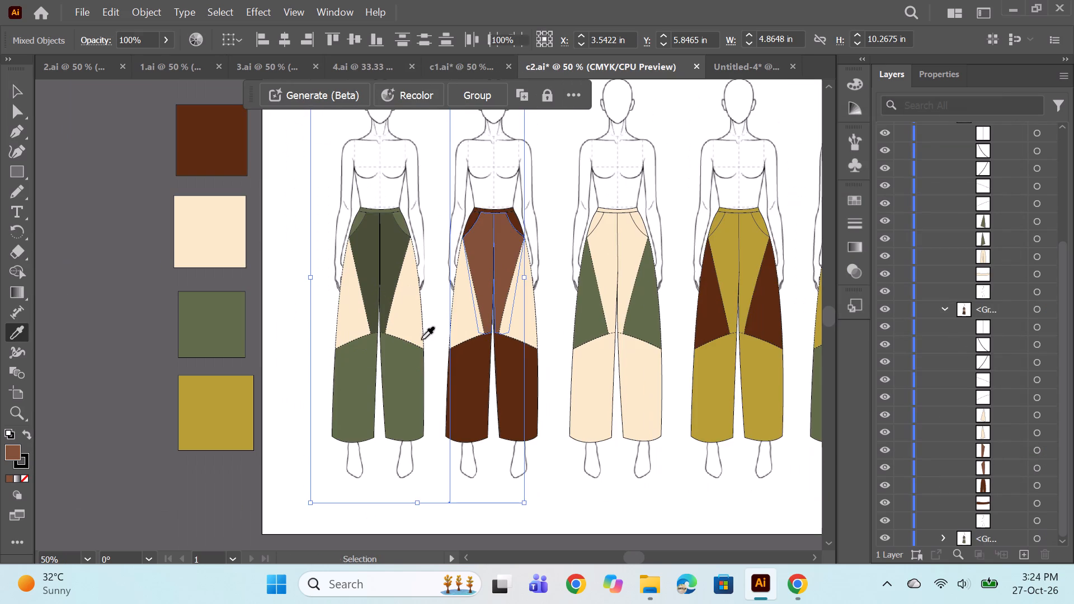
Examine the colour combinations and panel layouts across the five trouser figures on the sheet.
key("space")
key("space")
key("space")
key("space")
key("space")
key("space")
key("space")
key("space")
key("space")
key("space")
key("space")
key("space")
key("space")
key("space")
key("space")
key("space")
key("space")
left_click_drag(535, 373, 319, 400)
scroll(308, 282, "down", 1)
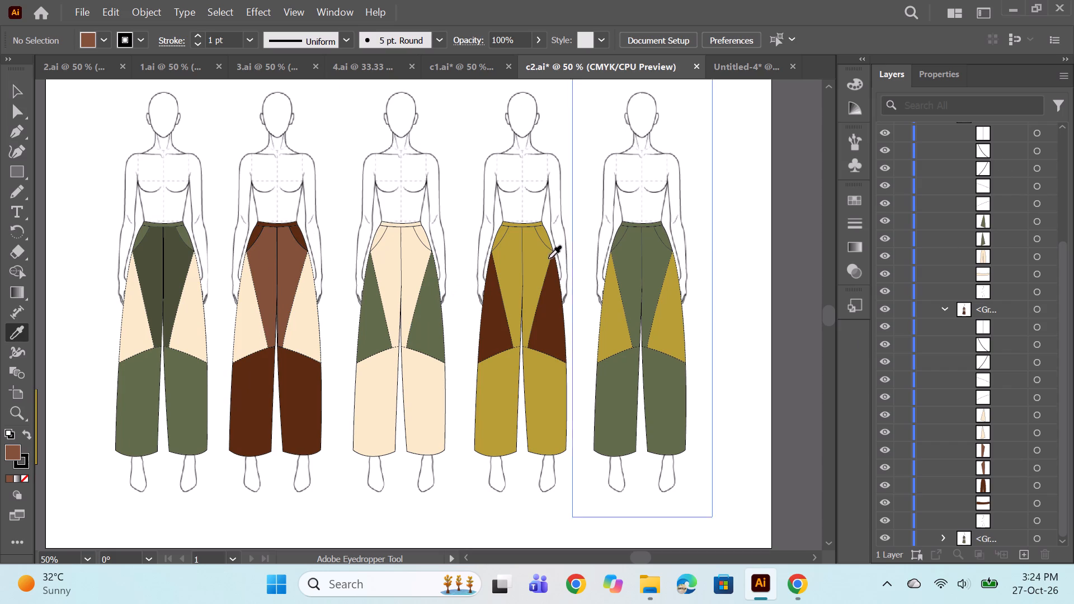
key("space")
key("space")
key("space")
key("space")
key("space")
key("space")
left_click_drag(453, 215, 507, 228)
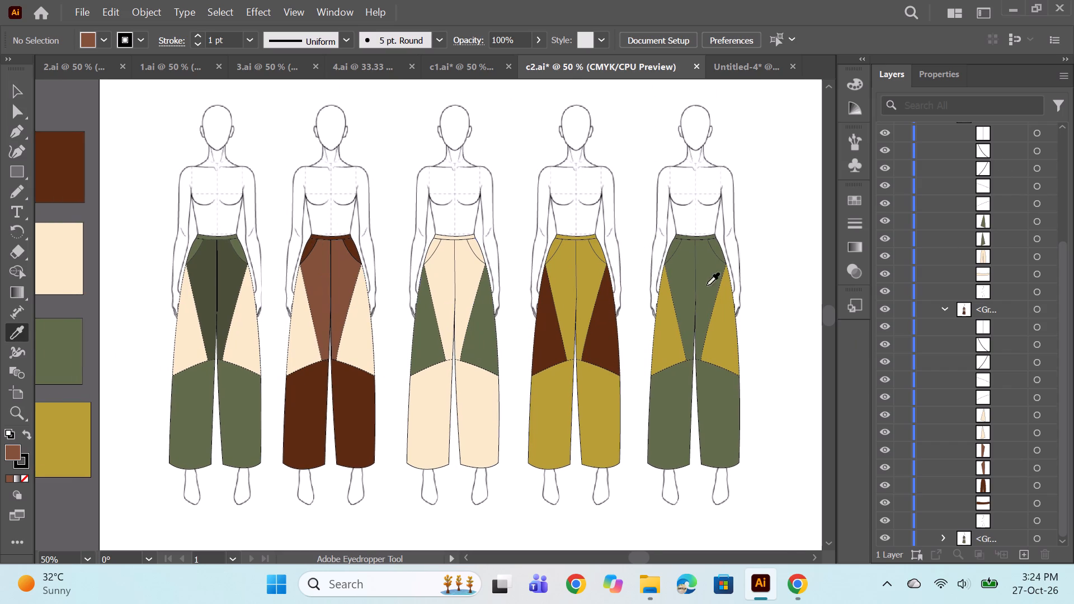
left_click(8, 93)
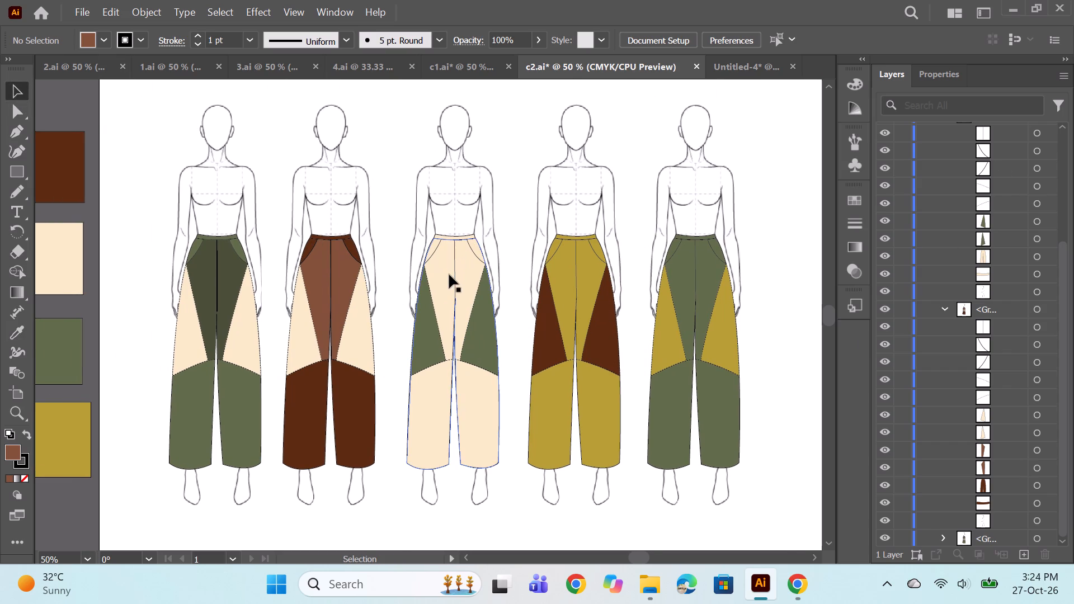
left_click(449, 275)
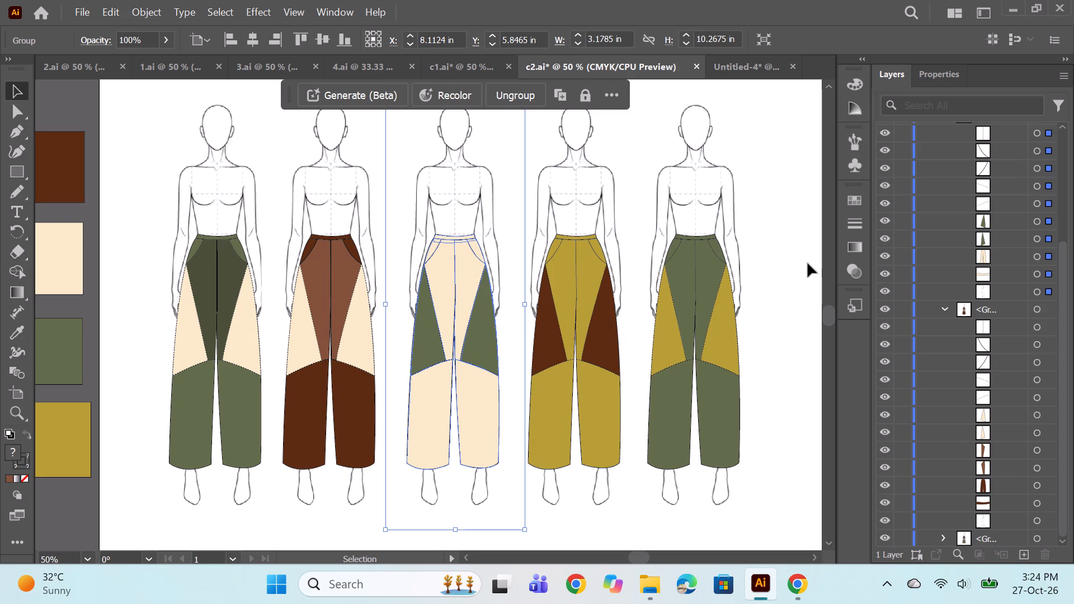
left_click(808, 263)
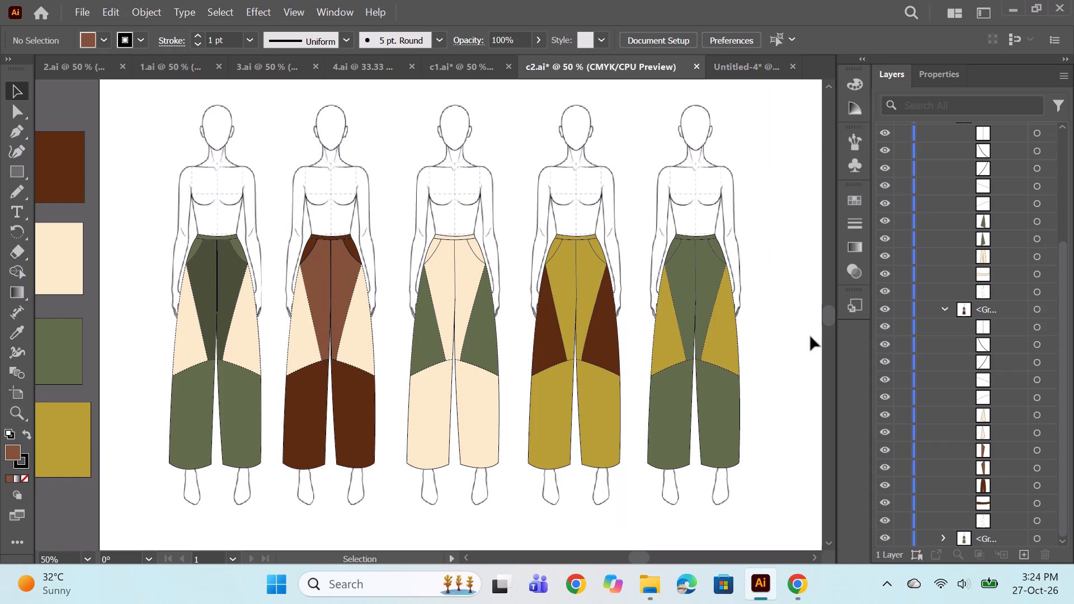
scroll(574, 257, "down", 1, "alt")
key("space")
left_click_drag(716, 313, 694, 317)
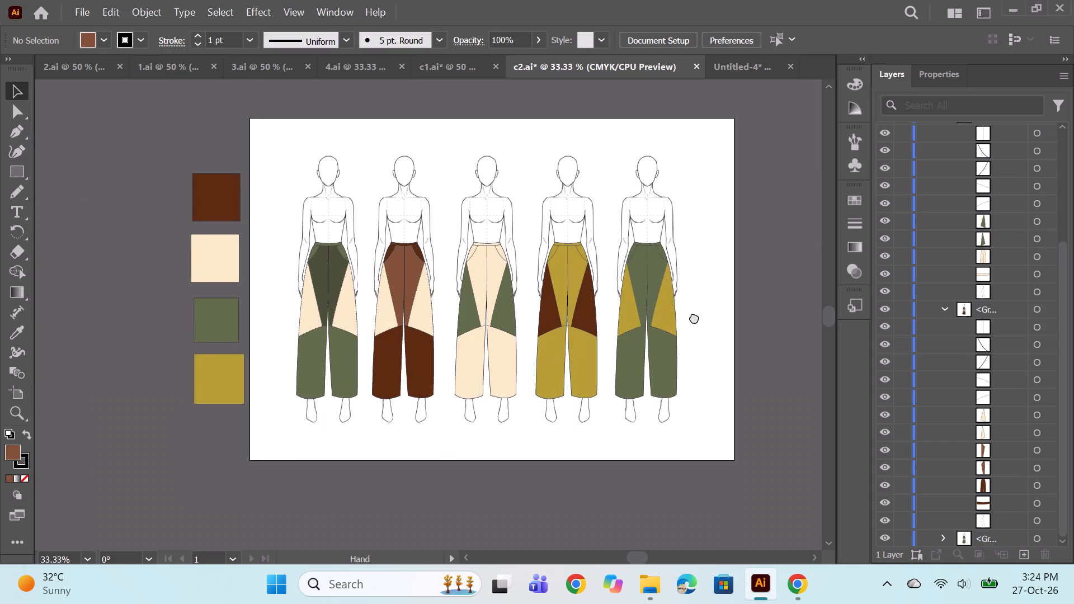
left_click_drag(694, 317, 680, 320)
scroll(616, 287, "up", 1, "alt")
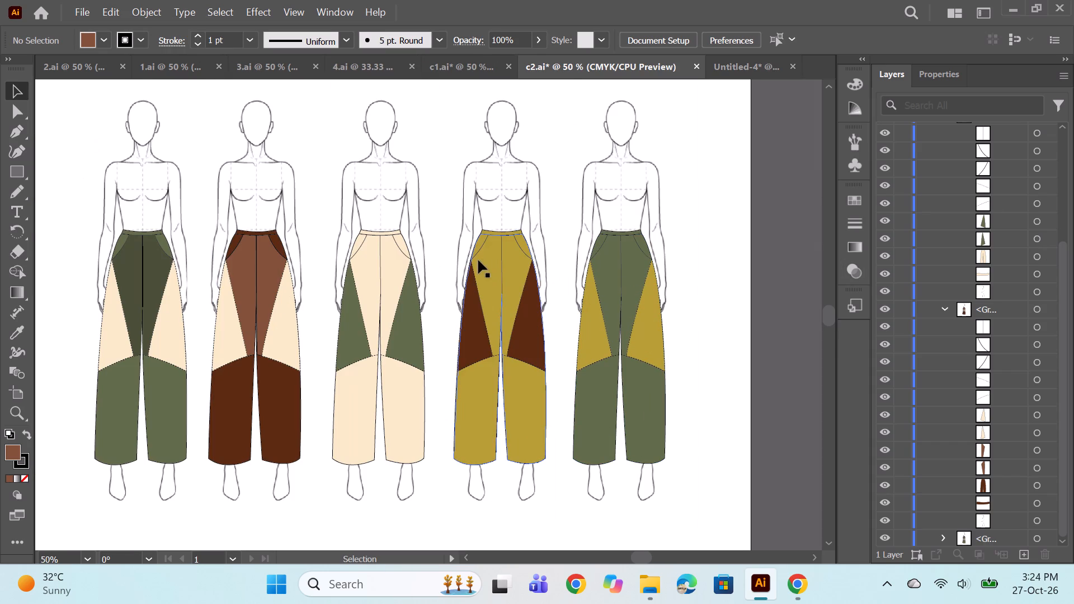
key("space")
key("space")
key("space")
key("space")
key("space")
key("space")
key("space")
key("space")
key("space")
key("space")
key("space")
key("space")
key("space")
key("space")
key("space")
key("space")
key("space")
key("space")
key("space")
key("space")
left_click_drag(444, 222, 547, 215)
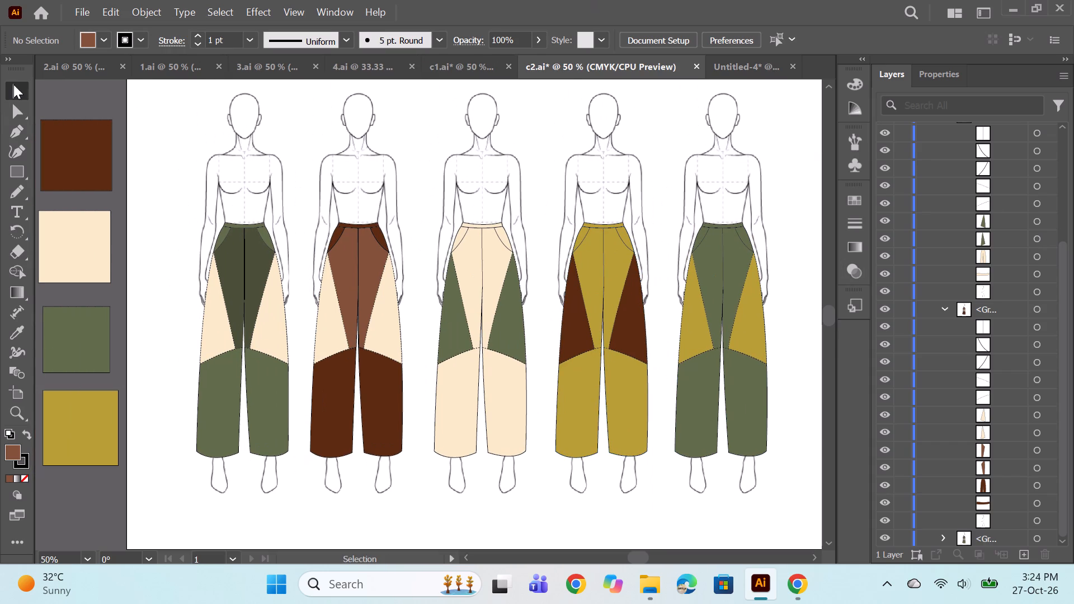
Delete the third, fourth and fifth figures from the sheet: the cream, mustard and olive-with-mustard designs.
left_click(13, 84)
left_click(487, 281)
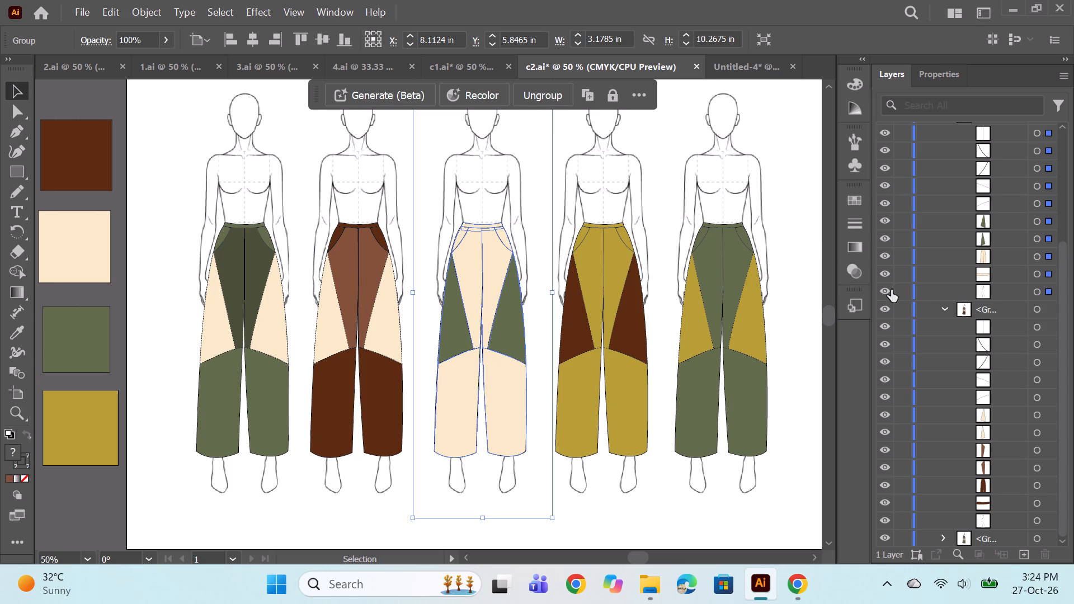
left_click(944, 306)
left_click(946, 272)
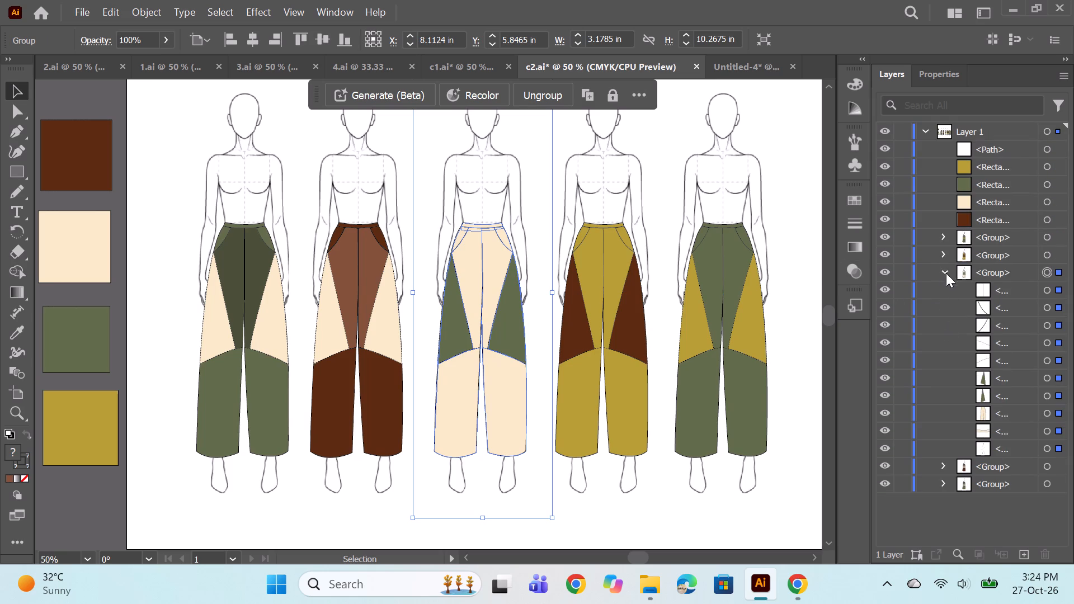
key("BackSpace")
left_click(610, 258)
key("BackSpace")
key("BackSpace")
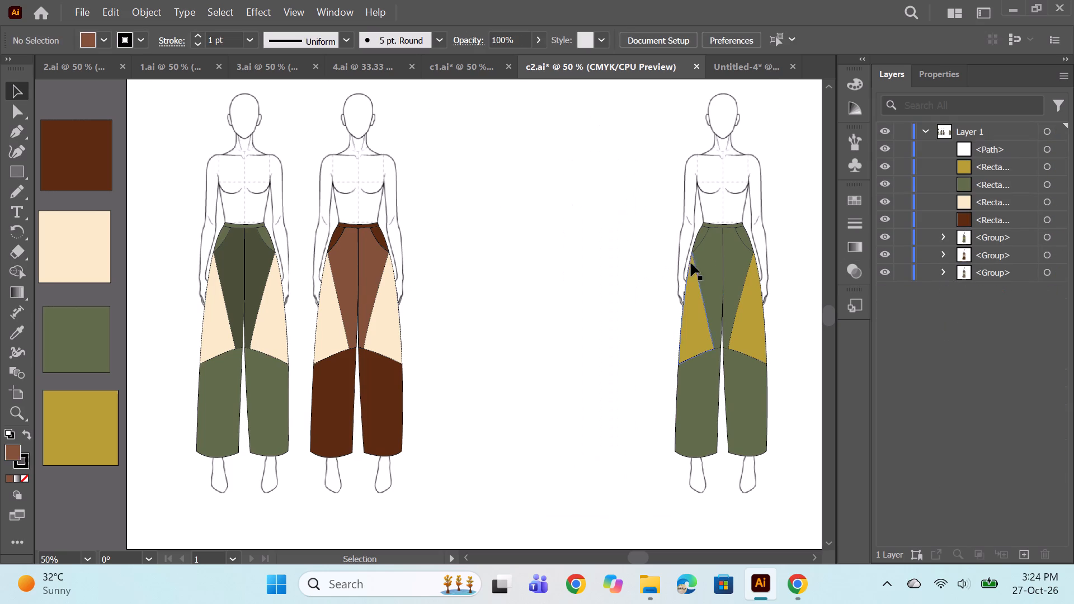
left_click(706, 264)
key("BackSpace")
Duplicate the brown second figure horizontally three times, about 2.4 to 2.6 in apart, to fill the third, fourth and fifth positions.
left_click(345, 297)
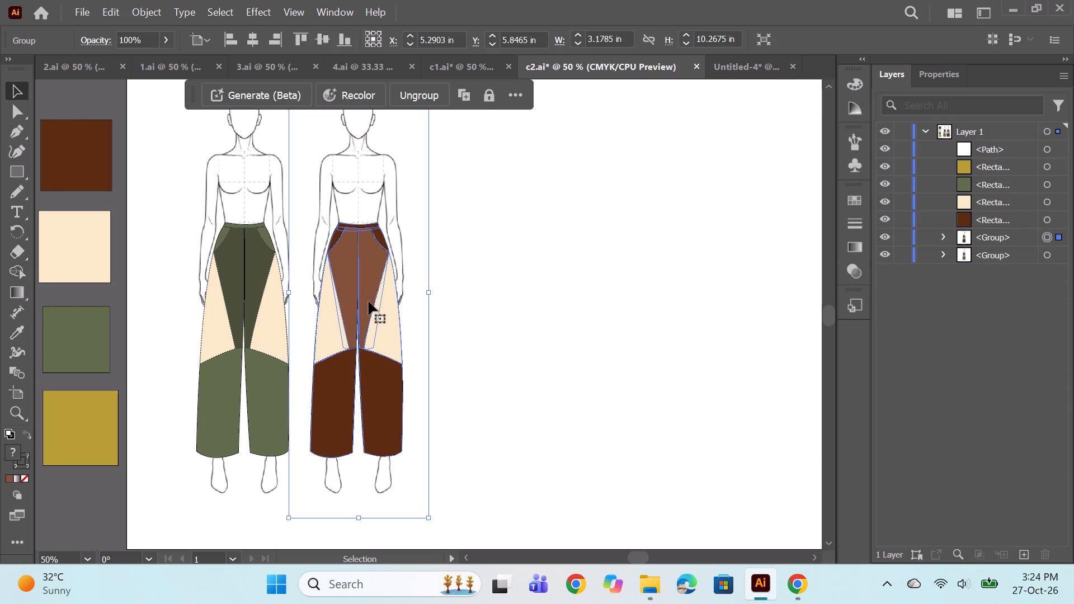
left_click_drag(369, 290, 447, 289, "alt+shift")
left_click_drag(374, 297, 488, 304, "alt+shift")
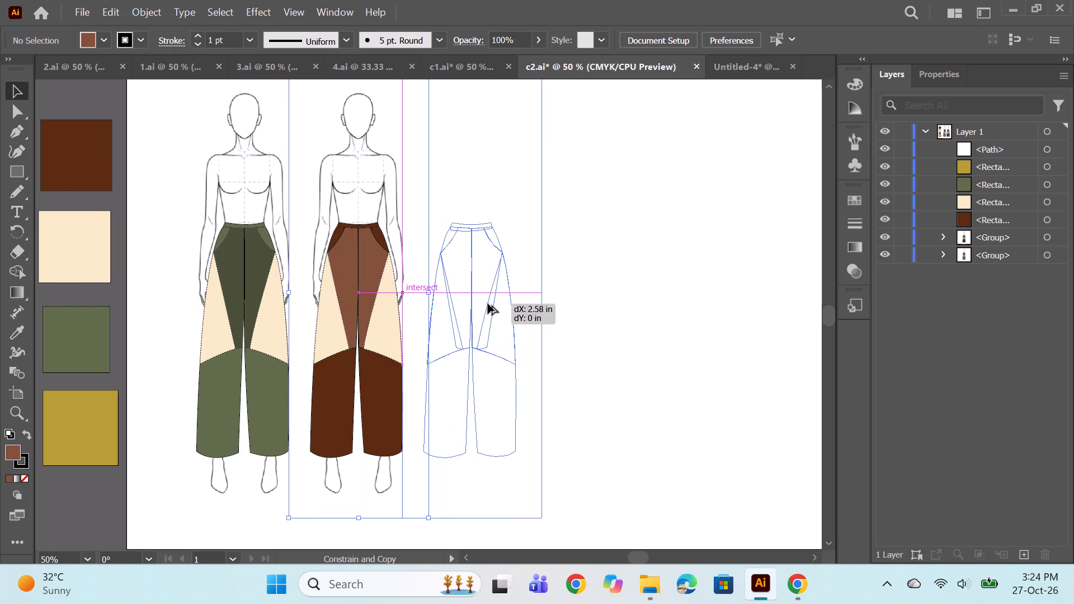
left_click_drag(488, 304, 481, 306, "alt+shift")
left_click_drag(483, 306, 526, 301, "alt+shift")
left_click_drag(491, 309, 605, 311, "alt+shift")
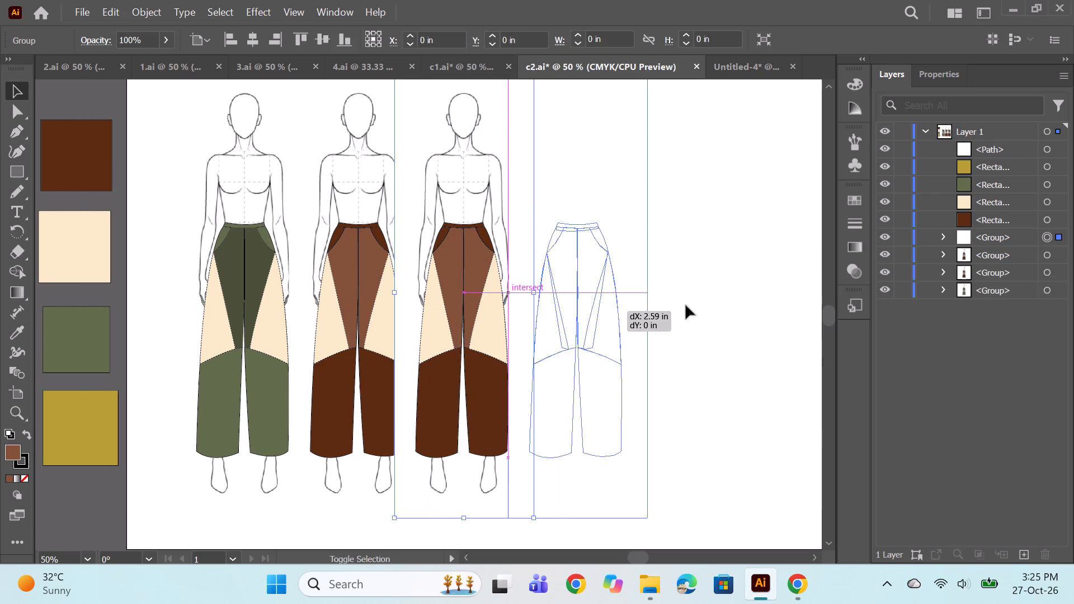
key("space")
left_click_drag(690, 305, 644, 315)
left_click_drag(559, 323, 625, 322, "alt+shift")
left_click_drag(566, 323, 664, 323, "alt+shift")
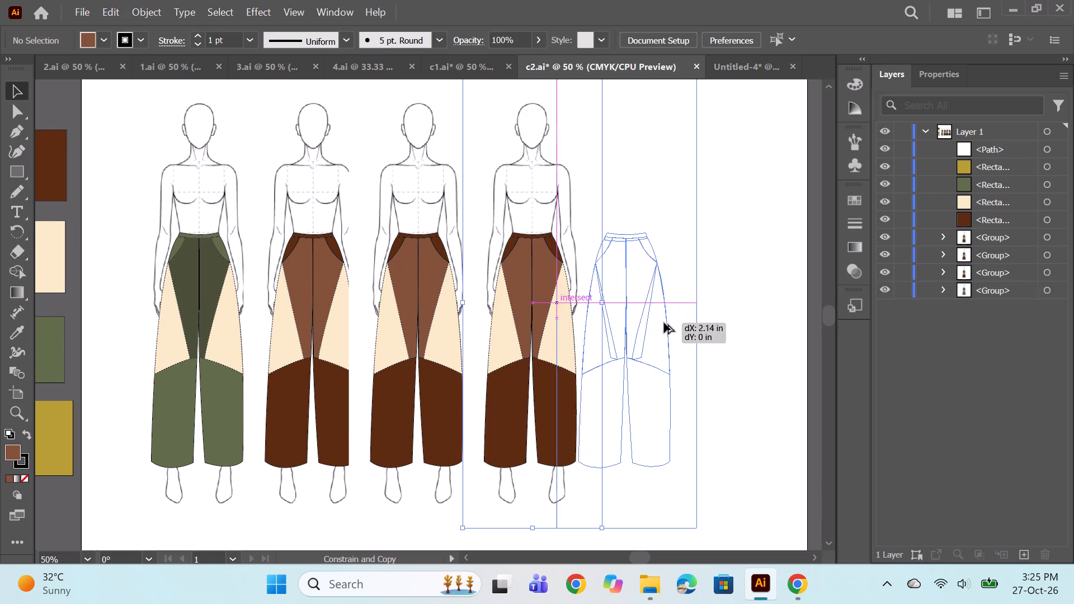
left_click_drag(664, 323, 672, 322, "alt+shift")
key("space")
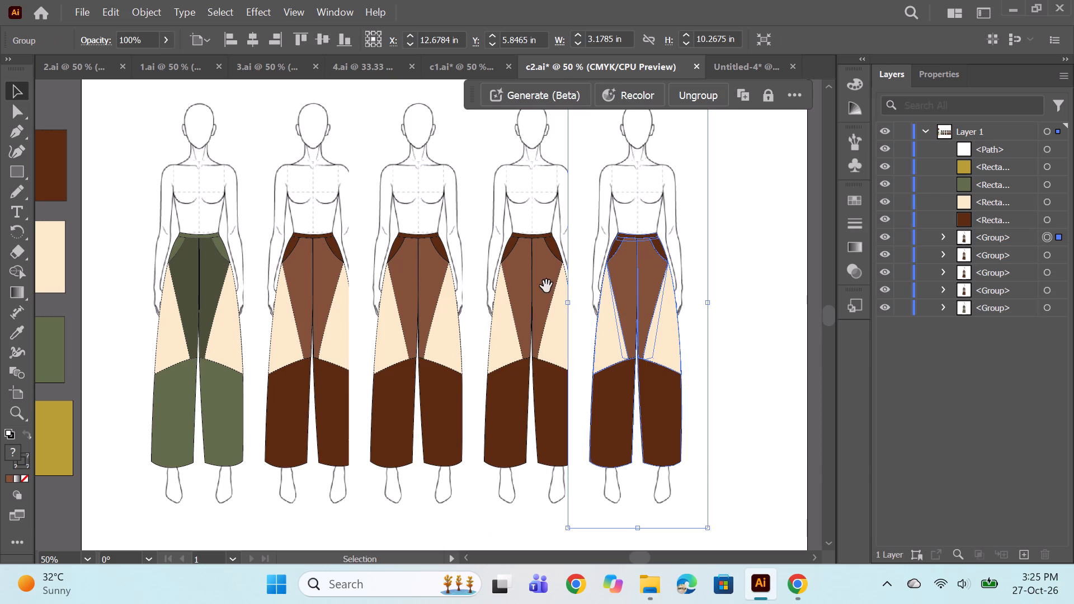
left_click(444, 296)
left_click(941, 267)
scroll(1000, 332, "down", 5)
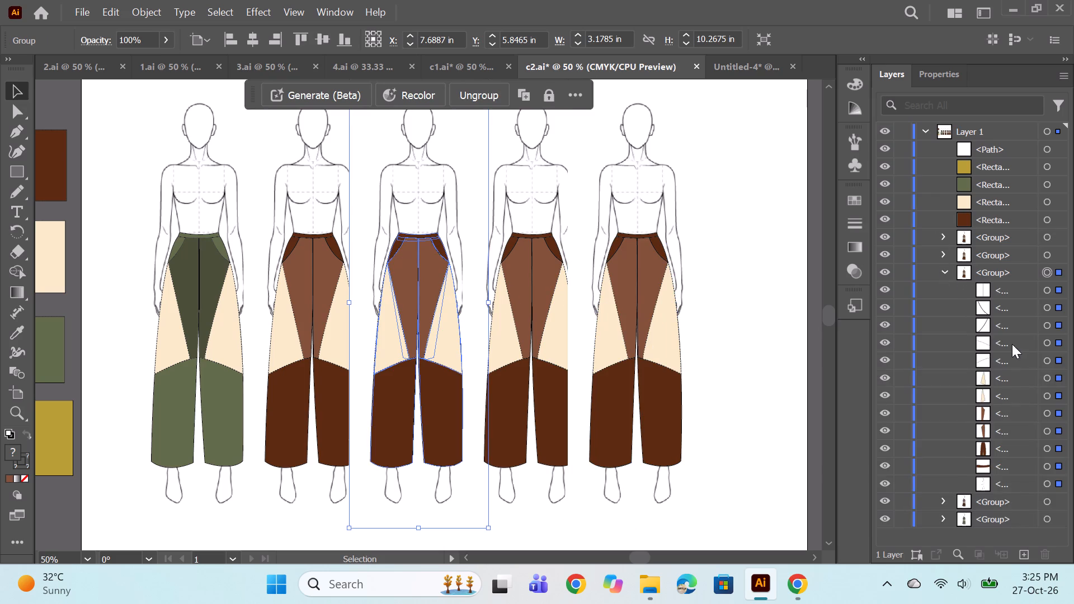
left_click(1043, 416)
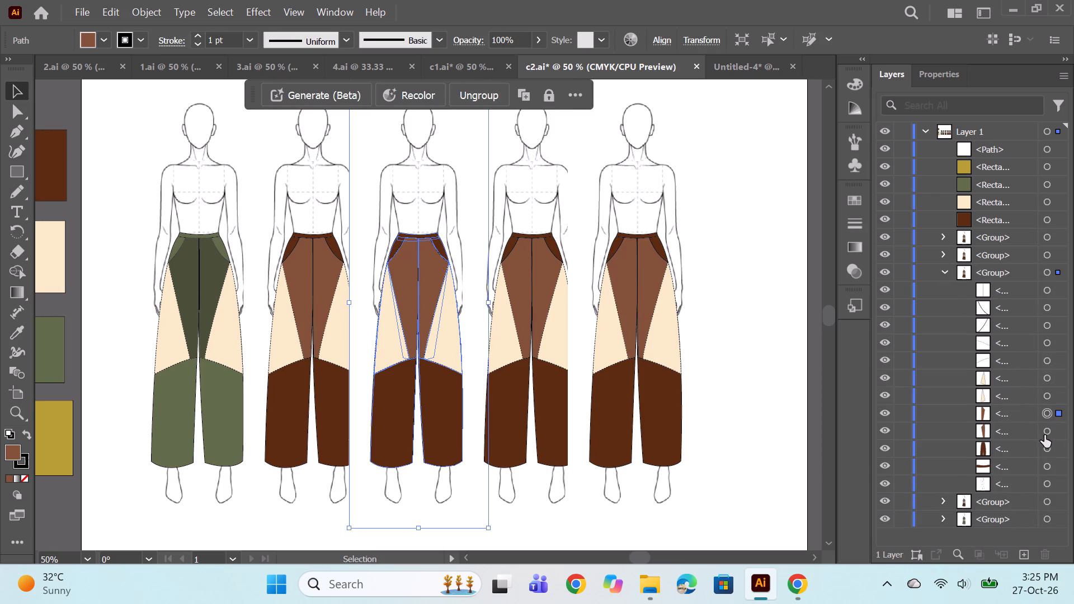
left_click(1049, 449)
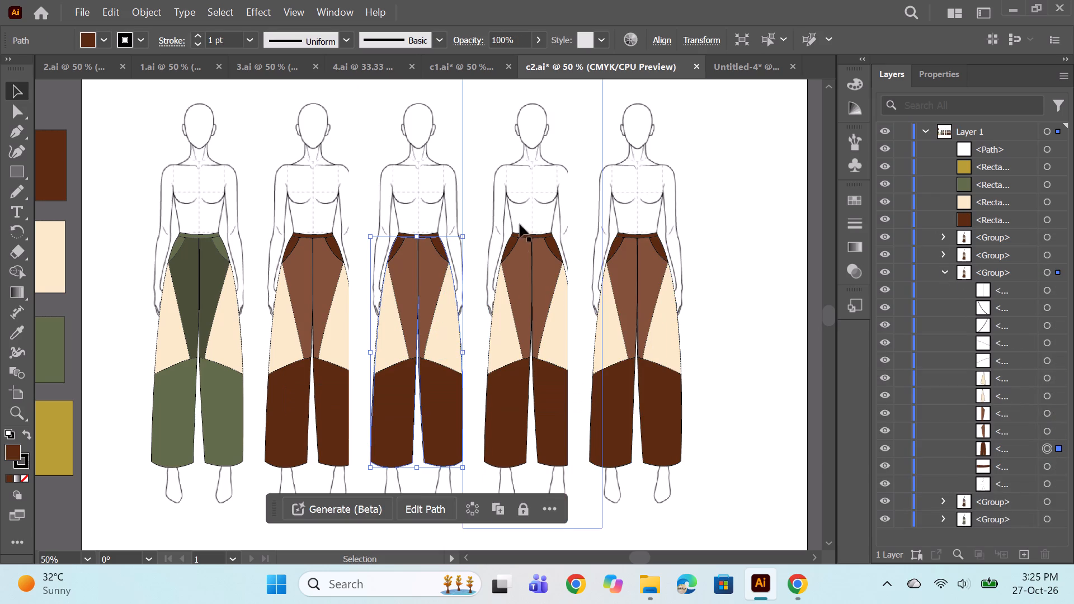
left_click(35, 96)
Move the fifth figure about 1.9 in and the fourth about 0.66 in horizontally outward to widen the spacing.
left_click(647, 308)
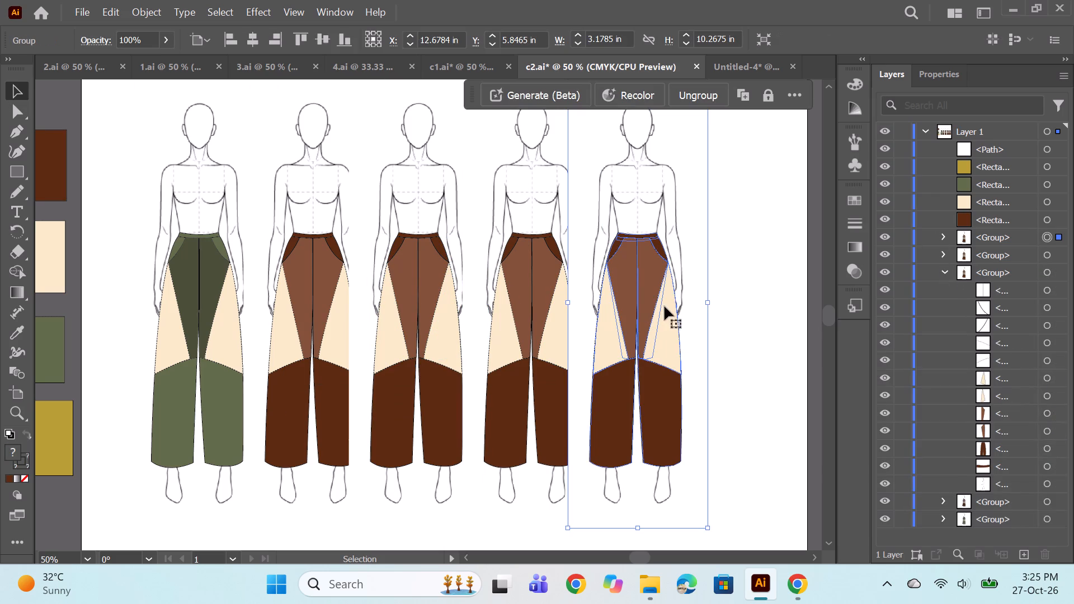
left_click_drag(645, 306, 681, 306, "shift")
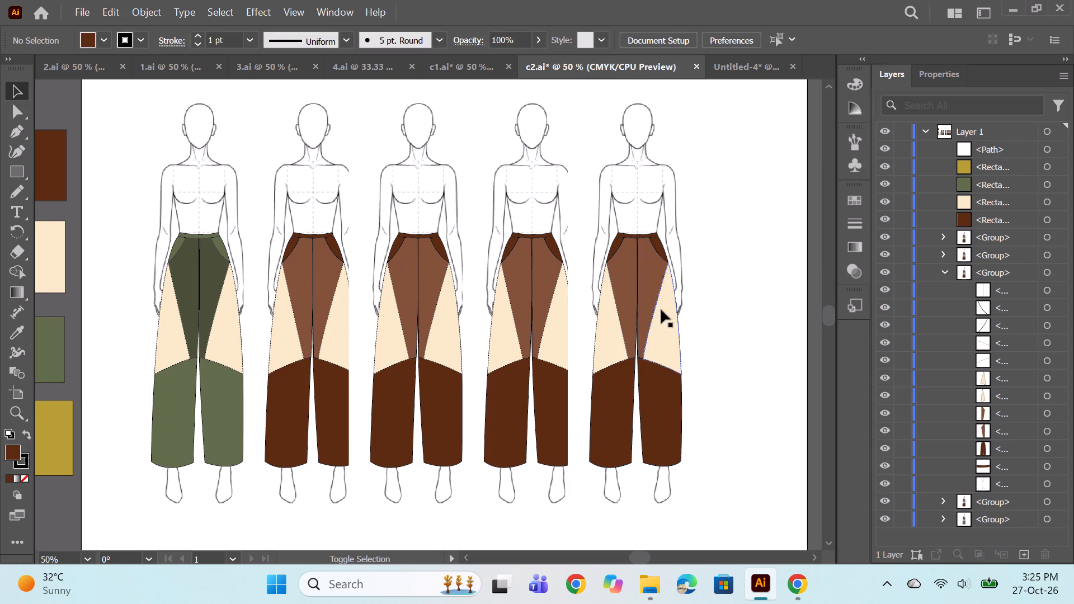
left_click_drag(651, 314, 708, 319, "shift")
left_click_drag(557, 318, 586, 322, "shift")
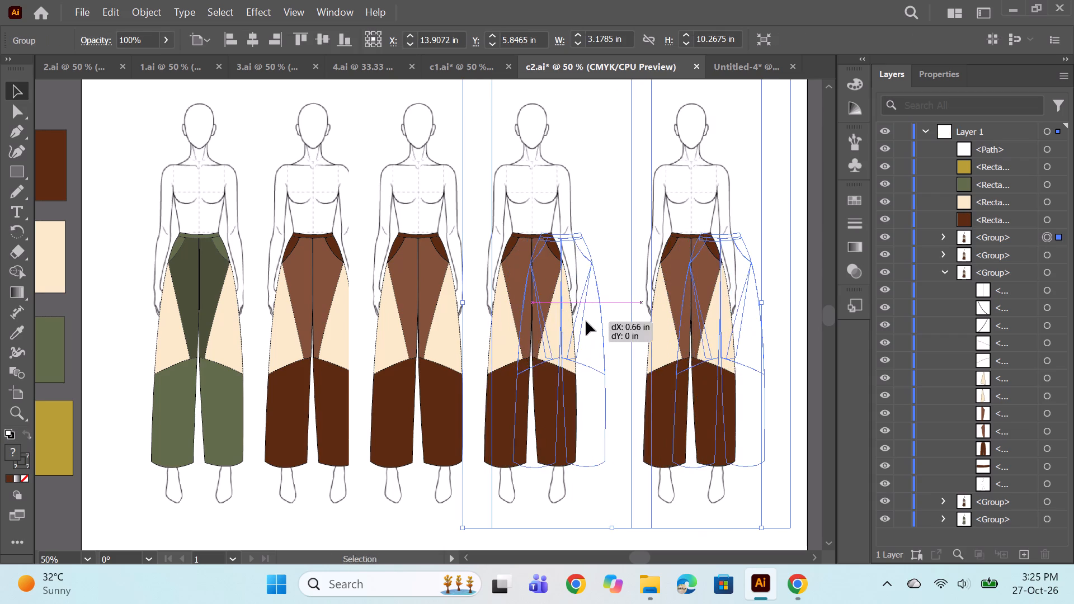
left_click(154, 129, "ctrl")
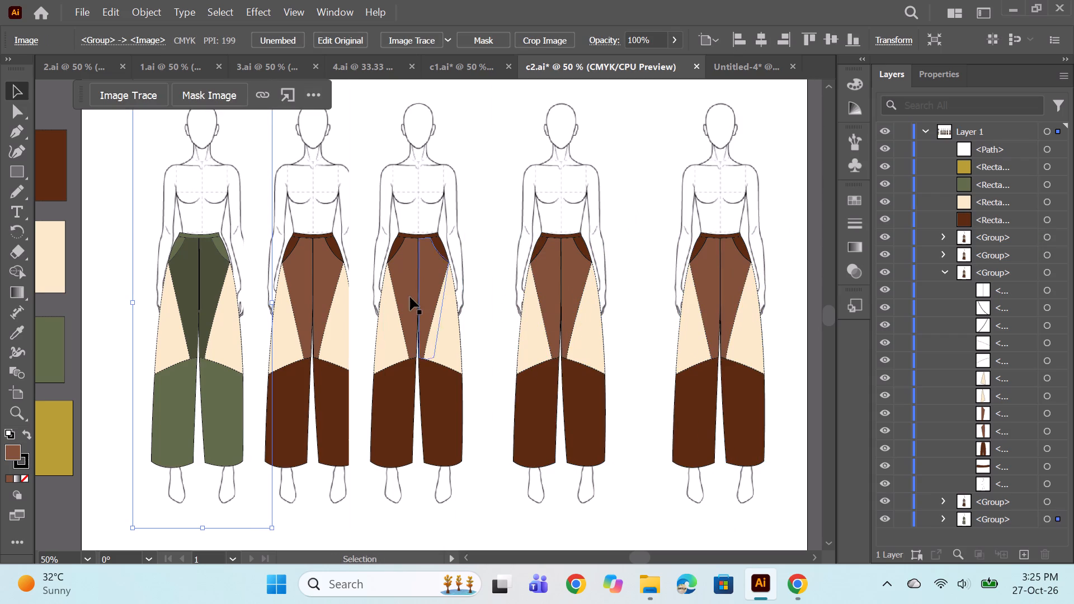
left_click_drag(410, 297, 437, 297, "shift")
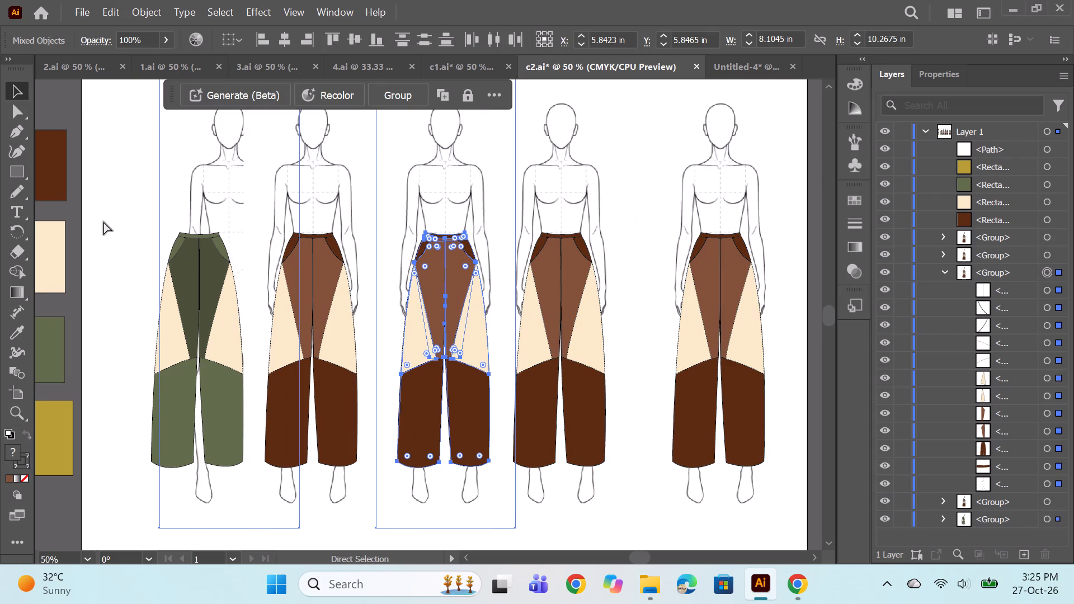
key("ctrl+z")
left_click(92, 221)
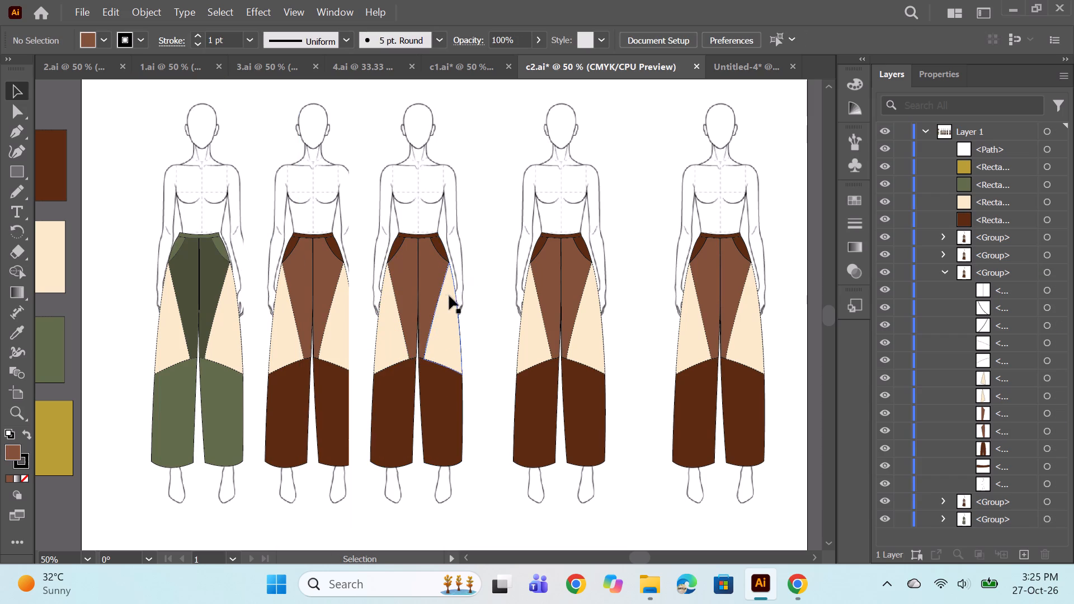
Move the third figure about 0.6 in horizontally away from the second figure.
left_click_drag(445, 296, 469, 298, "shift")
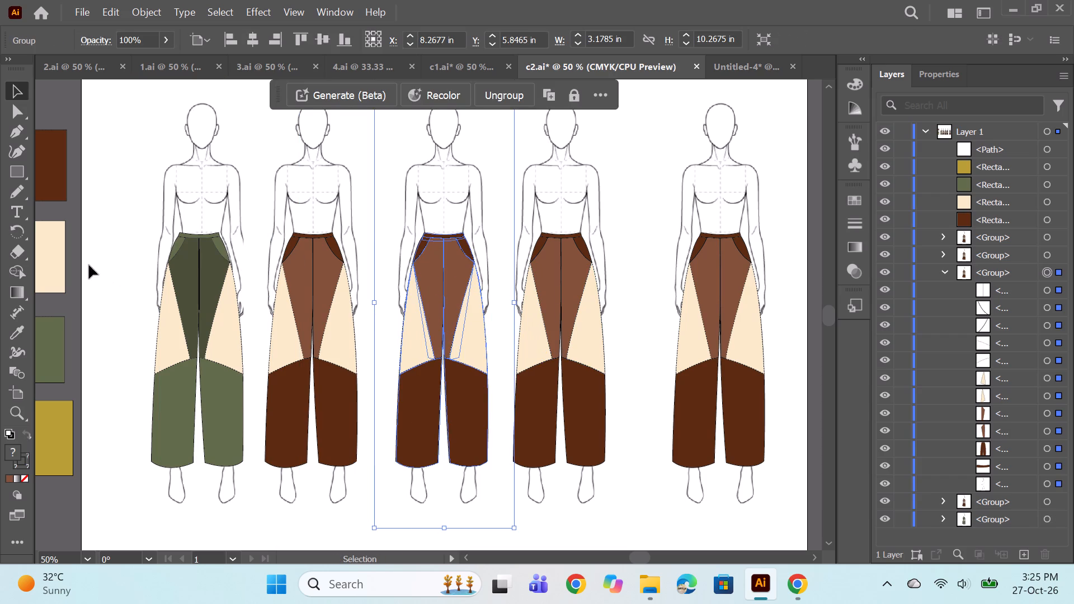
left_click(89, 265)
Nudge the second figure horizontally towards the third, to an X position of about 5.43 in.
left_click(333, 310)
key("Right")
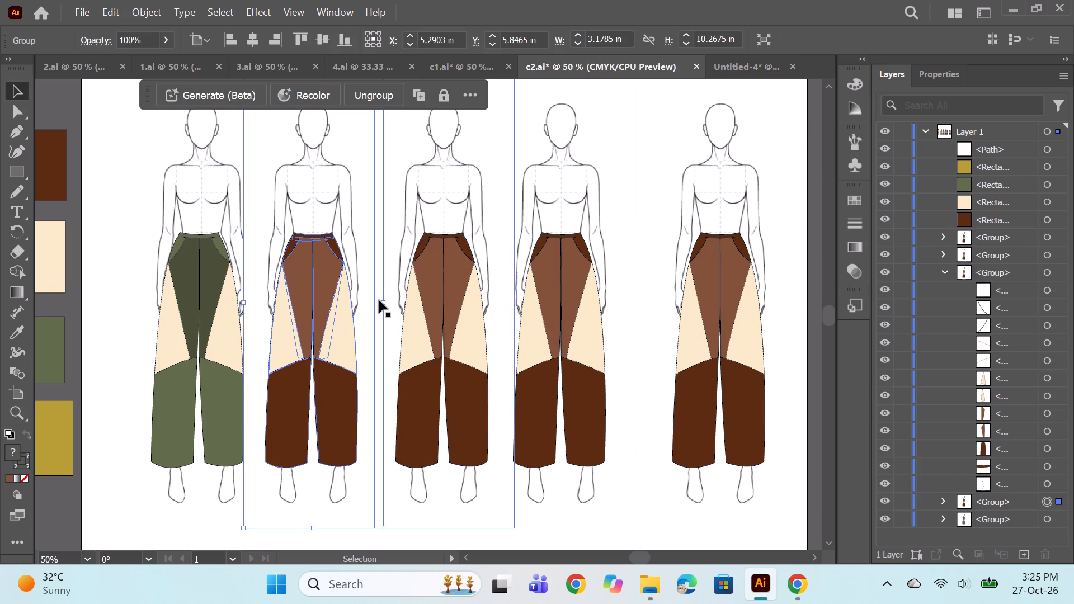
key("Right")
key("Right")
key("Right")
key("Right")
key("Right")
key("Right")
key("Right")
key("Right")
key("Right")
key("Right")
key("Right")
key("Right")
key("Right")
key("Right")
key("Right")
key("Right")
key("Right")
key("Right")
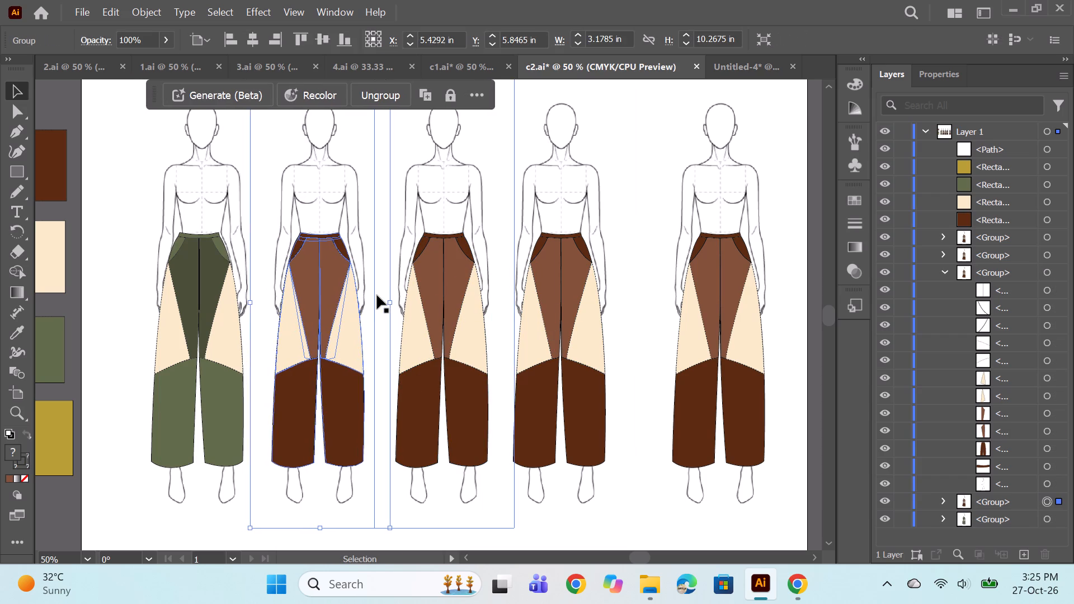
left_click(107, 217)
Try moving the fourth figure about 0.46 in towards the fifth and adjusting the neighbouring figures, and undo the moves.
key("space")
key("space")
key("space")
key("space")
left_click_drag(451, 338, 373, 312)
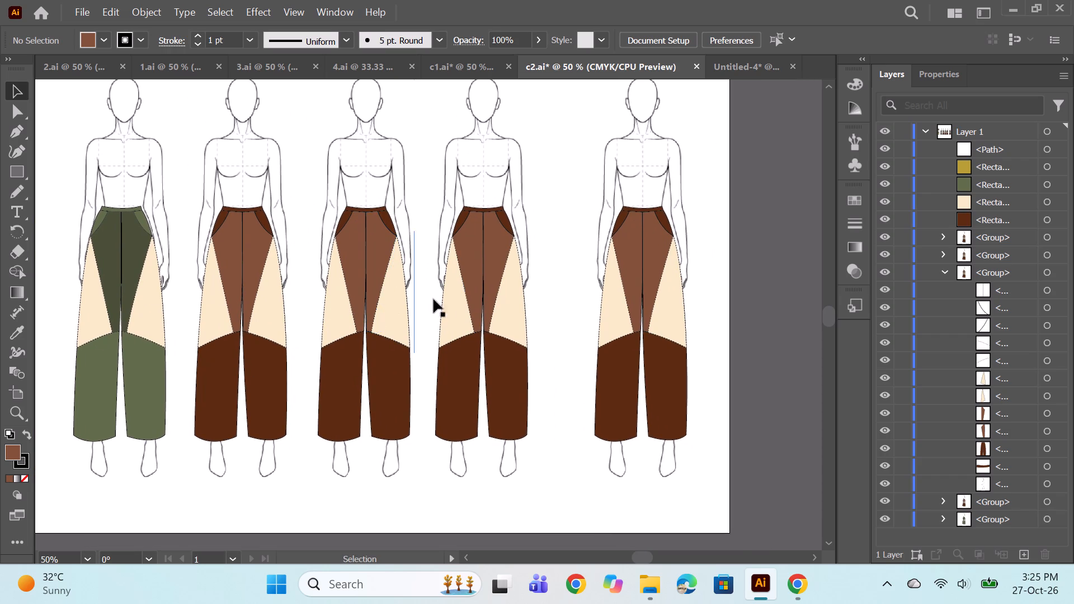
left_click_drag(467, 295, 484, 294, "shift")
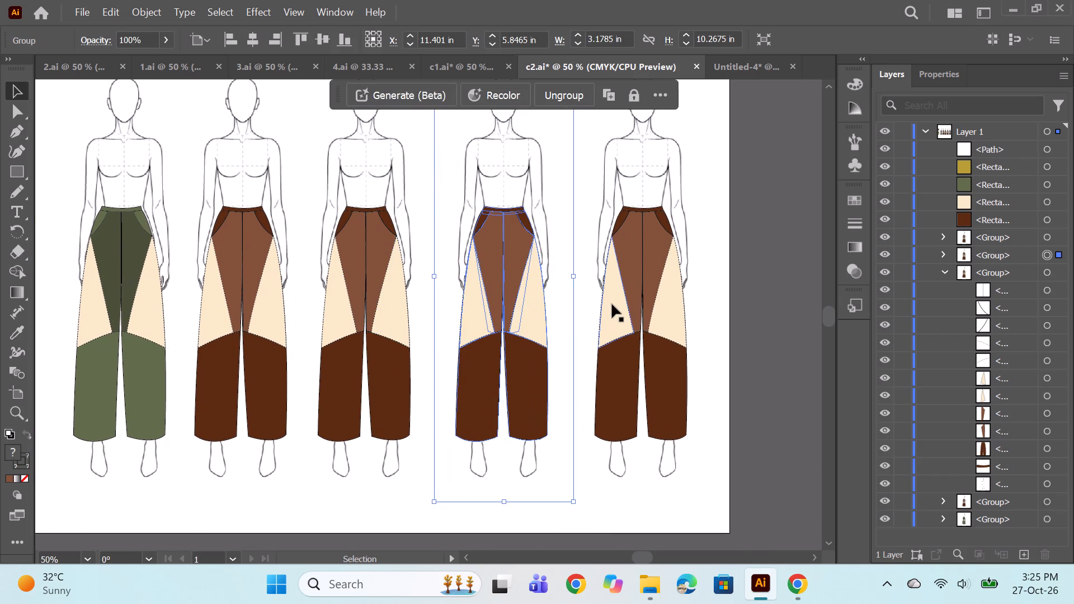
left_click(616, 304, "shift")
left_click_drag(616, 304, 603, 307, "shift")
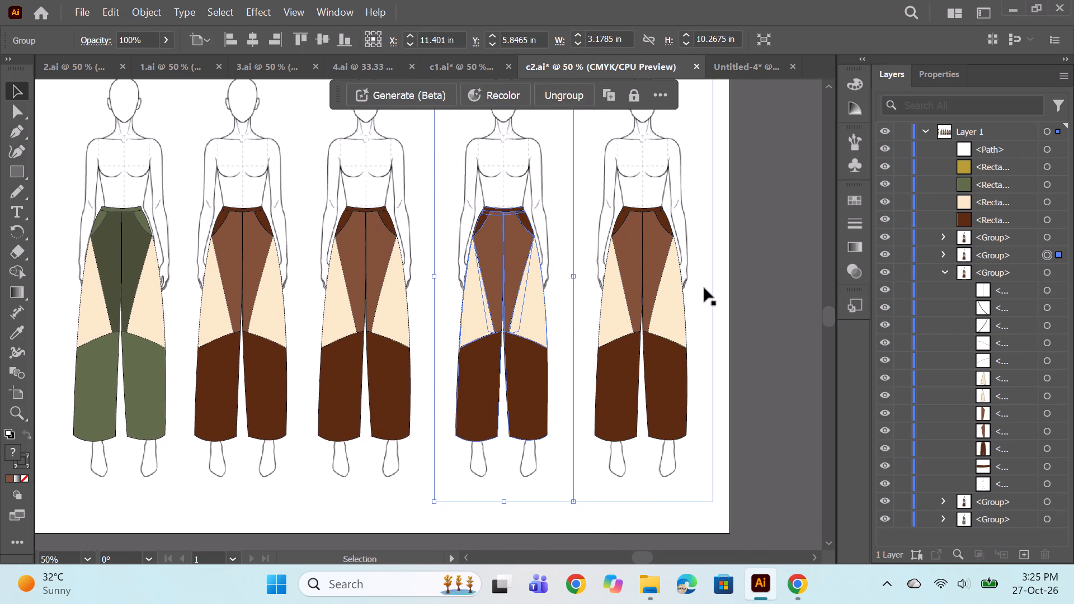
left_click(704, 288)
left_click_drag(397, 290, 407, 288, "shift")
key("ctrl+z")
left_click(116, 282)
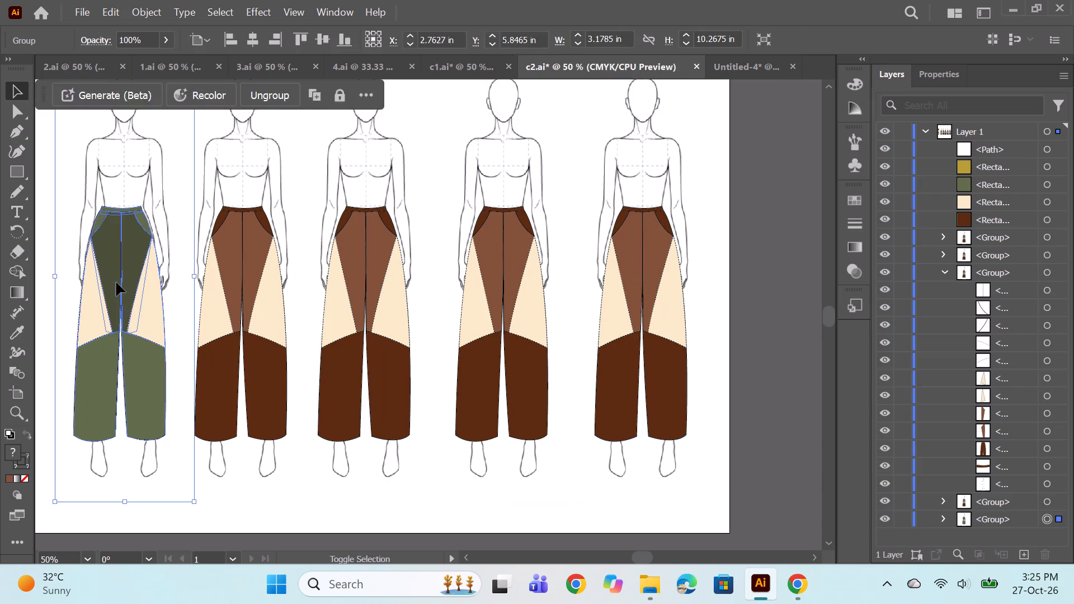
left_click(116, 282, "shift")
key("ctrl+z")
Shift the first olive figure about 0.1 in away from the second figure.
key("space")
left_click_drag(227, 316, 329, 316)
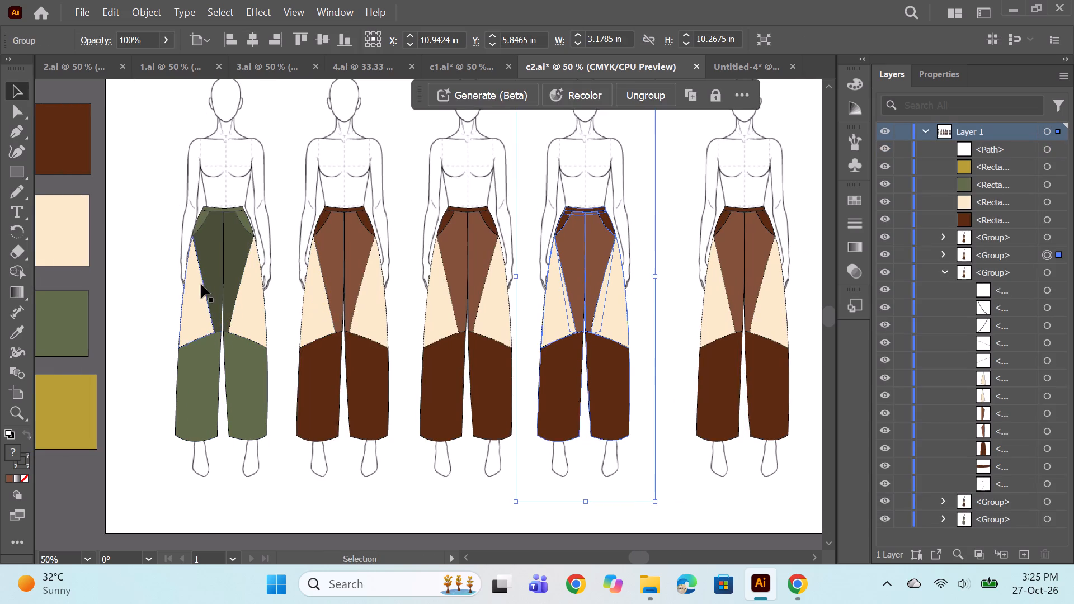
left_click(201, 284)
left_click_drag(202, 284, 190, 285, "shift")
left_click_drag(211, 289, 205, 287, "shift")
left_click(131, 301)
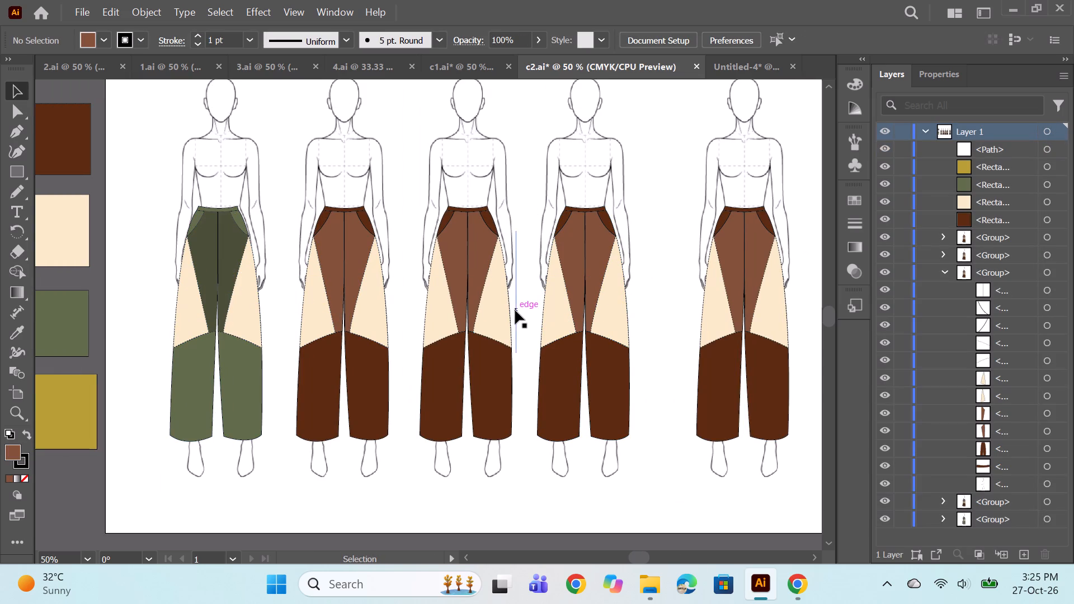
Move the fourth figure horizontally about 0.3 in towards the fifth to even out the spacing.
left_click(580, 313)
left_click_drag(599, 314, 608, 314, "shift")
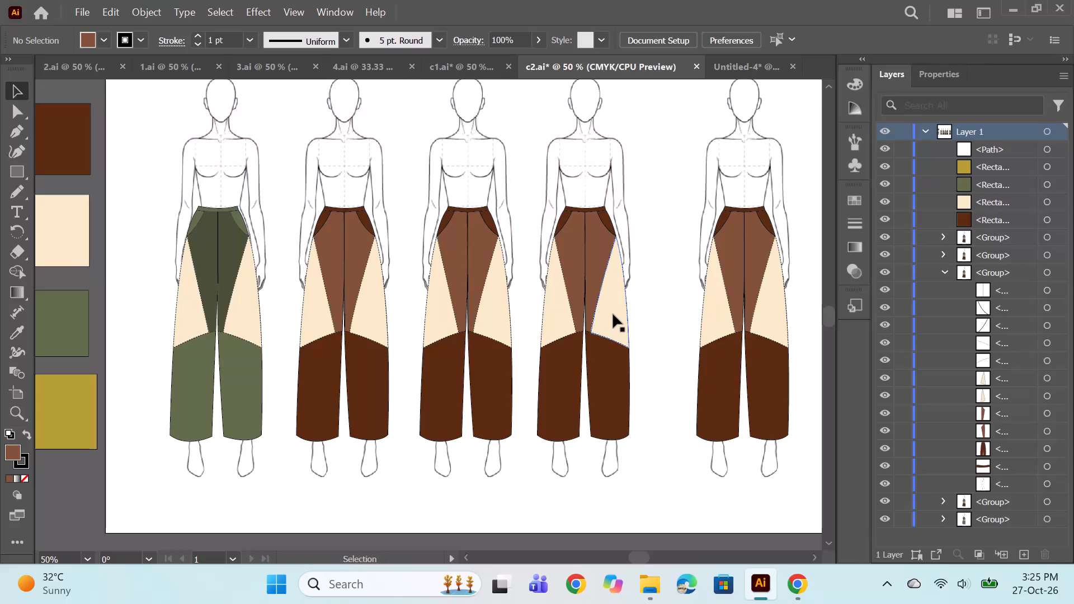
left_click_drag(613, 314, 620, 317, "shift")
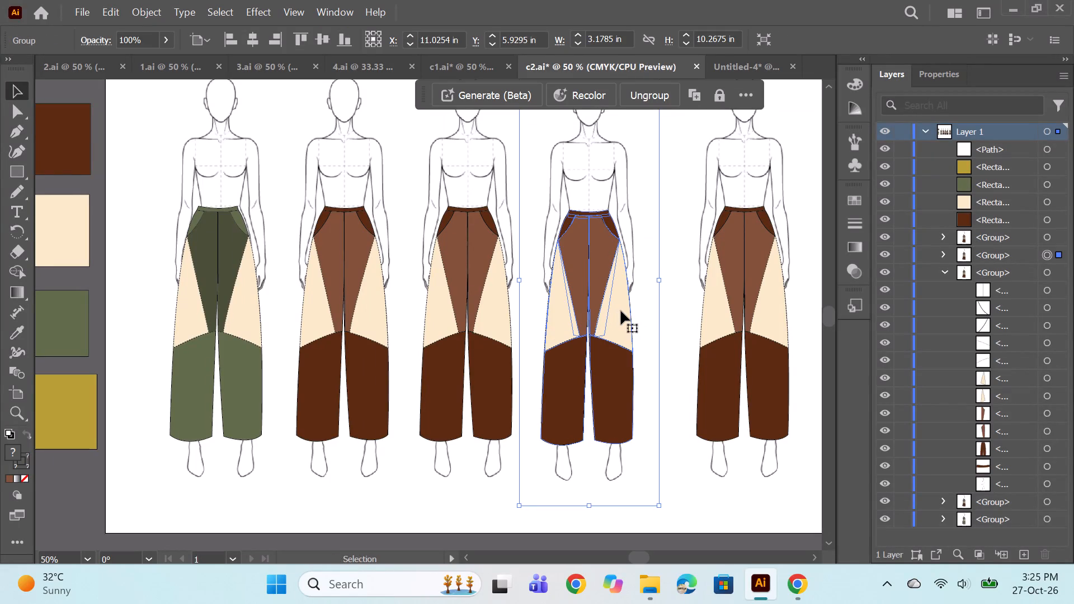
key("ctrl+z")
left_click(663, 366, "shift")
left_click_drag(607, 331, 619, 331, "shift")
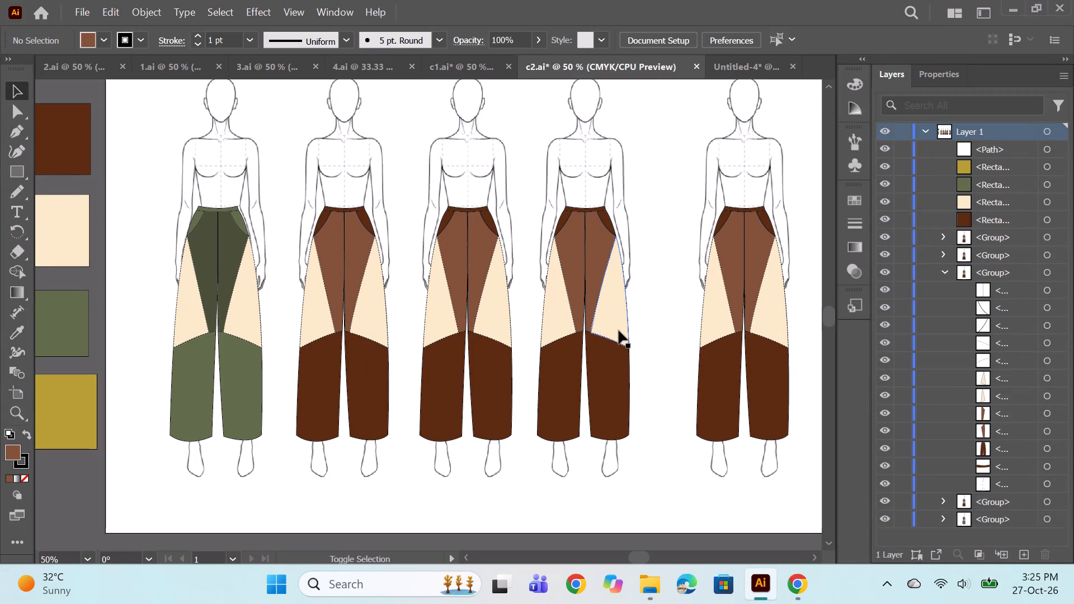
left_click_drag(619, 331, 634, 331, "shift")
left_click(748, 499, "ctrl")
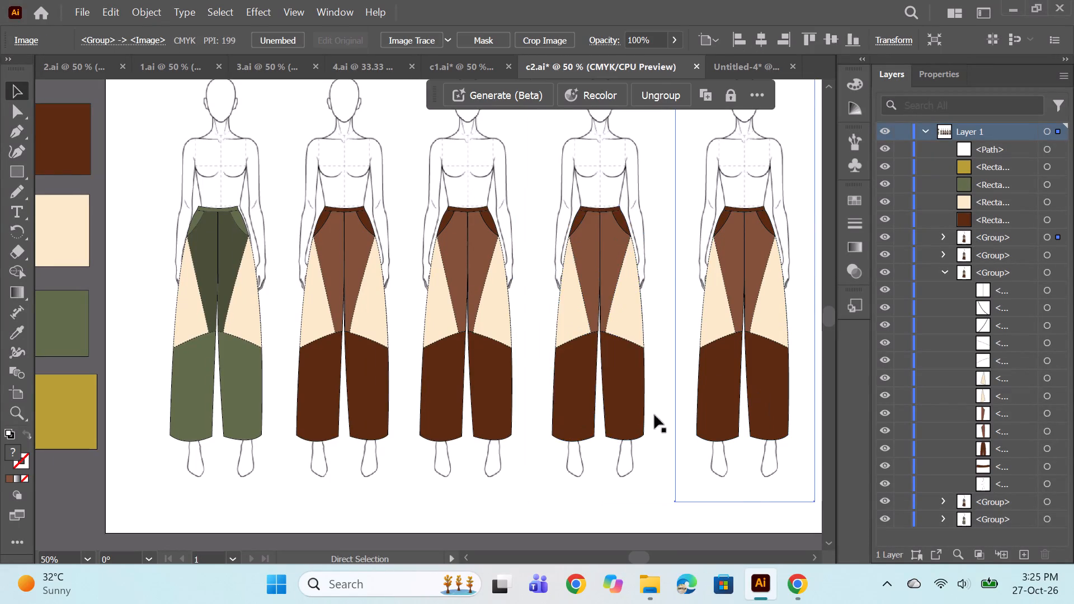
Fill the third figure's main brown trouser shape with the cream sampled from the first figure's side panel.
scroll(633, 366, "down", 1, "alt")
scroll(530, 309, "up", 1, "alt")
left_click(530, 309)
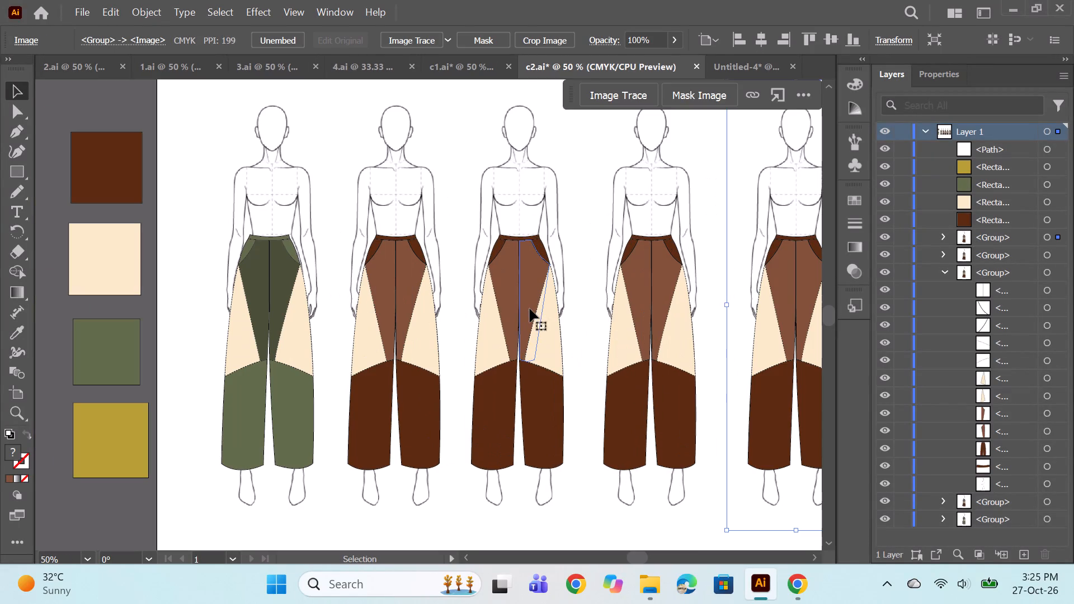
left_click(1048, 447)
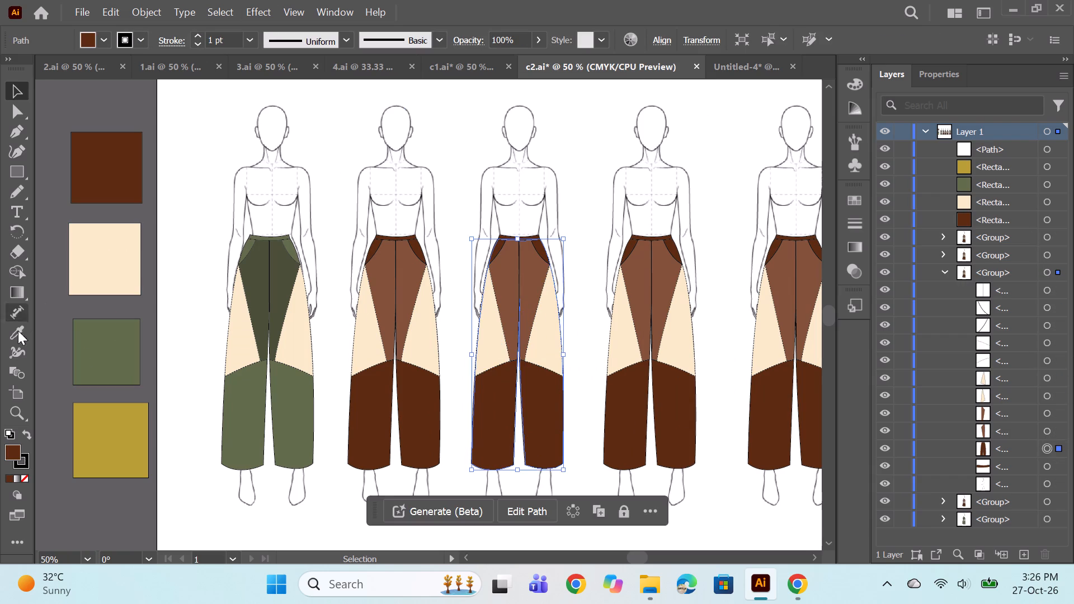
left_click(17, 336)
left_click(296, 333)
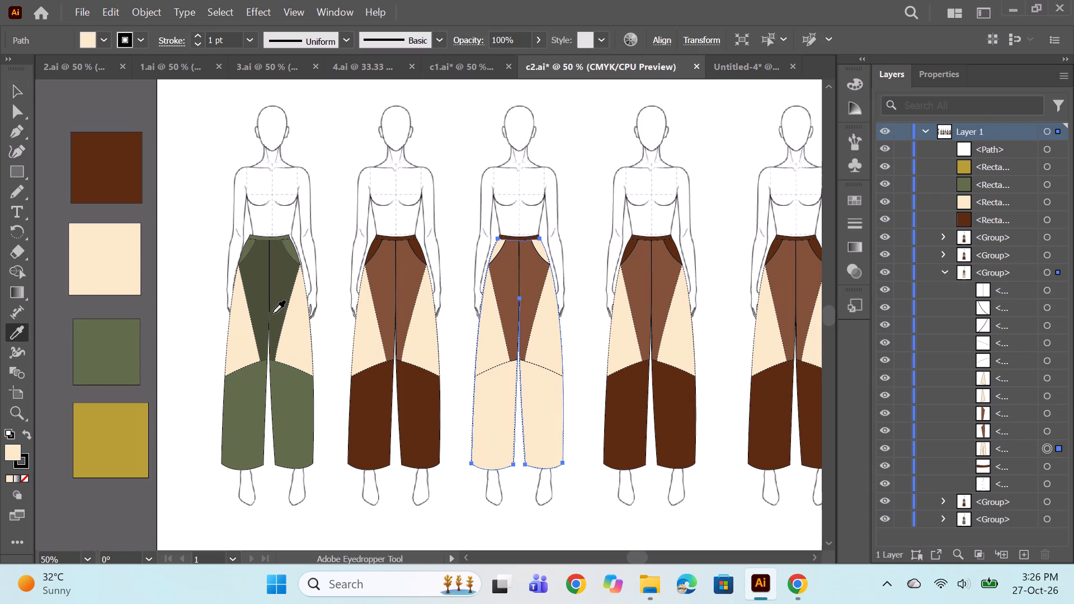
left_click(104, 263)
Sample the cream trouser leg onto the third figure's two front panels and set their fill to darker beige D6C7AB.
left_click(1046, 430)
left_click(1046, 416, "ctrl")
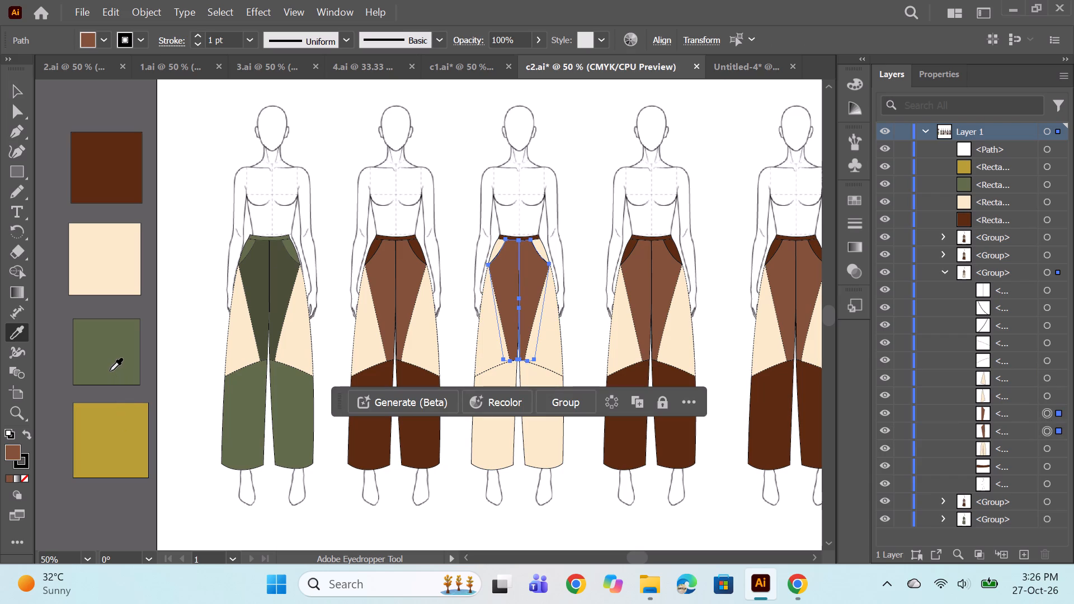
left_click(299, 398)
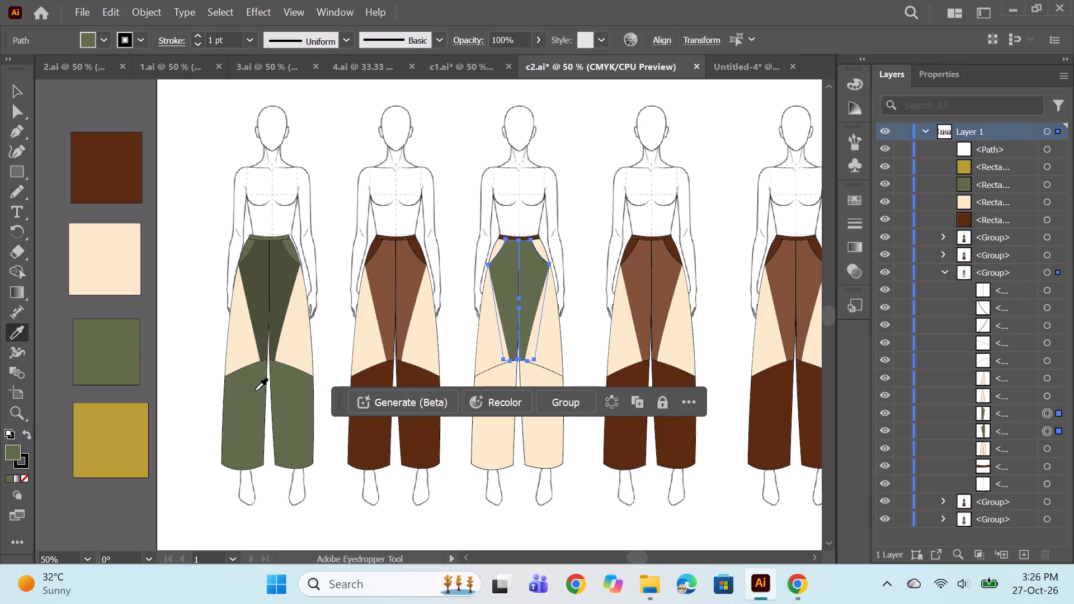
left_click(492, 455)
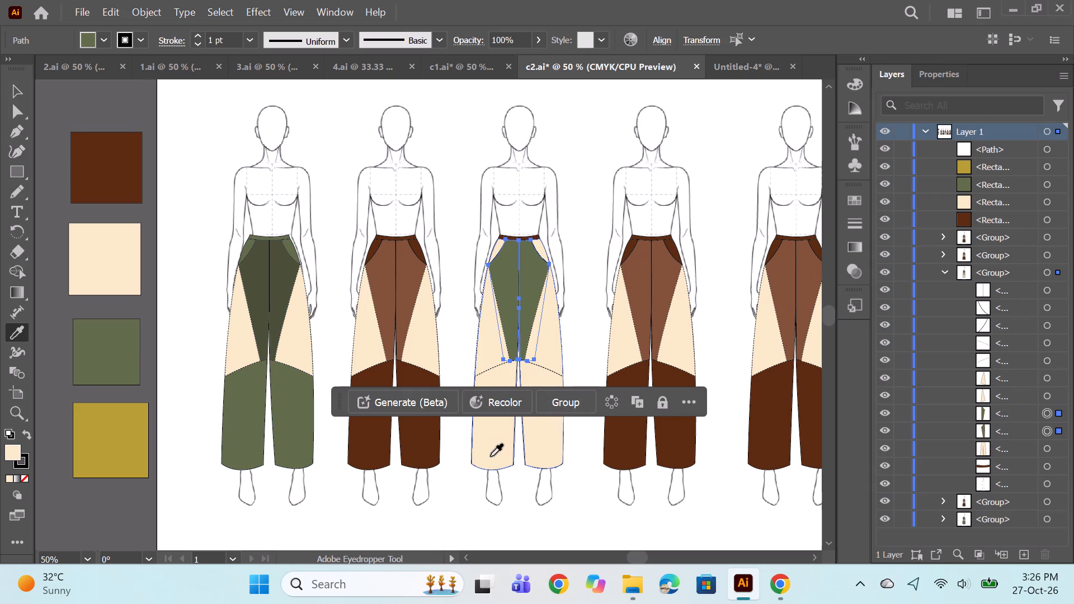
double_click(14, 454)
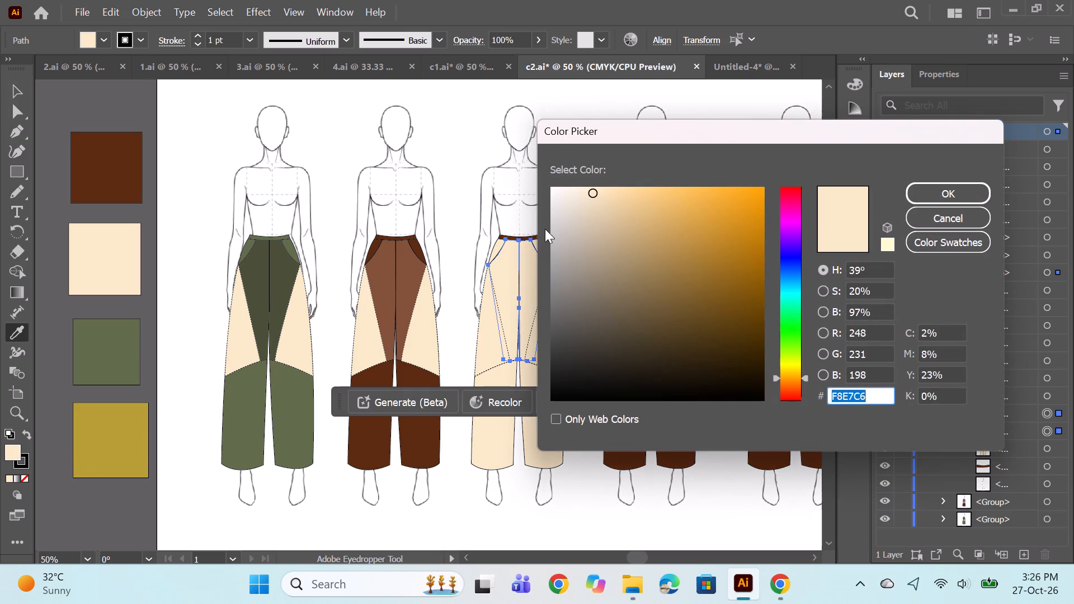
left_click(593, 220)
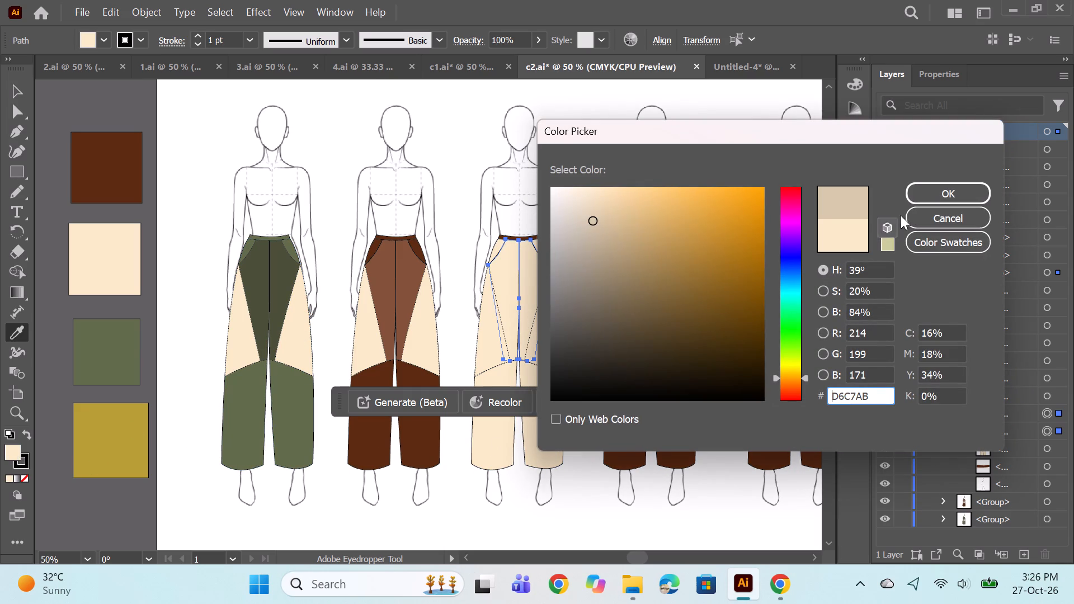
left_click(959, 197)
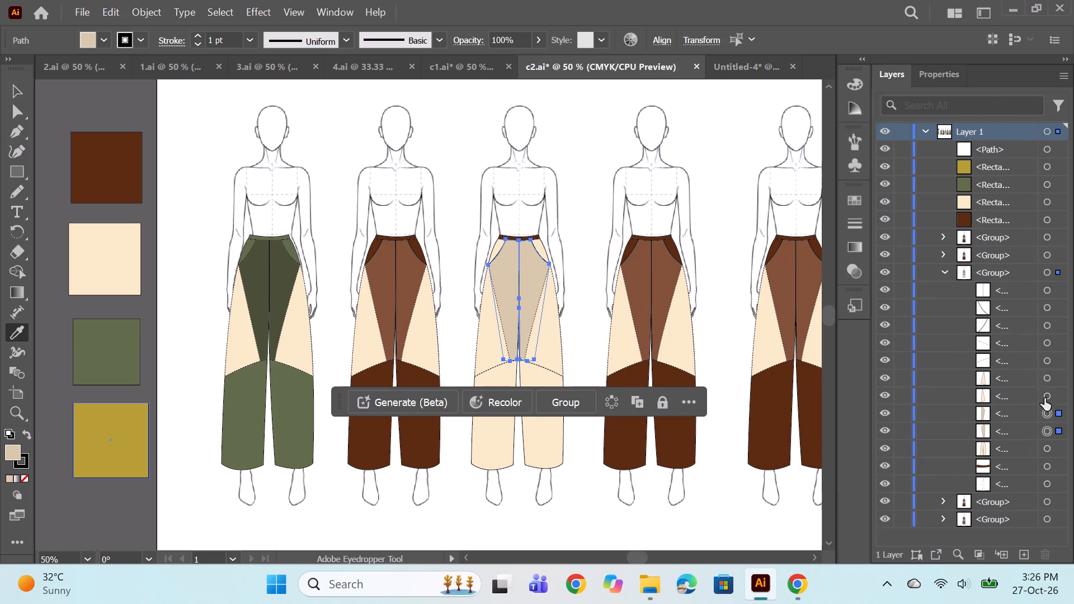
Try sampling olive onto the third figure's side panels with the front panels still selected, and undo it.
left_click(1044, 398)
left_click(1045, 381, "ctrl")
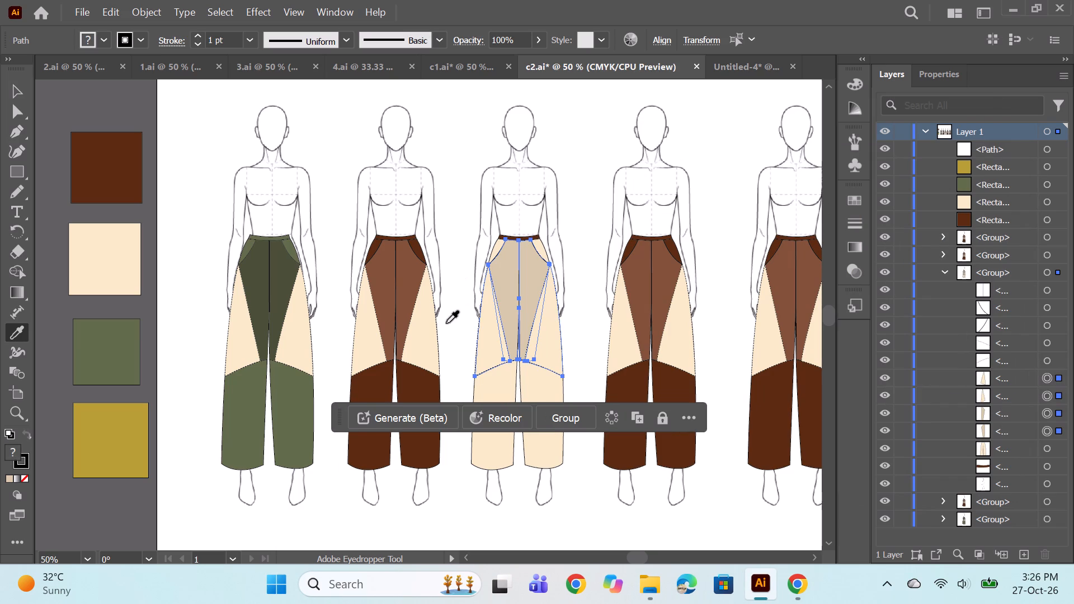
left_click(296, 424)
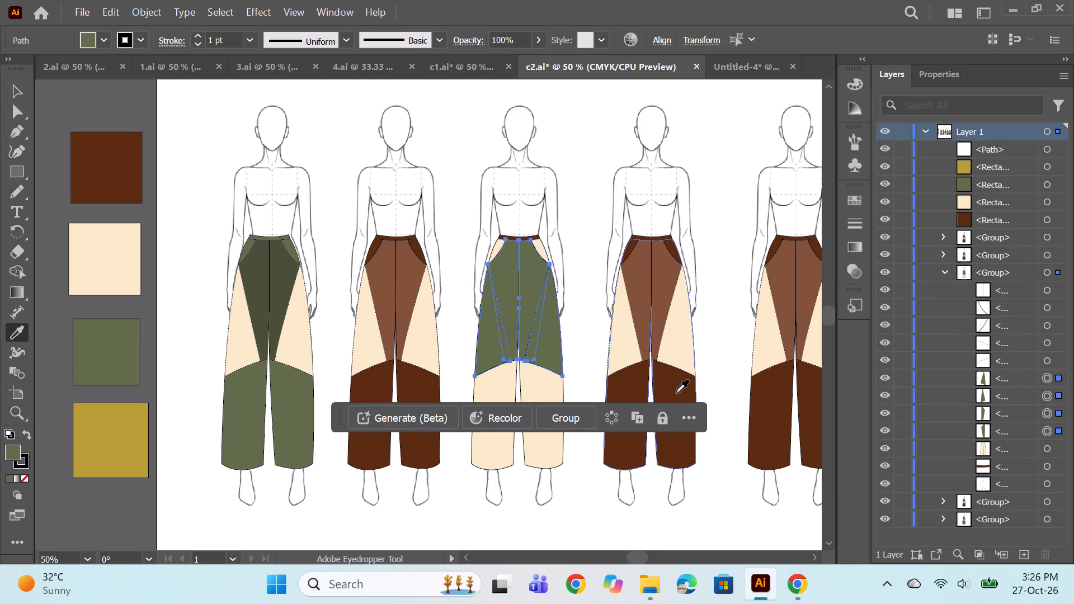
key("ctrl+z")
Try olive and mustard on only the third figure's two side panels, and settle on the dark brown swatch as their fill.
left_click(1051, 385)
left_click(1044, 398, "ctrl")
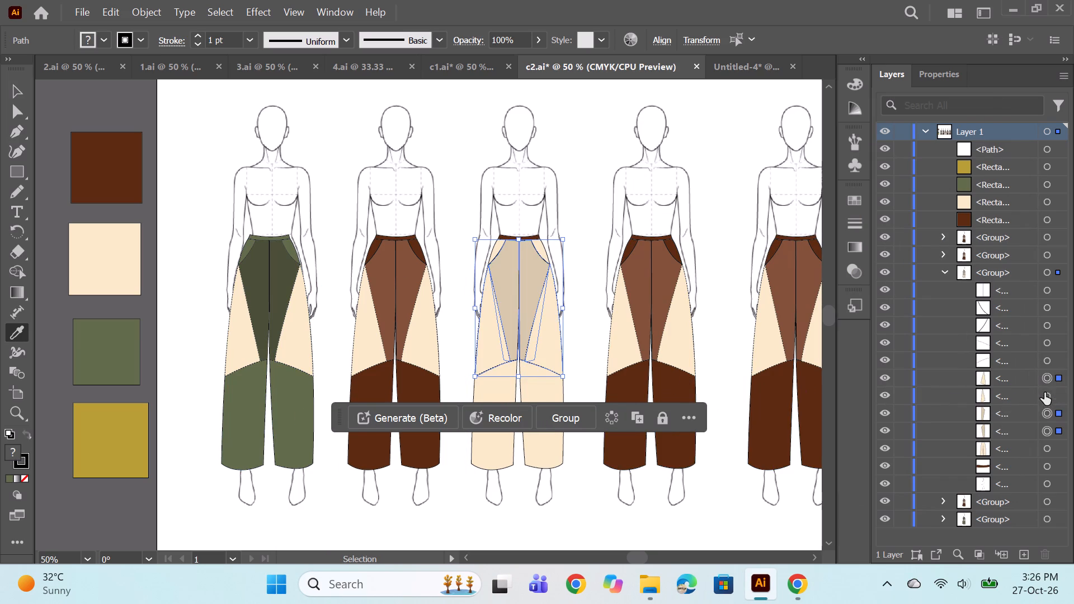
left_click(1043, 380, "ctrl")
left_click(1043, 397, "ctrl")
left_click(1046, 395)
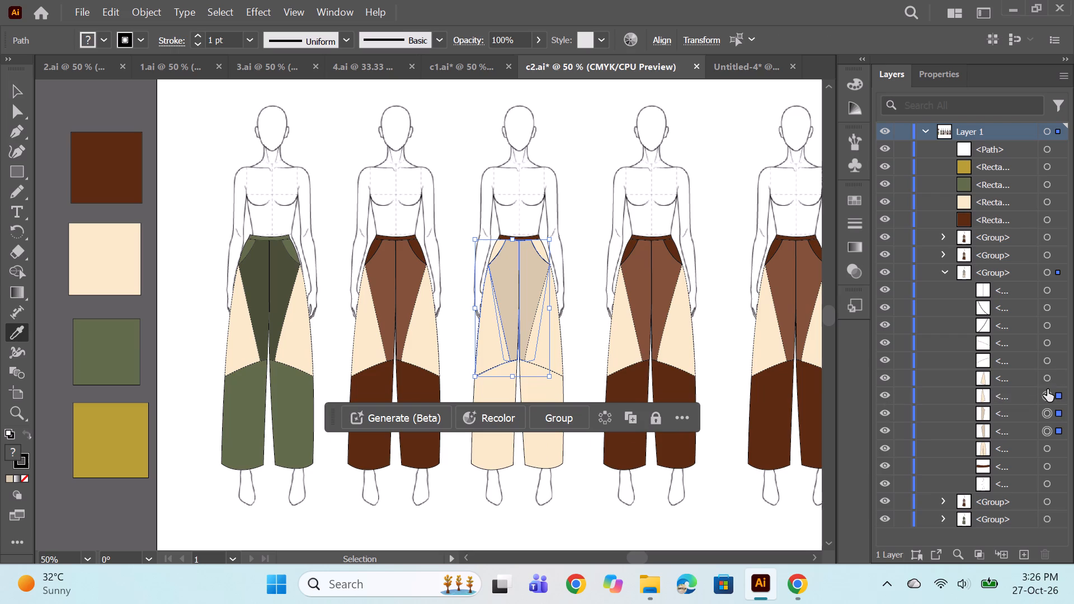
left_click(1046, 383, "ctrl")
left_click(99, 364)
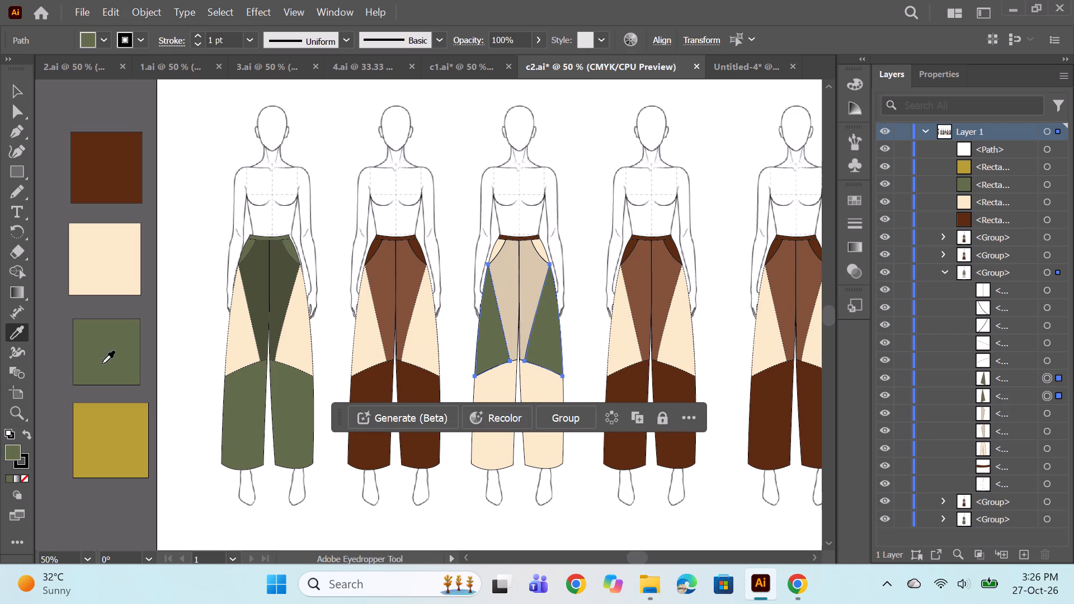
left_click(126, 421)
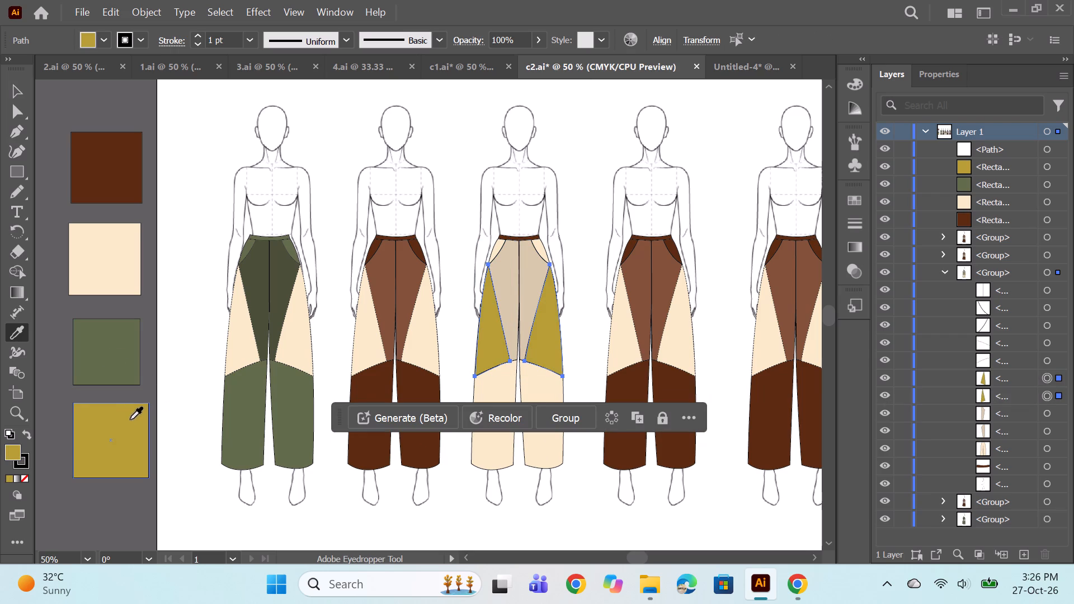
left_click(119, 187)
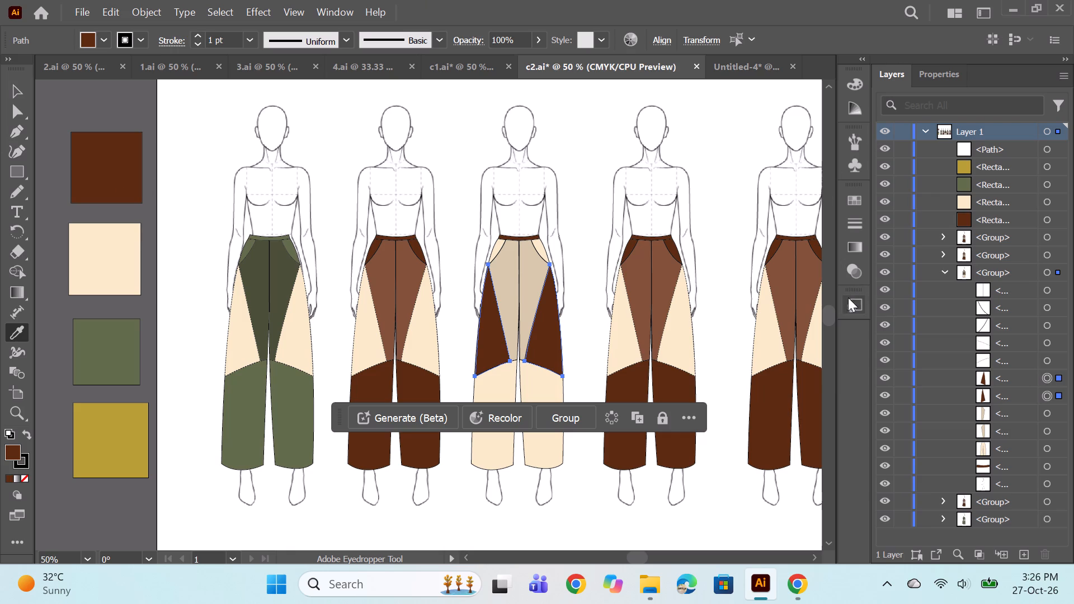
key("Return")
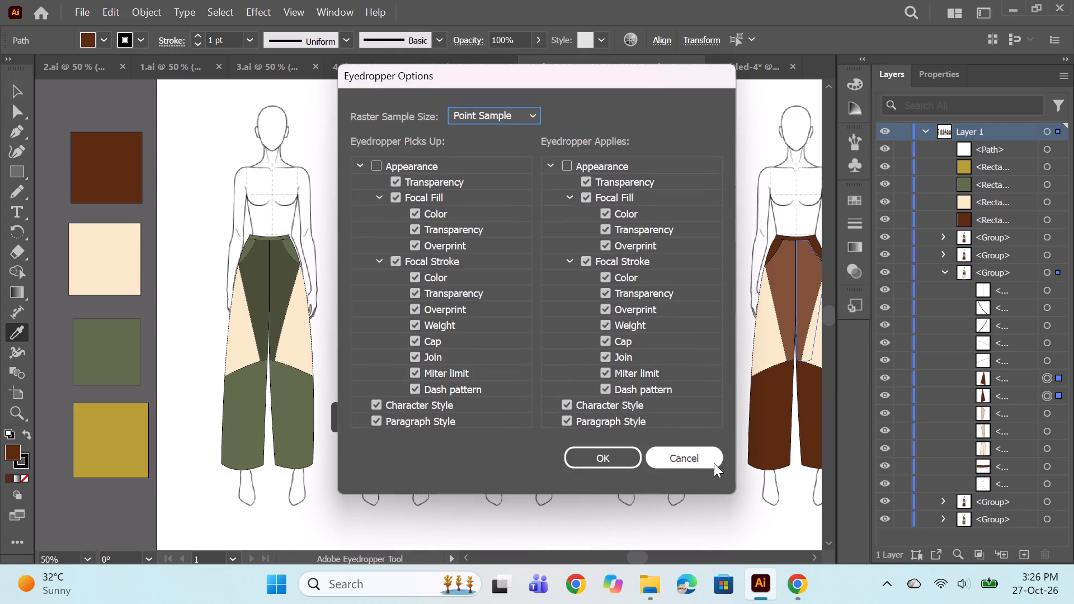
left_click(713, 456)
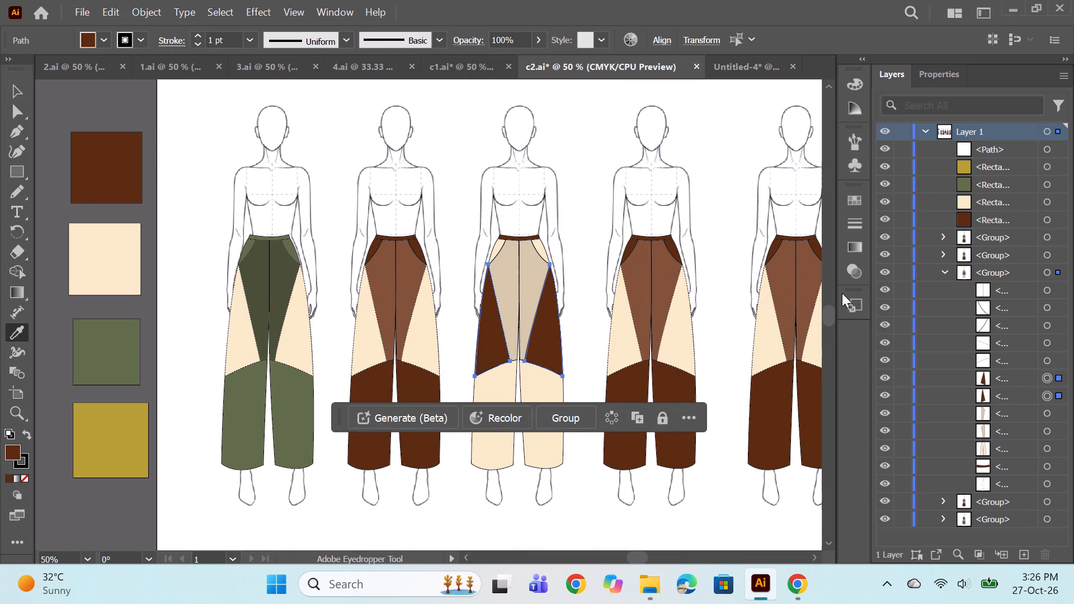
Give the third figure's two brown side panels a dashed outline with a 2 pt dash, and deselect them.
left_click(855, 225)
left_click(654, 313)
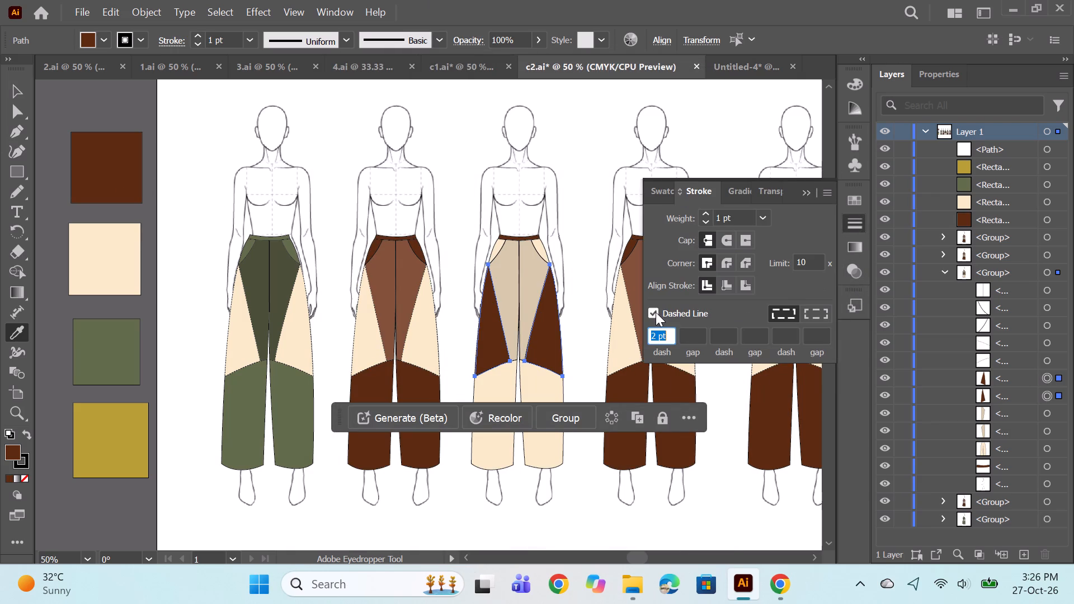
key("Return")
left_click(318, 548, "ctrl")
Select the fourth figure's main brown trouser shape within its group for recolouring.
key("space")
key("space")
key("space")
key("space")
key("space")
left_click_drag(558, 487, 431, 494)
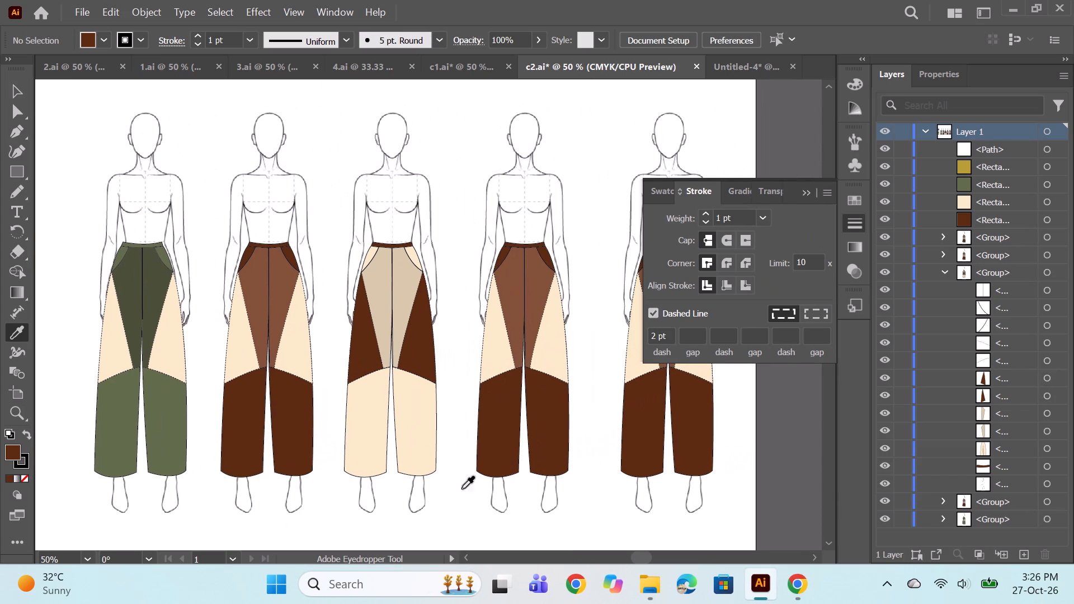
left_click(944, 278)
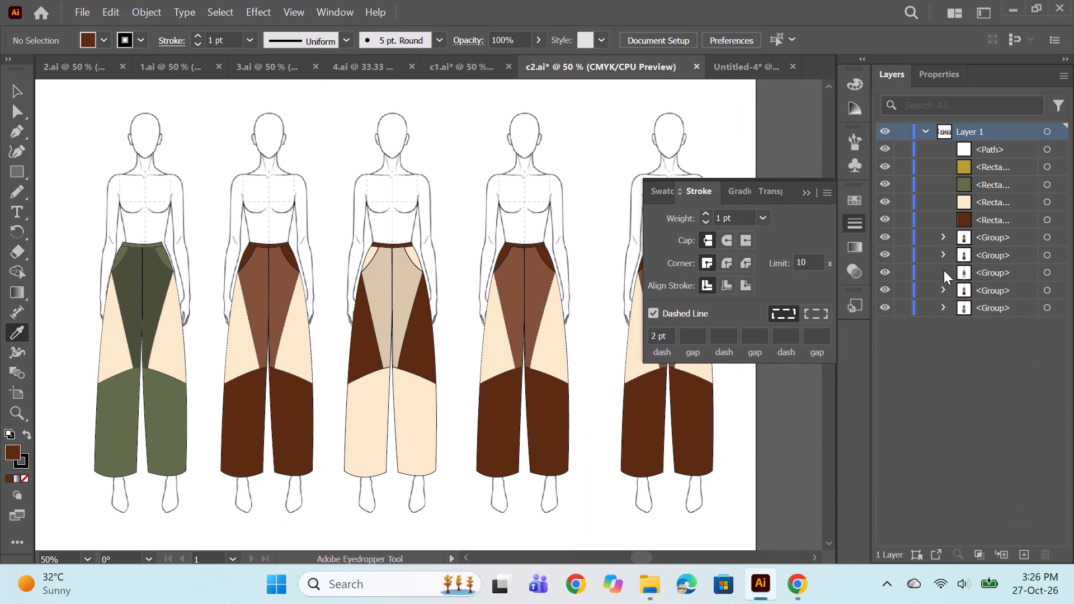
left_click(938, 255)
left_click(943, 255)
left_click(944, 254)
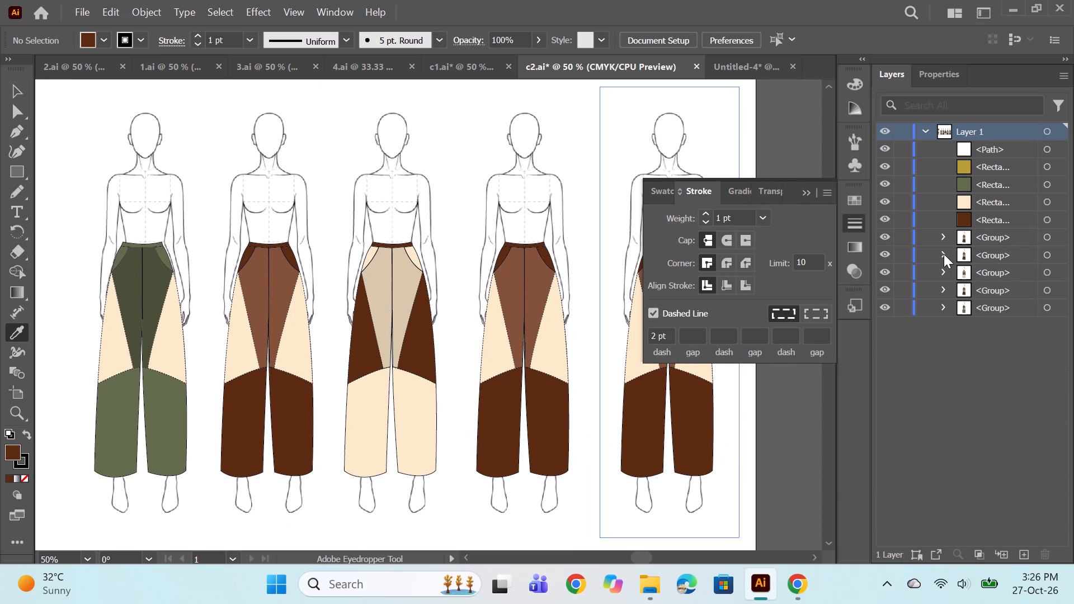
left_click(1049, 431)
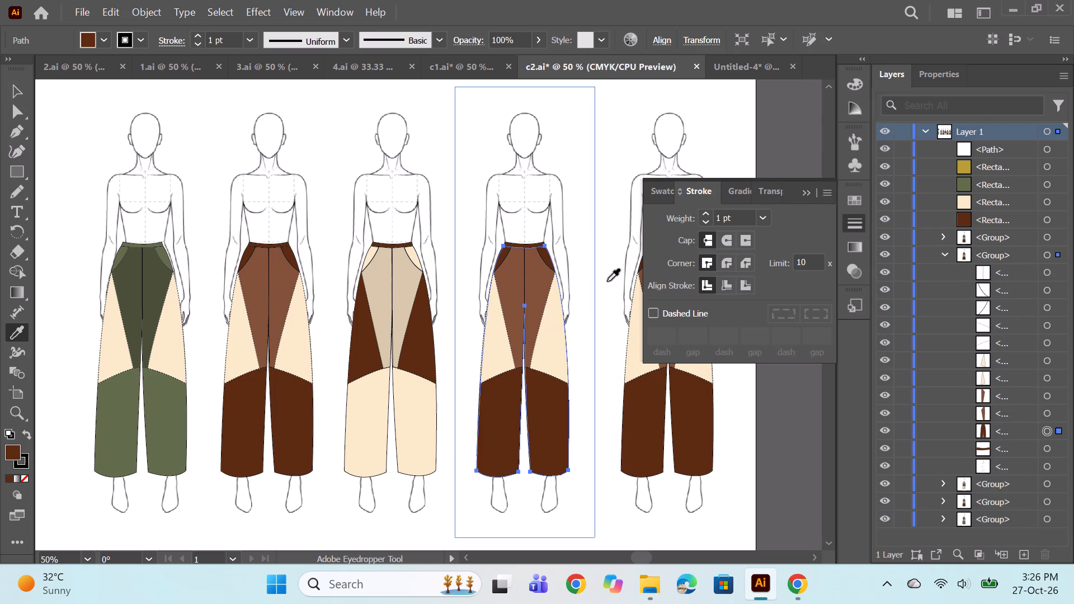
Fill the fourth figure's main trouser shape with the mustard swatch colour.
key("space")
key("space")
left_click_drag(239, 266, 361, 216)
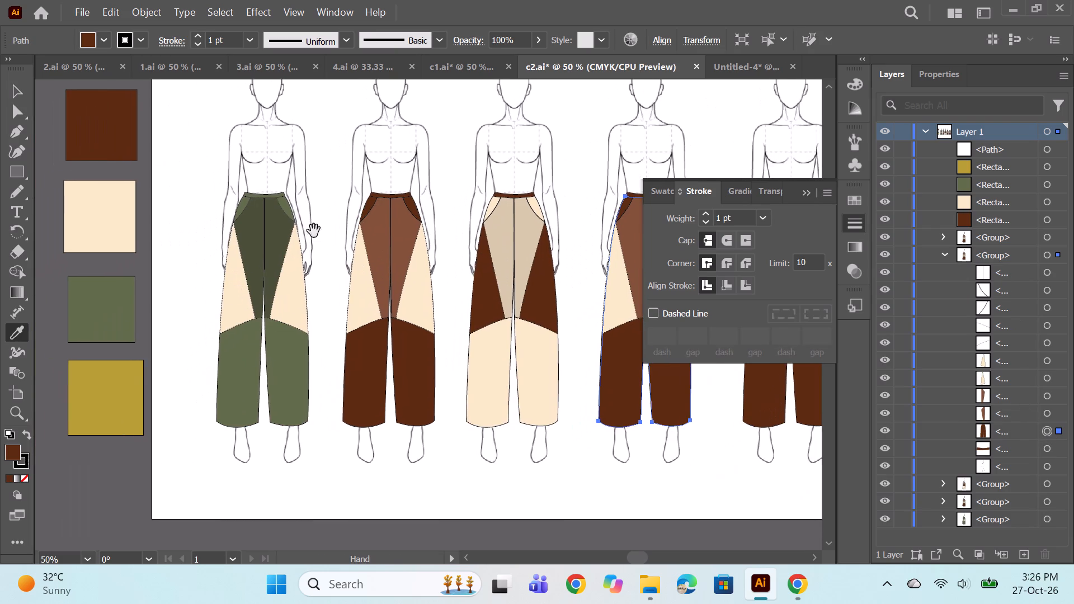
left_click(113, 382)
Fill the fourth figure's two front panels with mustard darkened to 827129.
scroll(439, 301, "down", 1, "alt")
key("space")
left_click_drag(514, 376, 438, 371)
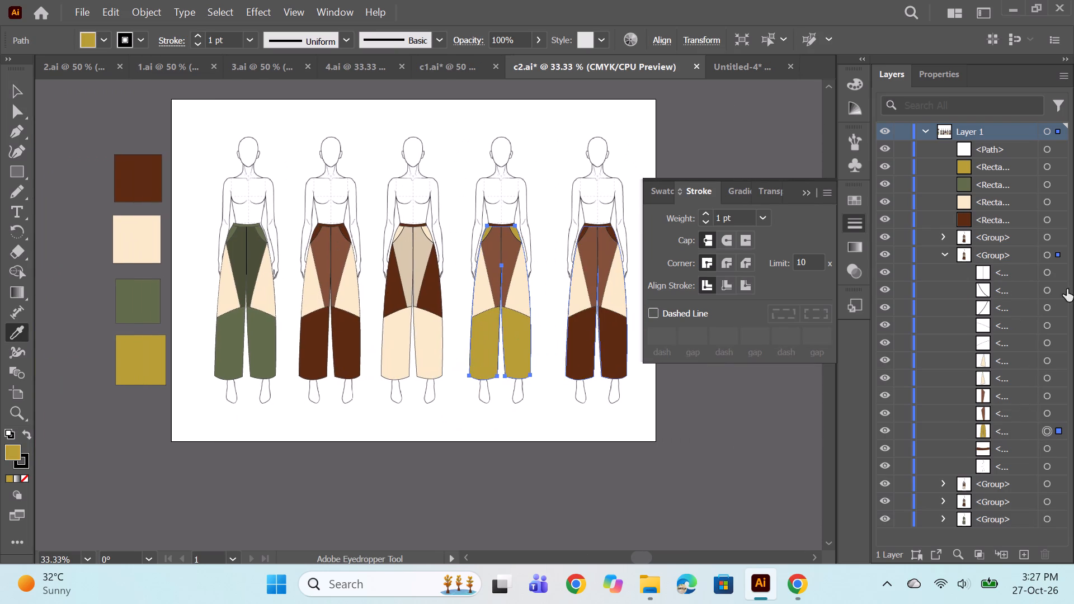
left_click(1045, 413)
left_click(1045, 394, "ctrl")
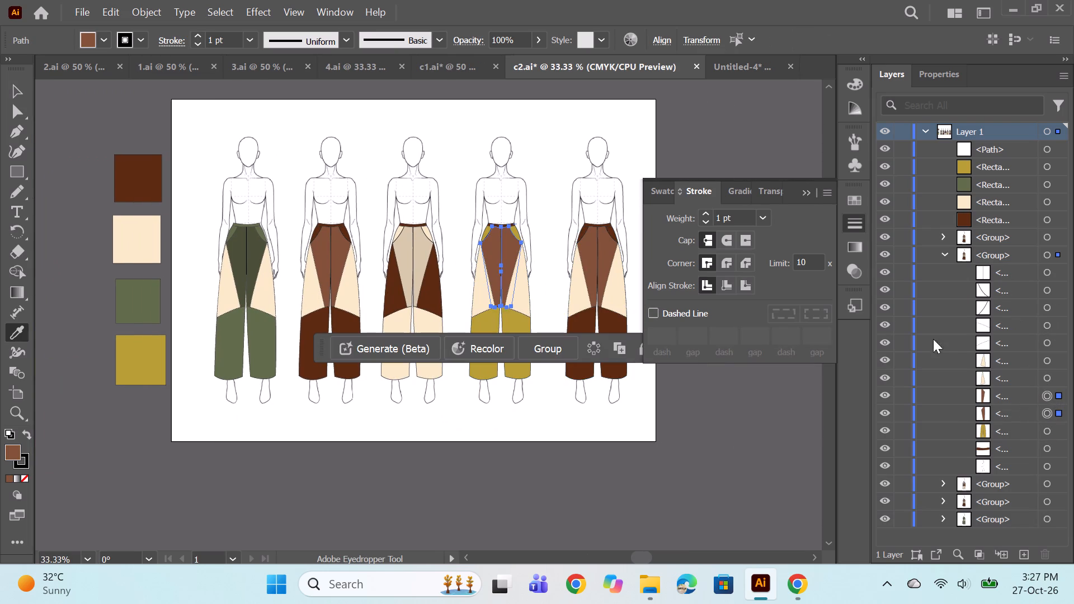
left_click(152, 370)
double_click(13, 452)
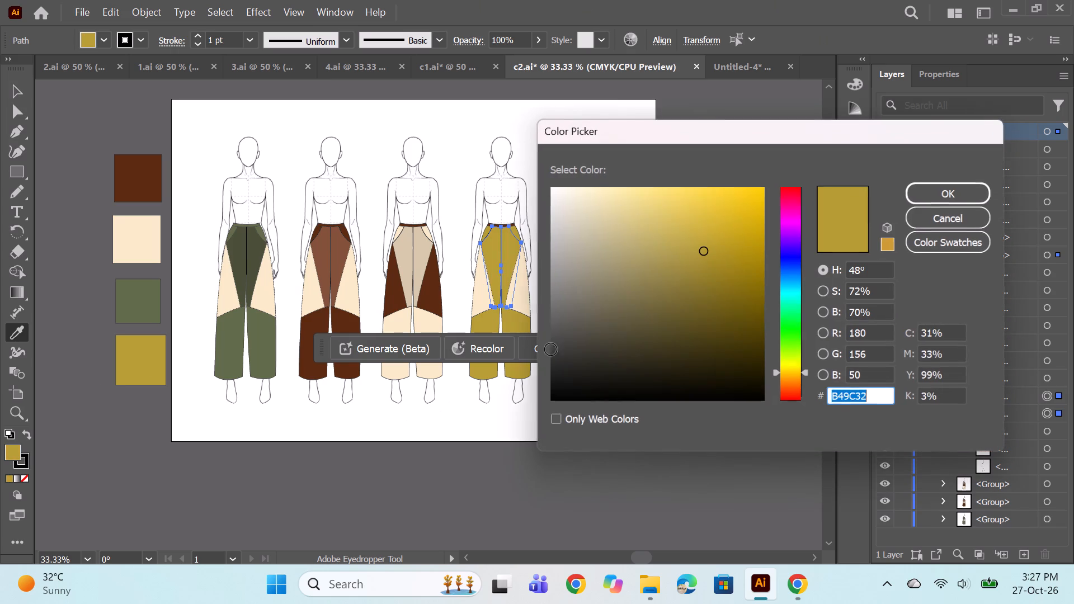
left_click(695, 281)
left_click(698, 290)
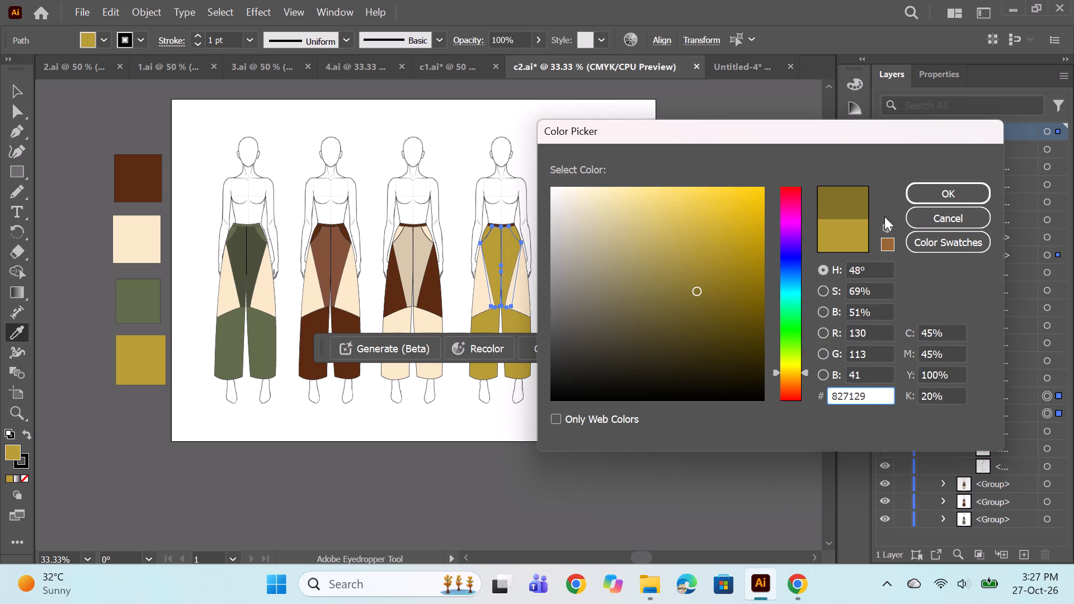
left_click(945, 199)
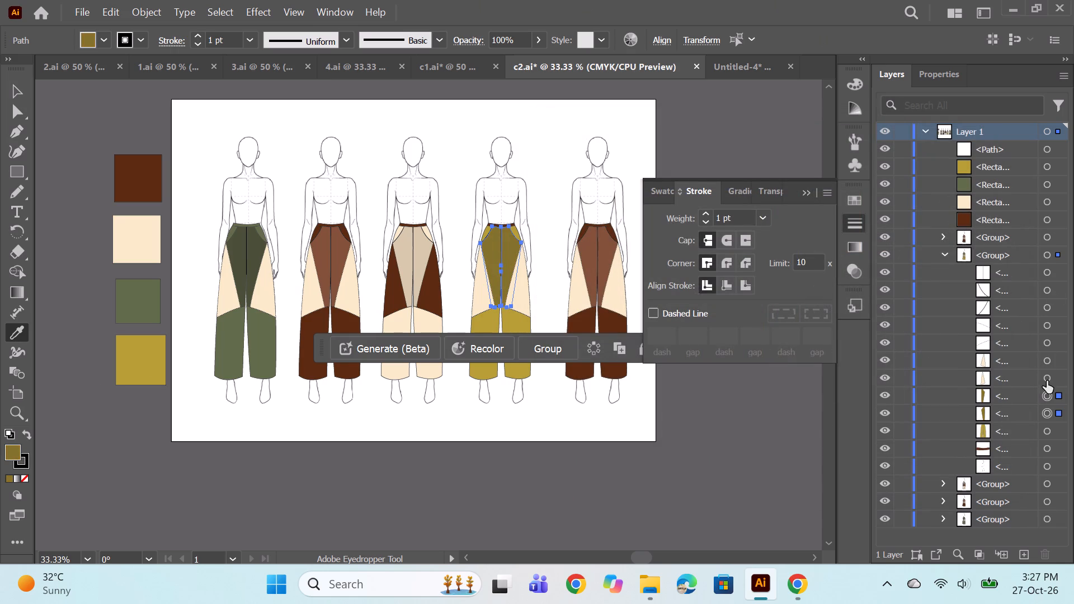
Fill the fourth figure's two side panels with olive, give them a dashed outline with a 2 pt dash, and deselect them.
left_click(1047, 380)
left_click(1045, 362, "ctrl")
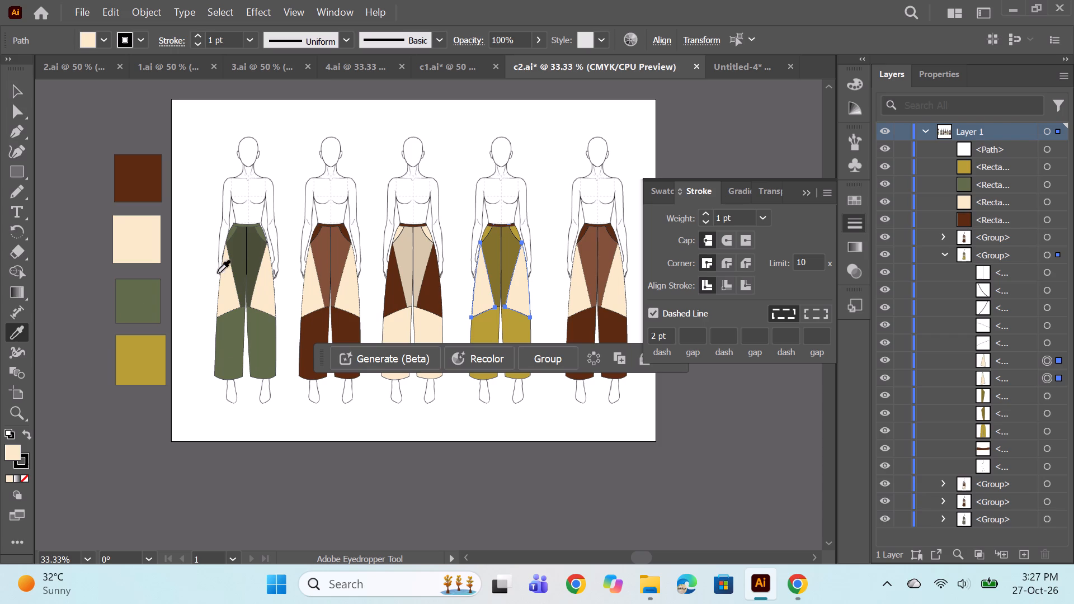
left_click(256, 341)
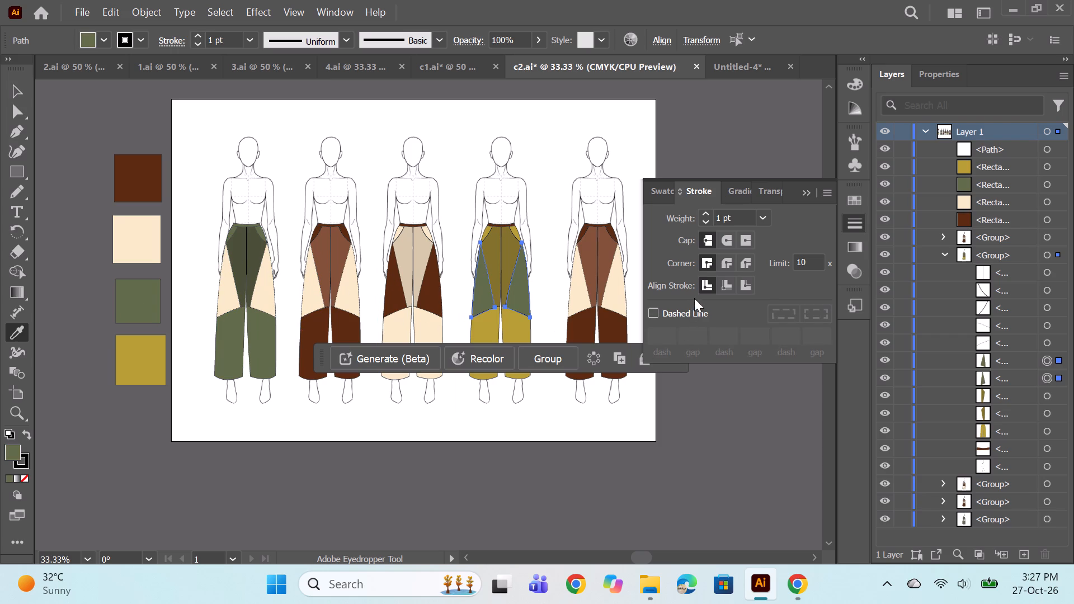
left_click(652, 310)
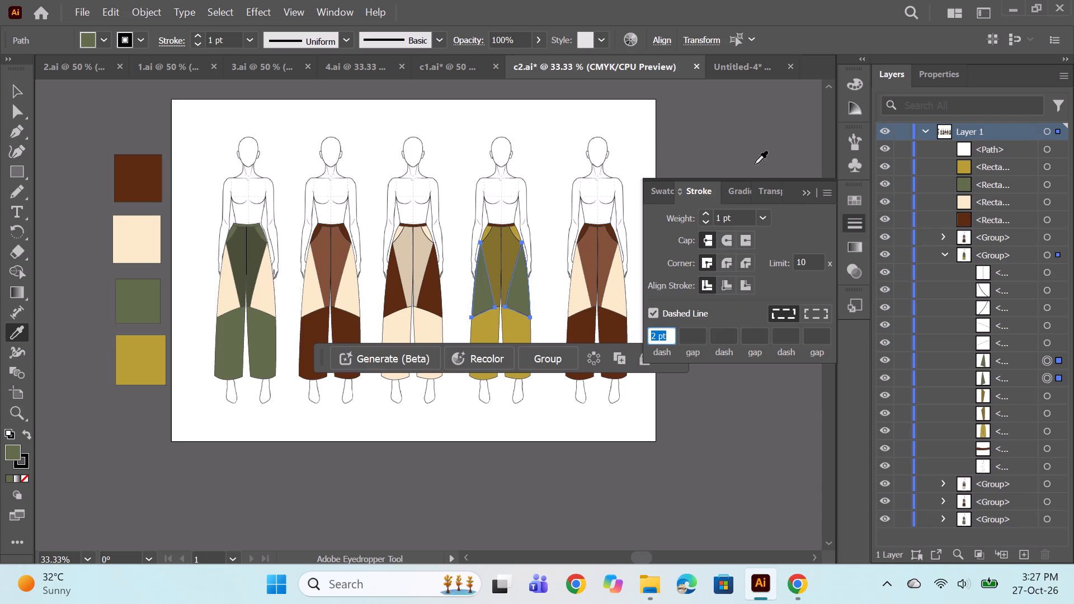
key("Return")
left_click(746, 153, "ctrl")
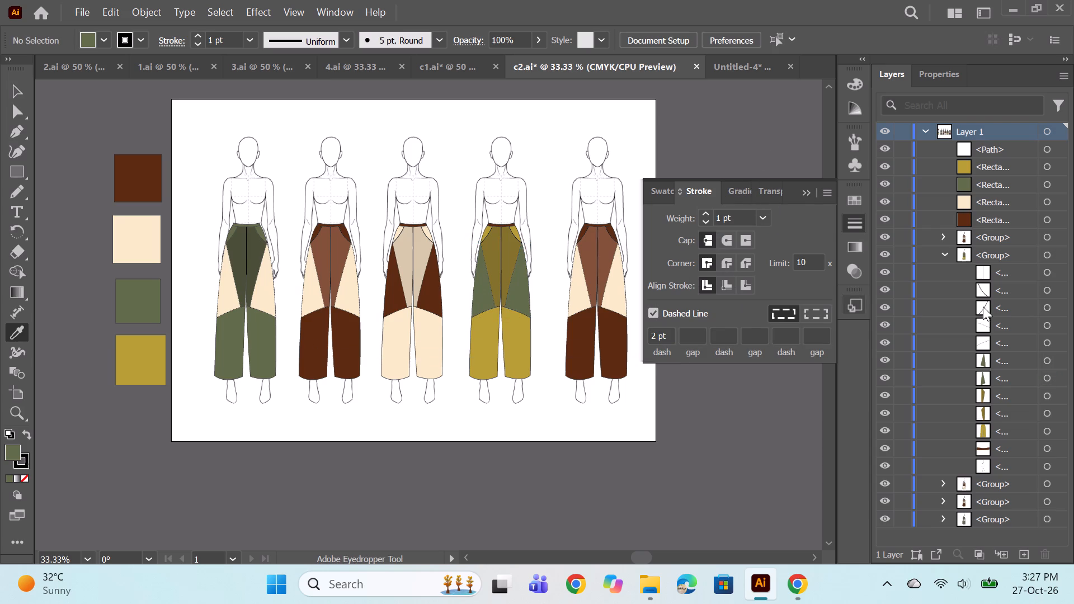
Fill the fifth figure's main trouser shape with the olive sampled from the first figure's trousers.
left_click(941, 258)
left_click(945, 235)
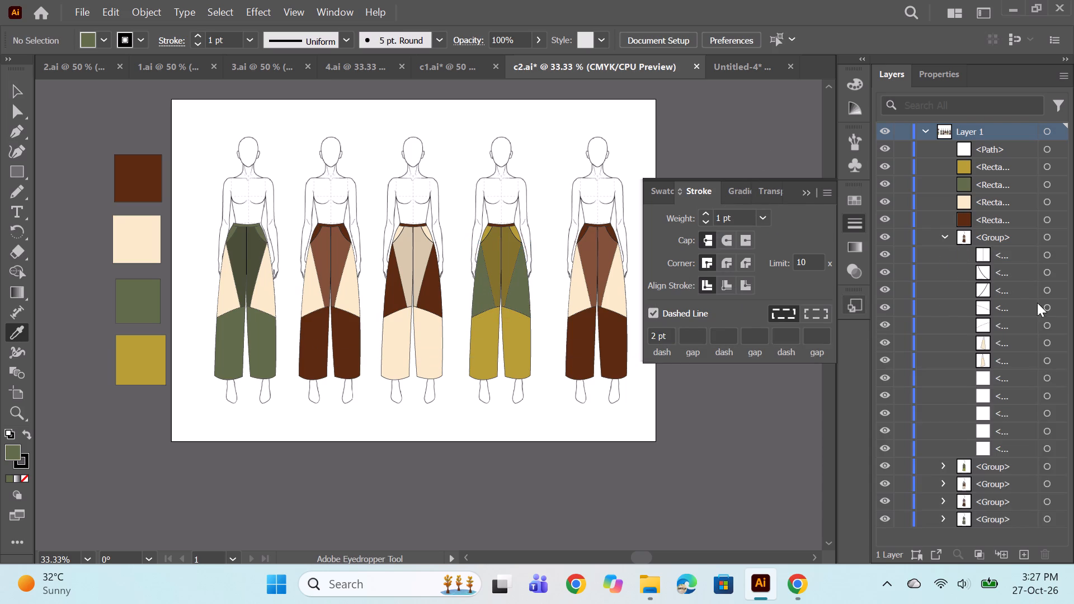
scroll(1017, 321, "down", 1)
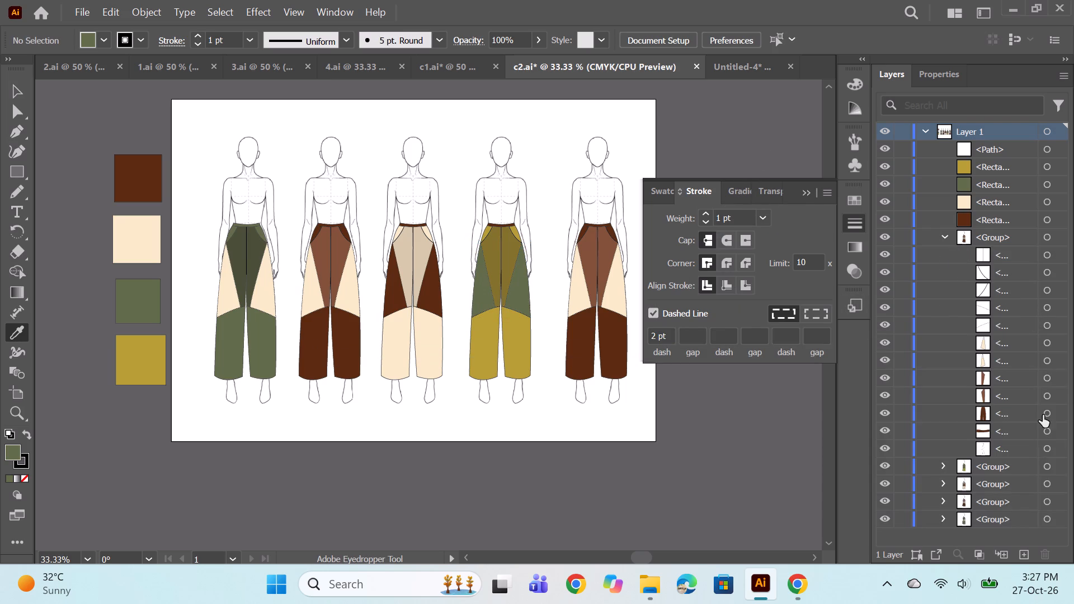
left_click(1043, 415)
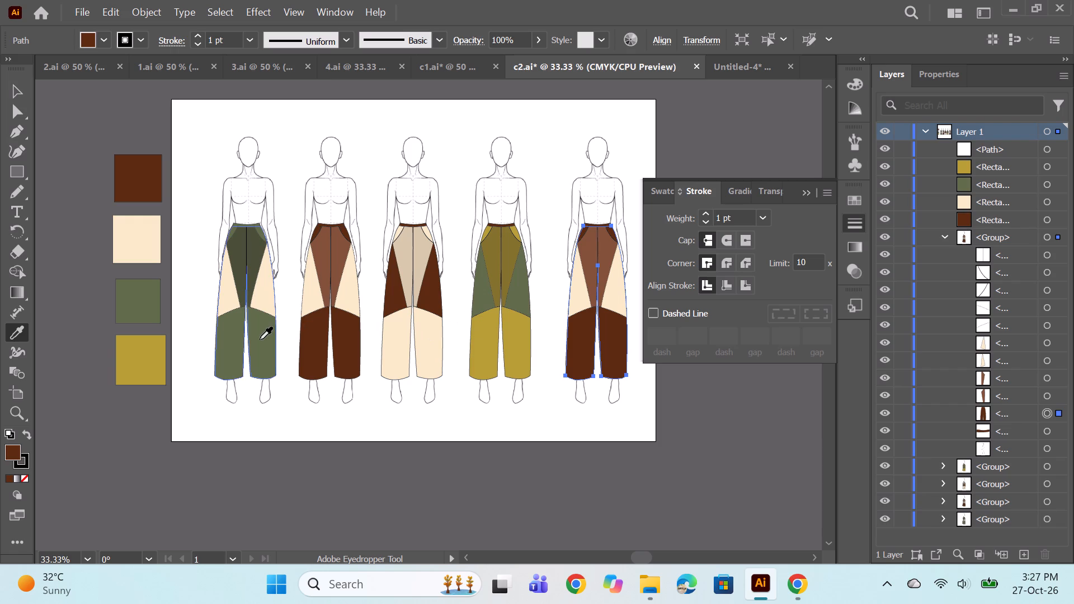
left_click(260, 339)
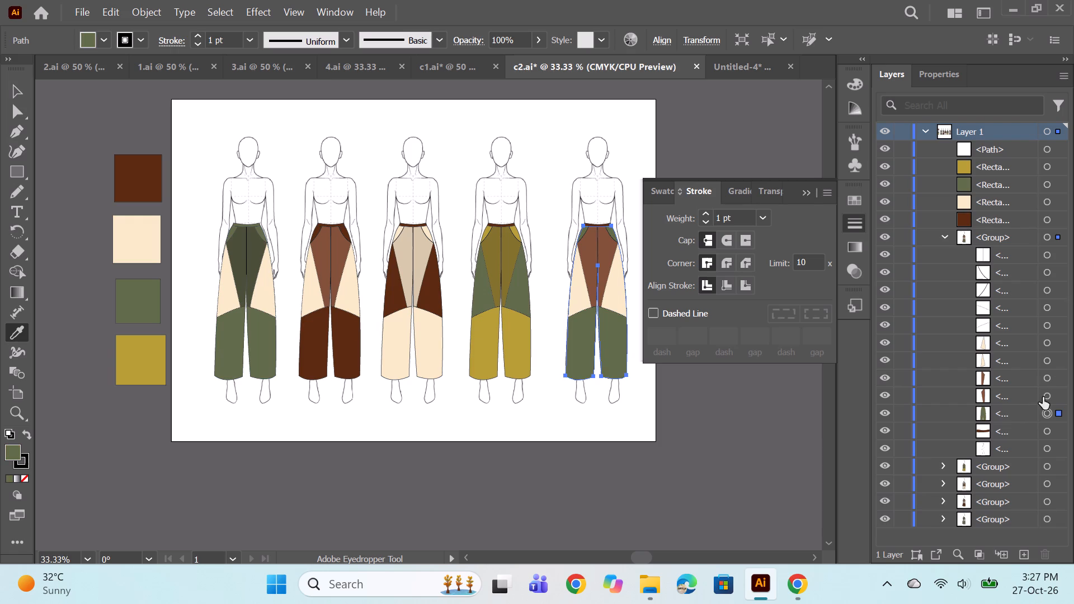
Fill the fifth figure's two front panels with the dark olive sampled from the first figure's front panel.
left_click(1051, 391)
left_click(1051, 378, "ctrl")
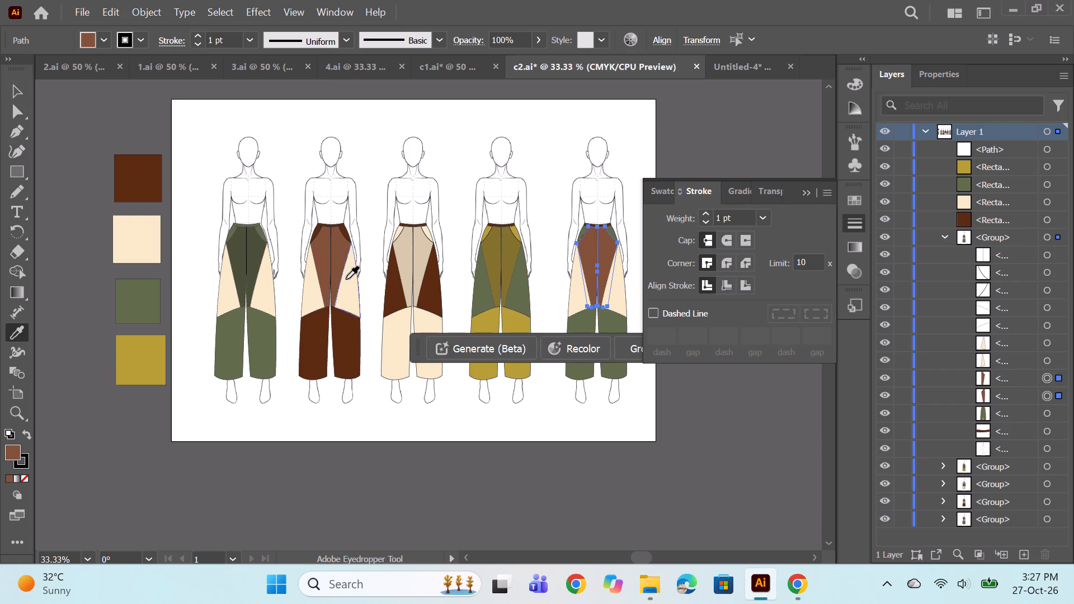
left_click(254, 257)
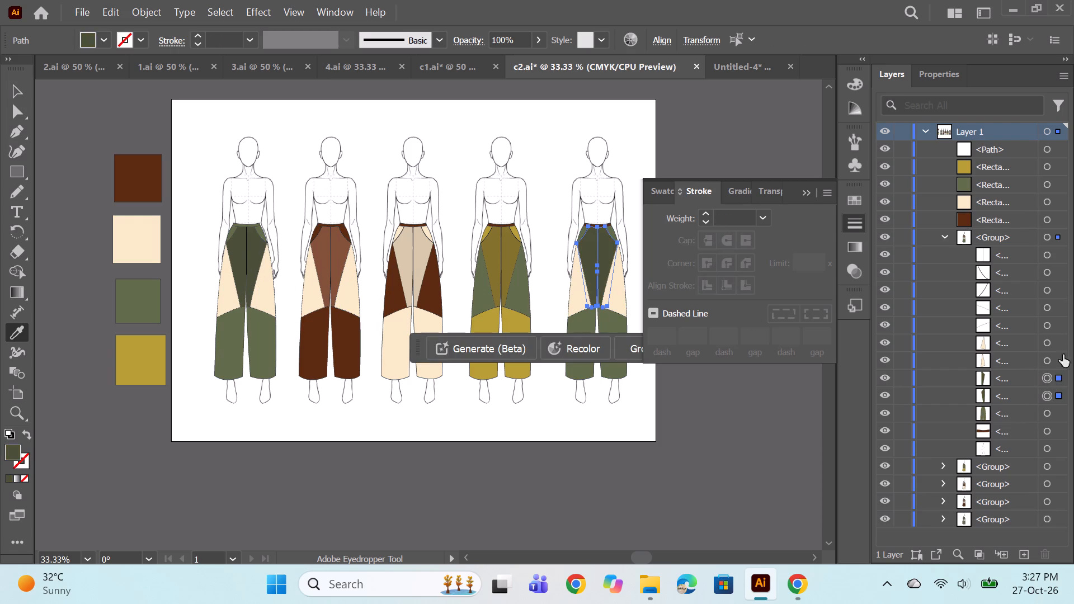
Give the fifth figure's two side panels the dark brown fill and dashed outline of the third figure's side panels, and deselect them.
left_click(1048, 358)
left_click(1047, 344, "ctrl")
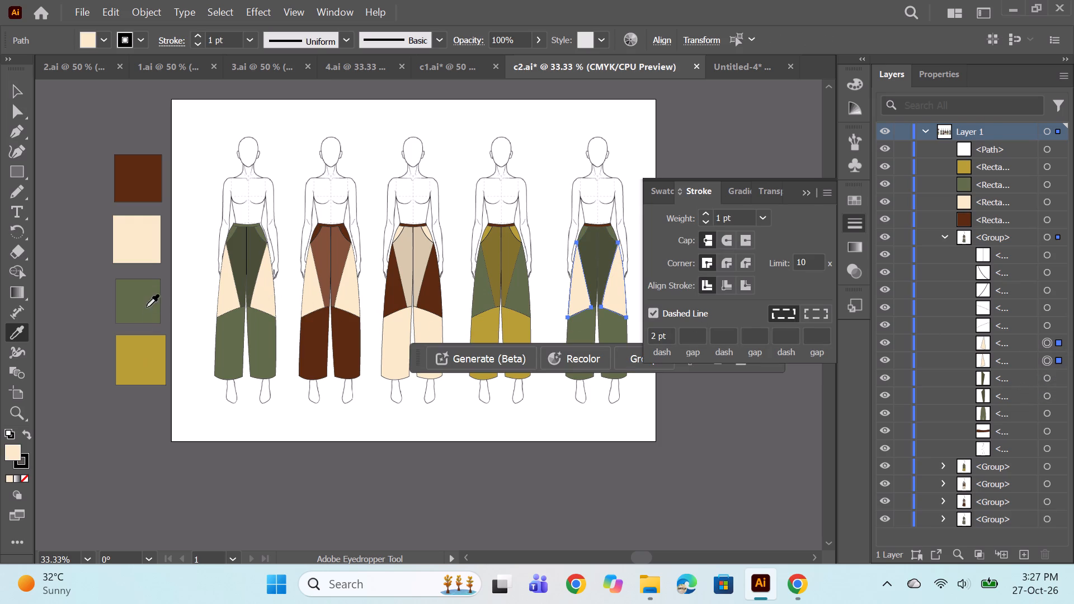
left_click(144, 181)
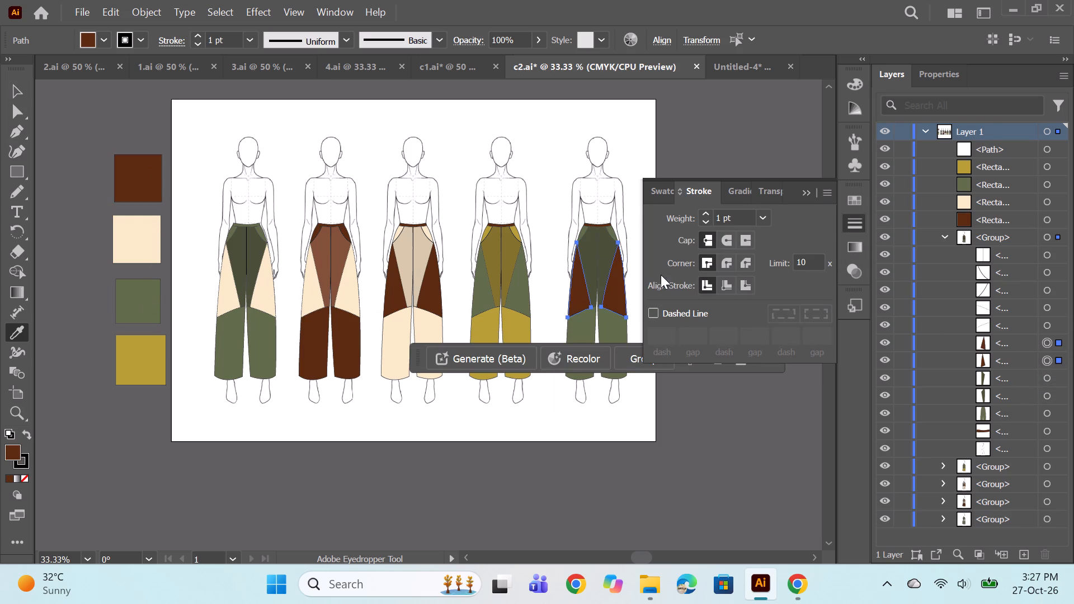
left_click(431, 290)
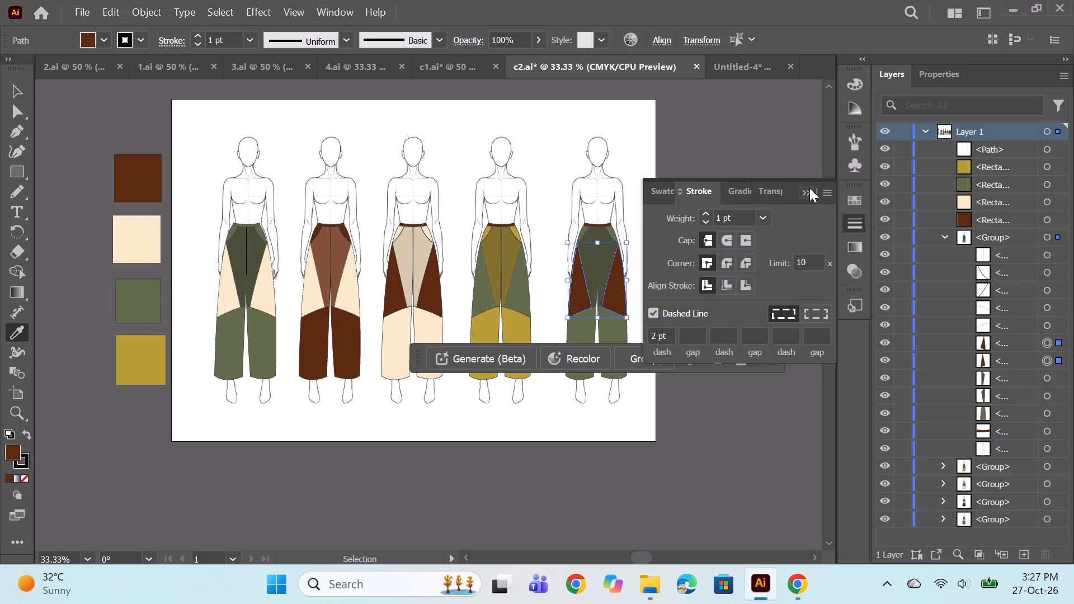
left_click(807, 192)
left_click(752, 165, "ctrl")
Try dark olive on the fifth figure's waistband, and settle on the olive and plain outline of its lower trouser legs.
scroll(613, 300, "up", 3, "alt")
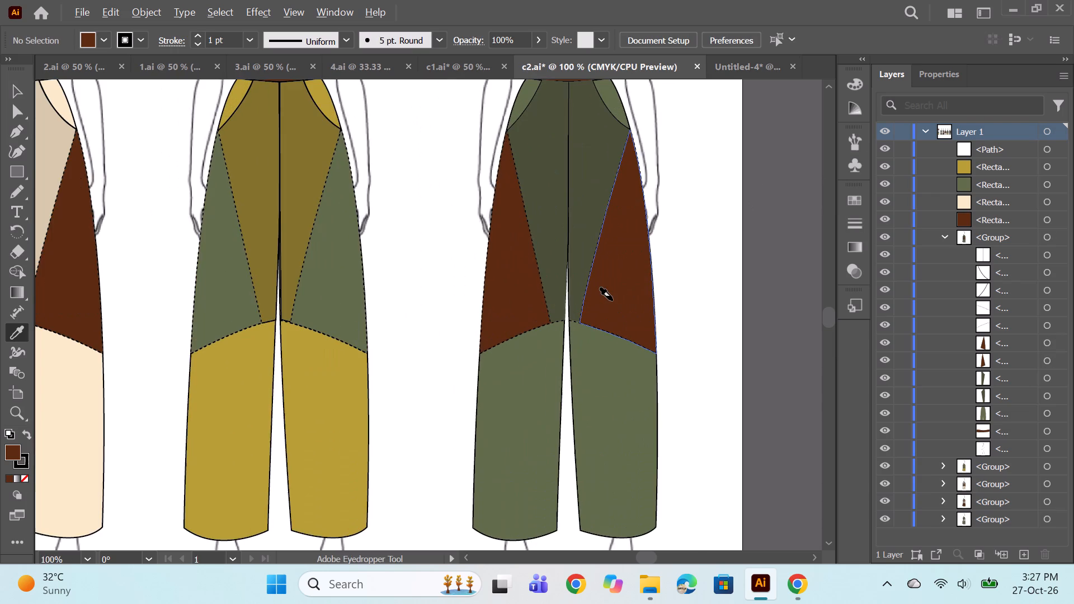
scroll(613, 300, "down", 2, "alt")
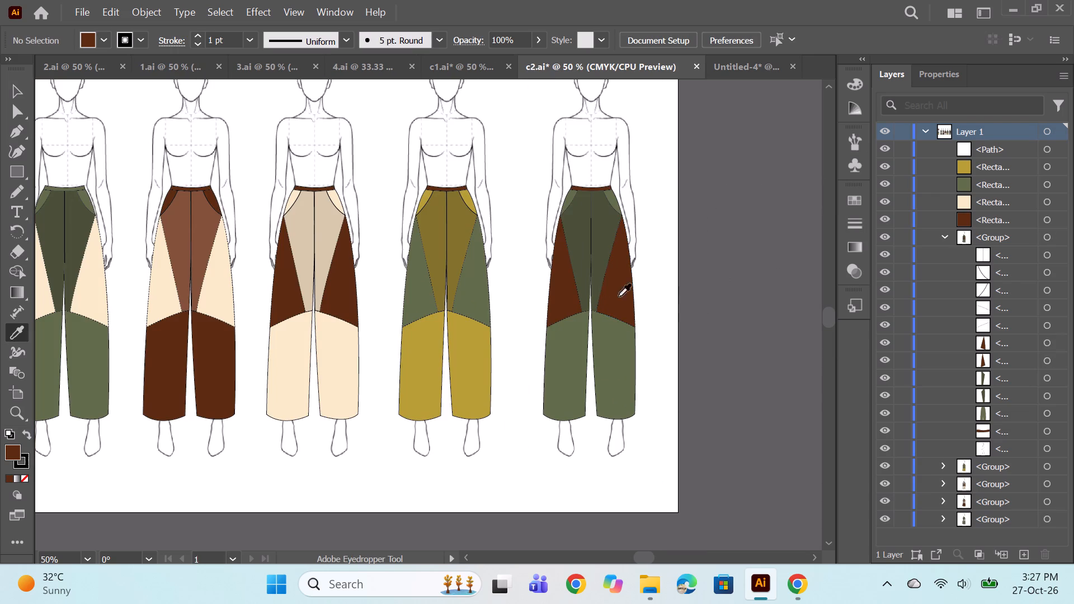
scroll(606, 286, "up", 2, "alt")
scroll(610, 286, "down", 2, "alt")
scroll(677, 287, "down", 1, "alt")
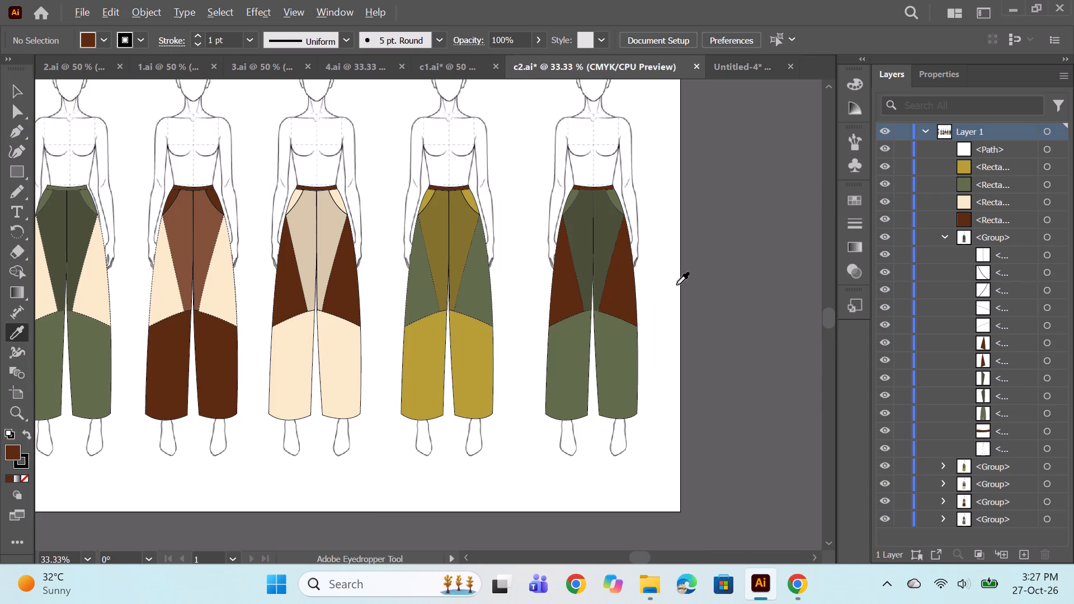
key("space")
left_click_drag(673, 262, 704, 274)
left_click(1051, 430)
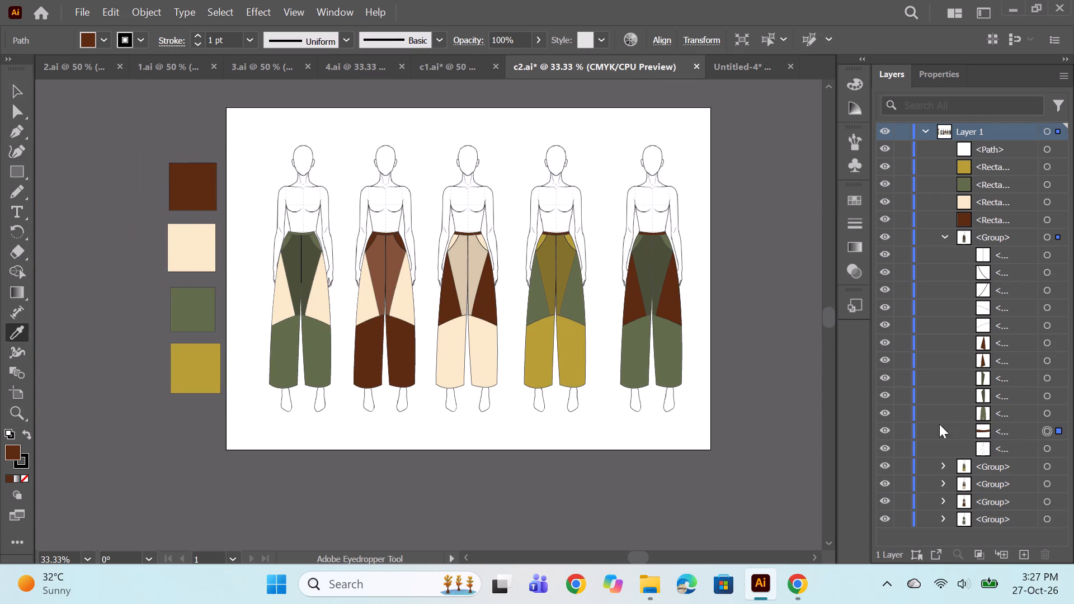
left_click(660, 267)
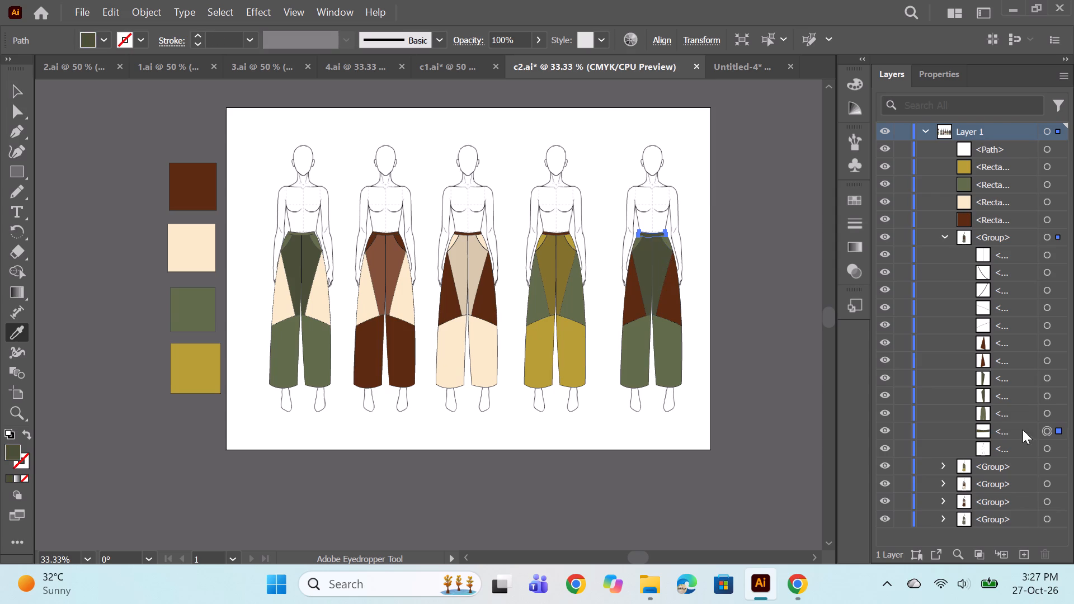
left_click(1048, 397)
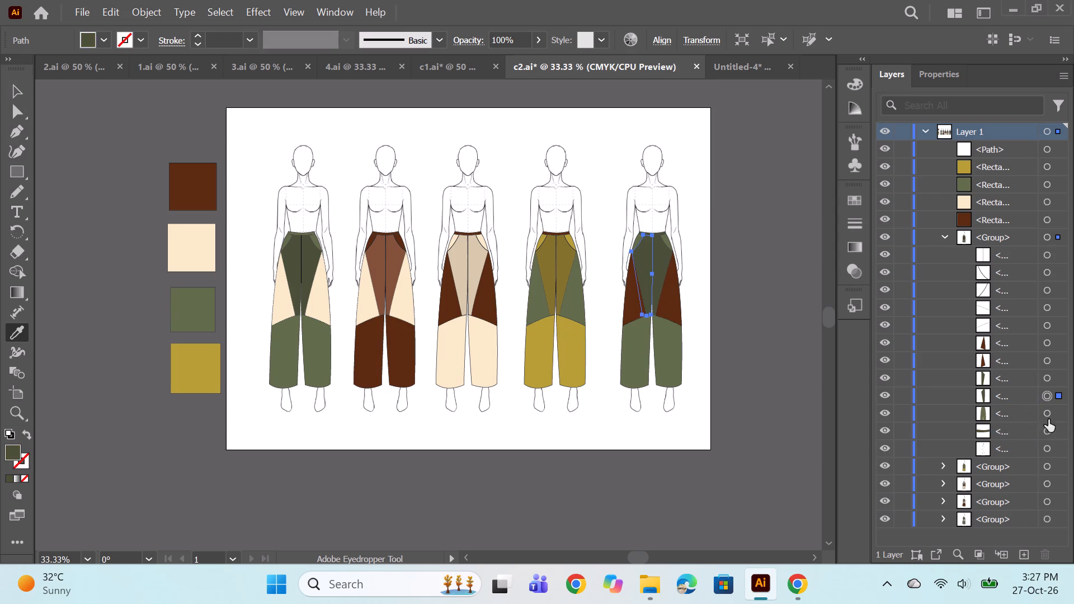
left_click(1046, 412)
left_click(1052, 428)
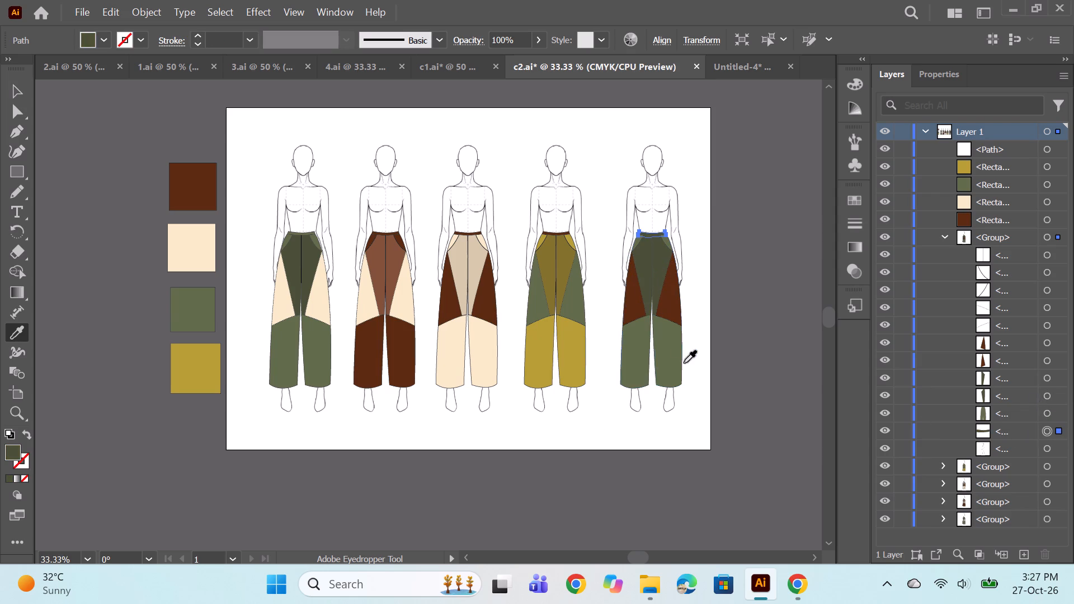
left_click(675, 354)
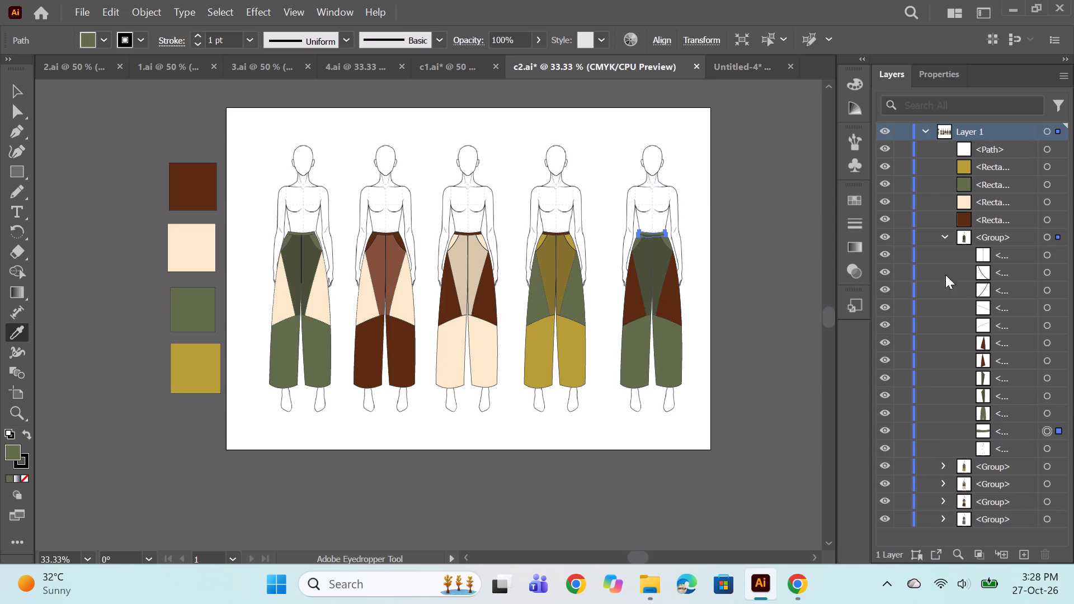
Recolour the fourth figure's waistband with the mustard of its trouser legs.
left_click(945, 234)
left_click(943, 257)
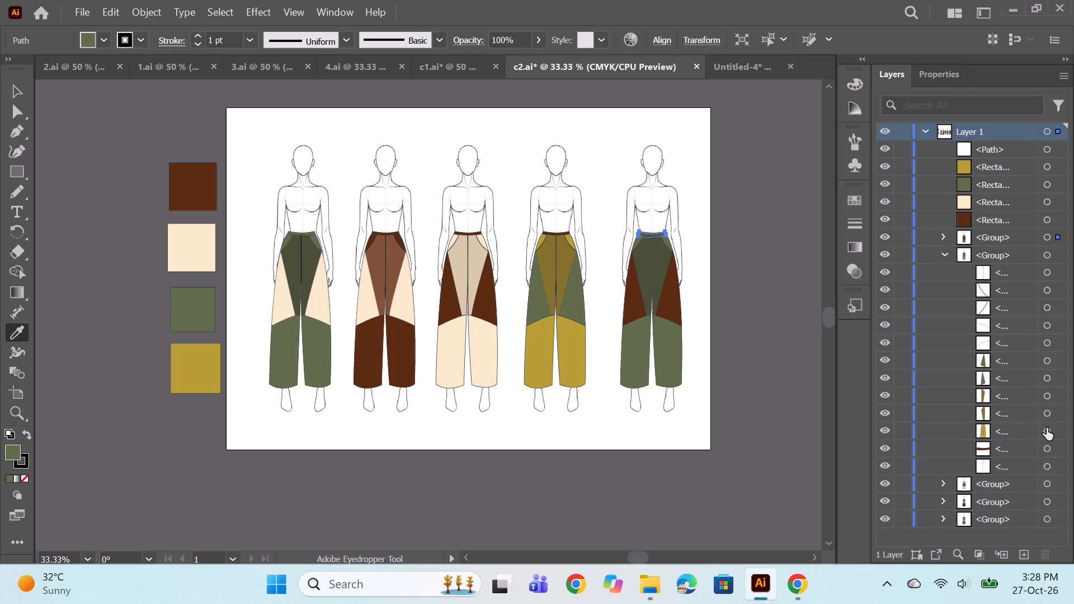
left_click(1043, 447)
left_click(571, 361)
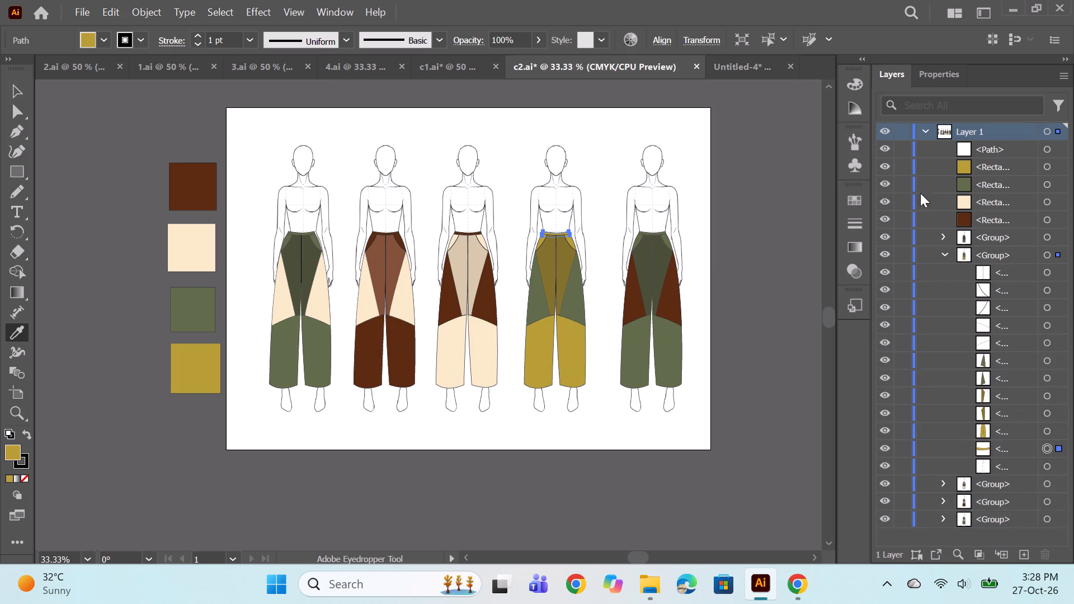
Recolour the third figure's waistband with the cream of its trouser legs.
left_click(944, 249)
left_click(942, 274)
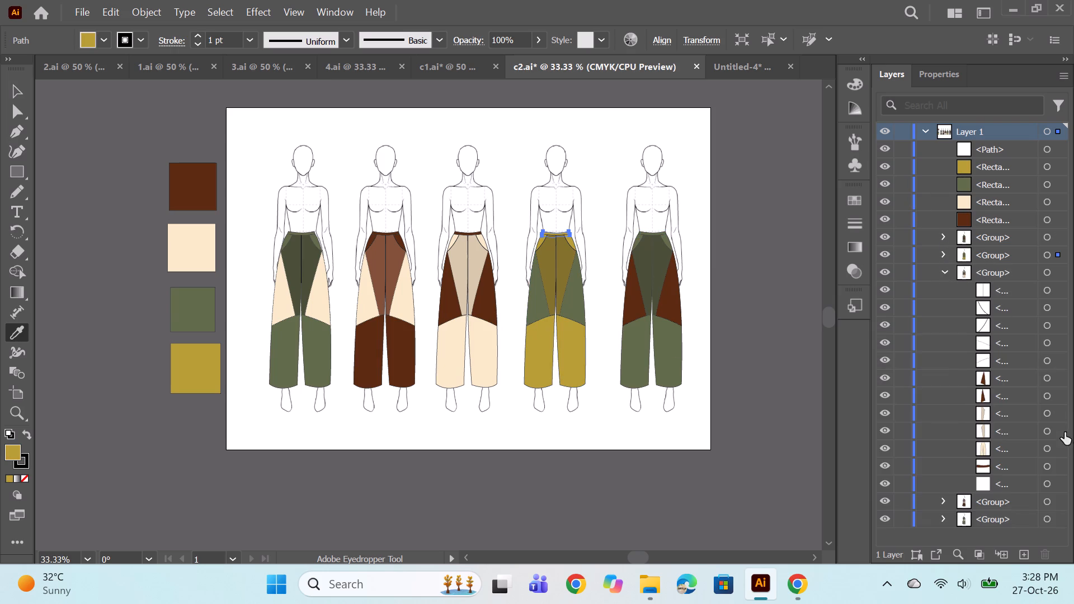
left_click(1043, 468)
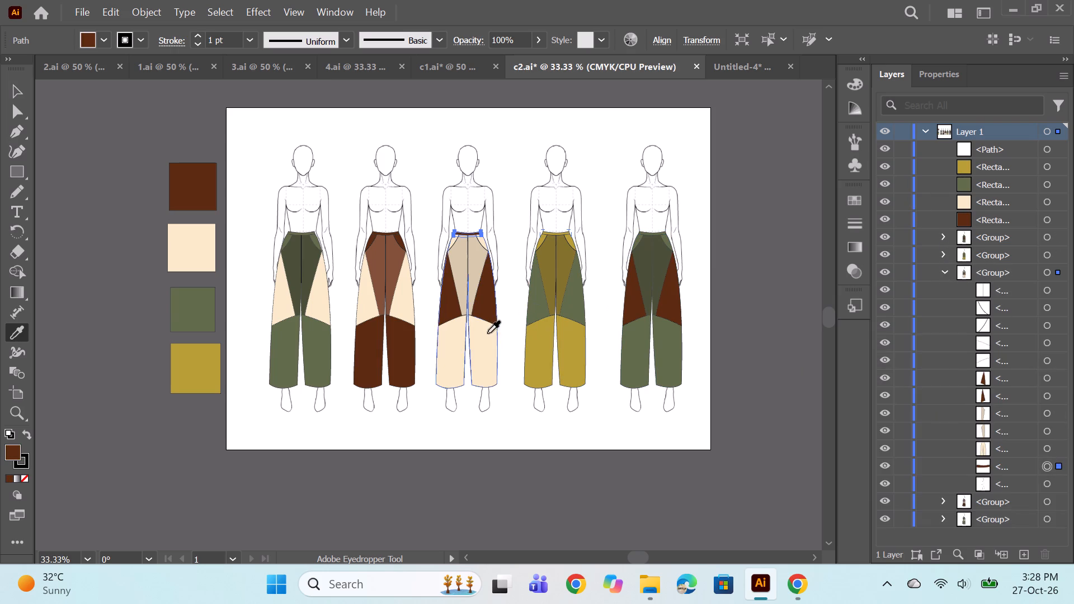
left_click(475, 357)
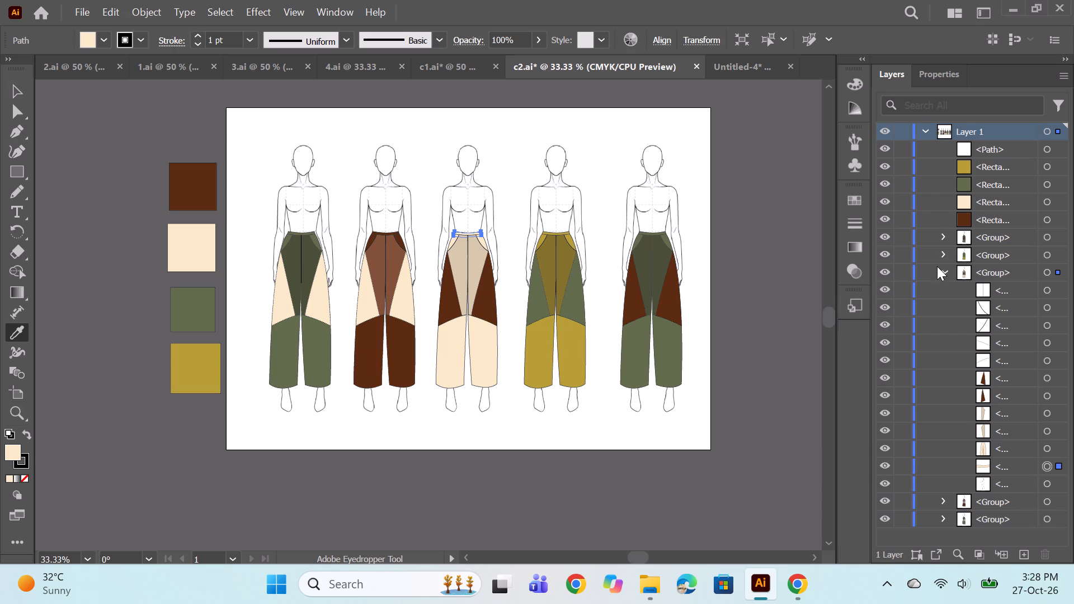
Match the second figure's waistband to the dark brown of its trouser legs.
left_click(940, 269)
left_click(941, 283)
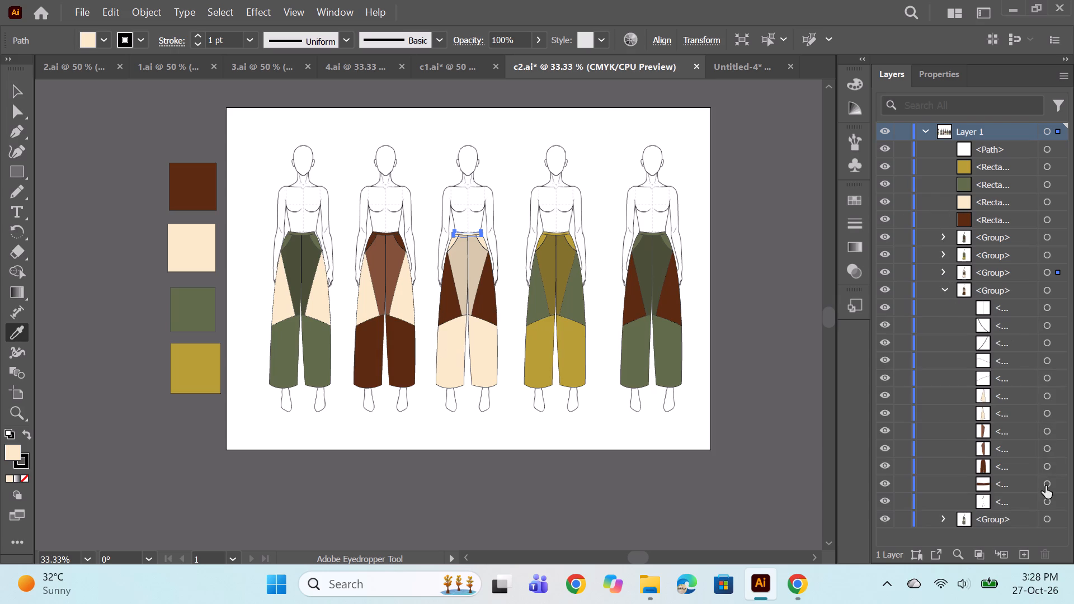
left_click(1047, 487)
left_click(400, 365)
Recolour the first figure's waistband with the olive of its lower trouser legs.
left_click(943, 290)
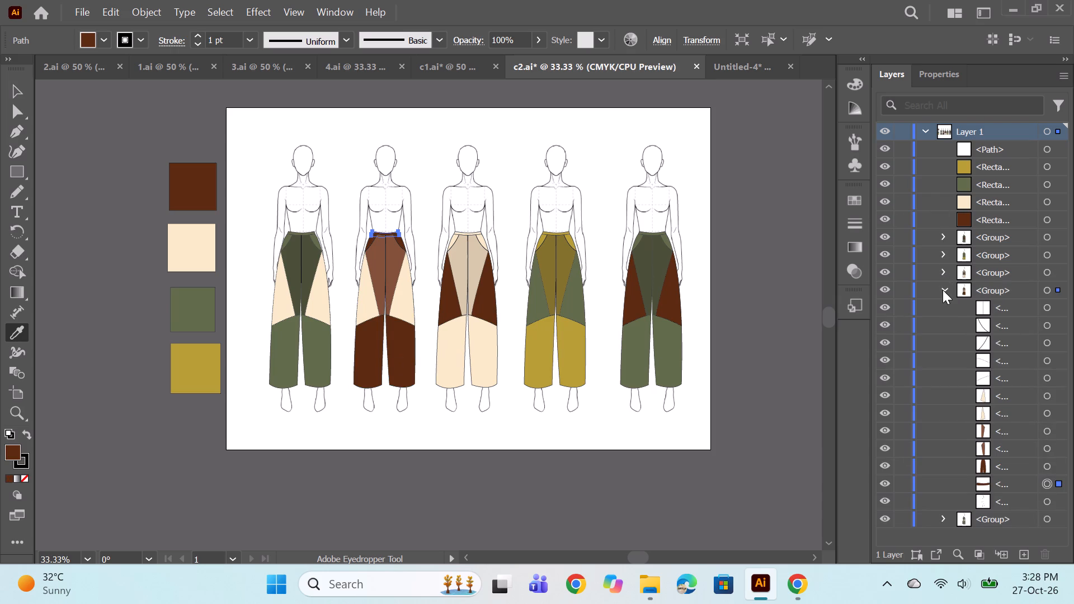
left_click(940, 307)
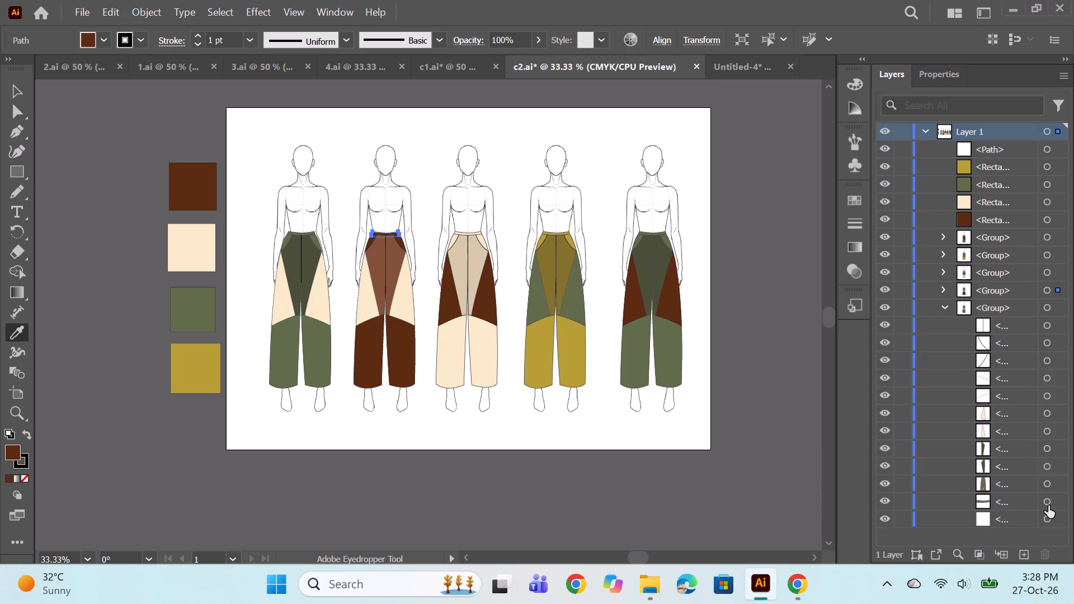
left_click(1048, 506)
left_click(324, 357)
left_click(697, 150, "ctrl")
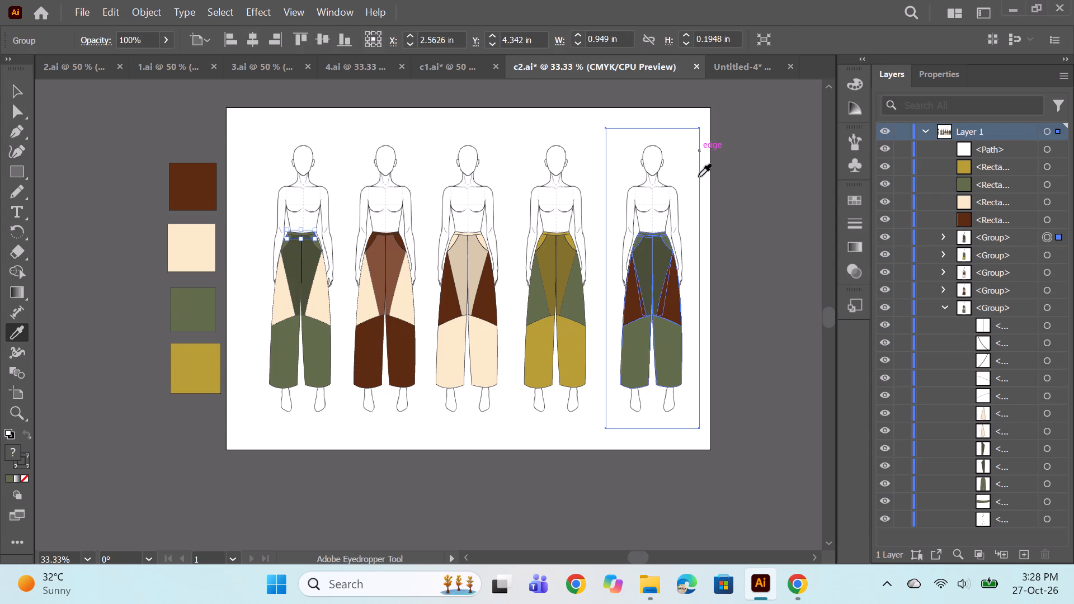
left_click(712, 192, "ctrl")
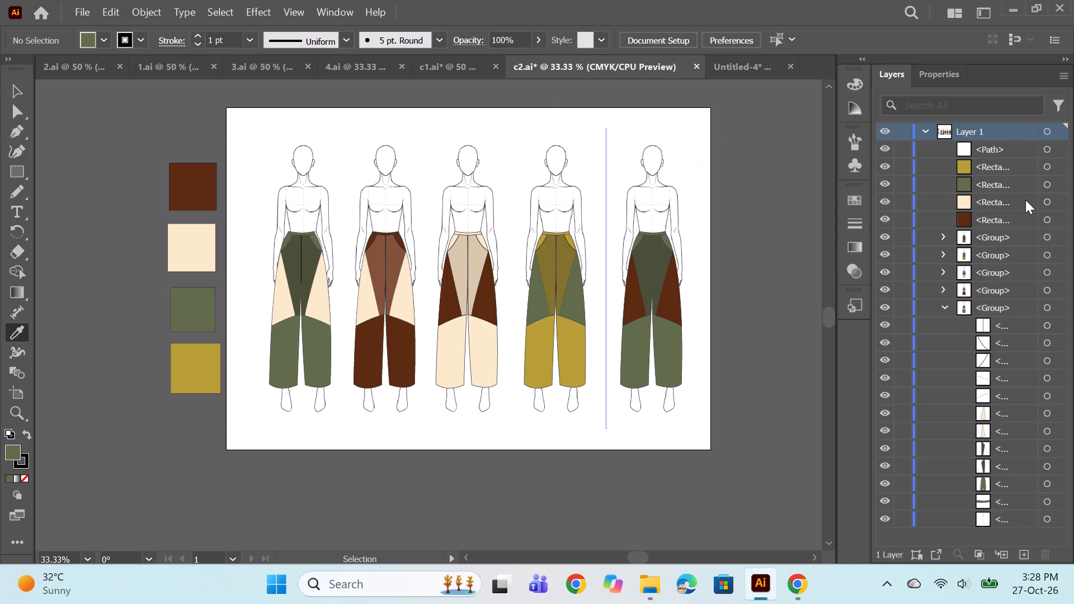
Save the recoloured c2.ai sheet.
key("ctrl+s")
key("ctrl+s")
key("ctrl+s")
Compare the colouring of the c1, c2 and untitled four-figure trouser sheets.
left_click(758, 66)
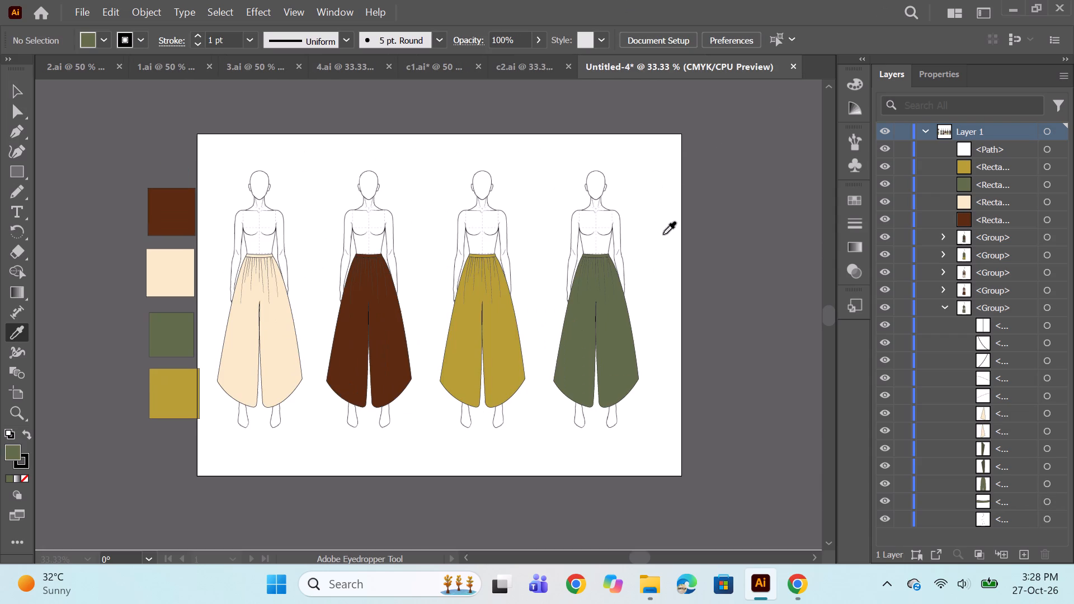
left_click(511, 59)
left_click(462, 65)
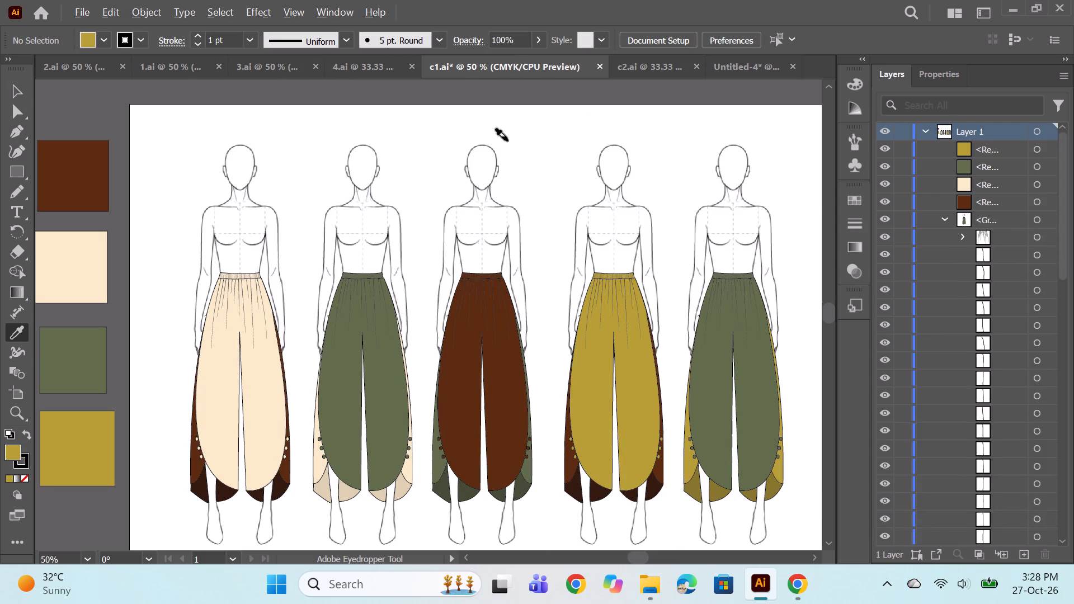
left_click(640, 74)
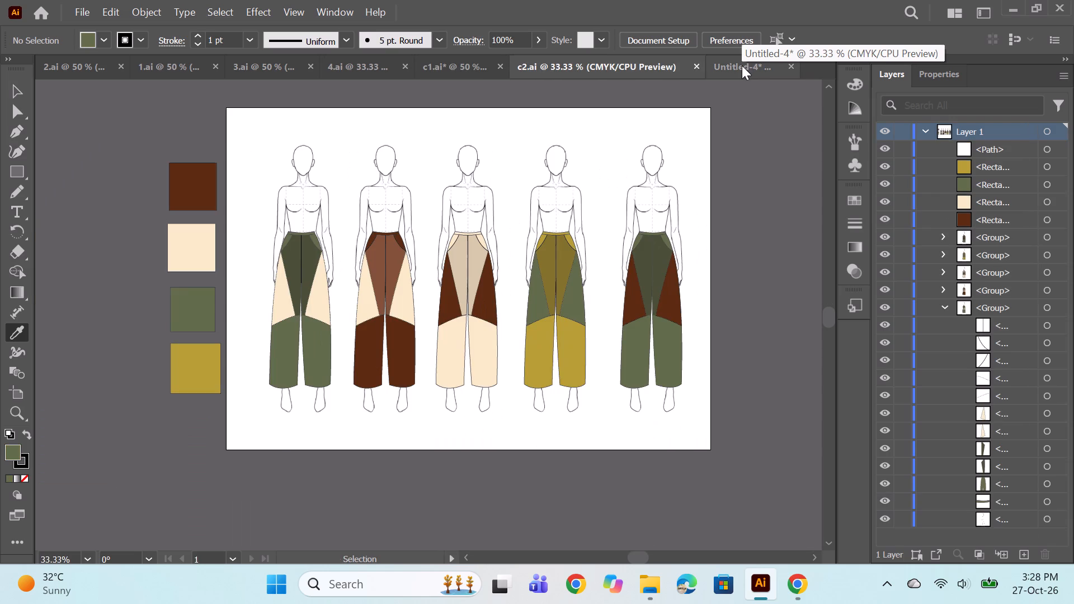
key("space")
key("space")
key("space")
key("space")
key("space")
key("space")
key("space")
key("space")
key("space")
key("space")
key("space")
key("space")
key("space")
key("space")
key("space")
key("space")
key("space")
key("space")
key("space")
key("space")
left_click_drag(609, 150, 630, 150)
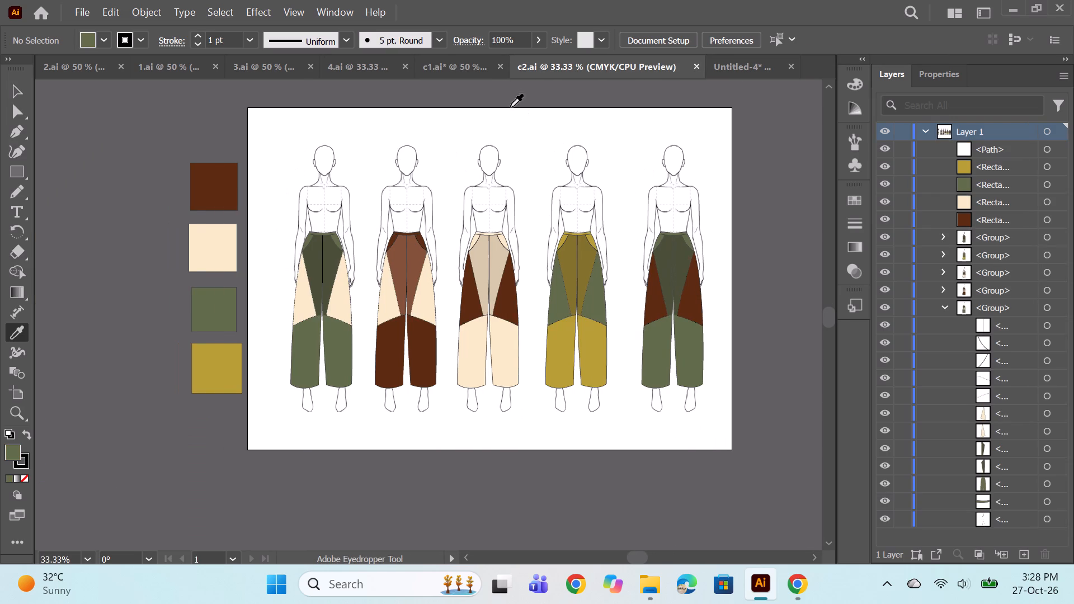
left_click(453, 69)
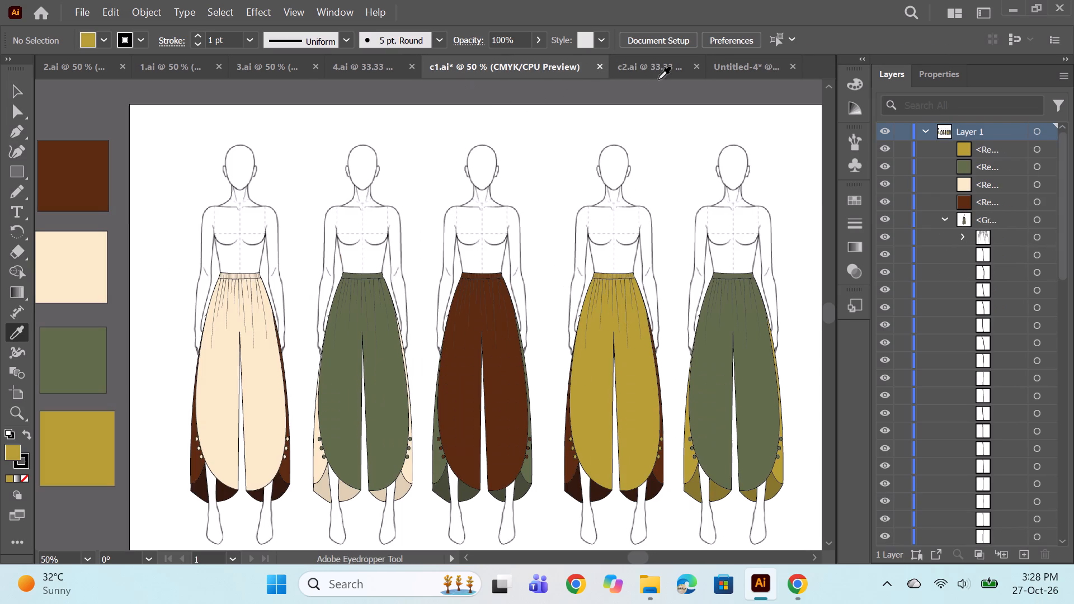
left_click(658, 75)
left_click(737, 69)
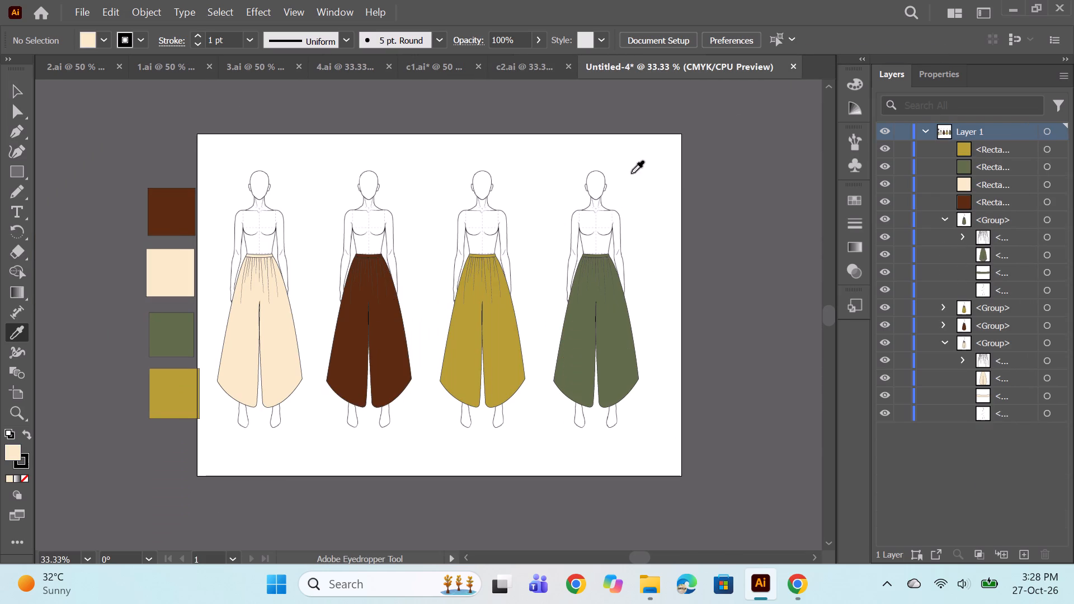
scroll(553, 141, "down", 1, "alt")
scroll(551, 108, "up", 1, "alt")
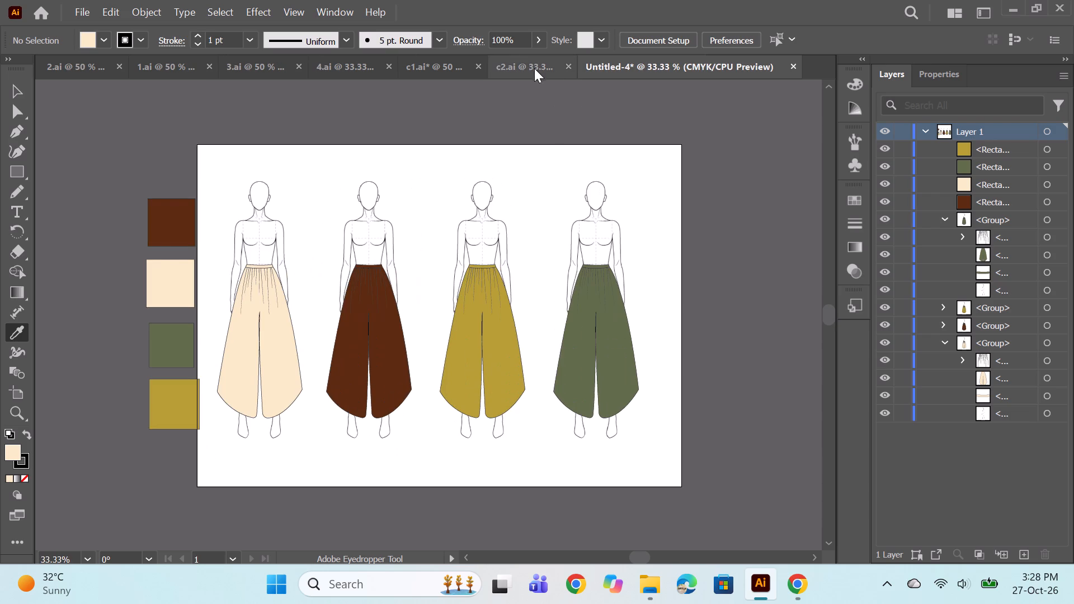
Examine the colour panels and waistbands of the five trousers on the c2 sheet.
left_click(529, 66)
key("space")
key("space")
key("space")
key("space")
key("space")
key("space")
key("space")
key("space")
key("space")
key("space")
left_click_drag(546, 147, 572, 144)
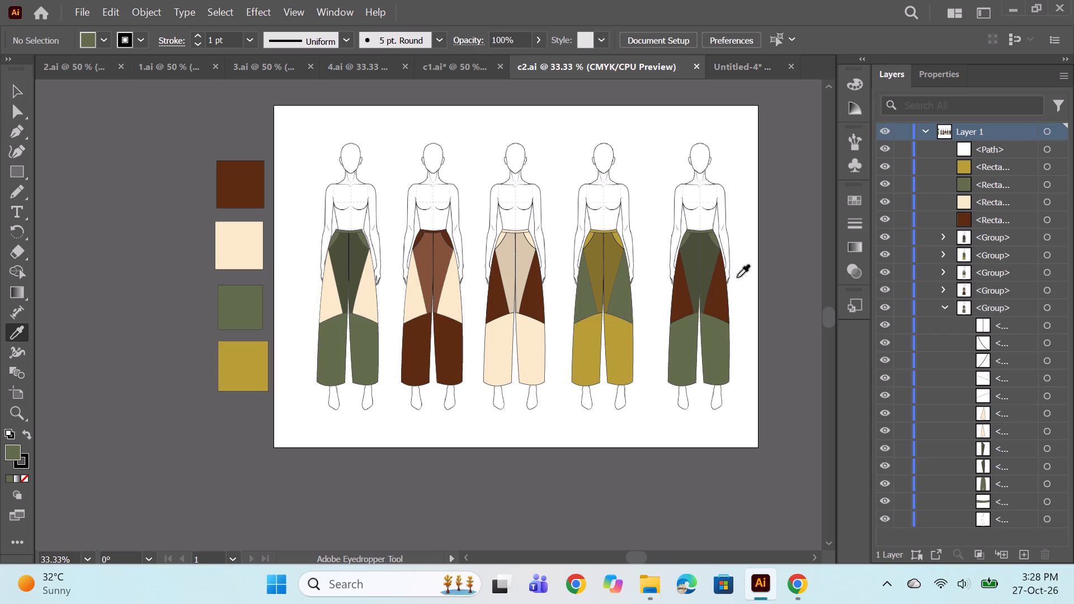
scroll(700, 256, "up", 2, "alt")
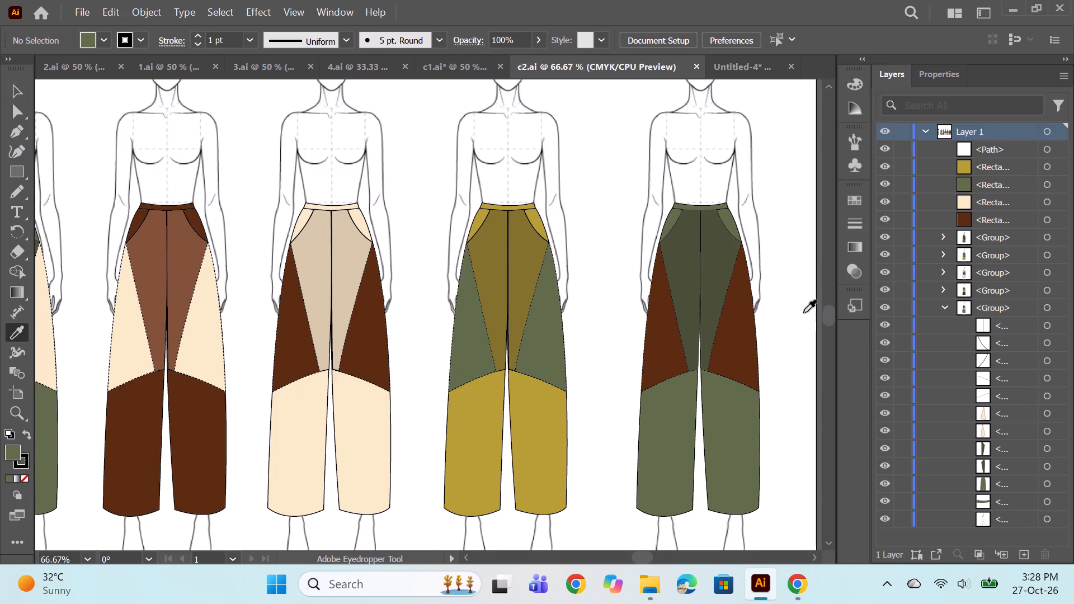
scroll(733, 281, "down", 2, "alt")
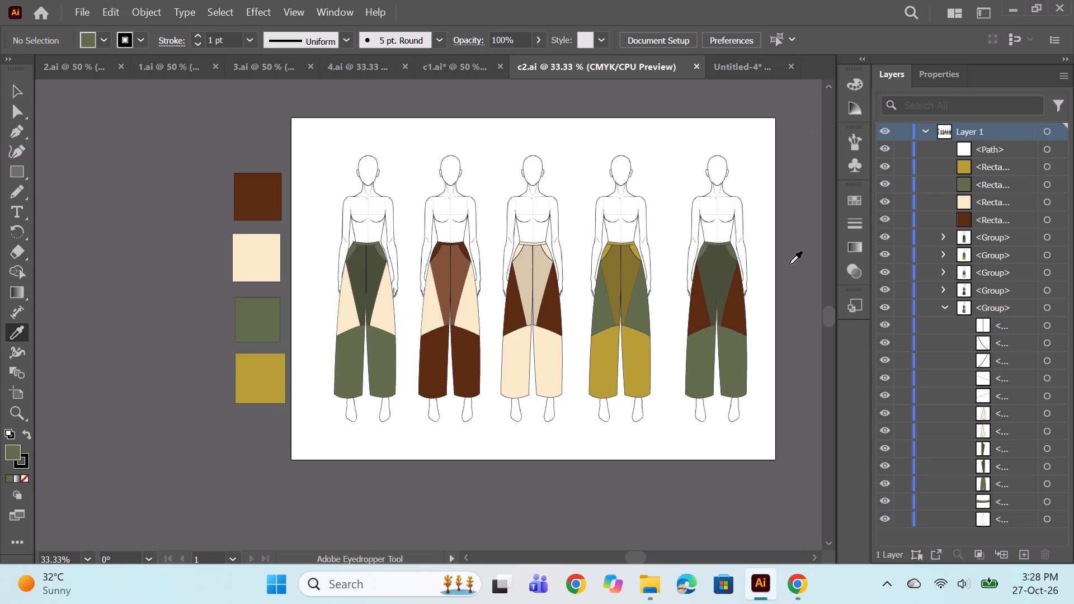
scroll(724, 216, "down", 1)
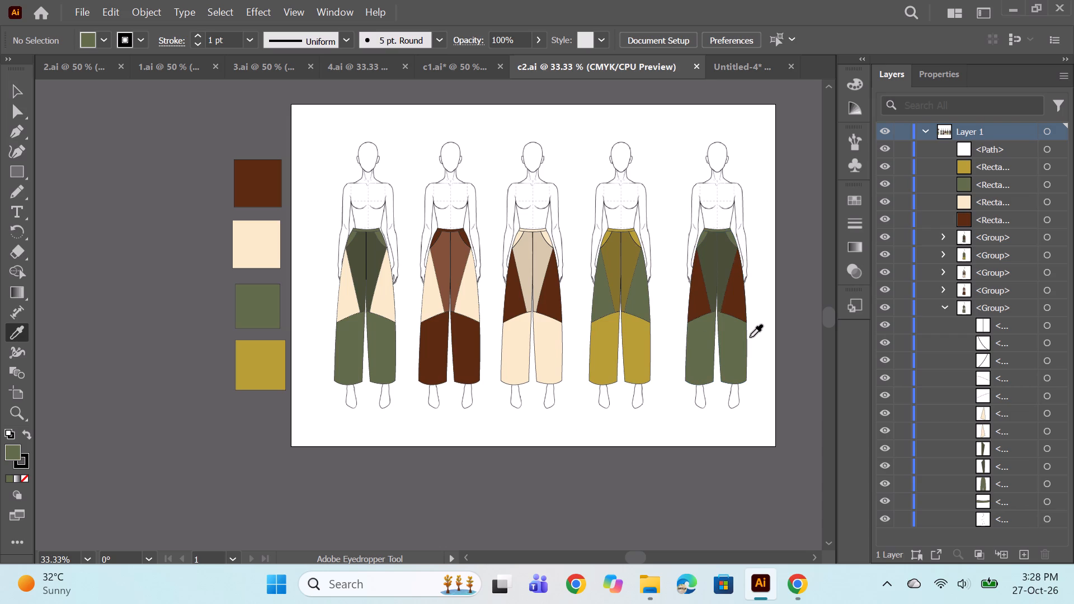
Recolour the fifth figure's main trouser shape with the dark olive of the first figure's centre-front panels.
left_click(27, 90)
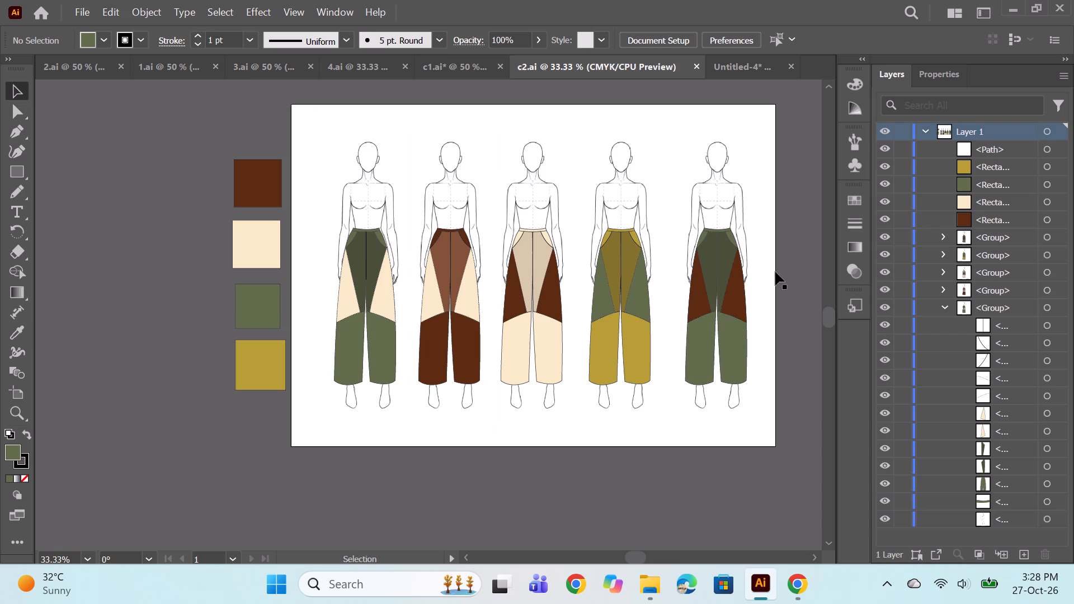
left_click(719, 364)
left_click(944, 233)
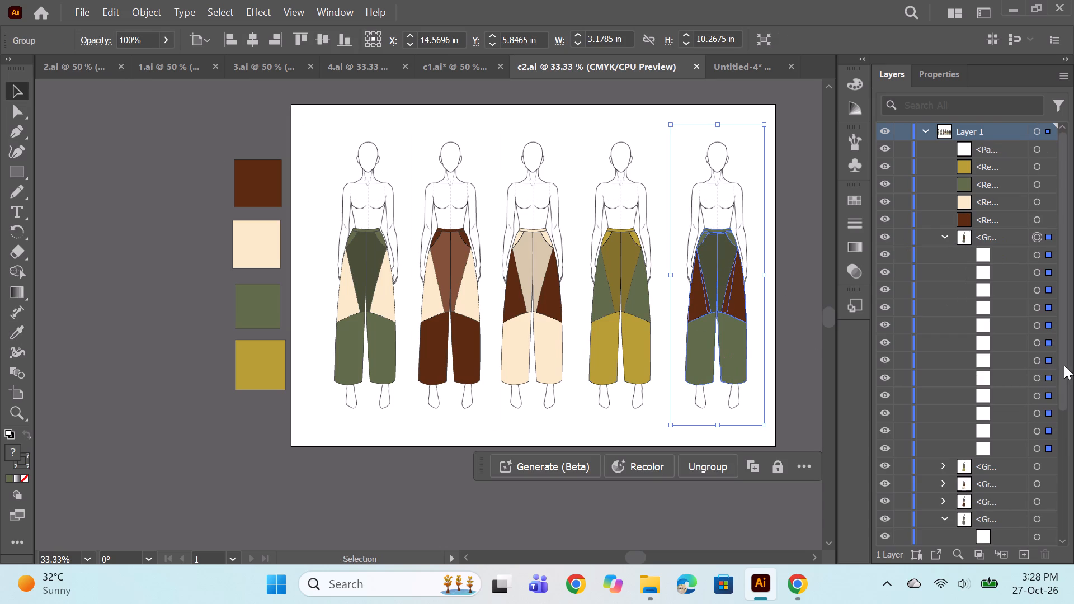
left_click(1039, 412)
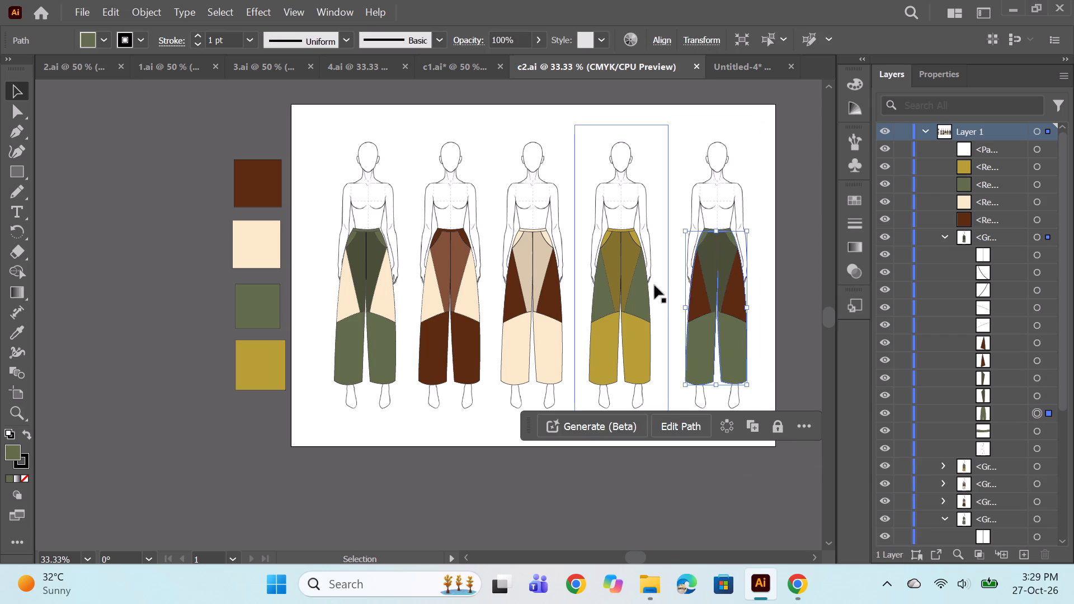
left_click(20, 332)
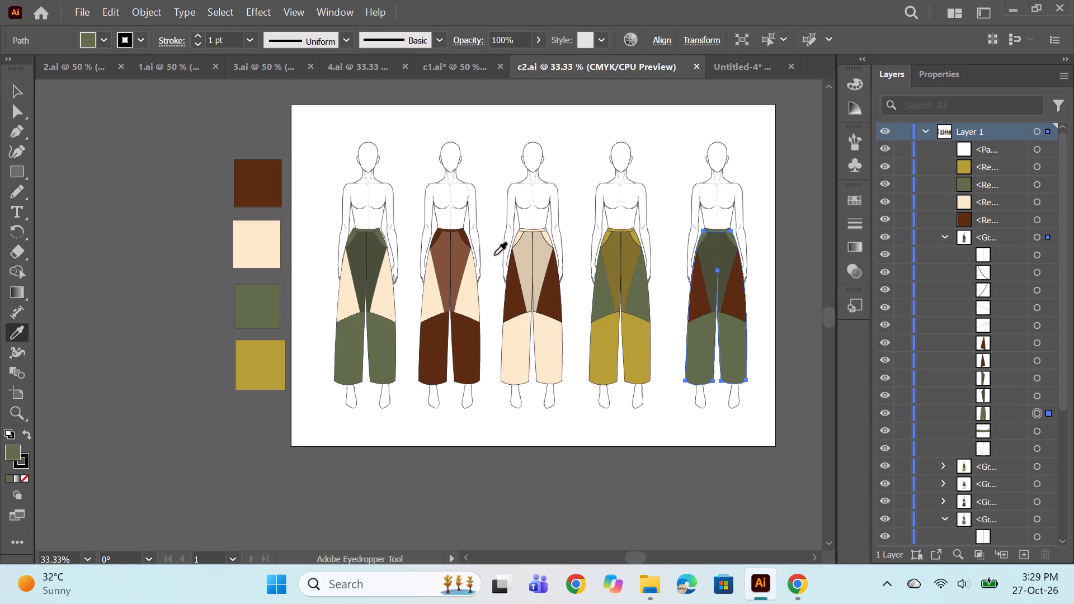
left_click(379, 257)
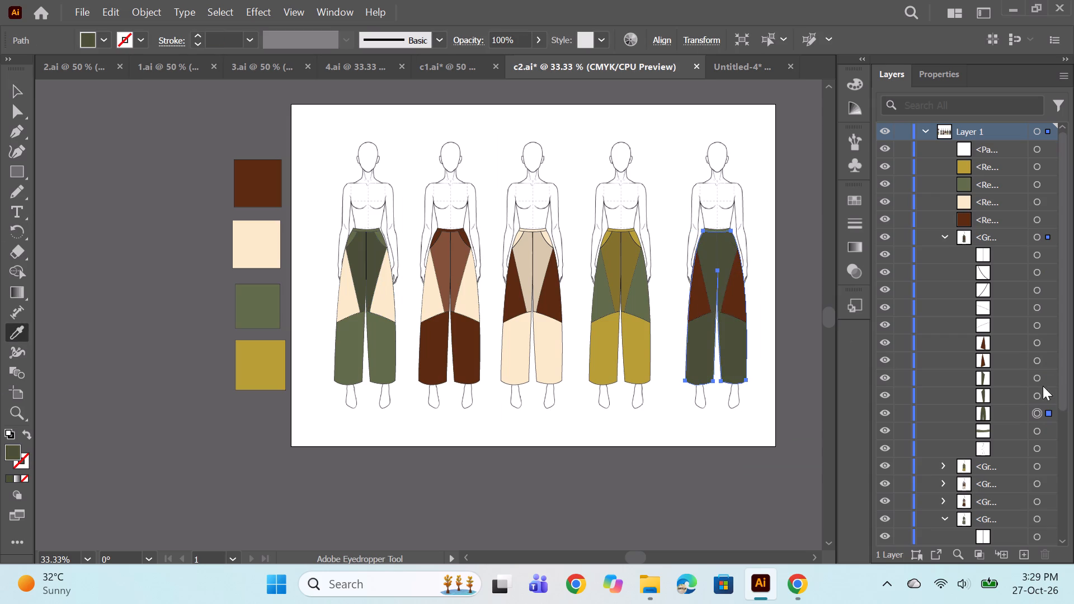
Recolour both centre-front panels of the fifth figure with the olive of the first figure's lower trouser legs.
left_click(1031, 396)
left_click(1037, 380, "ctrl")
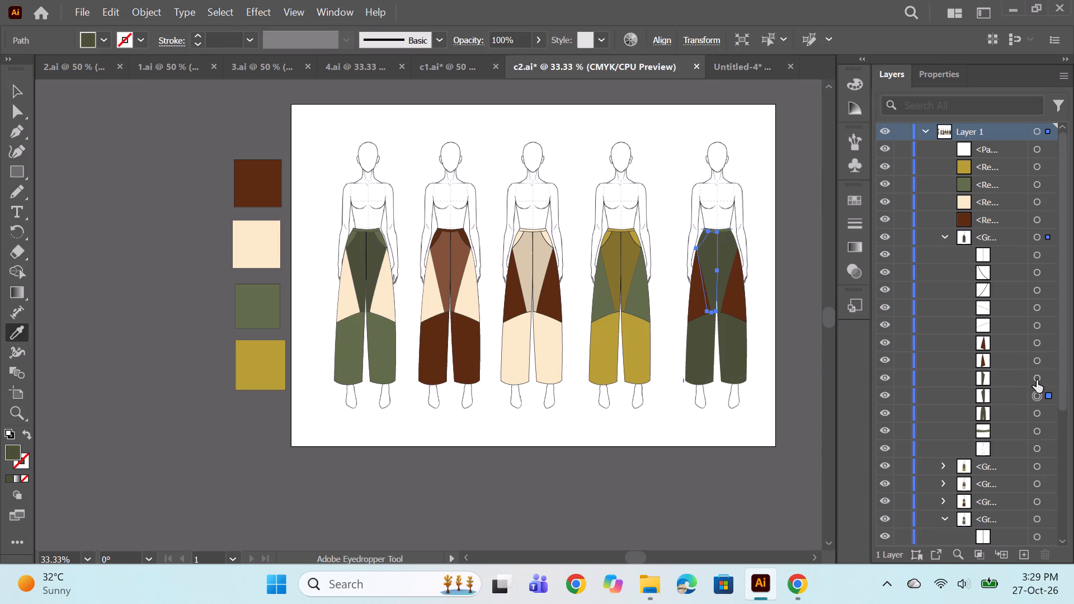
left_click(372, 343)
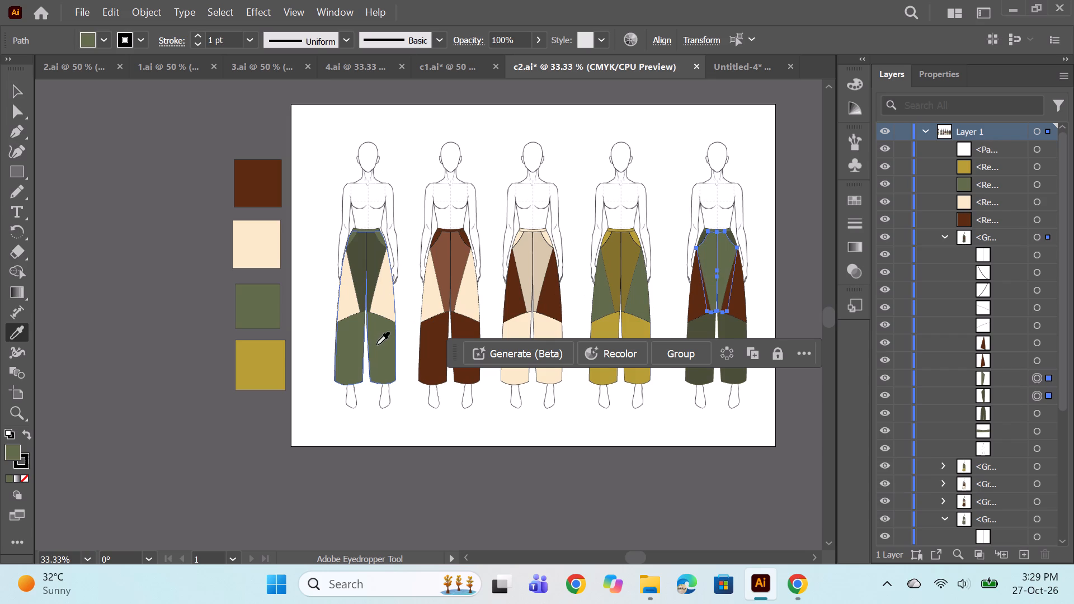
left_click(781, 187, "ctrl")
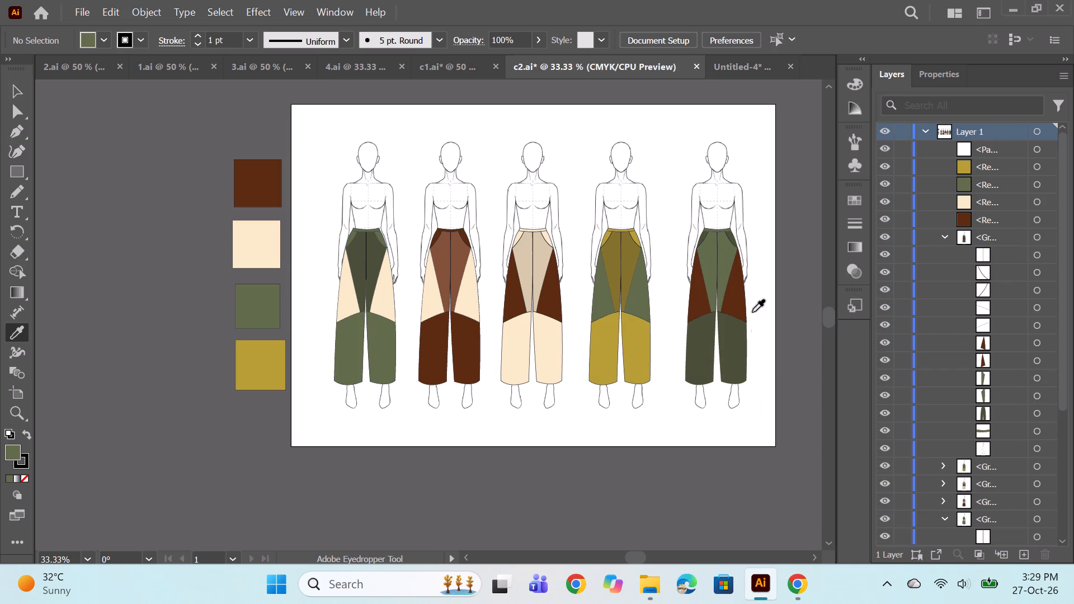
Give the fifth figure's dark olive trouser shape a black outline.
scroll(753, 268, "up", 4, "alt")
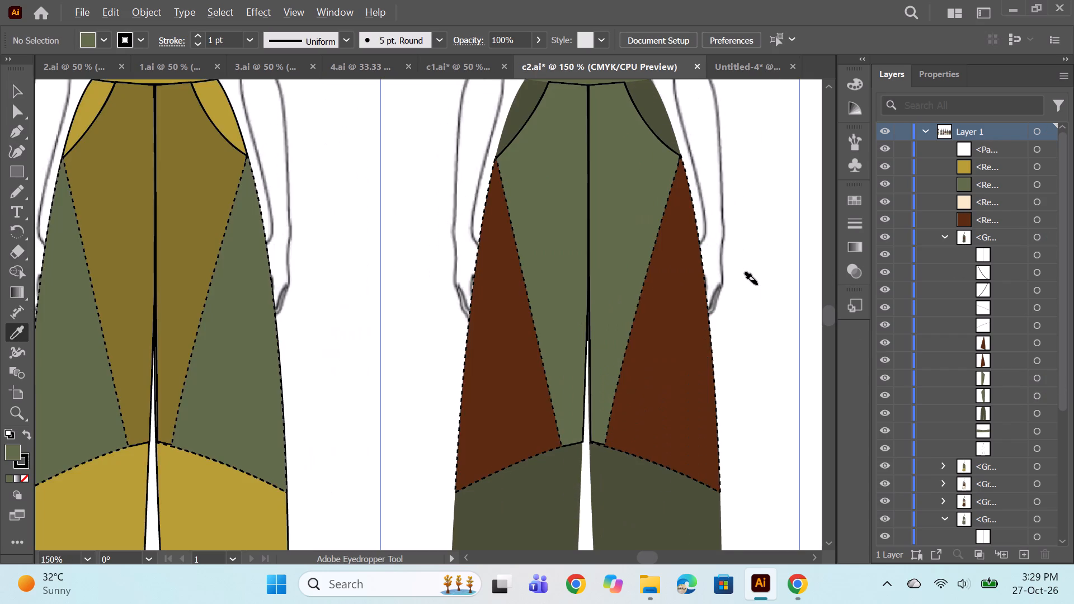
scroll(757, 285, "down", 2, "alt")
scroll(449, 162, "down", 1, "alt")
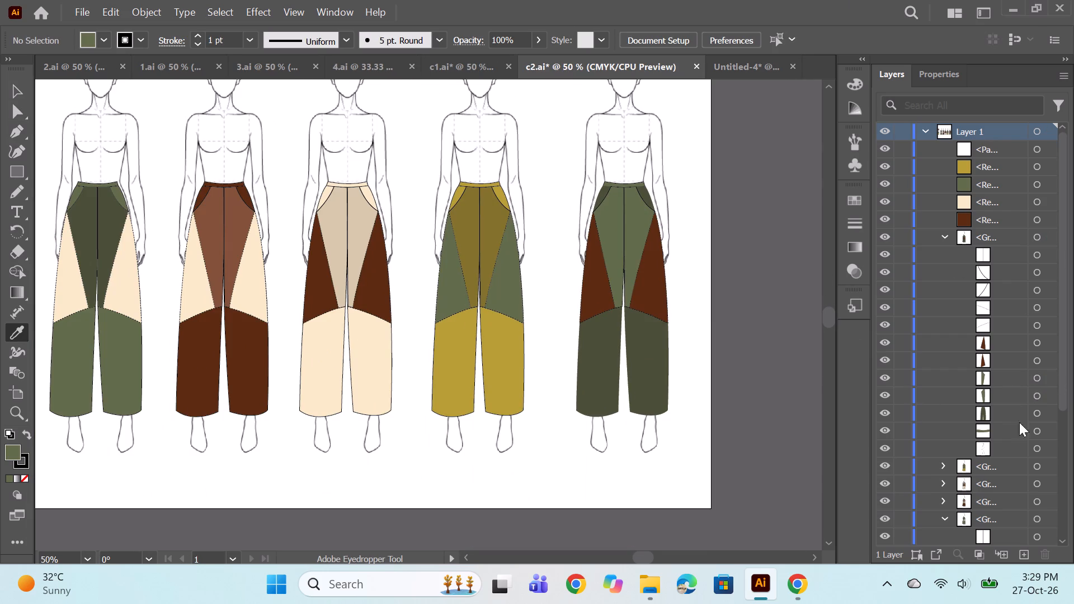
left_click(1033, 412)
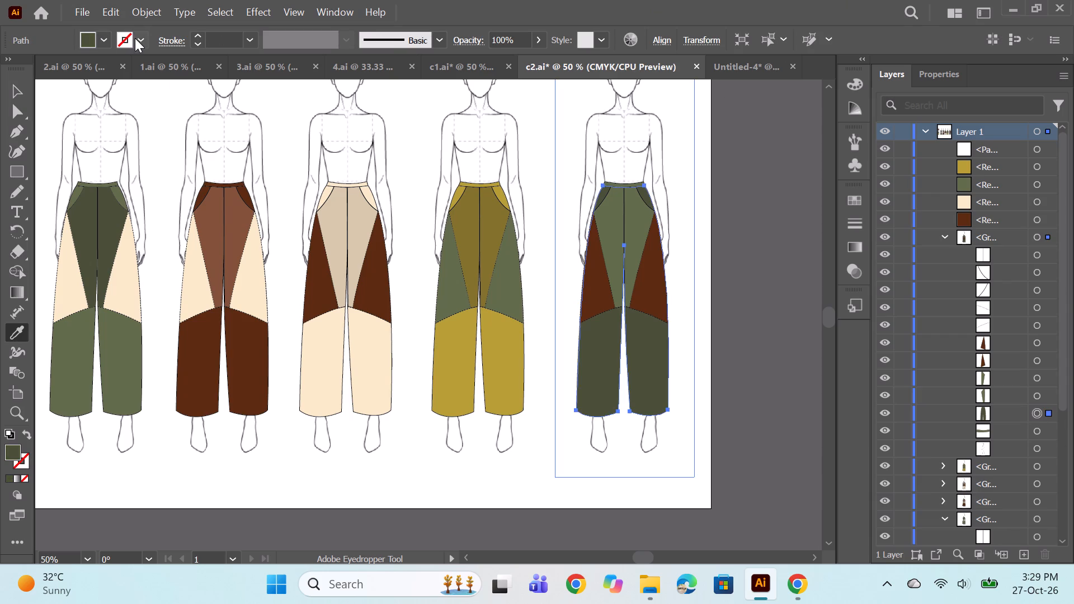
left_click(139, 37)
left_click(46, 70)
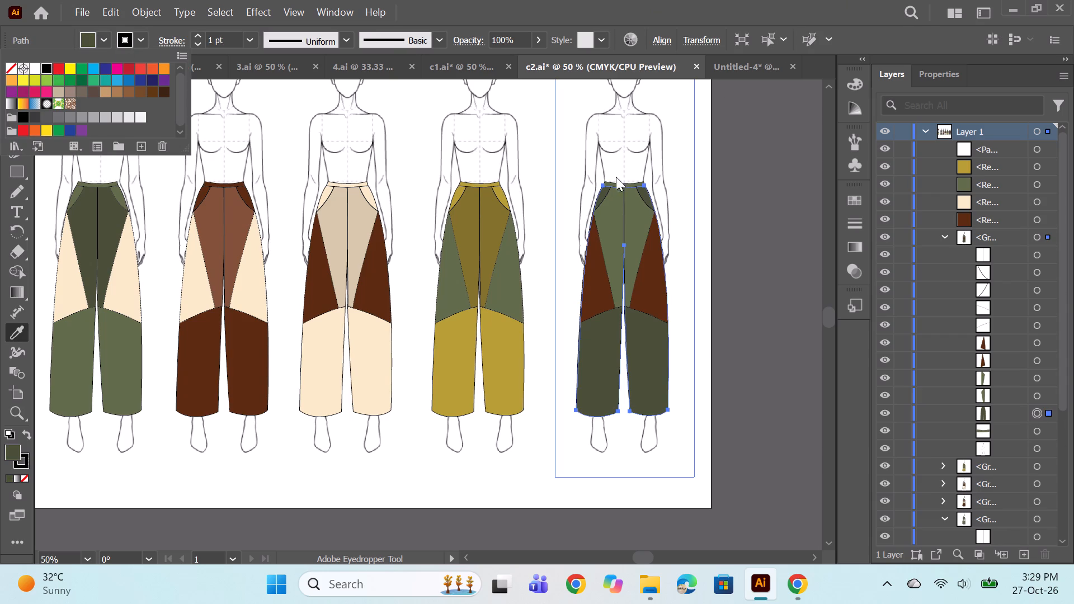
left_click(764, 224, "ctrl")
scroll(723, 180, "down", 1, "alt")
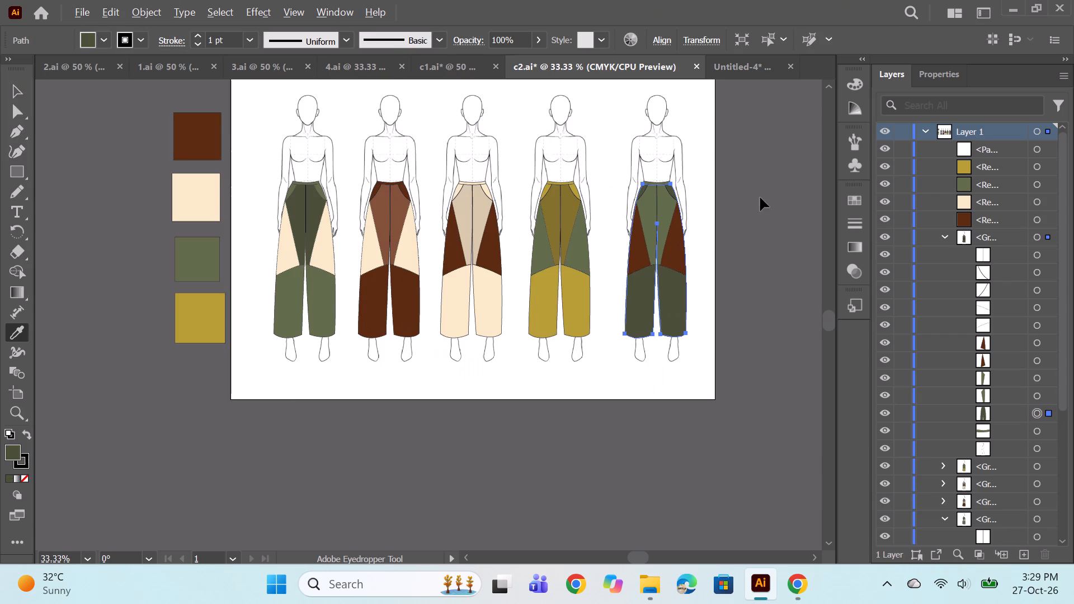
left_click(760, 197, "ctrl")
Save the changes to c2.ai.
key("ctrl+s")
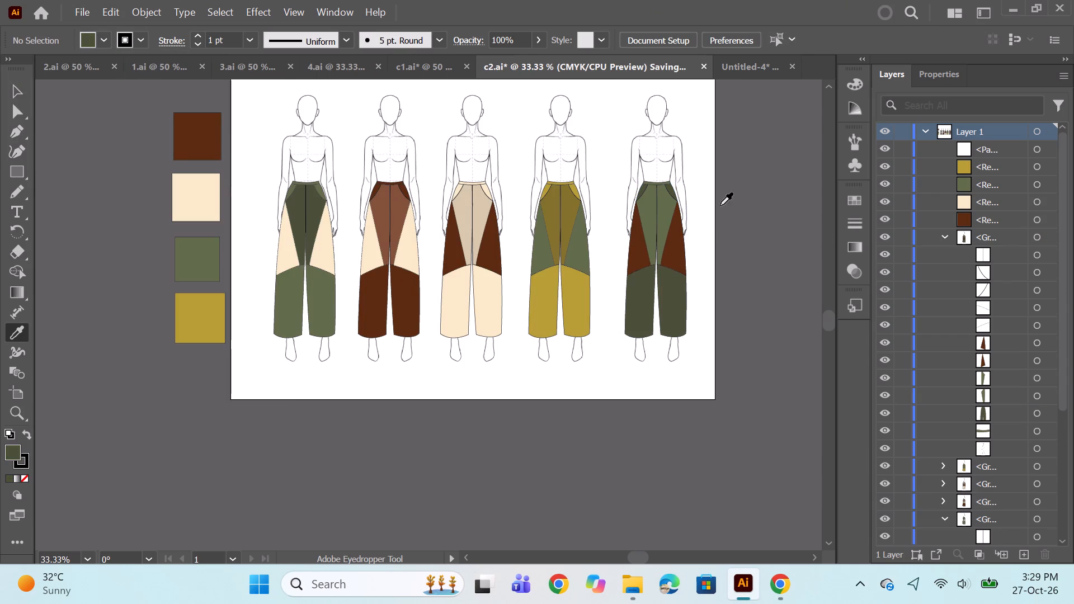
key("ctrl+s")
key("ctrl+s")
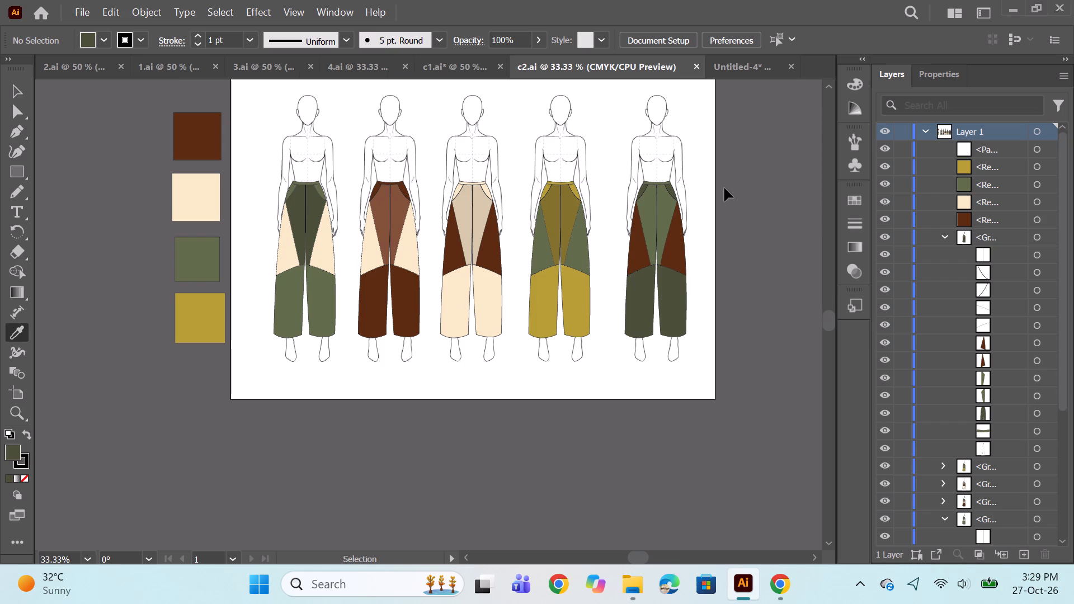
key("ctrl+s")
key("ctrl+s")
key("ctrl+s")
key("ctrl+s")
key("ctrl+s")
key("ctrl+s")
key("ctrl+s")
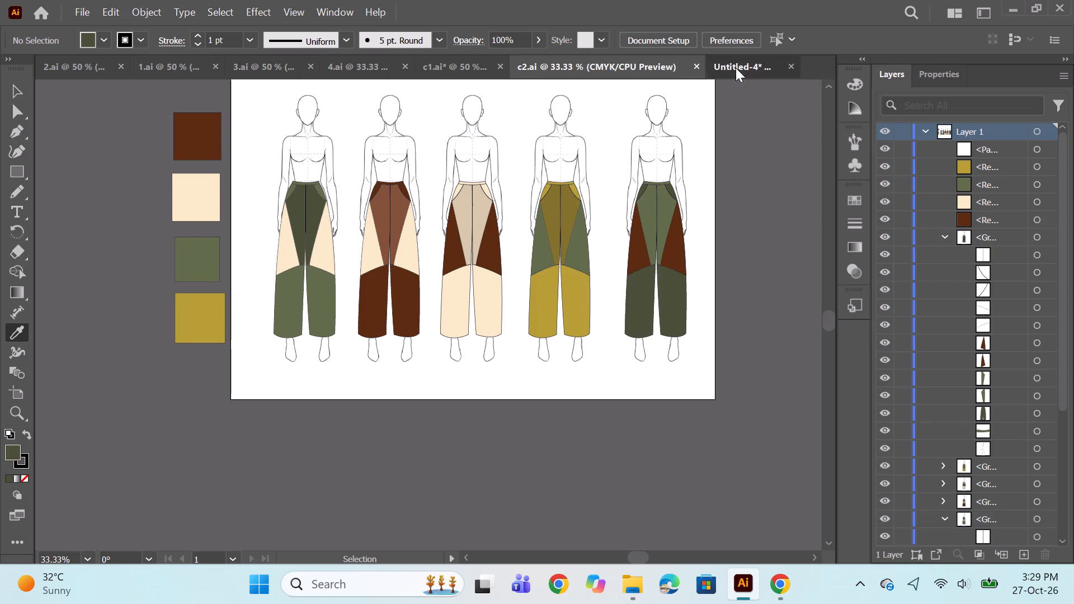
Save the untitled sheet of four gathered trousers as c3 in Adobe Illustrator format, keeping the offered Illustrator options.
left_click(736, 68)
key("ctrl+s")
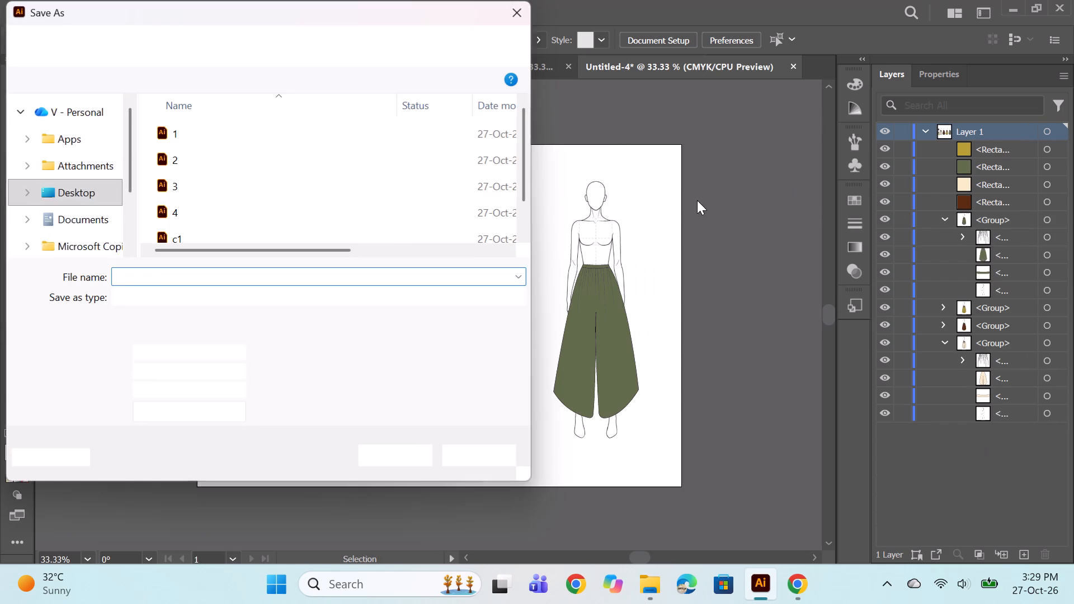
key("c")
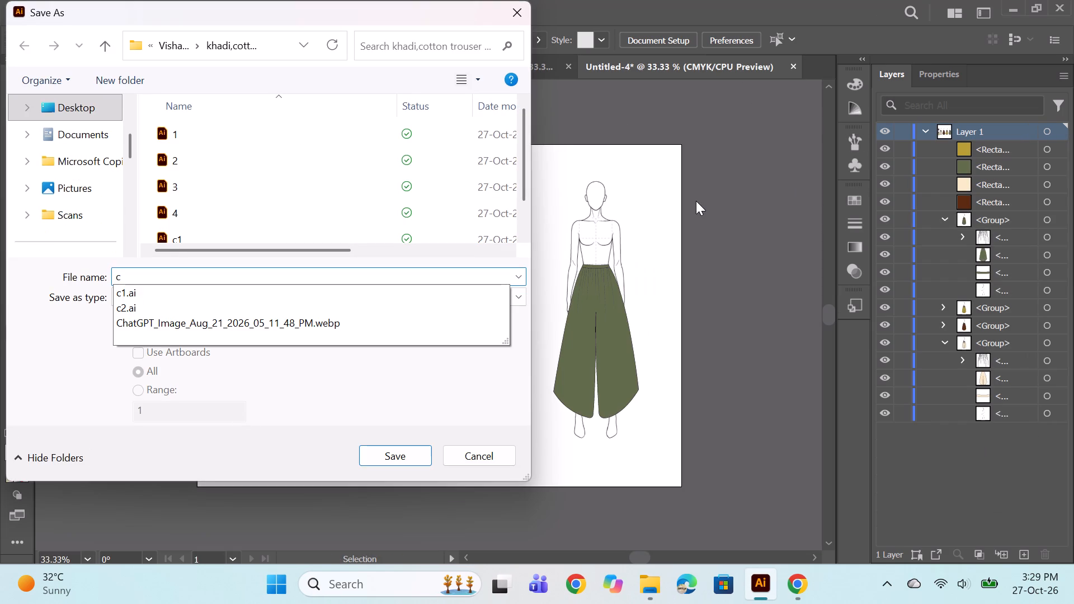
key("3")
key("Return")
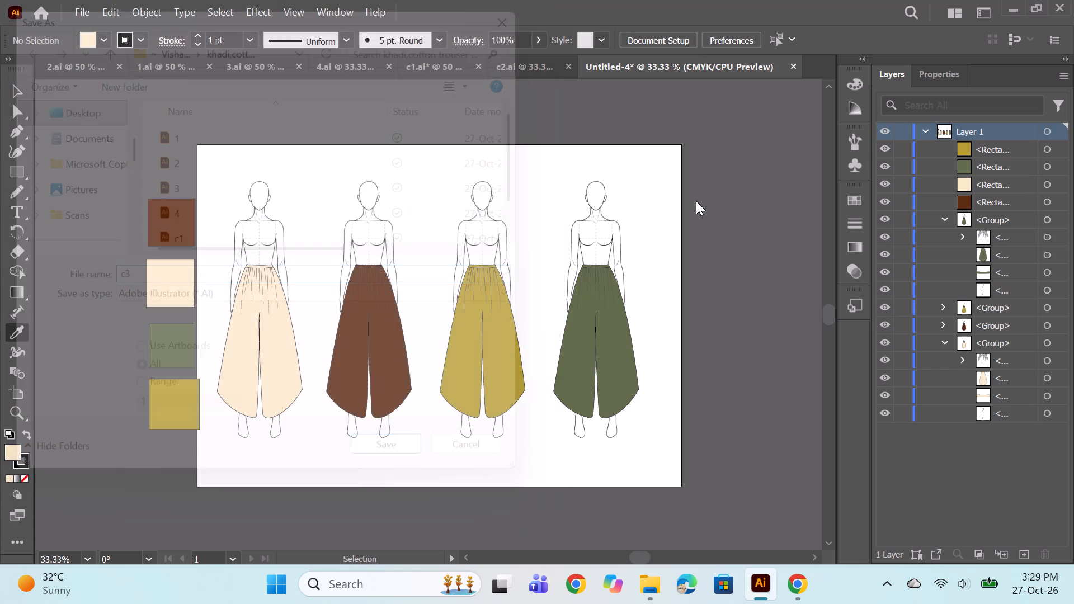
left_click(607, 535)
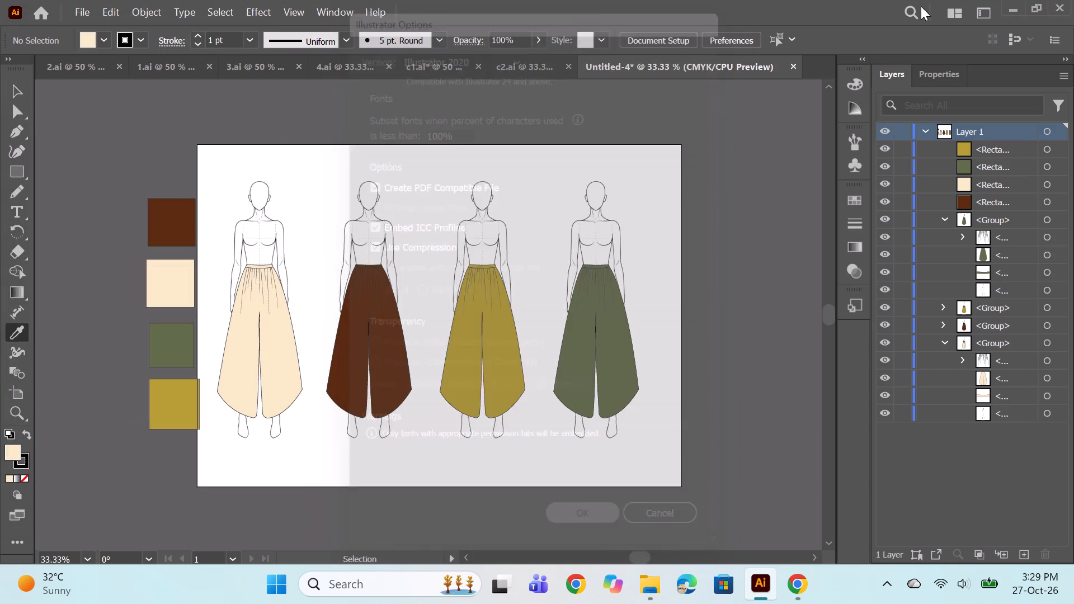
Create a new landscape A3 document in inches with CMYK colour, 16.5354 by 11.6929 in.
left_click(418, 71)
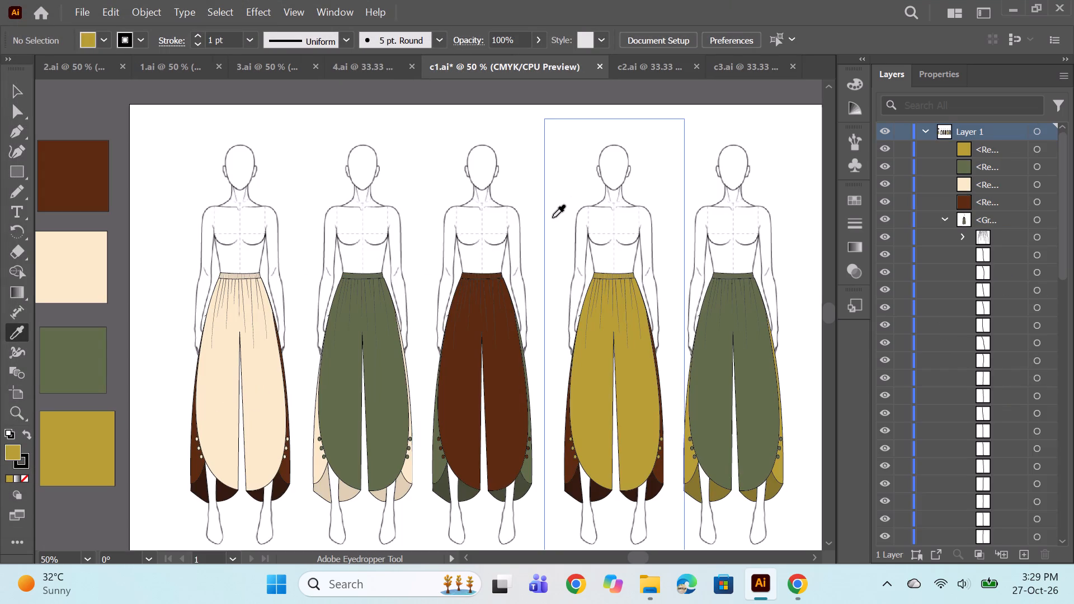
scroll(552, 218, "down", 1, "alt")
key("space")
left_click_drag(540, 220, 454, 218)
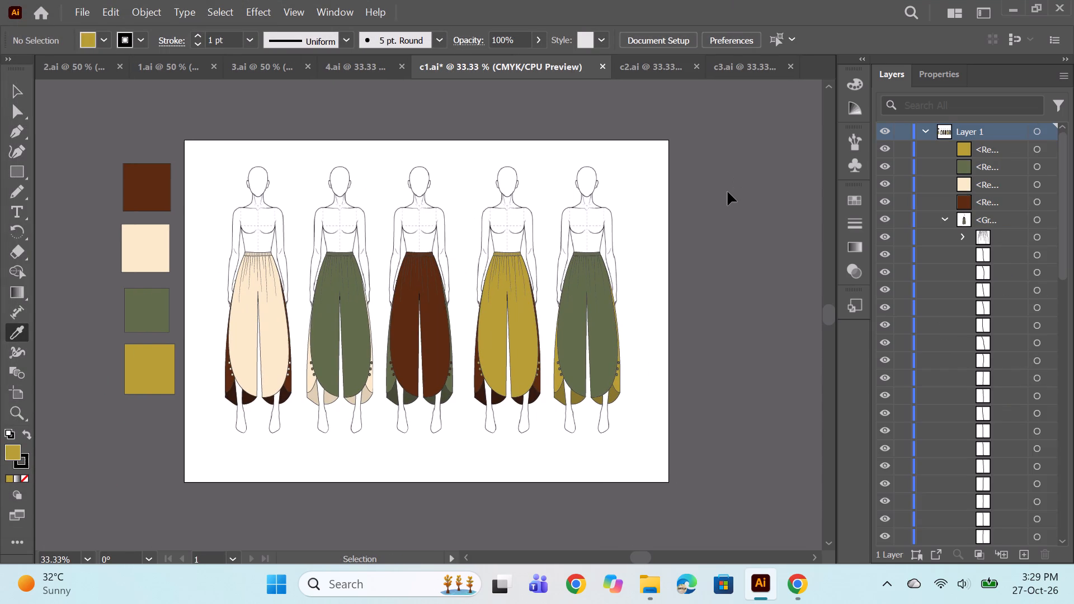
key("ctrl+n")
key("Return")
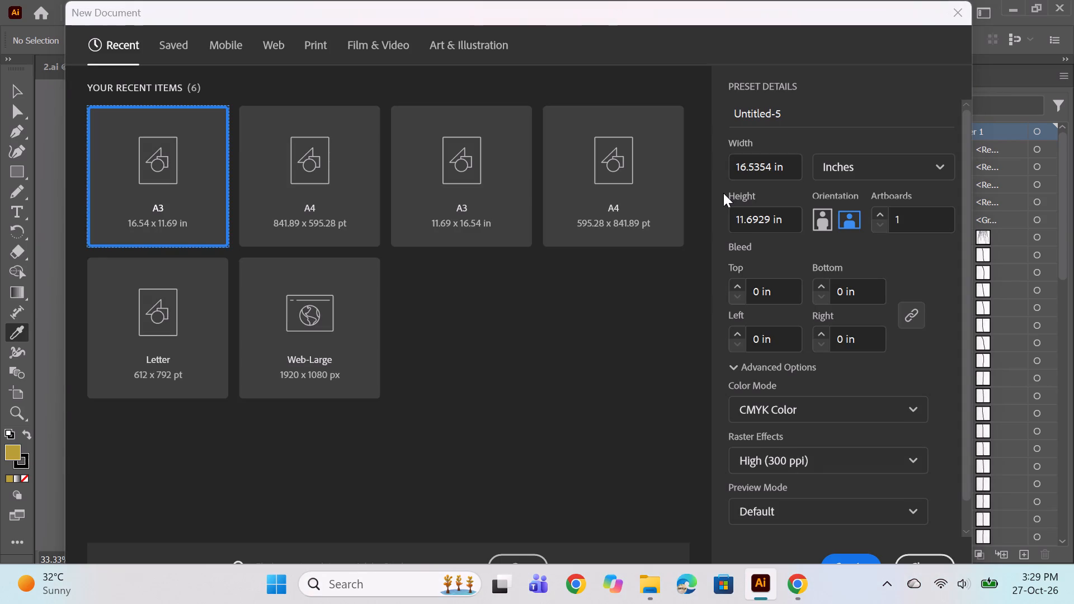
Look through the open trouser sheets, including 1.ai, 4.ai, c1.ai and c2.ai, for the design to reuse on the new sheet.
left_click(155, 65)
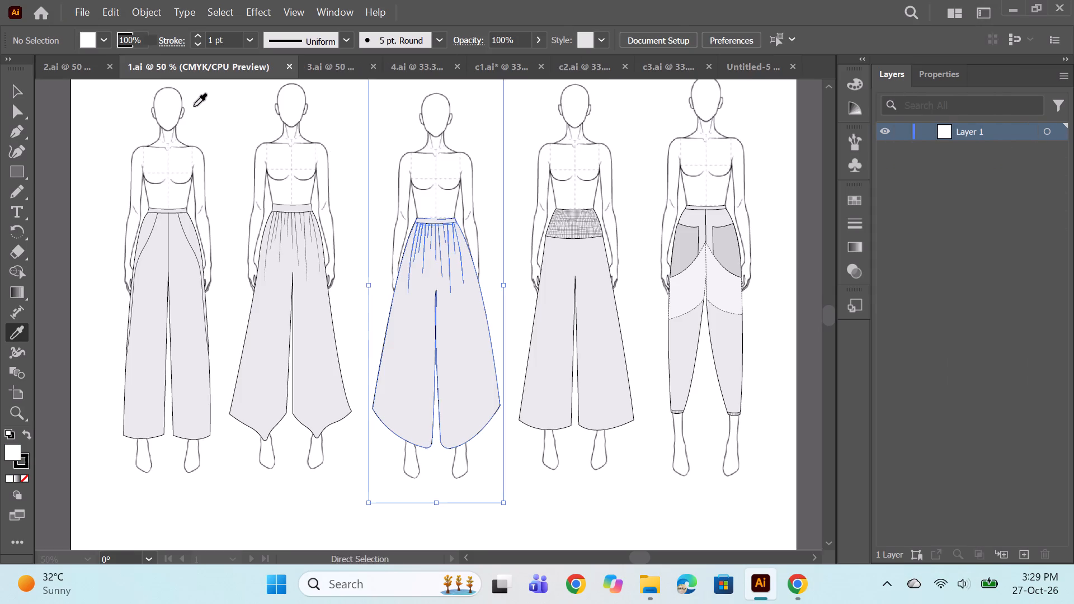
left_click(731, 76)
left_click(735, 71)
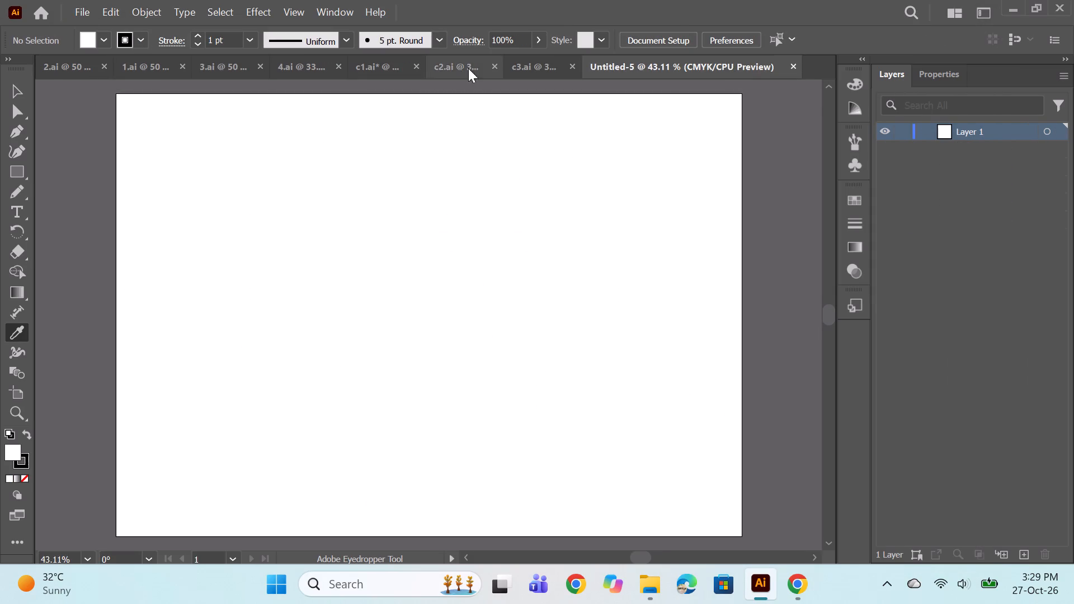
left_click(457, 67)
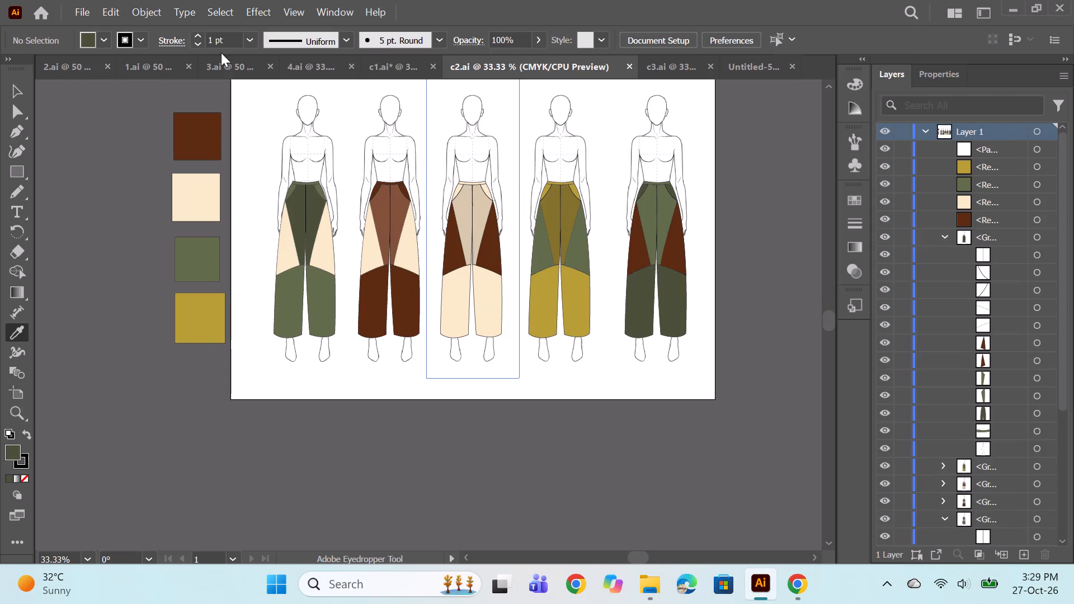
left_click(385, 64)
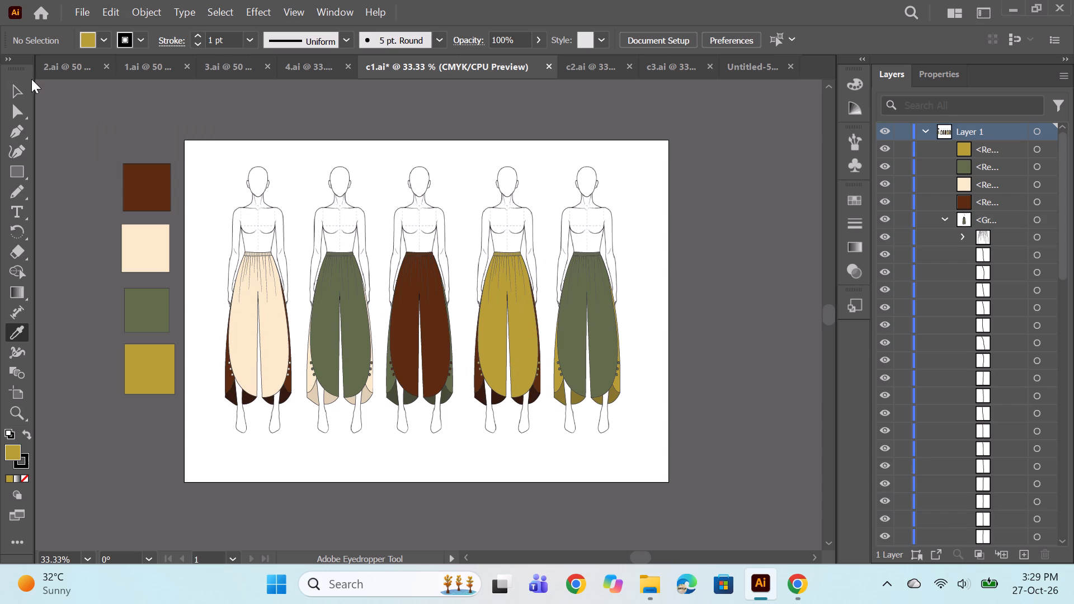
left_click(58, 67)
left_click(405, 67)
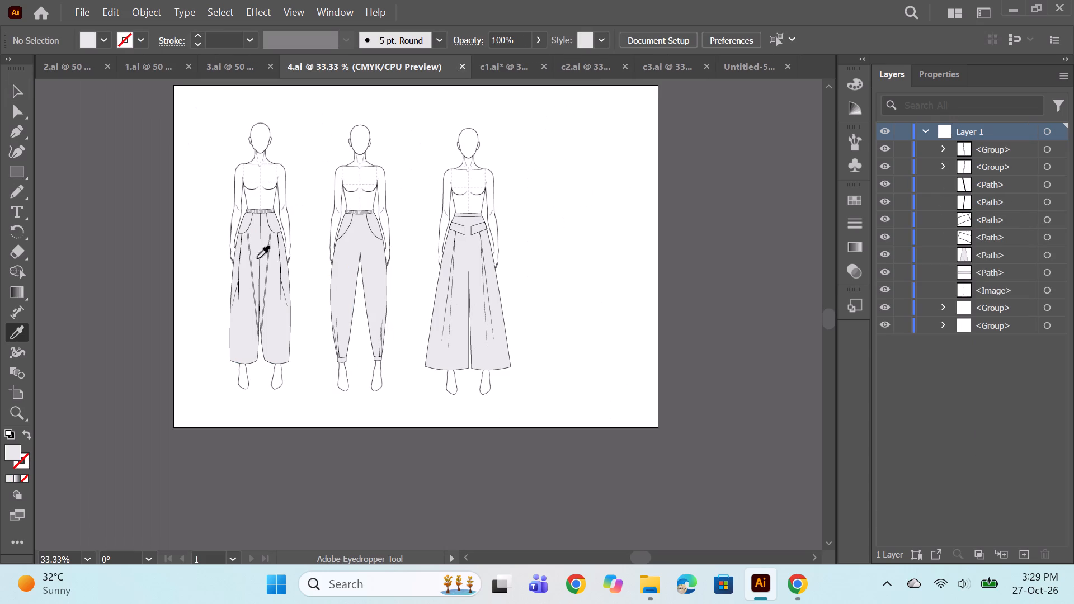
left_click(517, 67)
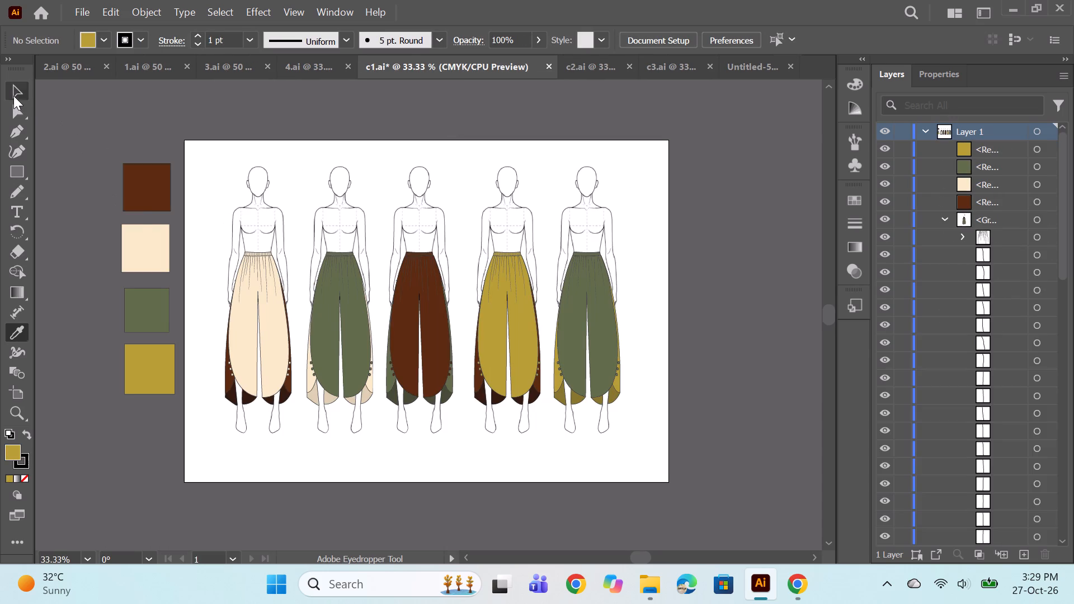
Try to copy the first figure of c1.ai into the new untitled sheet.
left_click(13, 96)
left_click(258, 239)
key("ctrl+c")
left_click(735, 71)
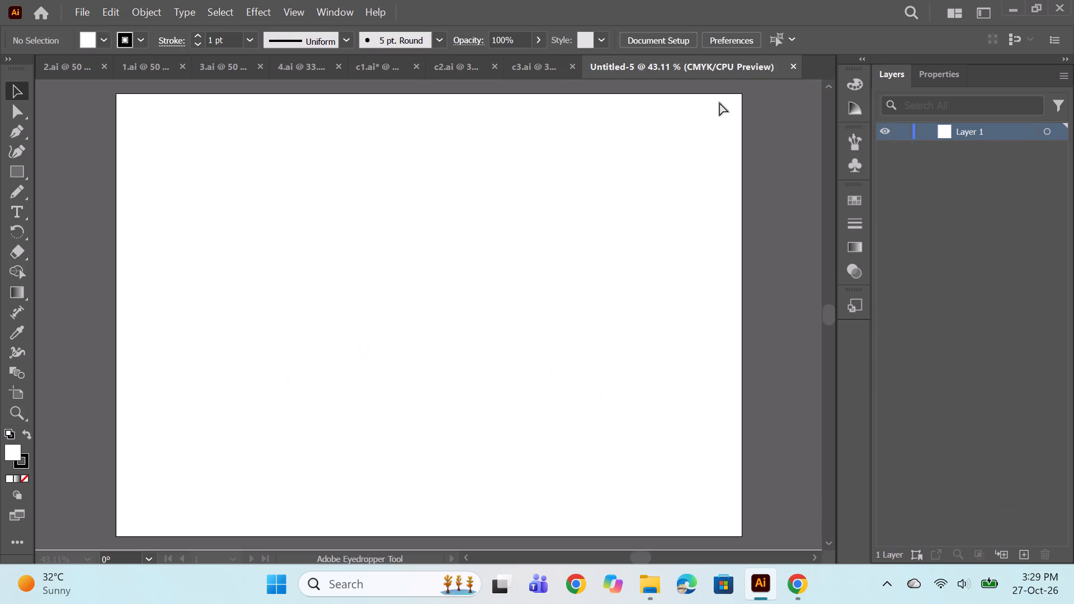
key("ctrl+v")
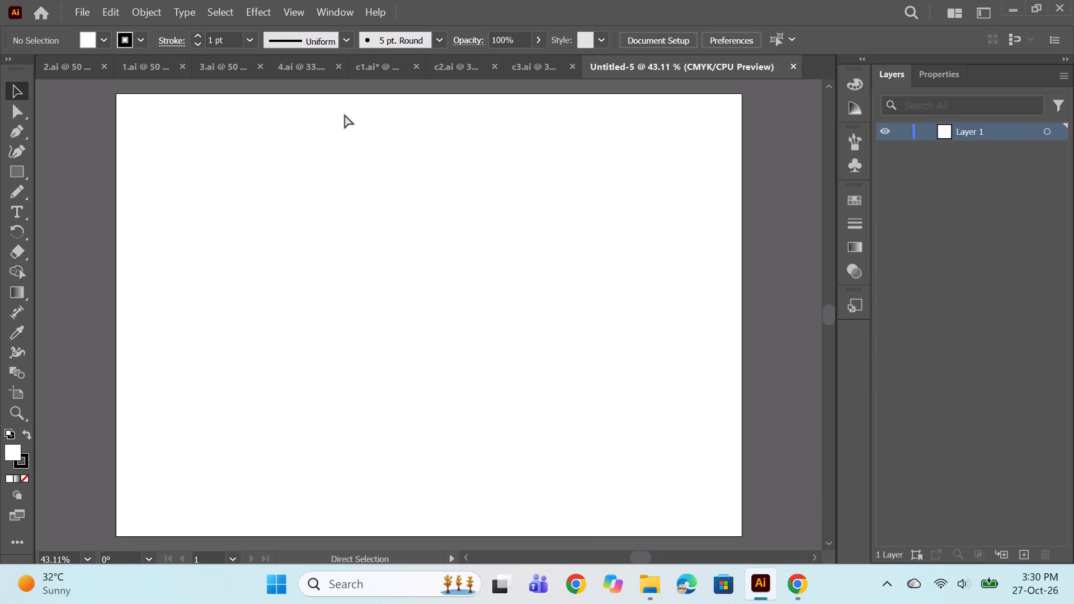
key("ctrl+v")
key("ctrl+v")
Copy the first figure of c1.ai, in cream and brown trousers, into the untitled sheet and place it near the artboard's left edge.
left_click(369, 63)
left_click(260, 251)
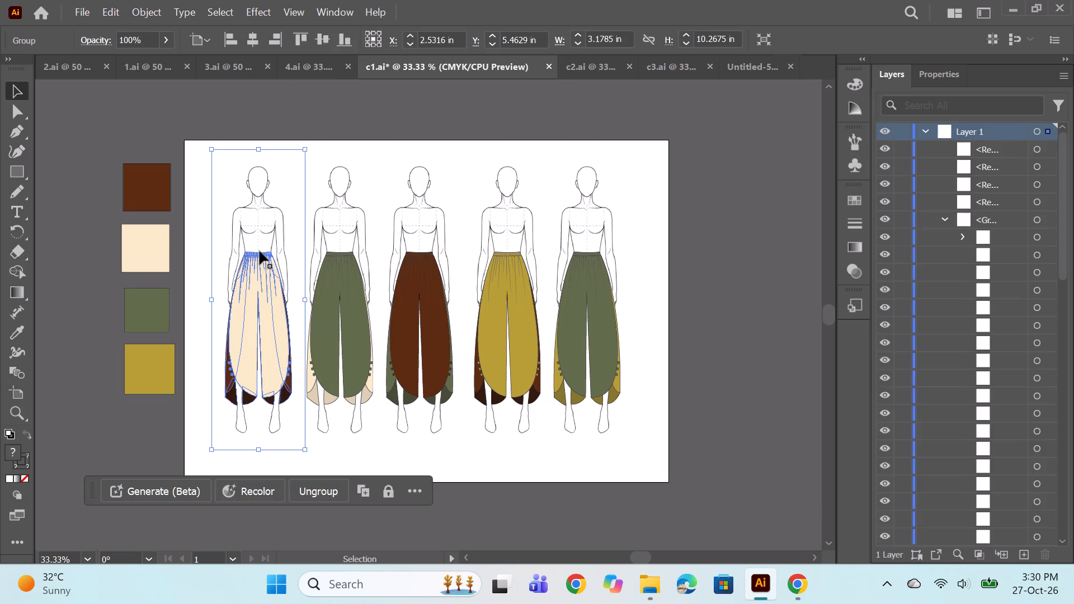
key("ctrl+c")
key("ctrl+c")
left_click(746, 56)
key("ctrl+v")
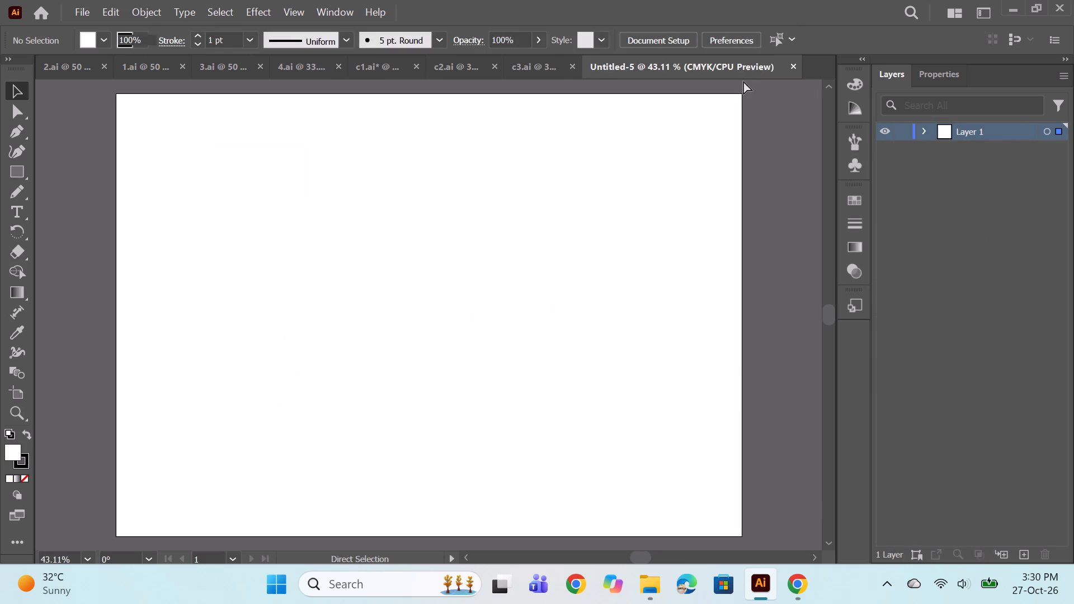
left_click_drag(409, 297, 245, 293)
key("space")
left_click_drag(441, 280, 520, 279)
left_click_drag(344, 315, 325, 316)
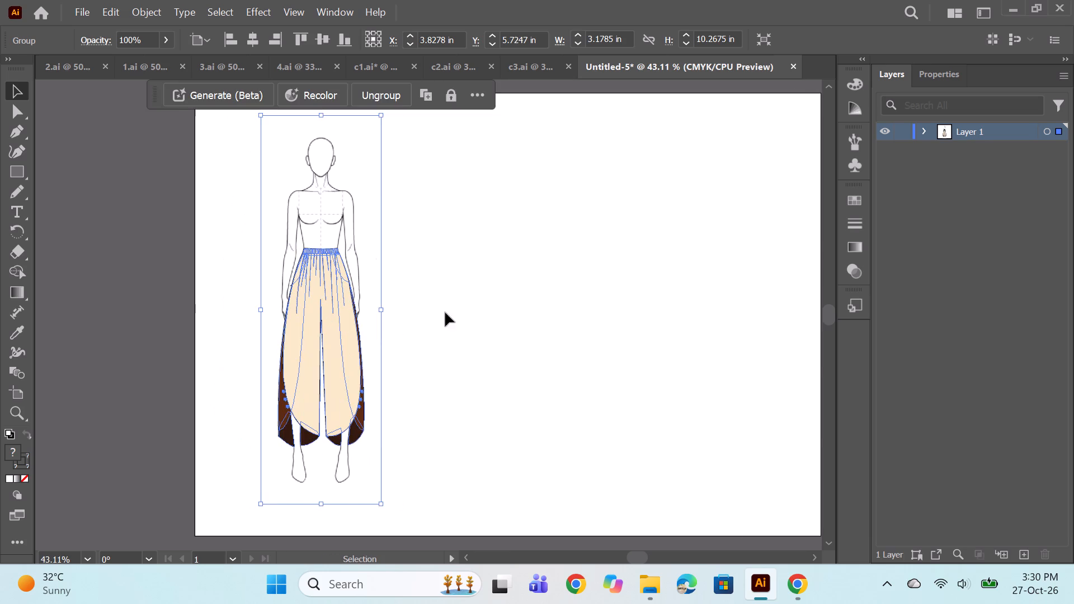
Duplicate the figure three times across the artboard to form a level row of four, spaced about 3.18 in apart.
scroll(472, 309, "down", 1, "alt")
key("space")
left_click_drag(517, 333, 472, 331)
left_click_drag(315, 320, 355, 331, "alt+shift")
left_click_drag(332, 333, 425, 343, "alt+shift")
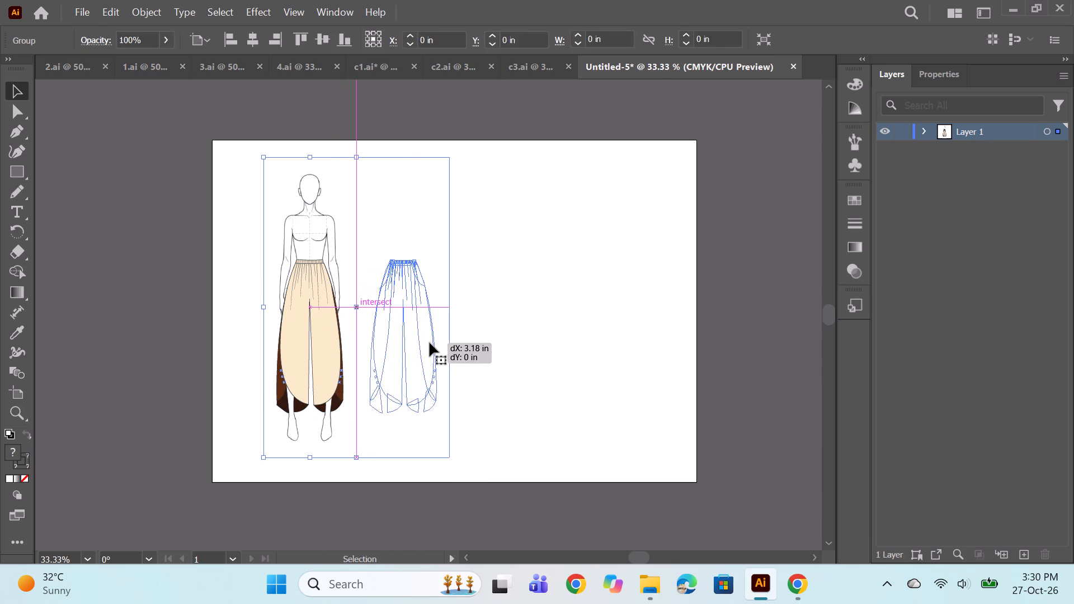
left_click_drag(430, 343, 455, 346, "alt+shift")
left_click_drag(428, 347, 512, 354, "alt+shift")
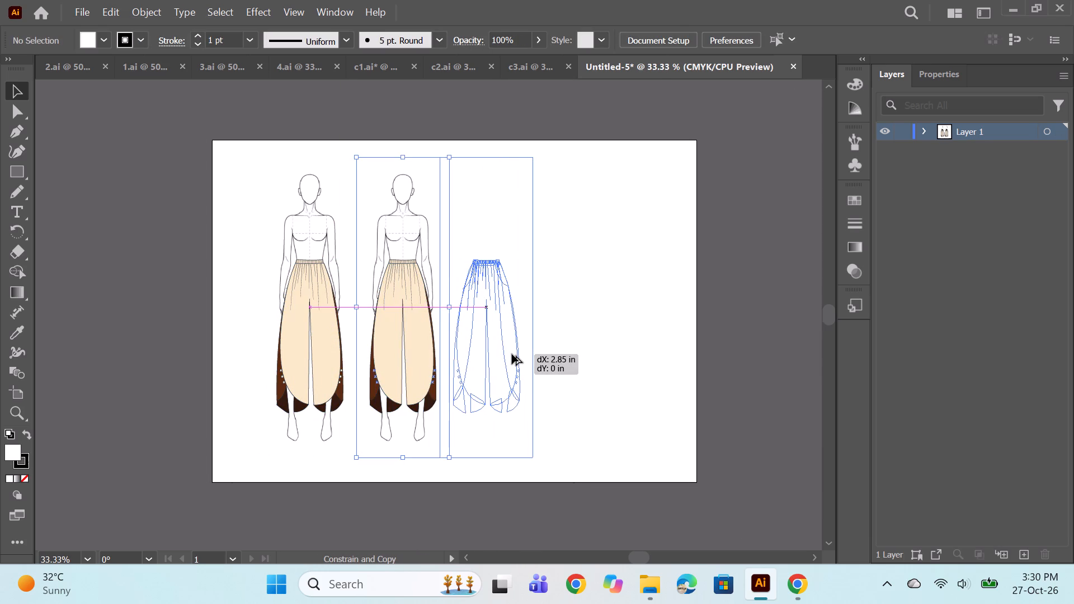
left_click_drag(512, 354, 520, 354, "alt+shift")
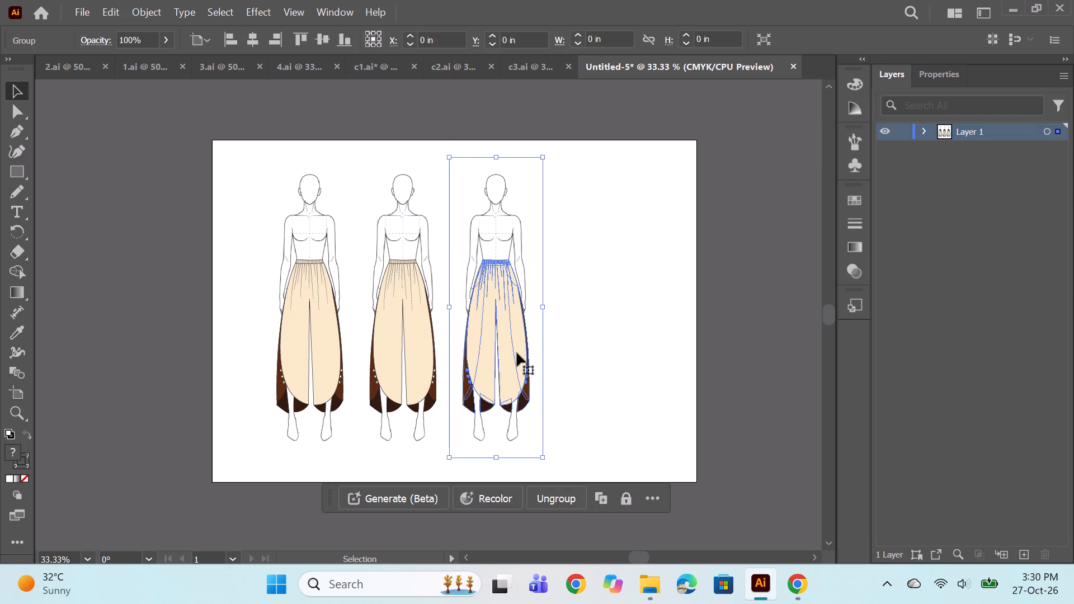
left_click_drag(513, 351, 558, 351, "alt+shift")
left_click_drag(524, 350, 611, 353, "alt+shift")
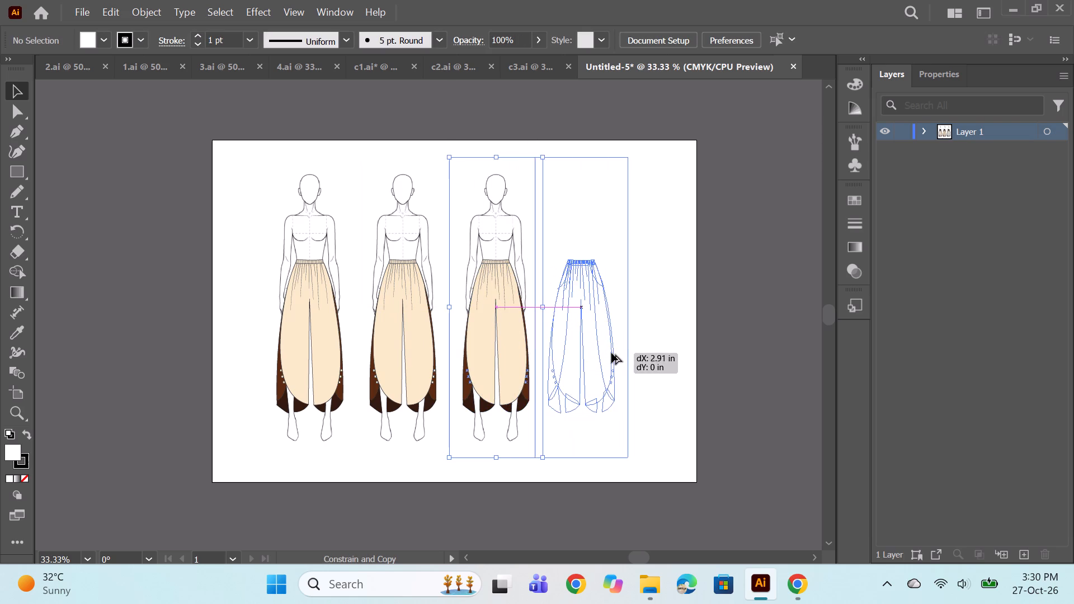
left_click_drag(611, 353, 618, 353, "alt+shift")
Copy the brown, cream, olive and mustard colour squares from c3.ai into the untitled sheet and place them left of the artboard.
left_click(548, 69)
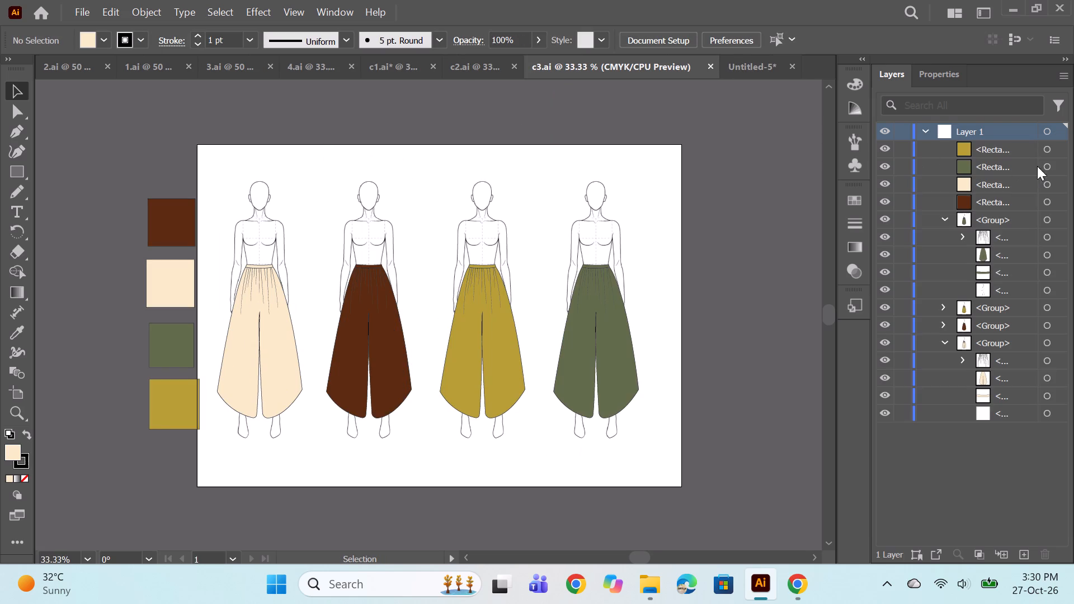
left_click(1047, 149, "shift")
left_click(1049, 204, "shift")
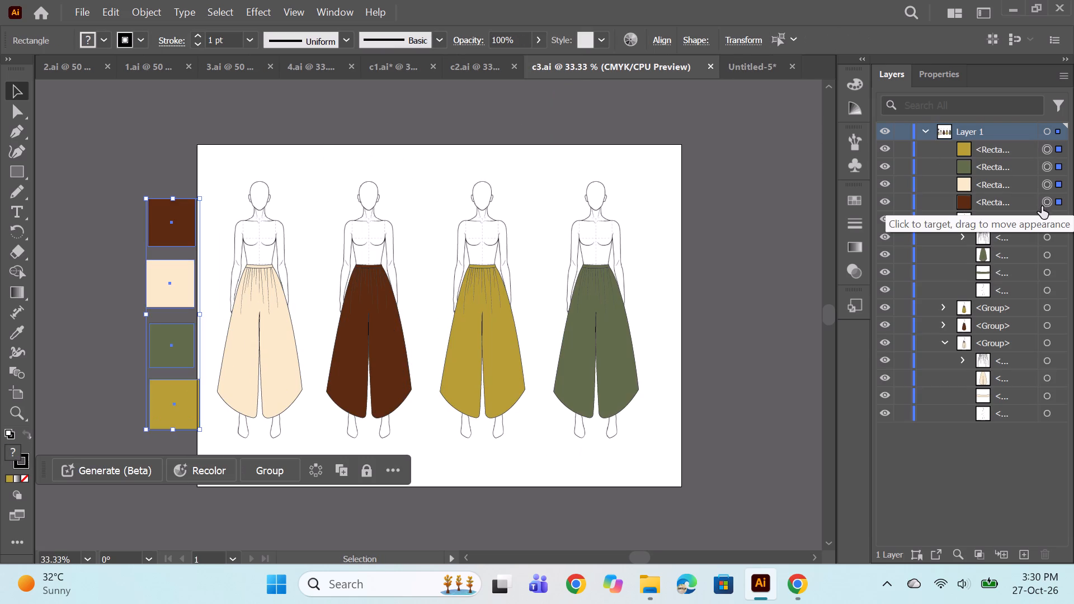
key("ctrl+c")
left_click(747, 67)
key("ctrl+v")
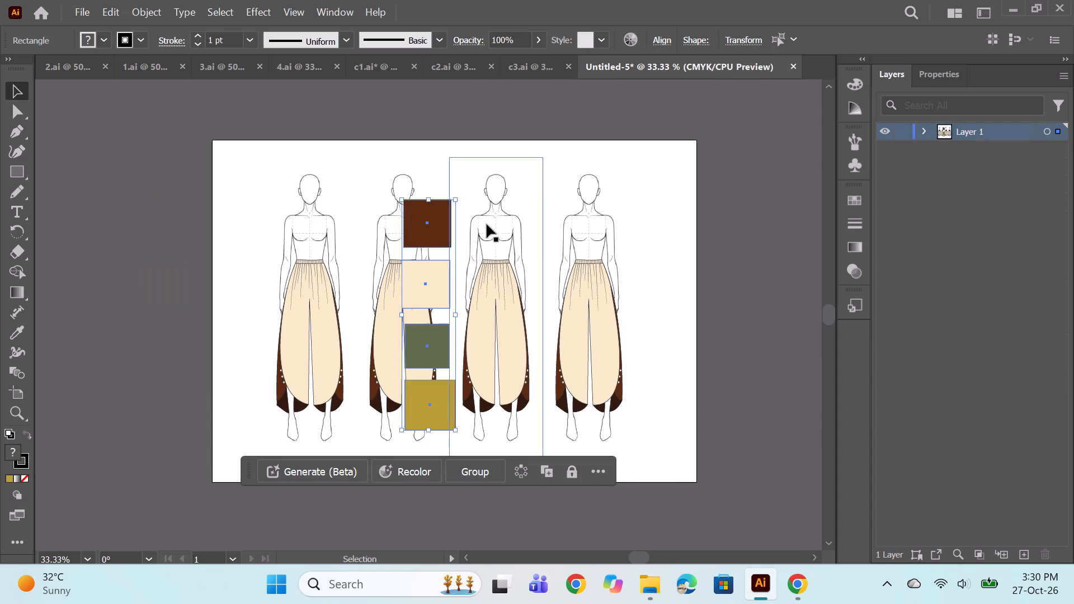
left_click_drag(441, 280, 181, 260)
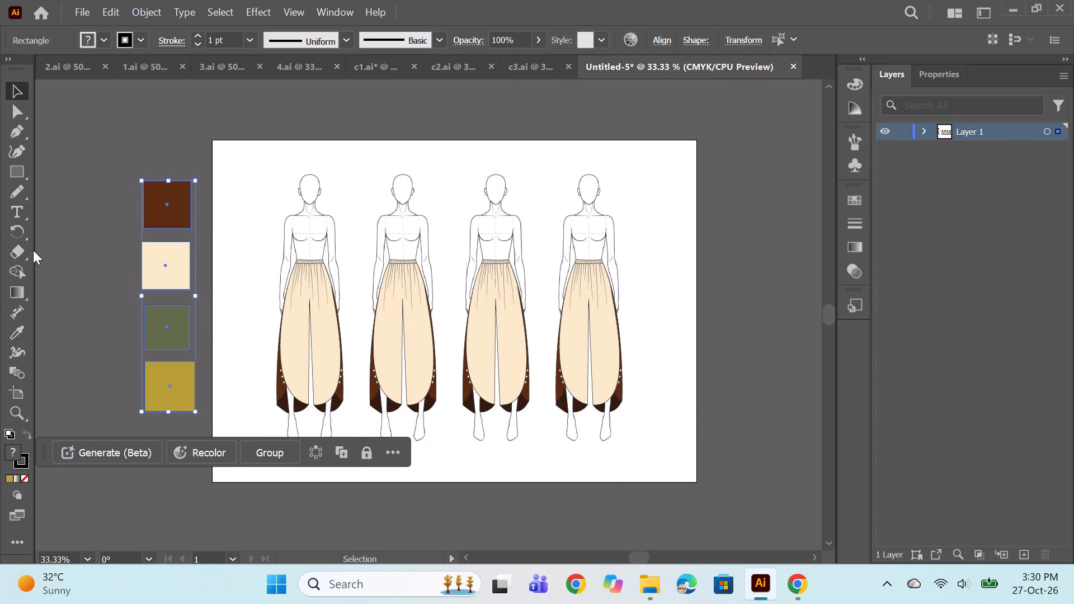
Recolour the first figure's front trouser shape and both brown side panels with the cream of its trouser front.
left_click(16, 329)
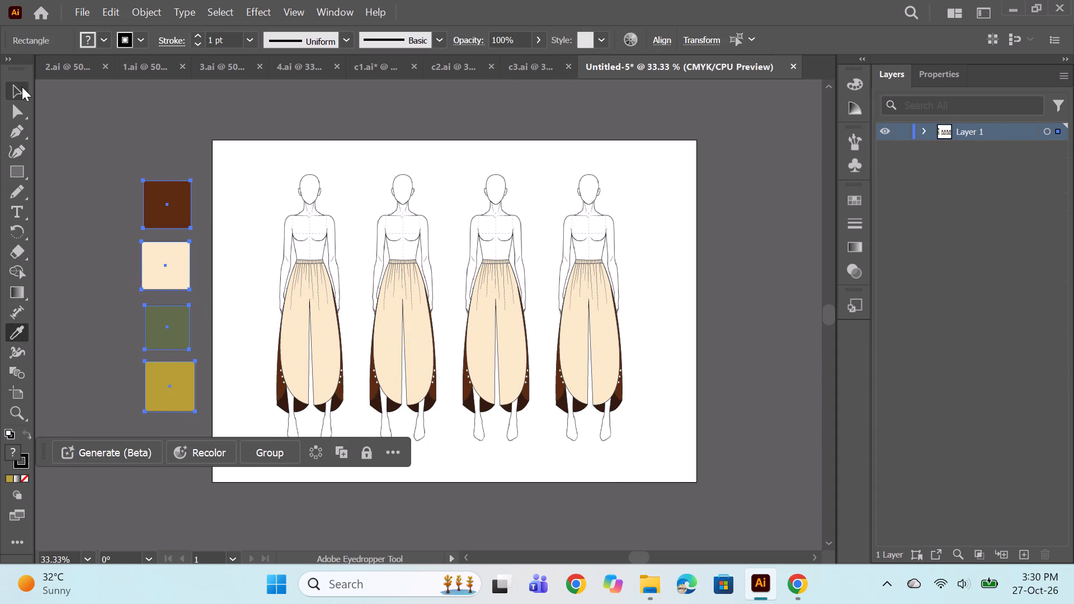
left_click(17, 87)
left_click(920, 131)
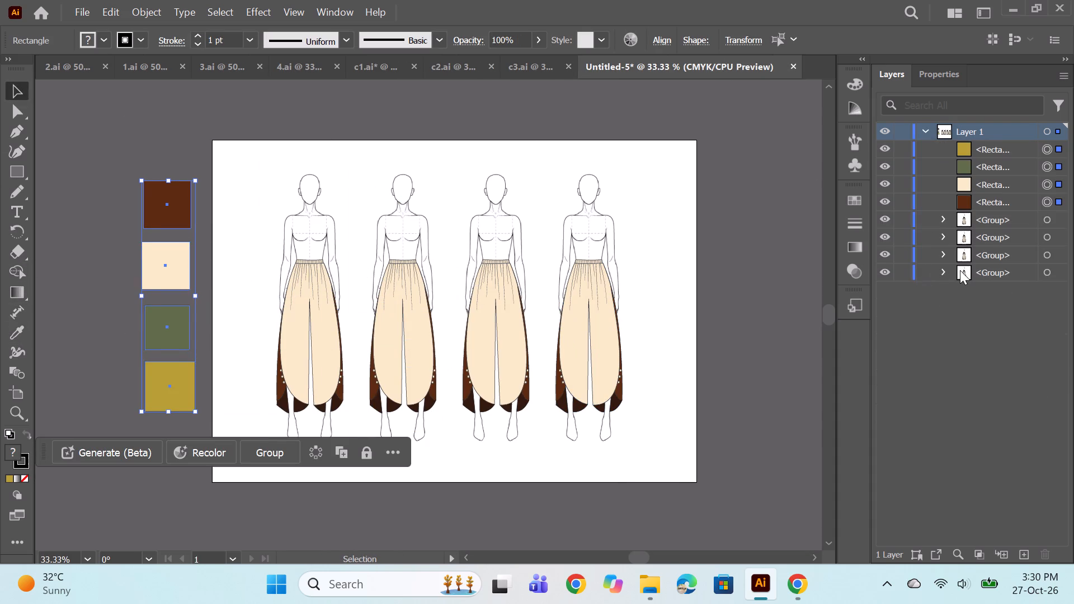
left_click(943, 271)
scroll(1028, 325, "down", 4)
scroll(1044, 430, "down", 3)
scroll(1029, 473, "down", 10)
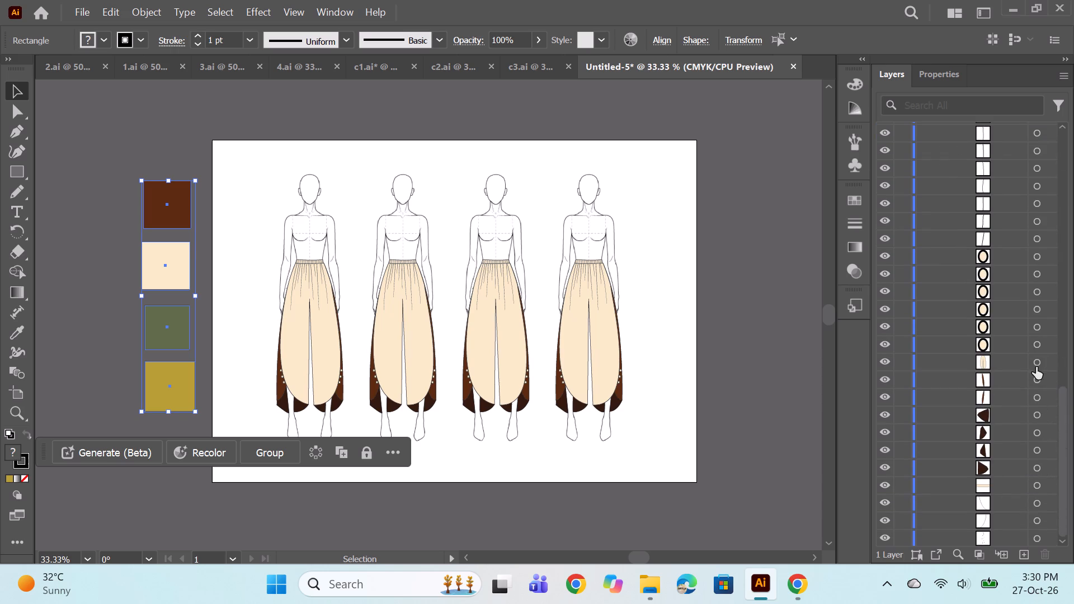
left_click(1035, 364)
left_click(1033, 379, "ctrl")
left_click(1035, 399, "ctrl")
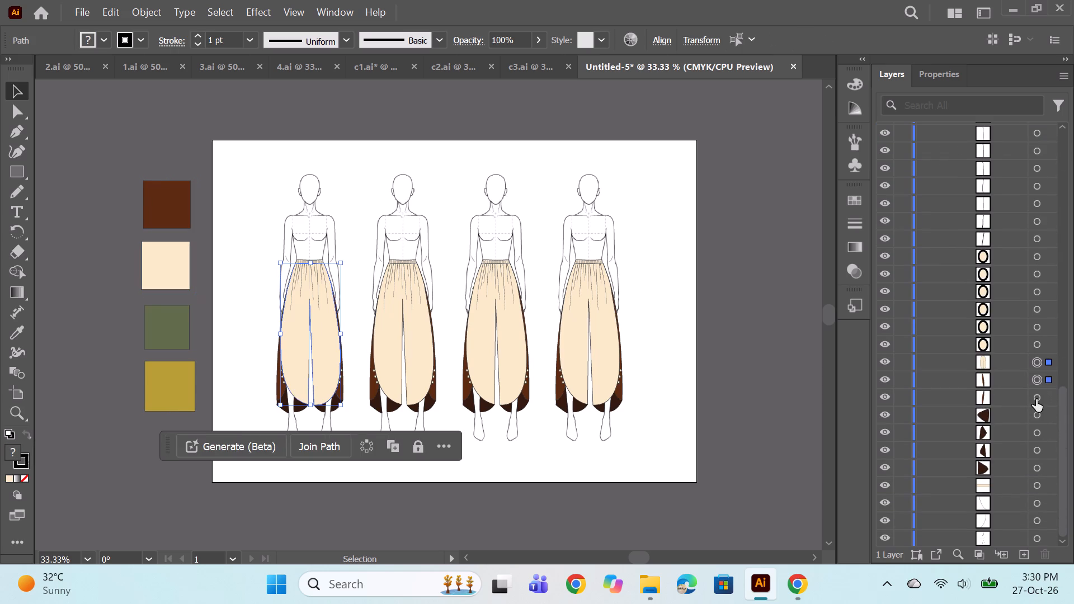
left_click(20, 338)
left_click(299, 372)
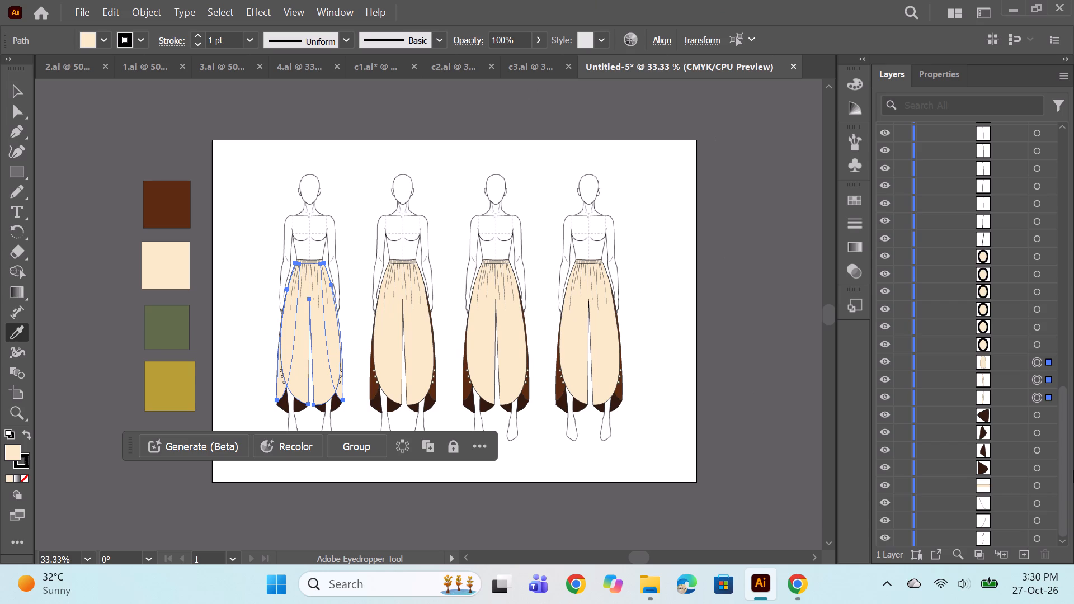
Recolour the first figure's six side buttons with the brown of the reference square.
left_click(1038, 338)
left_click(1033, 259, "shift")
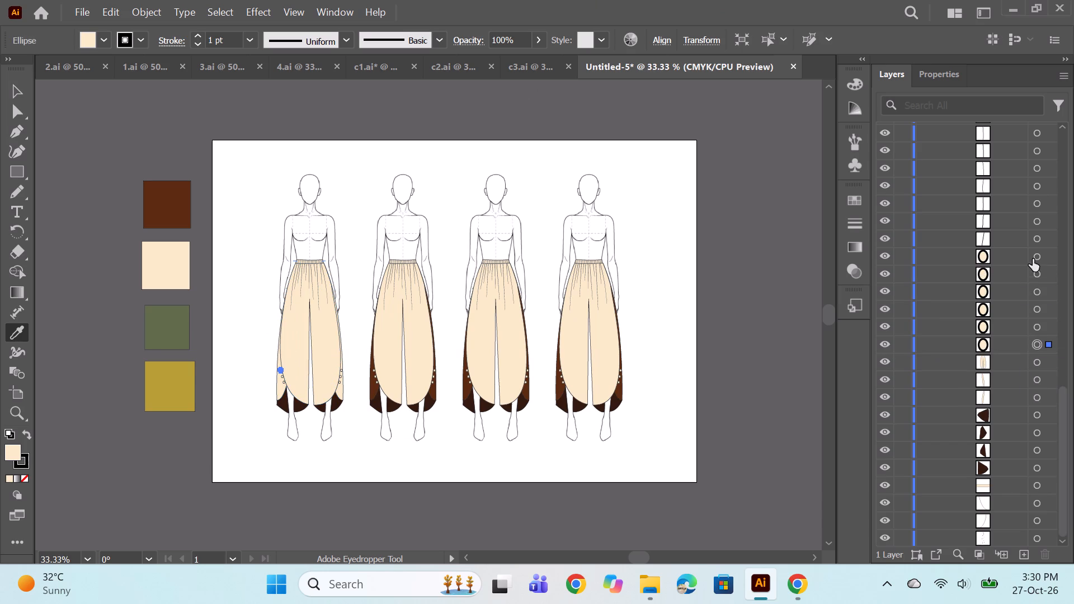
left_click(163, 214)
Recolour the first figure's four dark hem pieces with the trousers' cream, darkened to a muted beige.
left_click(1037, 417)
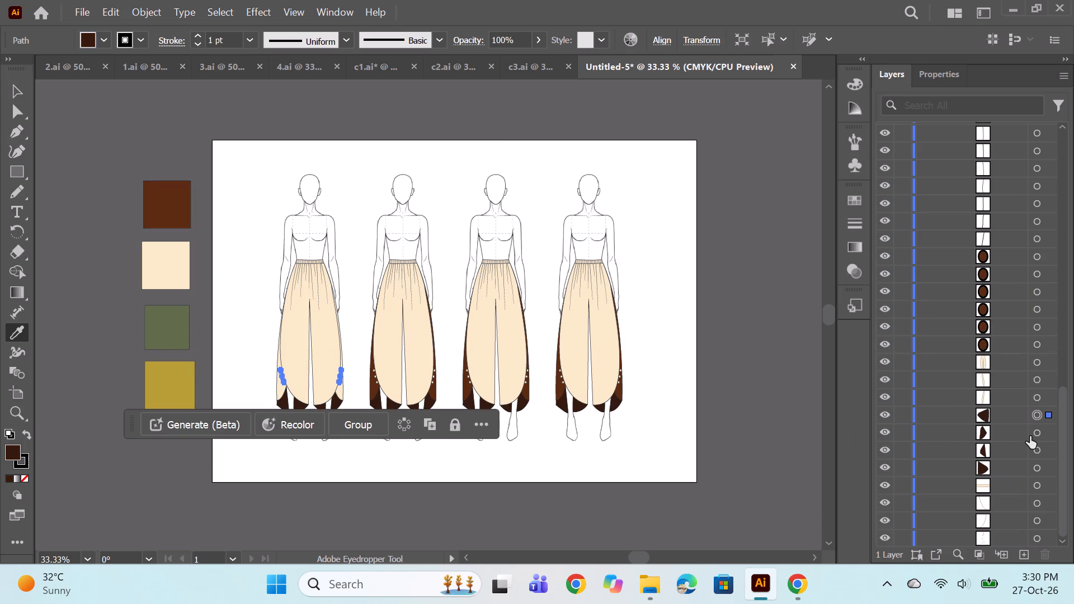
left_click(1035, 468, "shift")
left_click(322, 362)
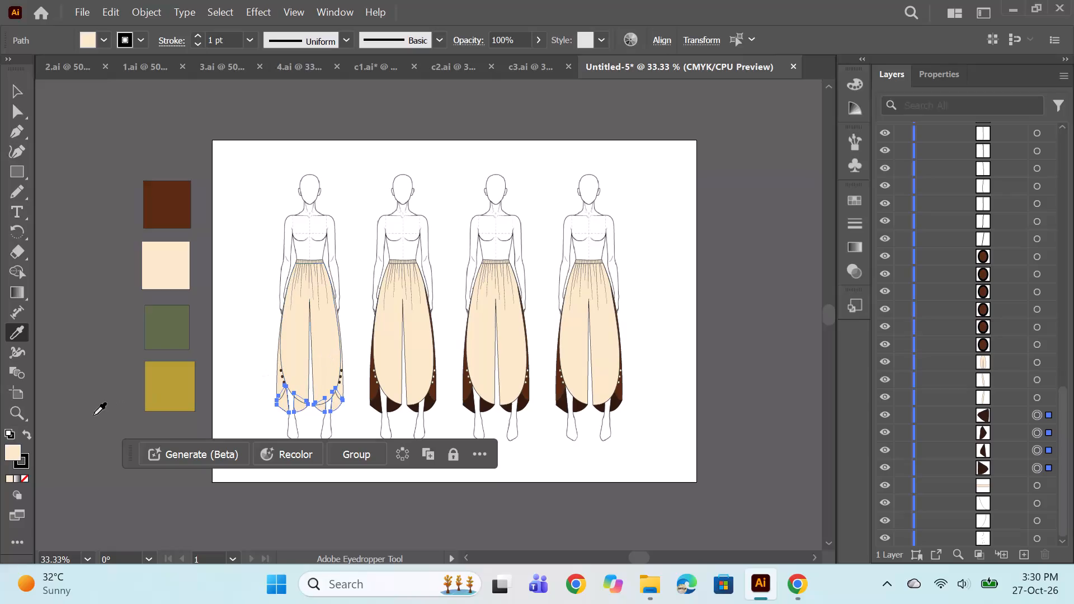
double_click(10, 455)
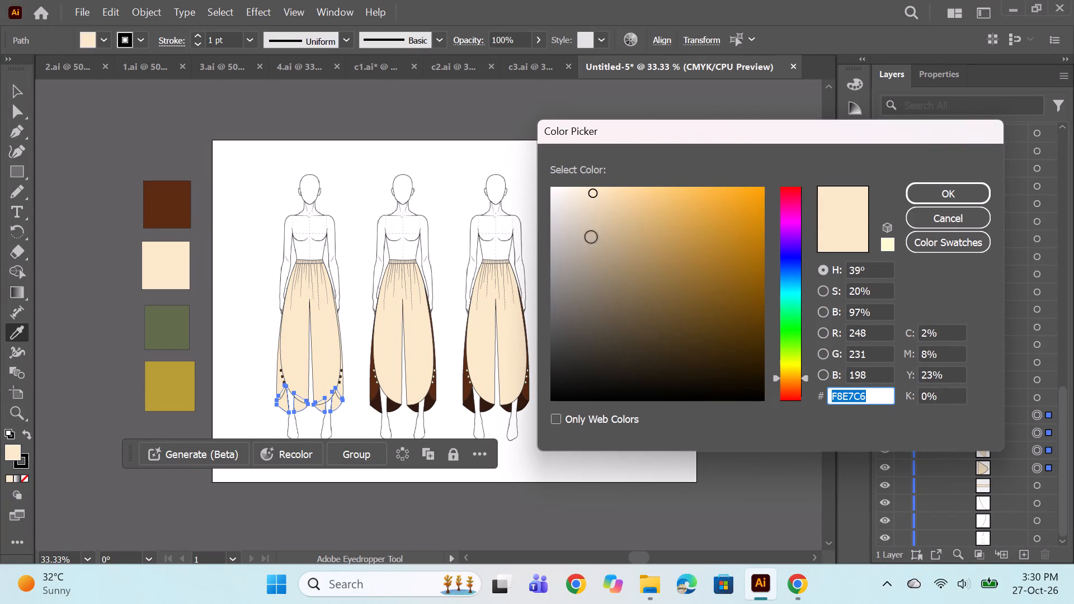
left_click(592, 223)
left_click(926, 197)
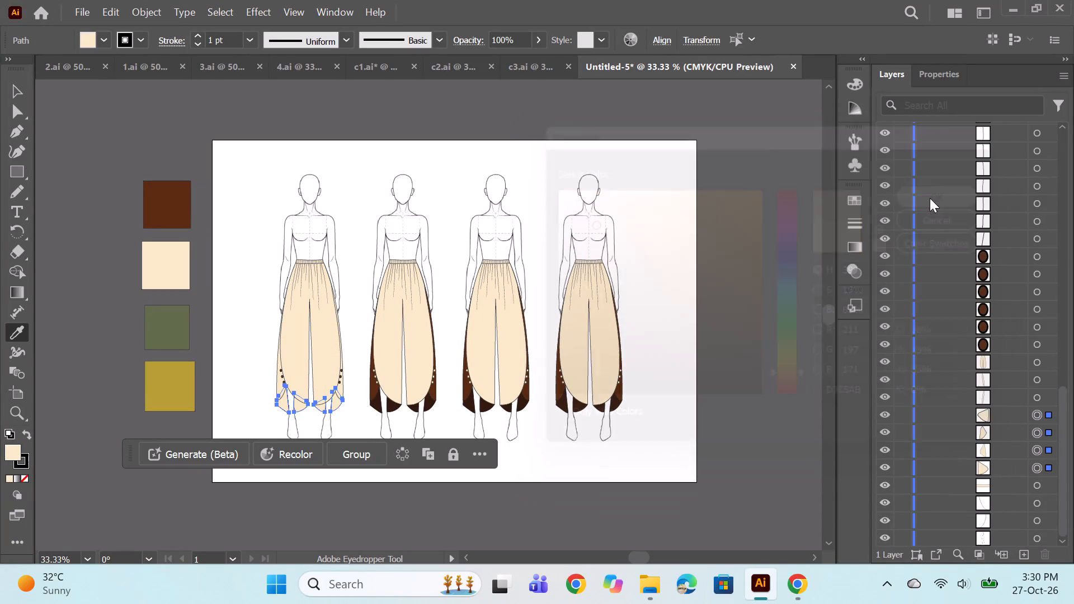
Recolour the second figure's trouser front, both side panels and waistband with the brown of the reference square.
scroll(965, 271, "up", 4)
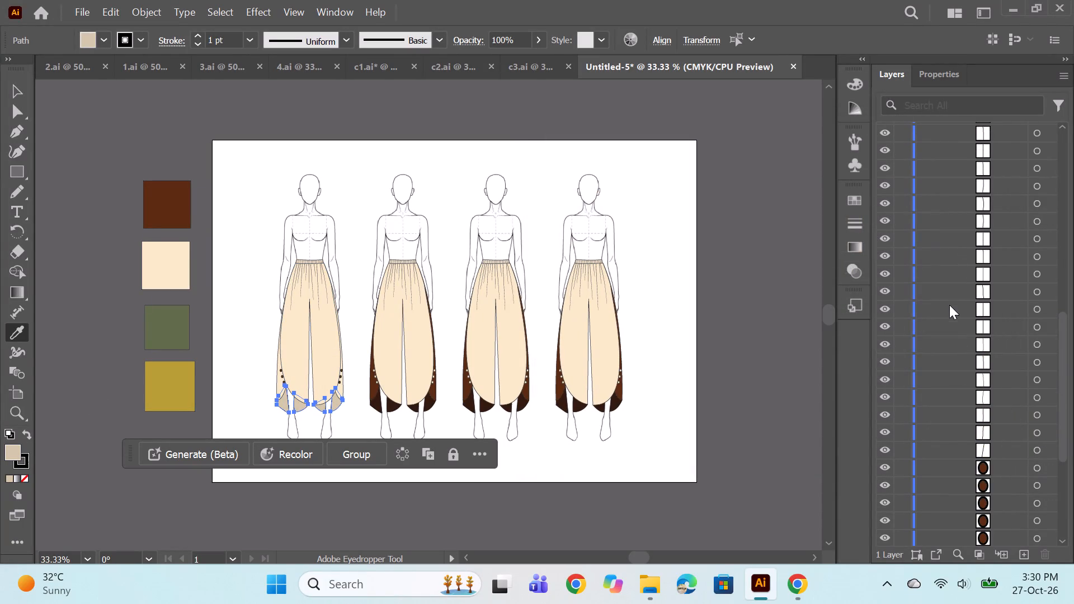
scroll(949, 304, "up", 8)
left_click(940, 187)
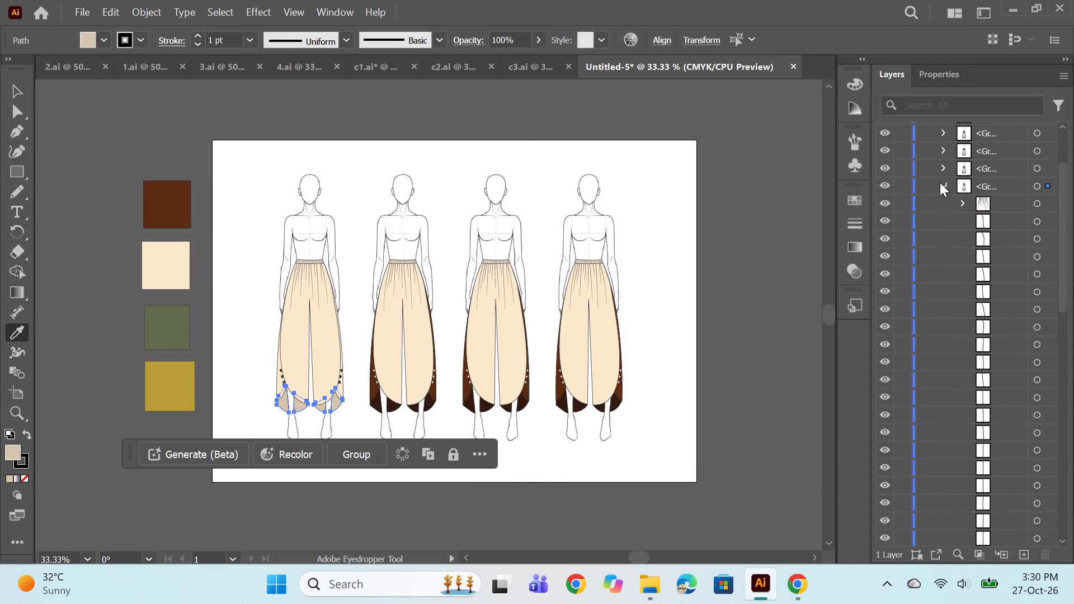
left_click(940, 251)
scroll(1017, 360, "down", 7)
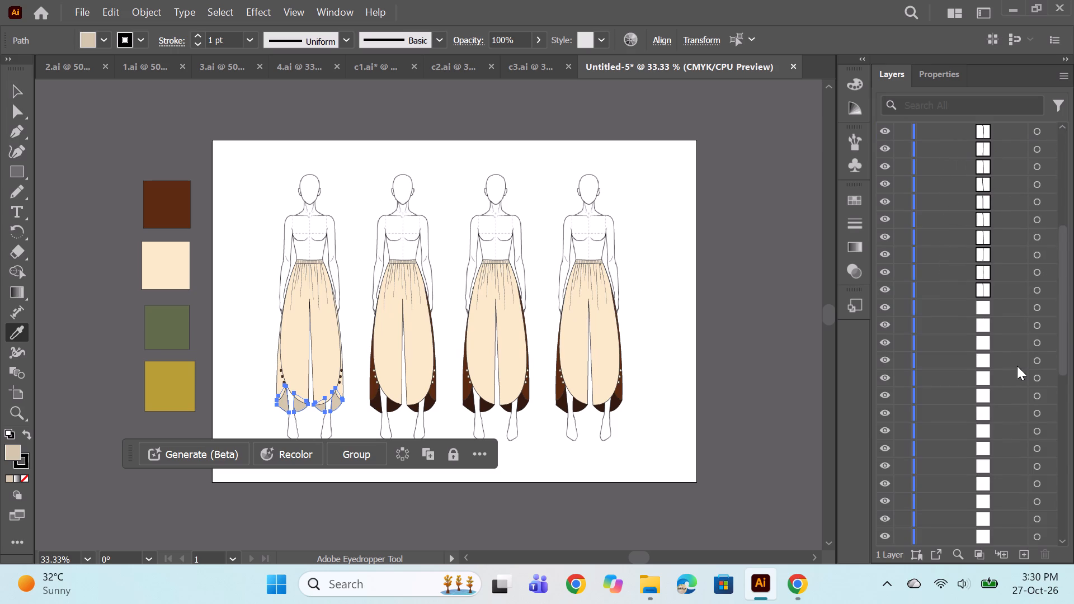
scroll(1017, 366, "down", 3)
scroll(1018, 454, "down", 4)
left_click(1036, 347)
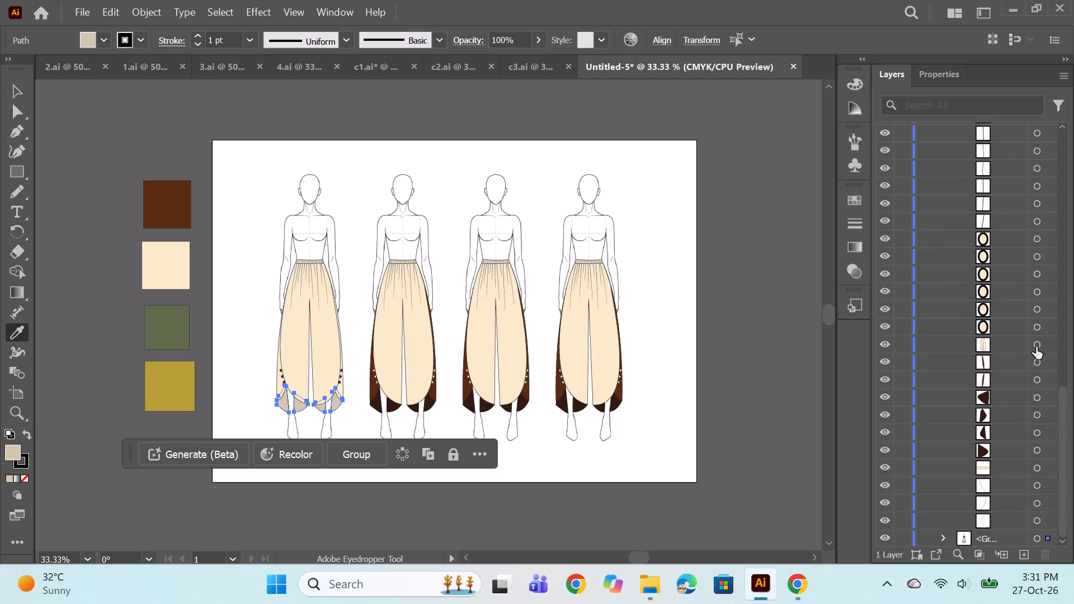
left_click(1033, 365, "ctrl")
left_click(1034, 377, "ctrl")
left_click(160, 205)
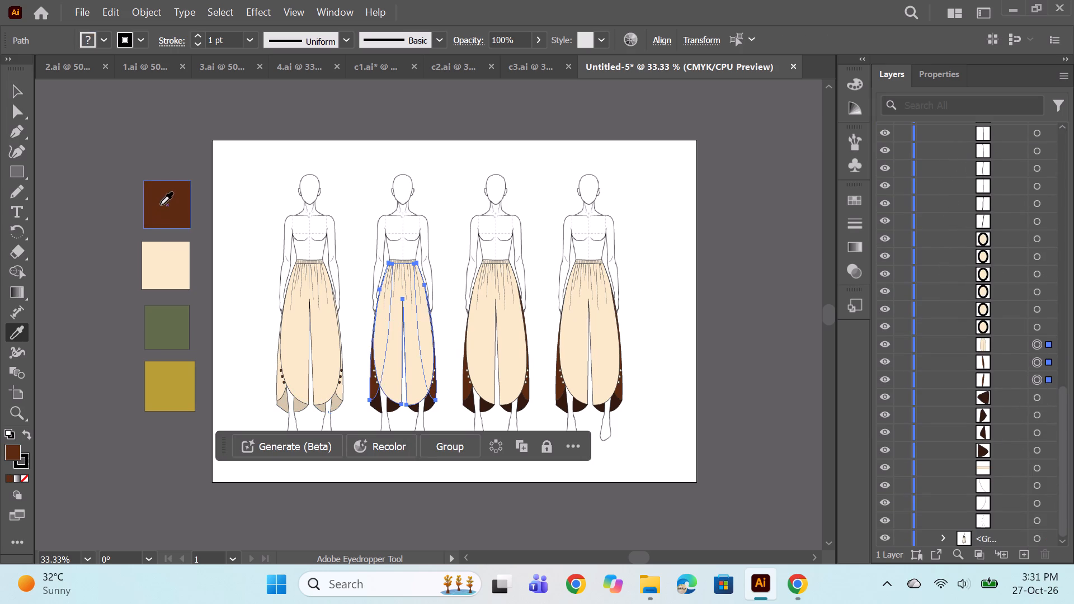
scroll(1003, 436, "down", 2)
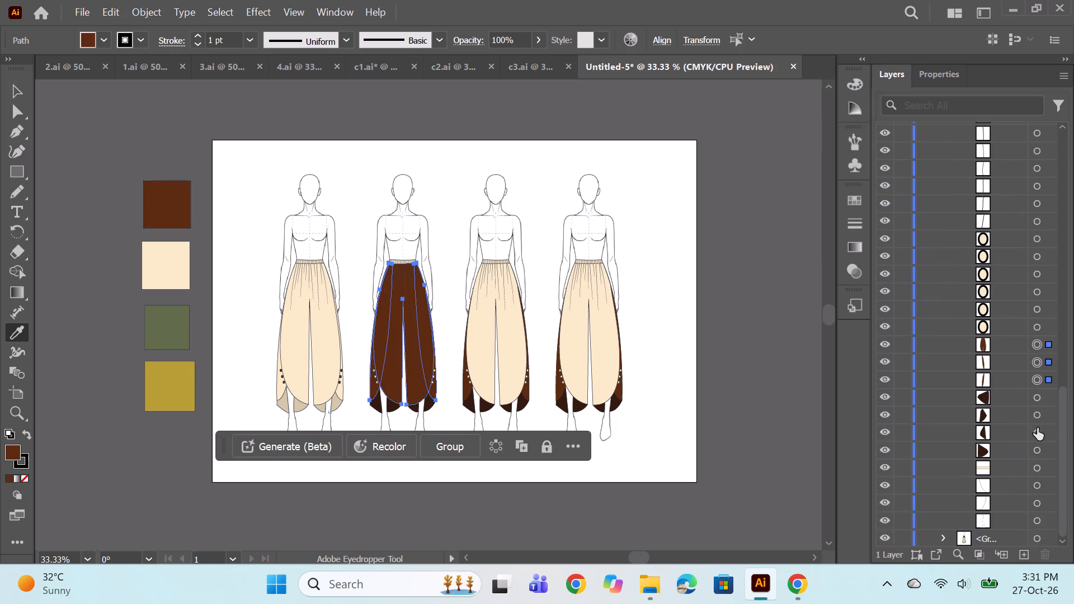
left_click(1035, 470)
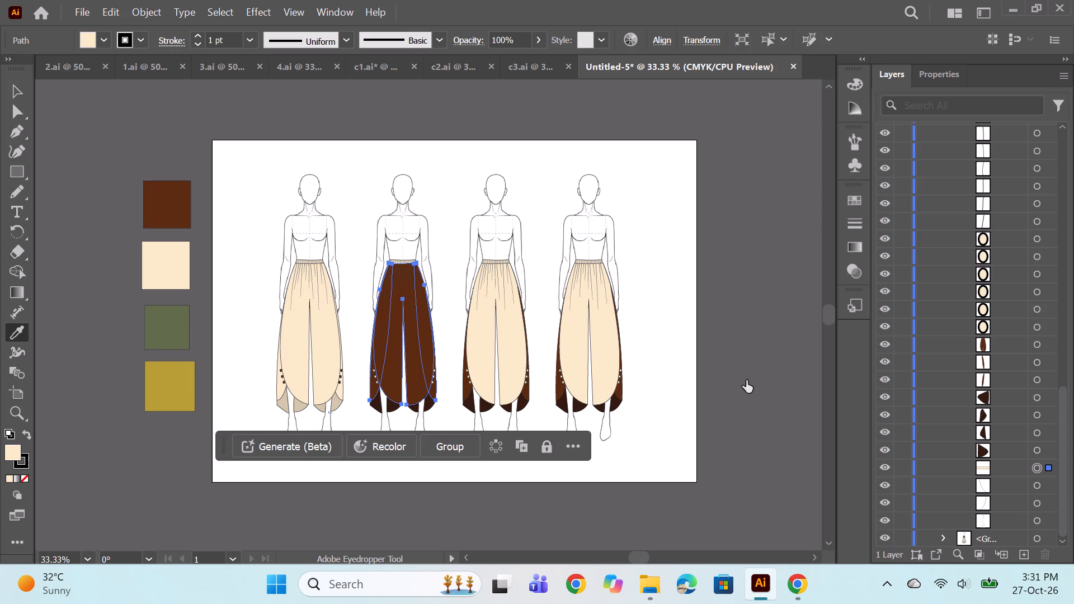
left_click(412, 323)
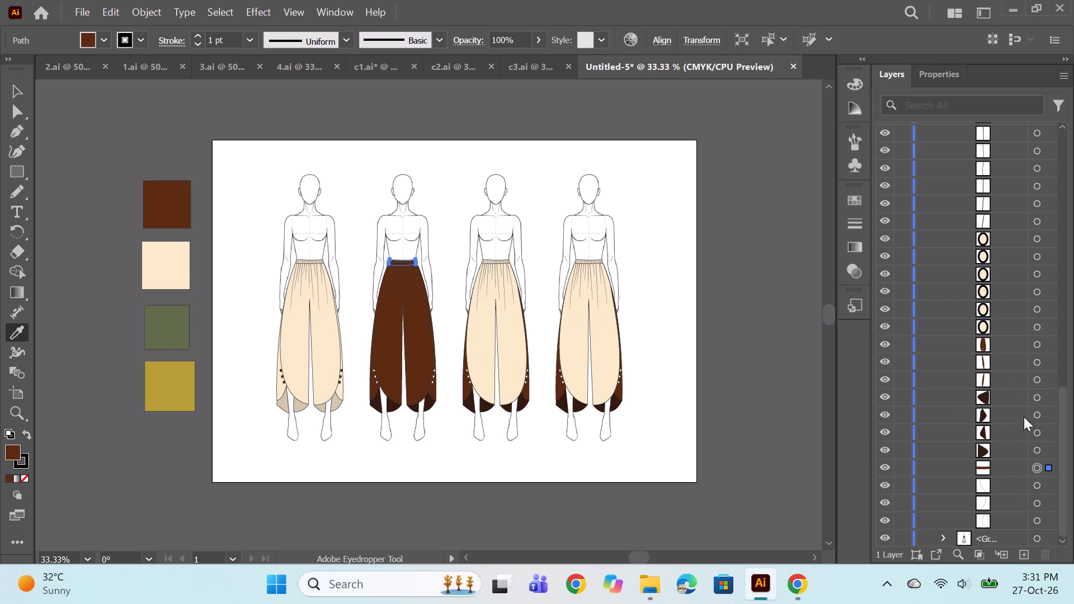
Recolour the third figure's waistband, trouser front and both side panels with the olive of the reference square.
scroll(1020, 408, "up", 15)
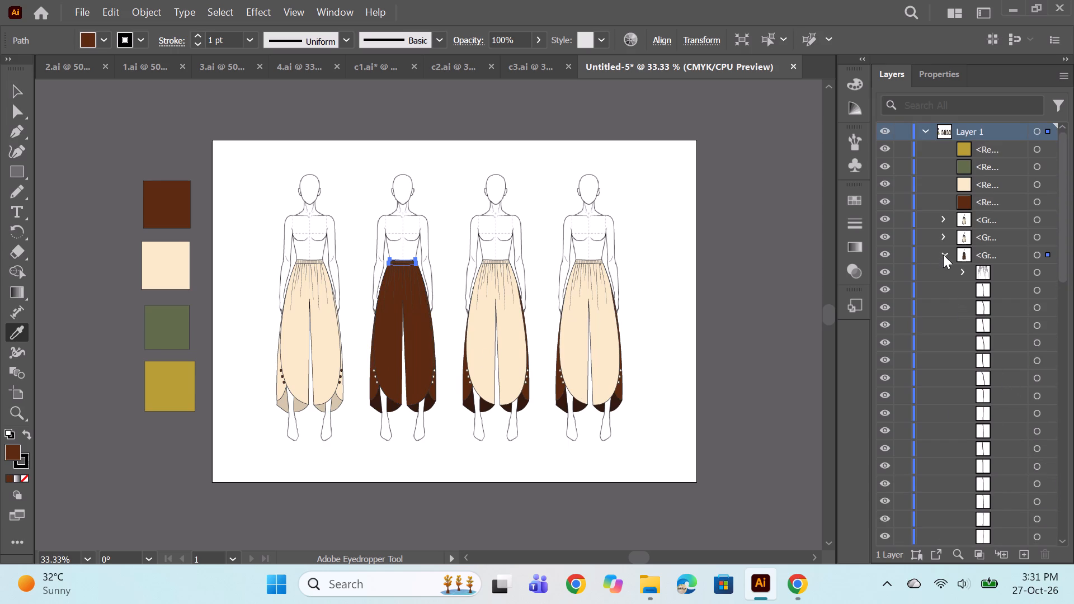
left_click(943, 254)
left_click(943, 240)
scroll(989, 324, "down", 19)
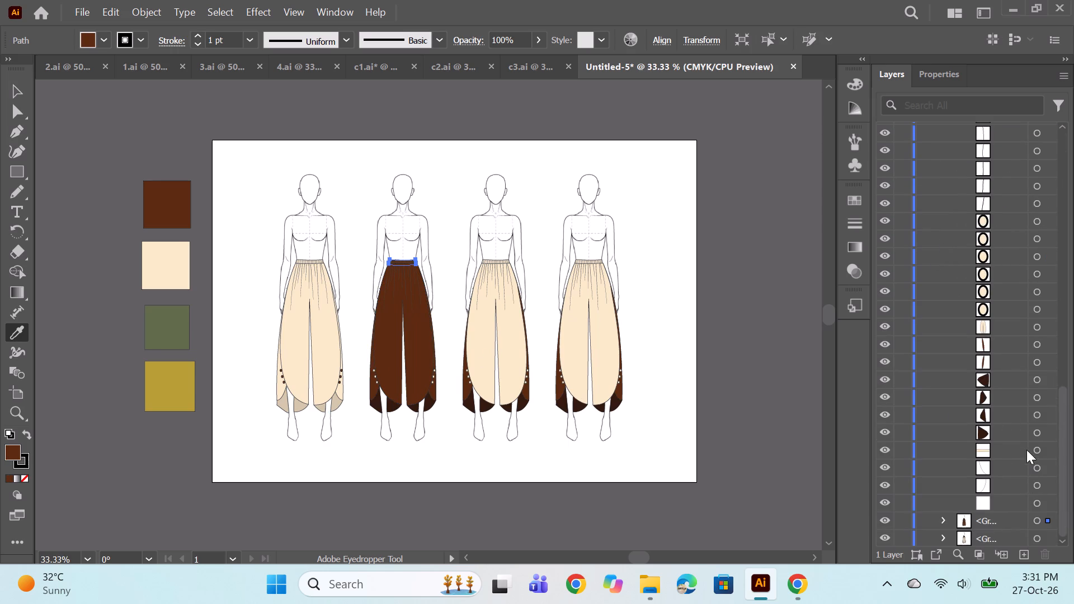
left_click(1037, 450)
left_click(1036, 324, "ctrl")
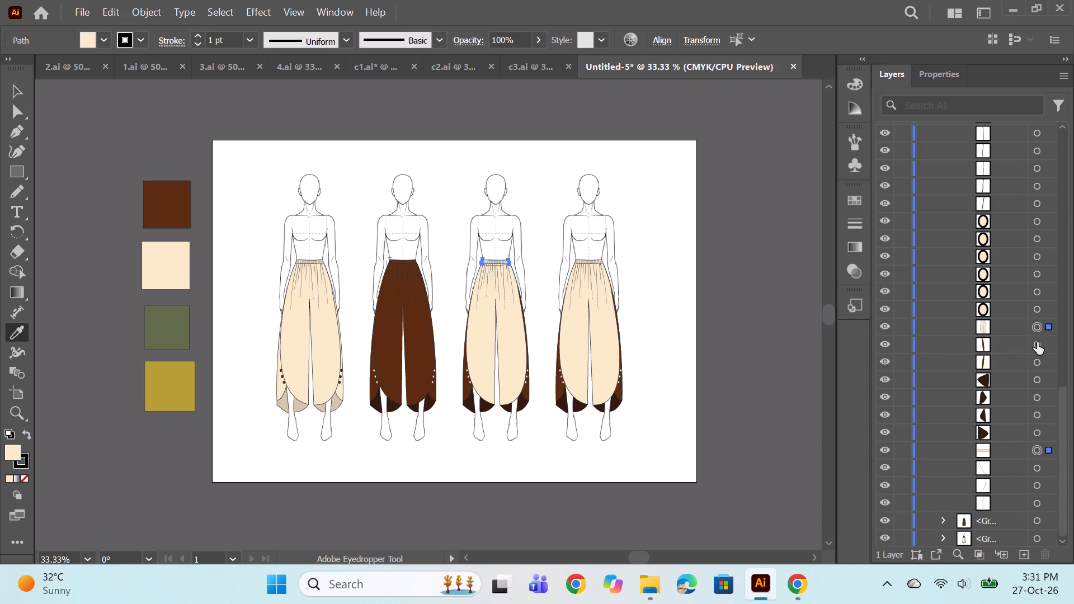
left_click(1036, 346, "ctrl")
left_click(1033, 364, "ctrl")
left_click(172, 320)
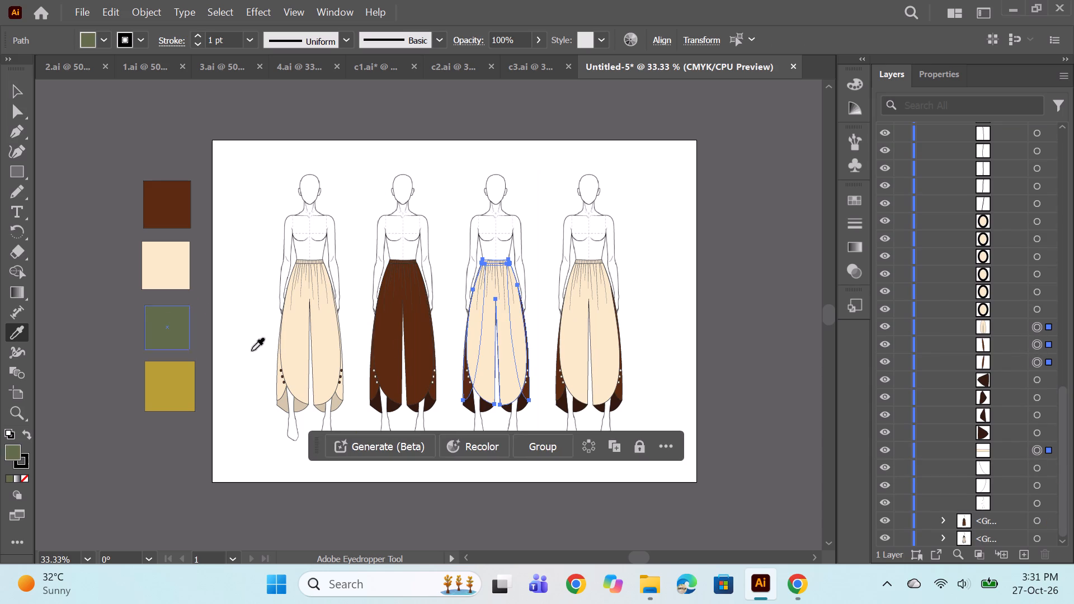
Recolour the fourth figure's trouser front, both side panels and waistband with the mustard of the reference square.
scroll(1024, 376, "down", 4)
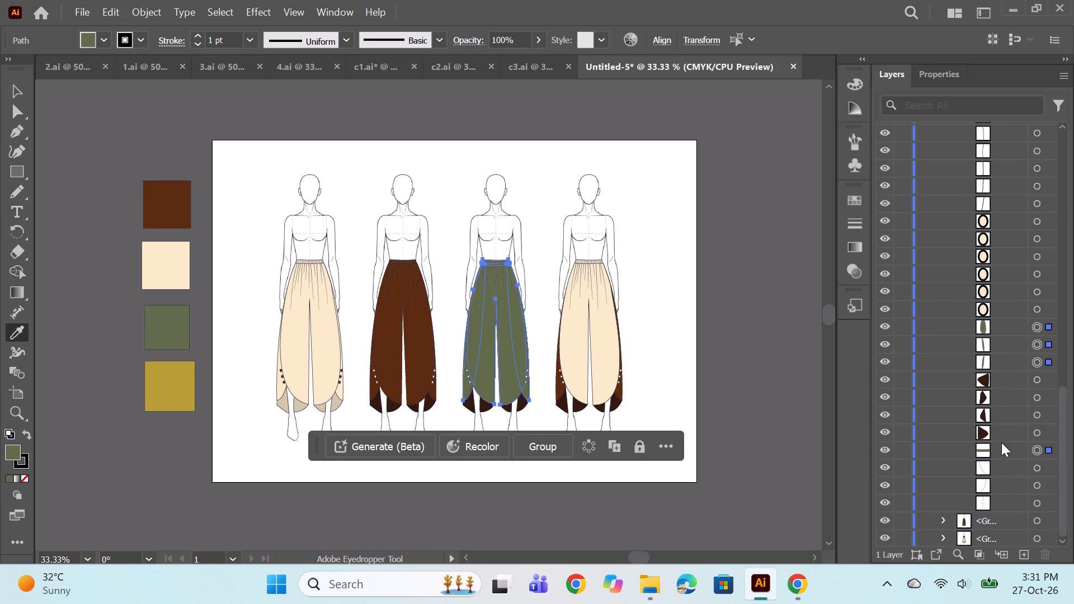
scroll(988, 381, "up", 11)
scroll(981, 287, "up", 4)
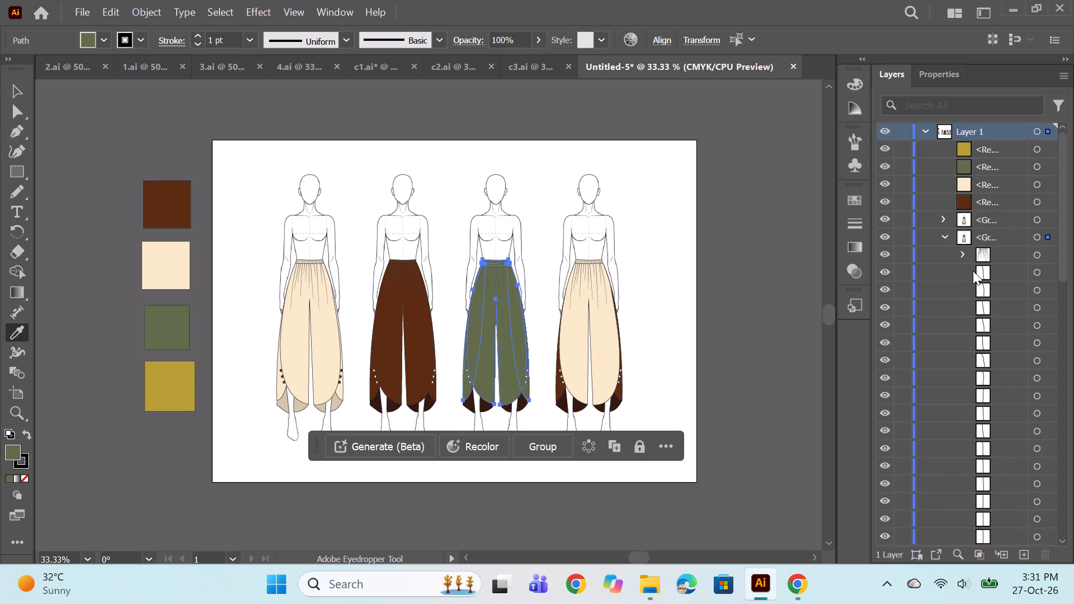
left_click(947, 232)
left_click(940, 218)
scroll(1016, 345, "down", 7)
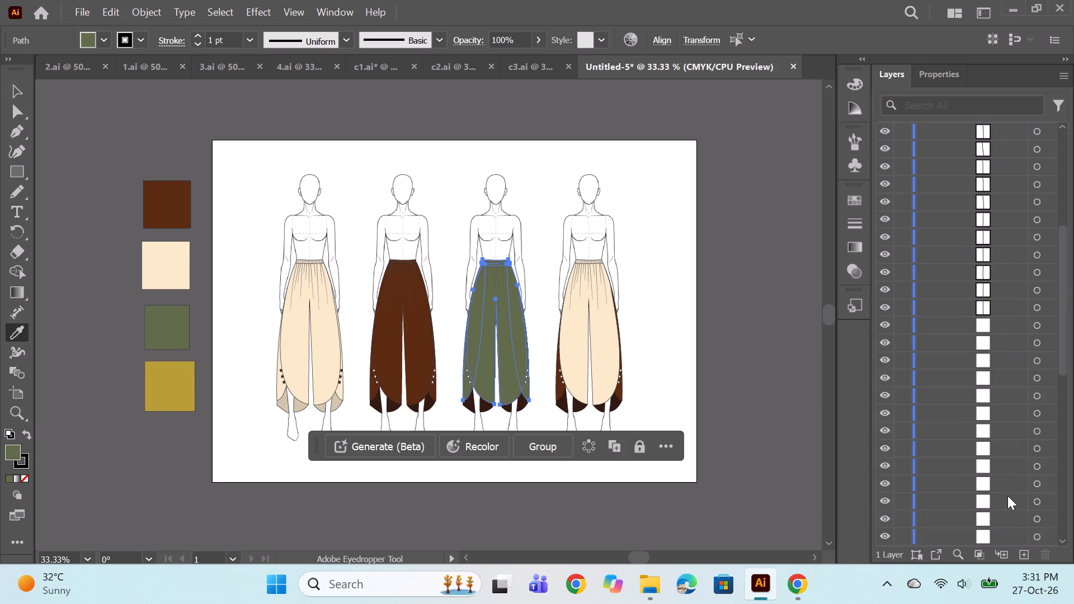
scroll(1007, 496, "down", 7)
left_click(1036, 311)
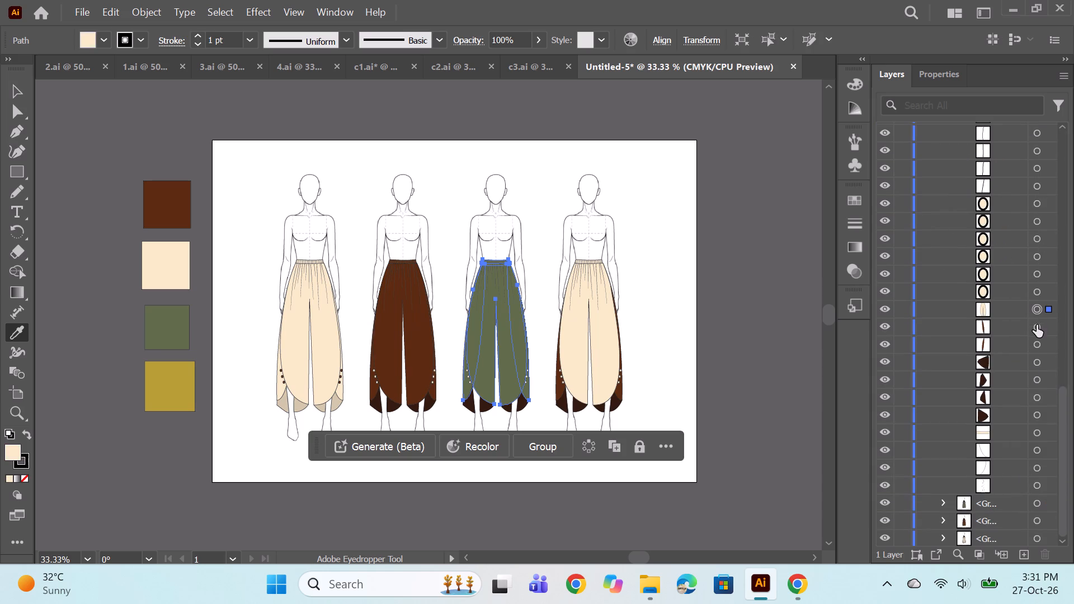
left_click(1037, 325, "ctrl")
left_click(1033, 346, "ctrl")
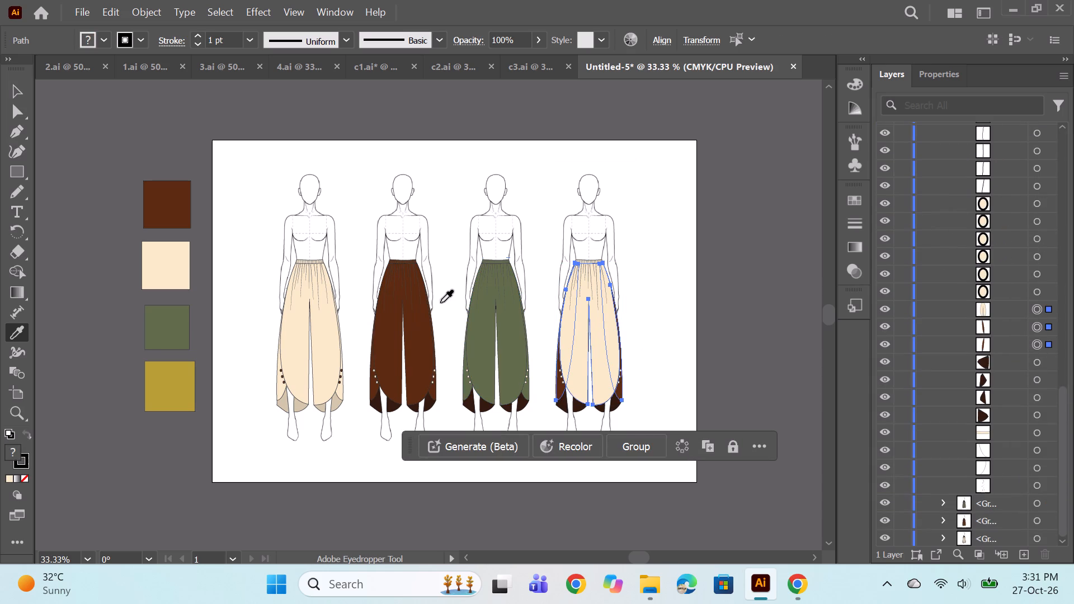
left_click(167, 394)
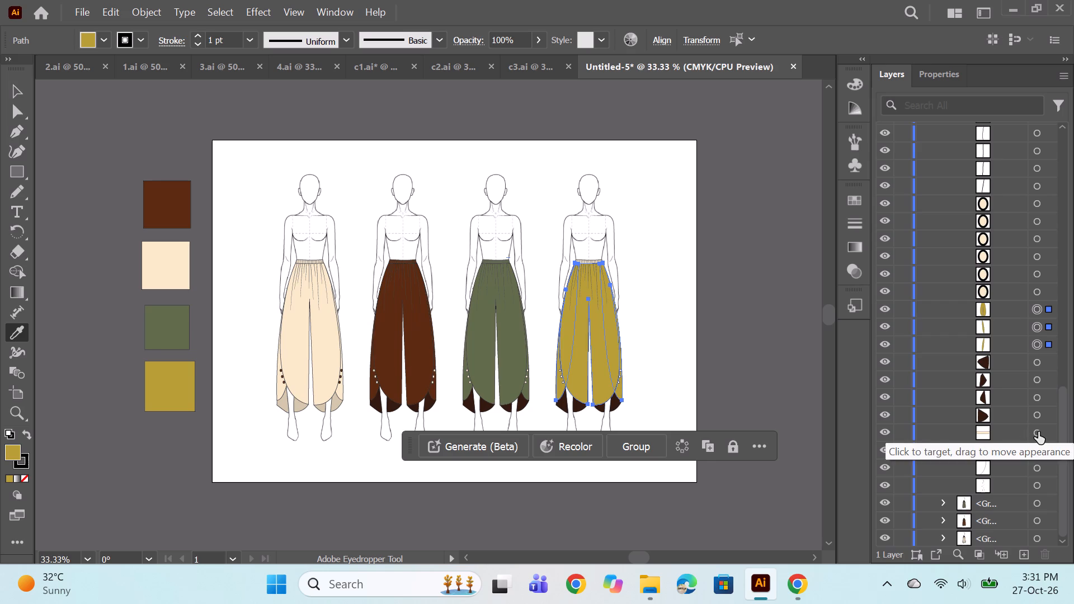
left_click(1038, 432)
left_click(597, 355)
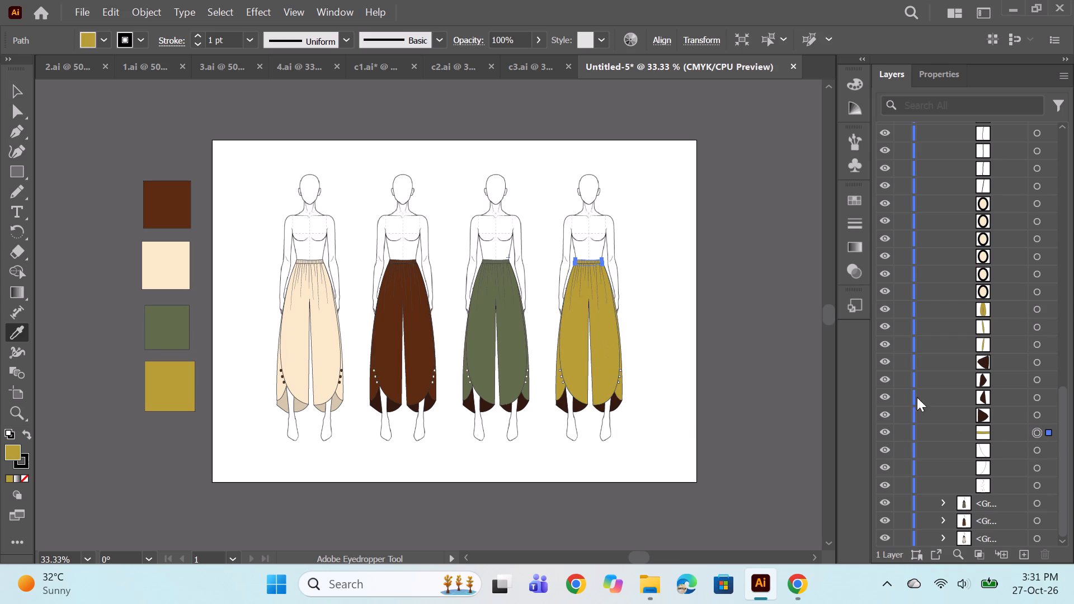
Recolour the fourth figure's four dark hem pieces with the trousers' mustard, darkened to 89772B.
left_click(1029, 364)
left_click(1031, 365)
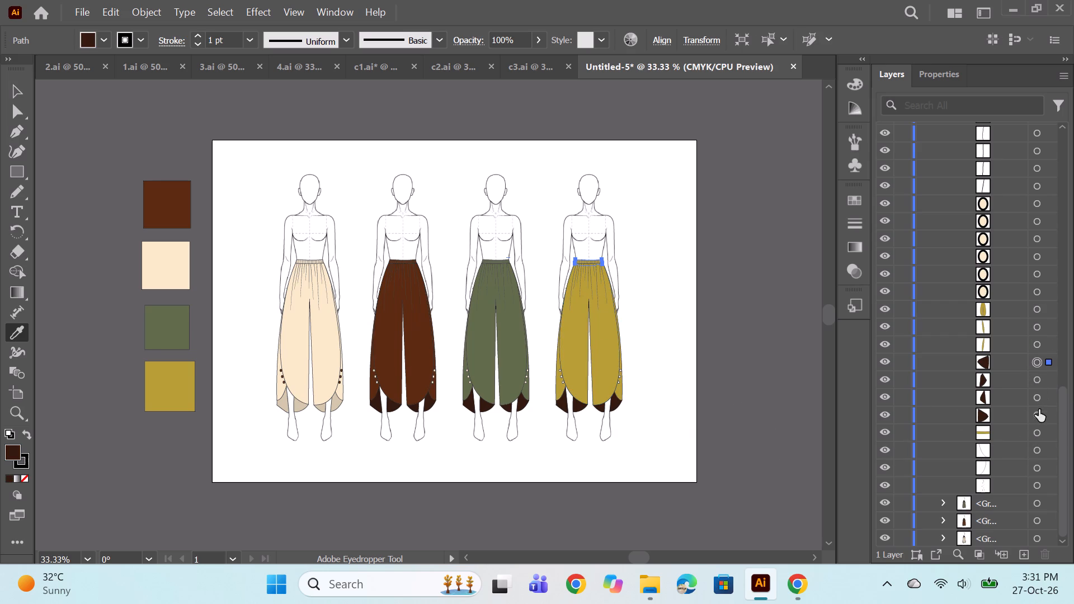
left_click(1038, 413, "shift")
left_click(609, 367)
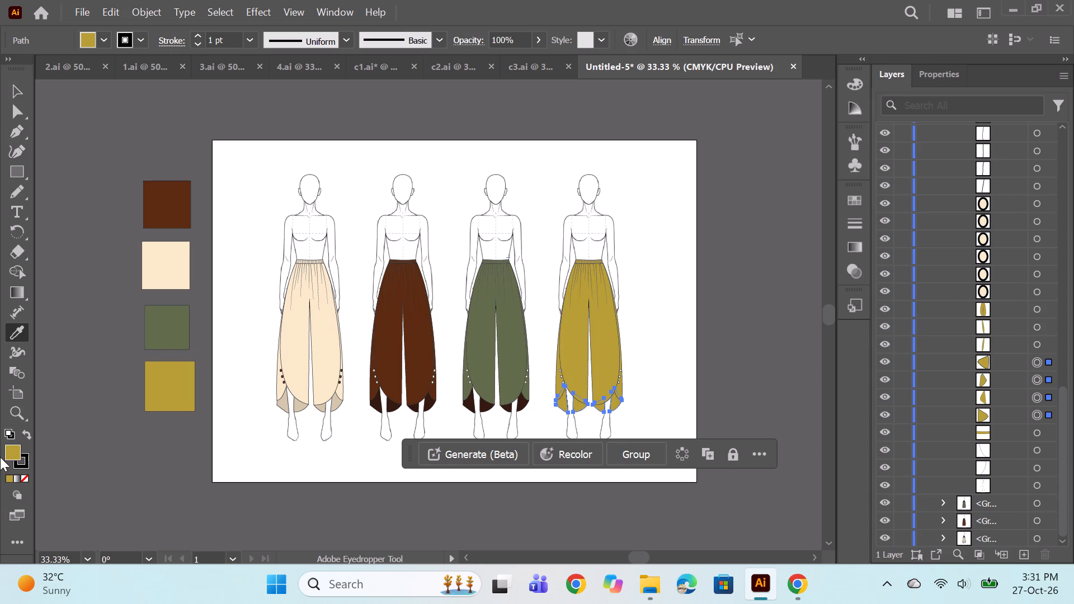
double_click(8, 455)
double_click(12, 445)
left_click(699, 283)
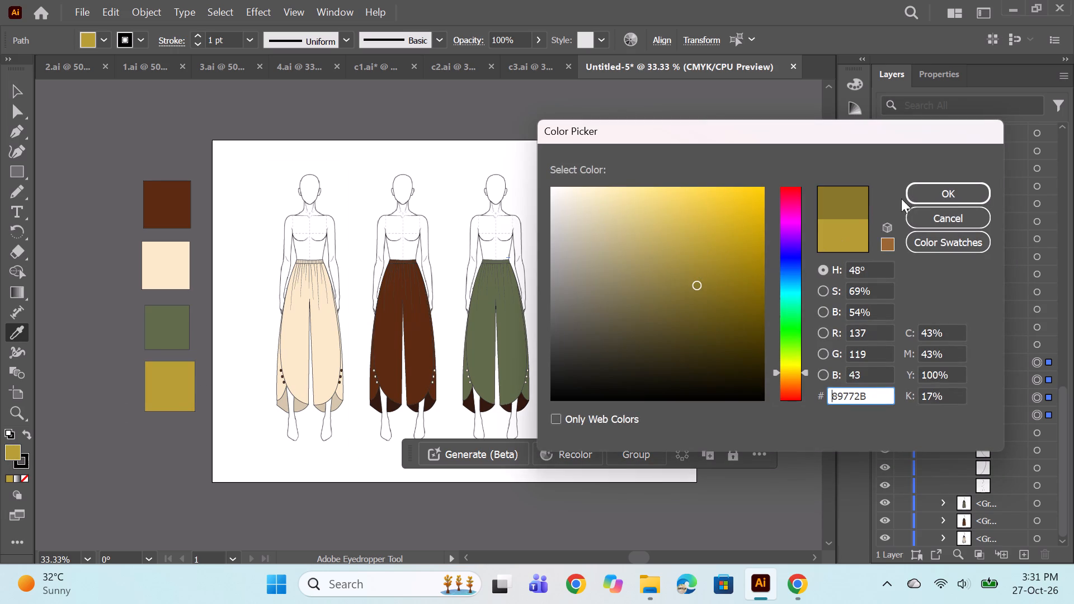
left_click(924, 195)
Recolour the third figure's four dark hem pieces with the trousers' olive, darkened to a deeper olive shade.
scroll(987, 353, "up", 10)
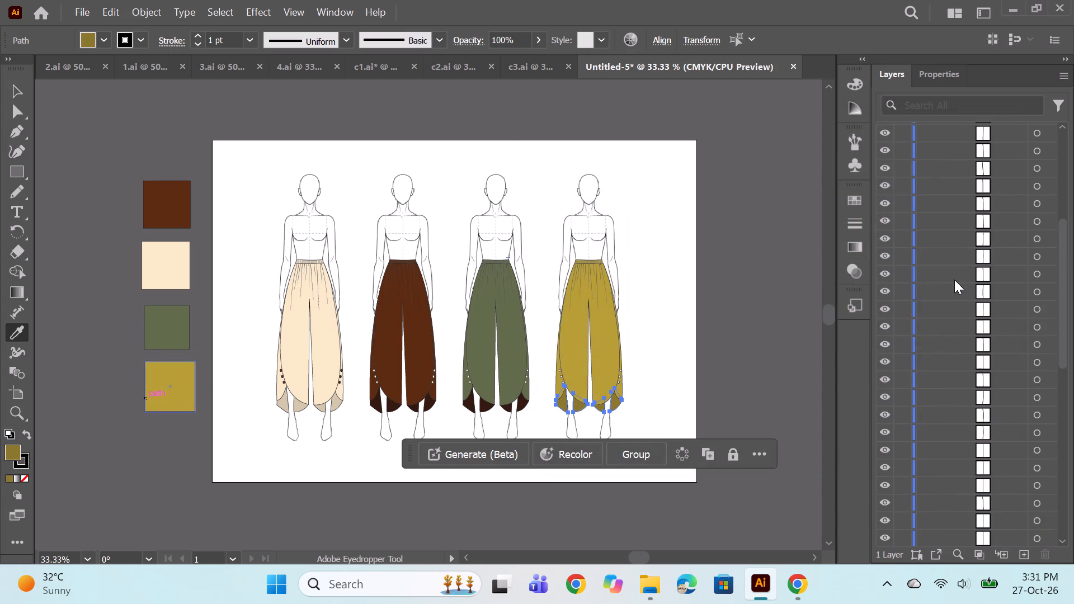
scroll(954, 280, "up", 3)
left_click(943, 186)
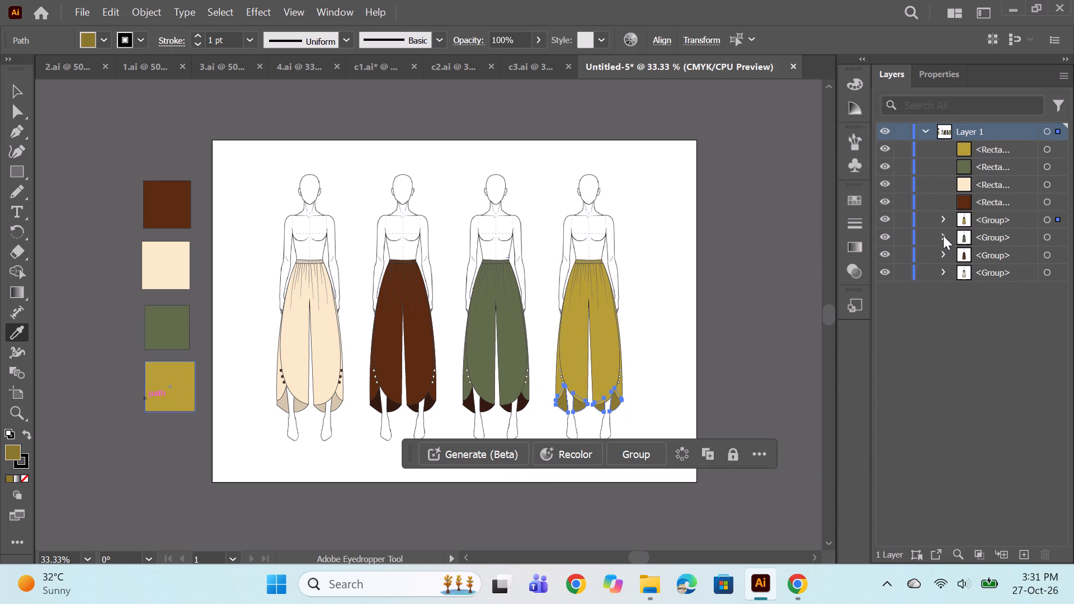
left_click(943, 235)
scroll(1006, 347, "down", 11)
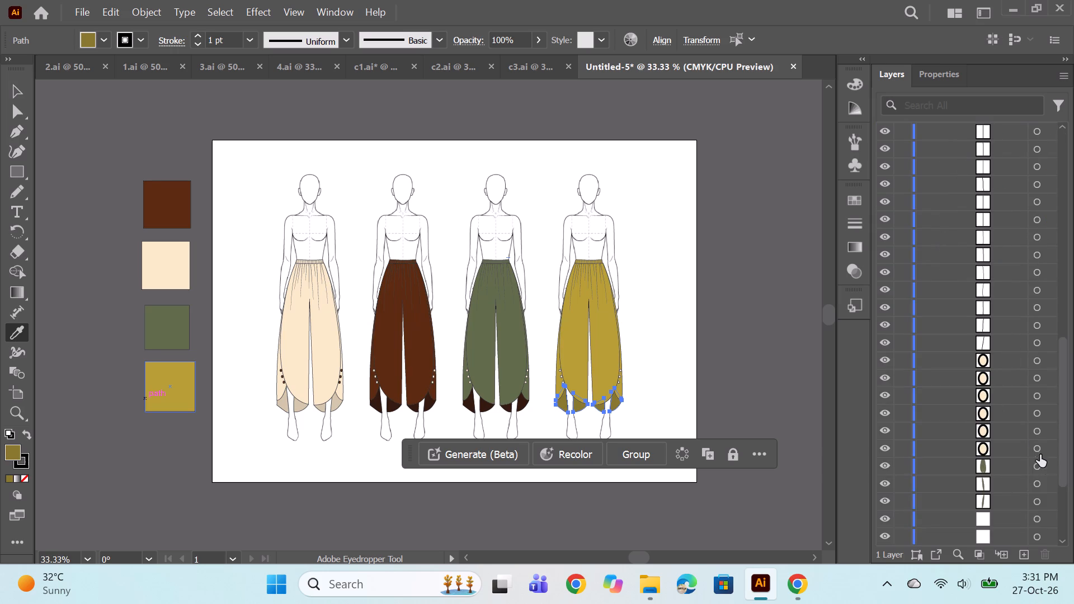
left_click(1036, 520)
scroll(1001, 460, "down", 3)
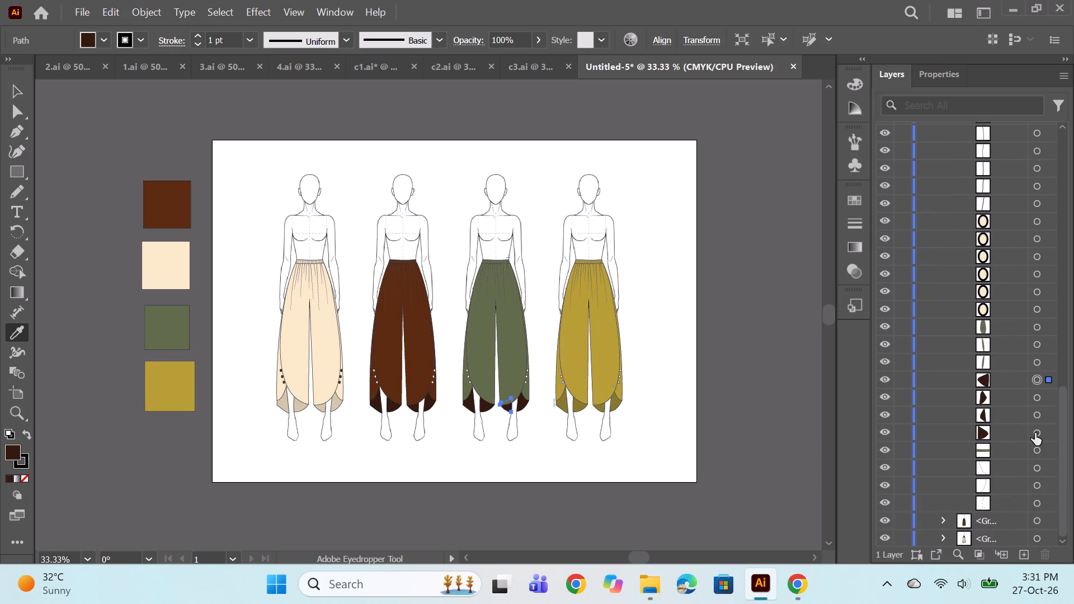
left_click(1035, 433, "shift")
left_click(481, 346)
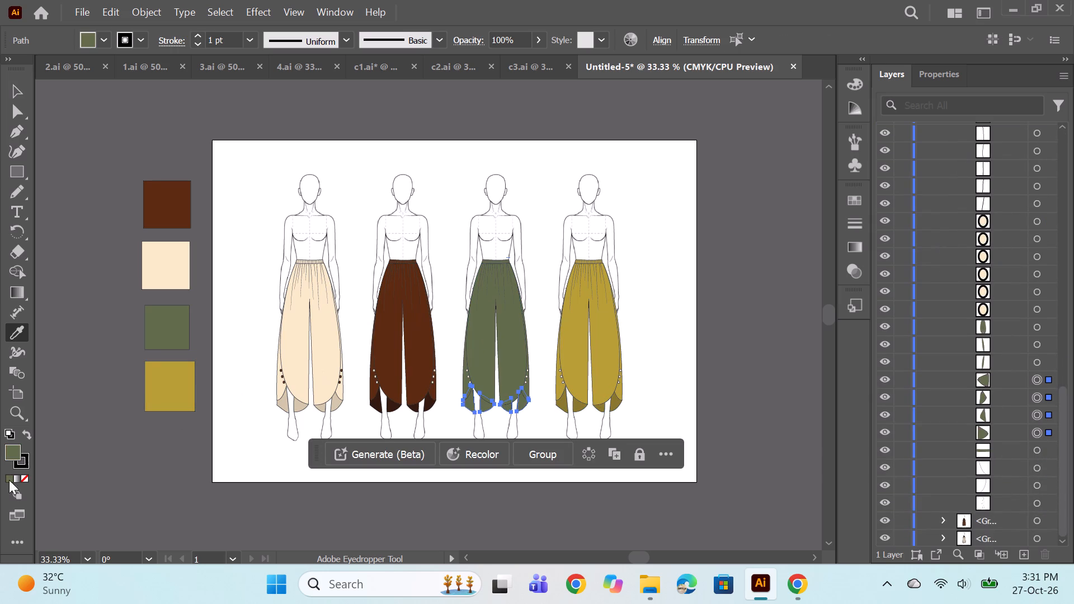
double_click(9, 451)
double_click(15, 451)
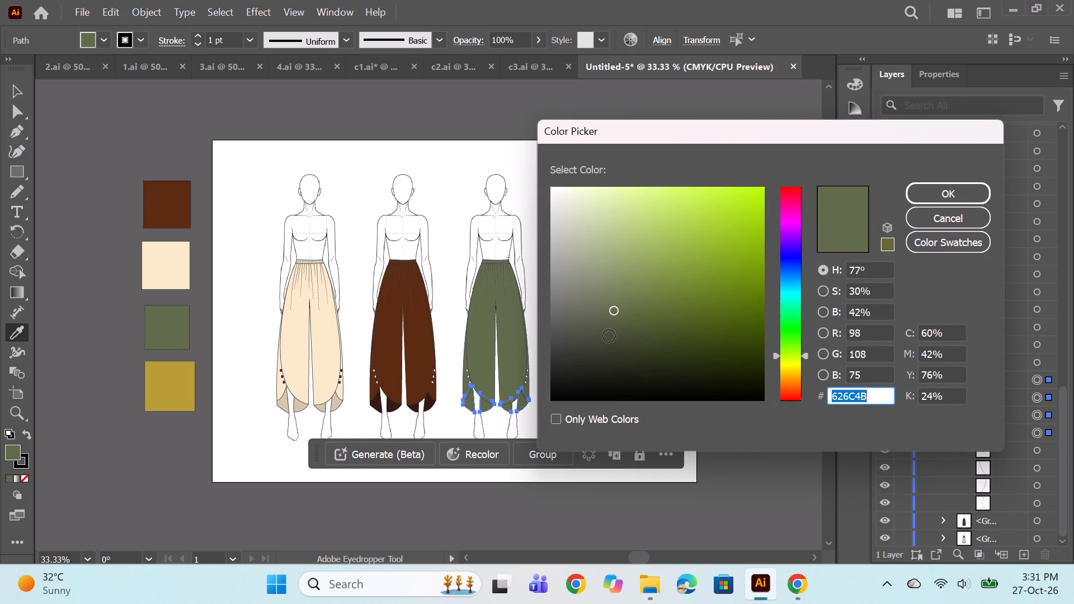
left_click(611, 336)
left_click(984, 185)
left_click(722, 299, "ctrl")
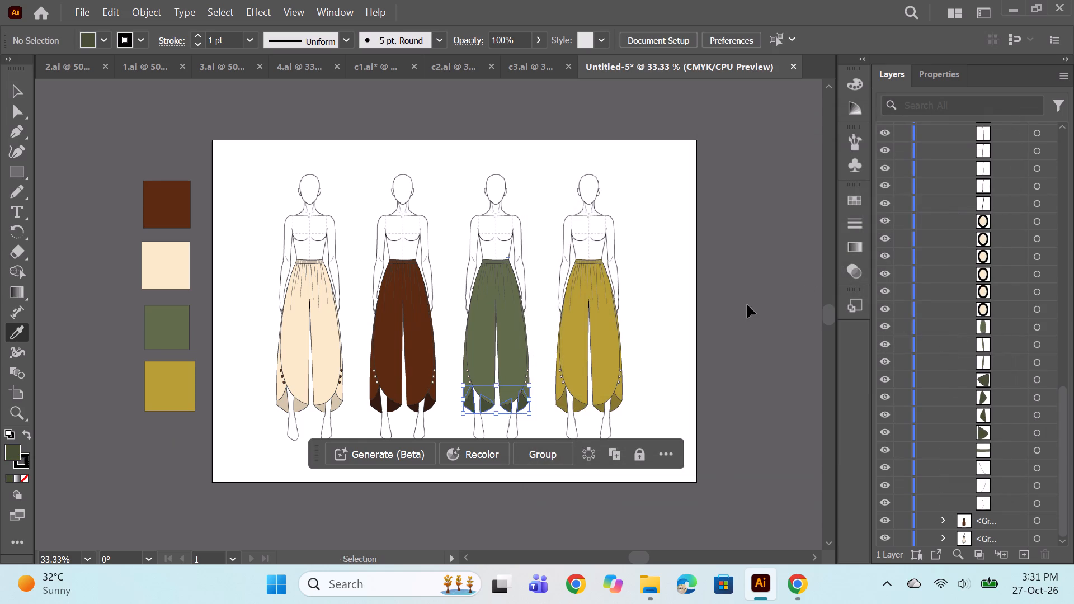
Save the untitled four-figure sheet as c4 in the trouser designs folder.
key("ctrl+s")
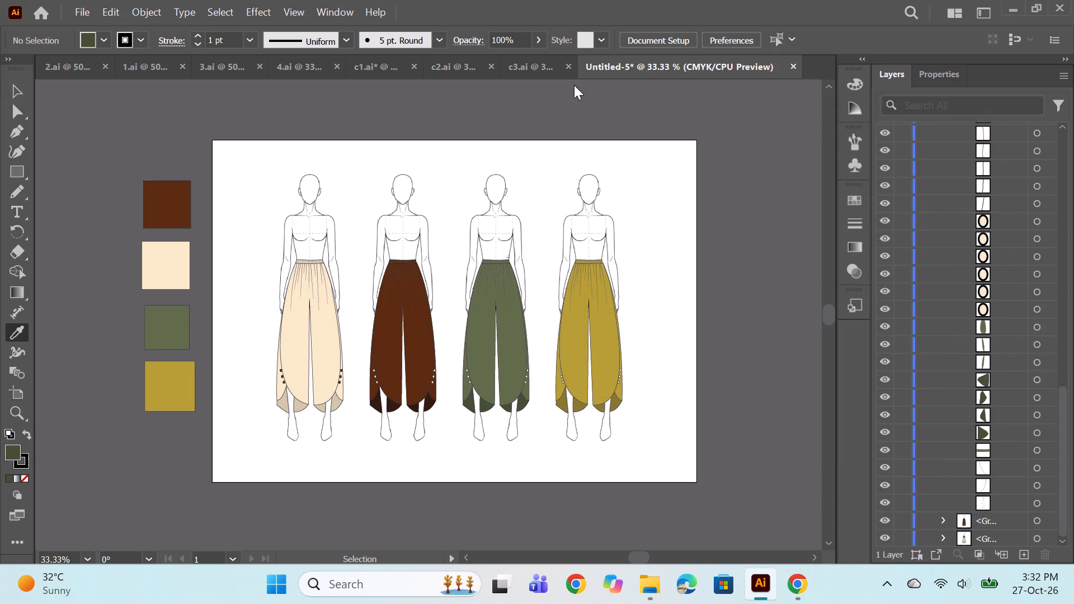
key("c")
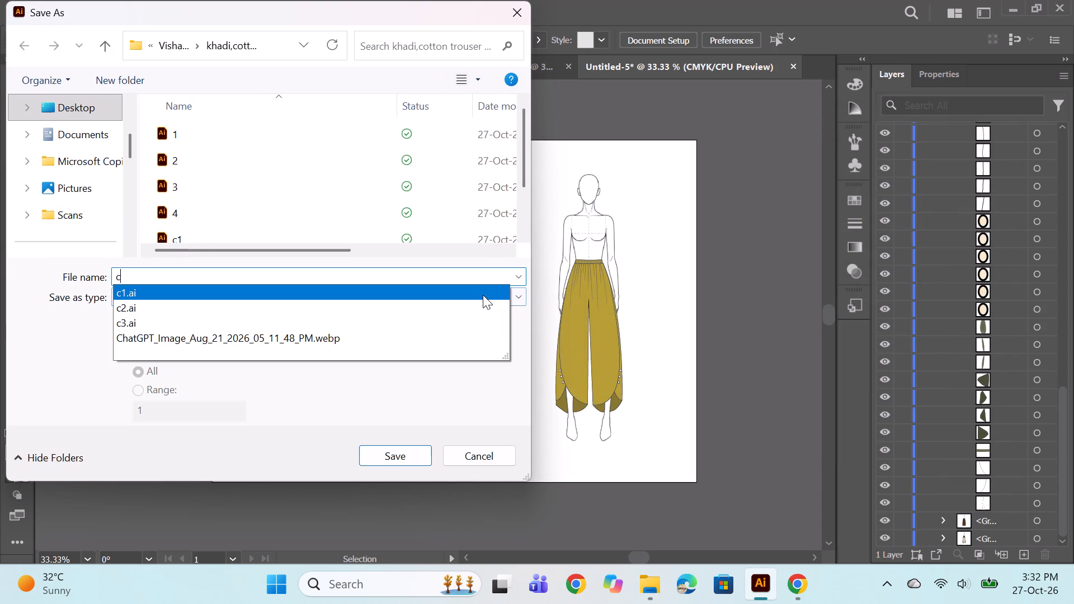
key("4")
key("Return")
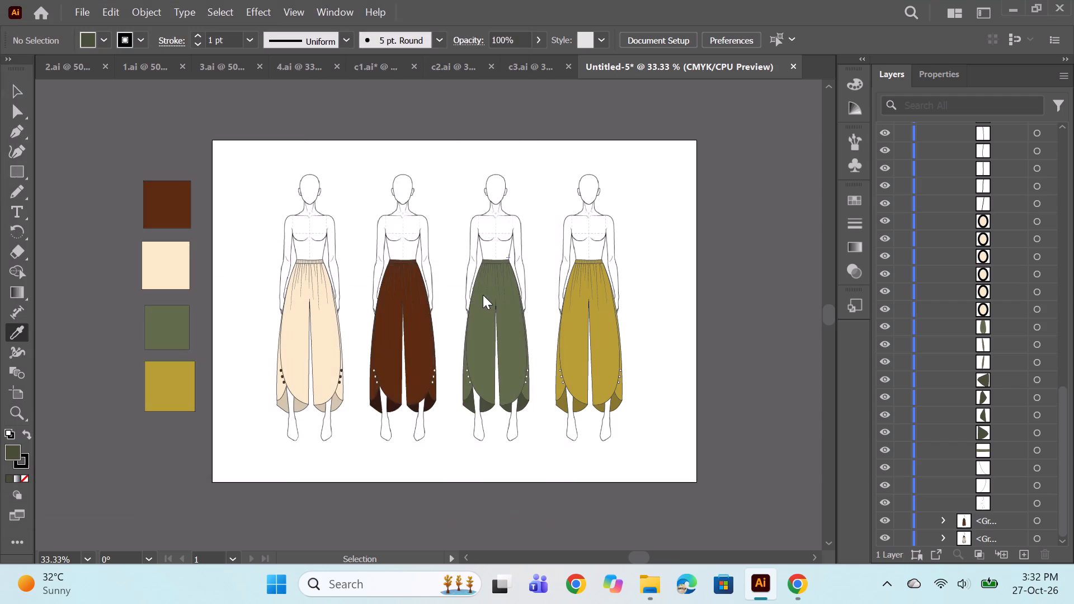
left_click(596, 523)
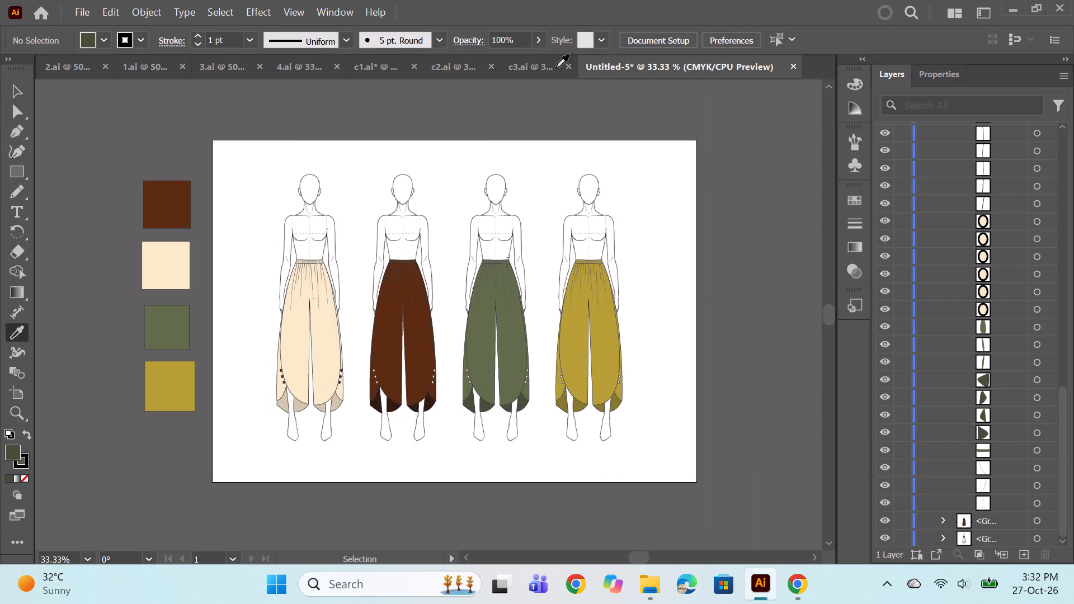
Copy the first colour-blocked trouser figure, with cream side panels and olive legs, from c2 into a new A3 landscape document.
left_click(525, 73)
left_click(395, 64)
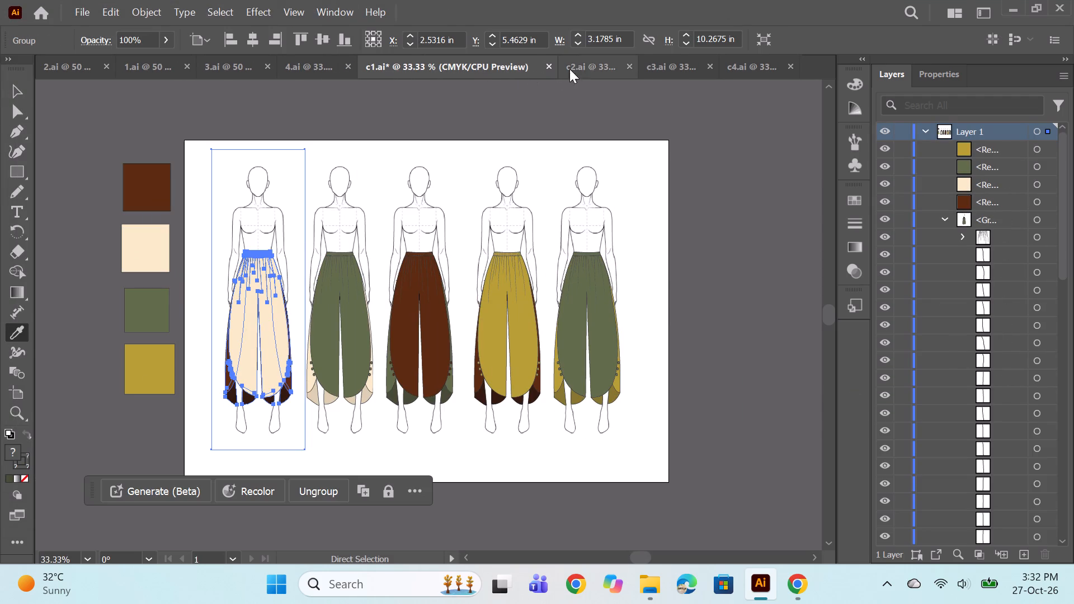
left_click(580, 67)
left_click(654, 67)
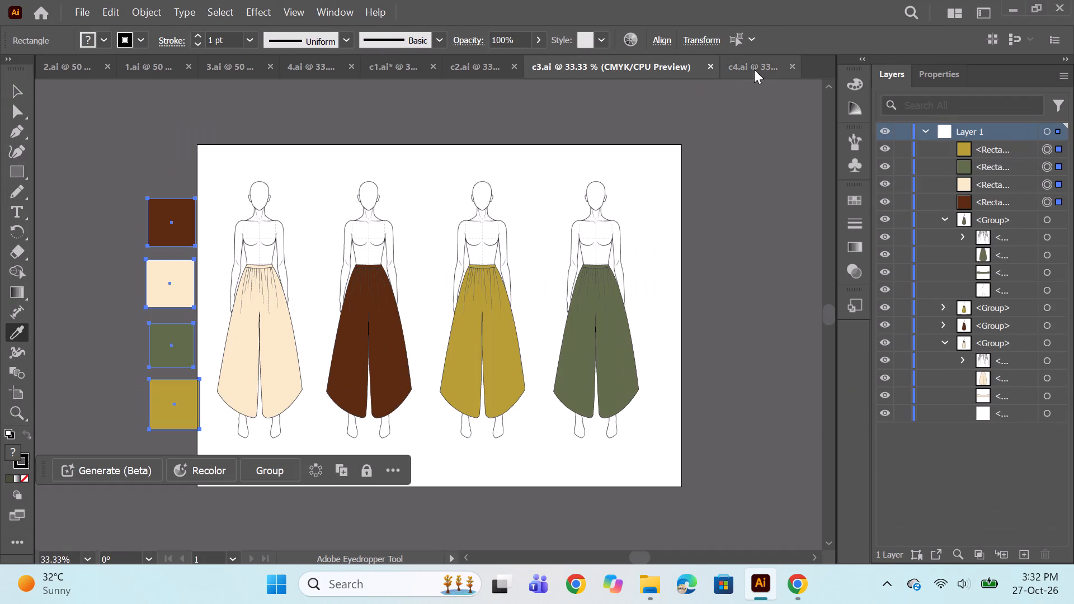
left_click(752, 68)
left_click(486, 65)
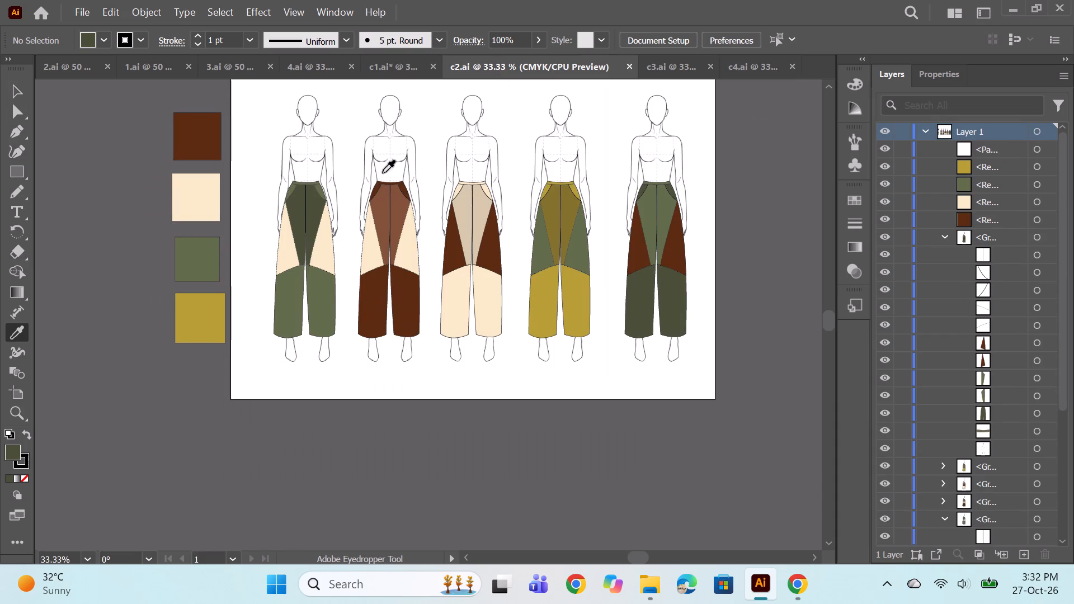
scroll(368, 175, "up", 2)
left_click(18, 90)
left_click(297, 259)
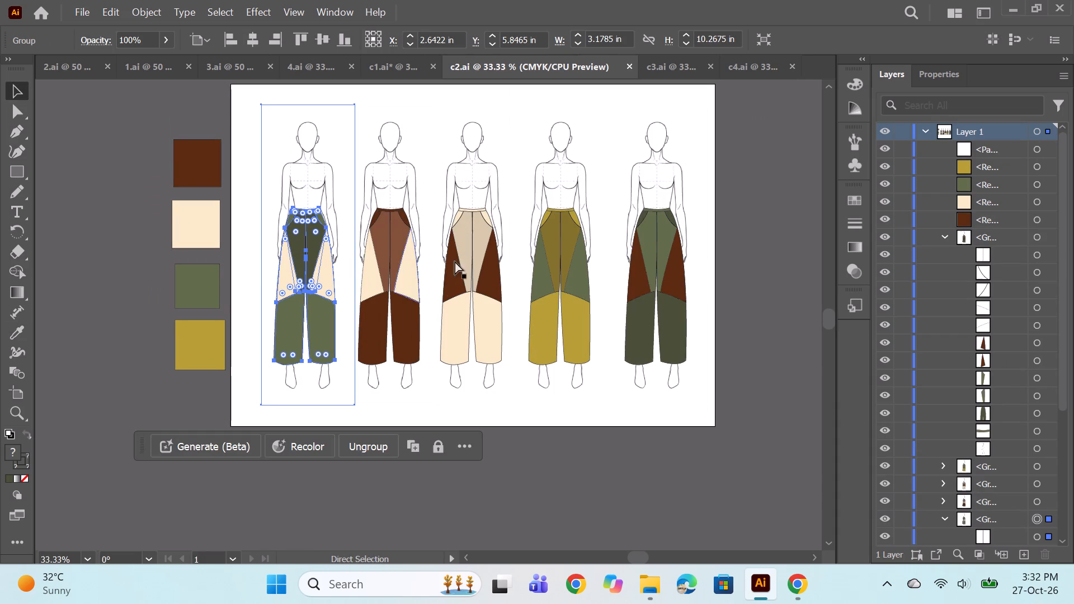
key("ctrl+c")
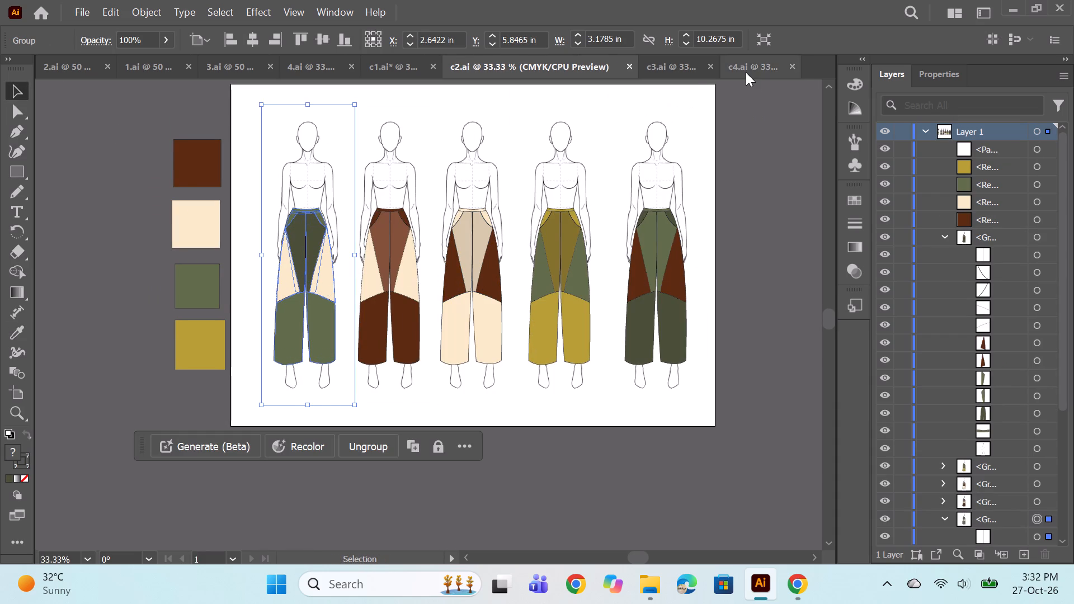
left_click(746, 72)
key("ctrl+n")
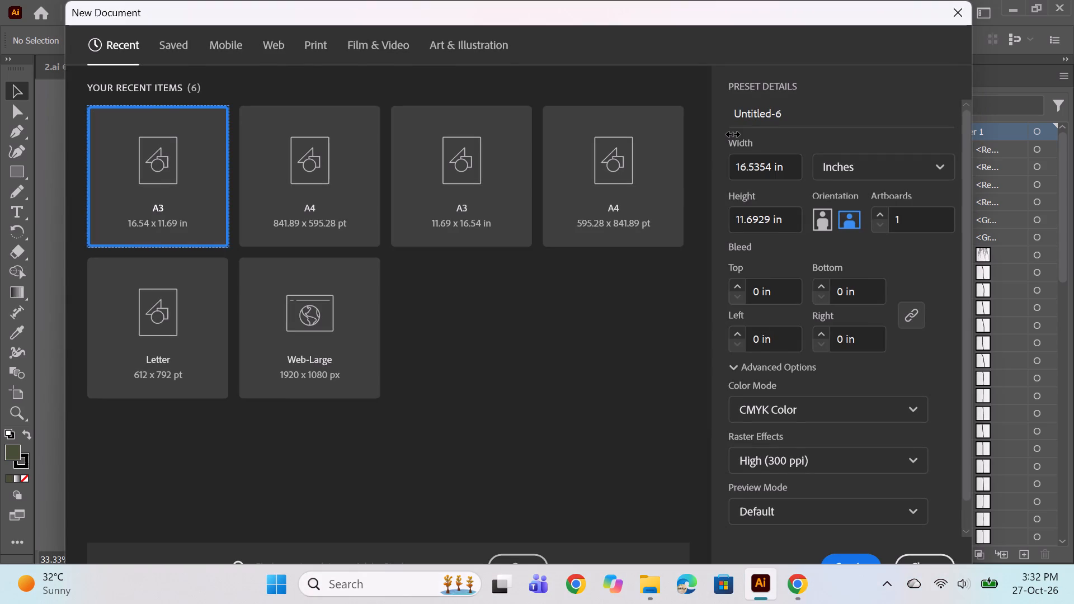
key("Return")
key("ctrl+v")
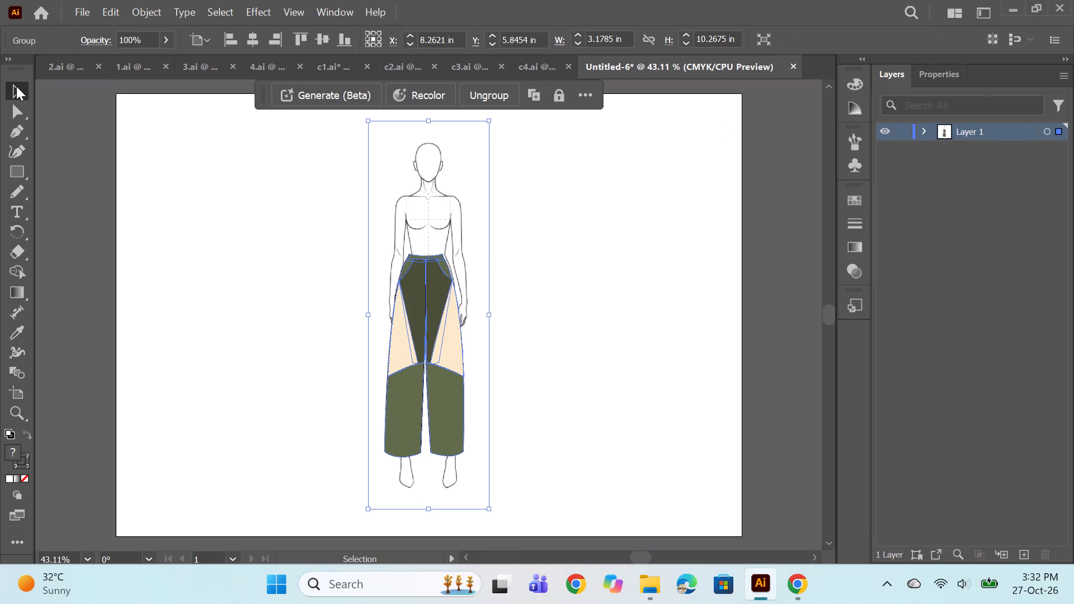
Move the pasted figure near the artboard's left edge and duplicate it horizontally to make a row of four figures.
left_click_drag(426, 299, 222, 296)
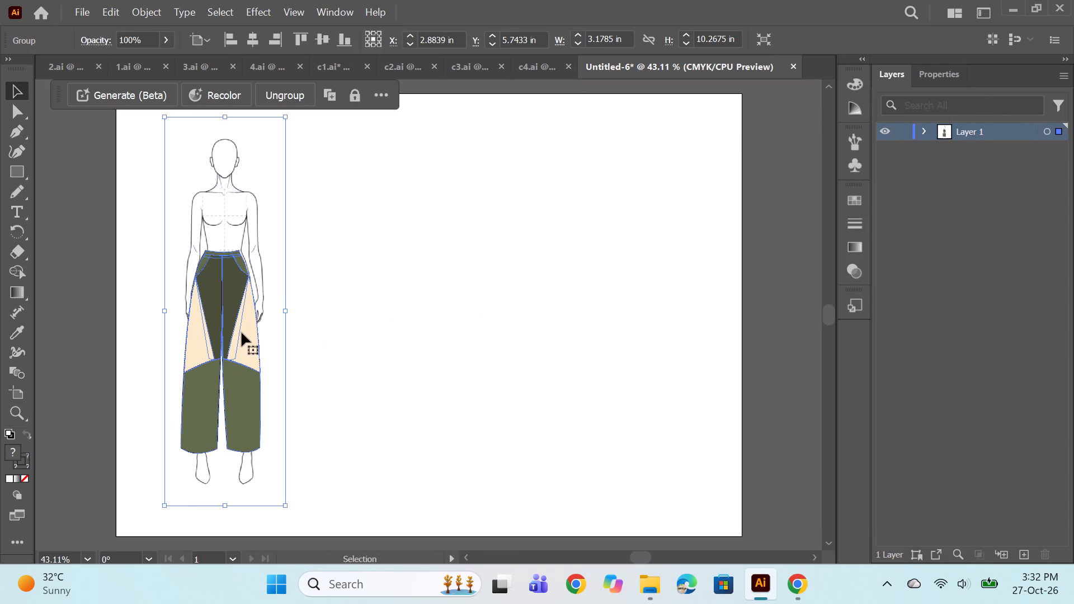
left_click(242, 333)
left_click_drag(242, 335, 307, 326, "alt+shift")
left_click_drag(237, 326, 318, 332, "alt+shift")
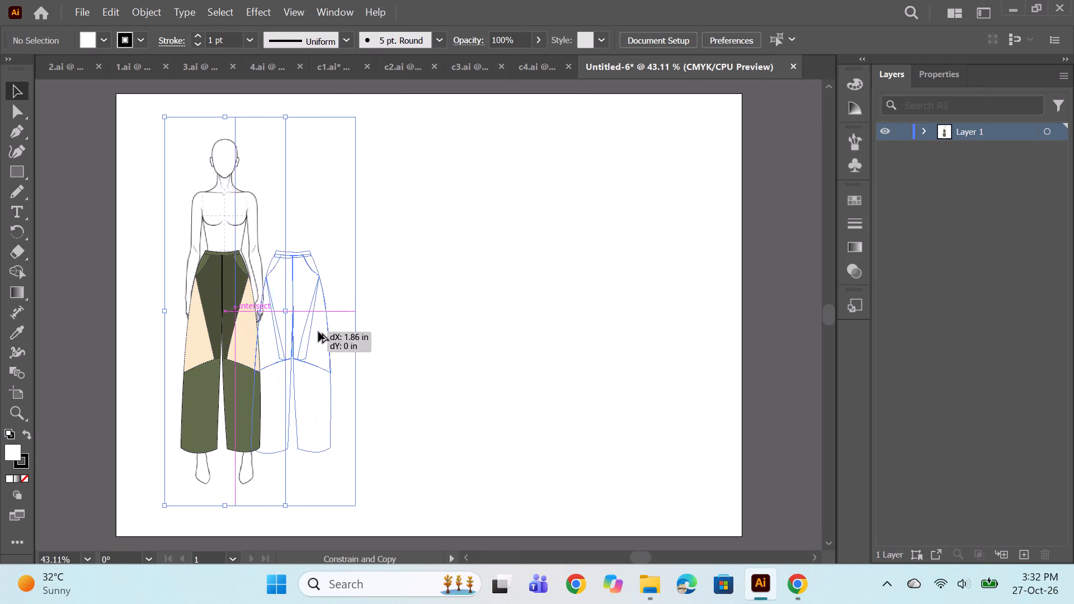
left_click_drag(318, 332, 345, 332, "alt+shift")
left_click_drag(347, 333, 388, 333, "alt+shift")
left_click_drag(350, 336, 396, 339, "alt+shift")
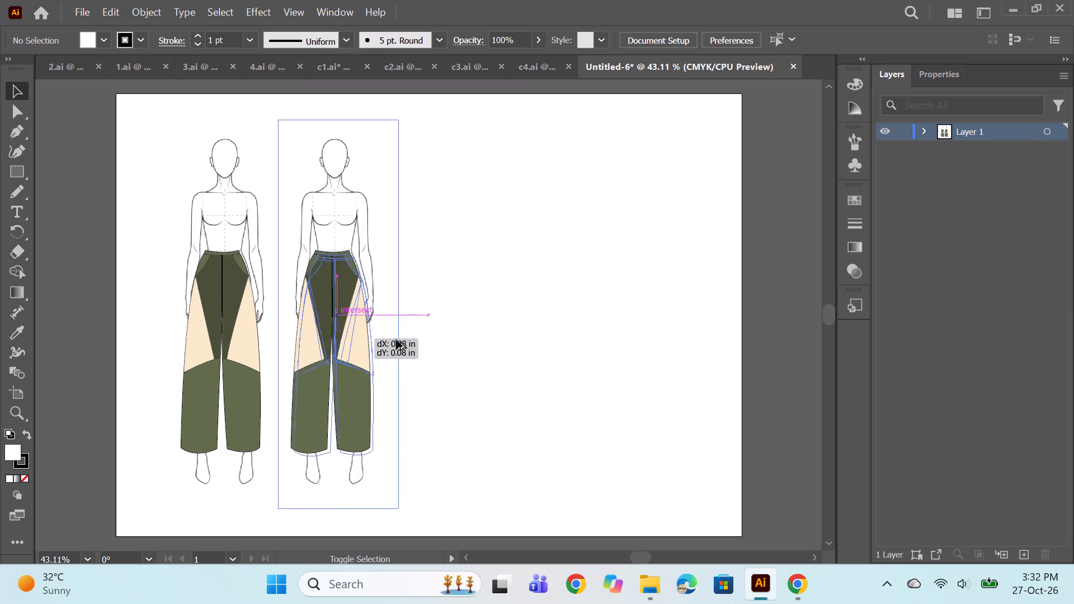
left_click_drag(396, 339, 458, 343, "alt+shift")
left_click_drag(458, 340, 488, 340, "alt+shift")
left_click_drag(469, 340, 481, 340, "alt+shift")
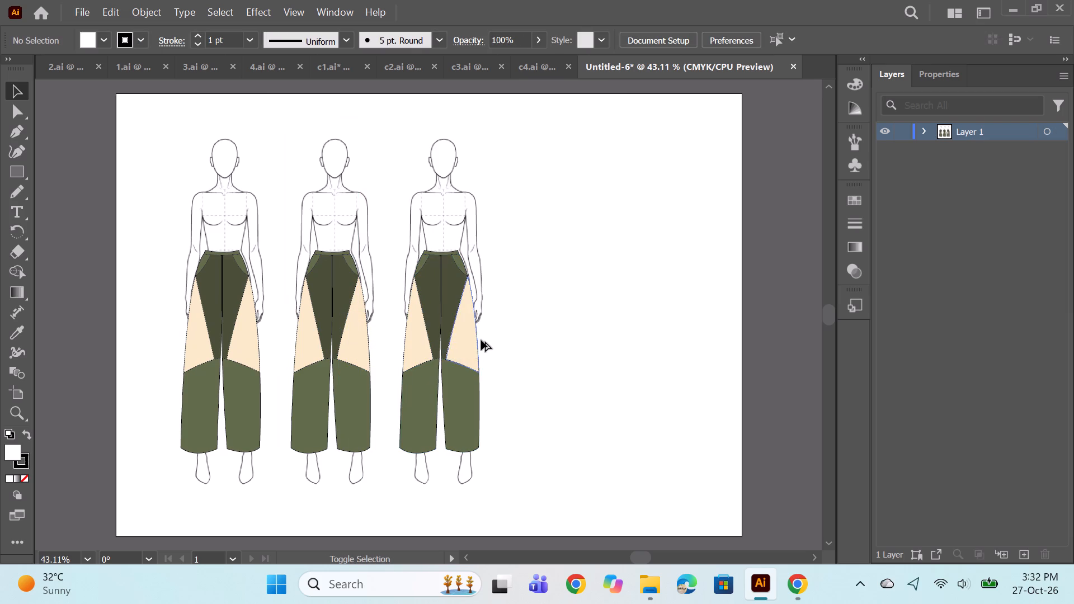
left_click_drag(481, 340, 573, 345, "alt+shift")
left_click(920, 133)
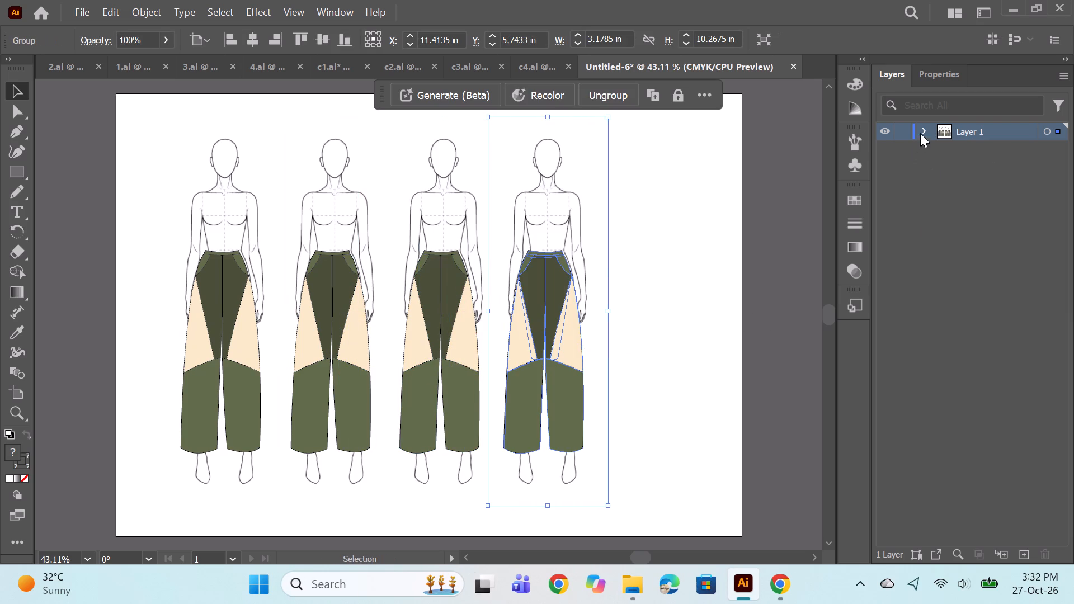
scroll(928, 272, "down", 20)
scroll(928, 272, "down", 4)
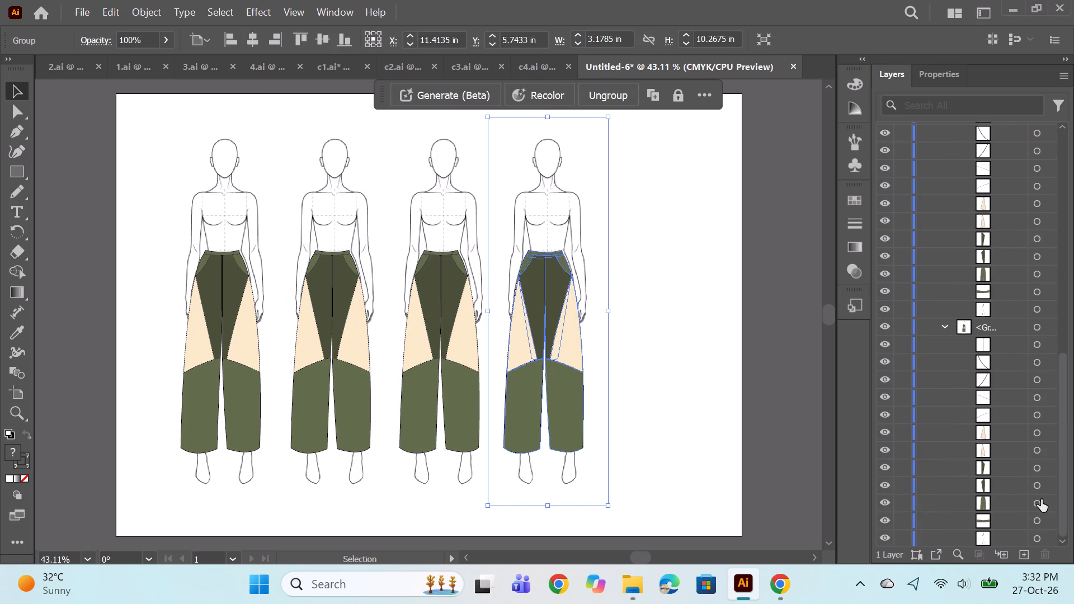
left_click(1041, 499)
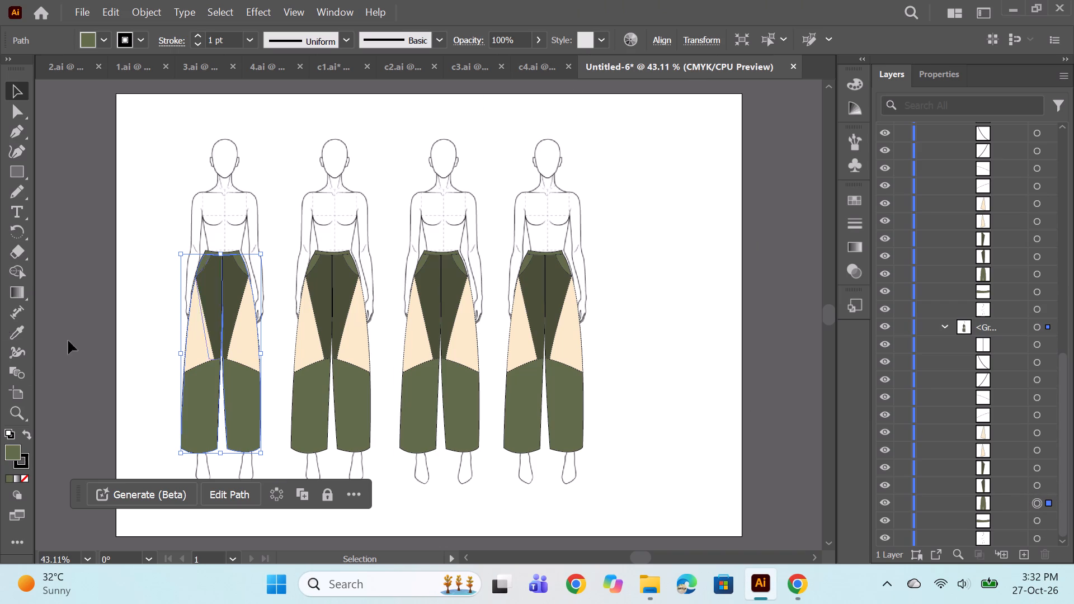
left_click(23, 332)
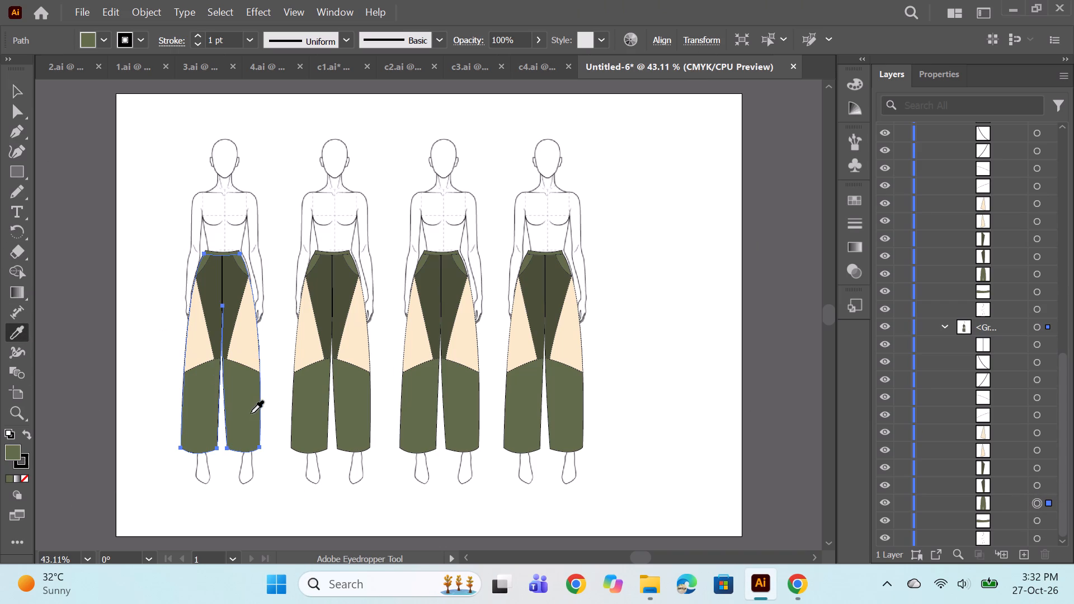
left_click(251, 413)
Copy the brown, cream, olive and mustard reference squares from c4 into the new sheet and place them left of the figures.
left_click(534, 63)
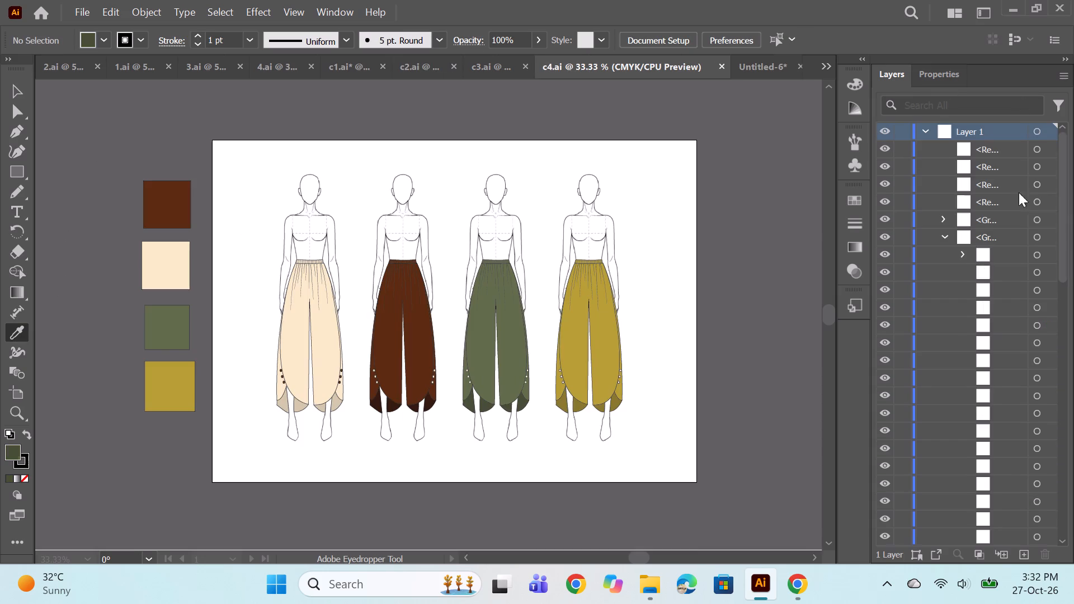
left_click(1031, 145)
left_click(1040, 199, "shift")
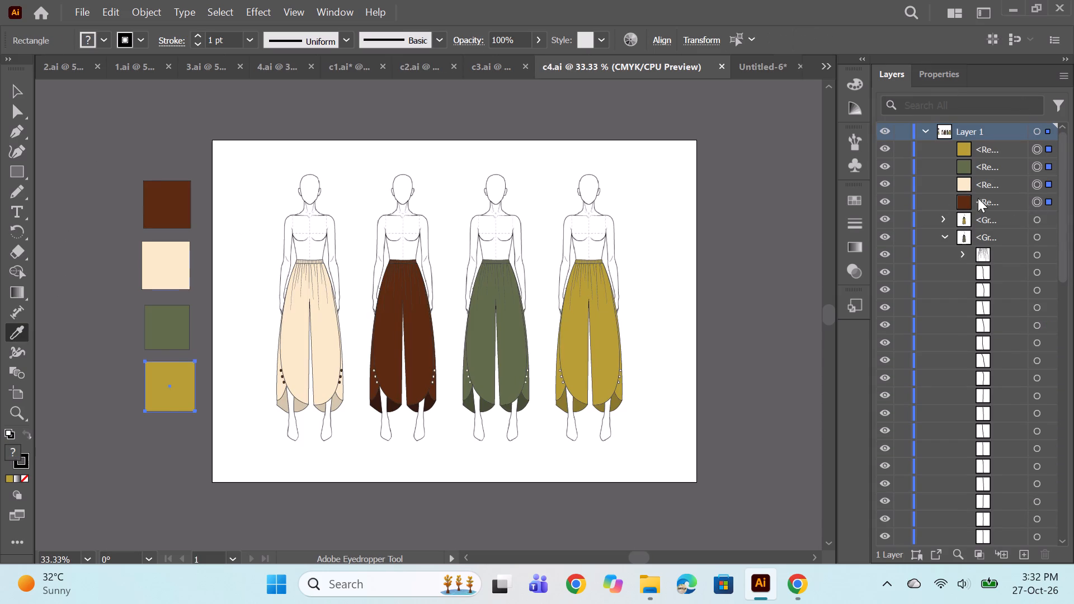
key("ctrl+c")
left_click(747, 76)
key("ctrl+v")
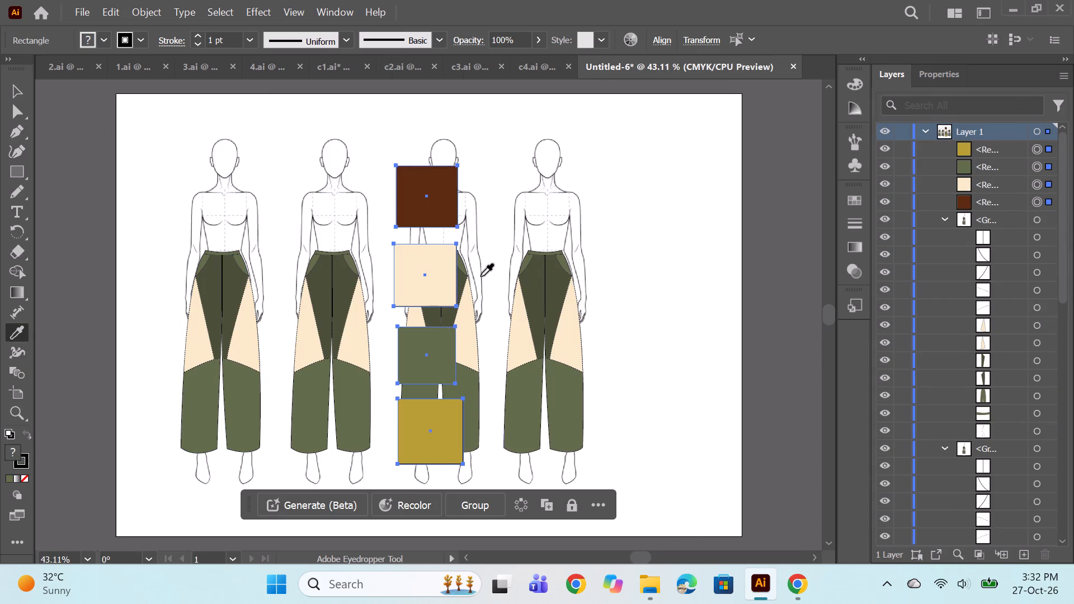
left_click(2, 95)
left_click(22, 94)
left_click_drag(434, 295, 135, 277)
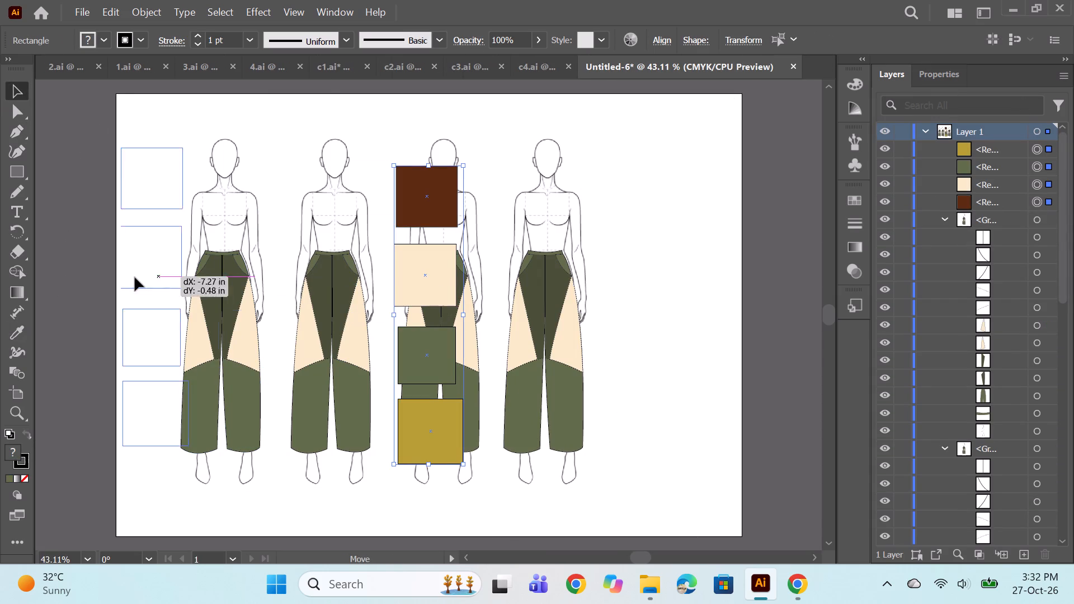
left_click_drag(135, 277, 99, 277)
key("space")
left_click_drag(731, 375, 875, 356)
Recolour the first figure's two cream side panels with the trouser legs' olive, lightened to a paler greyish olive.
scroll(1065, 432, "down", 3)
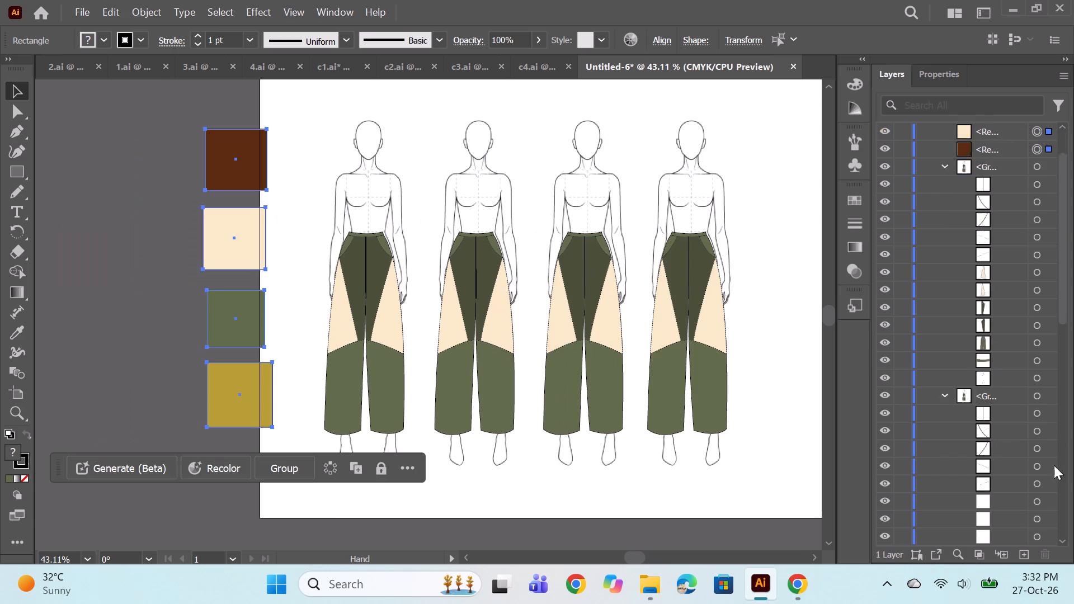
scroll(1054, 465, "down", 20)
scroll(1054, 465, "down", 4)
left_click(1037, 502)
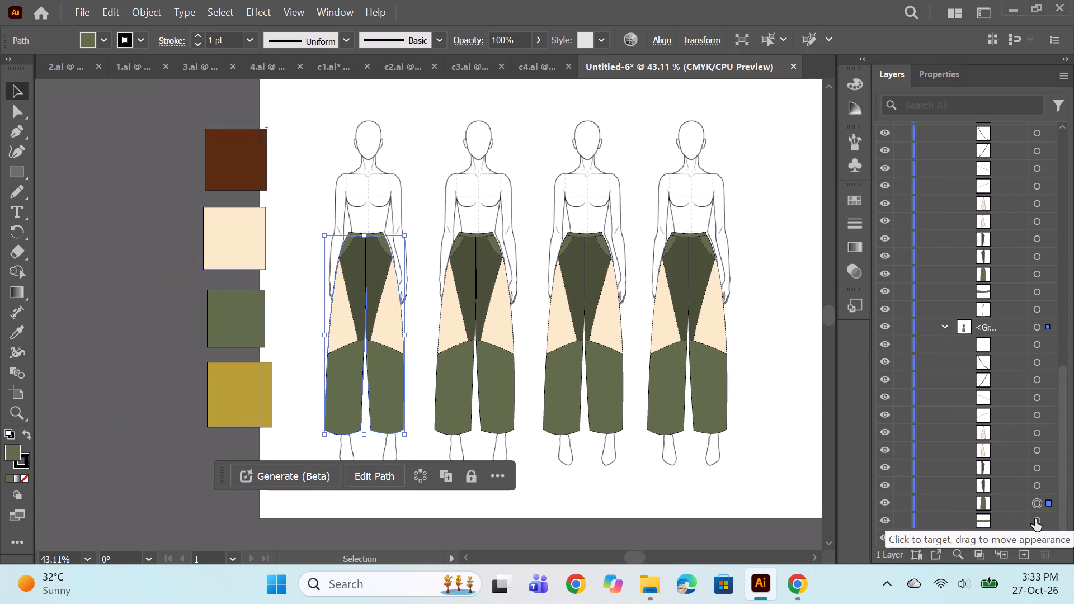
left_click(1041, 489)
left_click(1035, 471, "ctrl")
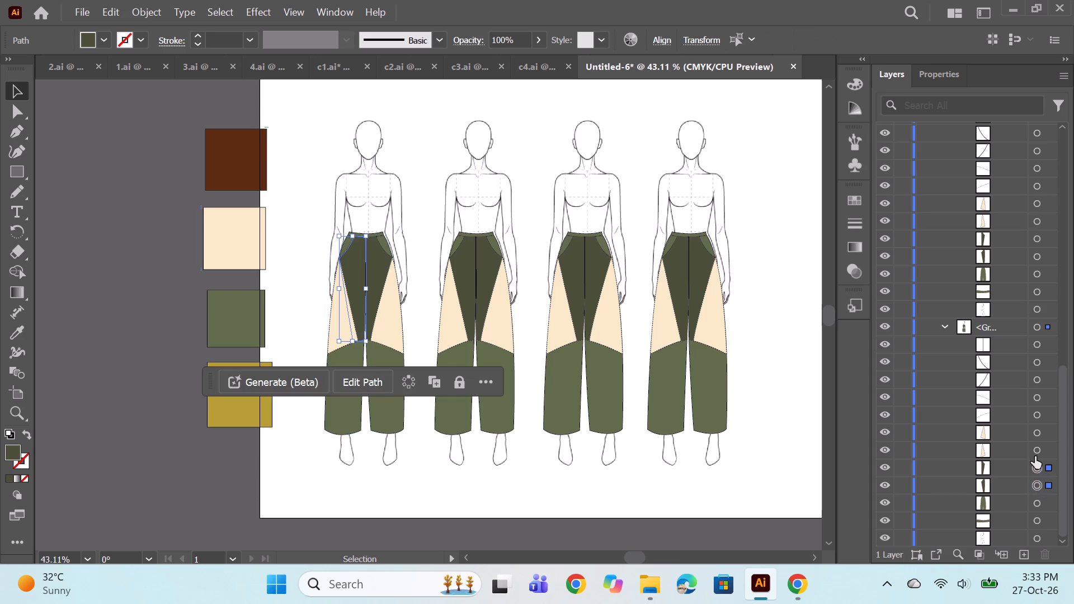
left_click(1035, 452)
left_click(1038, 433, "ctrl")
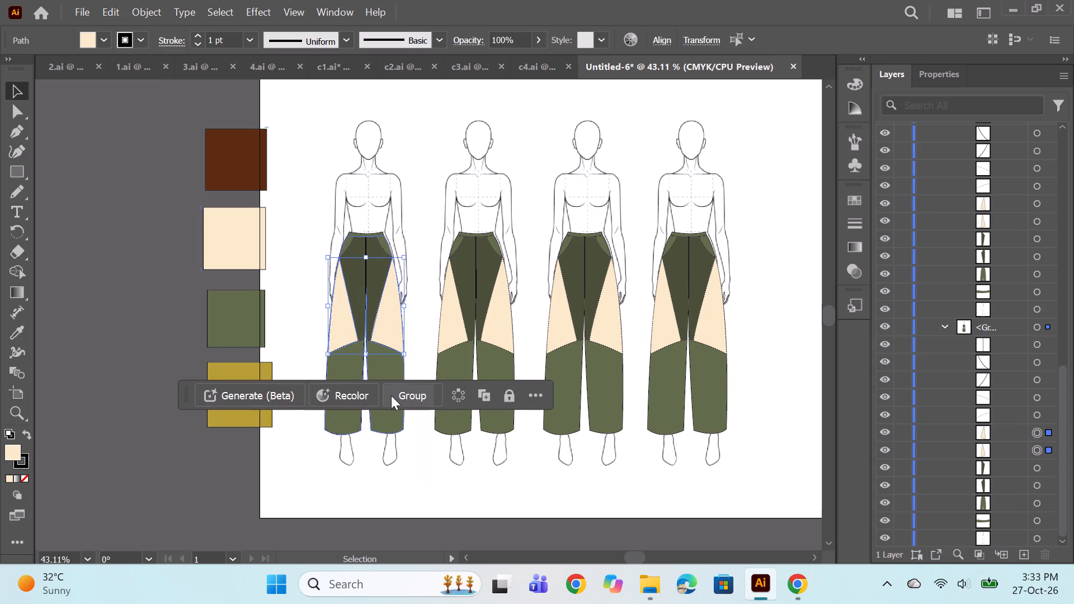
left_click(14, 326)
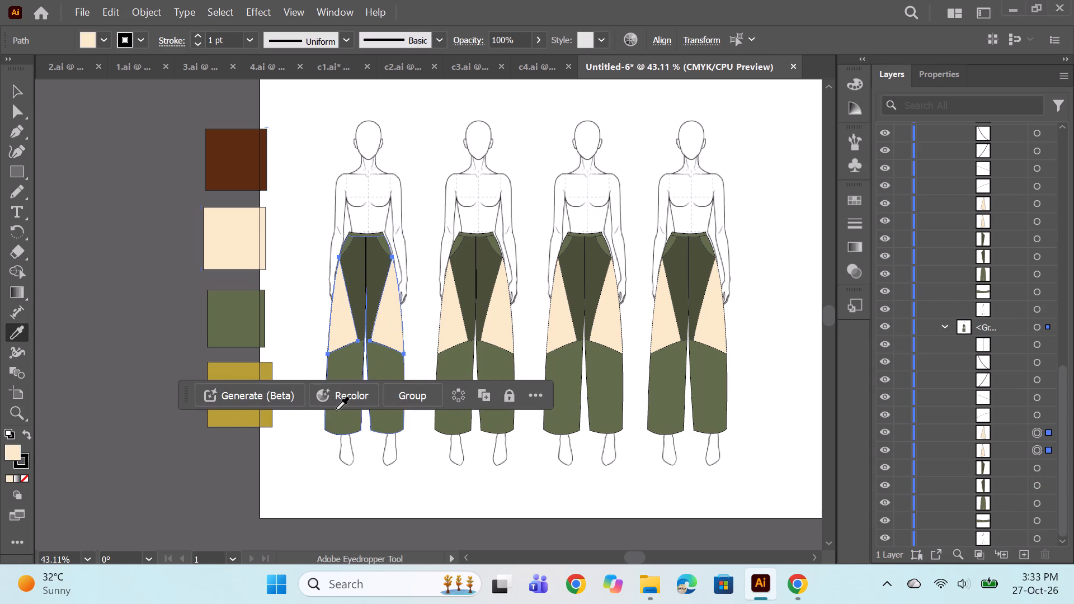
left_click(337, 410)
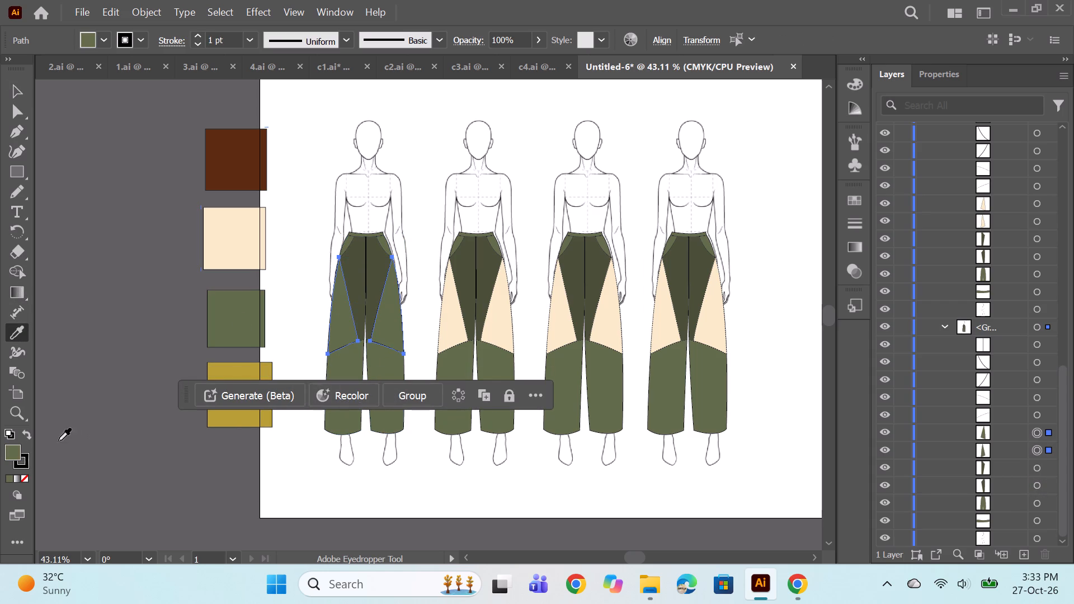
double_click(18, 446)
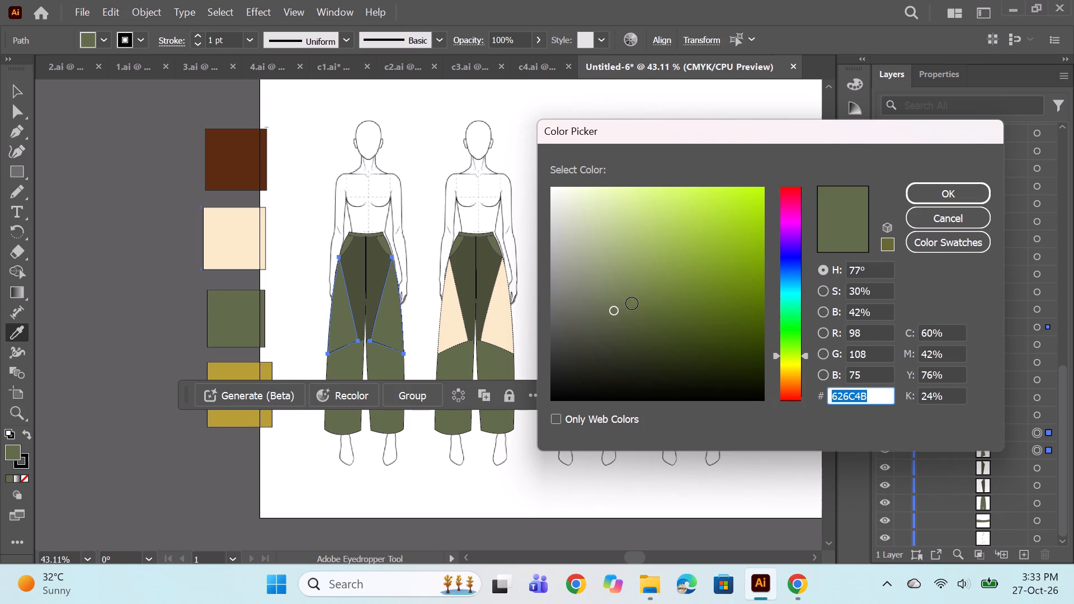
left_click(609, 304)
left_click(604, 296)
left_click(921, 191)
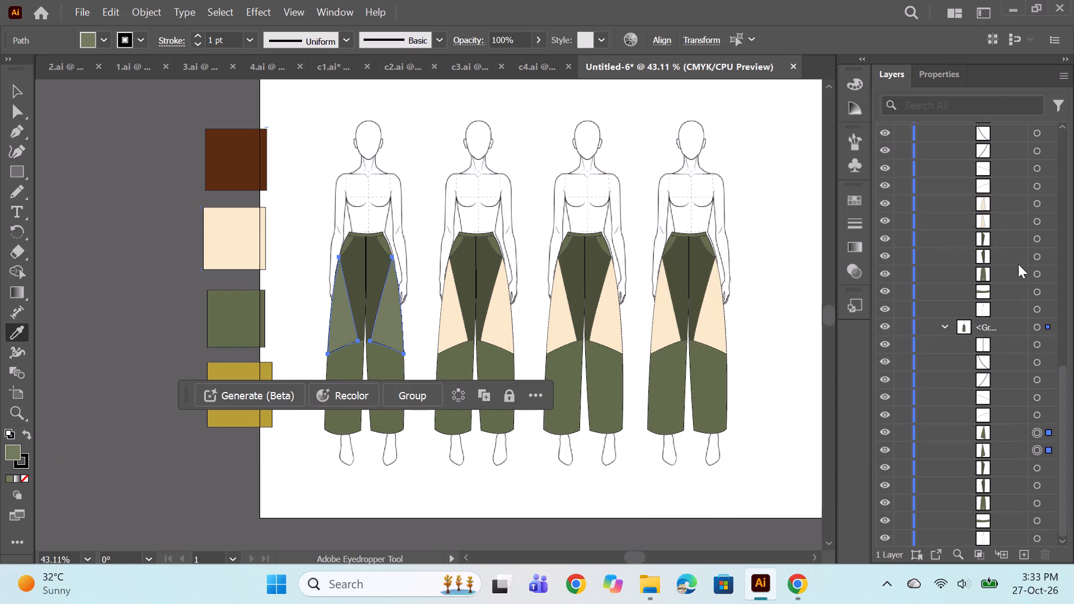
double_click(11, 455)
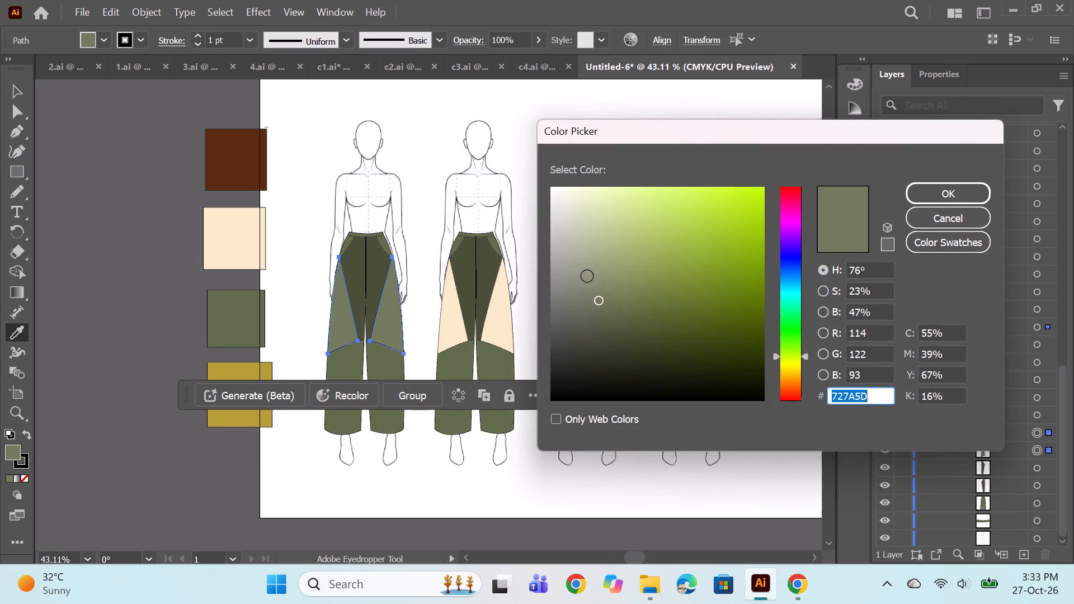
left_click(590, 294)
left_click(938, 199)
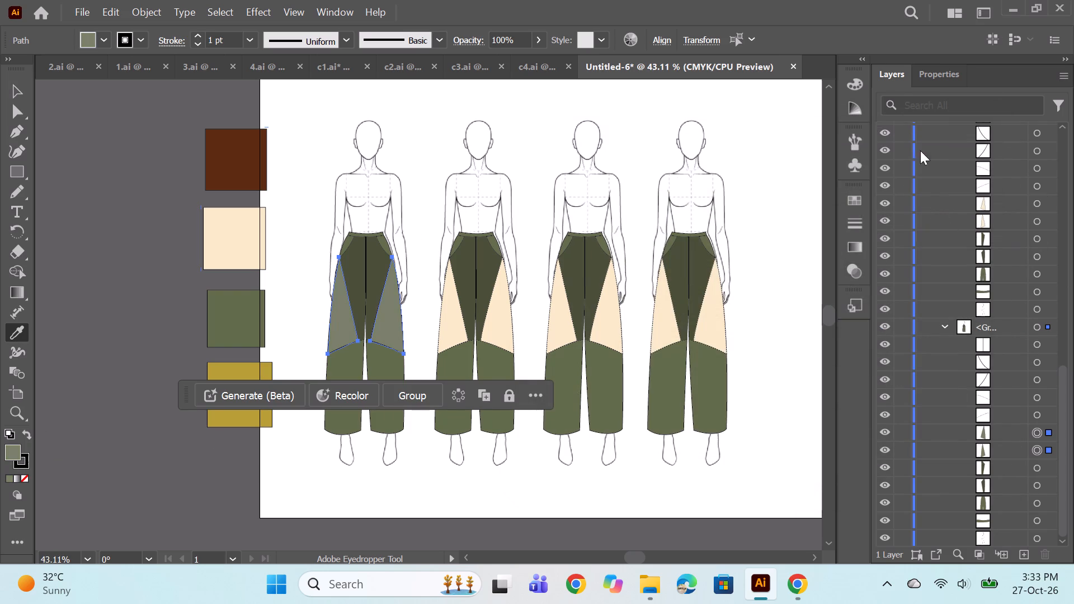
Give the first figure's two side panels a dashed outline with a 2 pt dash.
scroll(1019, 301, "up", 6)
scroll(1014, 298, "down", 7)
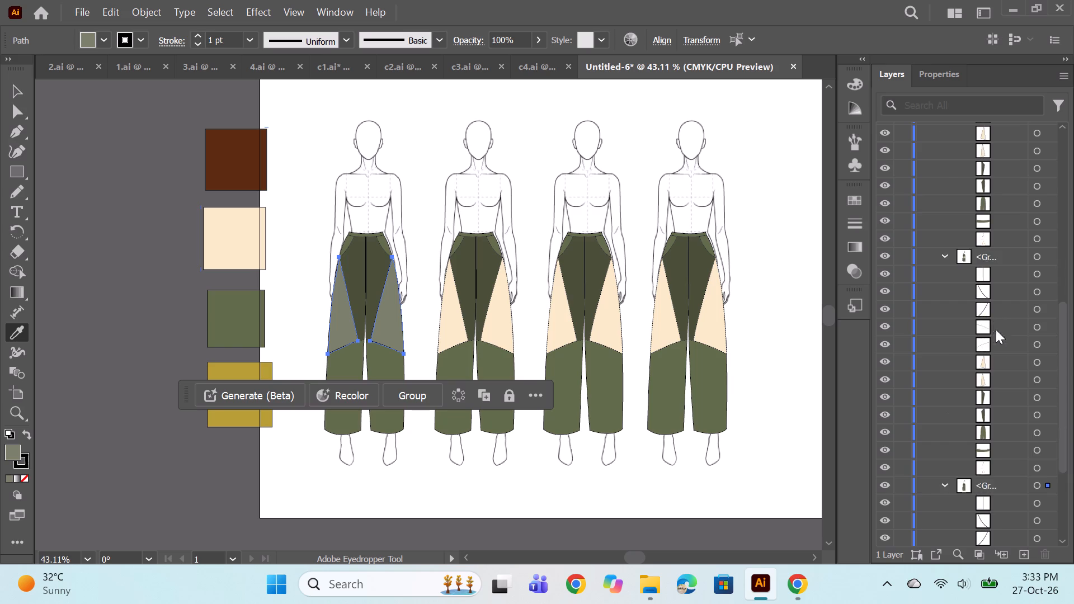
scroll(996, 329, "down", 7)
left_click(852, 228)
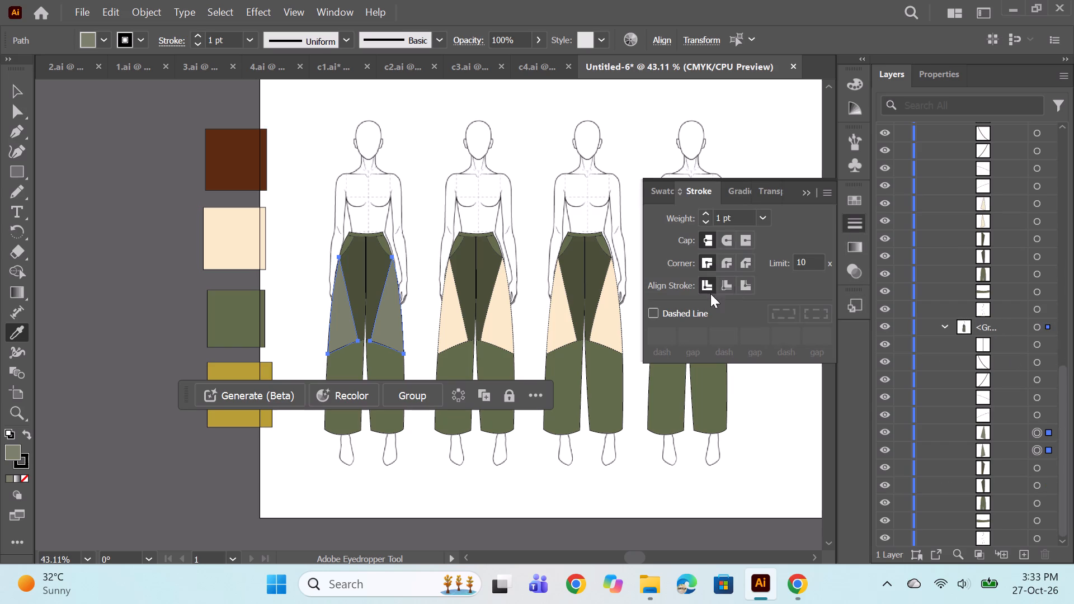
left_click(652, 310)
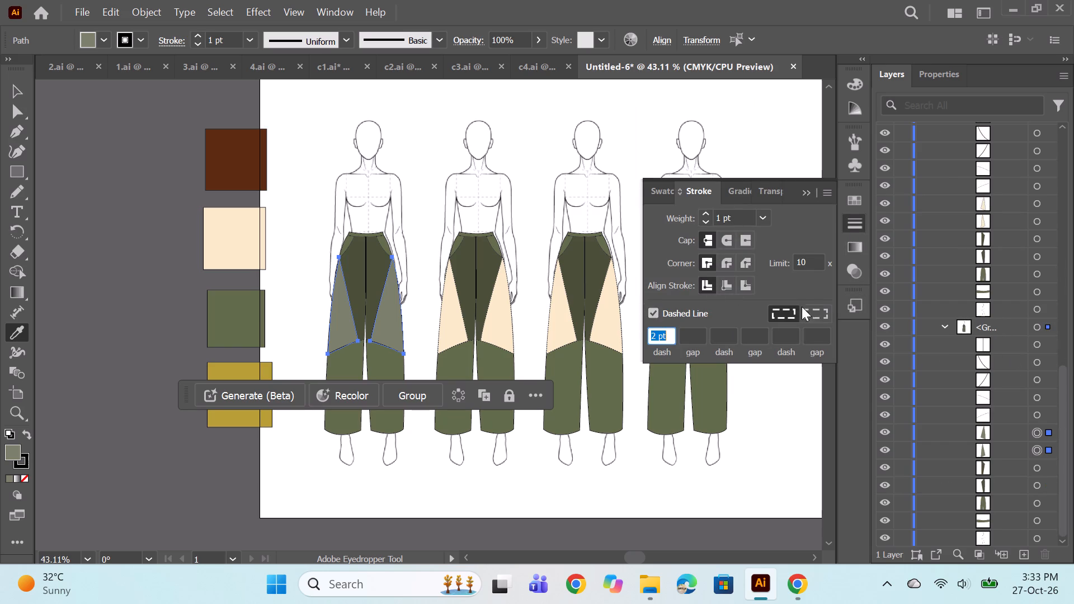
key("Return")
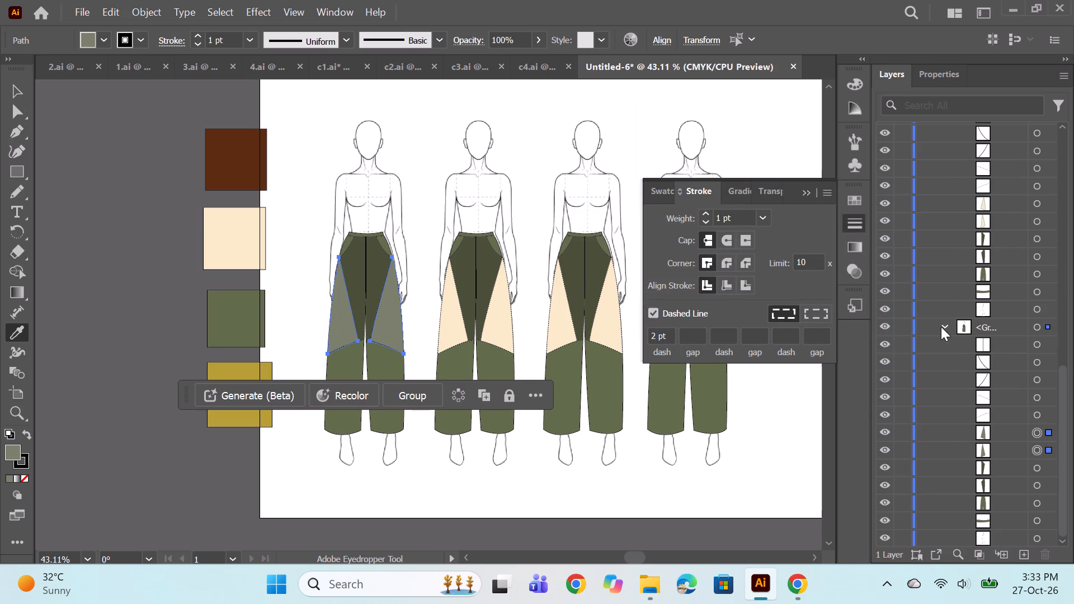
Recolour the second figure's base trouser shape, including the lower legs, with the cream reference square's colour.
left_click(941, 327)
left_click(1034, 485)
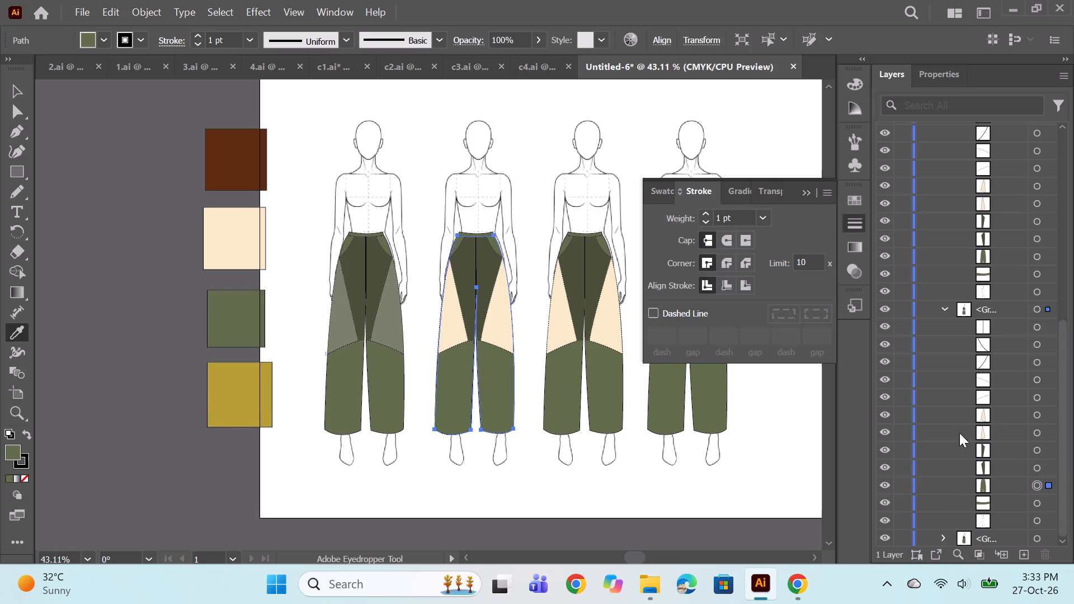
left_click(235, 248)
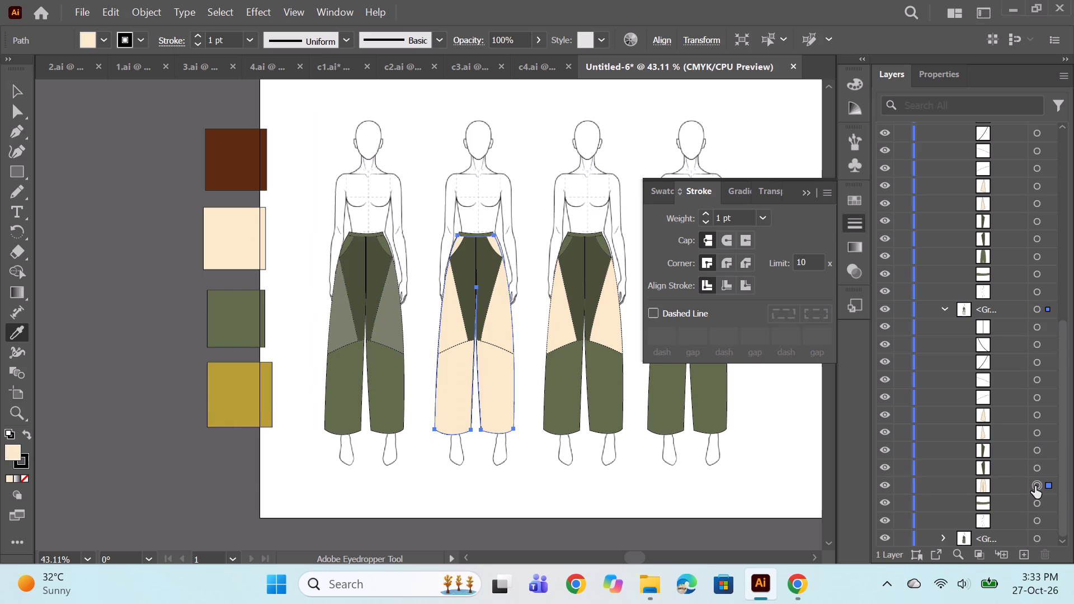
Recolour the second figure's two dark olive centre panels with the reference cream, darkened to beige D3C4A9.
left_click(1033, 471)
left_click(1037, 449, "ctrl")
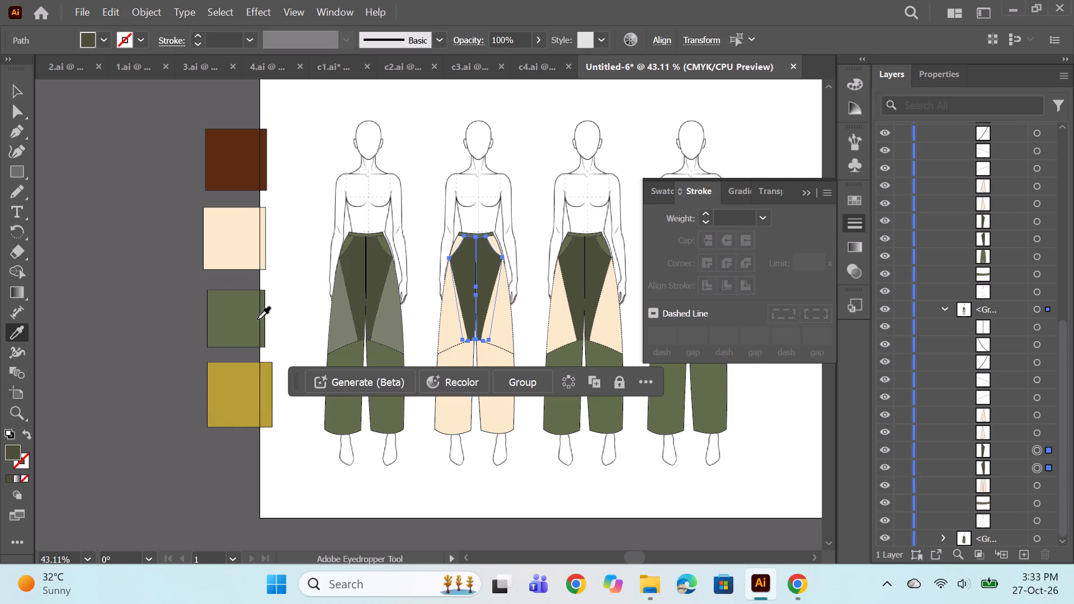
left_click(224, 252)
double_click(18, 448)
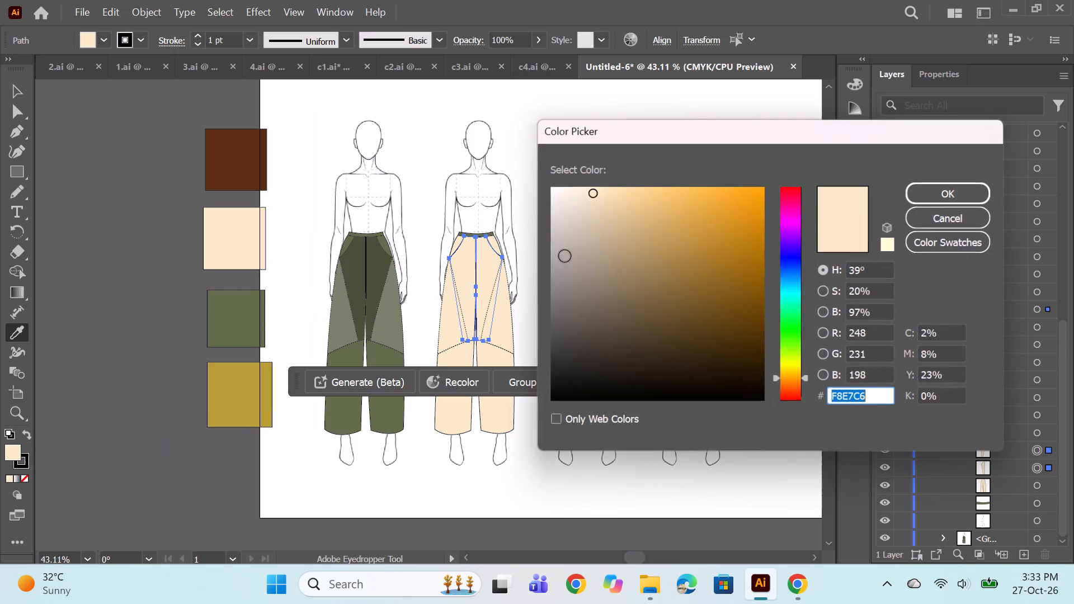
left_click(594, 215)
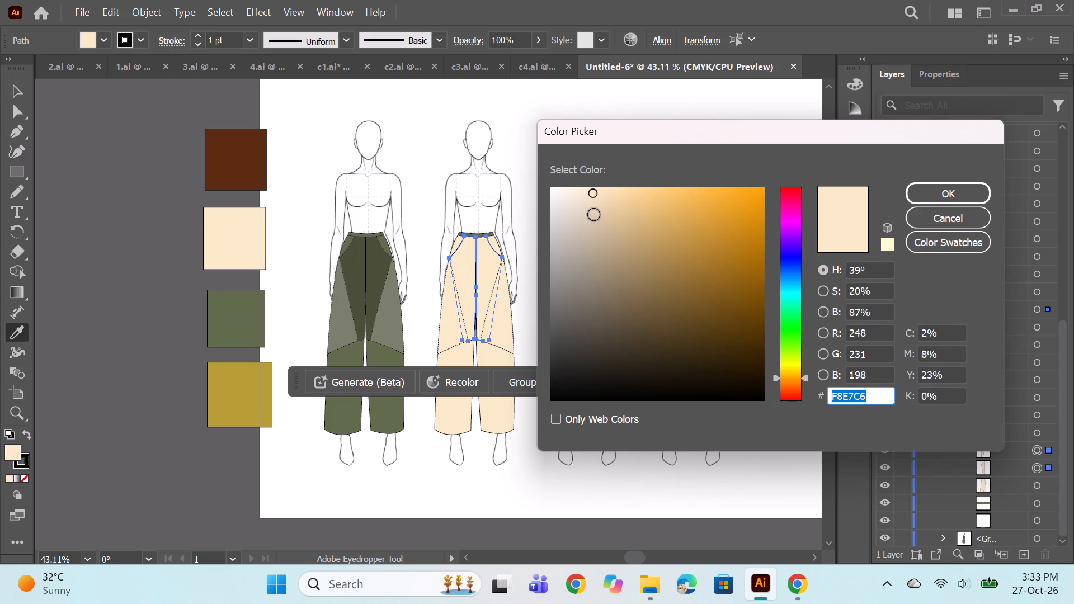
left_click(594, 221)
left_click(917, 202)
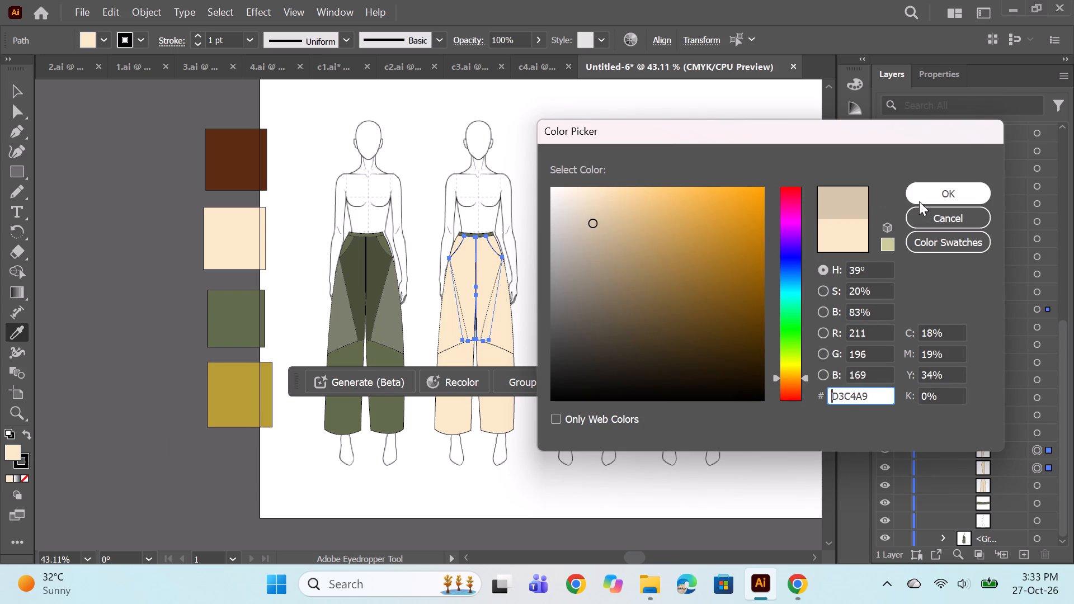
Darken the second figure's two cream side panels to a warm tan beige, keeping their dashed outline.
left_click(1038, 436)
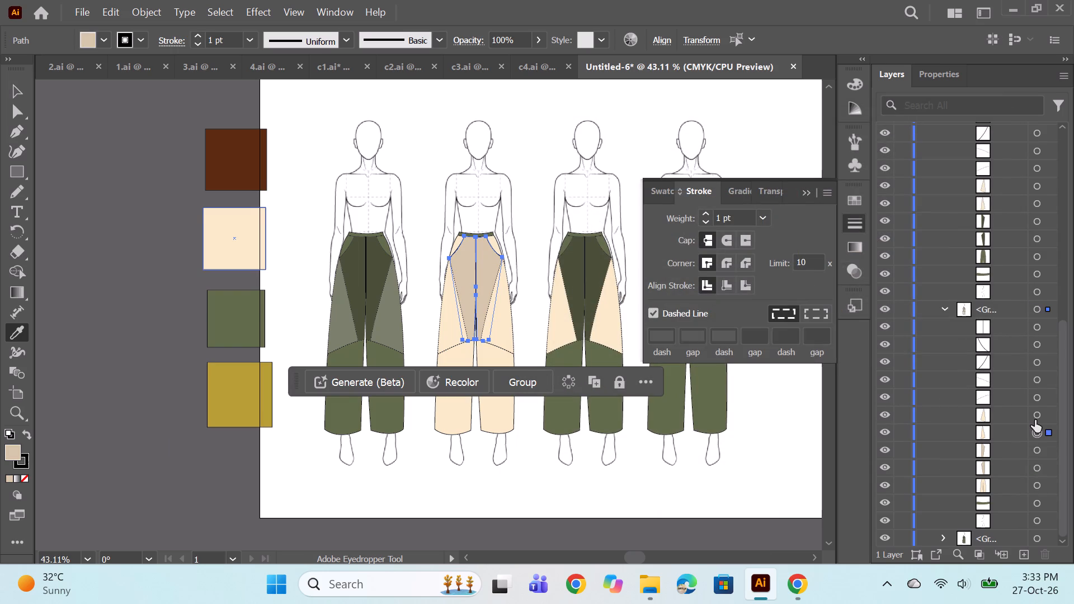
left_click(1035, 418, "ctrl")
double_click(11, 452)
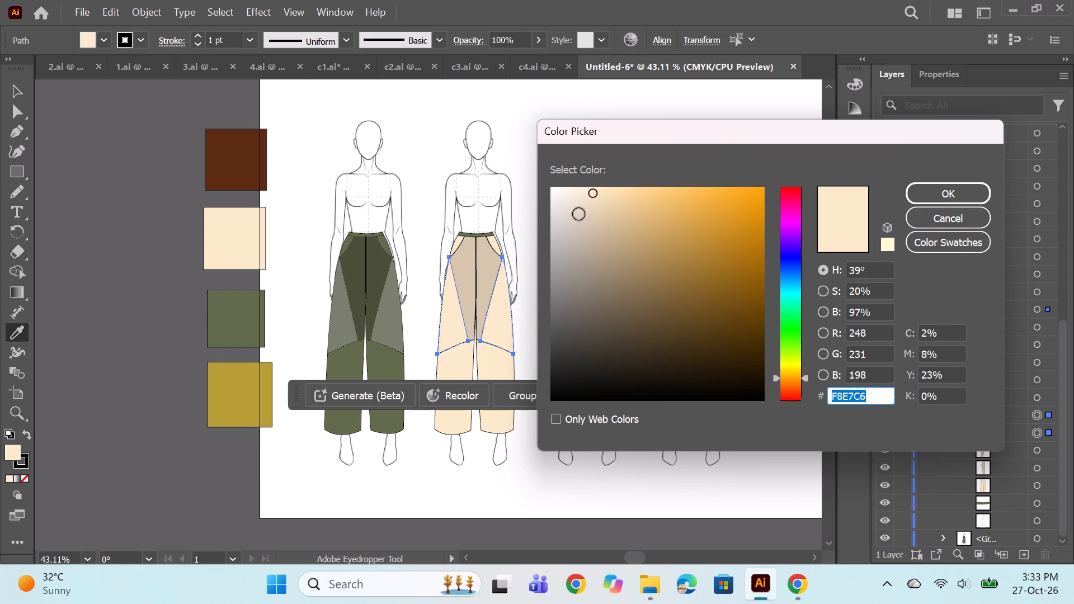
left_click(579, 214)
left_click(592, 216)
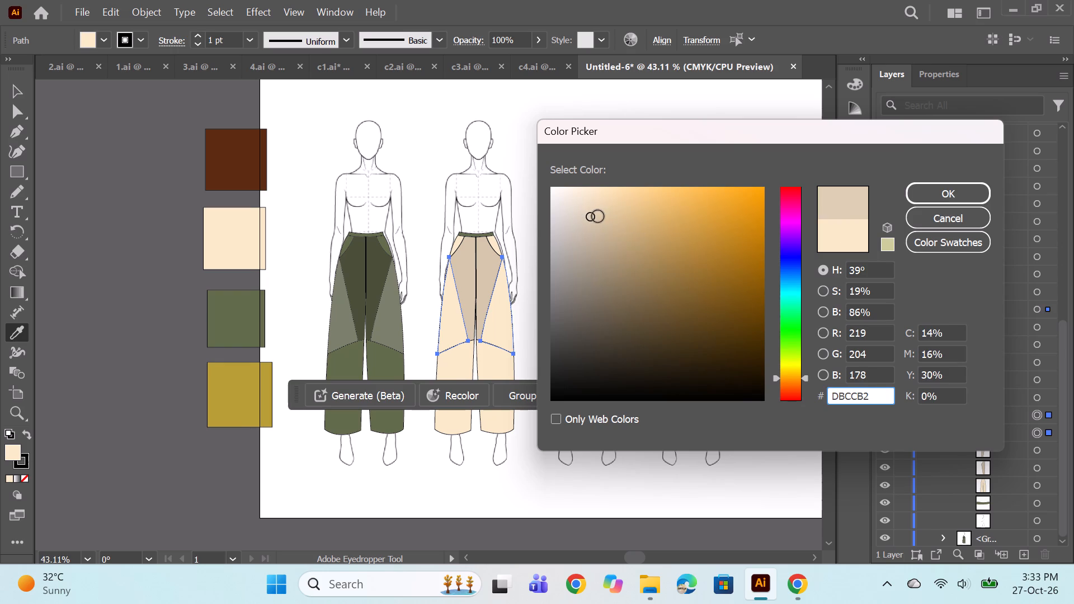
left_click(598, 216)
left_click(595, 226)
left_click(610, 219)
left_click(924, 198)
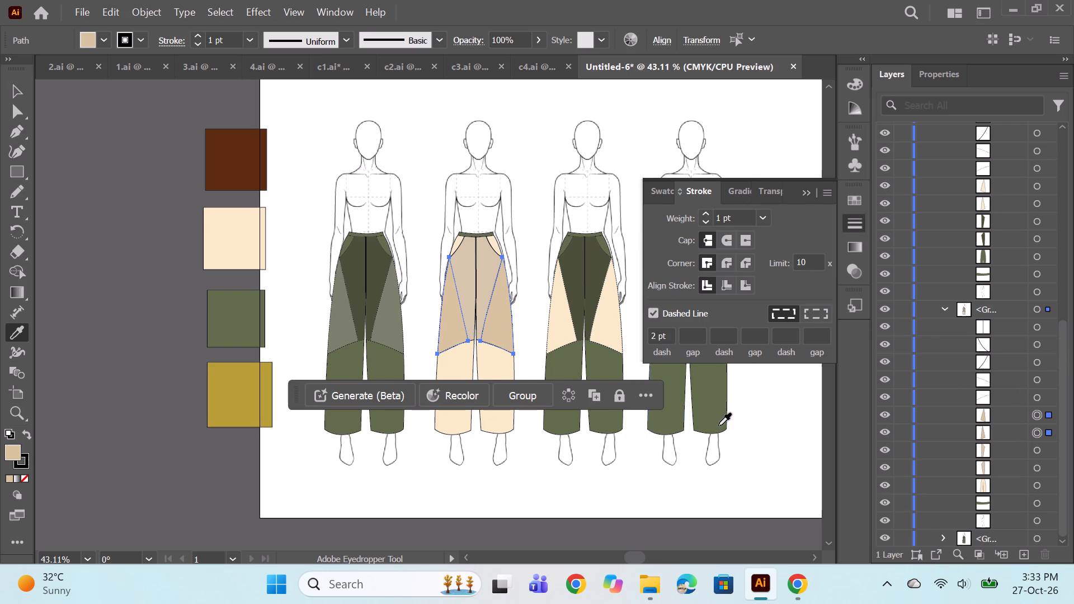
Recolour the second figure's olive waistband with the cream of its trouser legs.
key("space")
left_click(1035, 508)
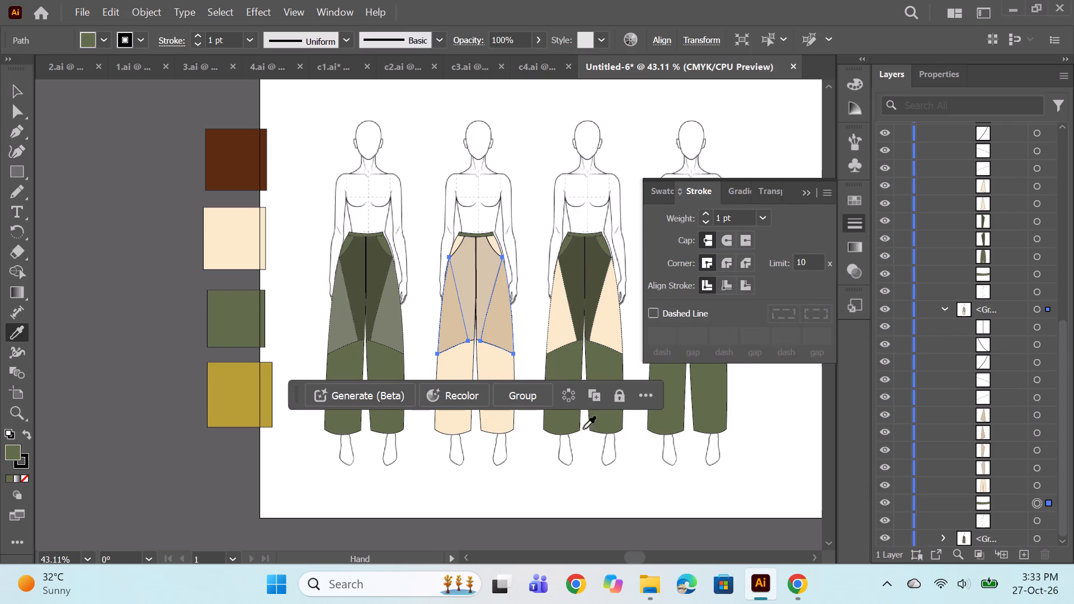
left_click(507, 389)
Recolour the third figure's base trouser shape, including the lower legs, with the mustard reference square's colour.
key("space")
key("space")
key("space")
key("space")
key("space")
key("space")
key("space")
key("space")
left_click_drag(773, 412, 708, 416)
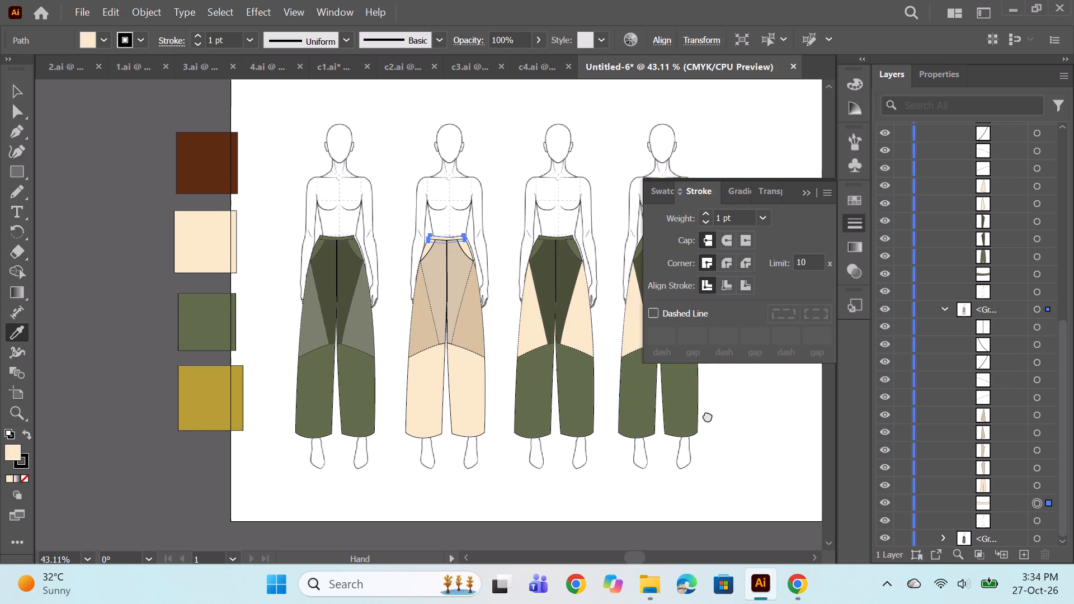
left_click_drag(708, 416, 635, 416)
left_click(942, 310)
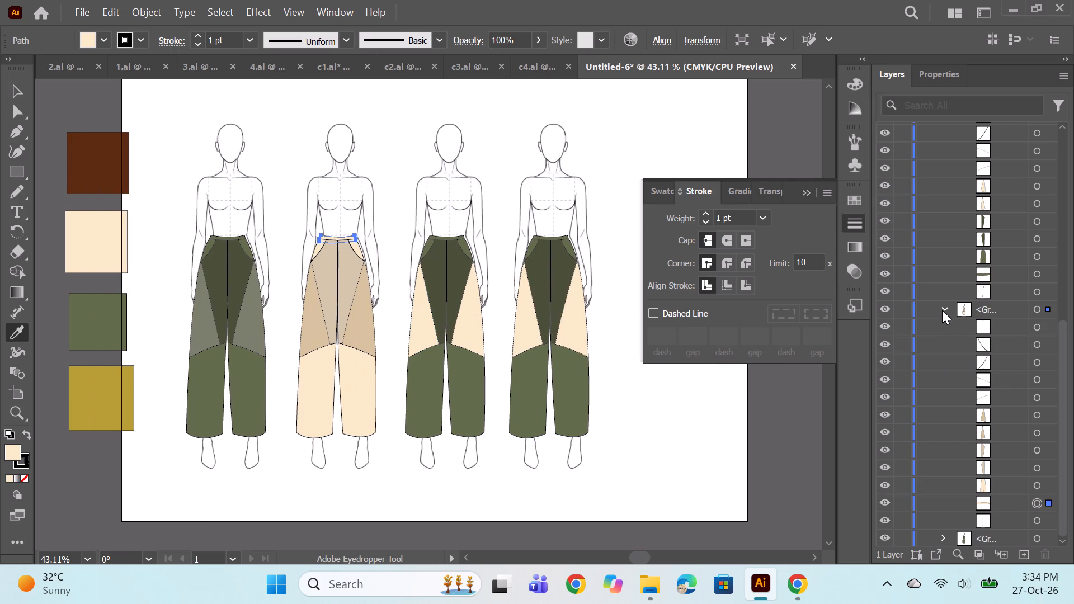
scroll(981, 337, "up", 4)
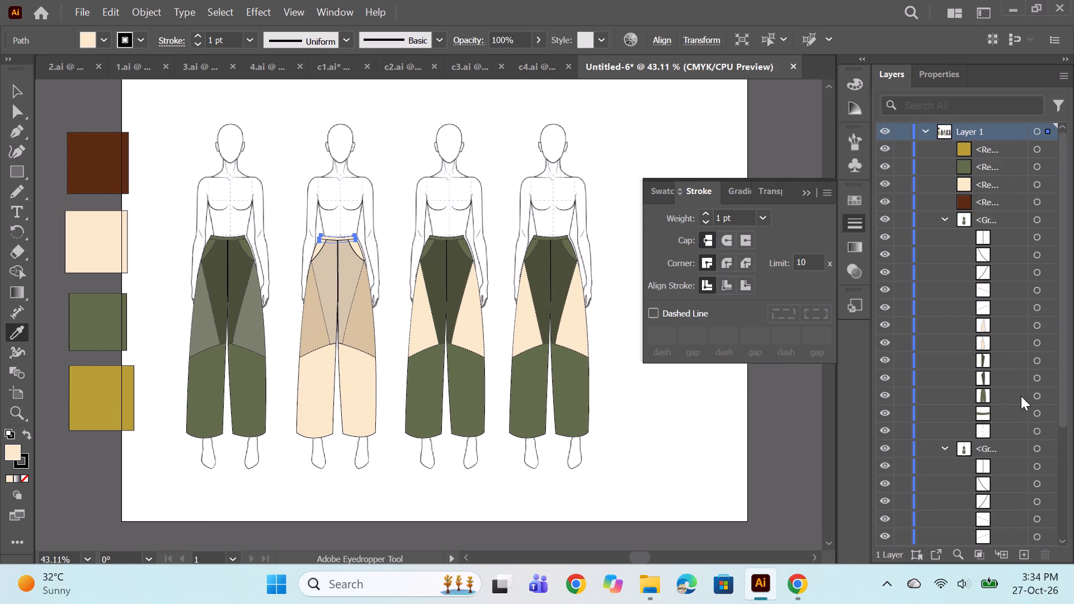
scroll(958, 433, "down", 6)
left_click(1035, 466)
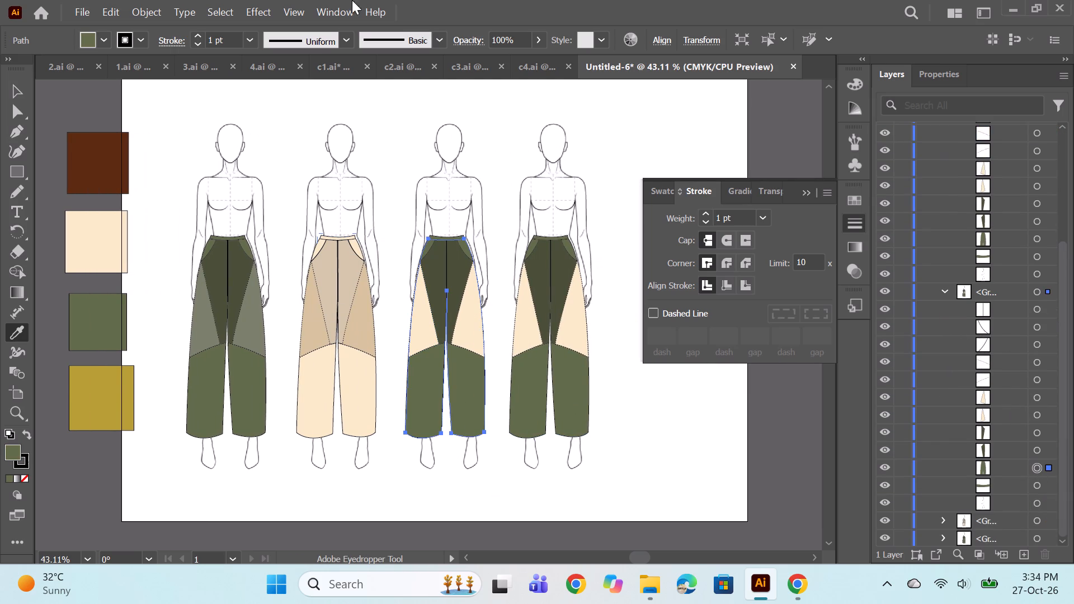
left_click(101, 407)
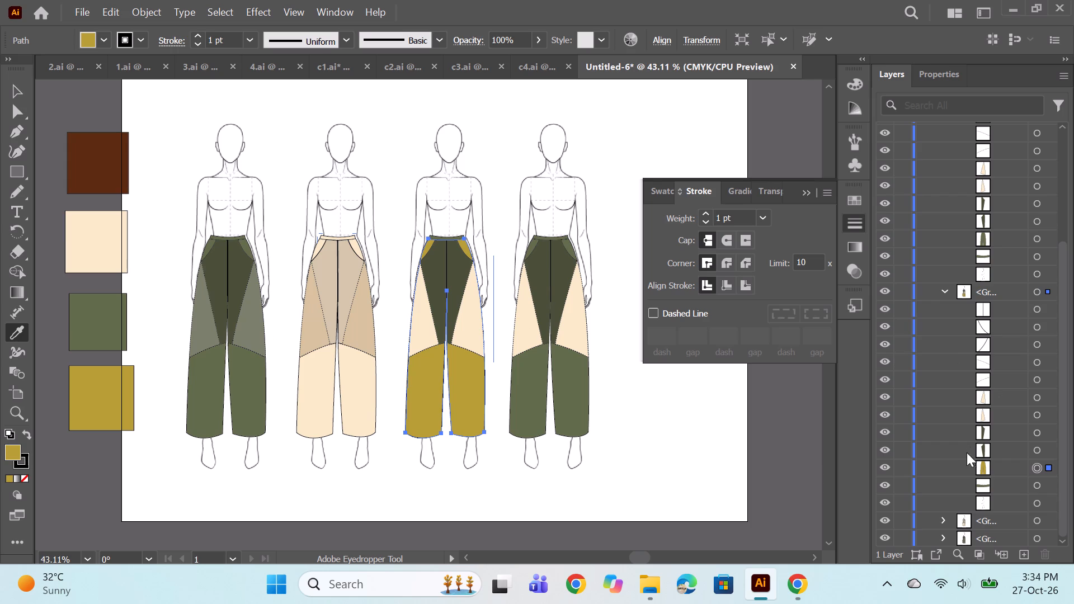
Recolour the third figure's two dark olive centre panels with the reference mustard, darkened to 917E2C.
left_click(1038, 452)
left_click(1037, 439, "ctrl")
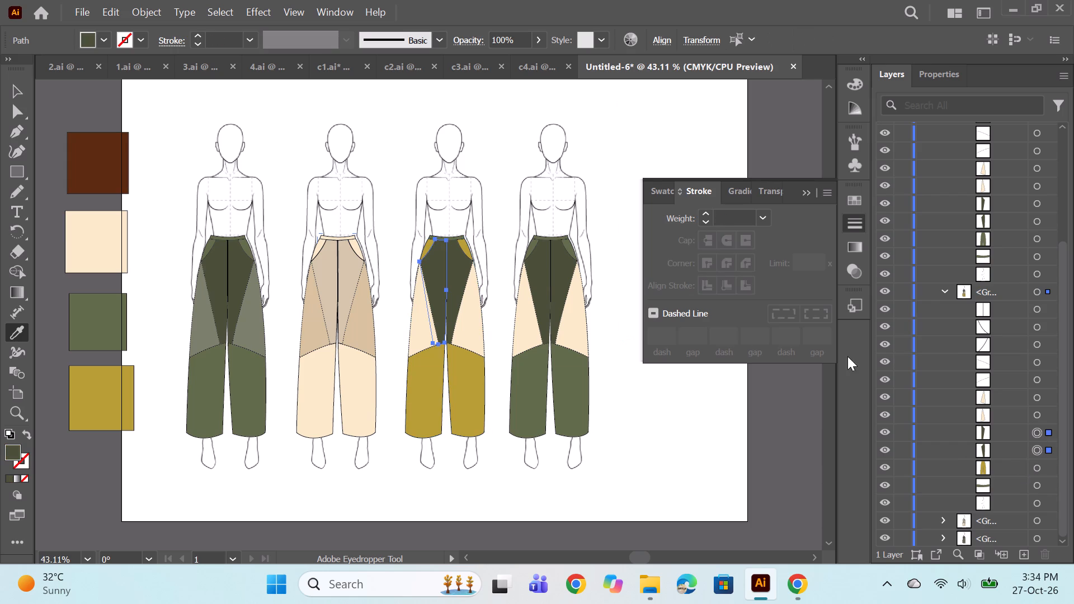
left_click(88, 397)
double_click(16, 450)
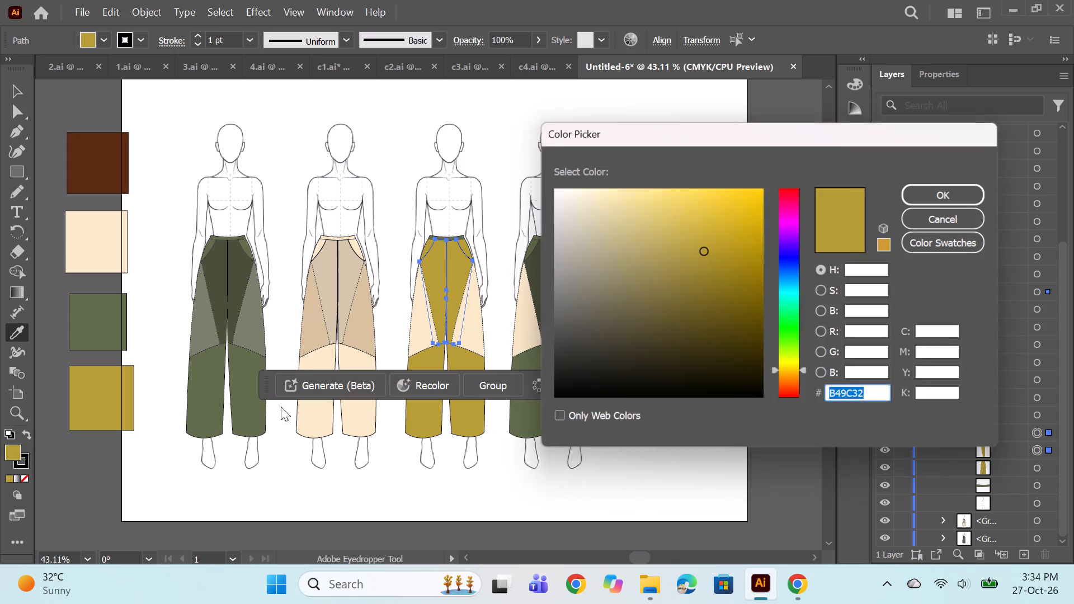
left_click(701, 278)
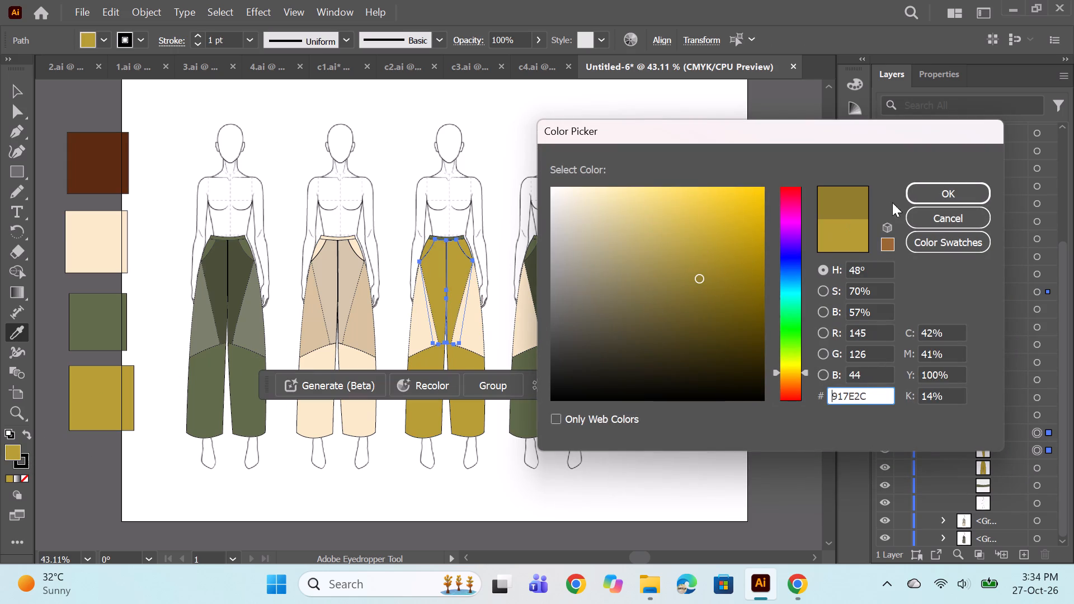
left_click(922, 192)
Recolour the third figure's two cream side panels with the trouser legs' mustard, lightened to a paler mustard.
left_click(1036, 413)
left_click(1037, 399, "ctrl")
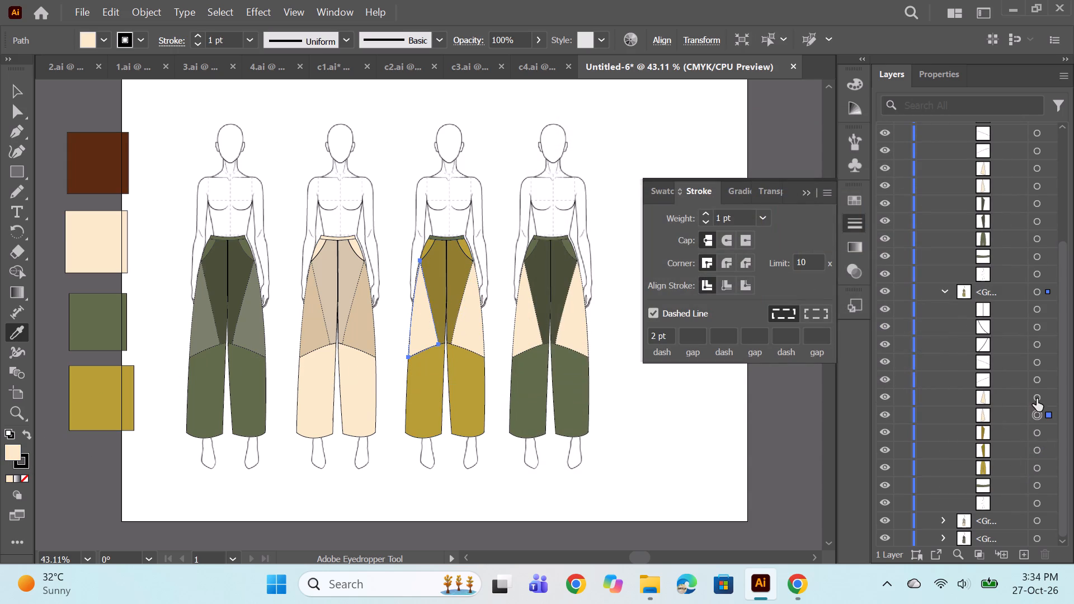
double_click(11, 447)
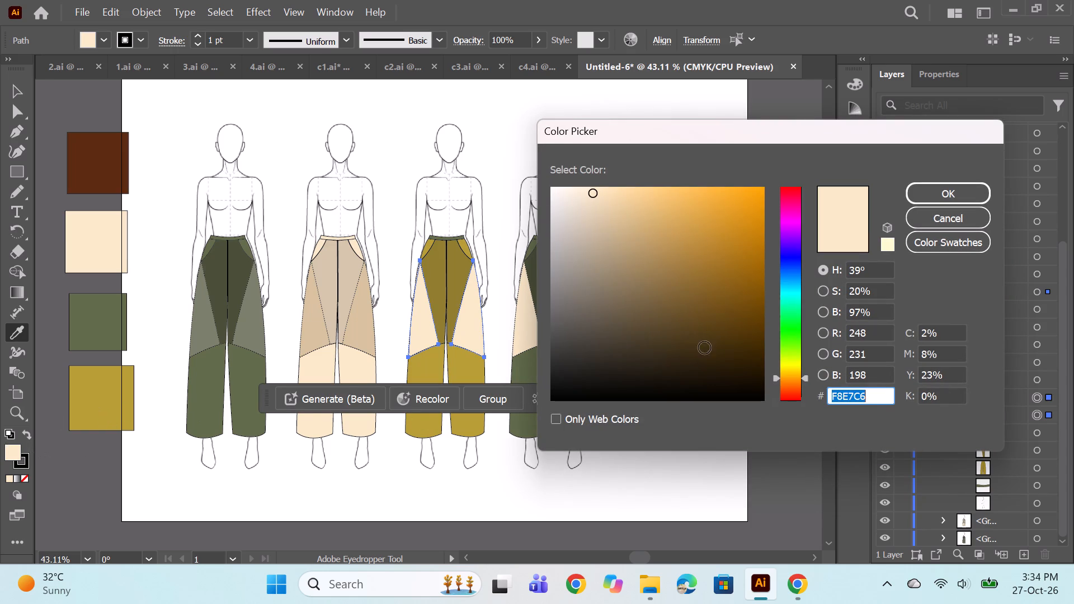
left_click(967, 211)
left_click(431, 366)
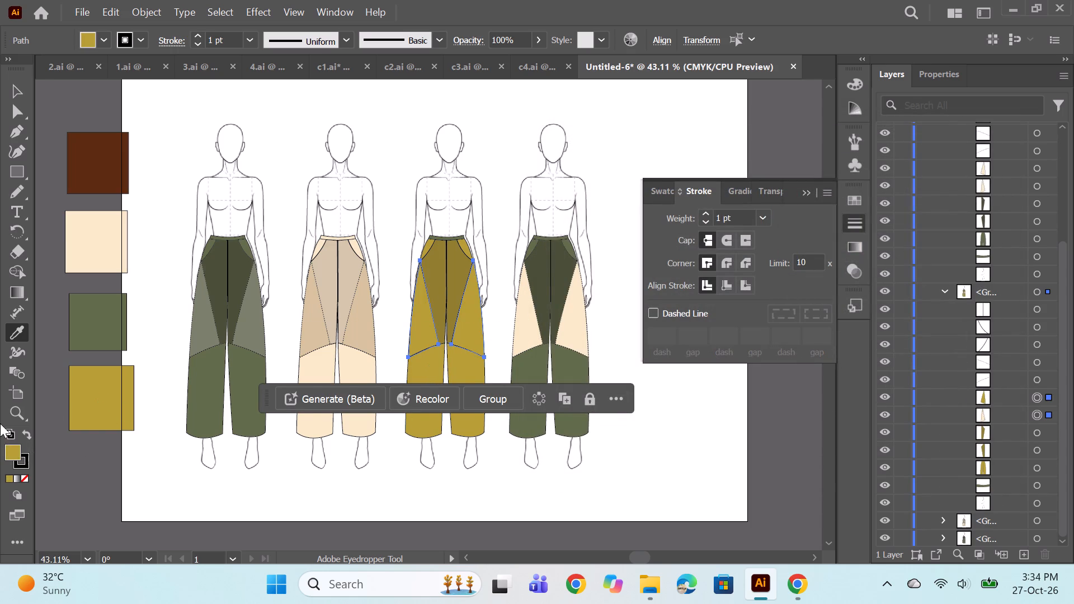
double_click(11, 454)
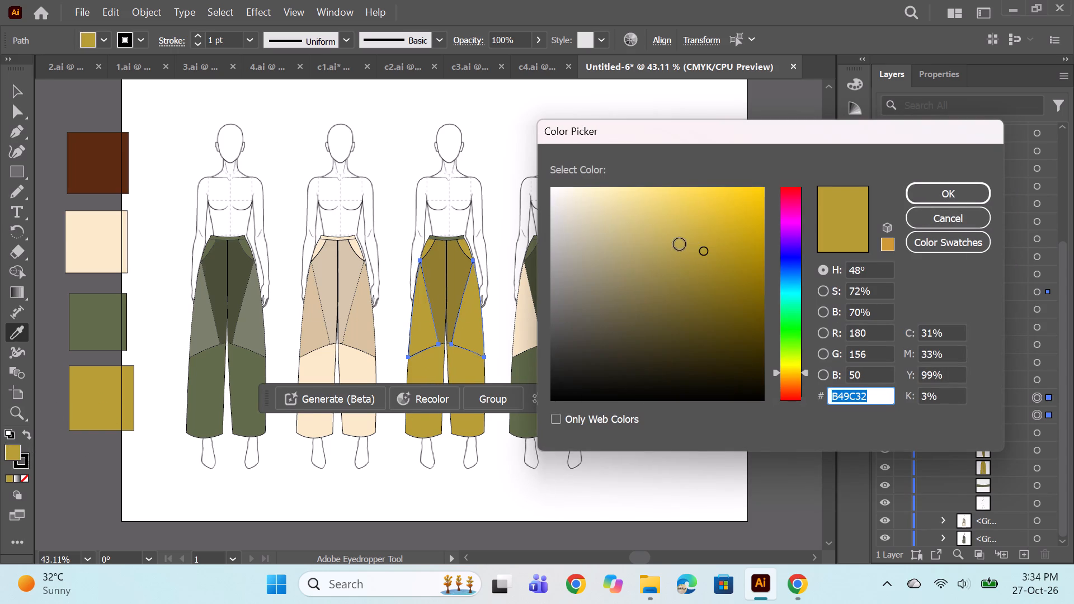
left_click(676, 244)
left_click(657, 235)
left_click(931, 192)
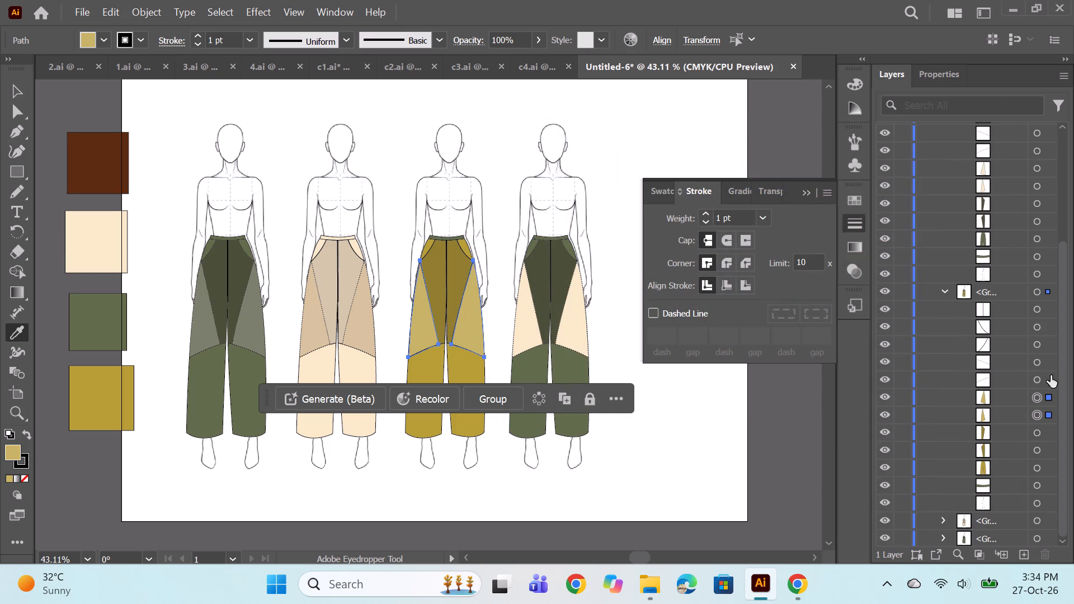
Give the third figure's two side panels a dashed outline with a 2 pt dash.
left_click(657, 313)
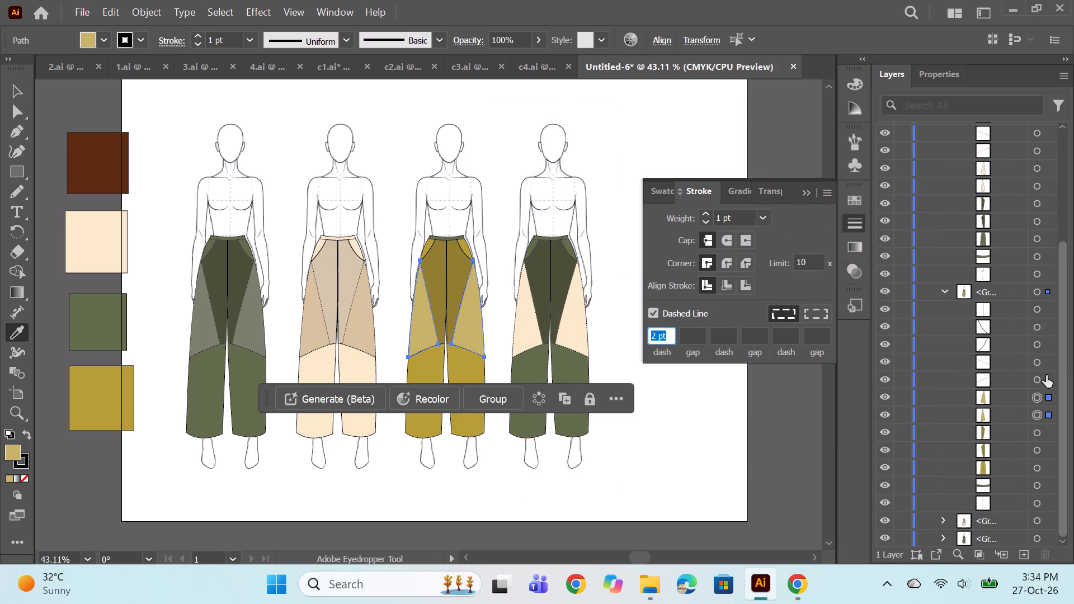
key("Return")
Recolour the fourth figure's base trouser shape, including the lower legs, with the brown reference square's colour.
left_click(936, 285)
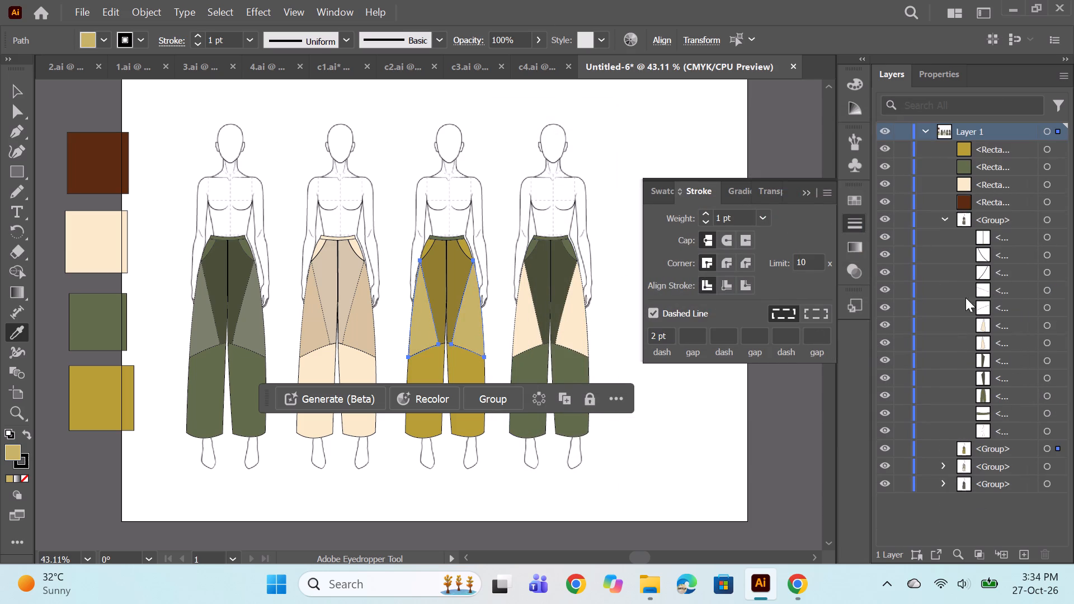
left_click(1044, 395)
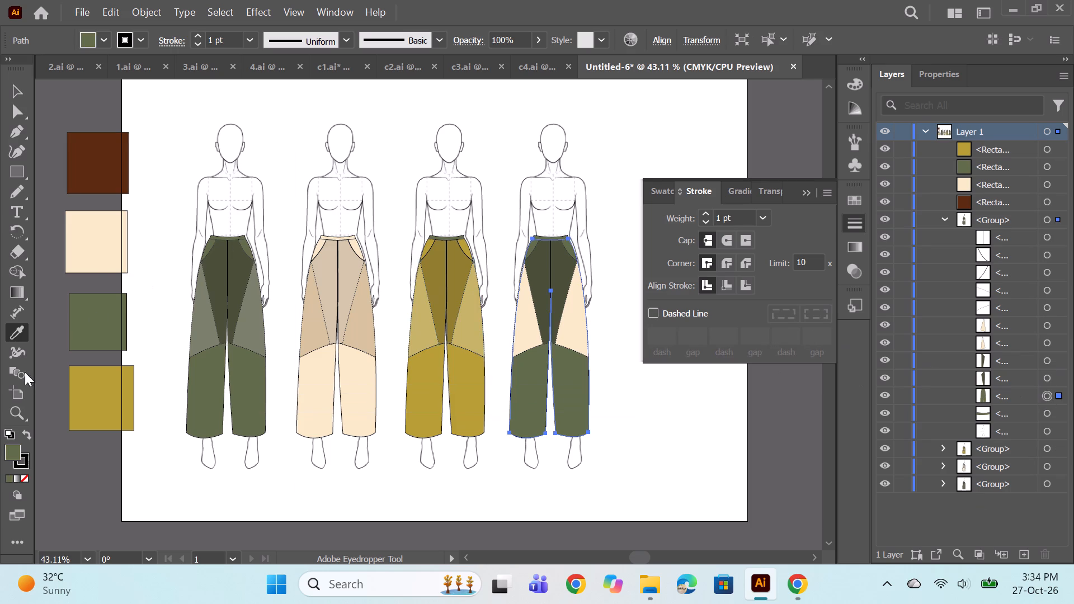
left_click(83, 180)
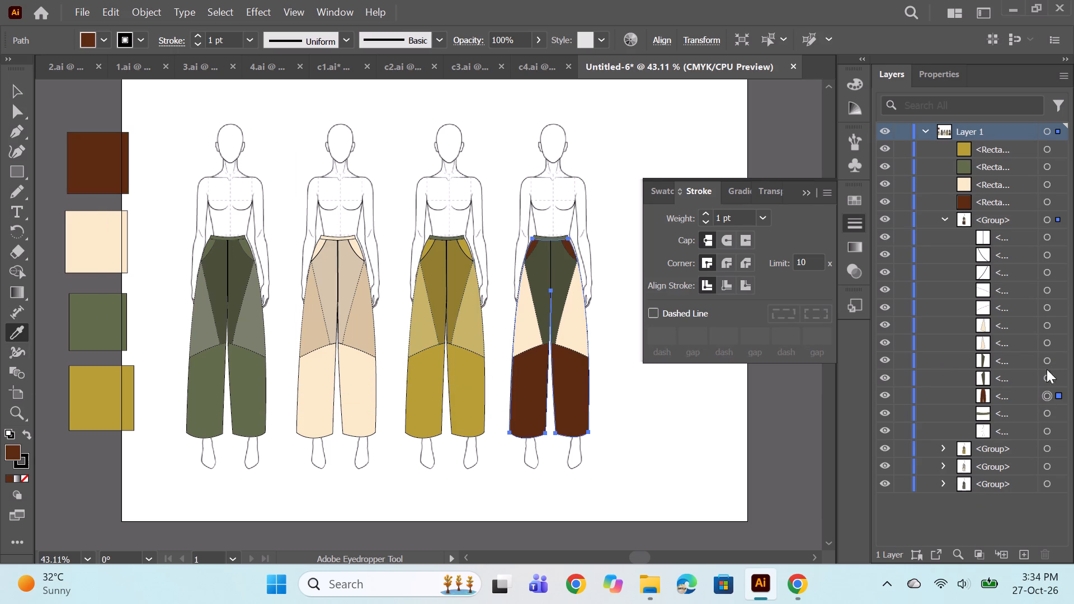
Recolour the fourth figure's two dark olive centre panels with the trouser legs' brown, darkened to a deeper brown.
left_click(1043, 384)
left_click(1047, 365, "ctrl")
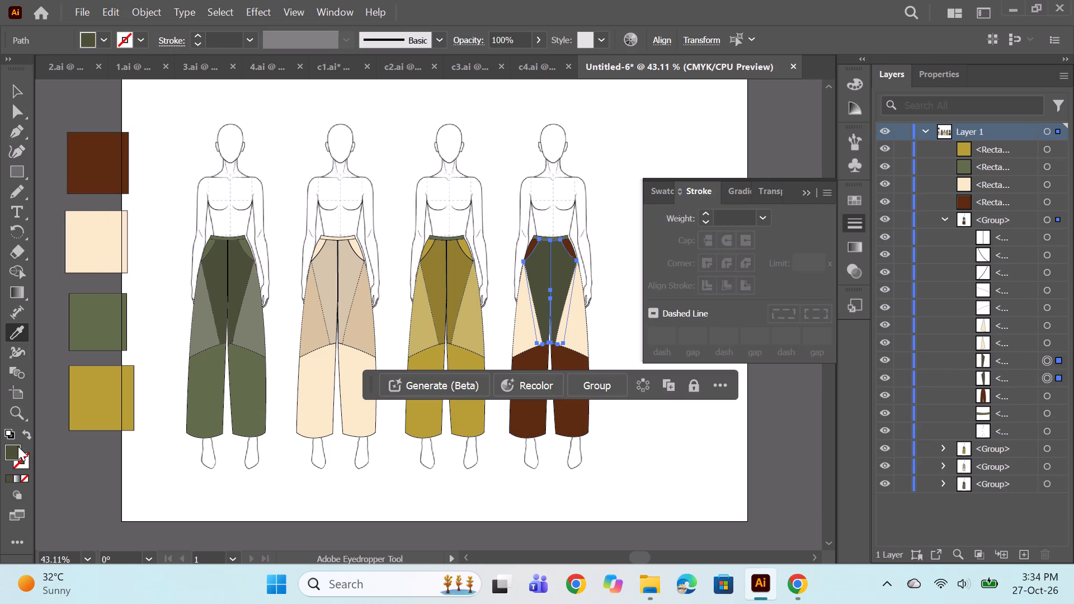
double_click(17, 447)
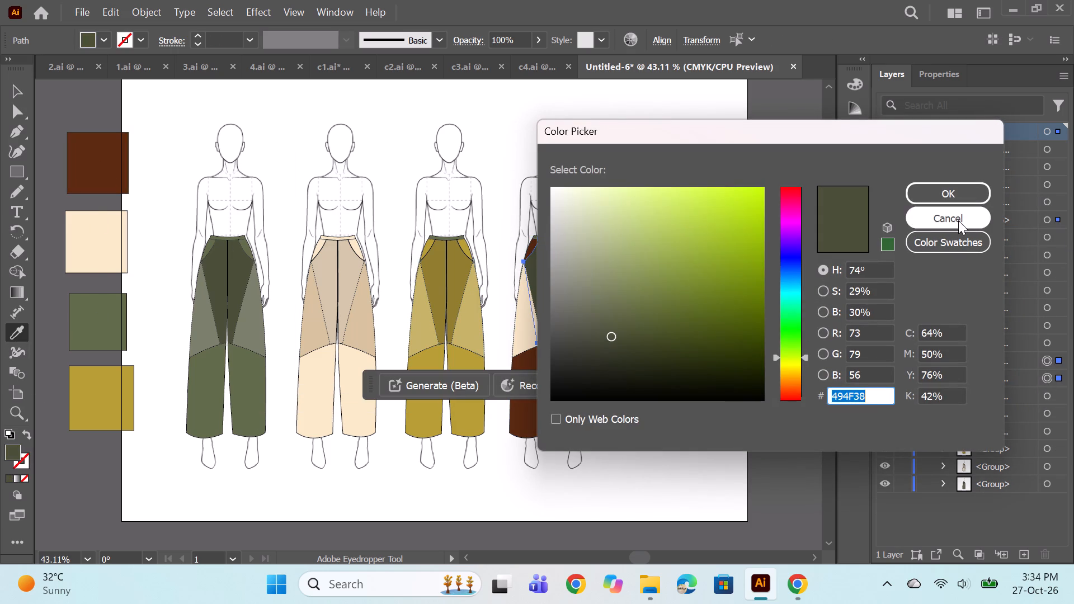
left_click(958, 220)
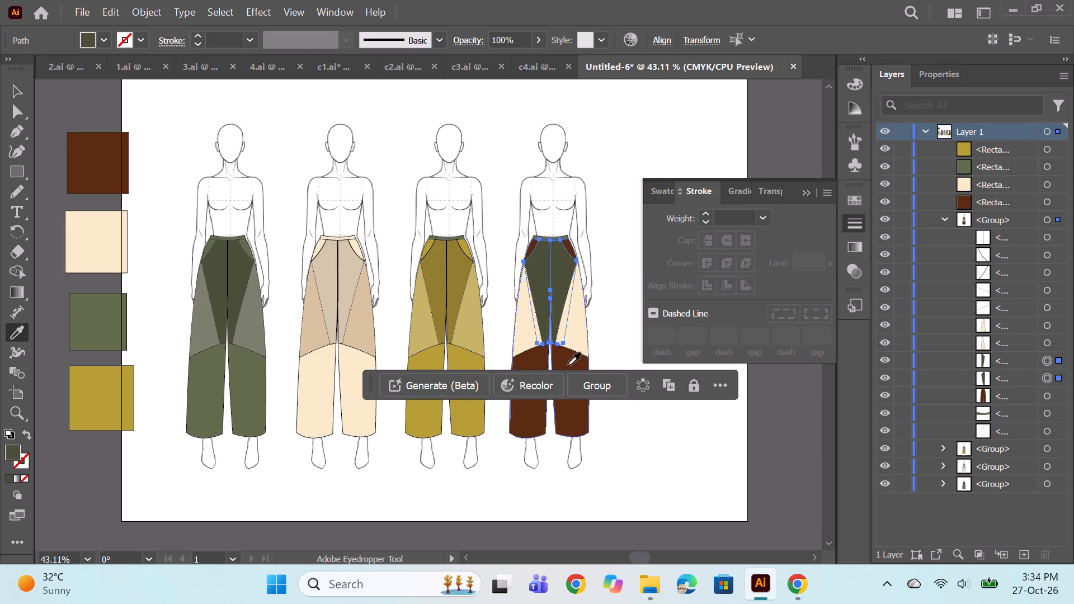
left_click(568, 365)
double_click(13, 456)
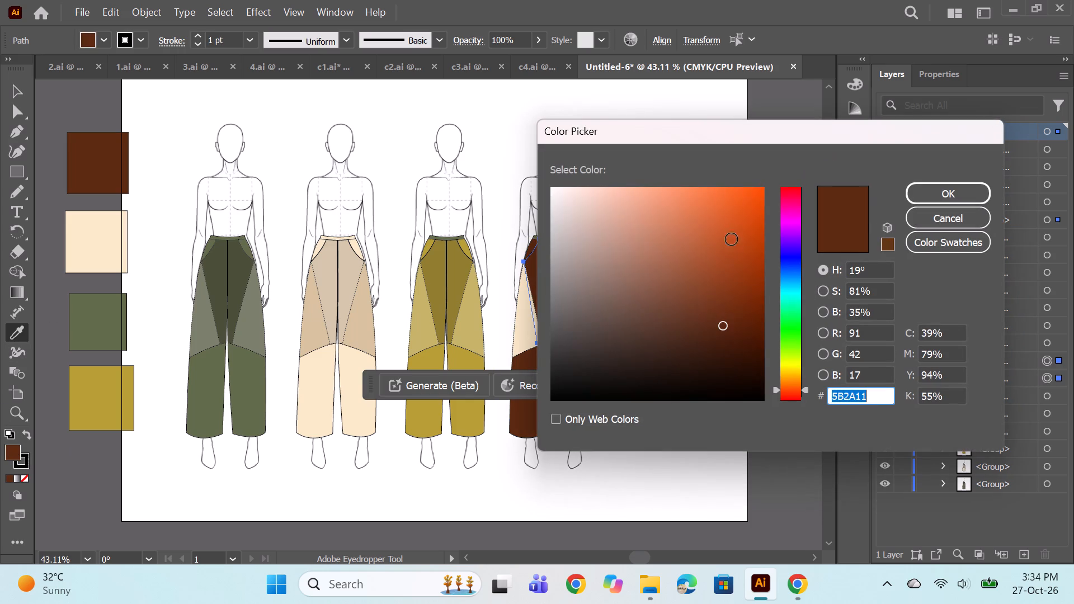
left_click(719, 350)
left_click(946, 192)
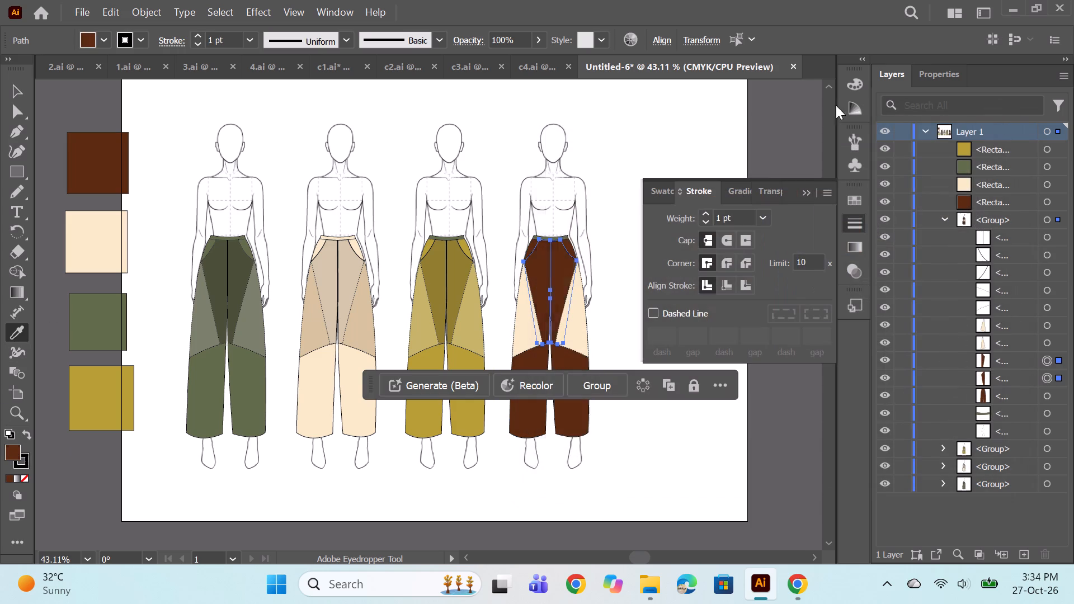
Recolour the fourth figure's two cream side panels with the trouser legs' brown, lightened to a softer brown.
left_click(1044, 346)
left_click(1047, 328, "ctrl")
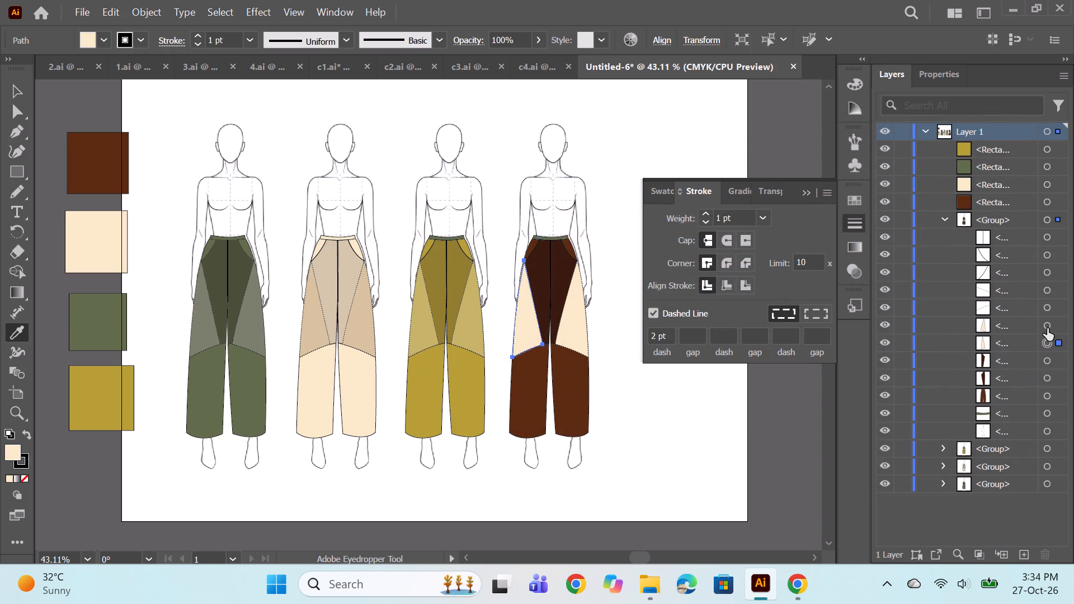
left_click(526, 369)
double_click(12, 450)
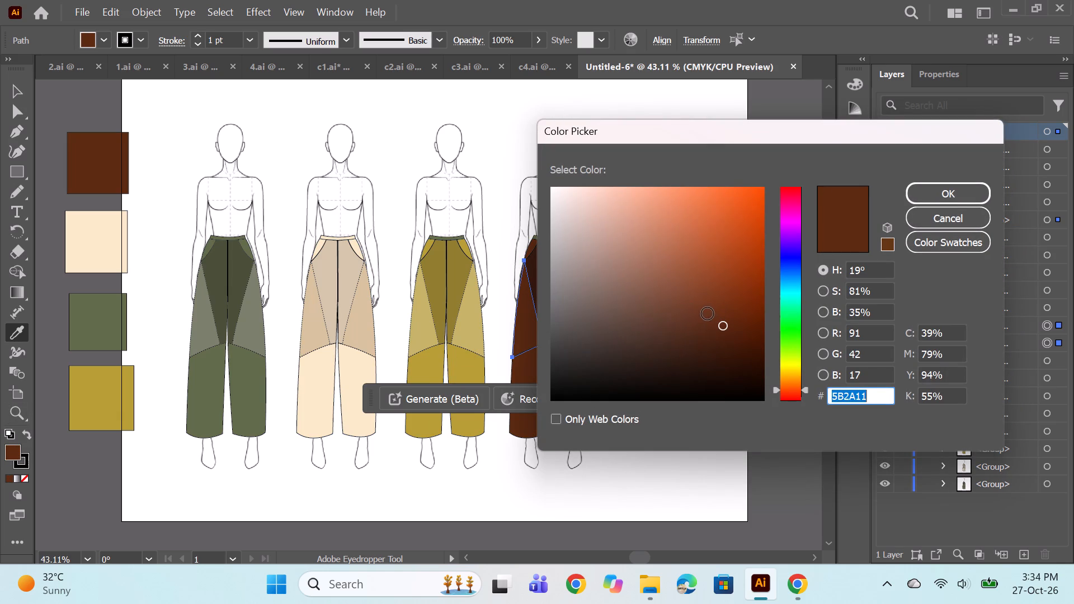
left_click(701, 314)
left_click(687, 309)
left_click(926, 203)
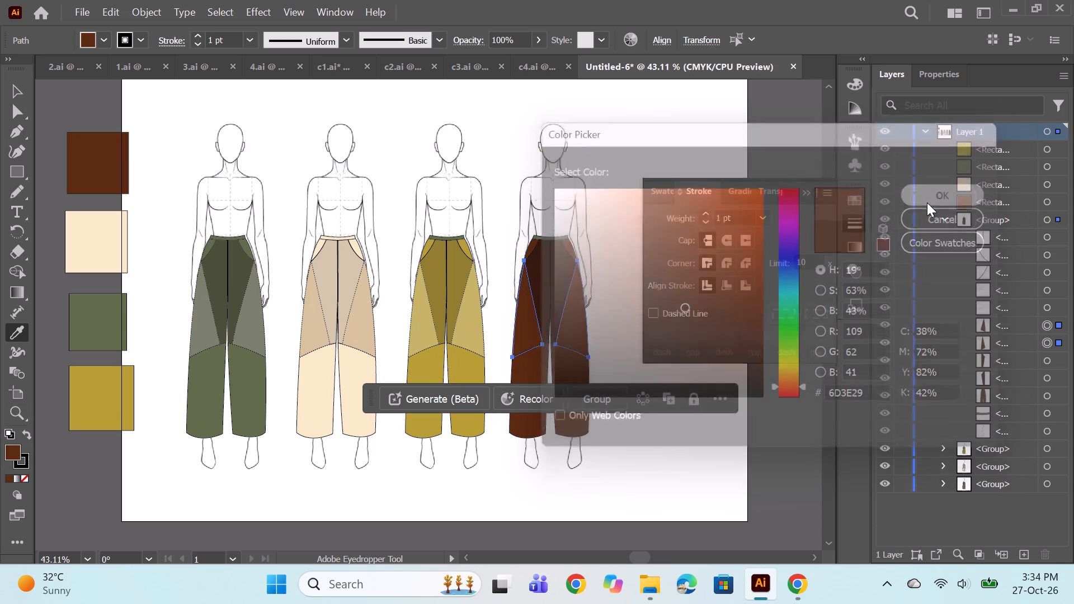
double_click(10, 454)
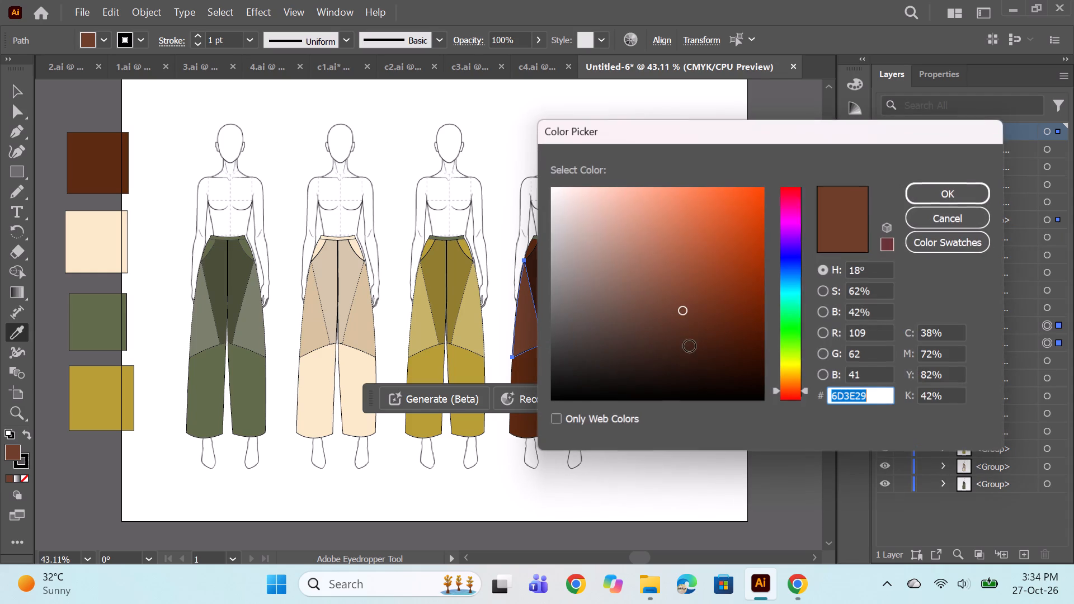
left_click(675, 304)
left_click(932, 195)
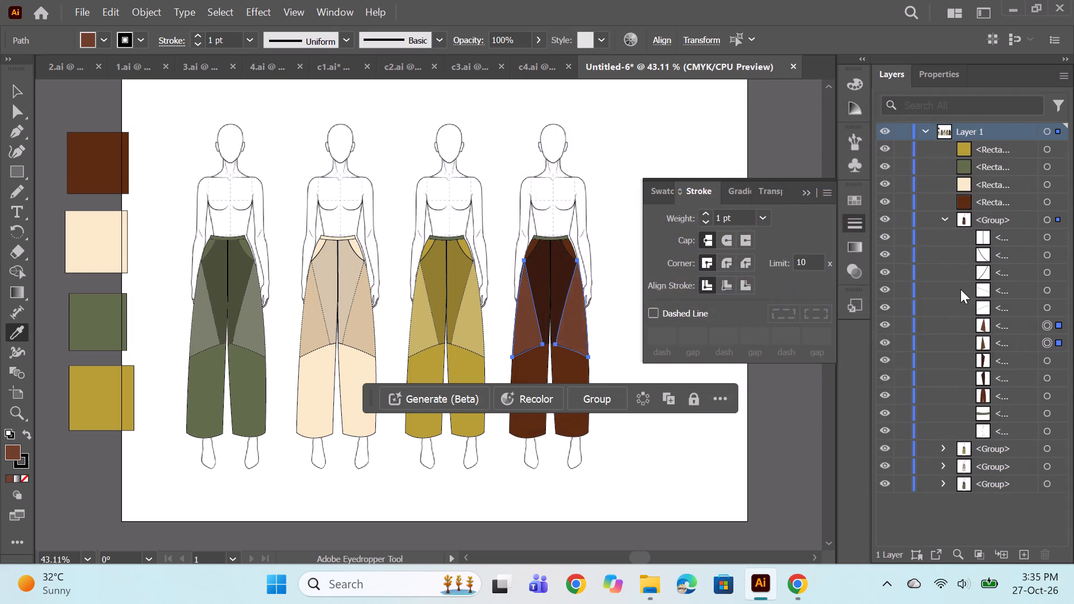
Recolour the fourth figure's olive waistband with the trouser legs' brown.
left_click(1046, 408)
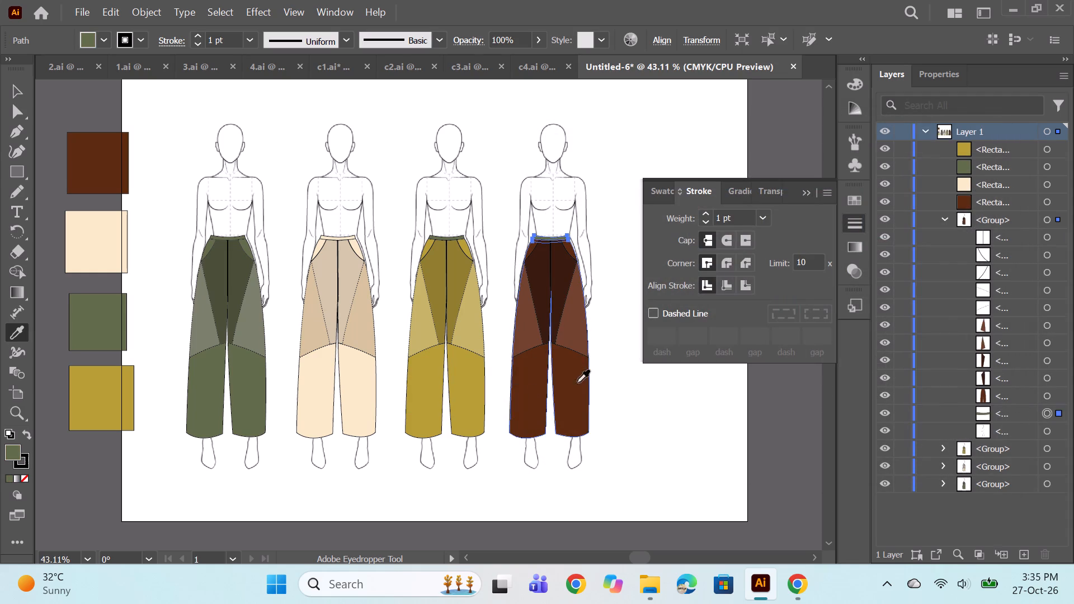
left_click(567, 383)
Give the fourth figure's two side panels and waistband a dashed outline with a 2 pt dash.
left_click(1048, 333)
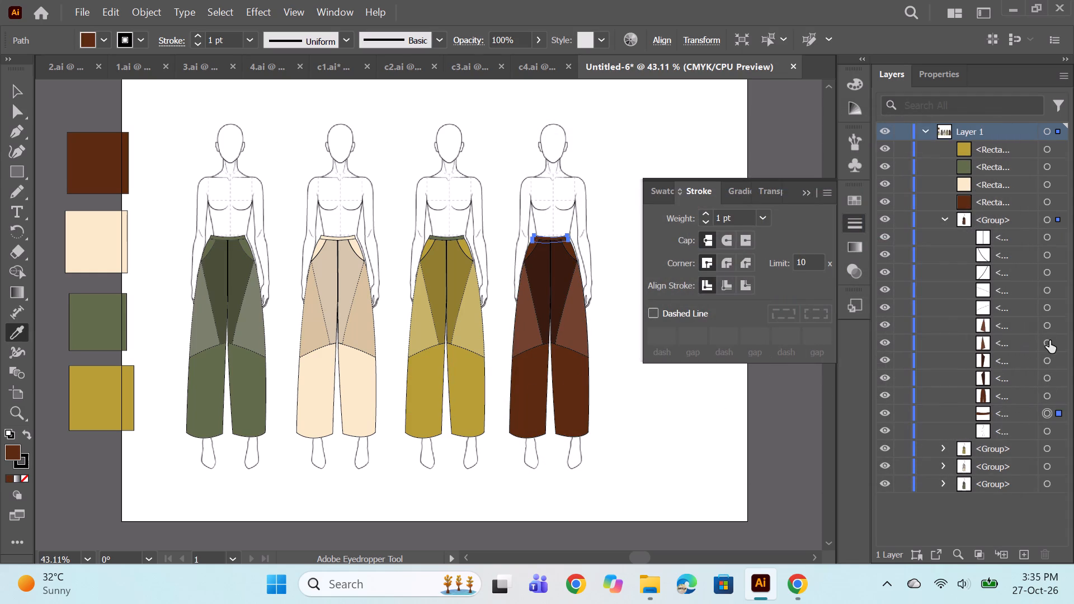
left_click(1049, 341, "ctrl")
left_click(1045, 328, "ctrl")
left_click(652, 312)
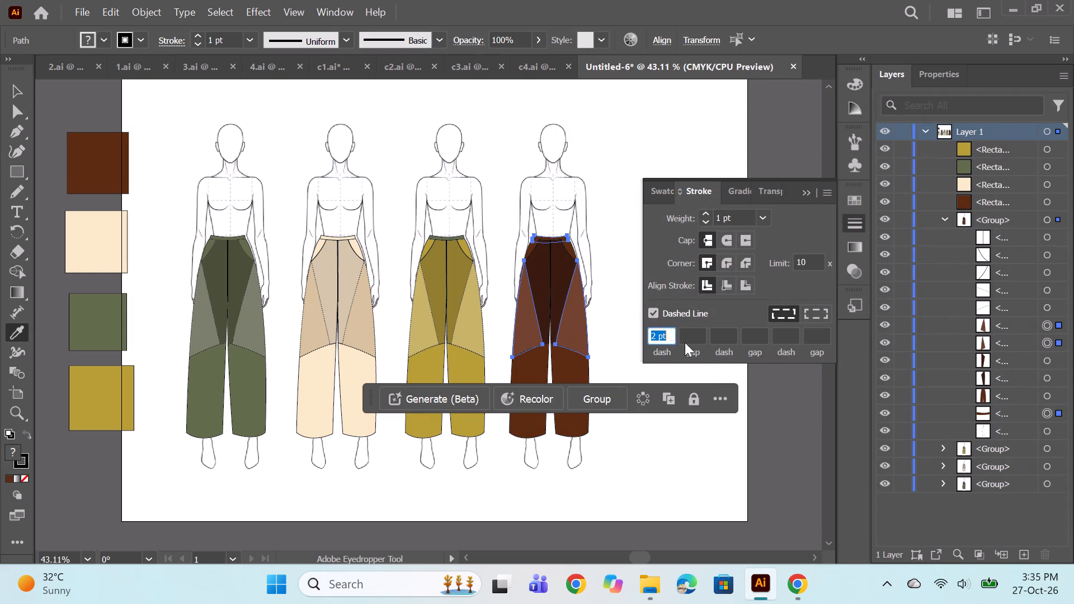
key("Return")
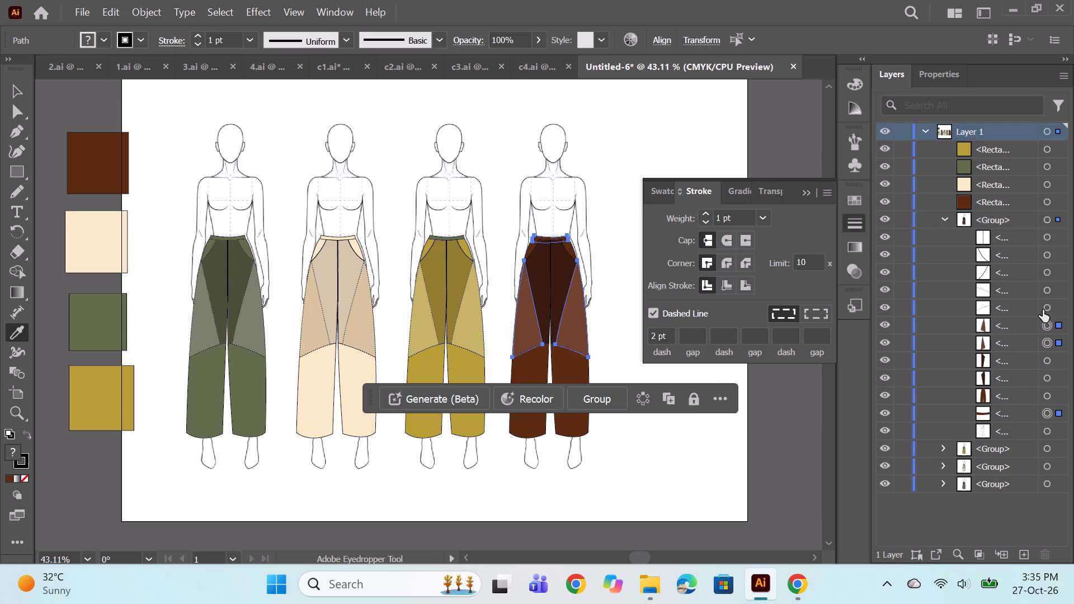
Recolour the third figure's olive waistband with the trouser legs' mustard.
left_click(942, 217)
left_click(944, 234)
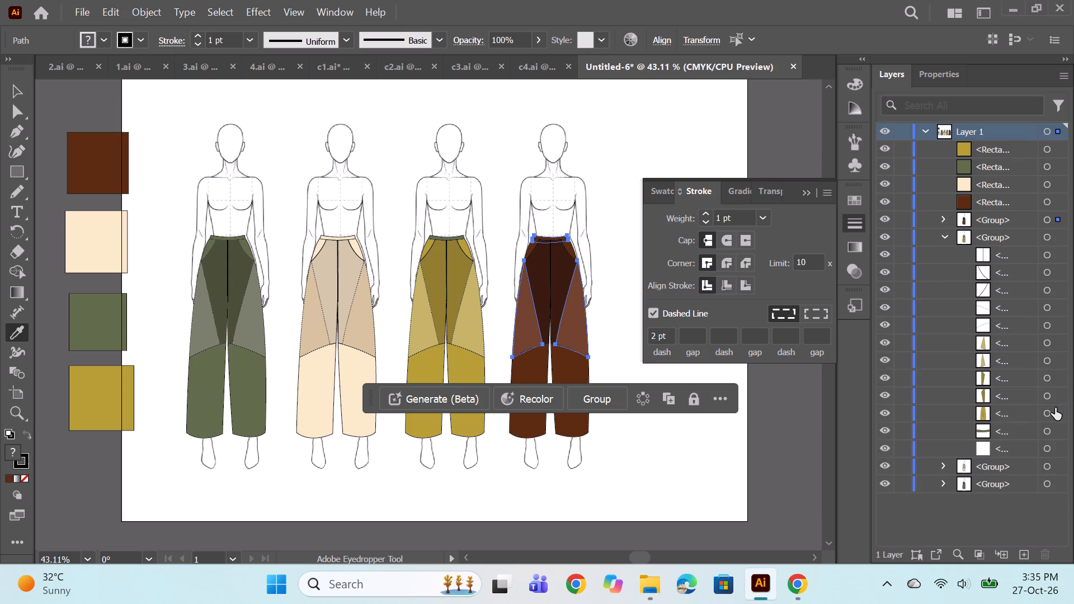
left_click(1047, 427)
left_click(469, 376)
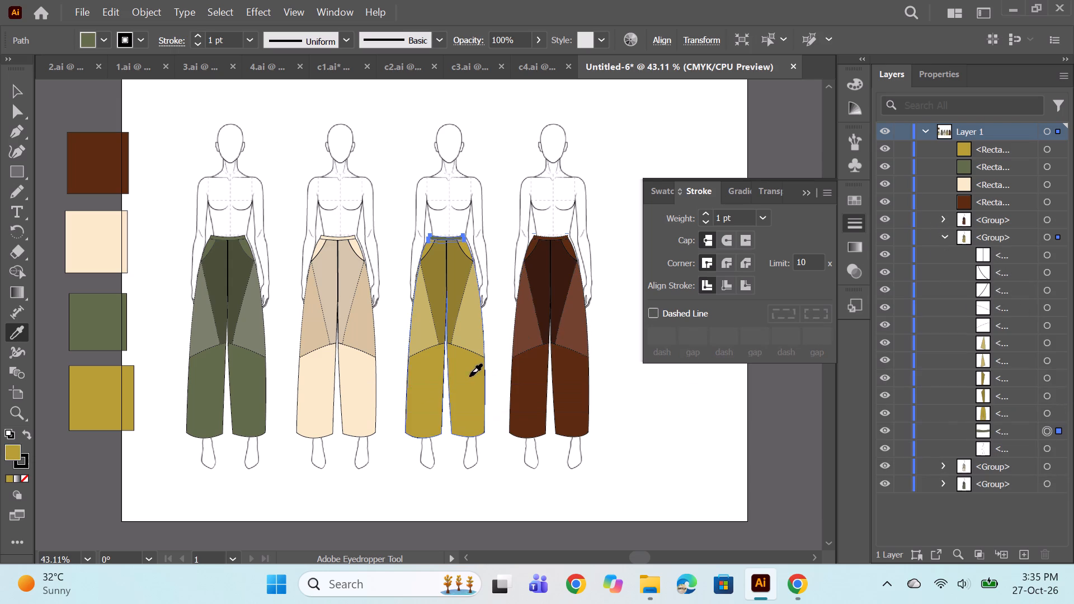
left_click(674, 411, "ctrl")
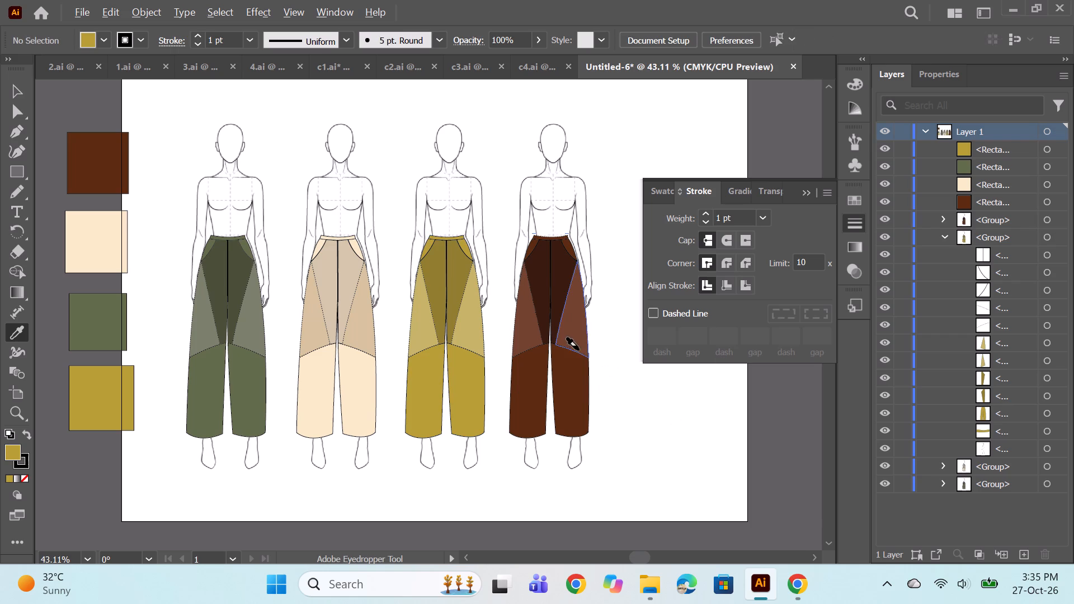
left_click(801, 191)
Save the recoloured trouser sheet as c5 in Illustrator format with the default options.
key("space")
left_click_drag(621, 340, 708, 353)
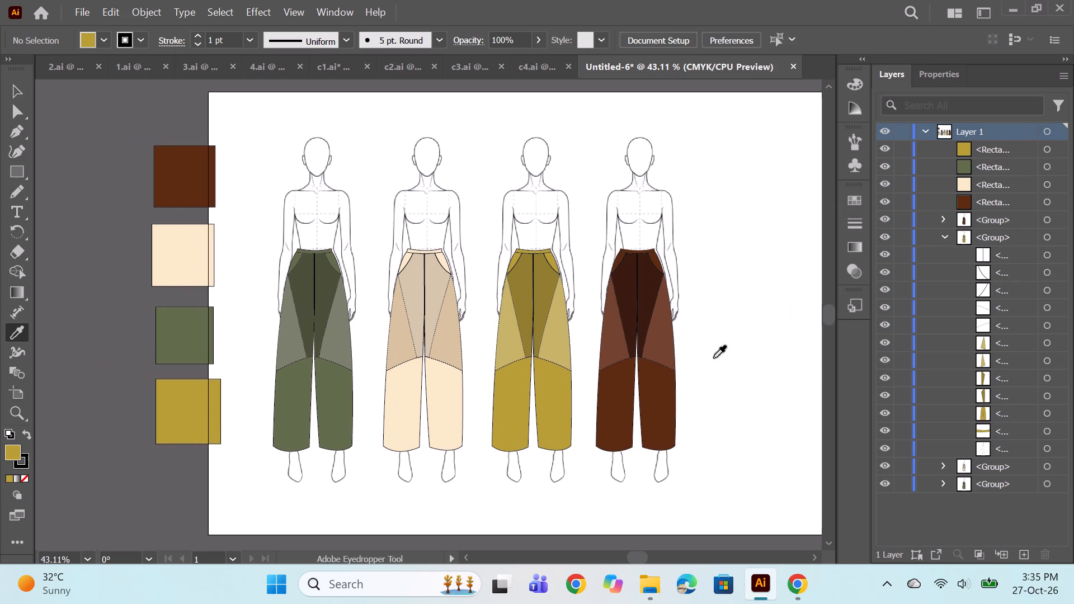
key("ctrl+s")
key("c")
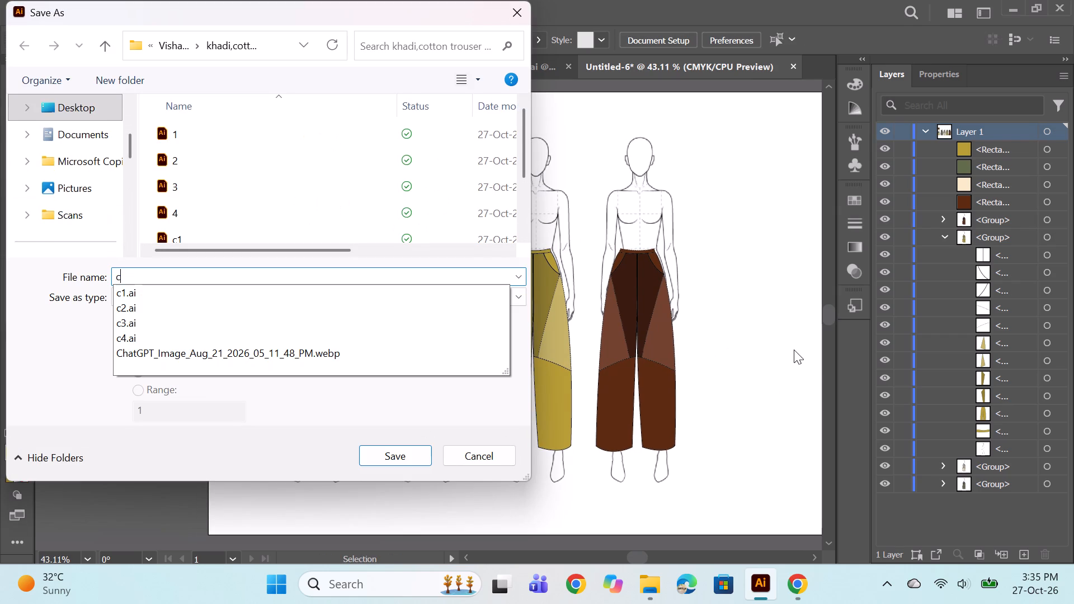
key("5")
key("Return")
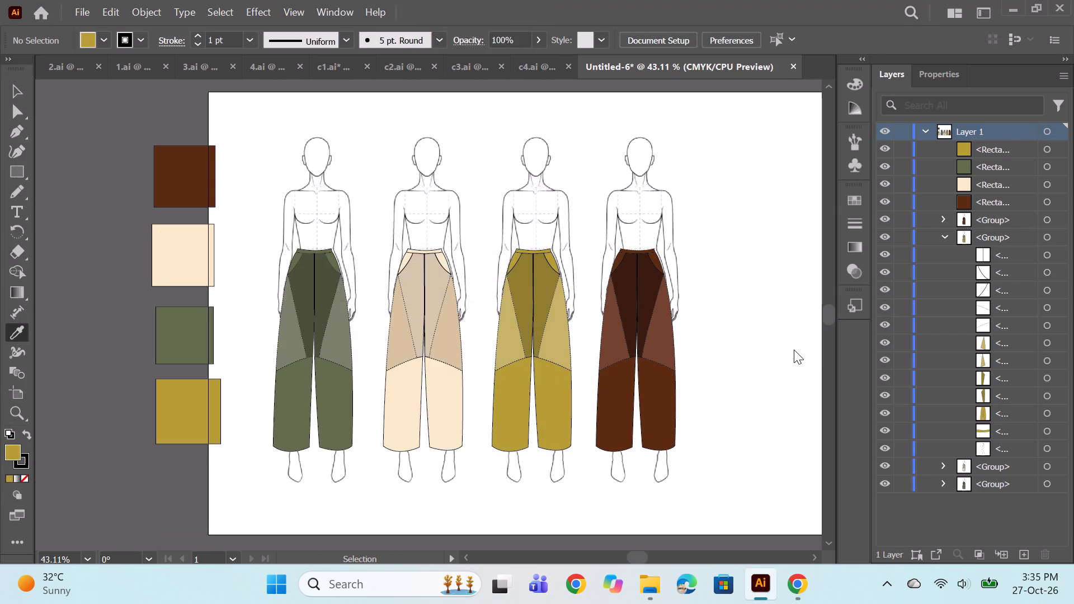
key("Return")
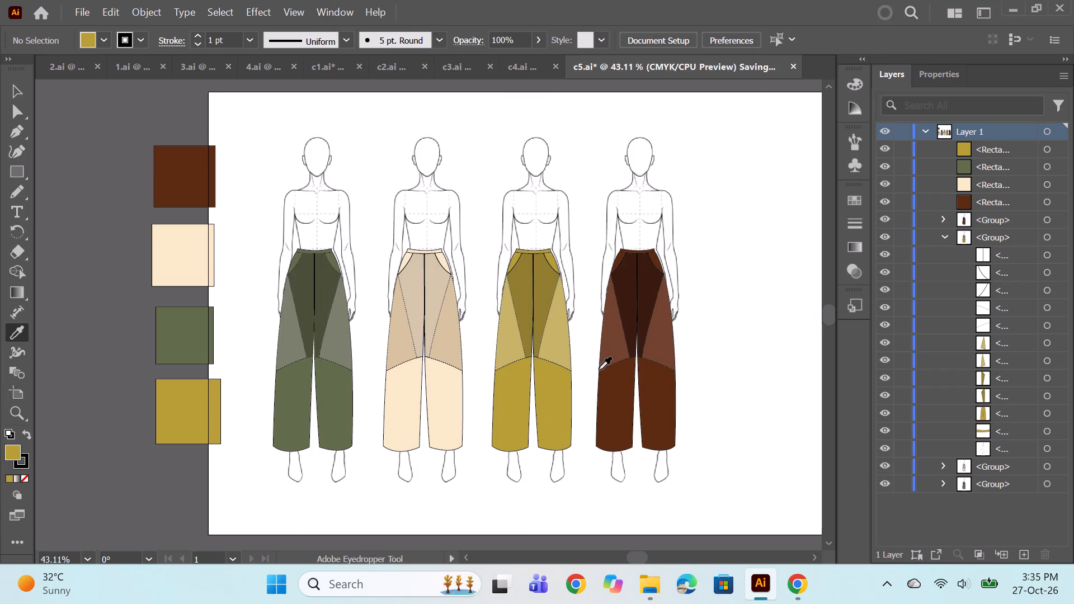
Create a new landscape A3 document, 16.54 x 11.69 in, in CMYK colour.
scroll(599, 370, "down", 1, "alt")
key("space")
key("space")
left_click_drag(726, 381, 623, 370)
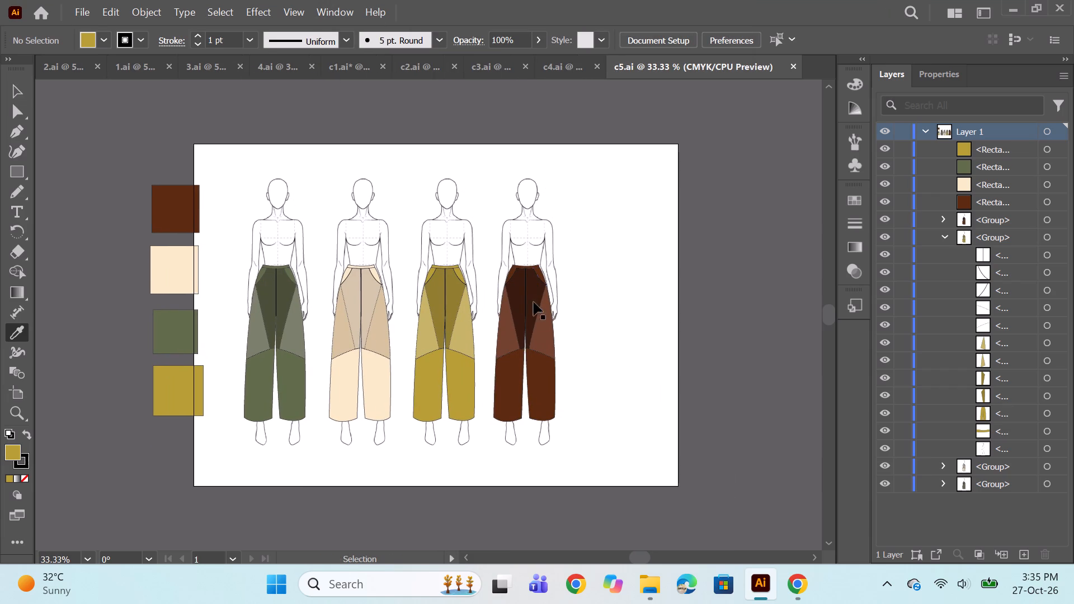
key("ctrl+n")
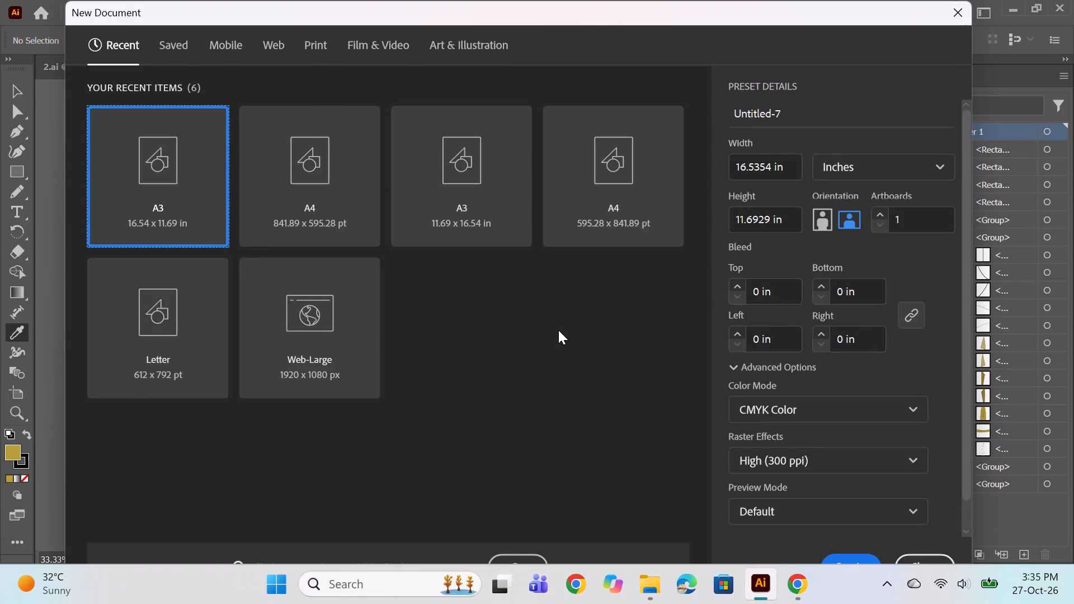
key("Return")
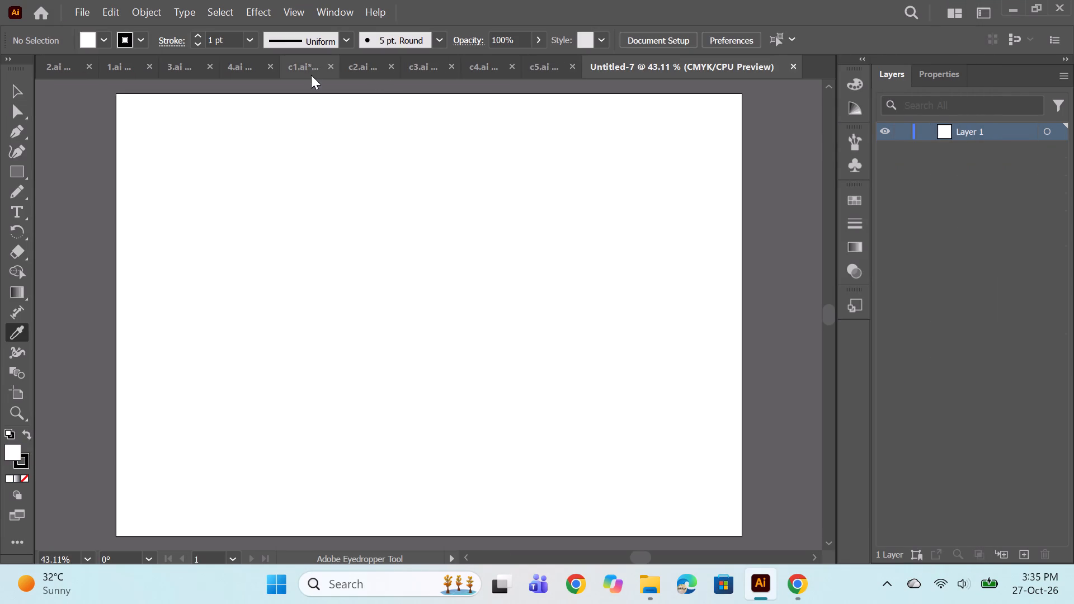
Look through the open trouser design and colour sheets to choose the next design to recolour.
left_click(309, 71)
left_click(246, 66)
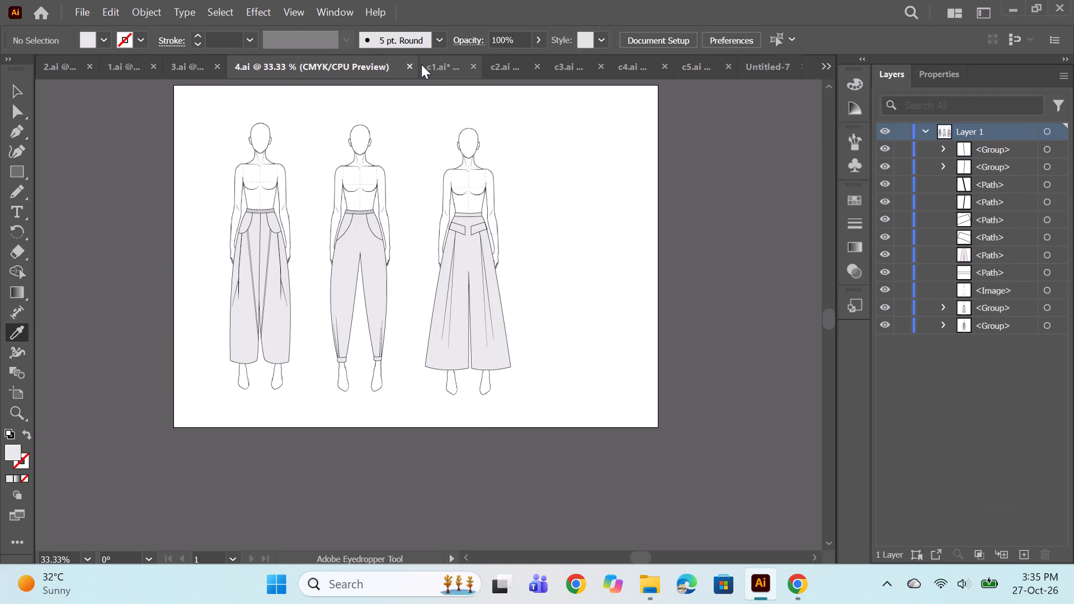
left_click(435, 64)
left_click(506, 70)
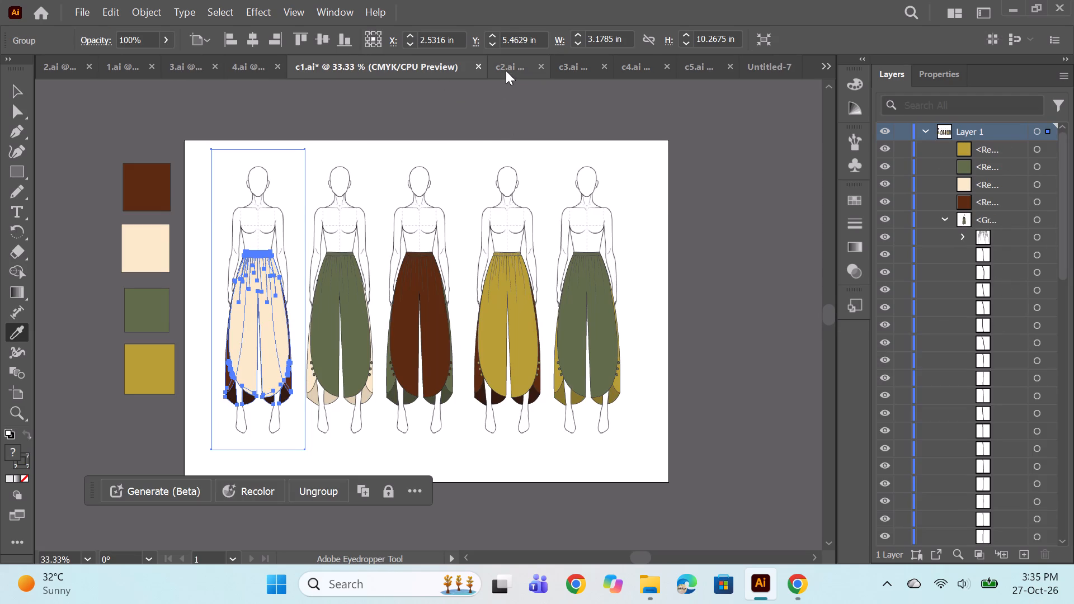
left_click(570, 72)
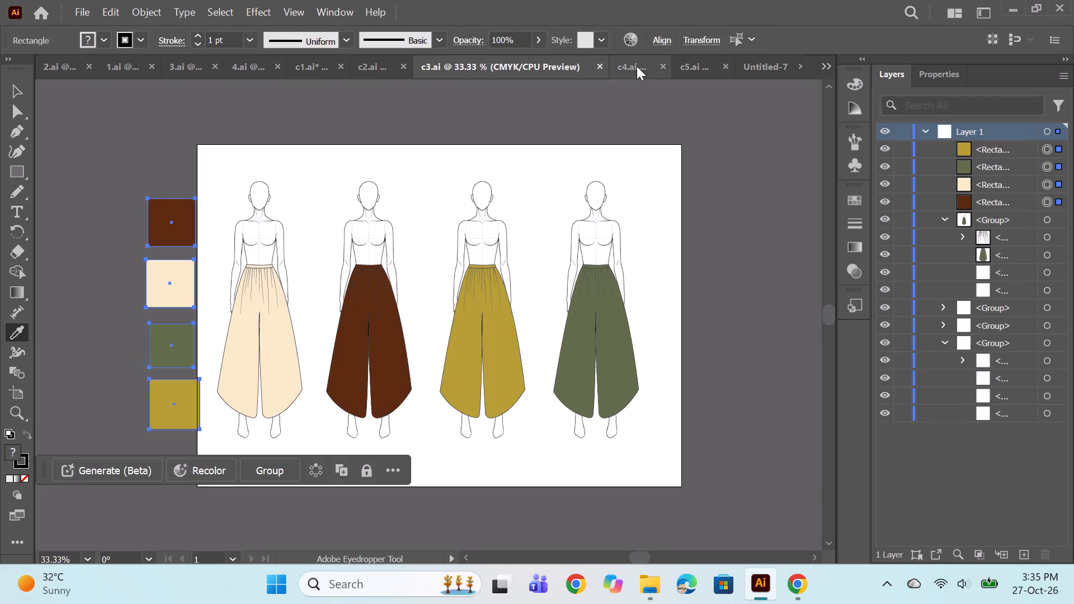
left_click(637, 66)
left_click(688, 66)
left_click(759, 70)
left_click(56, 65)
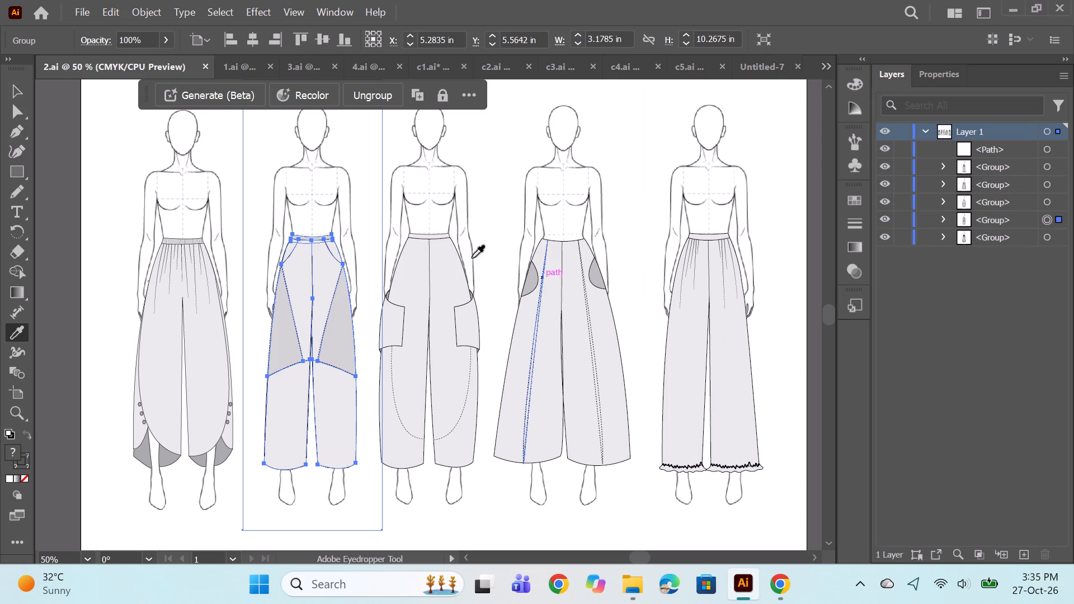
left_click(239, 71)
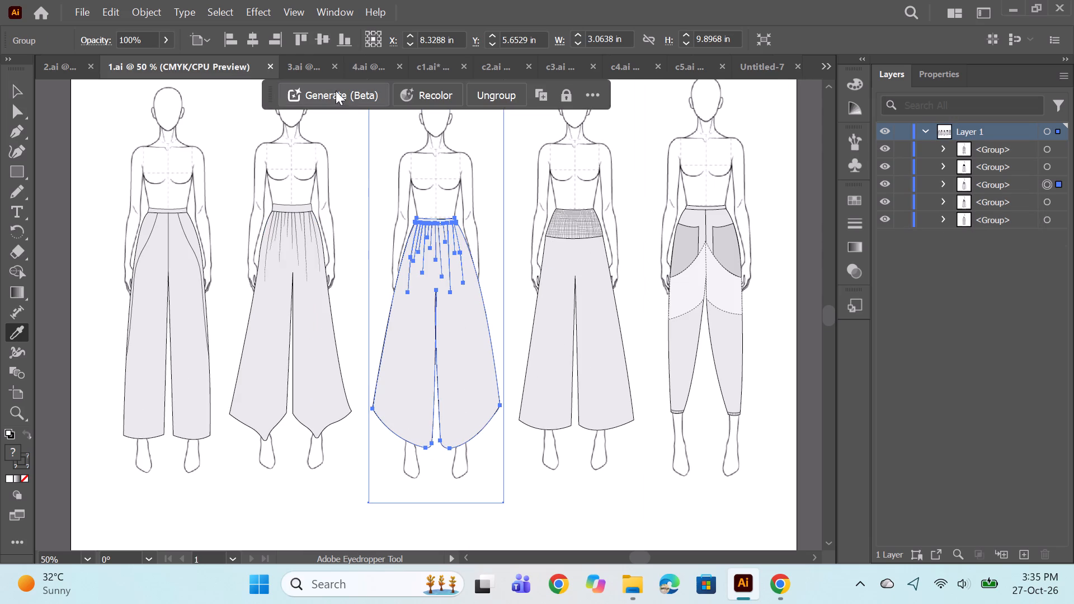
Copy the first figure, with large side pockets and tapered legs, from 3.ai into the new A3 document.
left_click(299, 63)
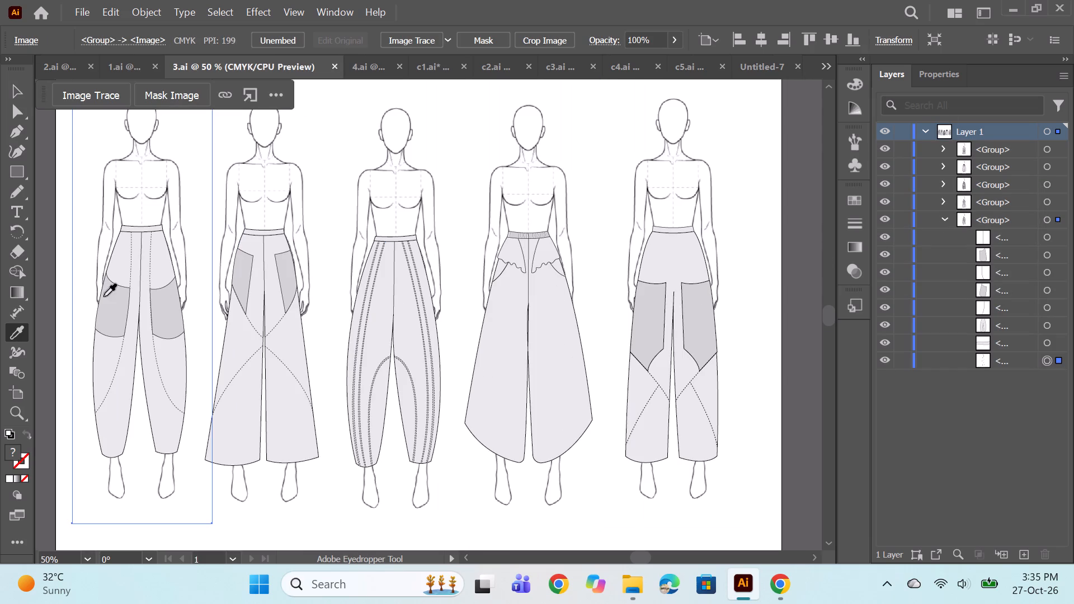
left_click(11, 86)
left_click(143, 299)
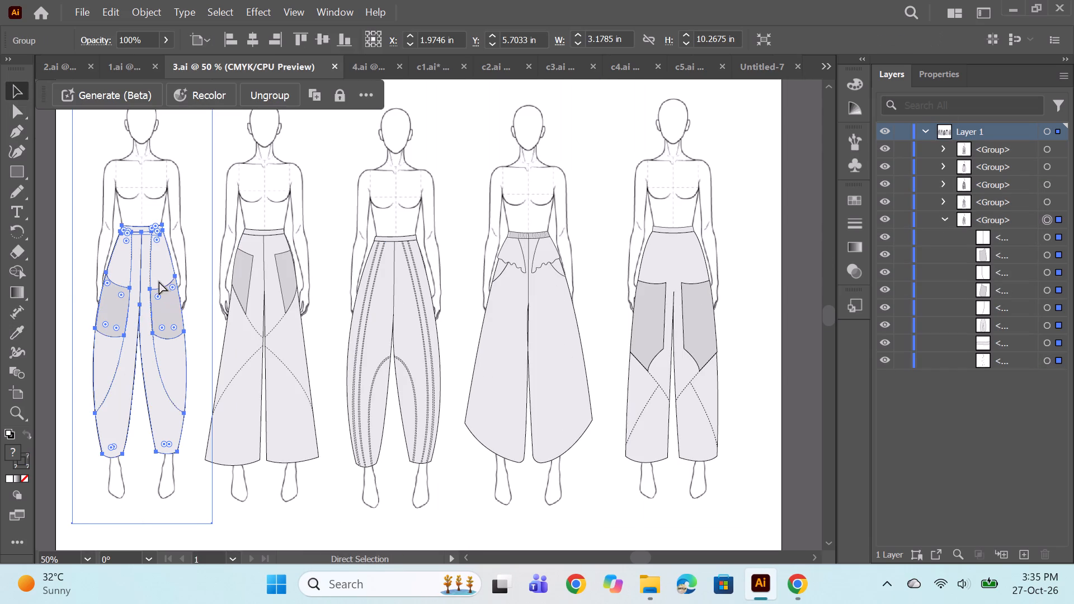
key("ctrl+c")
left_click(753, 70)
key("ctrl+v")
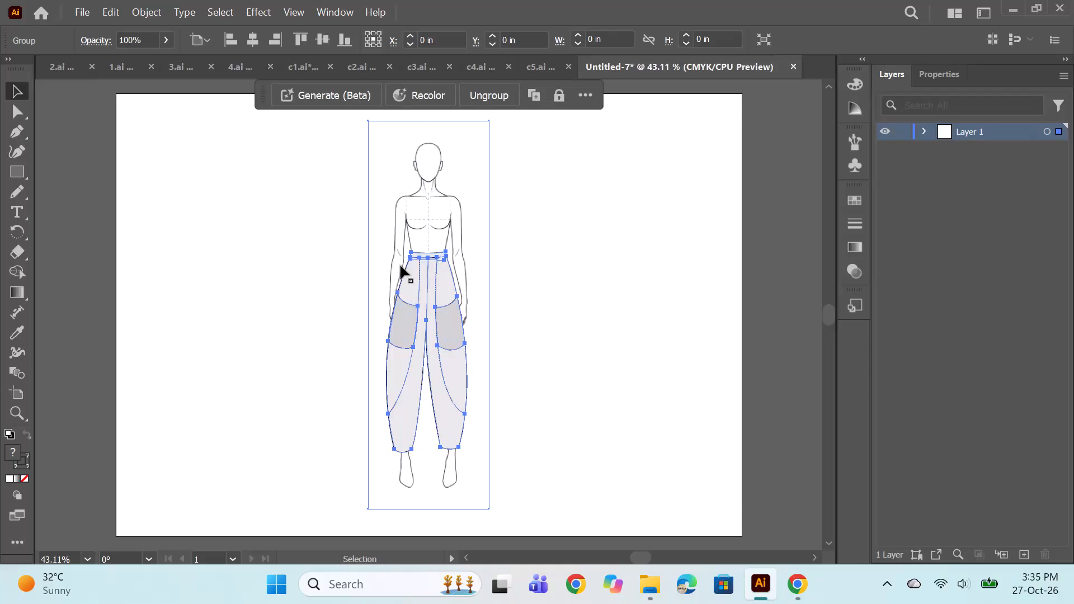
Move the pasted figure near the artboard's left edge to start a row.
left_click_drag(420, 294, 237, 299)
key("space")
left_click_drag(408, 303, 463, 295)
left_click_drag(308, 315, 298, 315)
left_click_drag(302, 317, 276, 313, "alt+shift")
left_click_drag(273, 312, 256, 309)
left_click_drag(282, 309, 304, 312, "alt+shift")
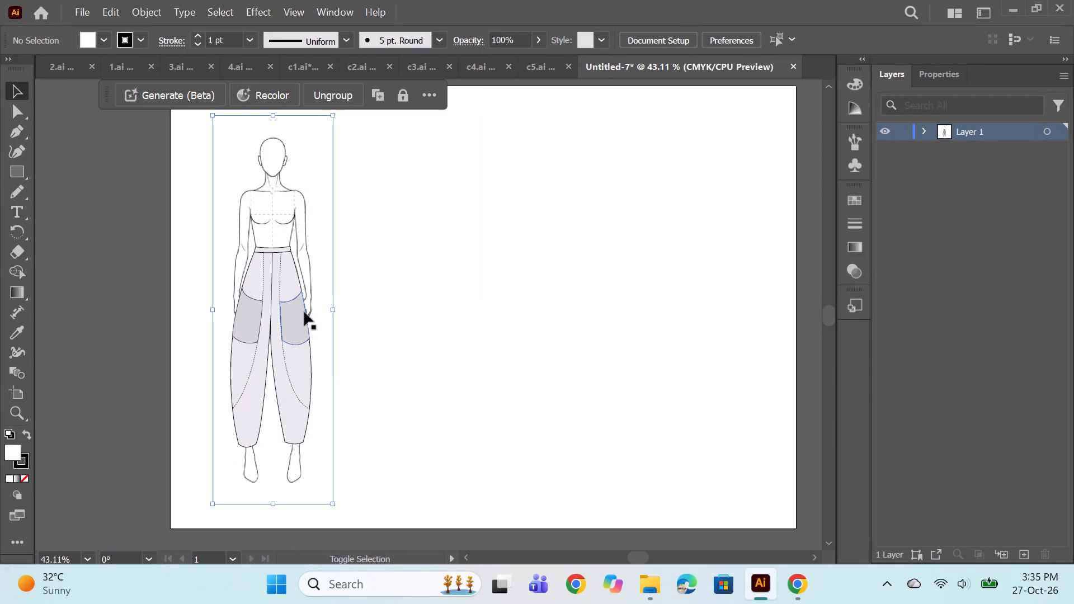
Duplicate the figure horizontally three times, spacing the copies about 2.8 to 2.9 in apart to make a row of four.
left_click_drag(304, 312, 352, 312, "alt+shift")
left_click_drag(291, 325, 399, 328, "alt+shift")
left_click_drag(397, 331, 455, 333, "alt+shift")
left_click_drag(407, 338, 517, 341, "alt+shift")
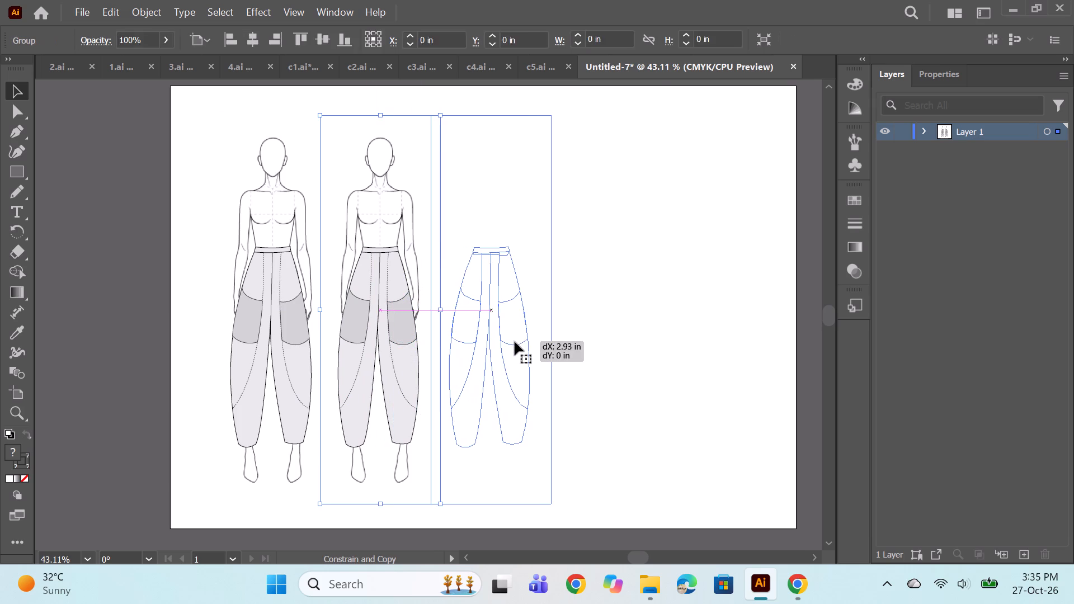
left_click_drag(513, 341, 559, 340, "alt+shift")
left_click_drag(521, 348, 629, 343, "alt+shift")
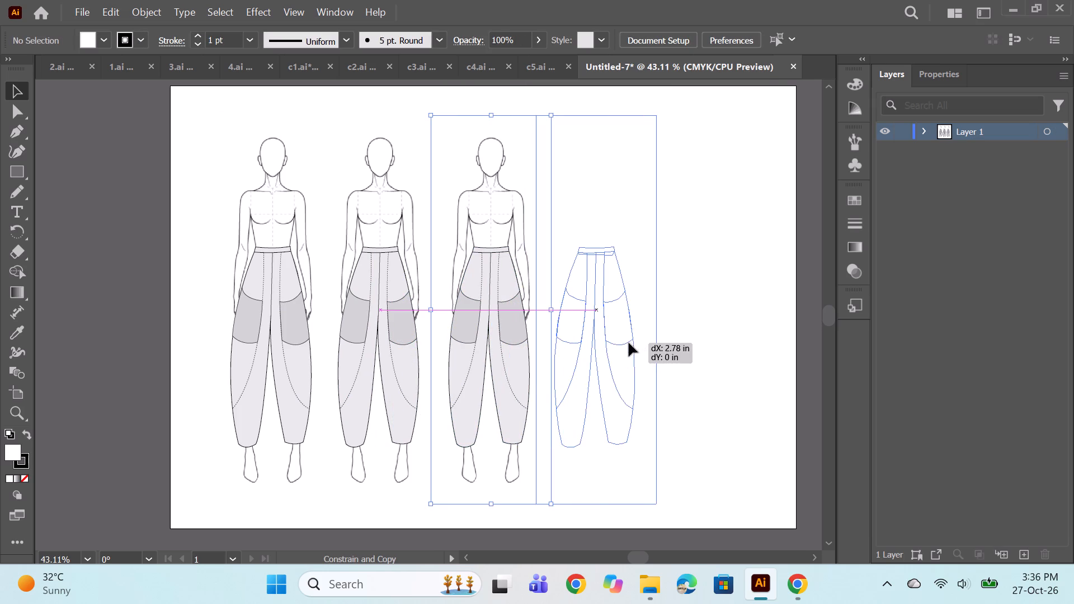
Duplicate the fourth trouser figure horizontally and move the copy to the end of the row as the fifth figure.
left_click(616, 358, "alt+shift")
left_click_drag(614, 356, 653, 350, "alt+shift")
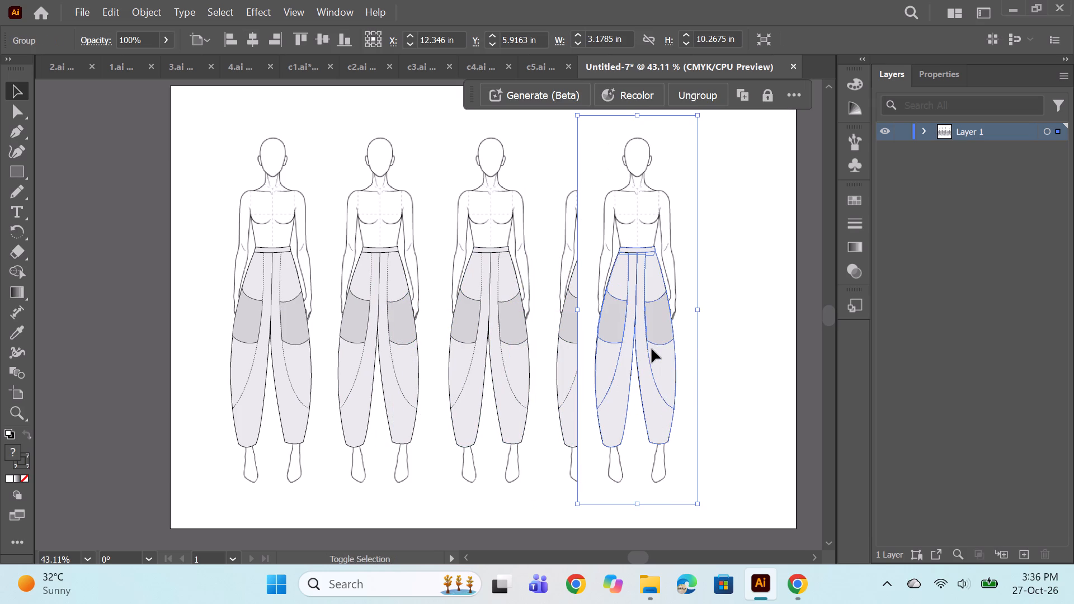
left_click_drag(651, 348, 703, 347)
key("ctrl+z")
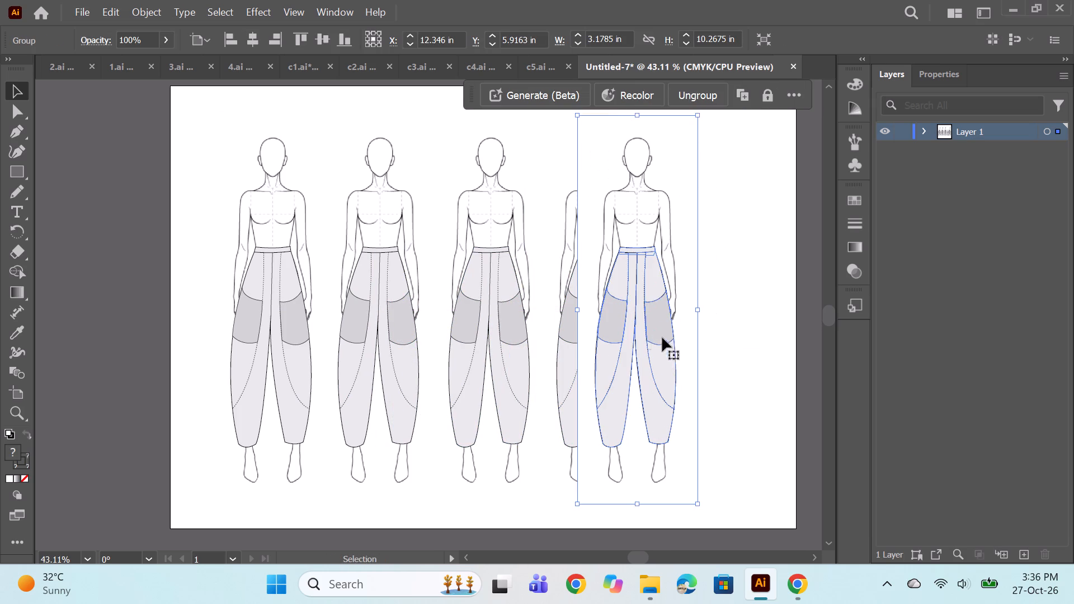
left_click_drag(663, 336, 694, 336, "shift")
left_click_drag(661, 345, 708, 345, "shift")
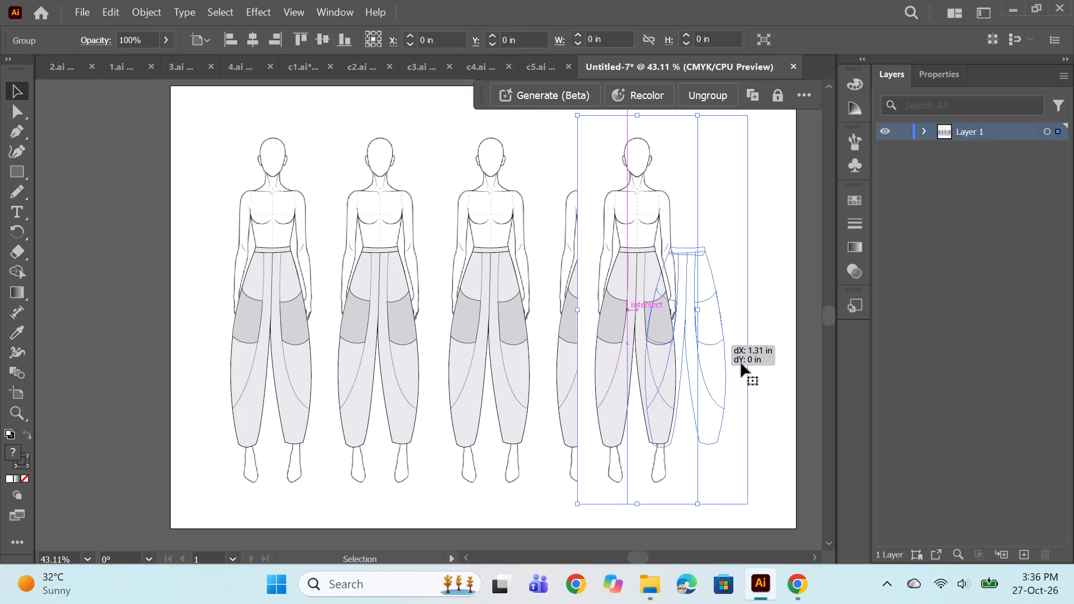
left_click_drag(718, 358, 760, 360, "shift")
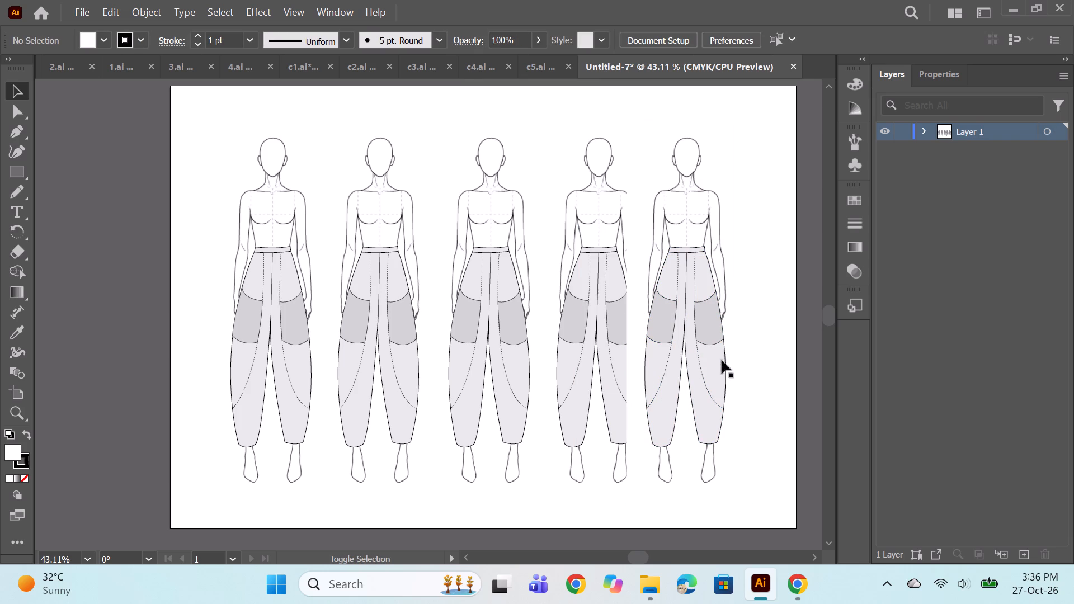
left_click_drag(713, 359, 745, 359, "shift")
left_click(805, 395)
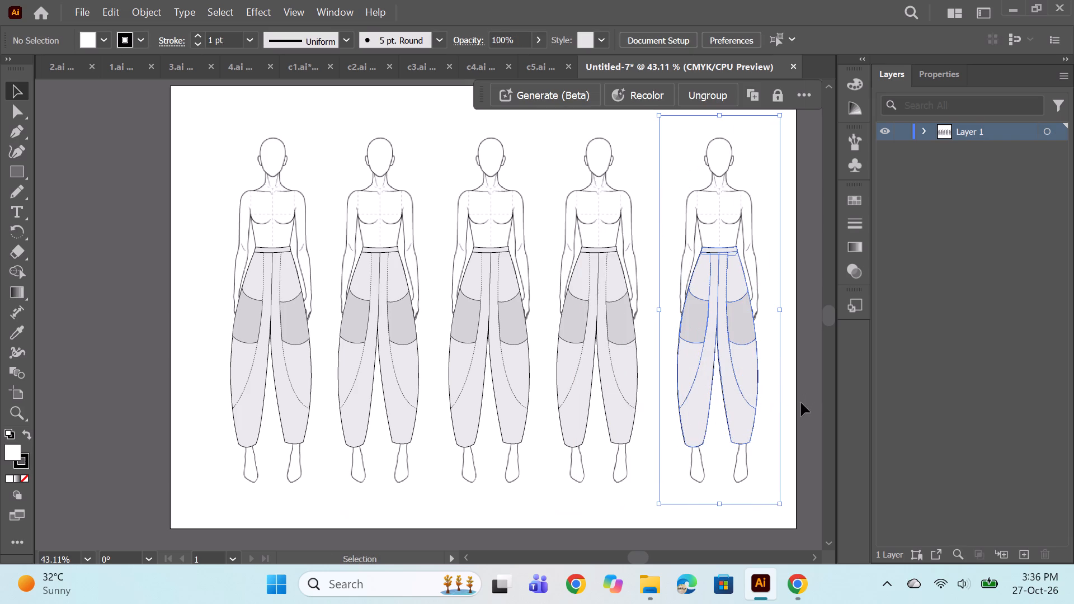
Nudge the fifth figure slightly left to tighten its spacing from the fourth figure.
left_click(709, 378)
key("Left")
key("Left")
key("Left")
key("Left")
key("Left")
key("Left")
key("Left")
key("Left")
key("Left")
key("Left")
key("Left")
key("Left")
key("Left")
key("Left")
key("Left")
key("Left")
key("Left")
key("Left")
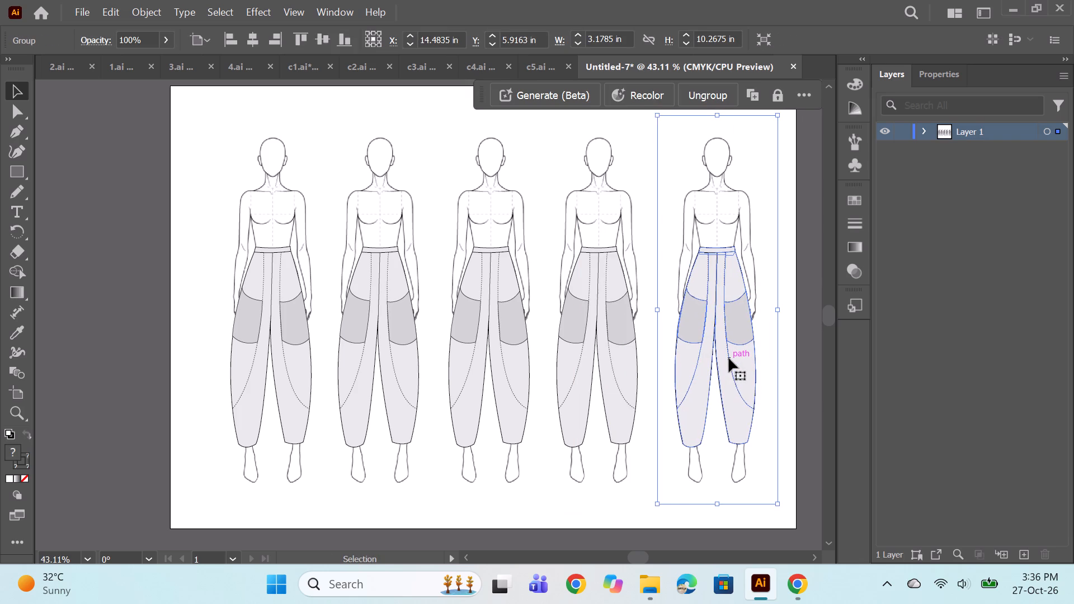
key("Left")
key("Left")
key("Left")
key("Left")
left_click(779, 371)
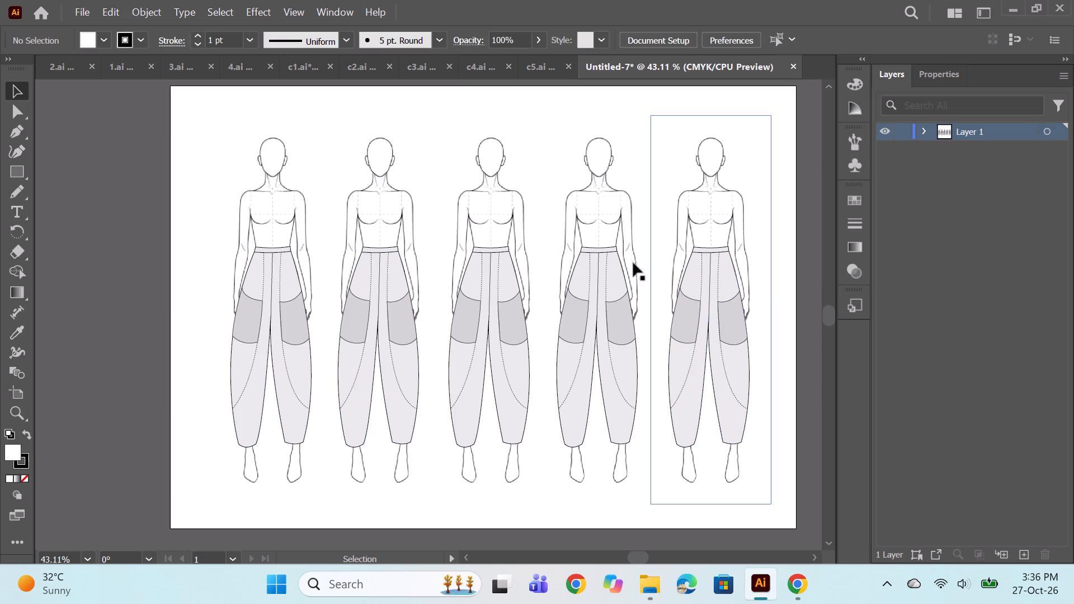
Extend the first figure's left dashed seam with the Pen tool along the outer leg and waistband into a closed side-panel shape.
scroll(211, 362, "up", 2, "alt")
scroll(299, 354, "up", 1, "alt")
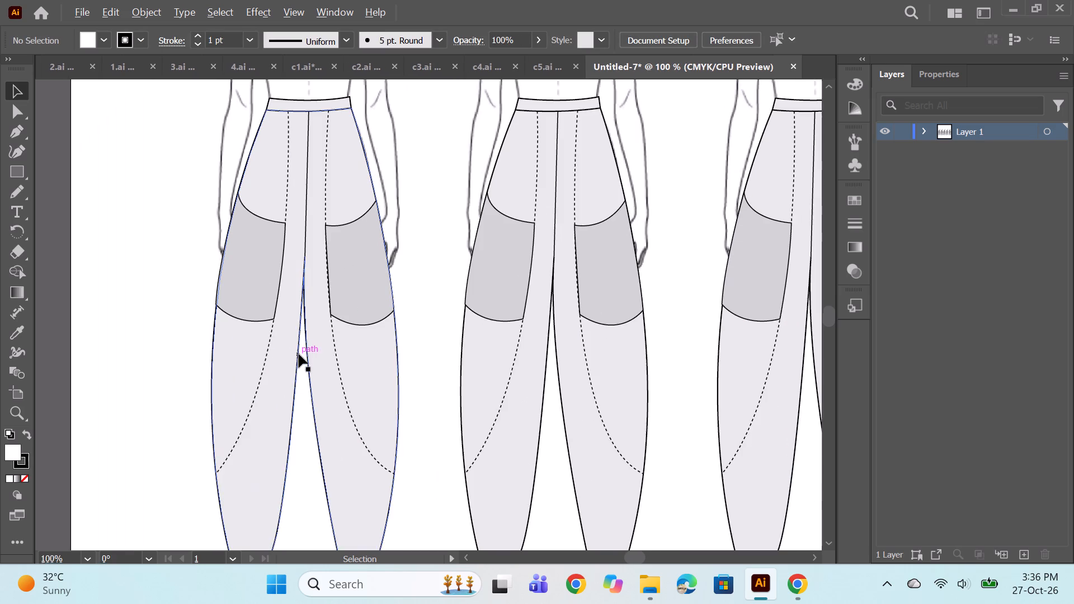
scroll(301, 310, "down", 2)
left_click(18, 101)
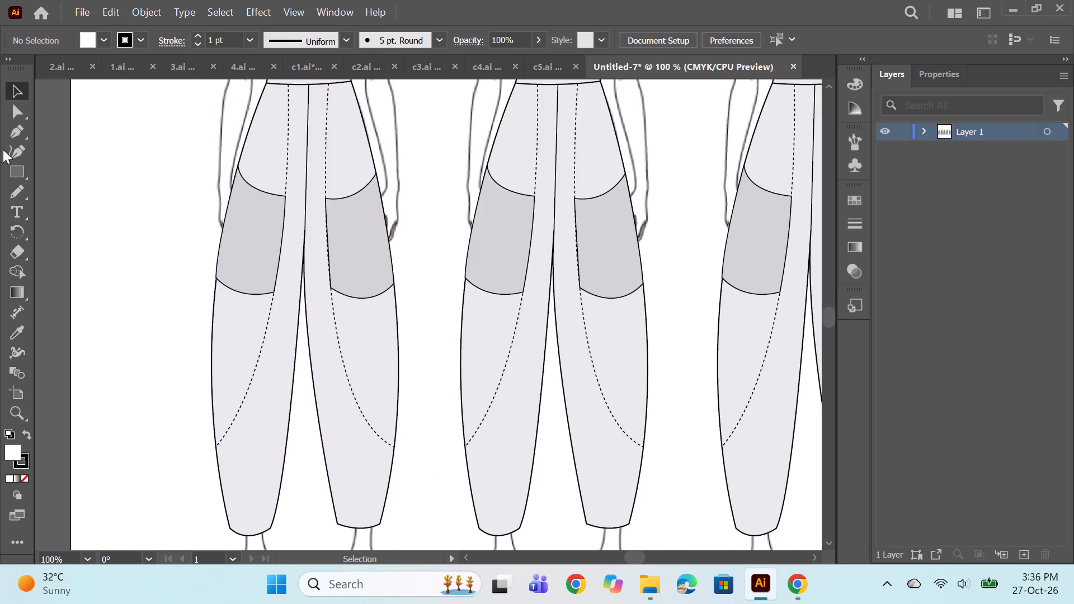
left_click(11, 135)
left_click(249, 383, "ctrl")
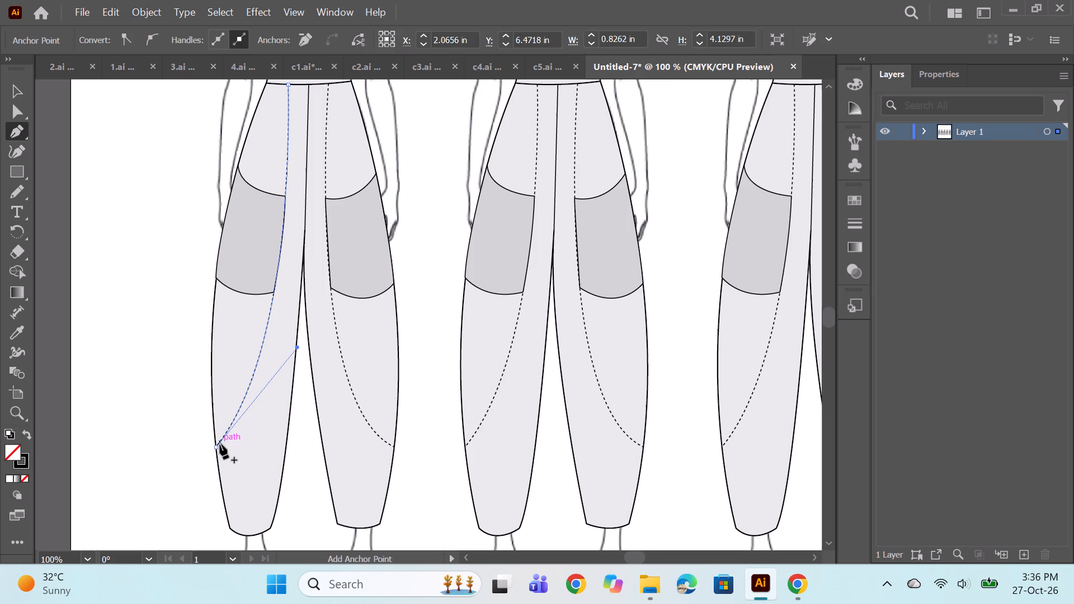
left_click(215, 449)
scroll(243, 330, "up", 5)
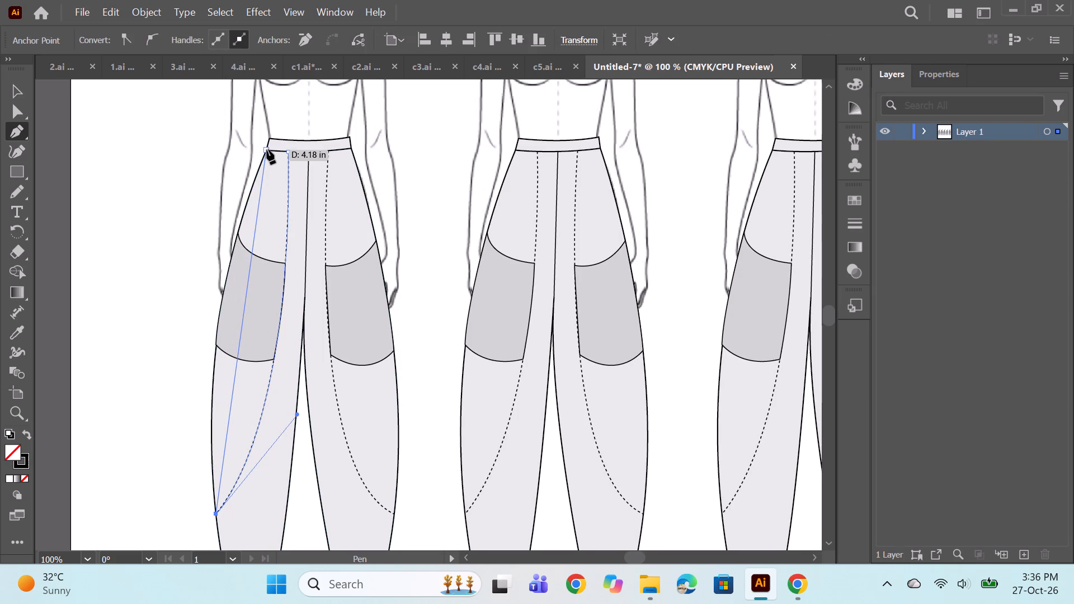
left_click_drag(267, 149, 336, 199)
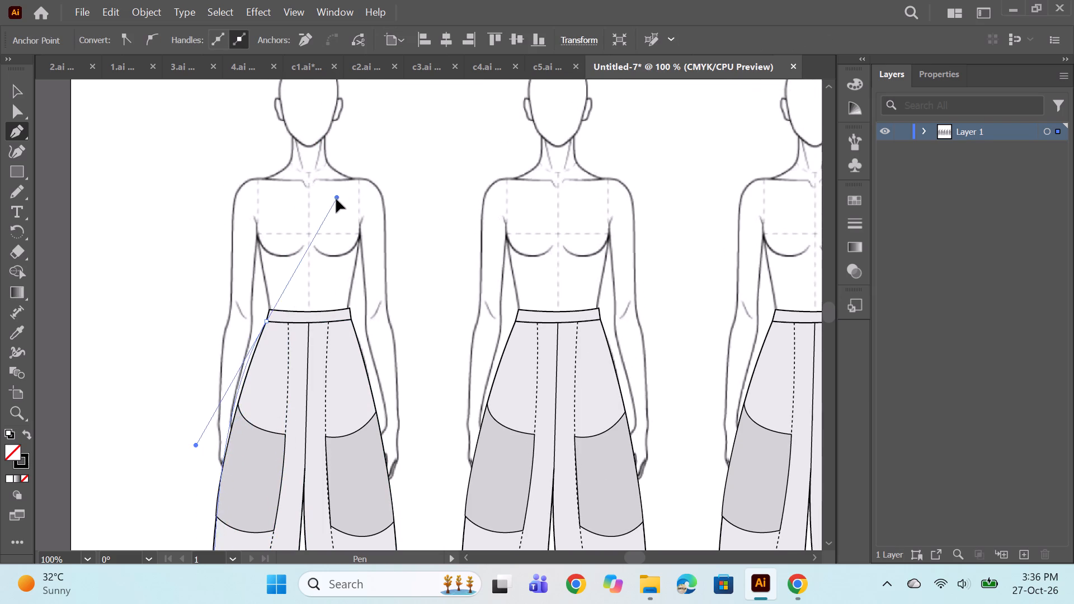
left_click_drag(336, 199, 344, 163)
scroll(331, 300, "down", 11)
scroll(239, 309, "up", 1)
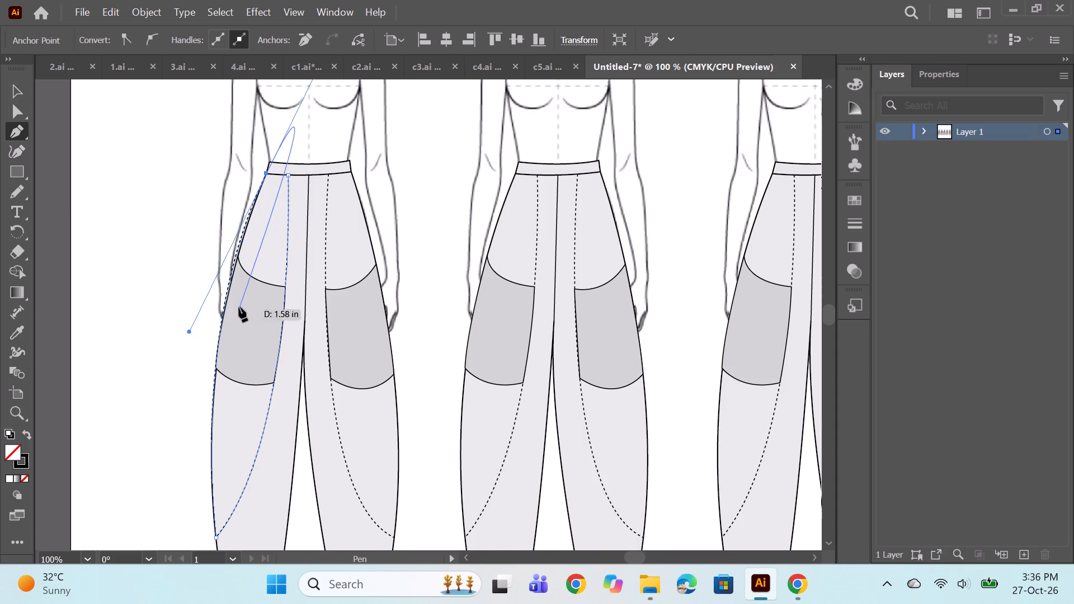
scroll(239, 307, "up", 1)
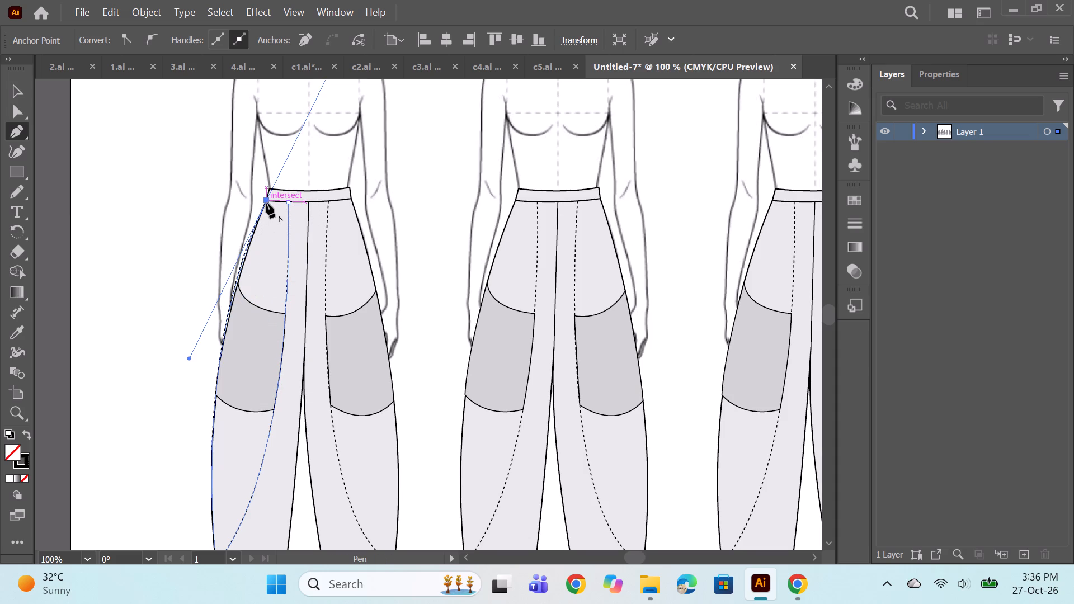
left_click(266, 203, "alt")
scroll(278, 206, "up", 3, "alt")
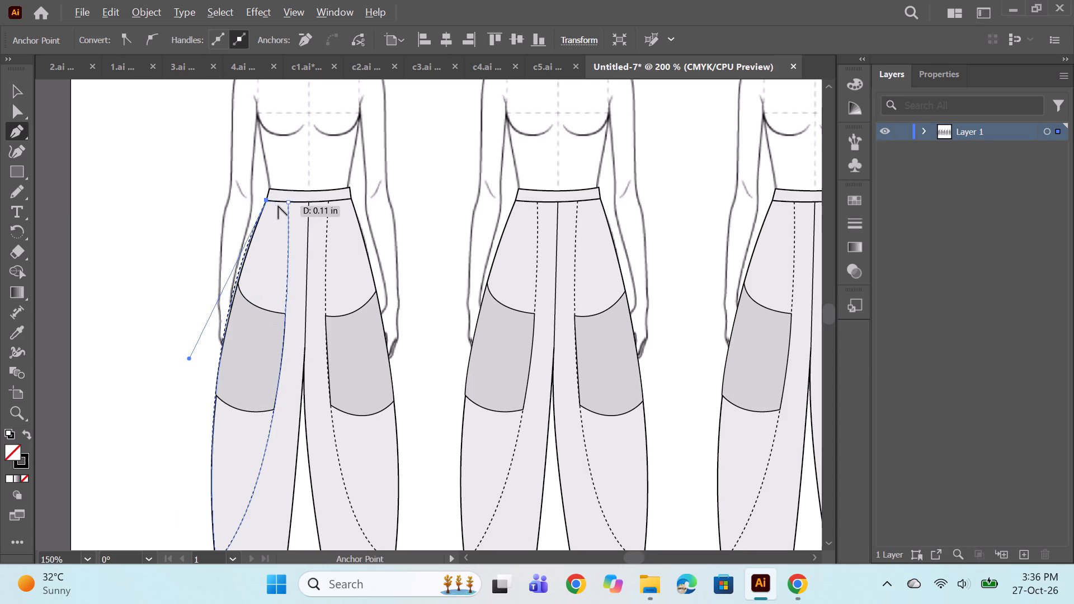
scroll(278, 206, "up", 2, "alt")
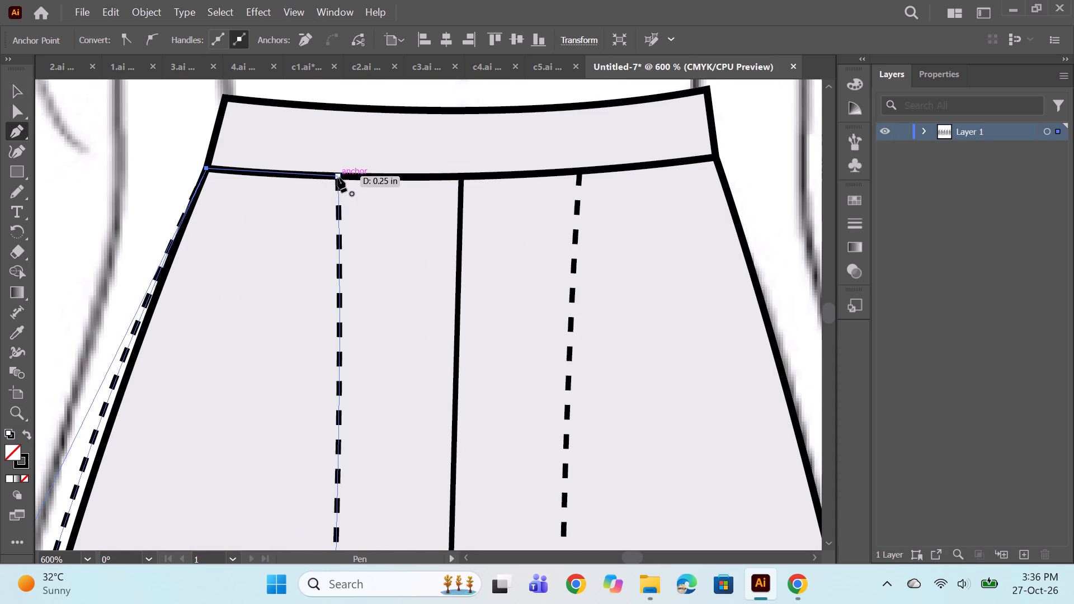
left_click(338, 177)
Adjust the curve handle at the left panel's waist corner so its outer edge follows the trouser outline.
scroll(356, 181, "down", 14, "alt")
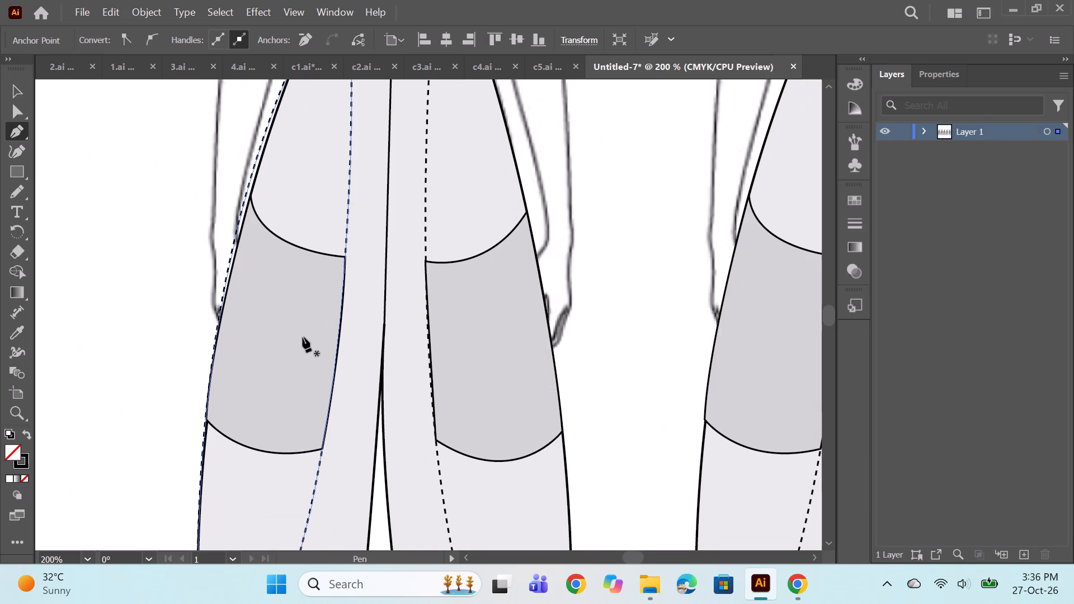
scroll(284, 201, "up", 10)
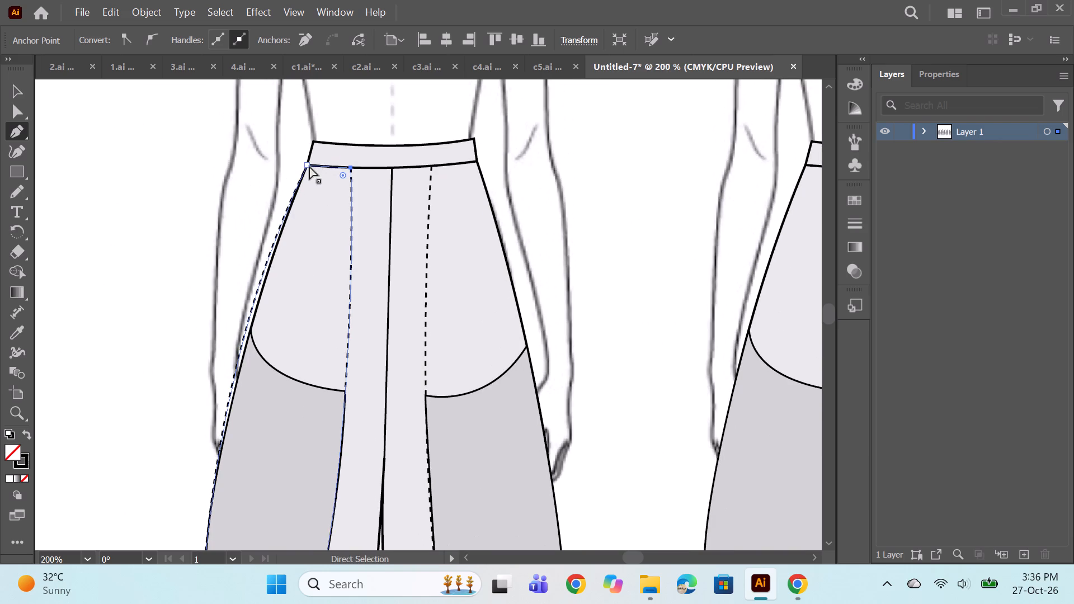
left_click(309, 166, "ctrl")
scroll(314, 270, "down", 11)
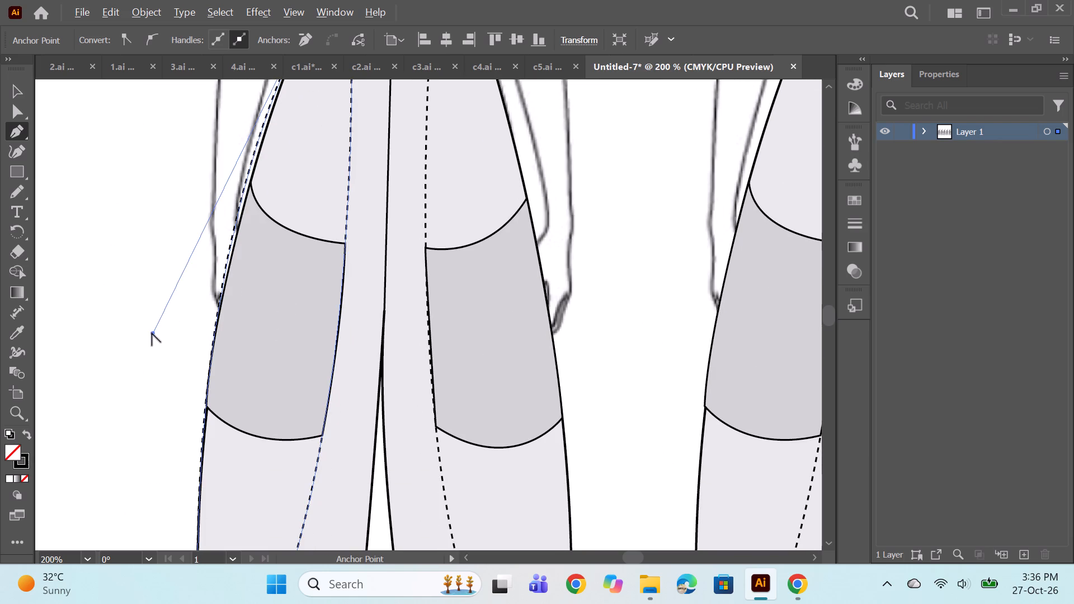
left_click_drag(153, 333, 154, 362, "alt")
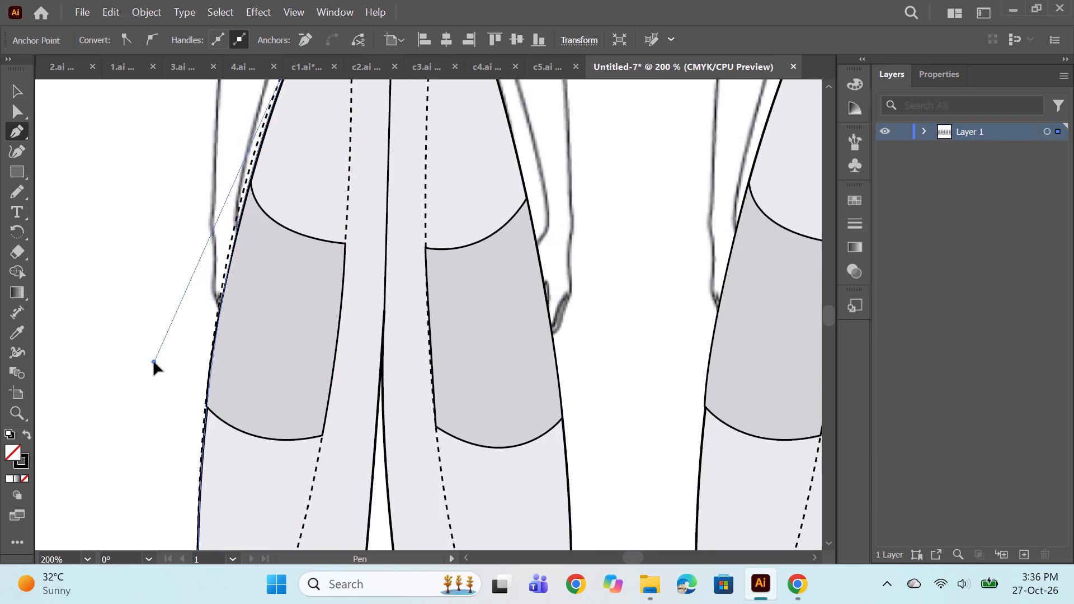
left_click_drag(154, 362, 153, 366, "alt")
scroll(292, 379, "down", 4)
scroll(275, 281, "up", 4)
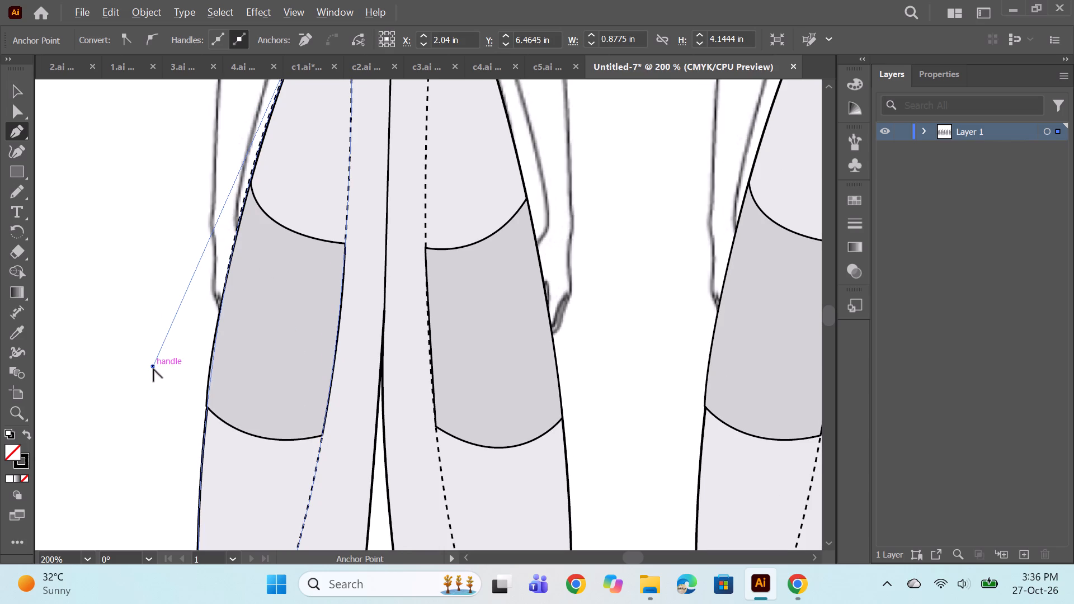
left_click_drag(152, 367, 154, 382, "alt")
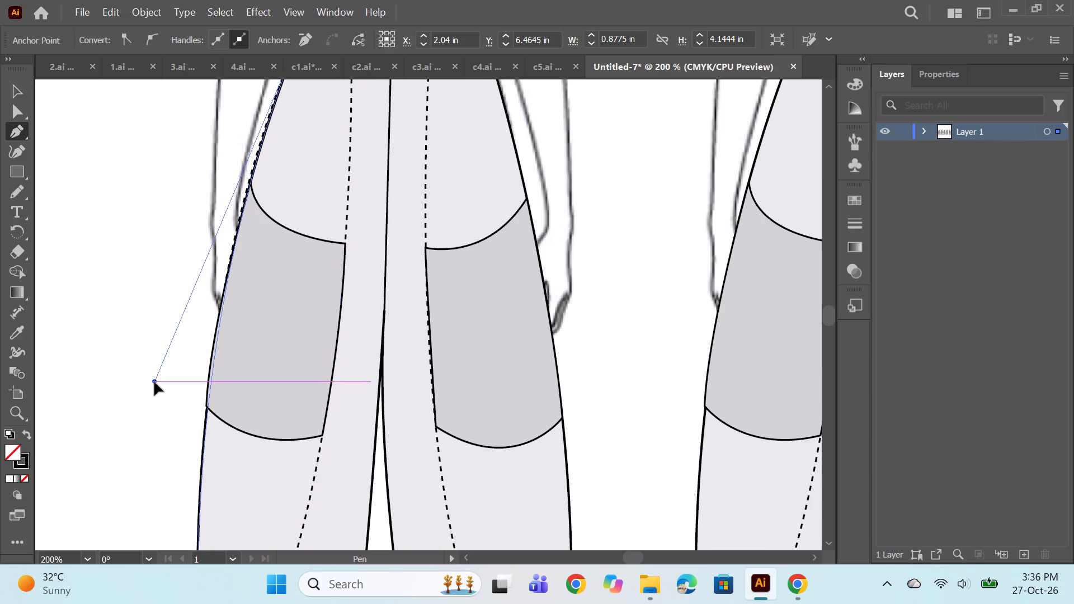
scroll(257, 357, "down", 12)
left_click(152, 347, "ctrl")
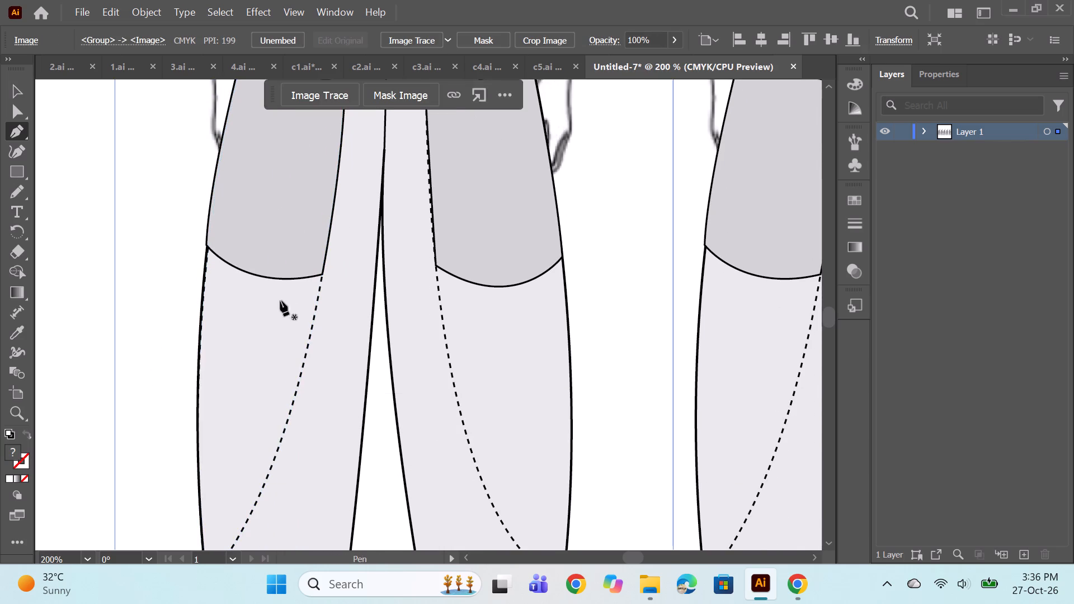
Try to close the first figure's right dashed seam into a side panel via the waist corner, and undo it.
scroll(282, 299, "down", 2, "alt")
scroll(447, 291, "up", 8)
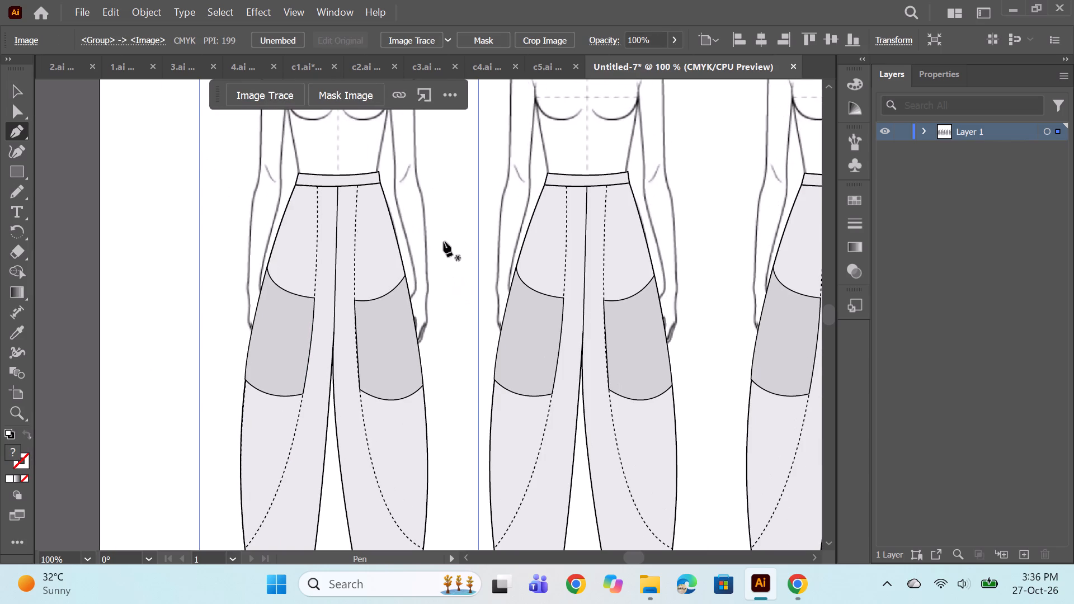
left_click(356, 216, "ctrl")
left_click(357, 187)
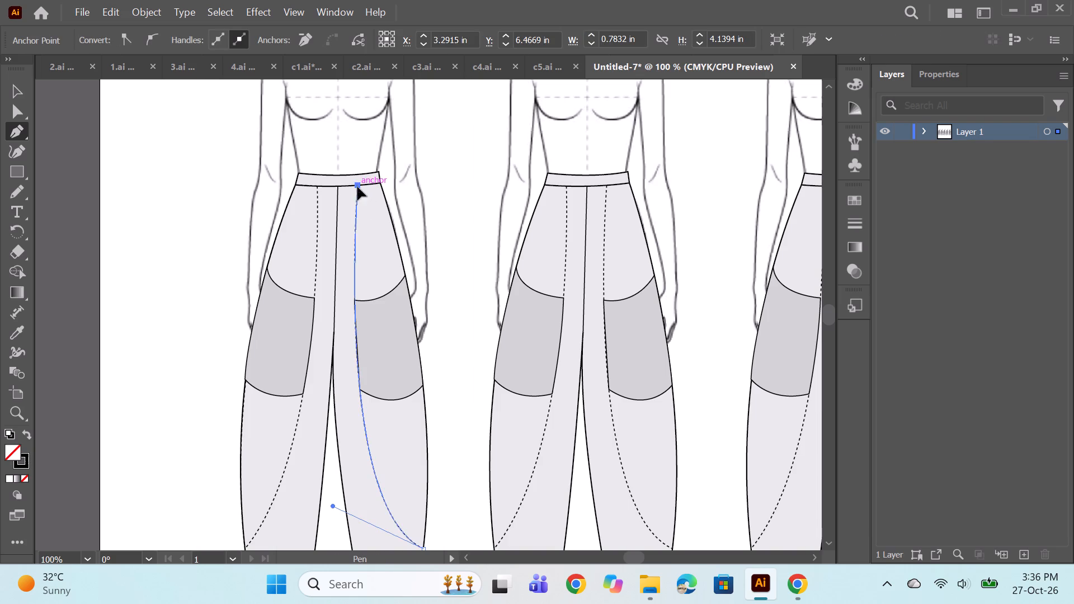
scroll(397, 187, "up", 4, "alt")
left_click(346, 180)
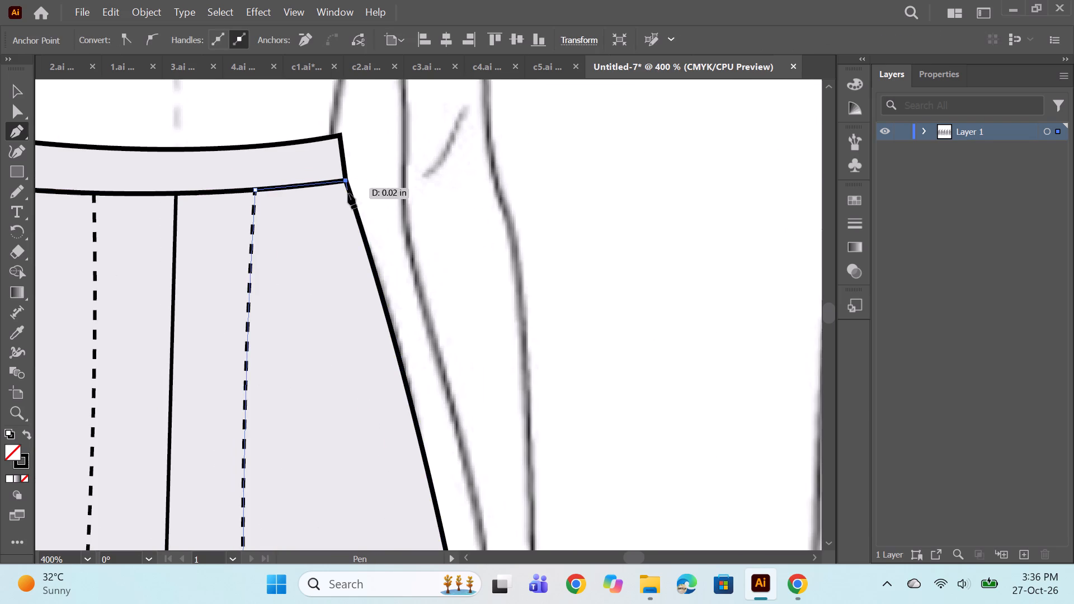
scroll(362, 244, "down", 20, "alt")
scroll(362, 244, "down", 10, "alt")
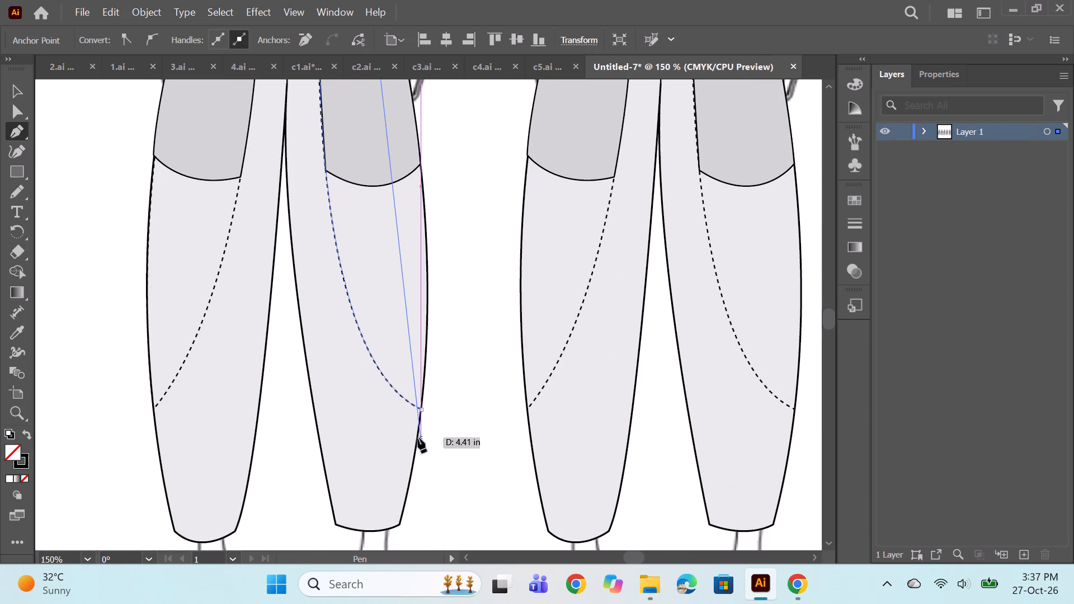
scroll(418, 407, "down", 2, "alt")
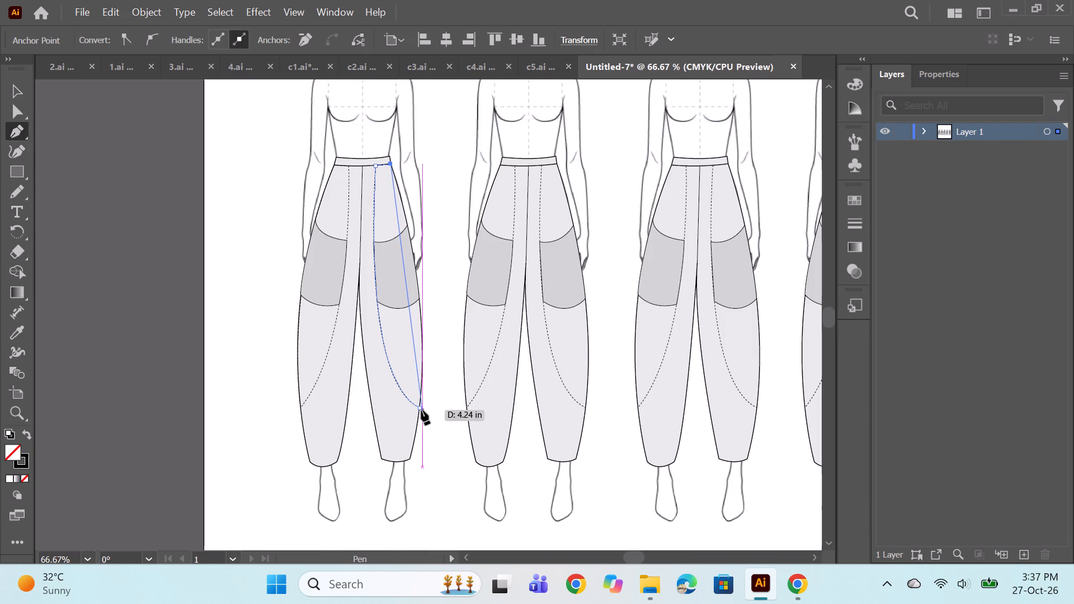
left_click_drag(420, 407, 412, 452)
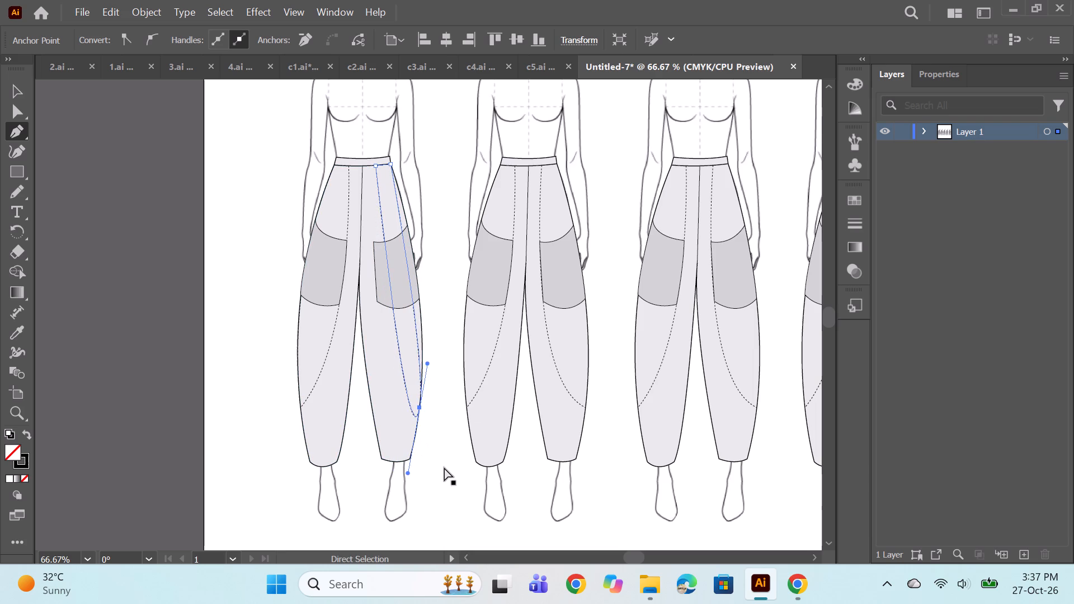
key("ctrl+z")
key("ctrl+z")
Extend the right dashed seam's top end along the waistband and align the new anchor with the side corner.
scroll(392, 164, "up", 5, "alt")
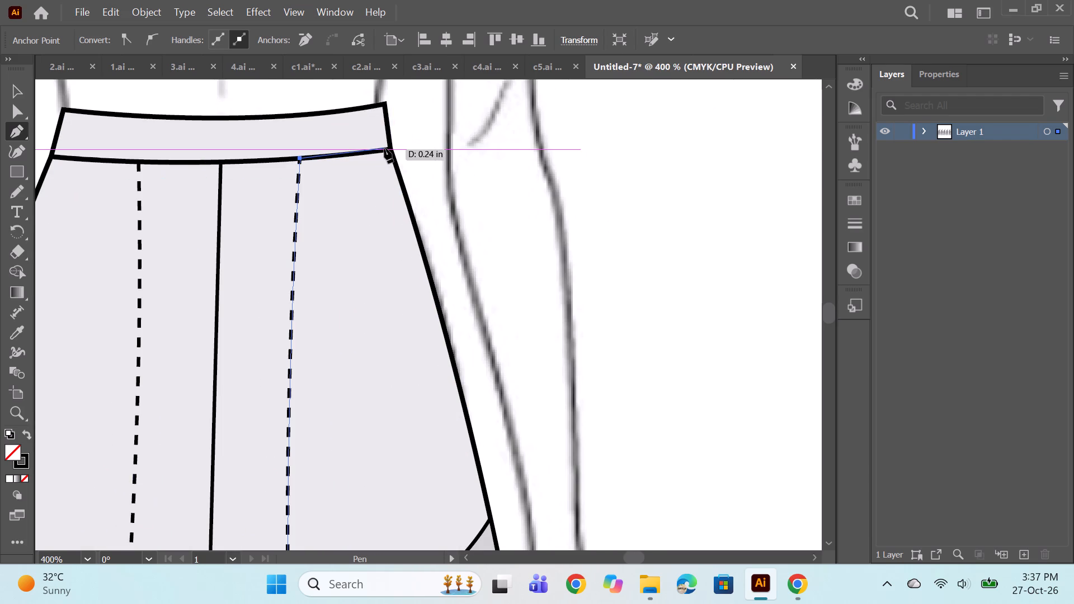
left_click(386, 148)
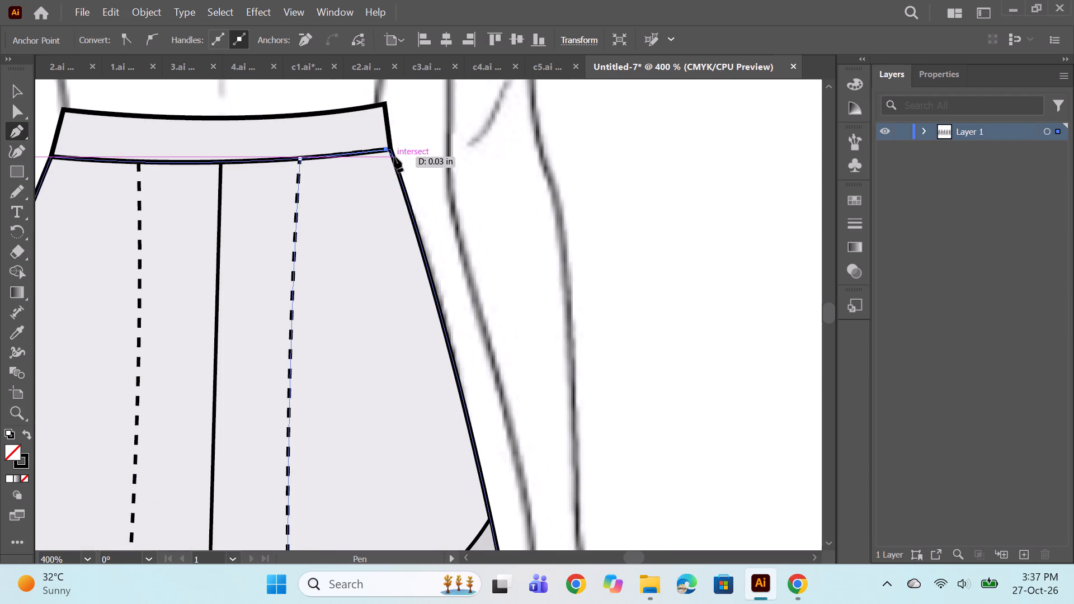
scroll(387, 153, "up", 3)
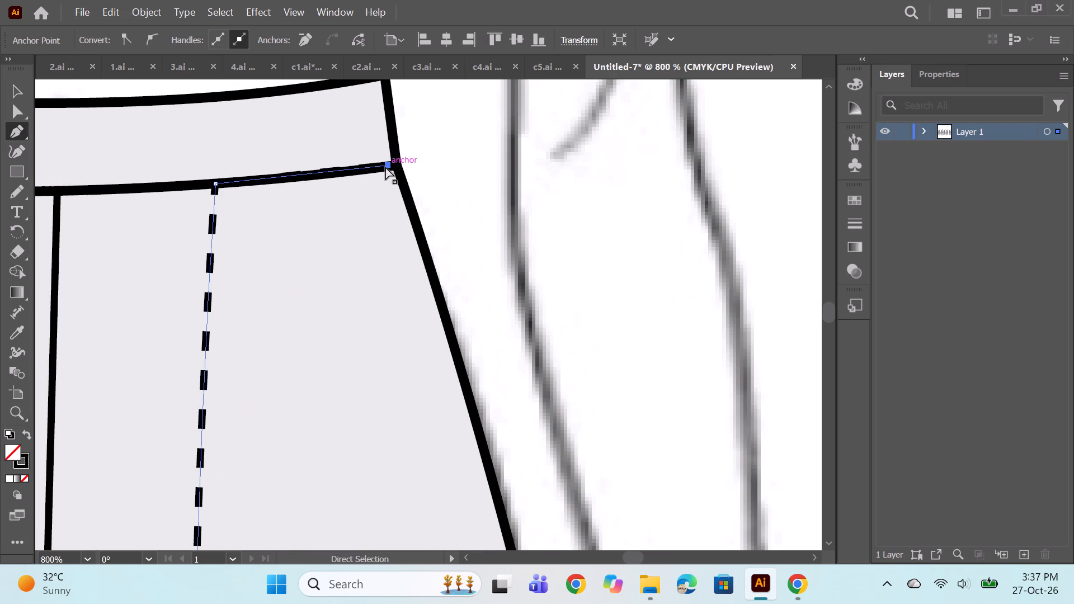
left_click_drag(387, 167, 395, 166, "ctrl")
scroll(404, 174, "down", 5, "alt")
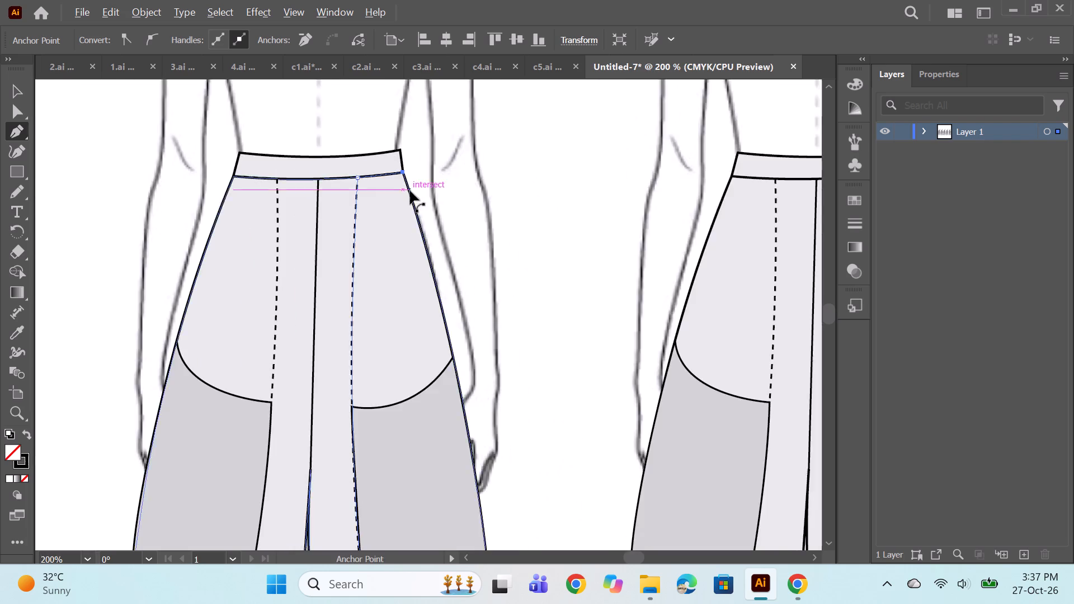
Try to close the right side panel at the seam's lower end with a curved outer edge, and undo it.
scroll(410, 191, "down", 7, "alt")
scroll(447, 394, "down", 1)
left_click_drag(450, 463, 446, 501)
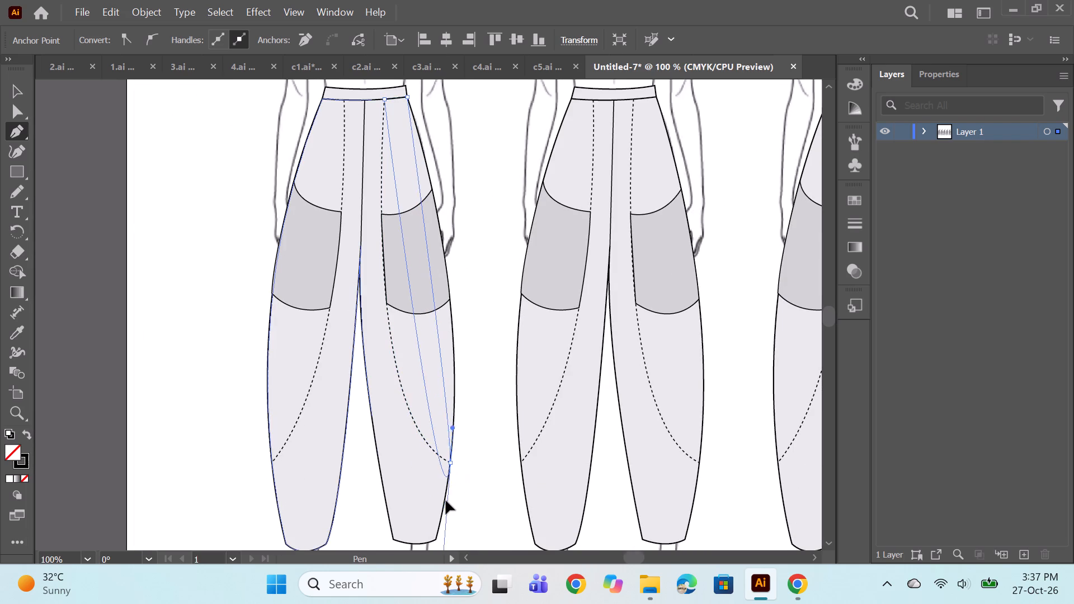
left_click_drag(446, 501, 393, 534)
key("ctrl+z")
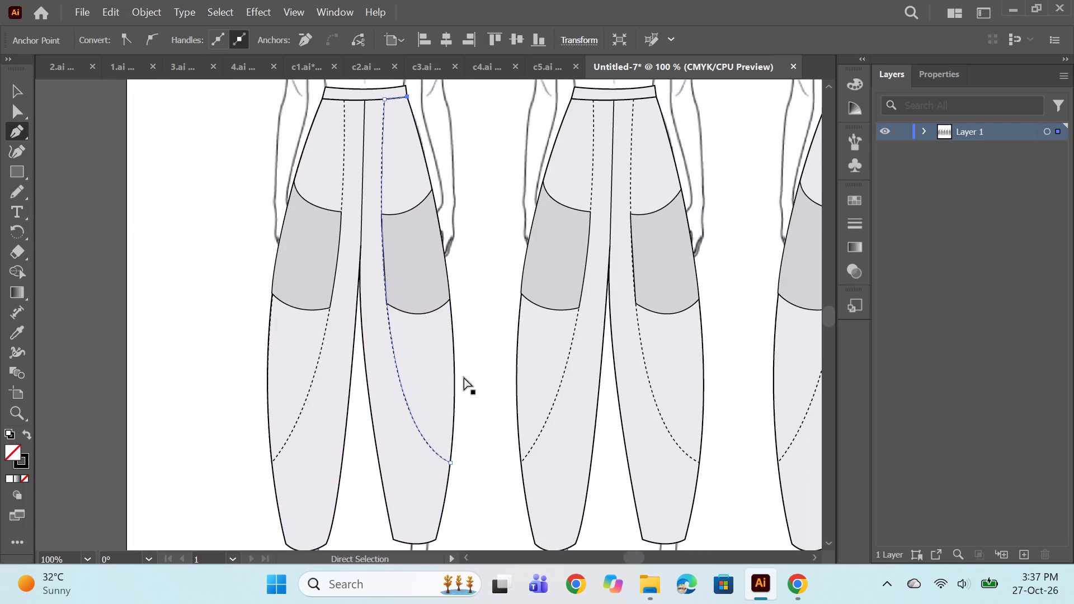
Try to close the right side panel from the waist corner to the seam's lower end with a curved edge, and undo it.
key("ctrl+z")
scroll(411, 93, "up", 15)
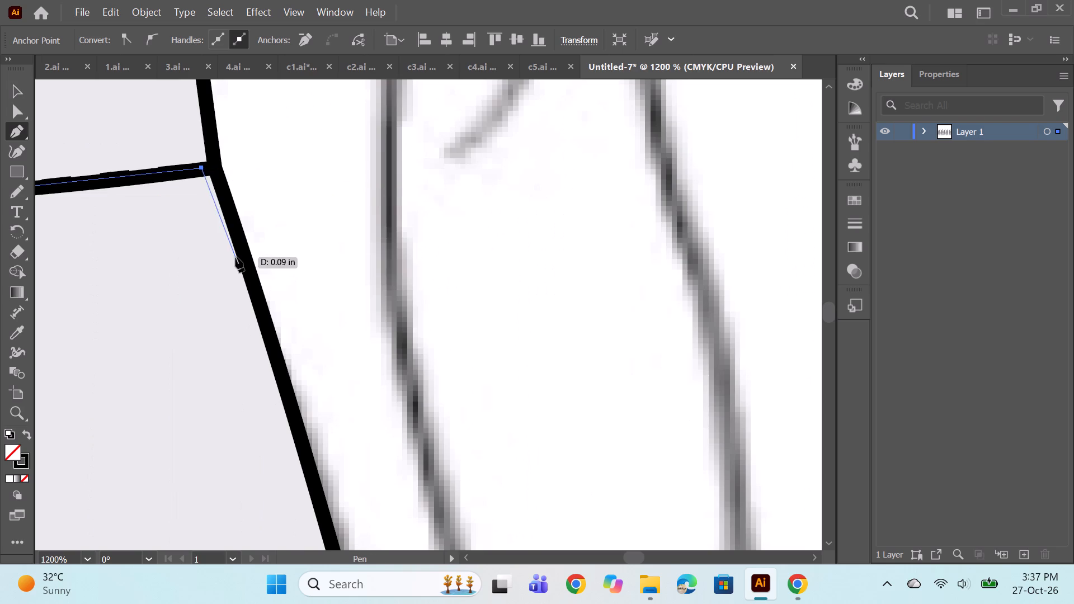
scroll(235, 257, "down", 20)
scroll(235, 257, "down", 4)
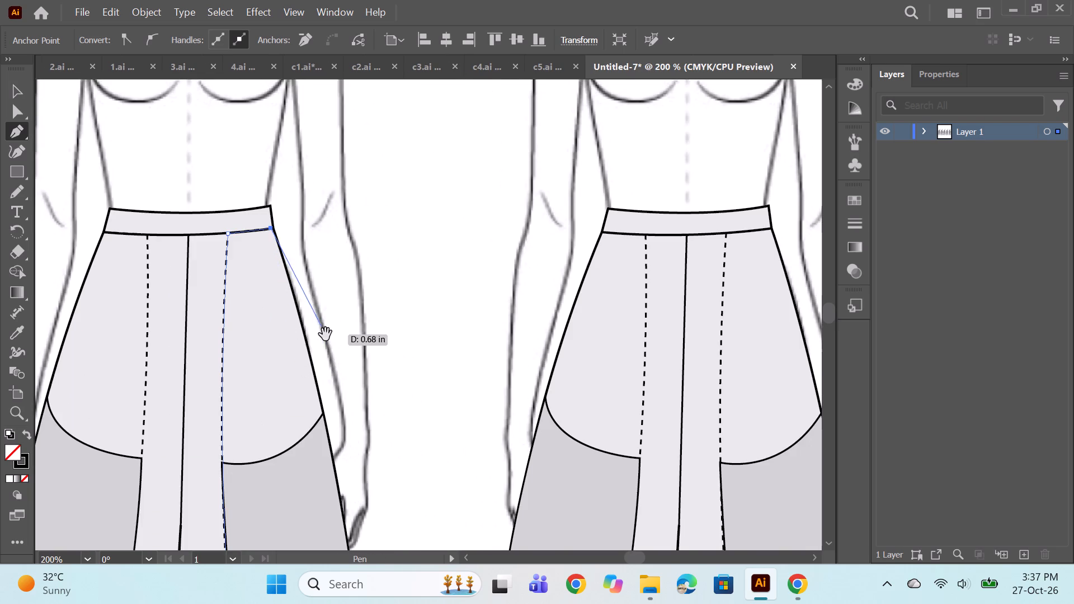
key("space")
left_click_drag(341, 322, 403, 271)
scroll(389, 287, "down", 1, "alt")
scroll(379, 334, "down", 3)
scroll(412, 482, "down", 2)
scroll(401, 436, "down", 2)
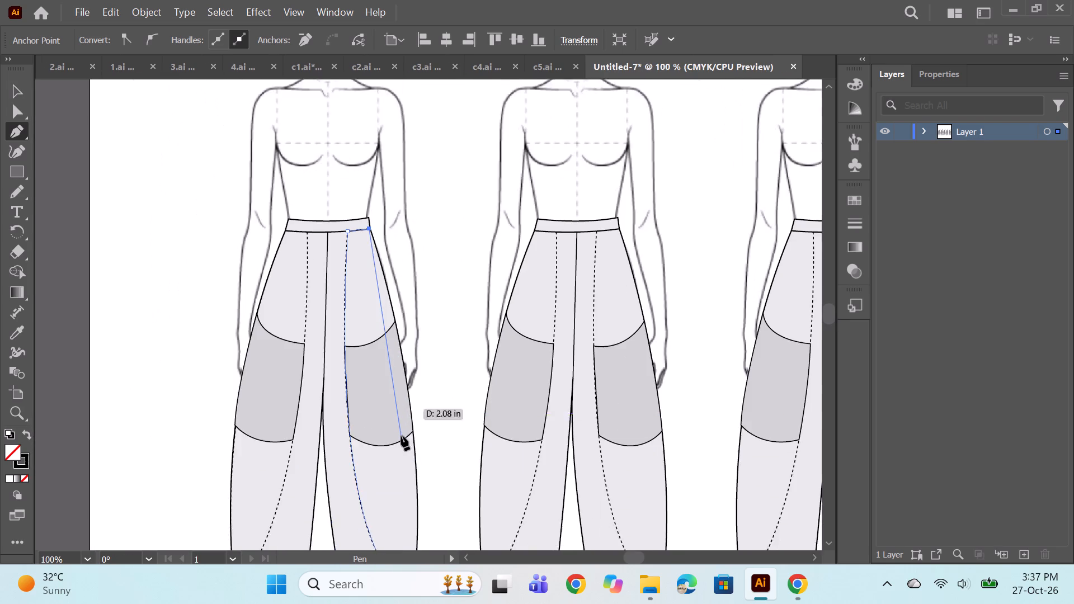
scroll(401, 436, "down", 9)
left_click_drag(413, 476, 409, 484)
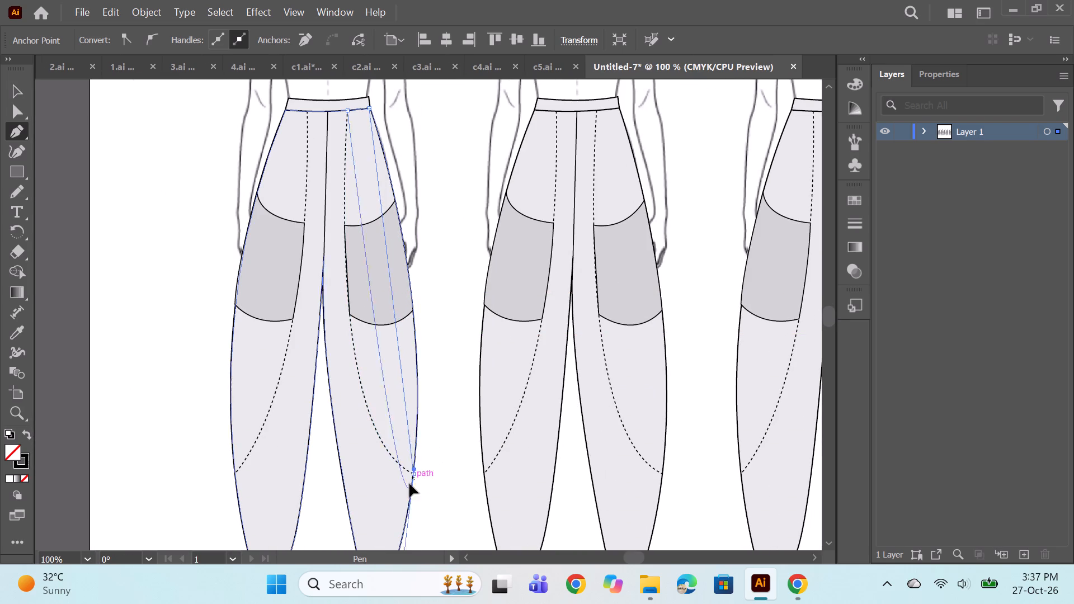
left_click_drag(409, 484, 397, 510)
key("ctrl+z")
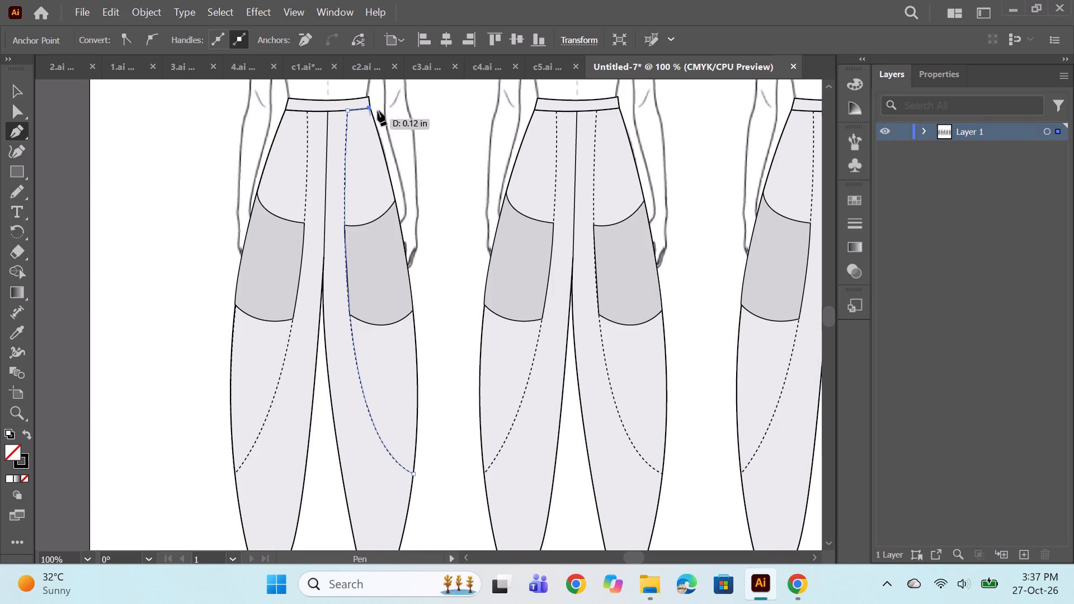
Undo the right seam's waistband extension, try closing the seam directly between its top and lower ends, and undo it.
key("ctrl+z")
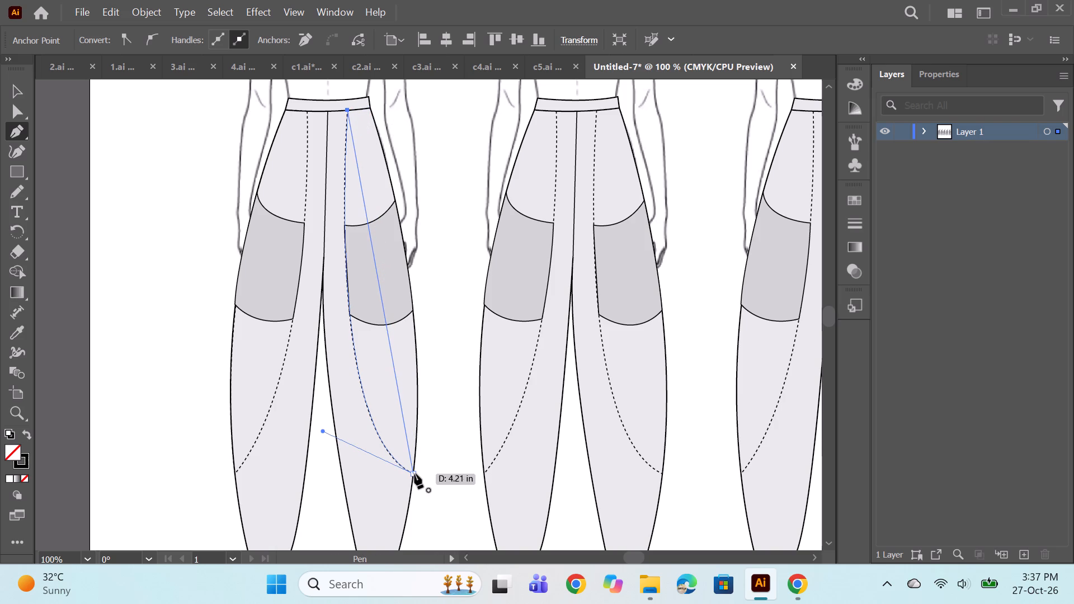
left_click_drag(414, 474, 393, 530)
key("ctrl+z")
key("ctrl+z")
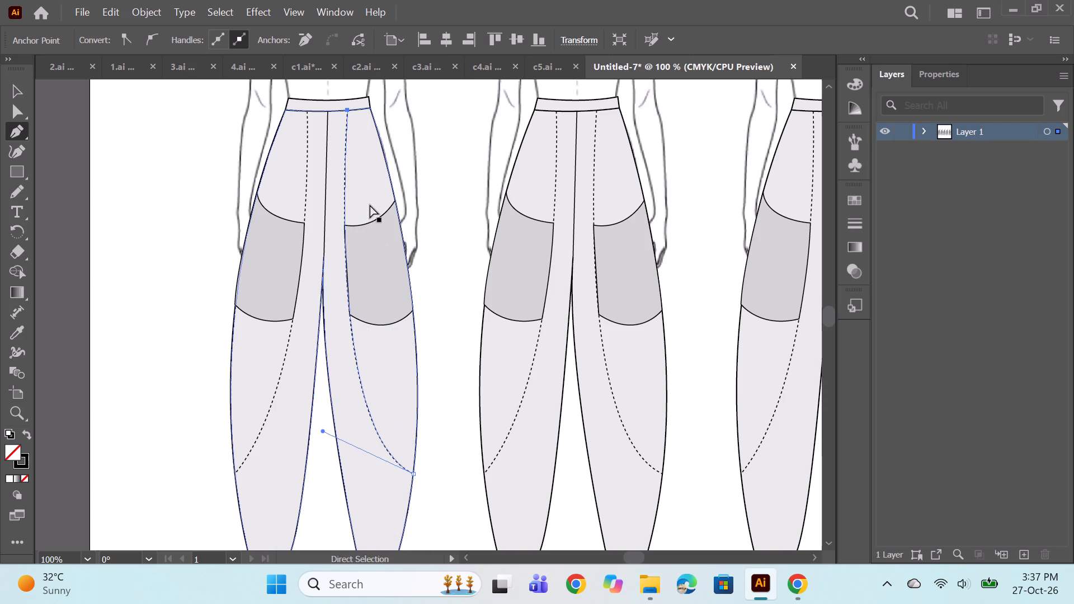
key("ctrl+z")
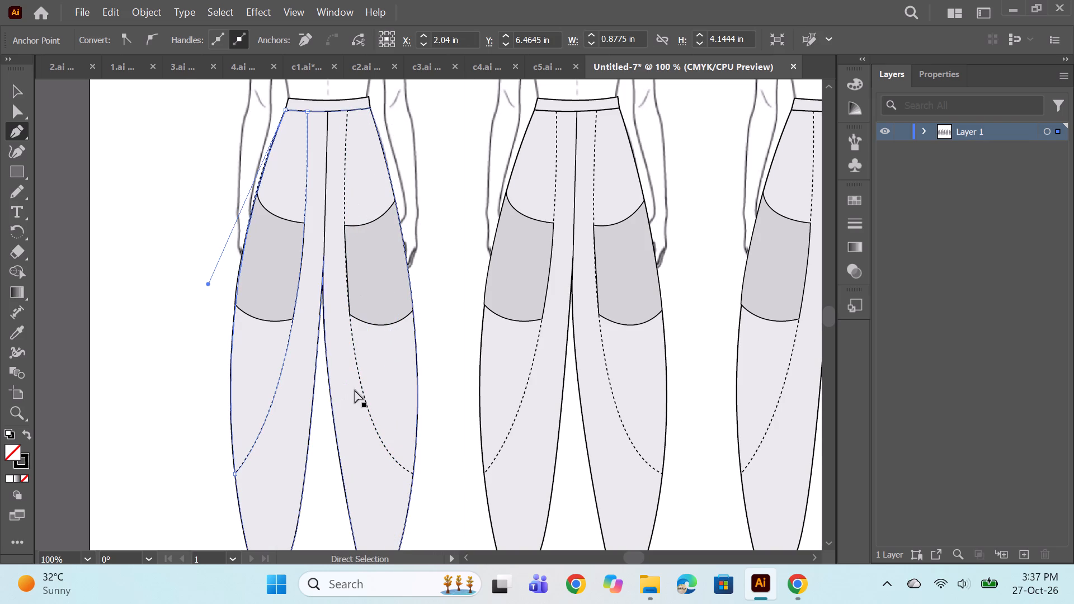
Close the right side panel from the seam's lower end, curving along the trouser outline to the waist corner and back to the seam top.
left_click(362, 390, "ctrl")
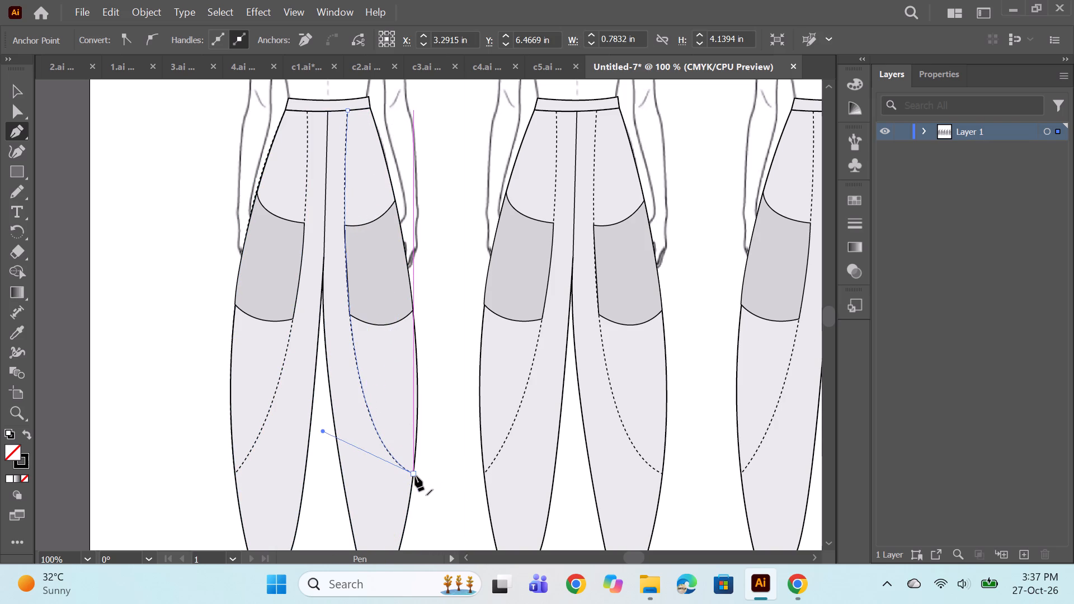
left_click(414, 476)
scroll(404, 347, "up", 5)
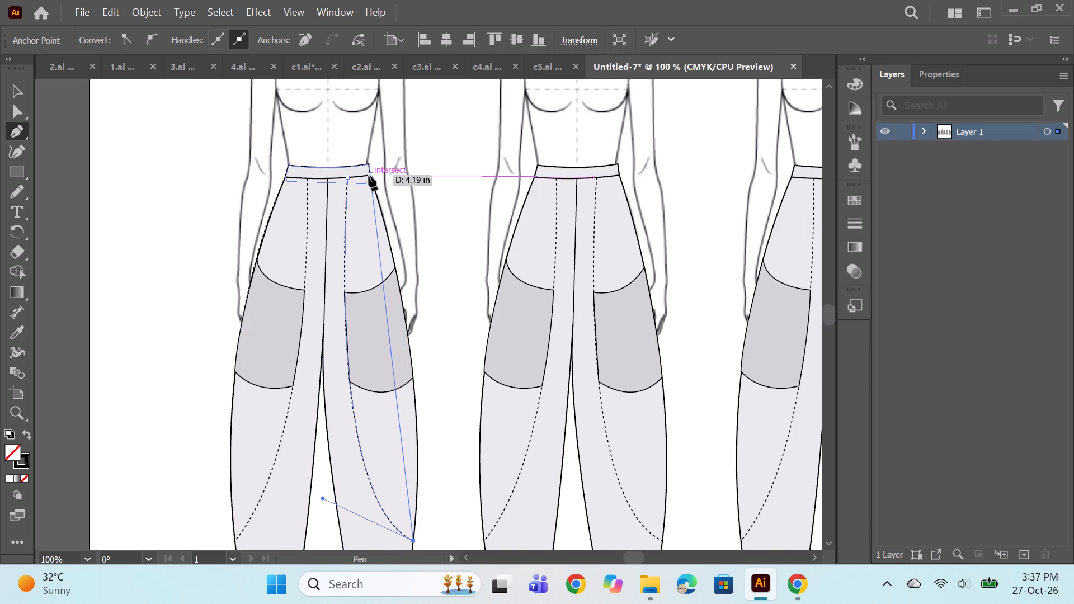
left_click_drag(369, 173, 329, 101)
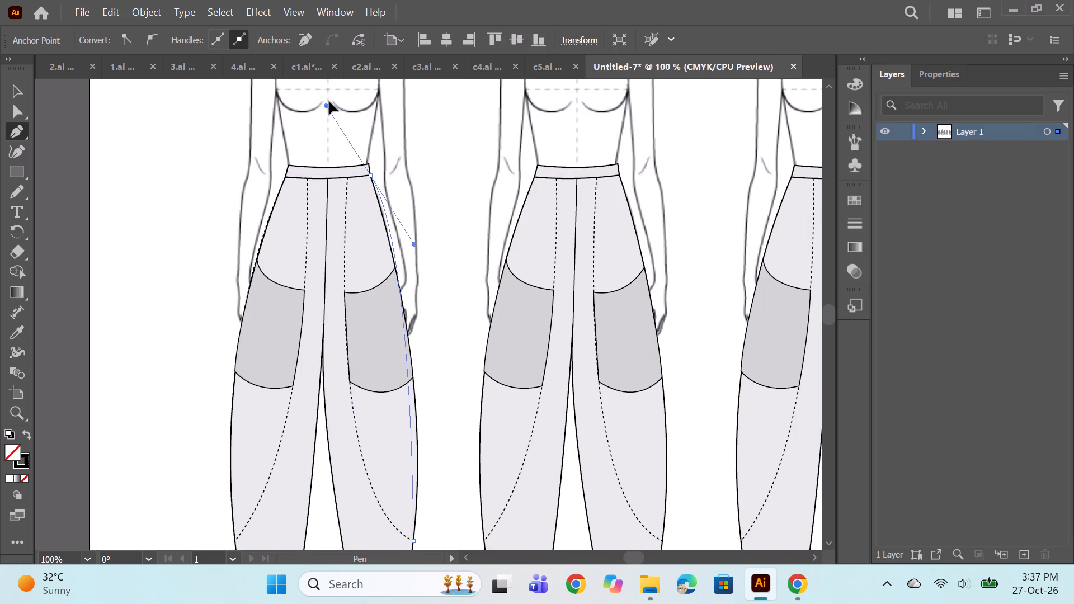
left_click_drag(329, 101, 314, 134)
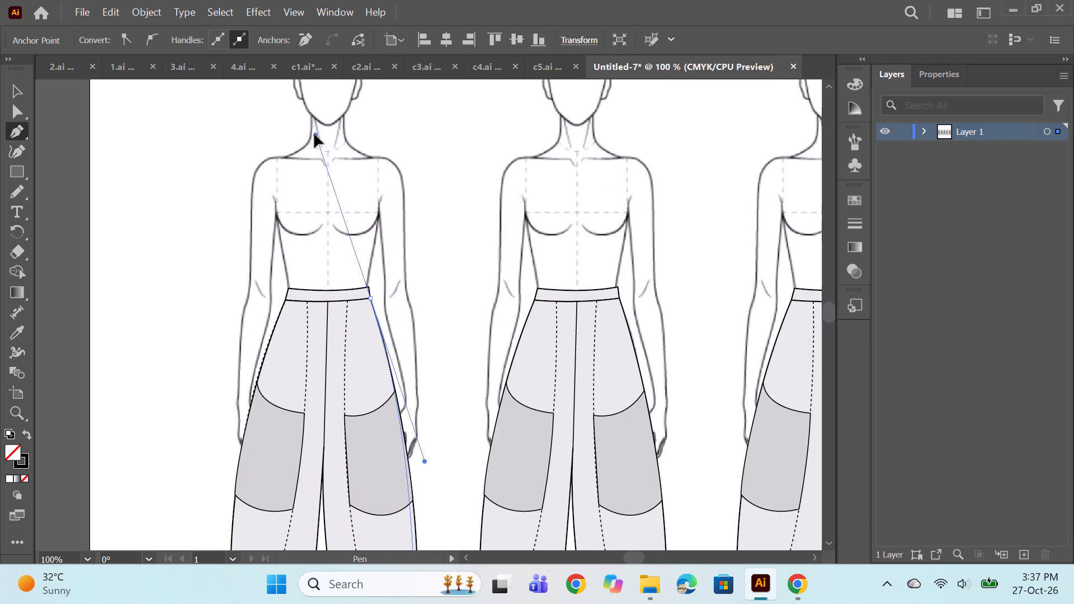
left_click_drag(314, 134, 305, 122)
scroll(420, 296, "down", 5)
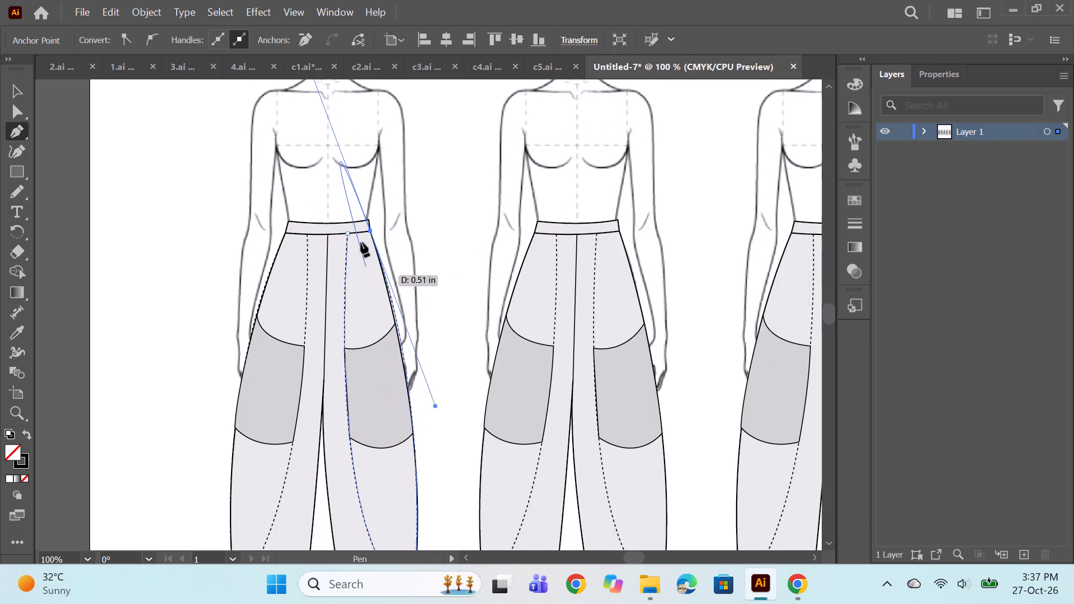
scroll(373, 223, "up", 3, "alt")
left_click(369, 244, "alt")
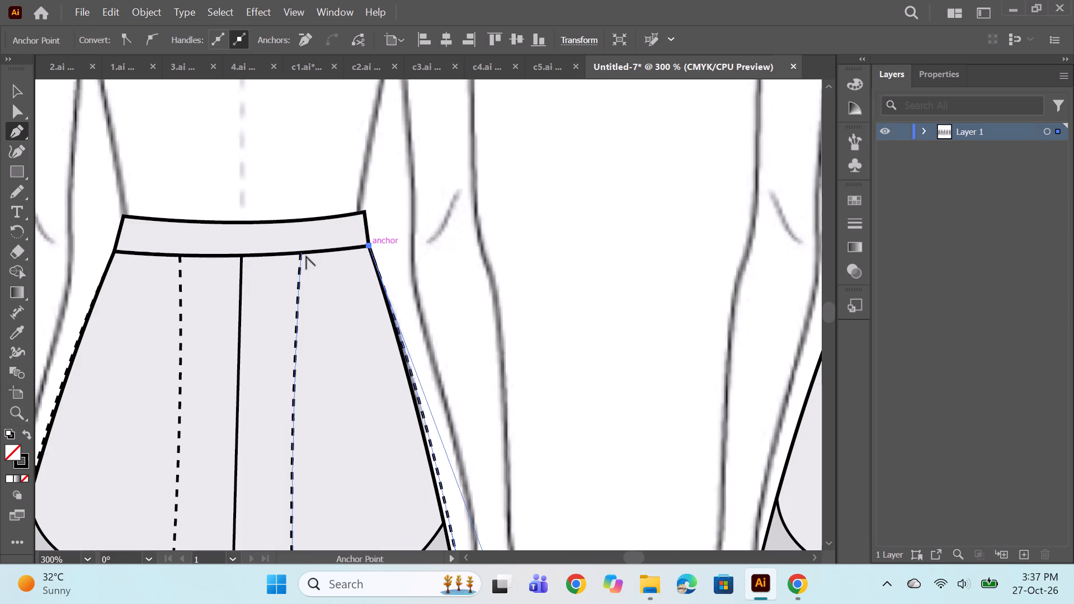
left_click(301, 251)
scroll(395, 266, "down", 12, "alt")
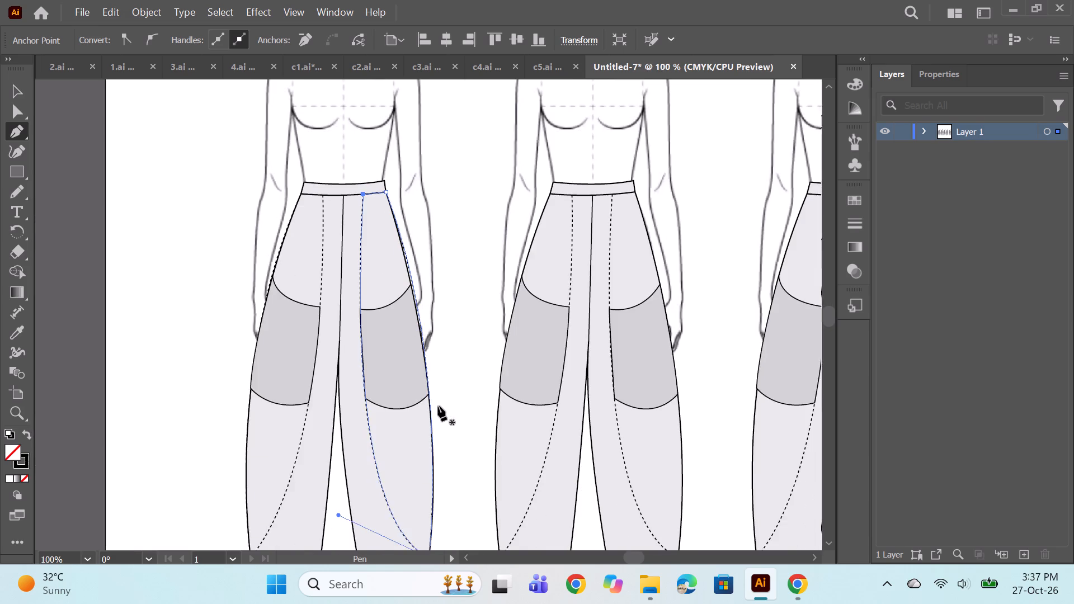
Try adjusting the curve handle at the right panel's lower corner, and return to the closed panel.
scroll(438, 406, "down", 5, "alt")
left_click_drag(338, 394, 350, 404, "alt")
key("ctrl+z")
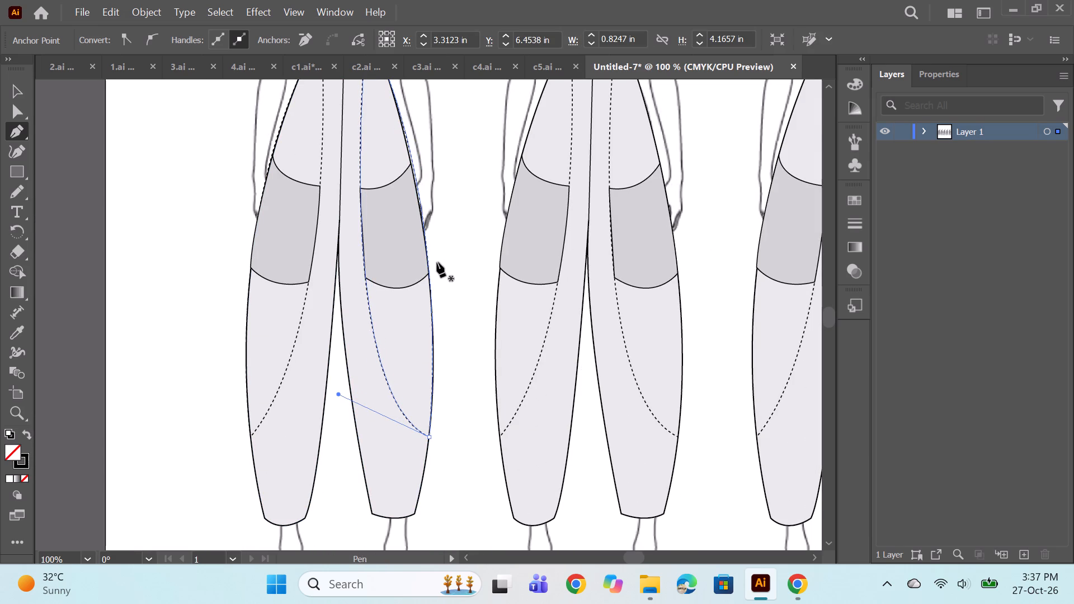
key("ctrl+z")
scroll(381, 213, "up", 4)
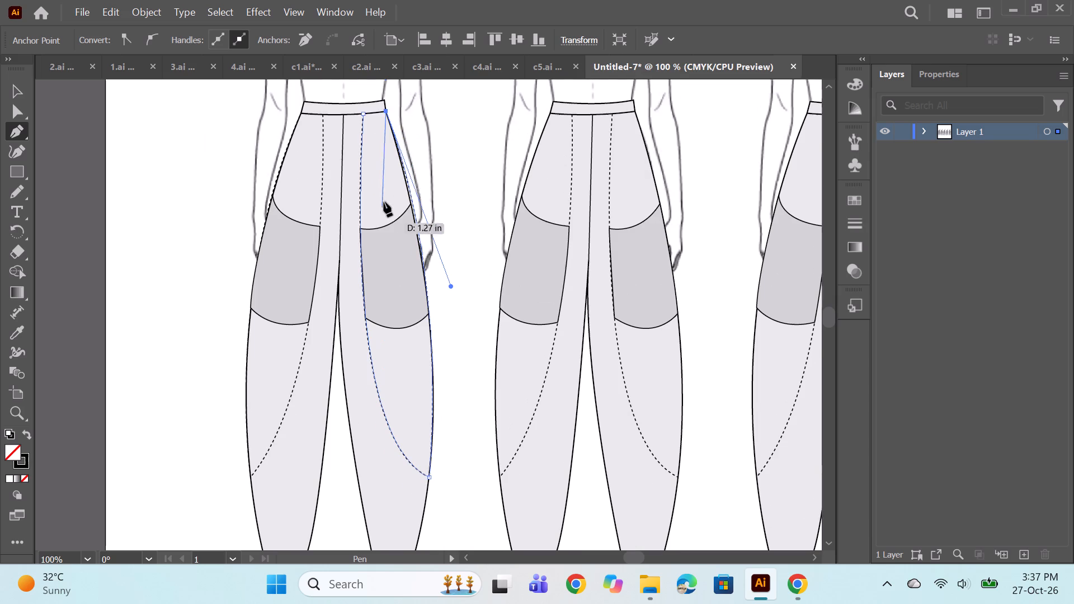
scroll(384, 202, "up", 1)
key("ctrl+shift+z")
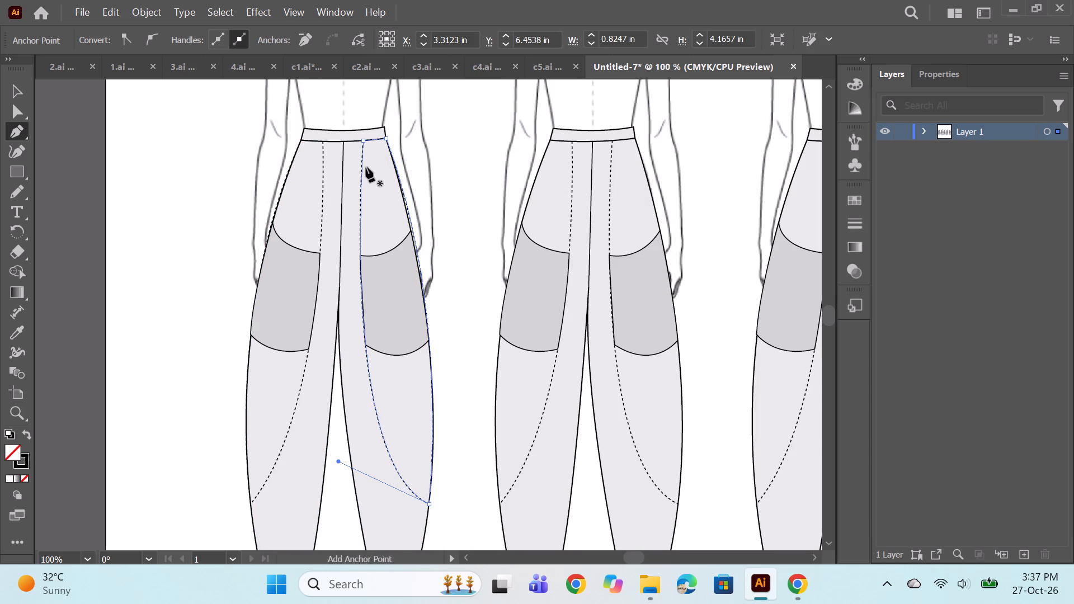
Adjust the curve handle at the right panel's waist corner so its outer edge follows the trouser outline, and deselect the panel.
left_click(387, 139, "ctrl")
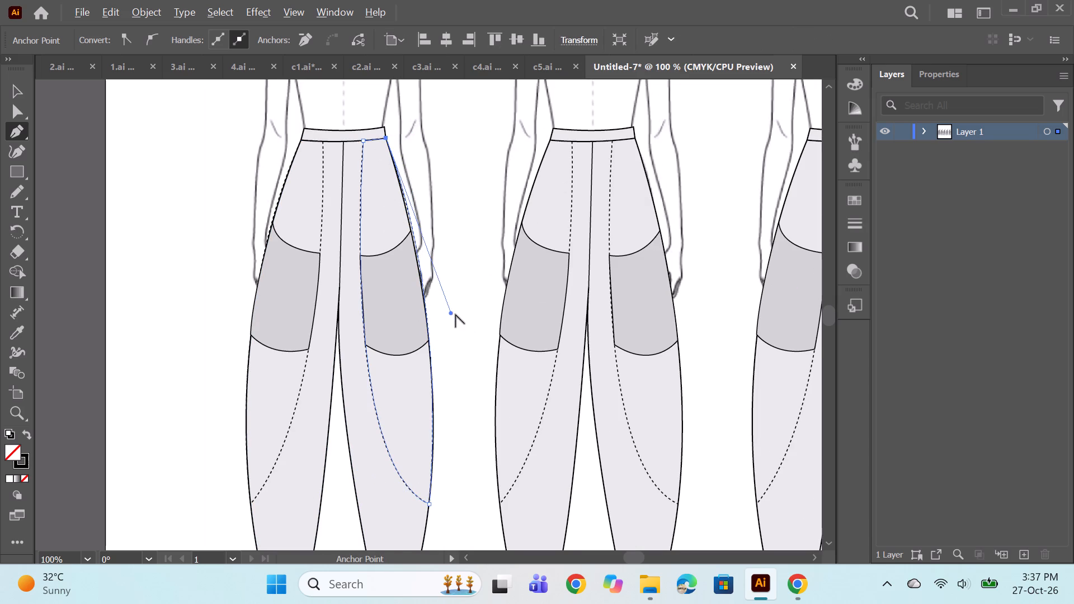
left_click_drag(450, 314, 451, 324, "alt")
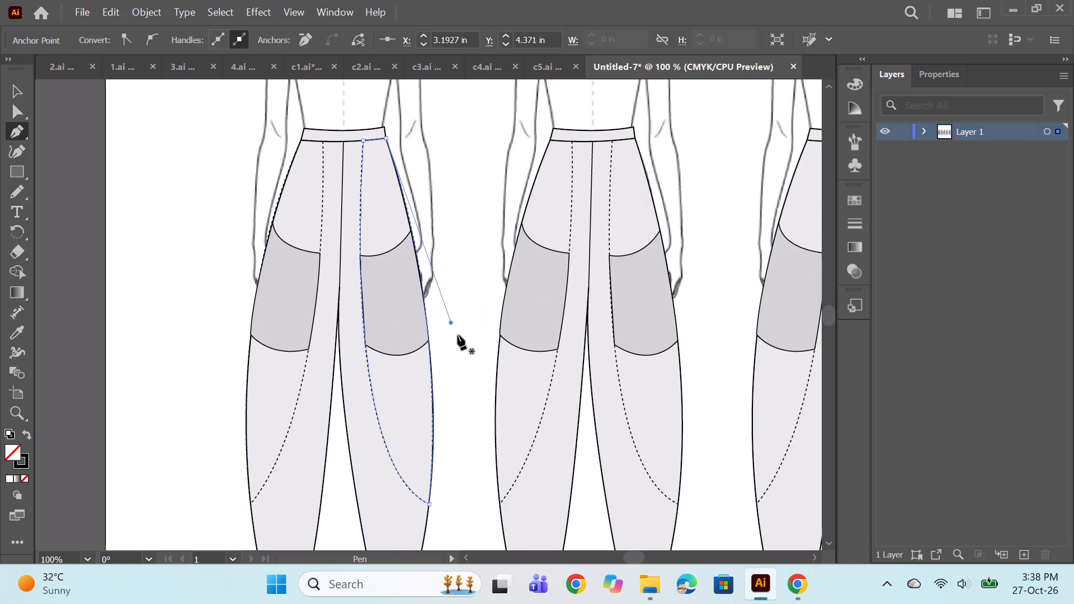
left_click_drag(449, 323, 451, 339, "alt")
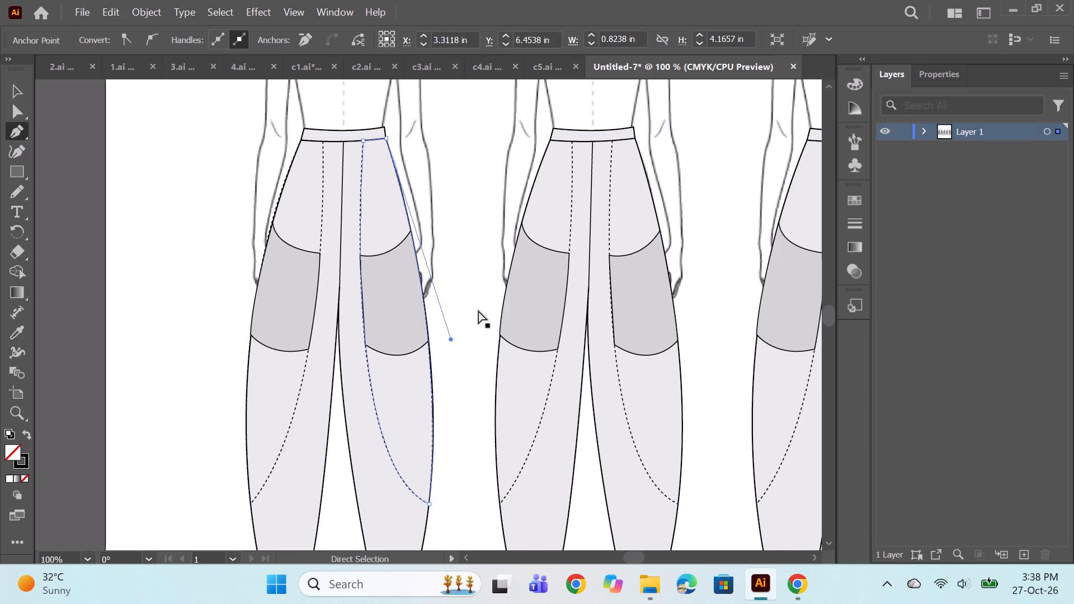
left_click_drag(451, 341, 455, 346, "alt")
left_click(470, 287, "ctrl")
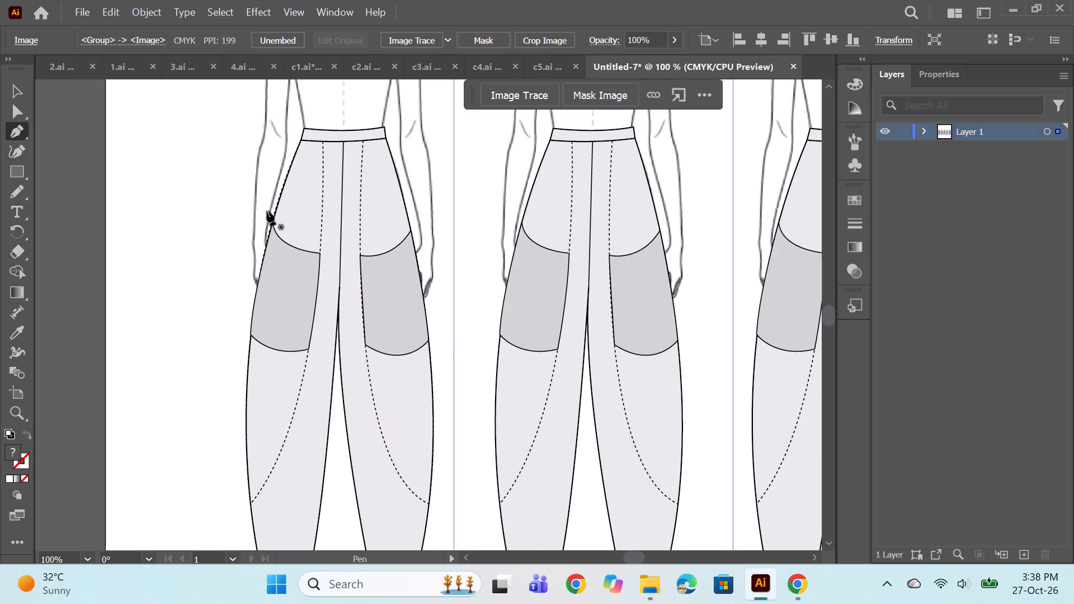
Fine-tune the curve handle at the left panel's waist corner to match the trouser's outer edge, and deselect the panel.
left_click(323, 190, "ctrl")
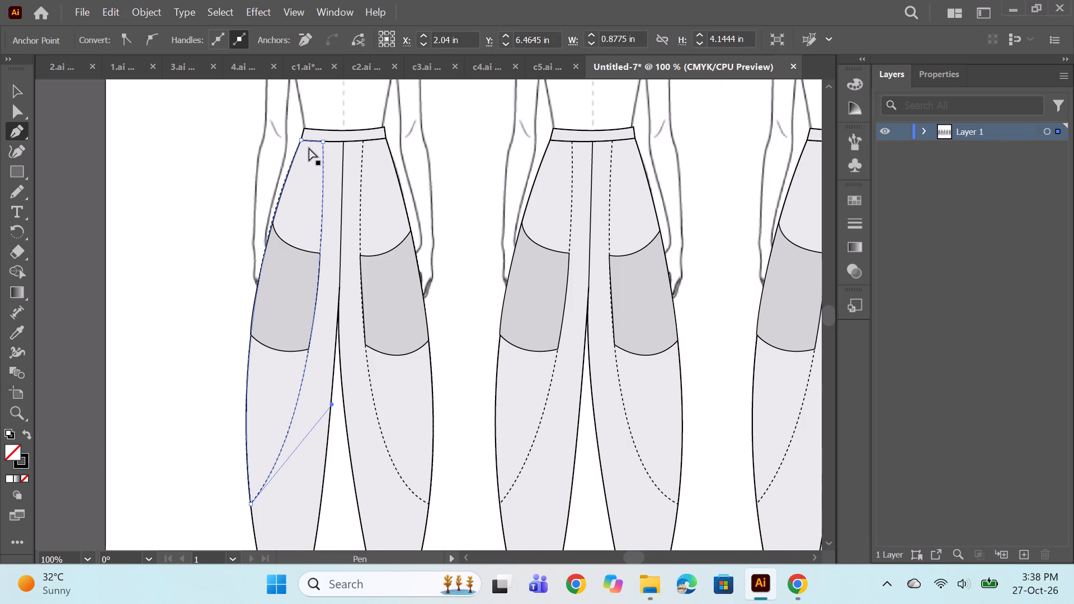
left_click(301, 140, "ctrl")
left_click_drag(223, 313, 223, 316, "alt")
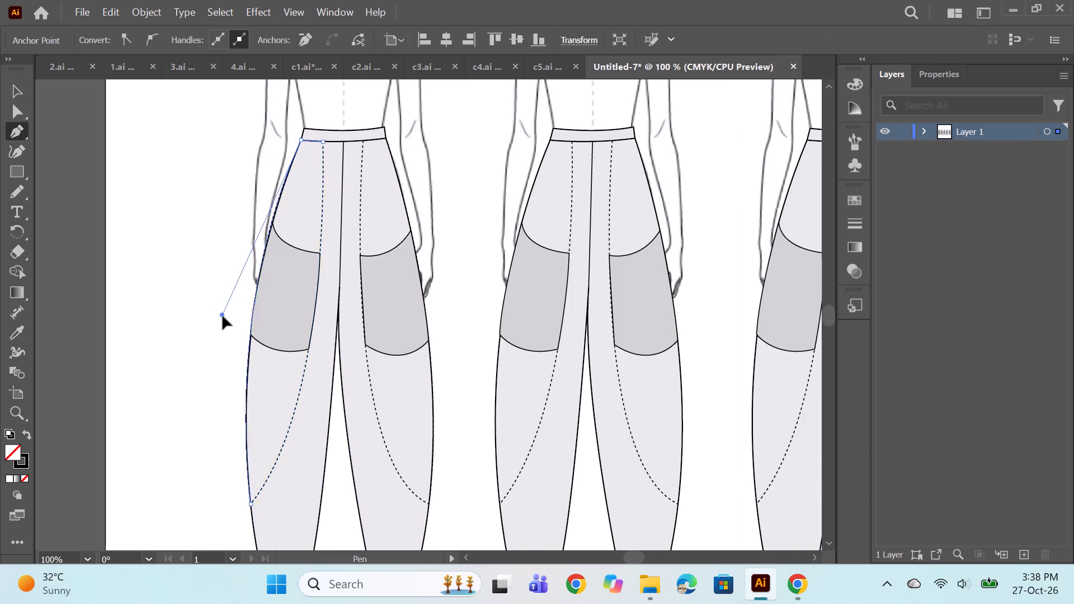
left_click_drag(223, 316, 225, 320, "alt")
left_click(192, 362, "ctrl")
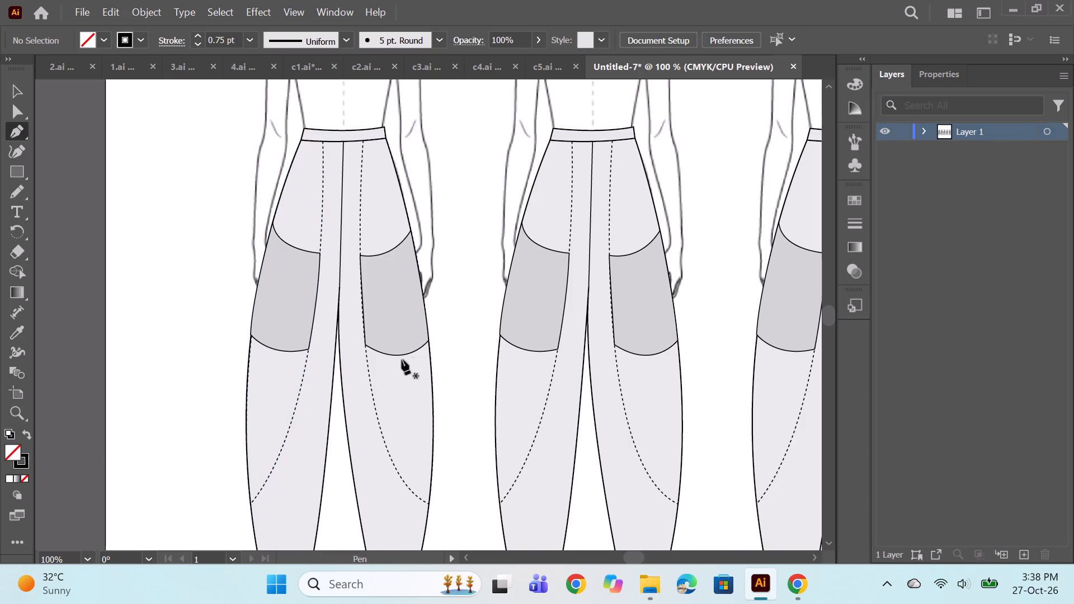
Expand Layer 1 to list the figure groups and their paths.
scroll(397, 308, "down", 1, "alt")
key("space")
left_click_drag(438, 394, 356, 373)
scroll(436, 313, "up", 2)
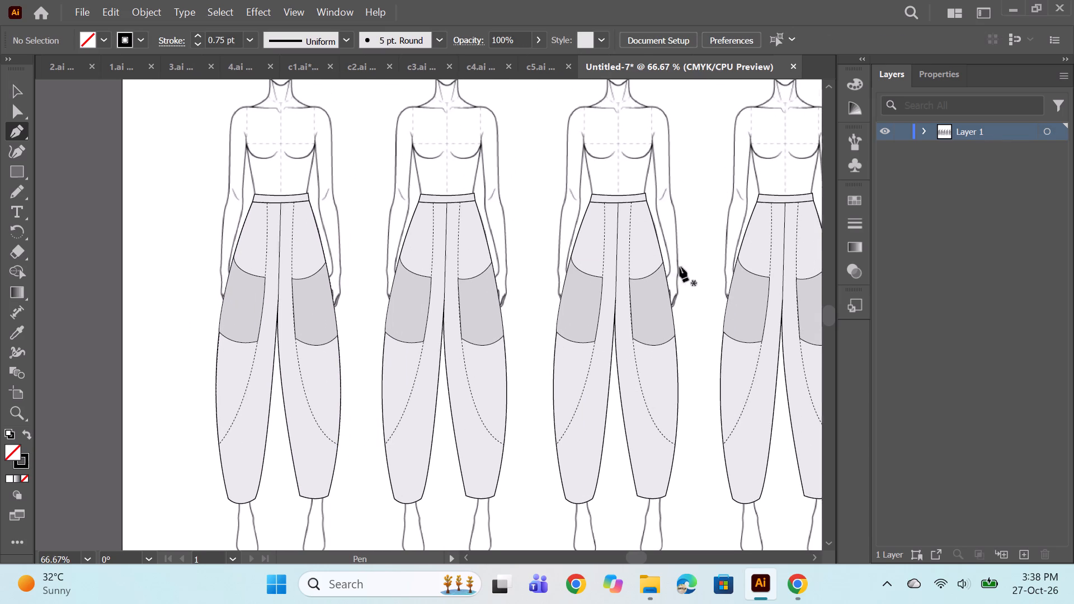
left_click(922, 130)
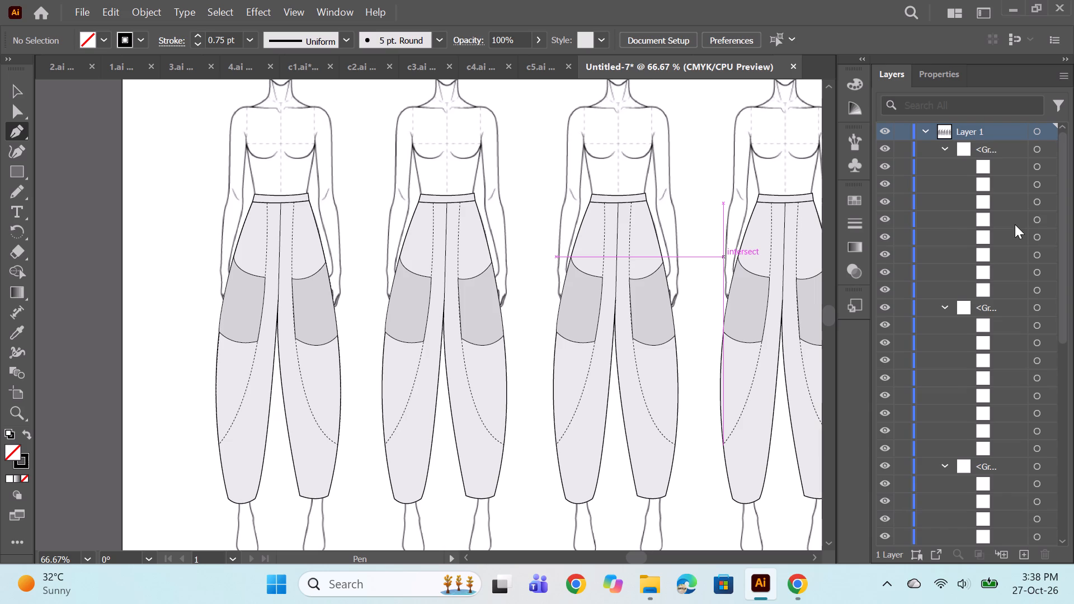
scroll(982, 271, "down", 13)
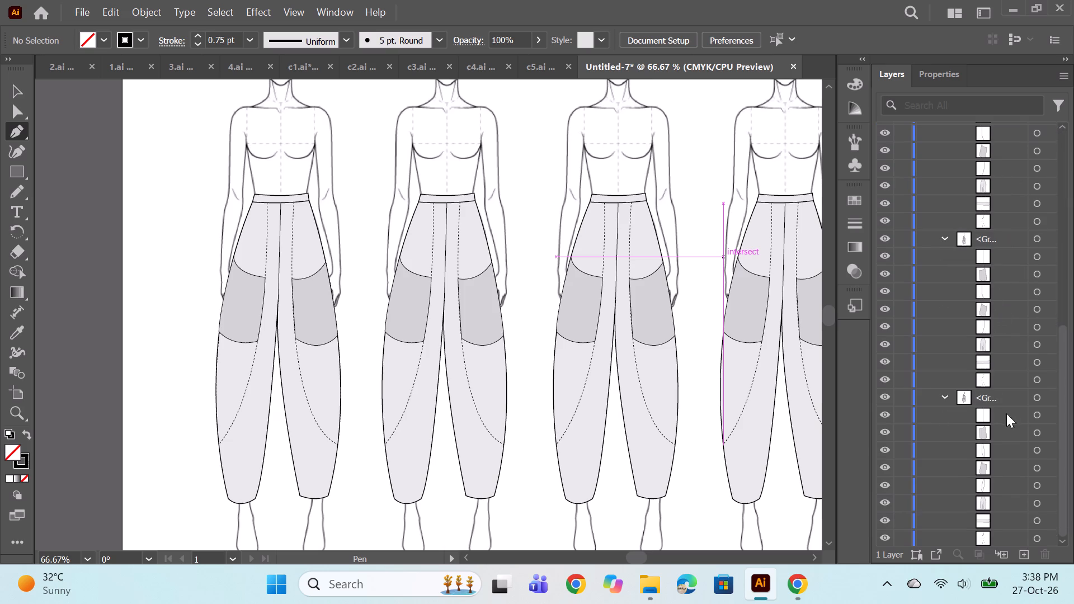
scroll(1006, 413, "down", 7)
left_click(294, 290)
key("ctrl+z")
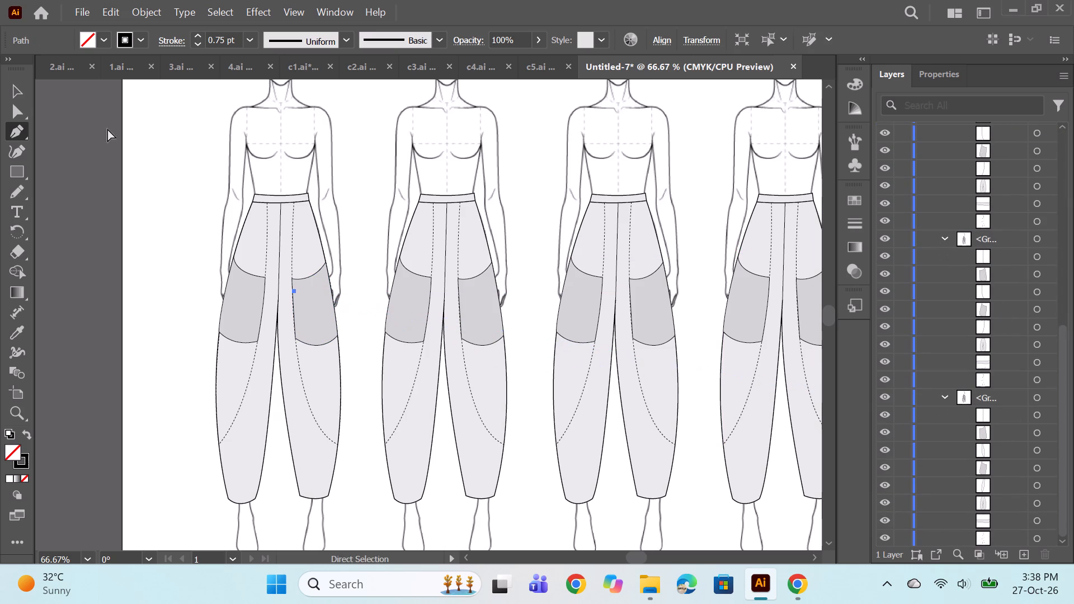
Locate the first figure's group in the layer list, collapse it and toggle its visibility to identify it.
left_click(16, 92)
left_click(327, 306)
scroll(938, 369, "down", 5)
scroll(1011, 409, "down", 3)
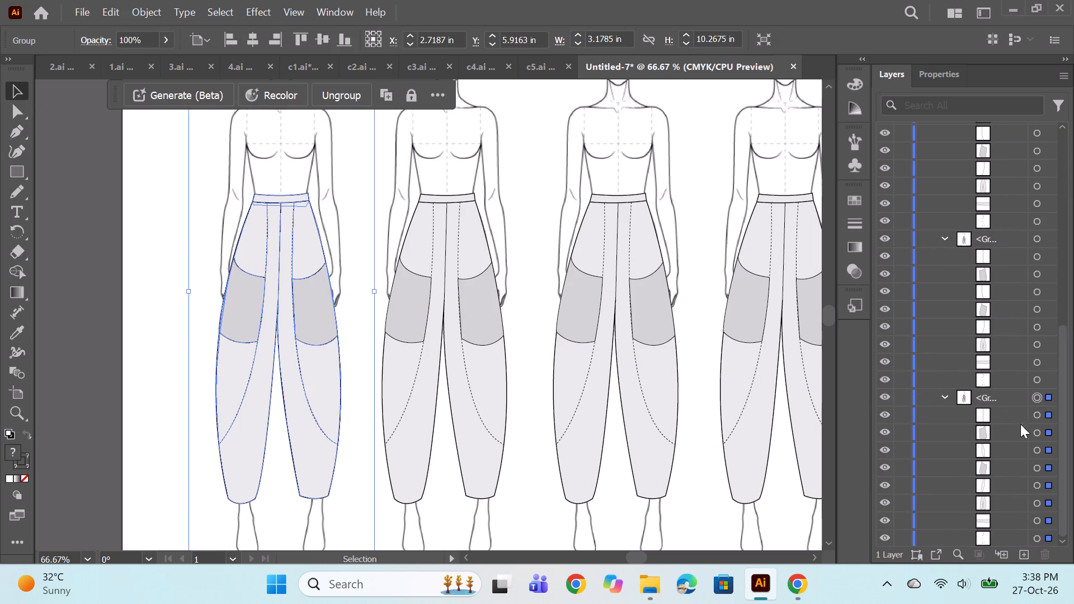
scroll(1020, 424, "down", 2)
left_click(944, 394)
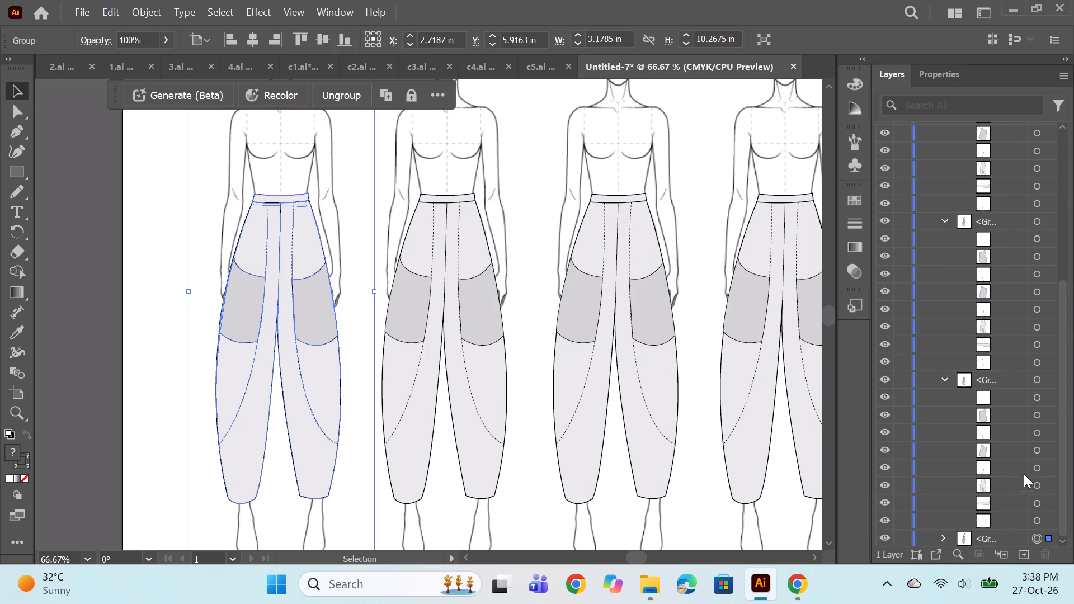
scroll(1019, 480, "down", 4)
left_click(1035, 539)
left_click(1035, 539)
left_click(887, 540)
left_click(887, 540)
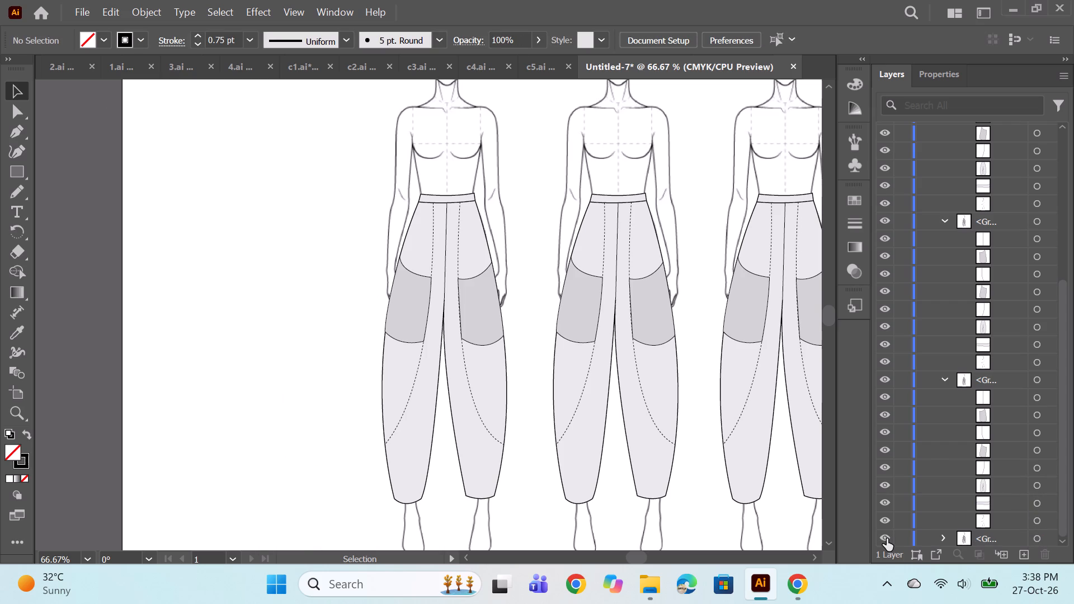
scroll(940, 431, "down", 1, "alt")
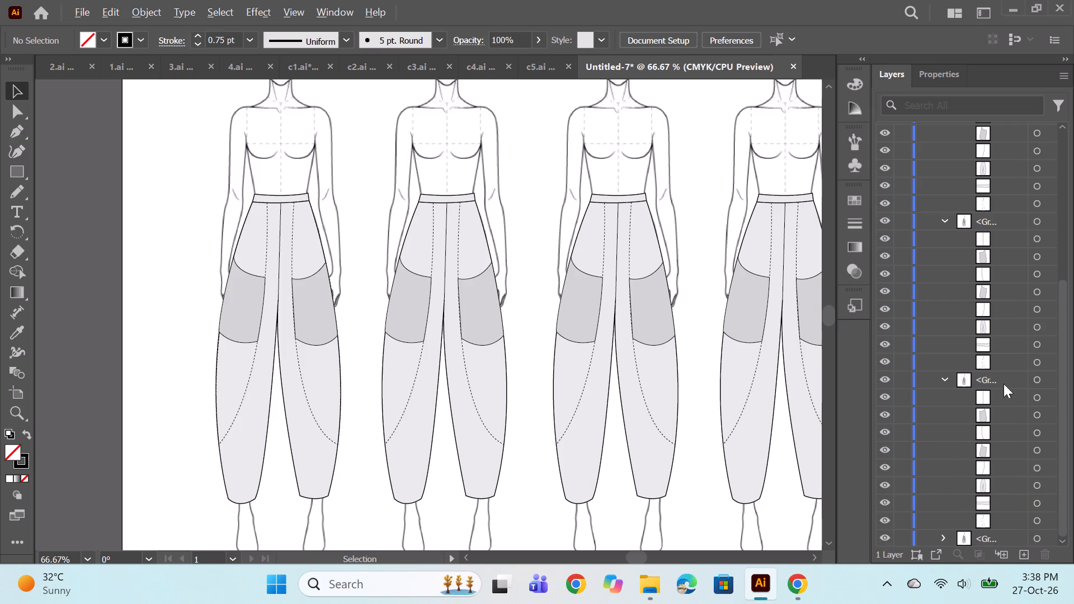
Delete the second figure's group from the row of trousers.
left_click(1033, 381)
key("BackSpace")
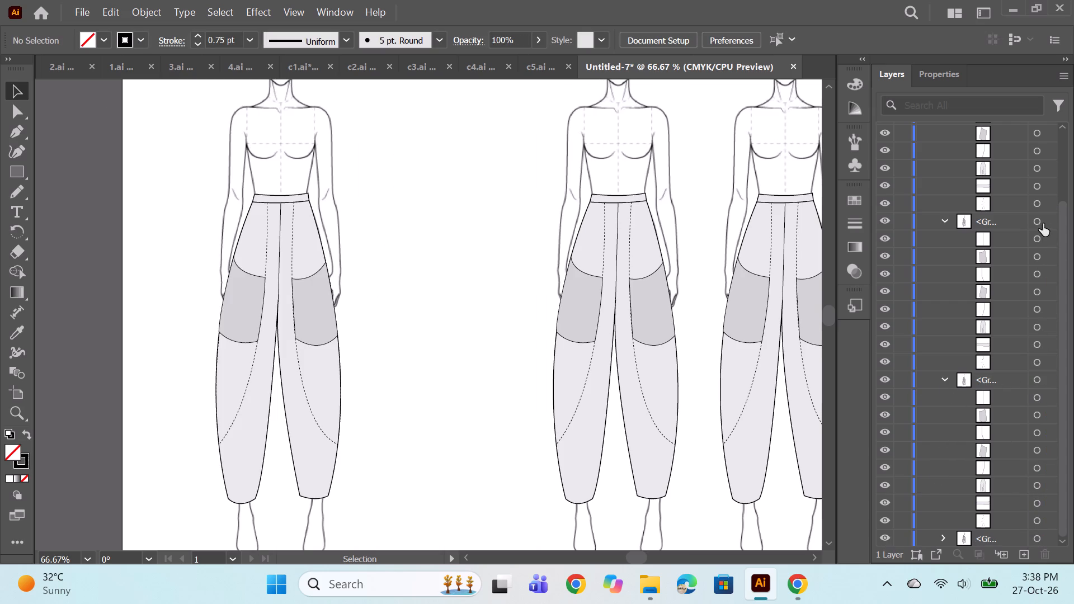
Delete the three remaining older trouser figure groups, keeping only the corrected first figure.
left_click(1038, 218)
key("BackSpace")
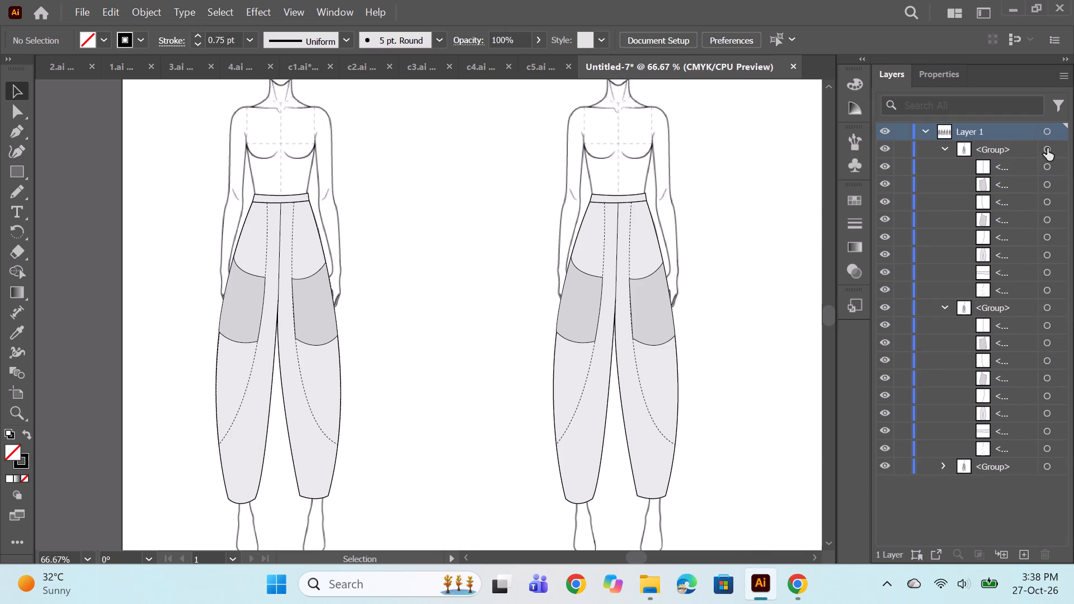
left_click(1047, 148)
key("BackSpace")
left_click(1048, 148)
key("BackSpace")
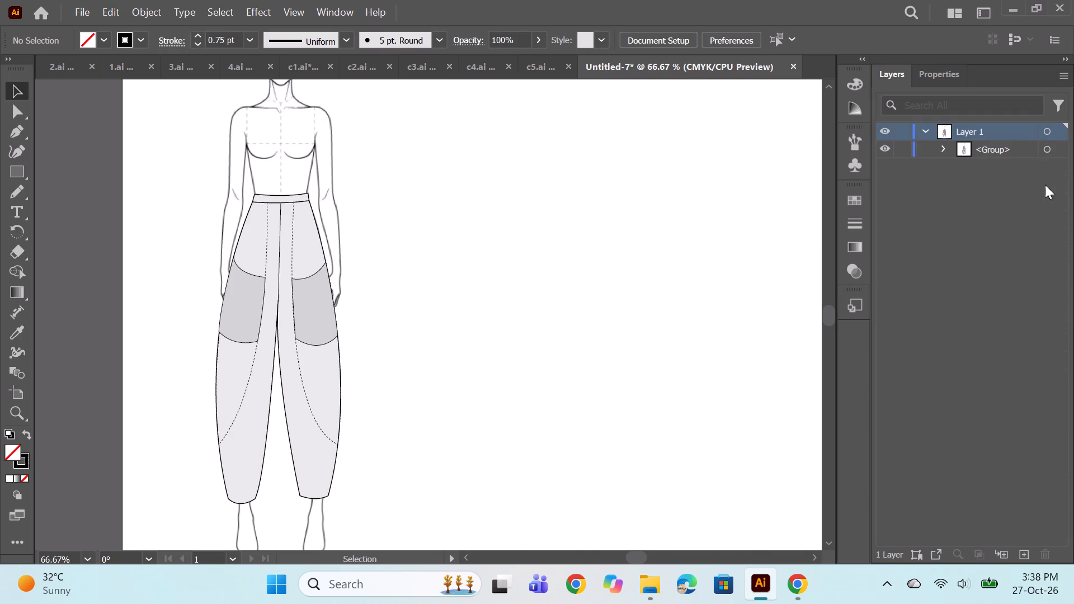
Duplicate the corrected trouser figure four times across the artboard to make a level row of five figures.
left_click(1051, 145)
scroll(533, 252, "down", 2, "alt")
left_click_drag(418, 279, 459, 281, "alt+shift")
left_click_drag(413, 295, 491, 294, "alt+shift")
left_click_drag(493, 299, 521, 299, "alt+shift")
left_click_drag(503, 304, 587, 308, "alt+shift")
left_click_drag(588, 317, 613, 317, "alt+shift")
left_click_drag(591, 318, 626, 318, "alt+shift")
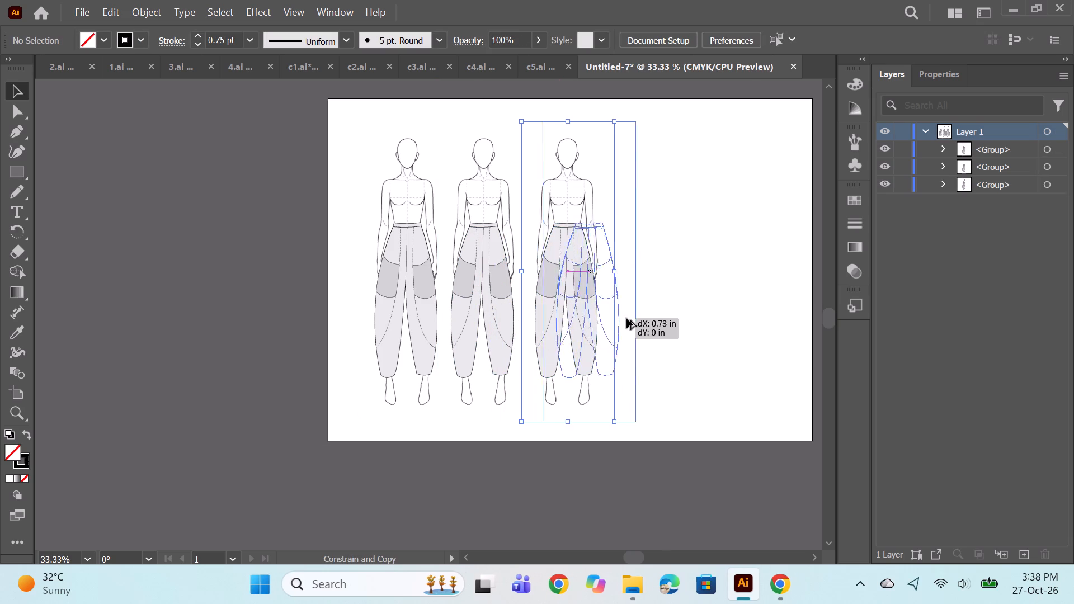
left_click_drag(626, 318, 686, 319, "alt+shift")
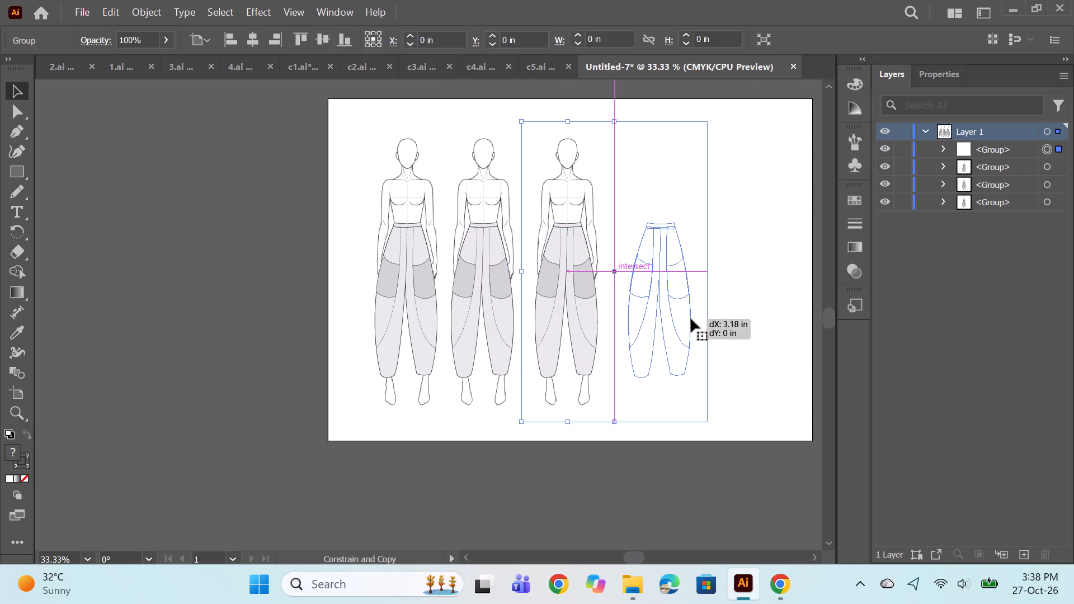
left_click_drag(688, 319, 718, 316, "alt+shift")
left_click_drag(686, 319, 765, 319, "alt+shift")
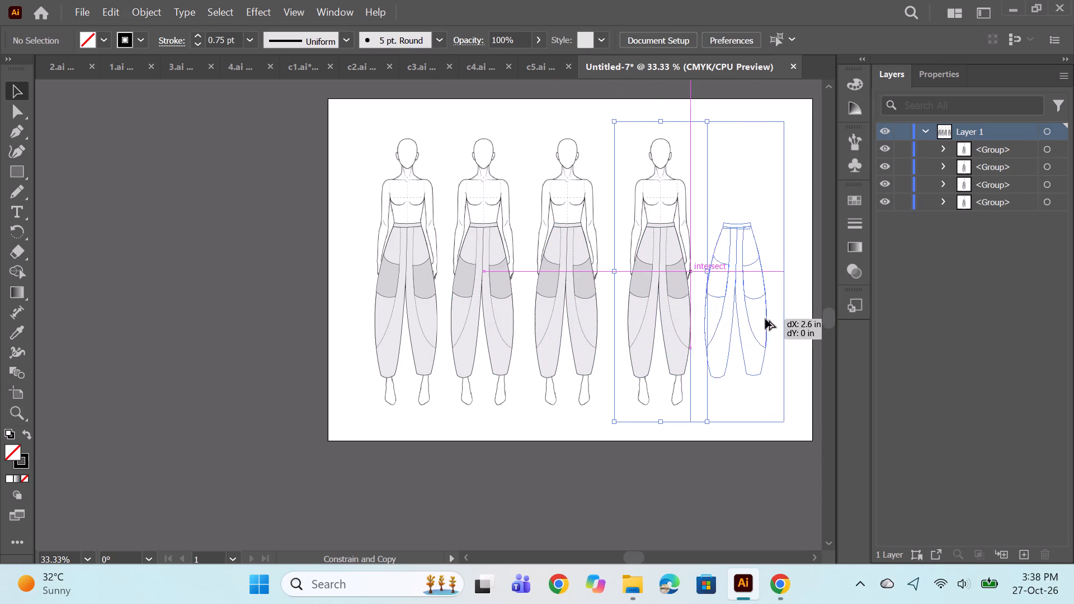
left_click_drag(765, 319, 781, 317, "alt+shift")
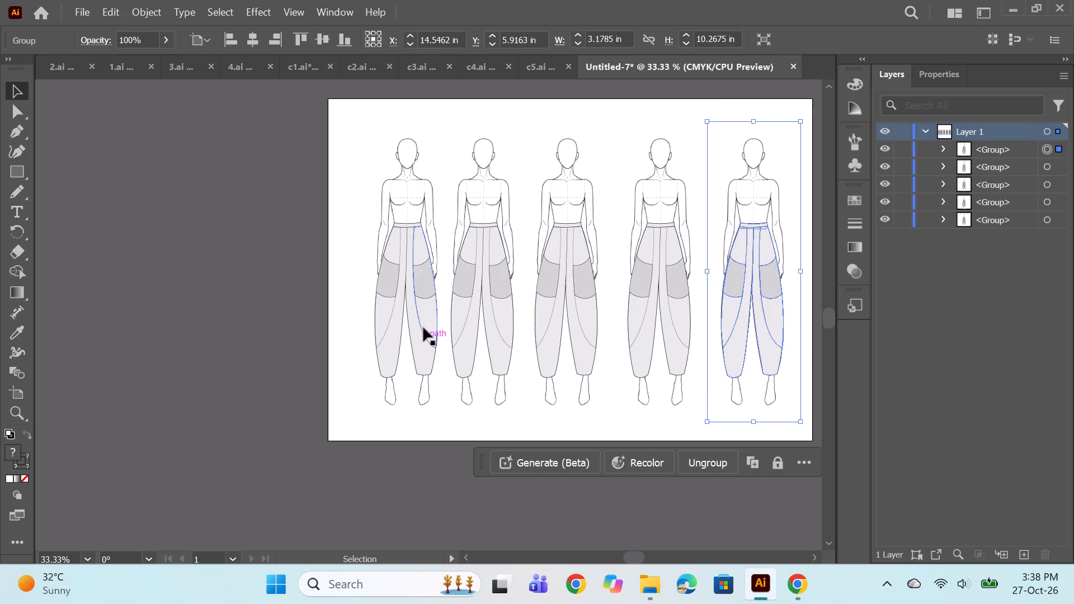
Shift the first figure slightly outward toward the artboard's edge to even out the row, and deselect.
left_click(422, 324)
left_click(421, 323, "alt+shift")
left_click_drag(421, 323, 404, 322, "shift")
left_click(500, 313, "shift")
left_click(206, 321)
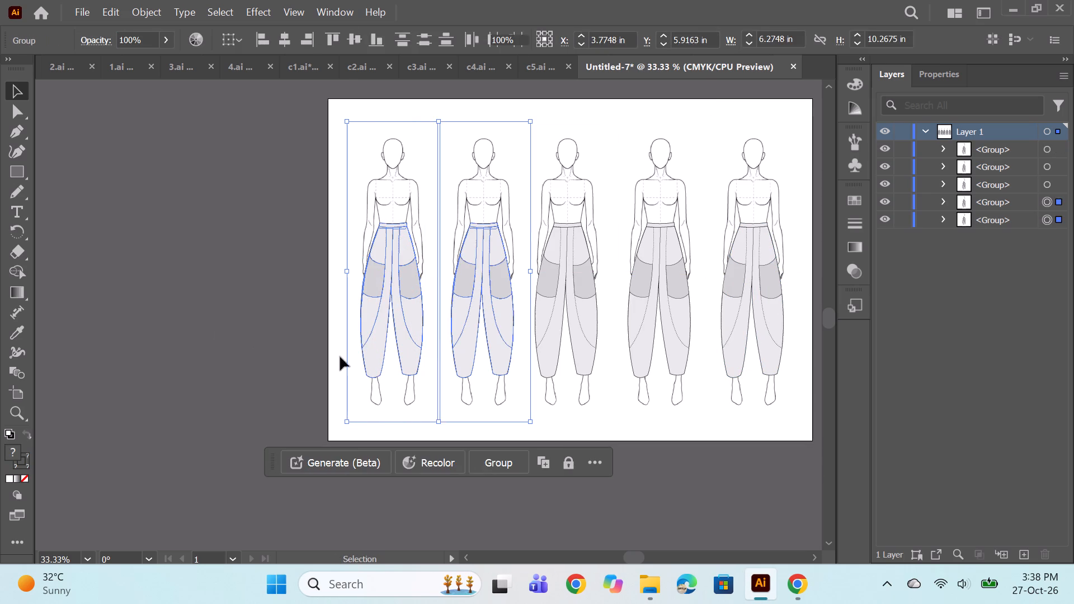
Expand the first figure's group in the layer list to show its paths.
key("space")
left_click_drag(590, 400, 520, 403)
left_click(943, 218)
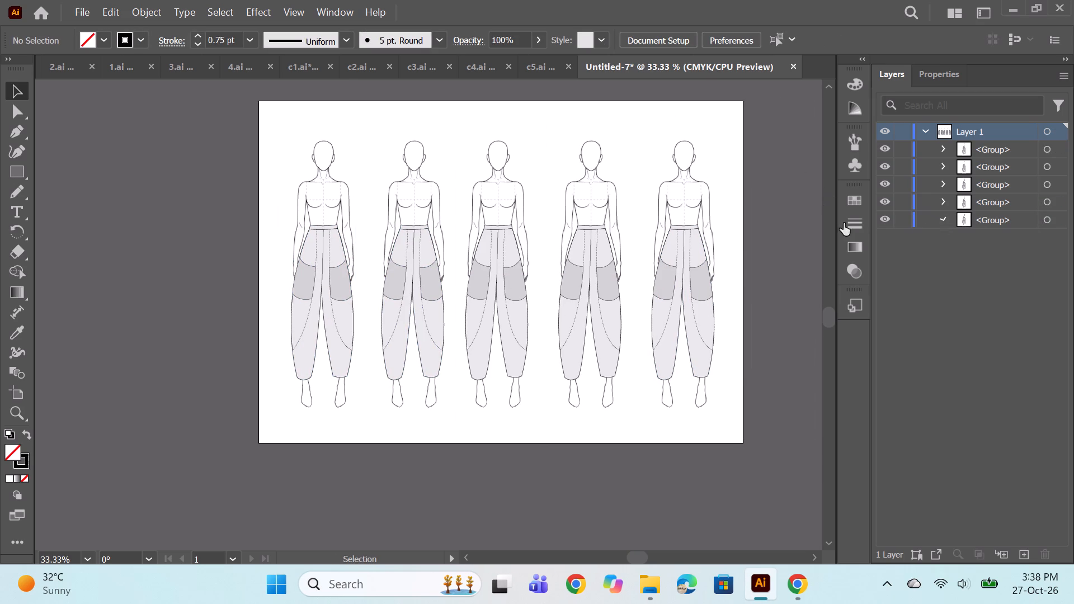
Copy the brown, cream, olive and mustard colour squares from c5.ai into Untitled-7 and place them beside the artboard.
left_click(531, 69)
left_click(1042, 149)
left_click(1047, 200, "shift")
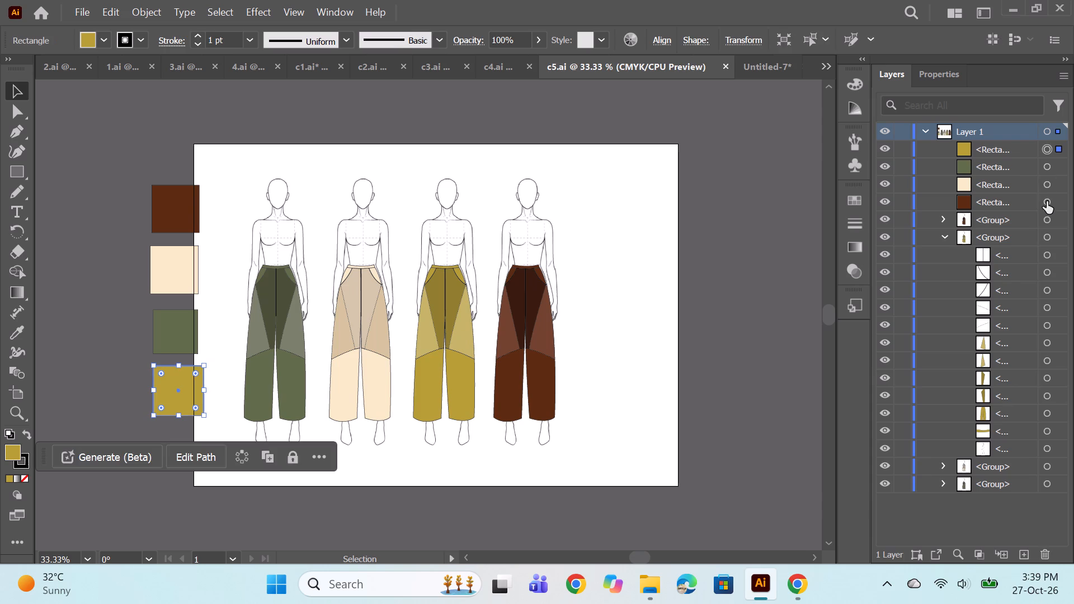
key("ctrl+c")
left_click(775, 68)
key("ctrl+v")
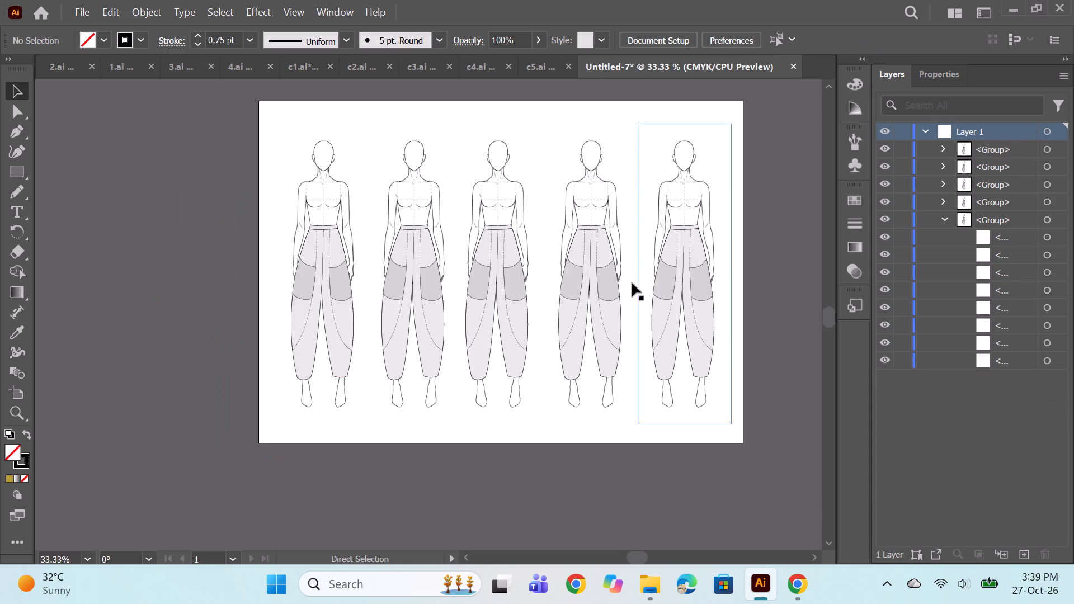
key("ctrl+v")
left_click(538, 69)
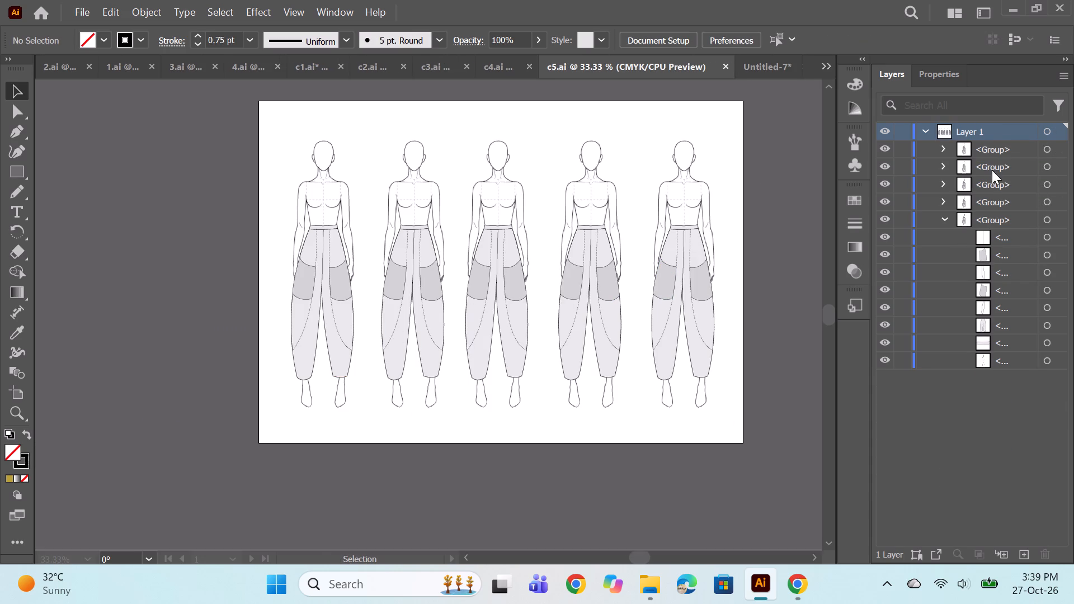
key("ctrl+c")
left_click(768, 77)
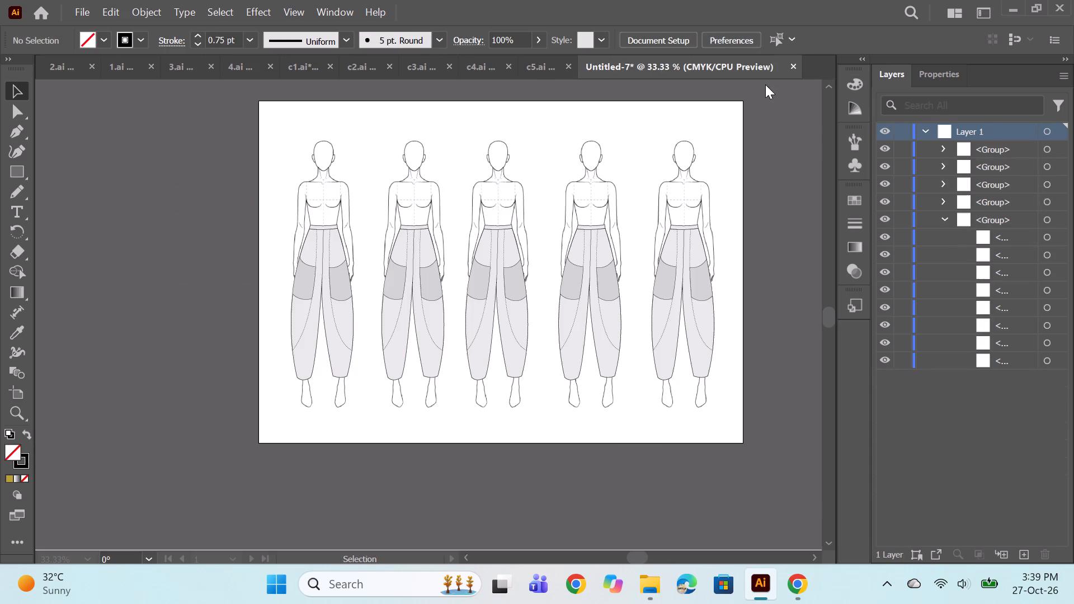
key("ctrl+v")
left_click_drag(417, 284, 198, 267)
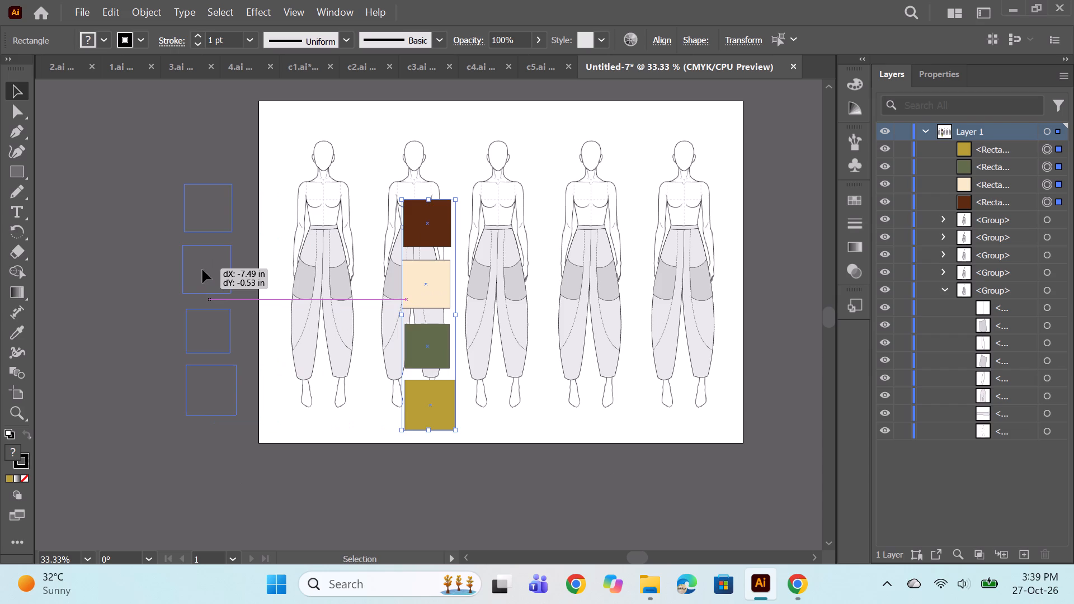
Fill the first figure's waistband and trouser body with the olive swatch using the Eyedropper.
left_click(1051, 419)
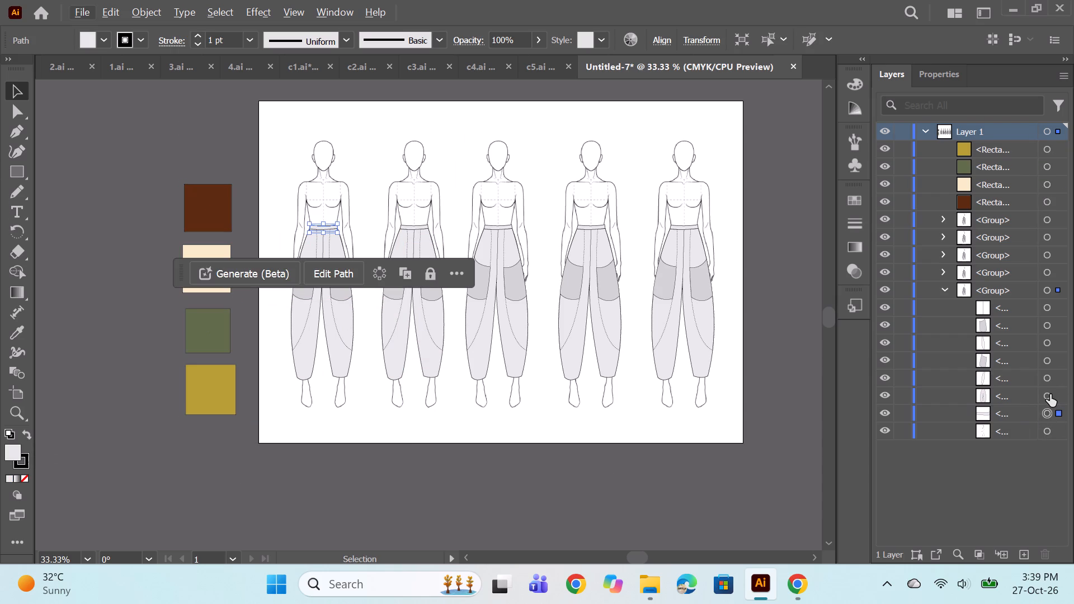
left_click(1044, 398, "ctrl")
scroll(396, 257, "up", 1, "alt")
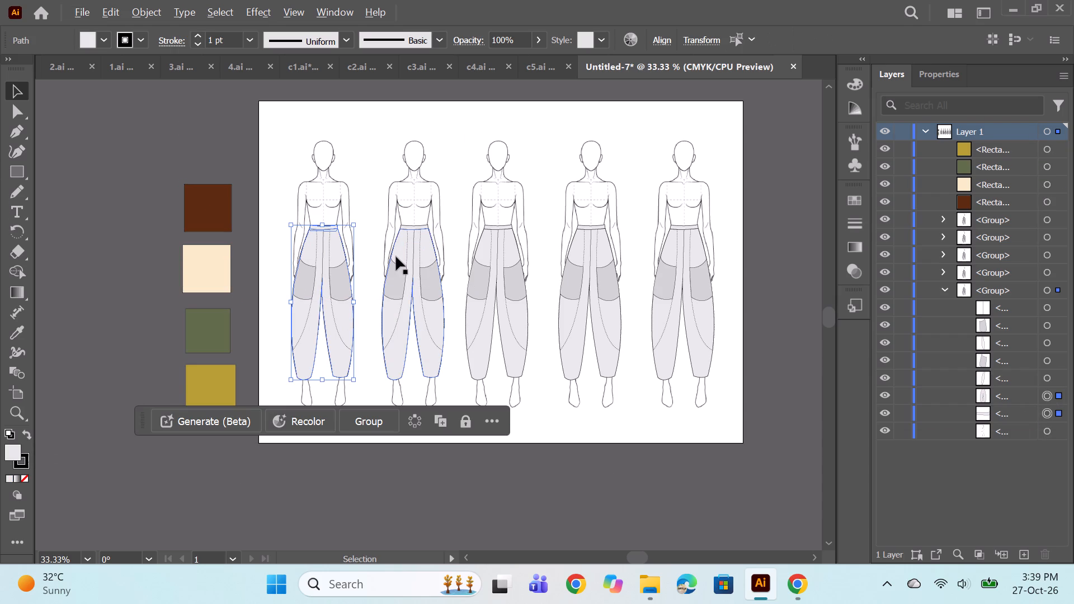
left_click(21, 338)
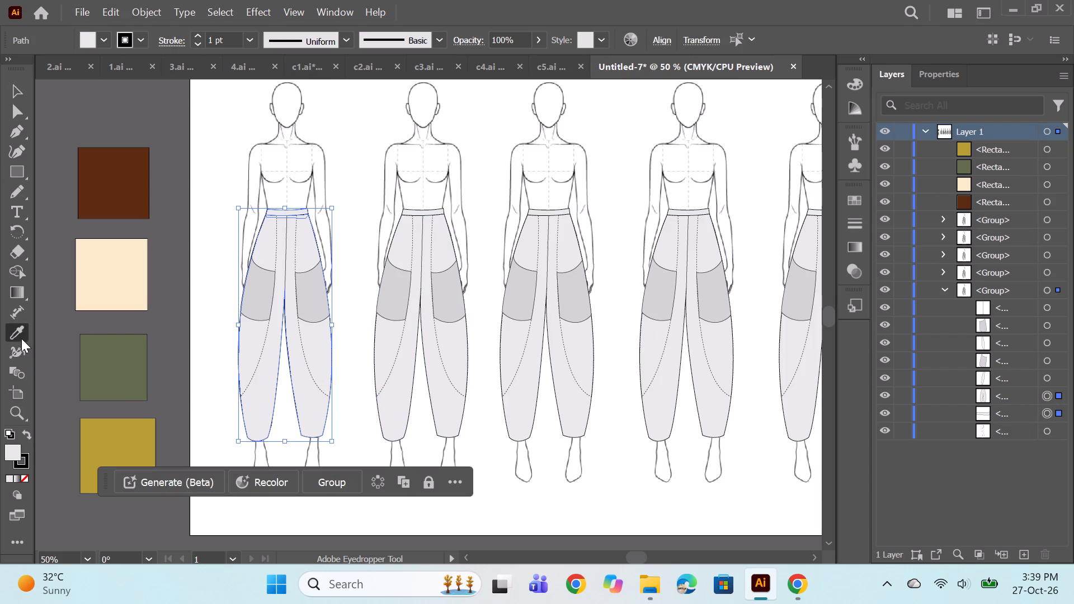
left_click(121, 356)
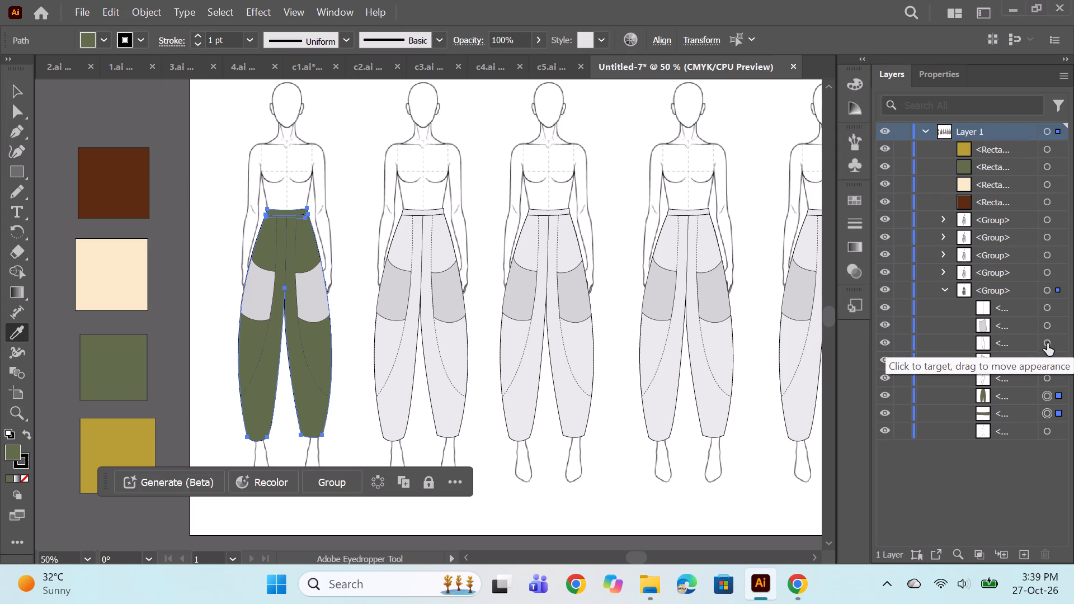
Fill the first trouser's two curved side panels with olive and lighten their fill to 79825F.
left_click(1044, 374, "ctrl")
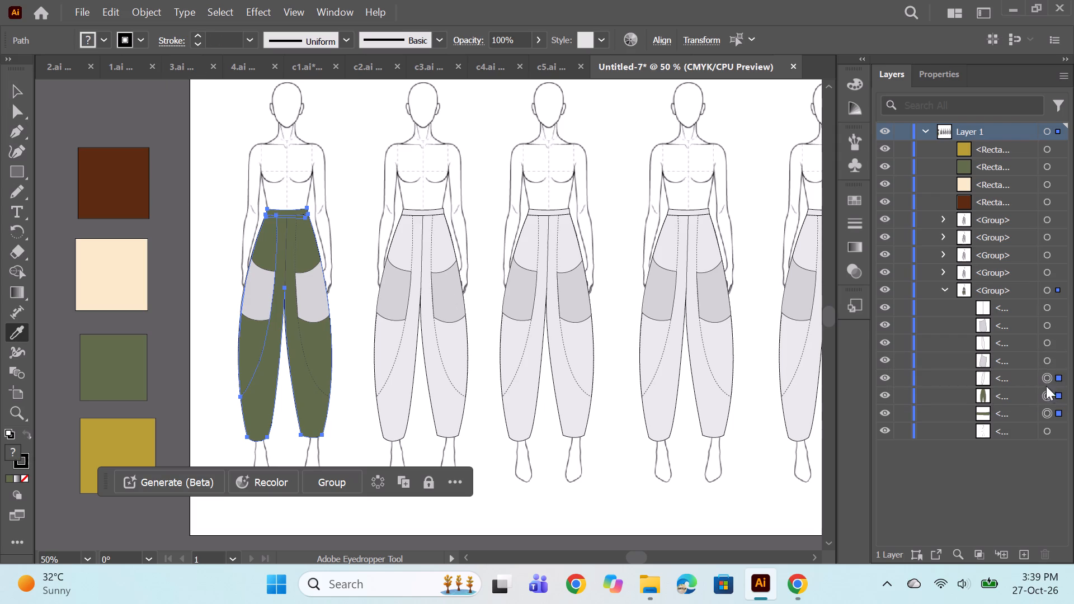
left_click(1047, 376)
left_click(1045, 344, "ctrl")
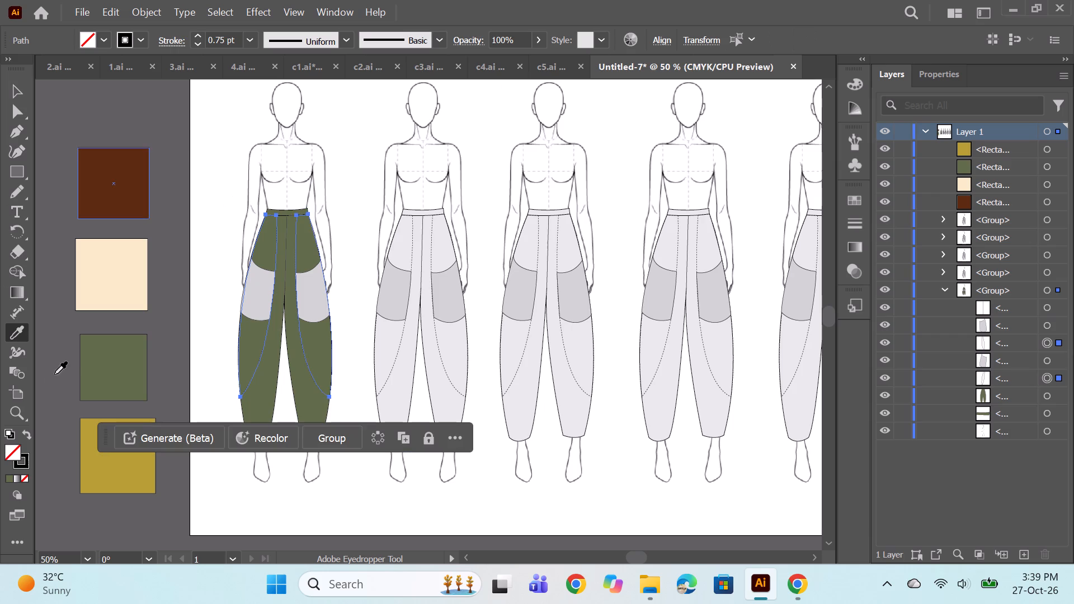
left_click(106, 374)
double_click(18, 454)
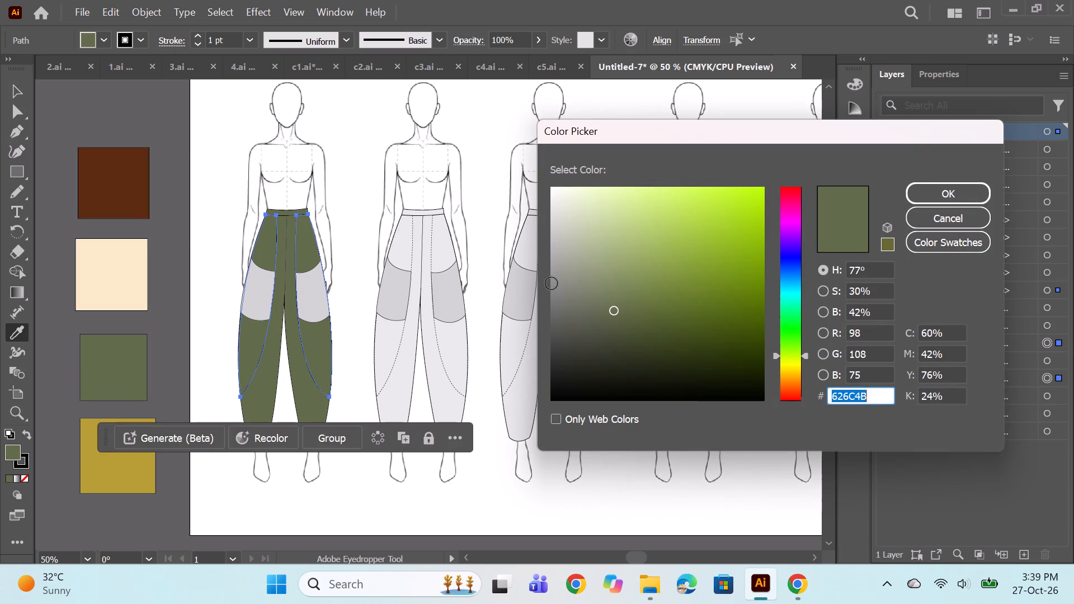
left_click(609, 299)
left_click(609, 291)
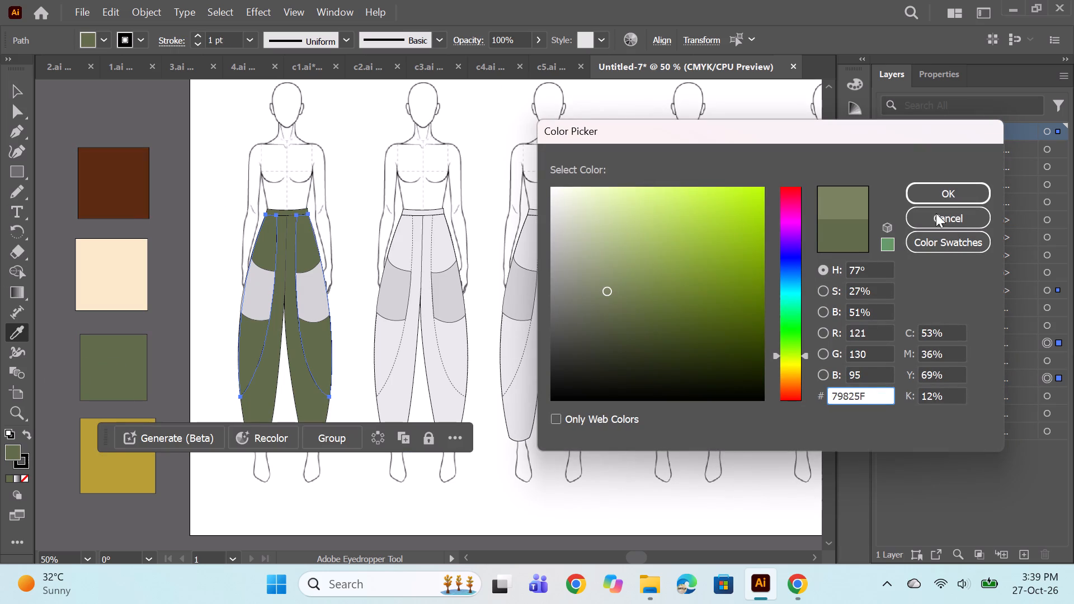
left_click(943, 200)
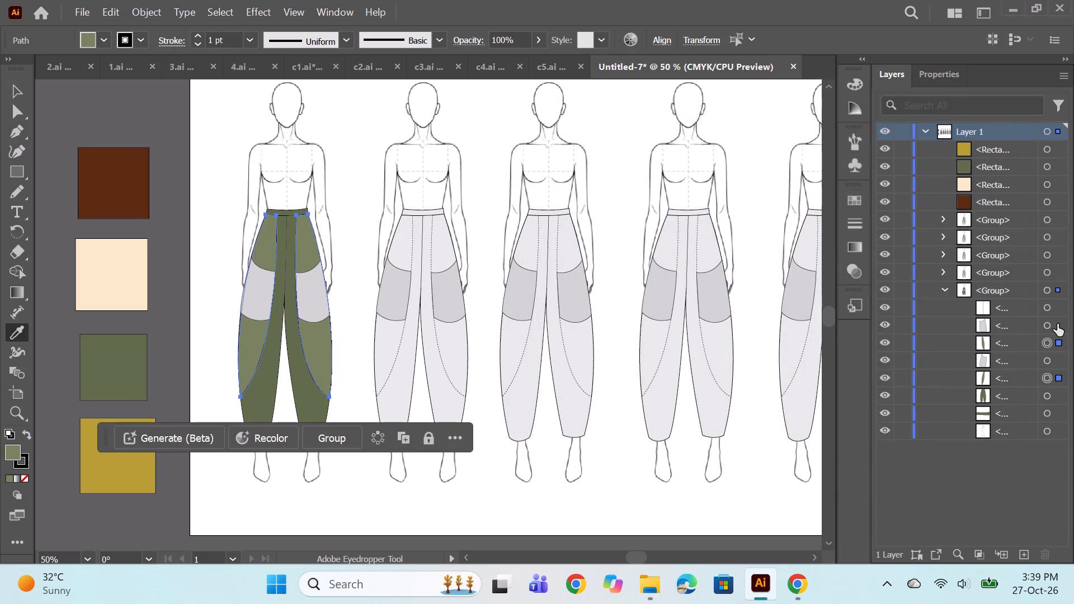
Give the first trouser's two side panels a dashed outline with a 2 pt dash.
left_click(855, 223)
left_click(652, 313)
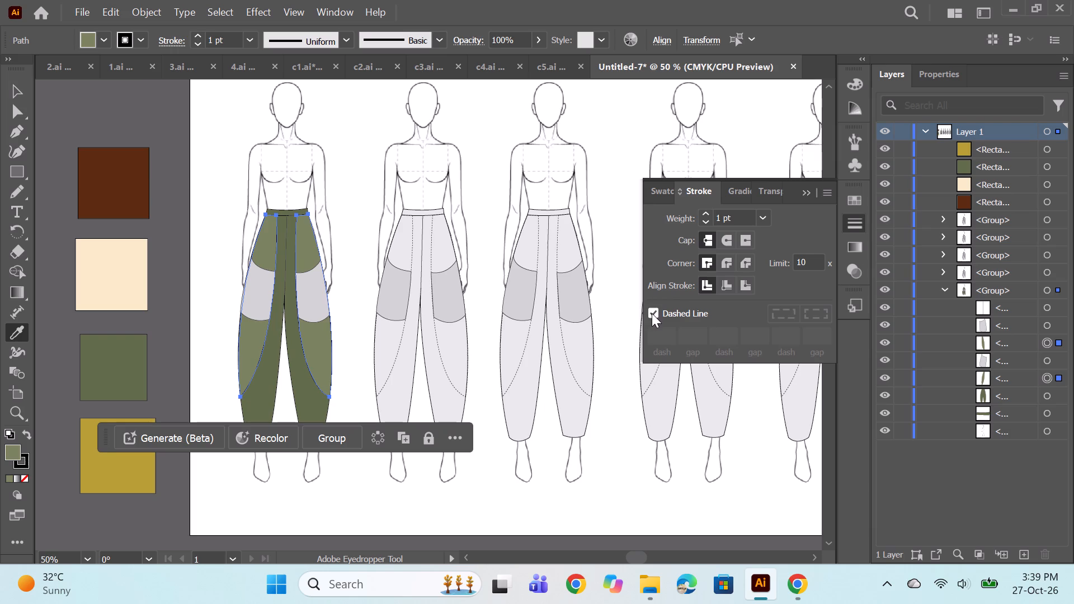
key("Return")
Fill both pockets of the first trouser with the cream swatch, and deselect.
left_click(1038, 326)
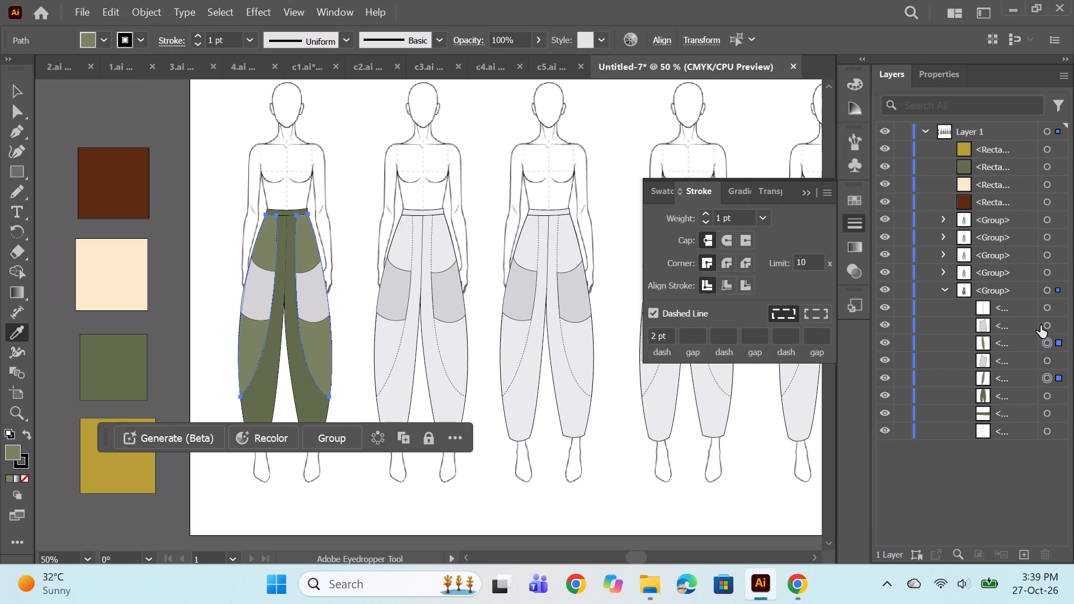
left_click(1047, 329)
left_click(1046, 363, "ctrl")
left_click(109, 277)
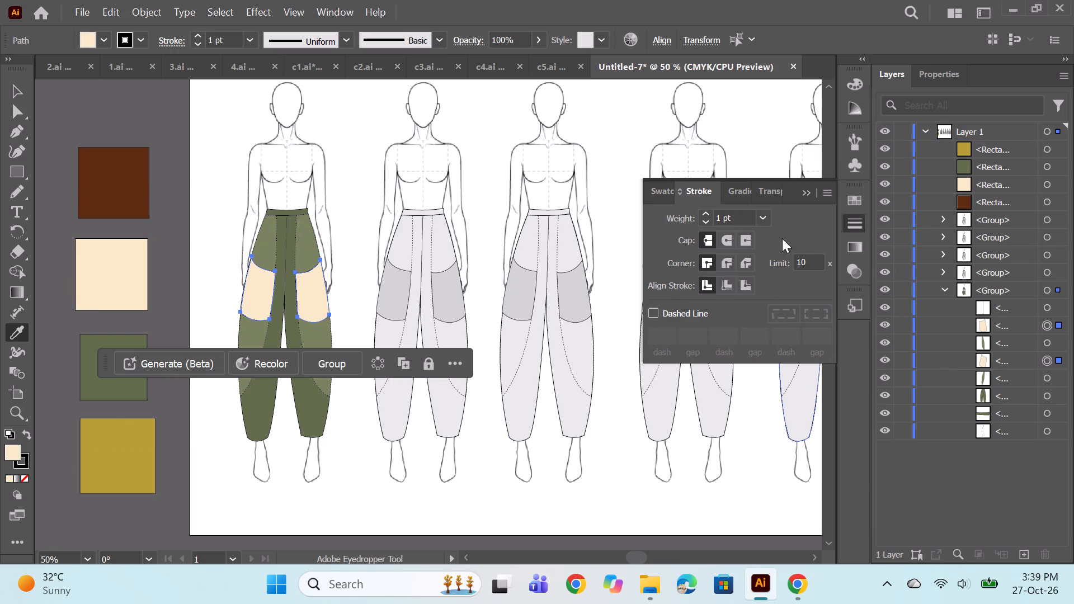
left_click(756, 513, "ctrl")
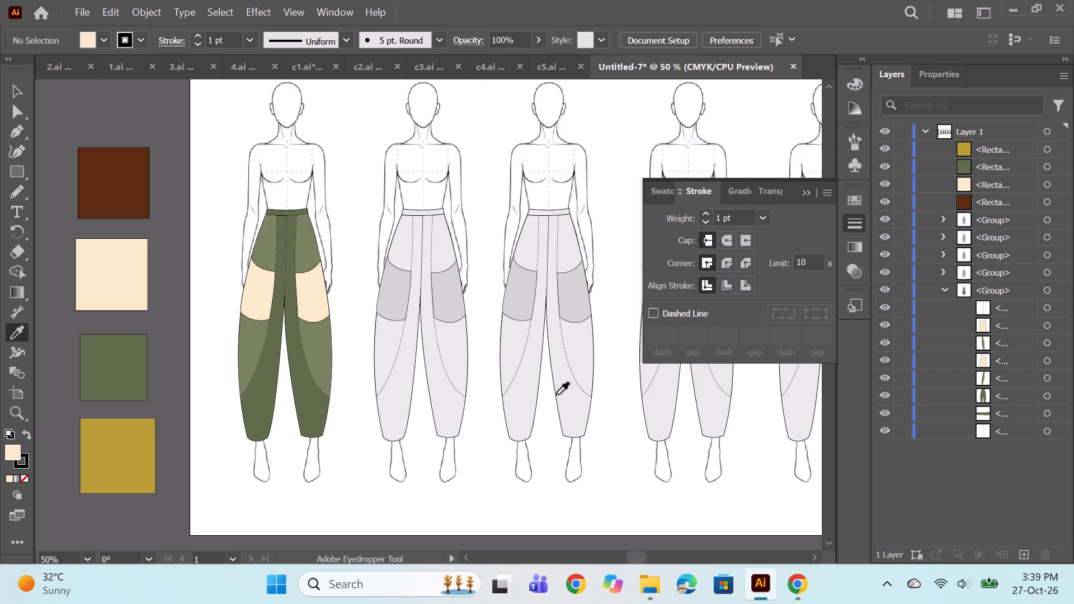
Expand the second figure's group and fill its waistband and trouser body with the dark brown swatch.
scroll(455, 426, "down", 1, "alt")
key("space")
left_click_drag(475, 470, 359, 434)
key("space")
left_click_drag(515, 398, 555, 404)
left_click(808, 195)
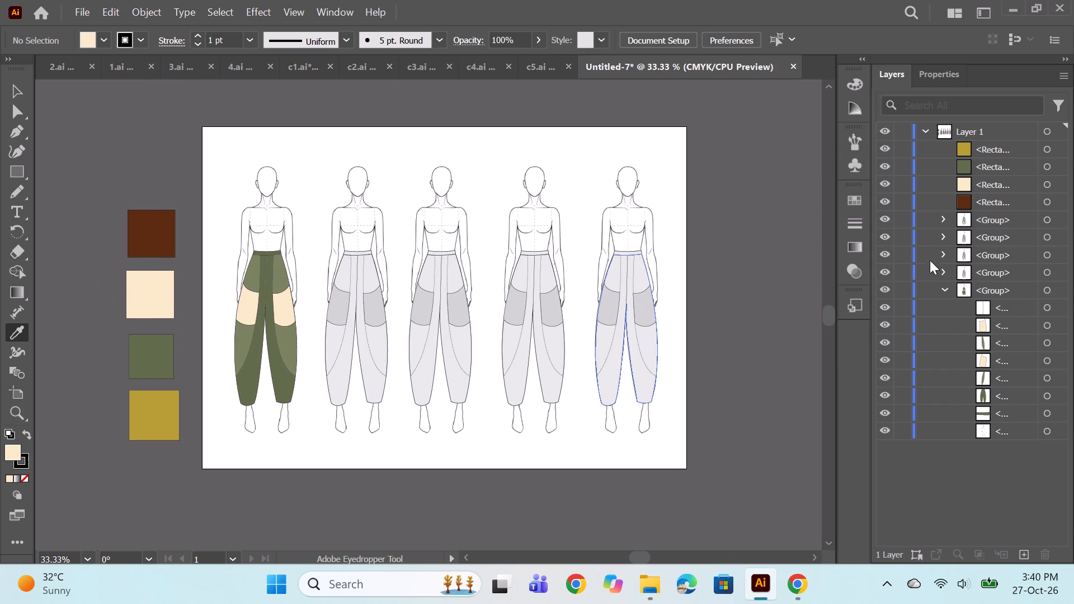
left_click(941, 284)
left_click(943, 268)
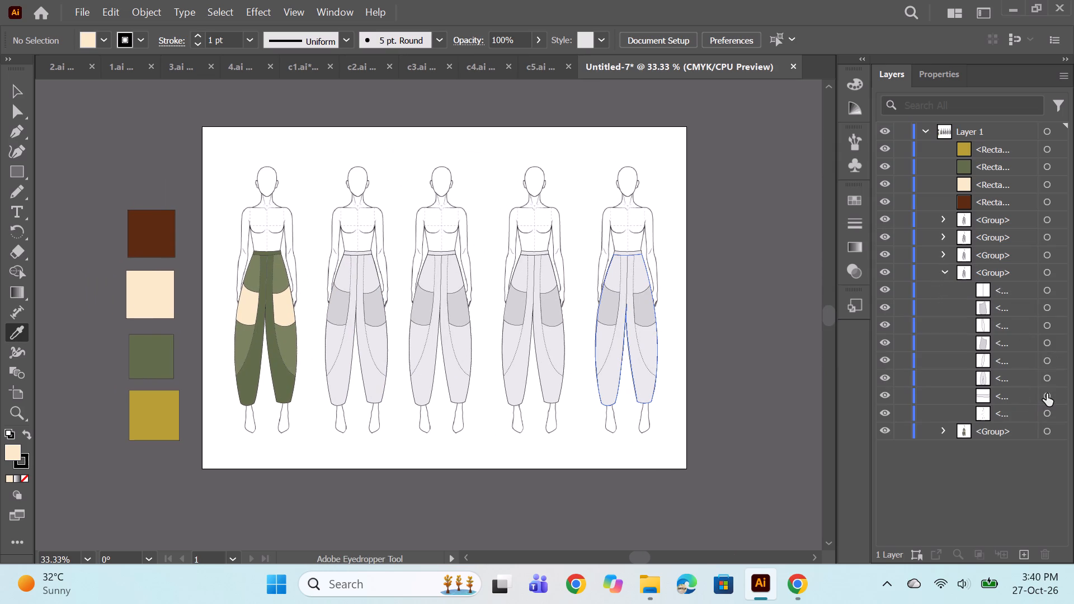
left_click(1047, 394)
left_click(1047, 377, "ctrl")
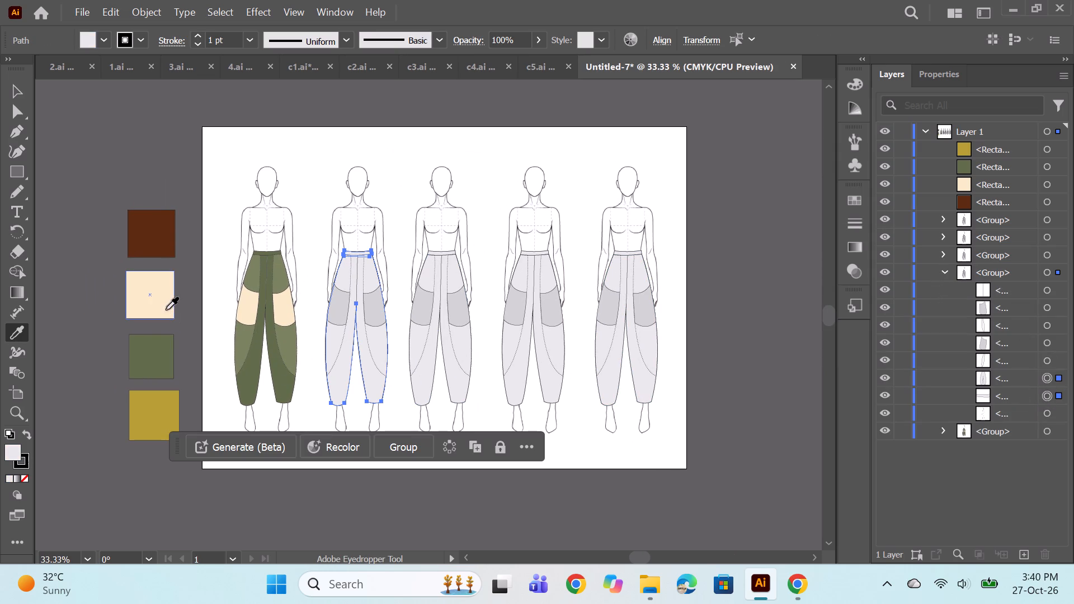
left_click(152, 230)
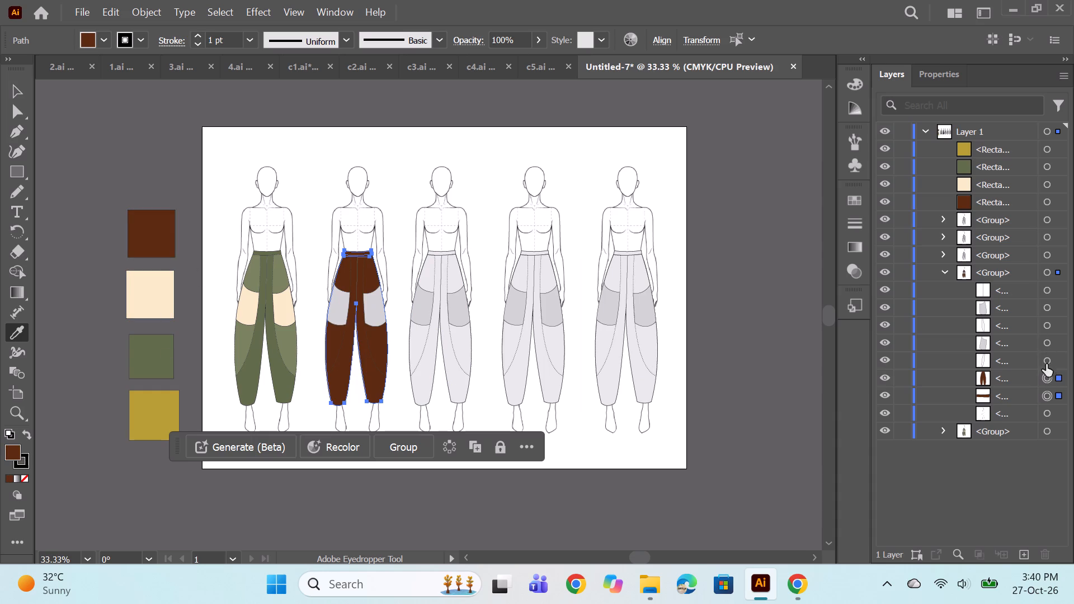
Fill the second trouser's two curved side panels with its body brown and lighten their fill to 7F4E38.
left_click(1047, 362)
left_click(1048, 329, "ctrl")
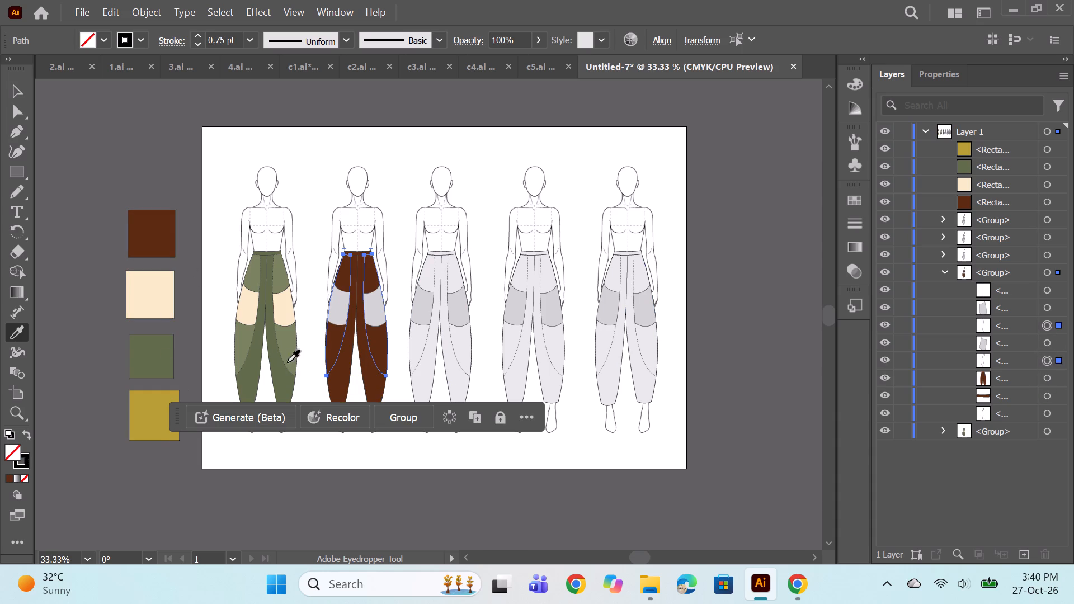
left_click(372, 377)
double_click(15, 447)
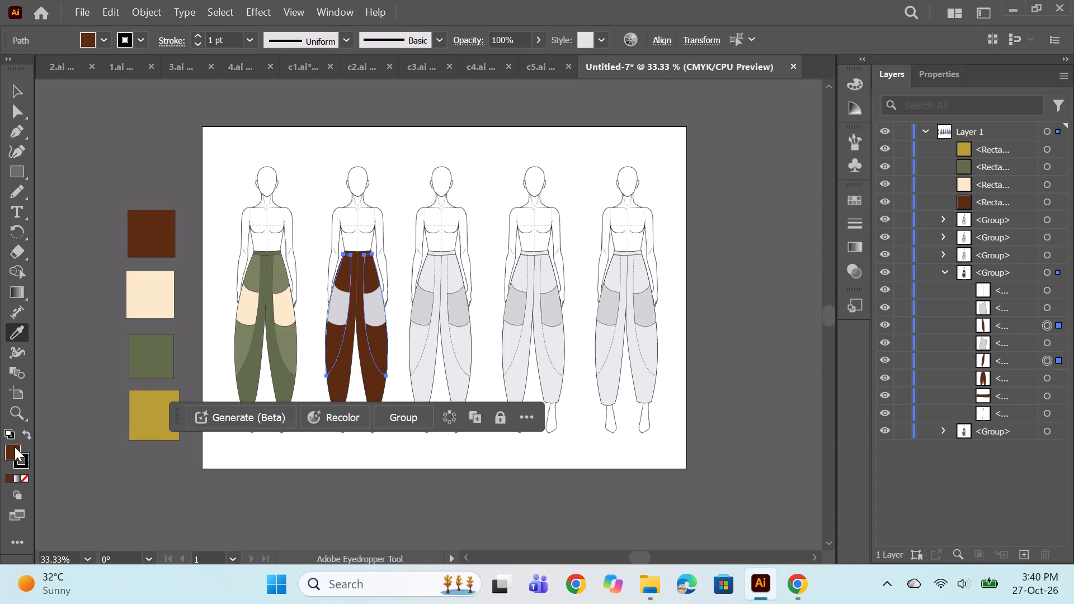
left_click(682, 306)
left_click(672, 292)
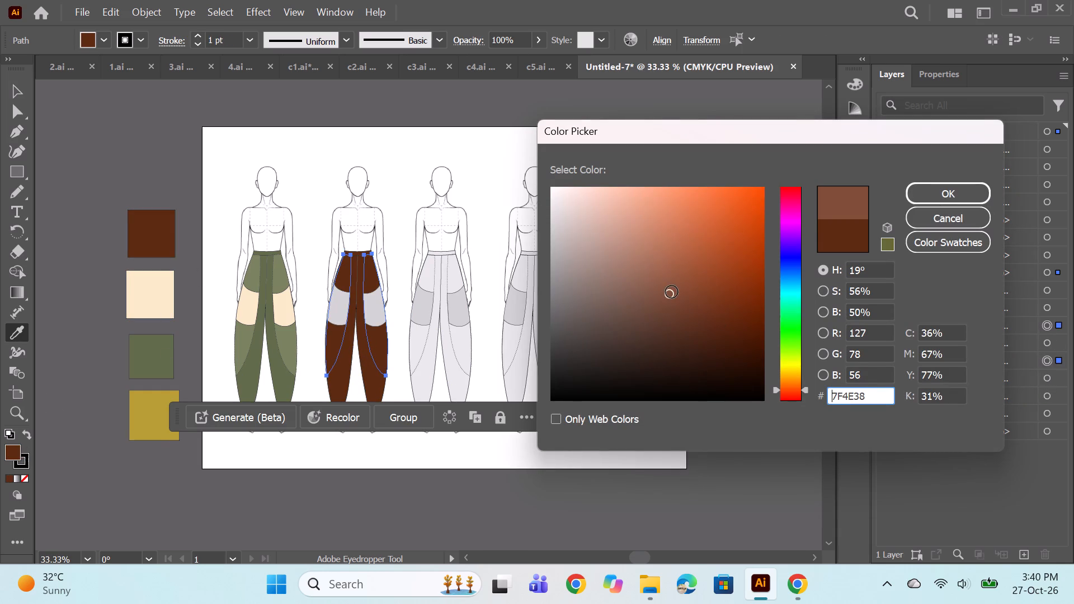
left_click(951, 194)
Fill both pockets of the second trouser with the mustard swatch.
left_click(1047, 306)
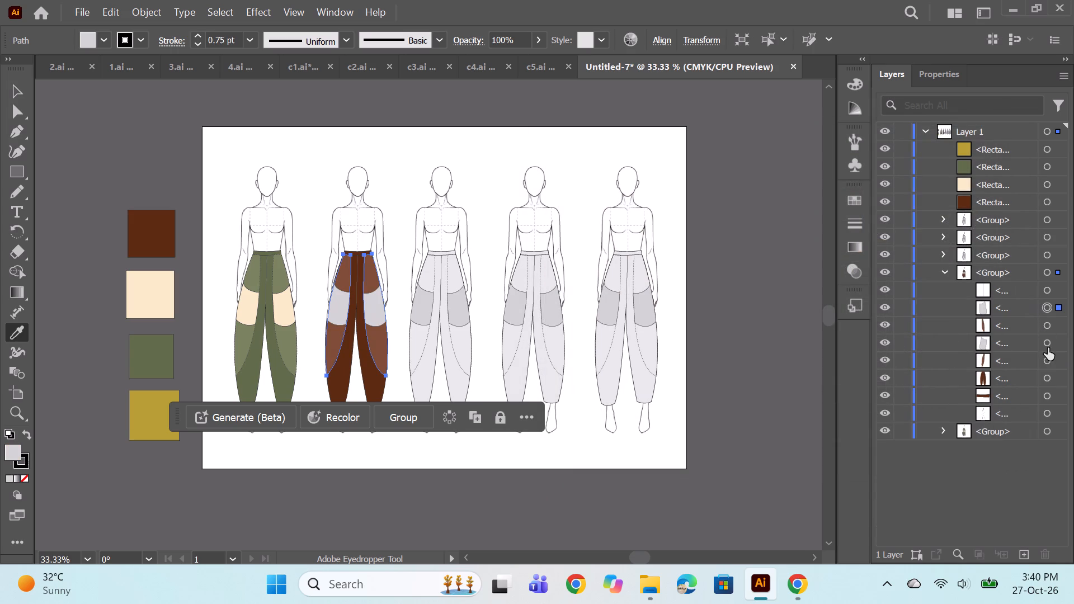
left_click(1048, 348, "ctrl")
left_click(160, 418)
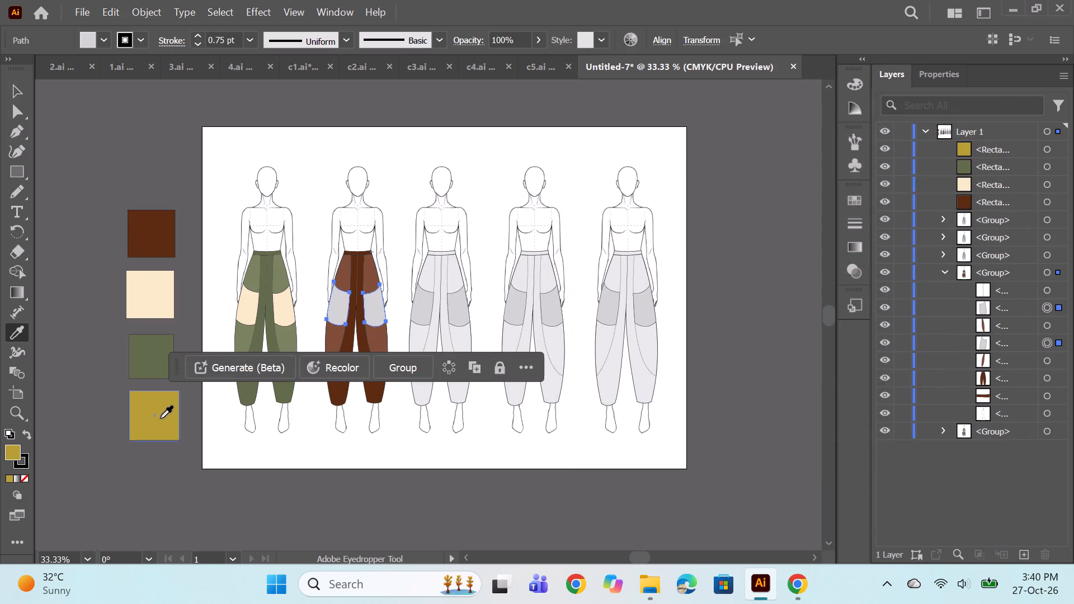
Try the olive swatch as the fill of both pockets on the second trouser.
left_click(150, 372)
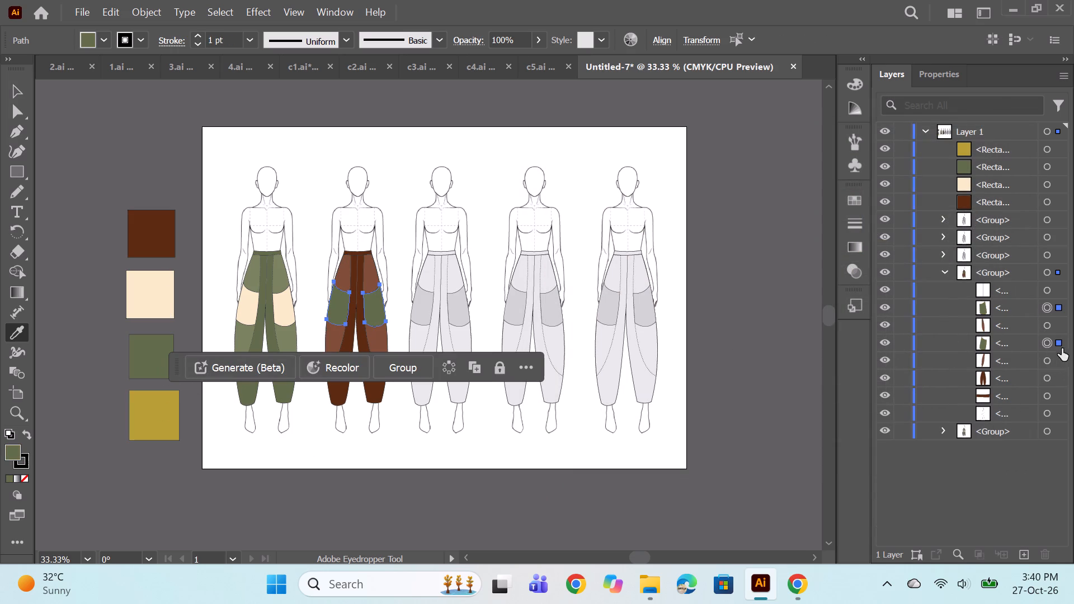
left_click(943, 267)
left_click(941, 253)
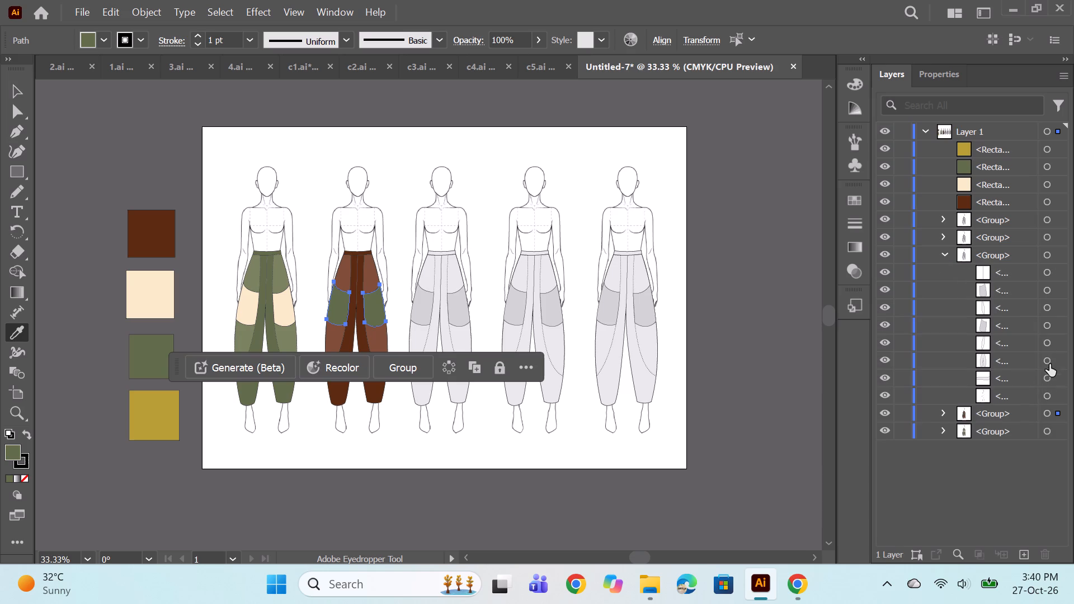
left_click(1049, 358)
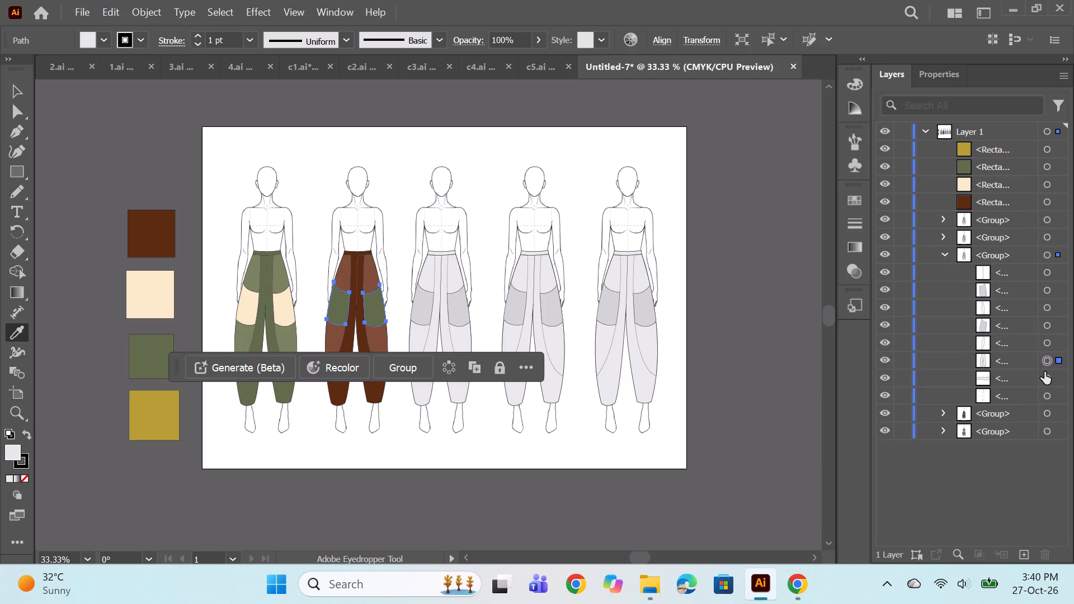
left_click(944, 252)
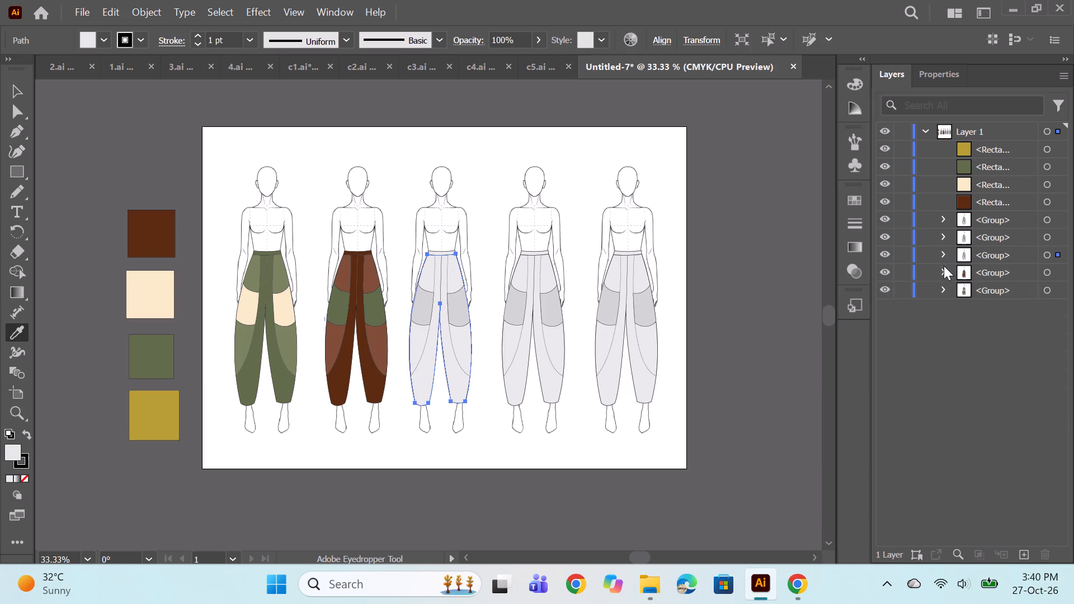
Reselect both pockets of the second trouser and fill them with the cream of the first trouser's pockets.
left_click(939, 276)
left_click(1044, 343)
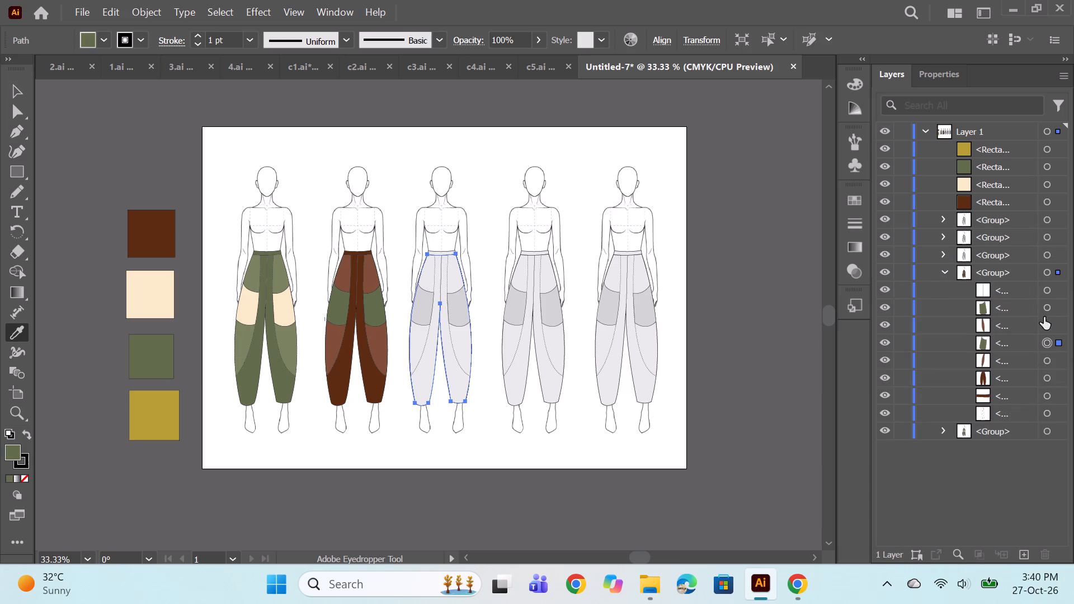
left_click(1045, 310, "ctrl")
left_click(282, 312)
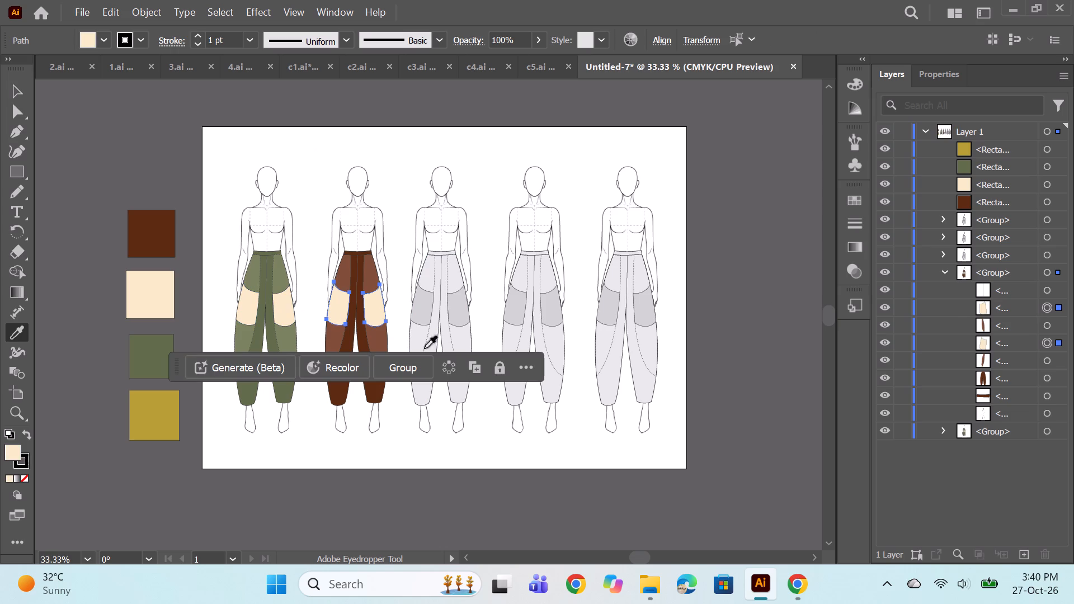
Expand the third figure's group and fill its waistband and trouser body with the cream of the second trouser's pockets.
left_click(944, 273)
left_click(940, 256)
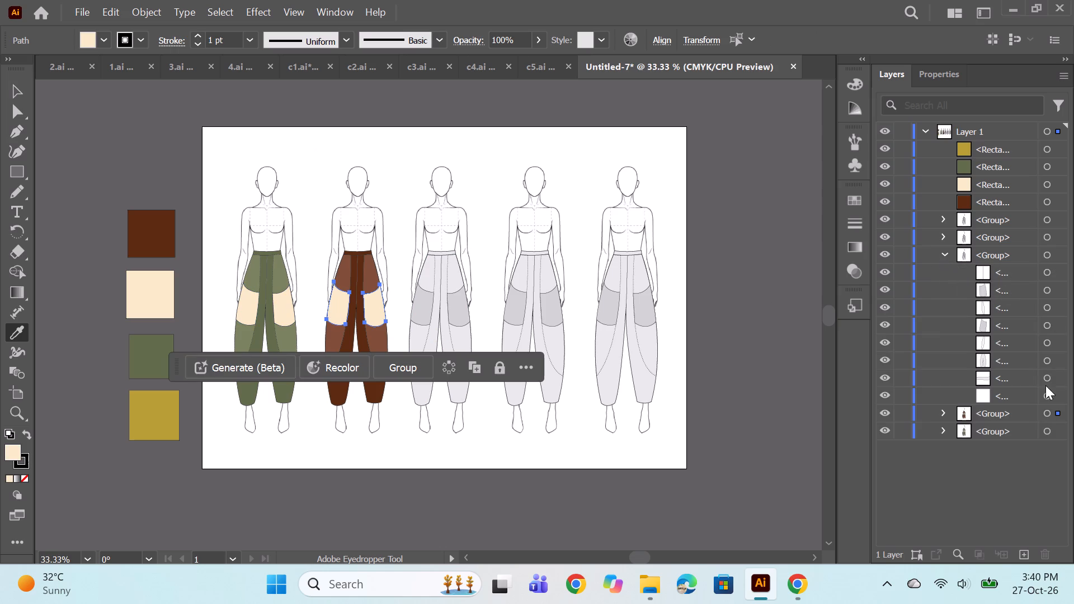
left_click(1047, 376)
left_click(1051, 355, "ctrl")
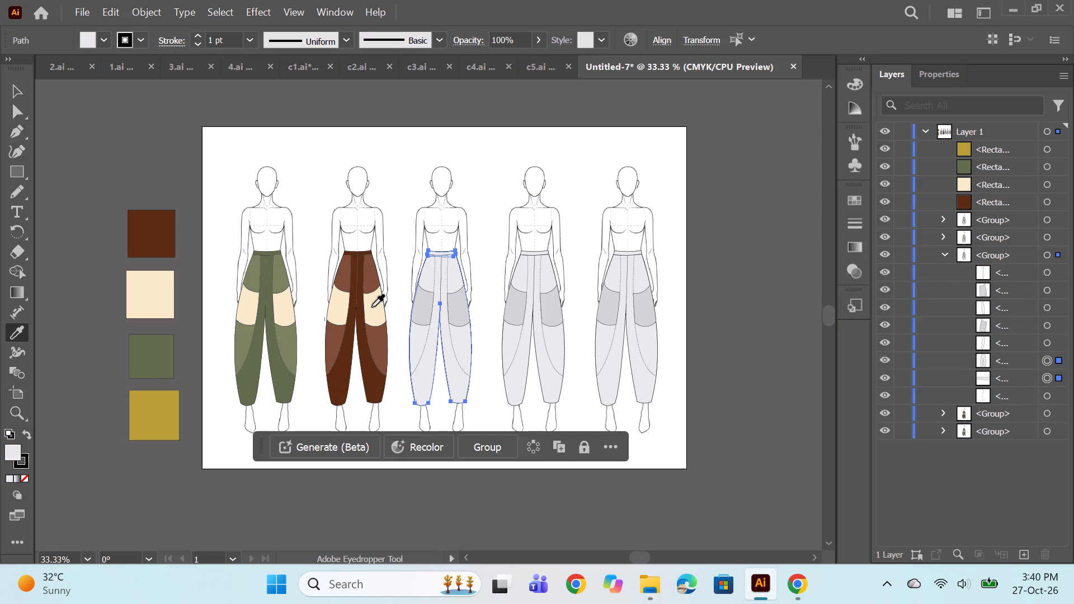
left_click(371, 307)
Fill the third trouser's two curved side panels with its body cream and deepen their fill to a slightly darker beige.
left_click(1047, 343)
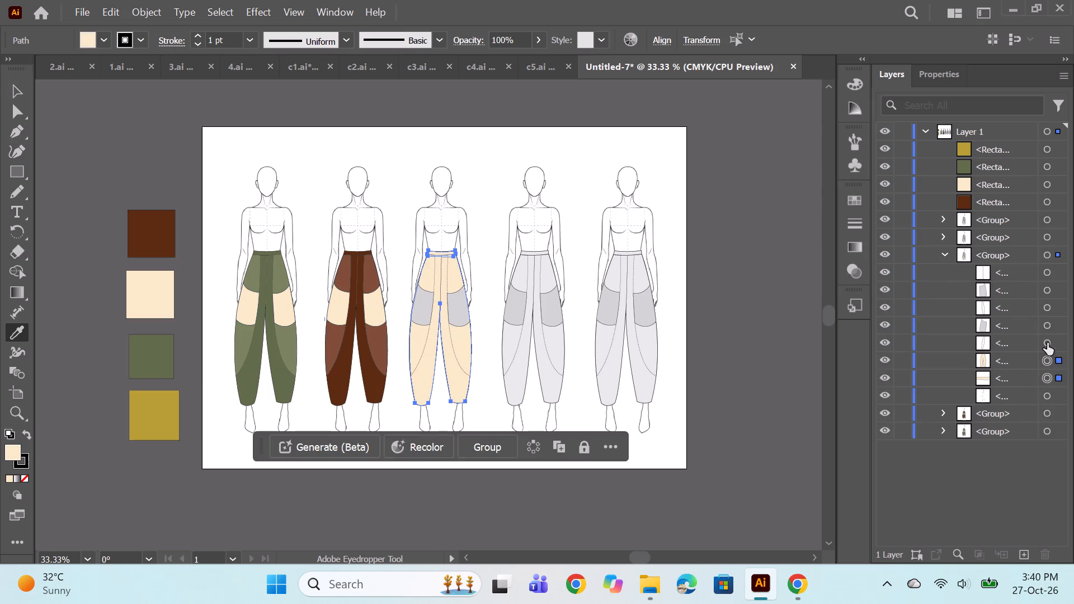
left_click(1044, 308, "ctrl")
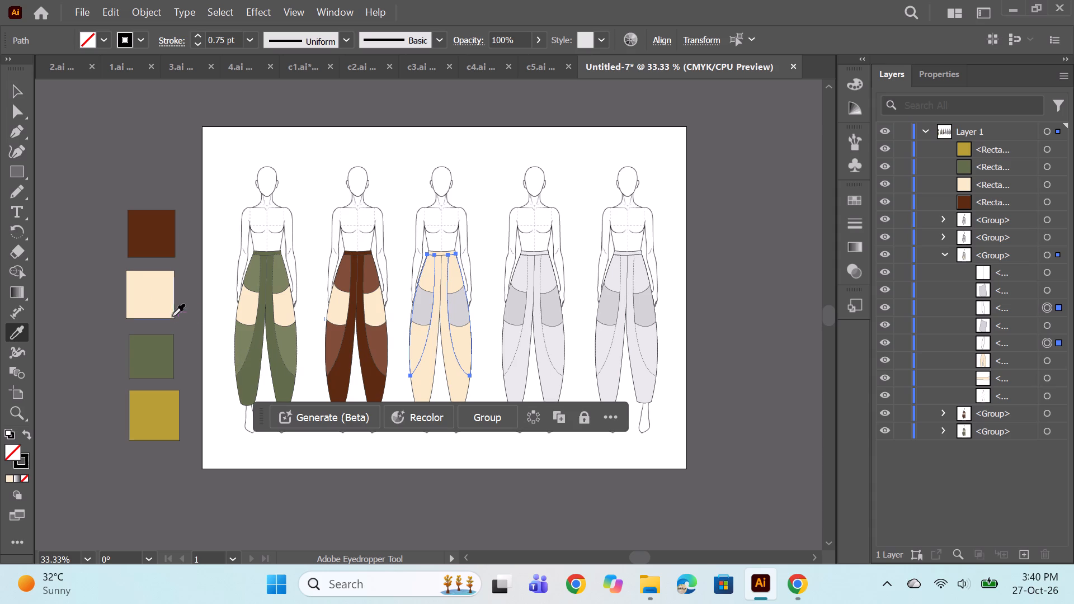
double_click(17, 452)
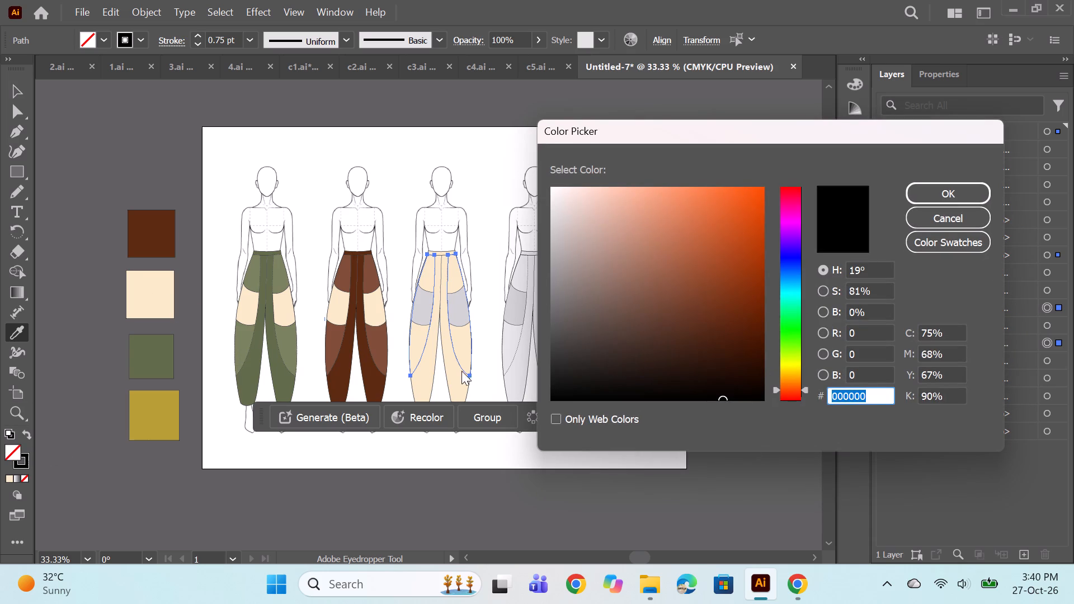
left_click(973, 221)
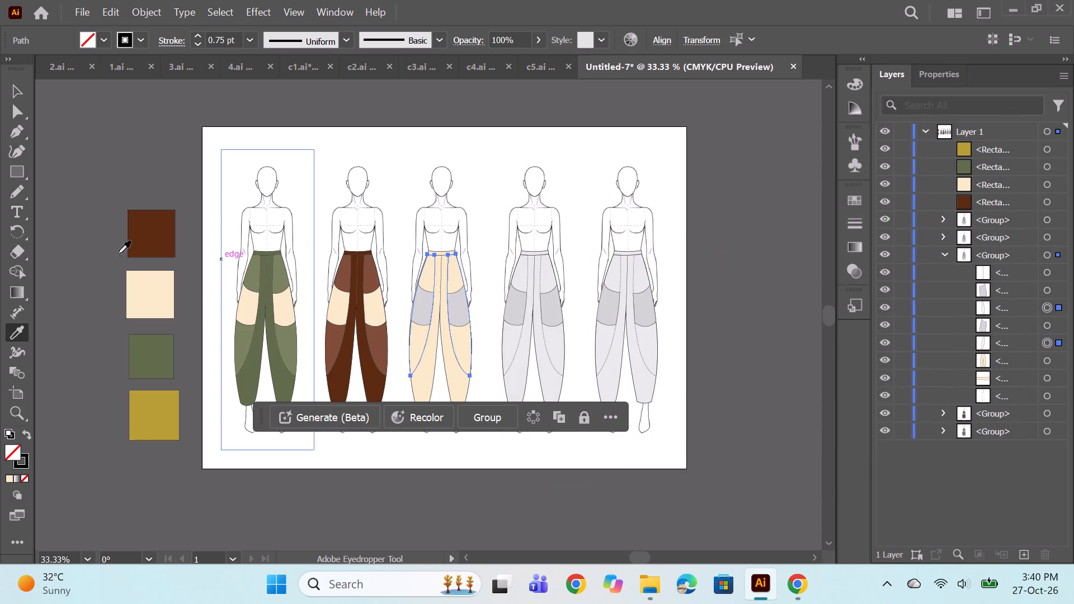
left_click(420, 340)
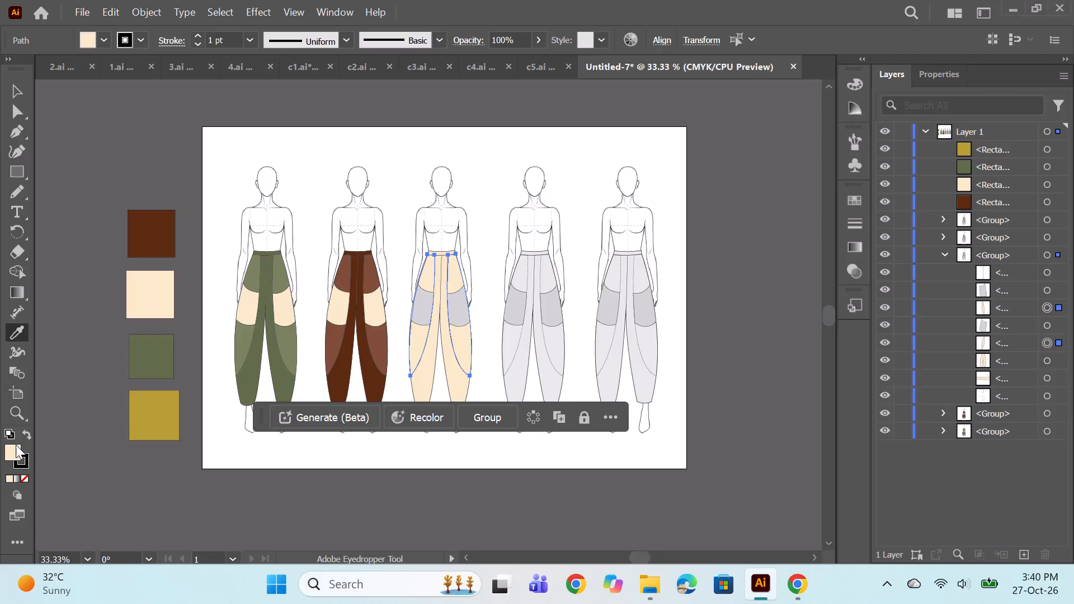
double_click(16, 450)
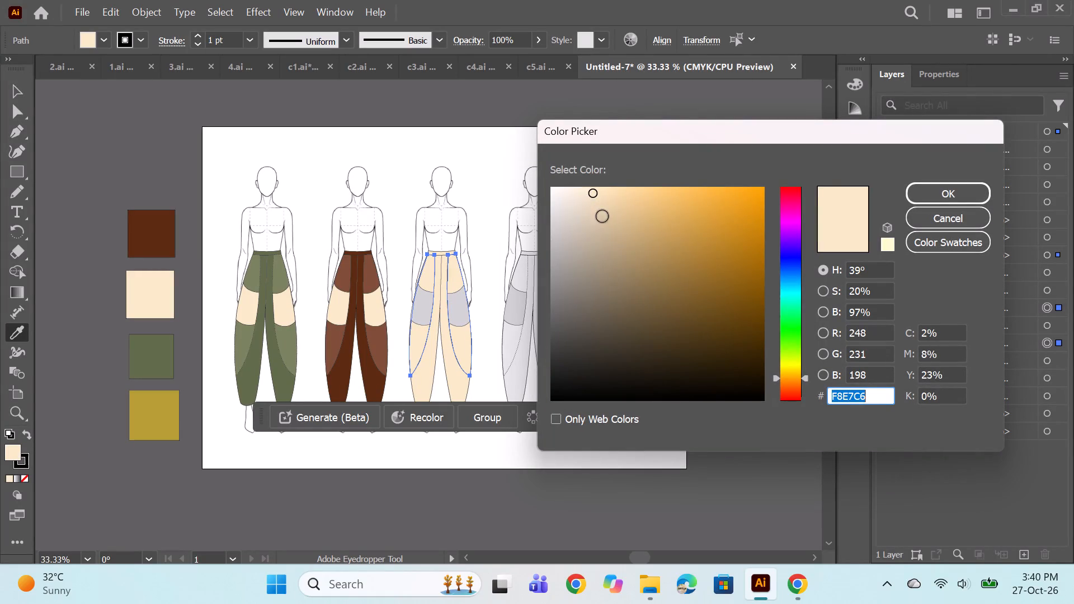
left_click(612, 191)
left_click(618, 192)
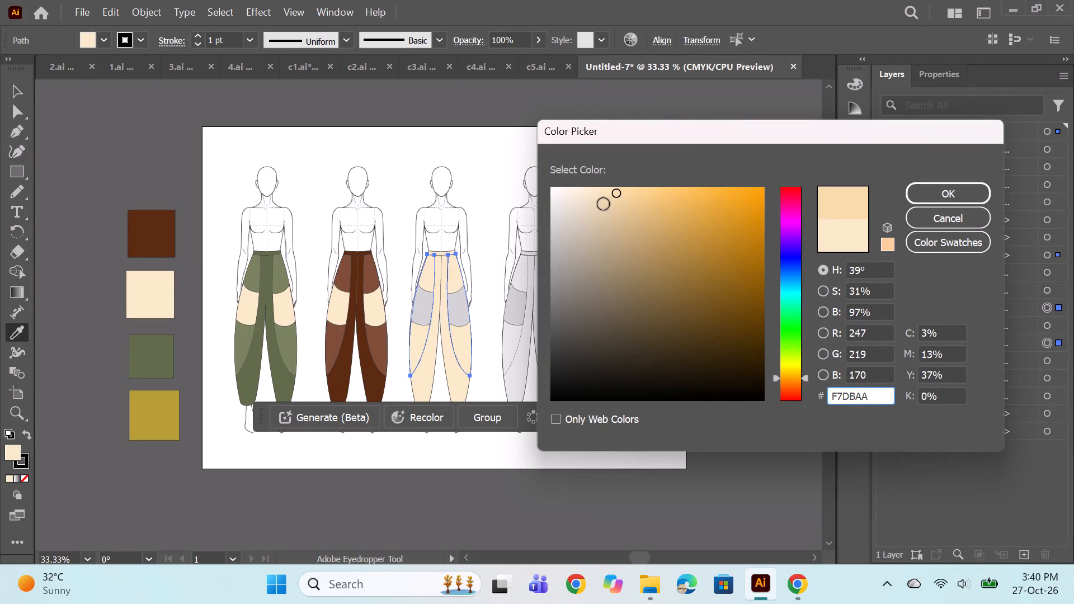
left_click(602, 202)
left_click(975, 201)
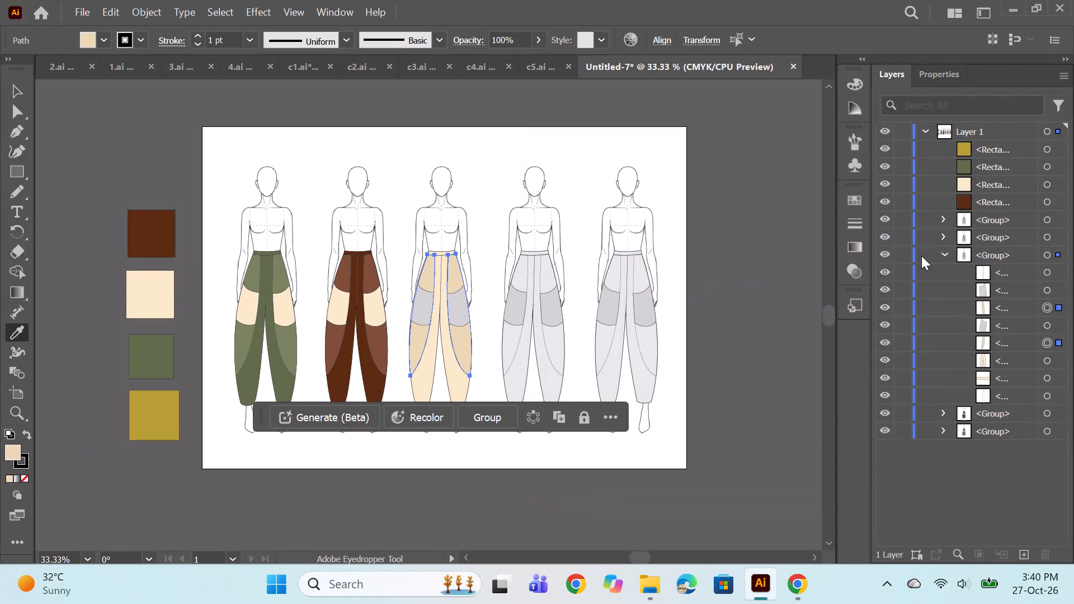
Try mustard, olive and cream on both pockets of the third trouser, settling on the dark brown swatch.
left_click(1052, 287)
left_click(1047, 324, "ctrl")
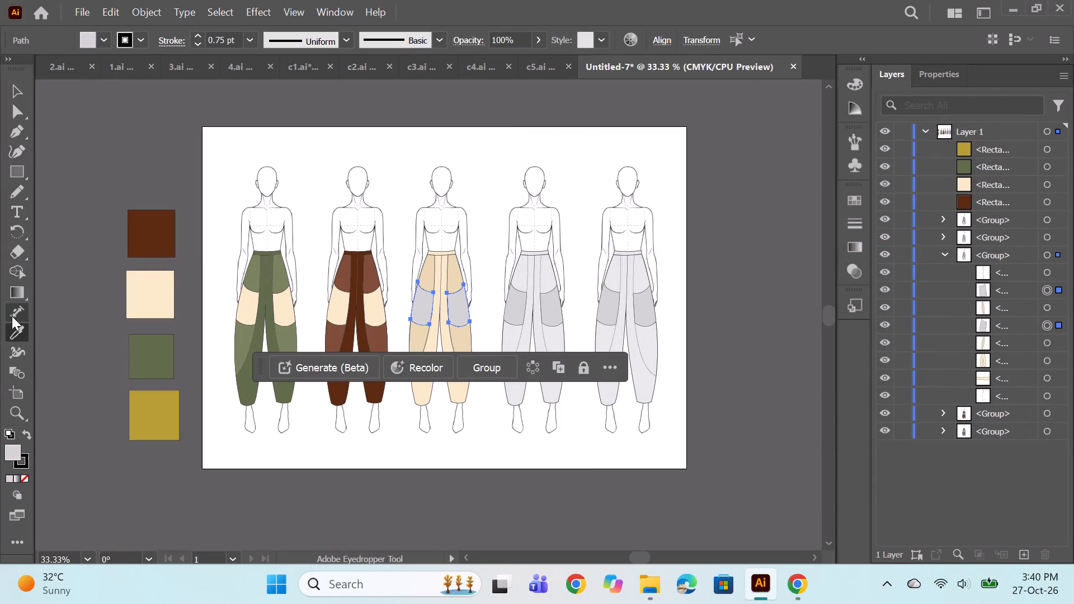
left_click(156, 426)
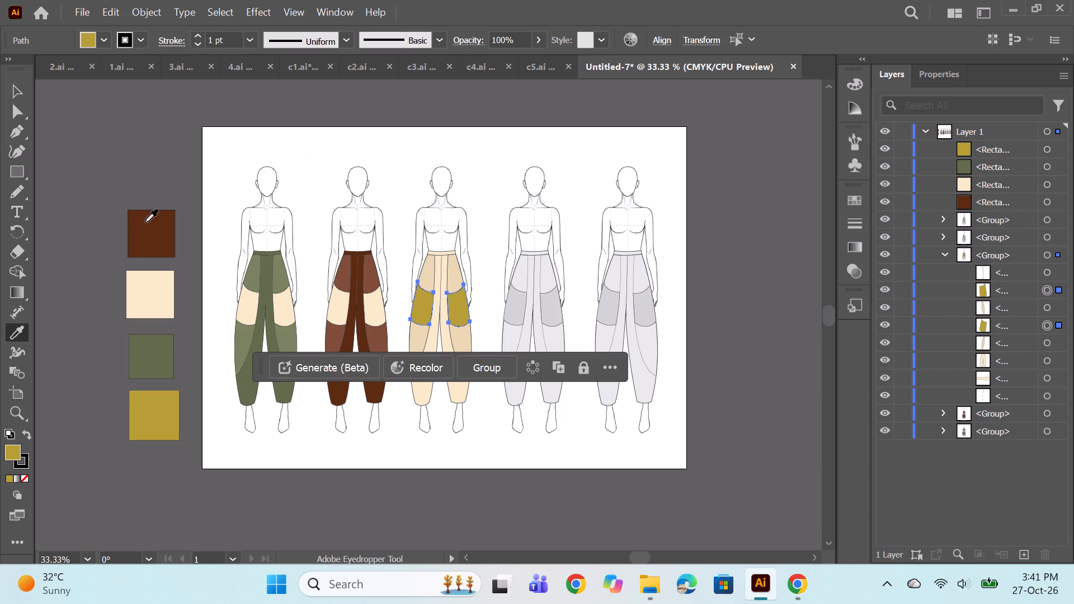
left_click(152, 360)
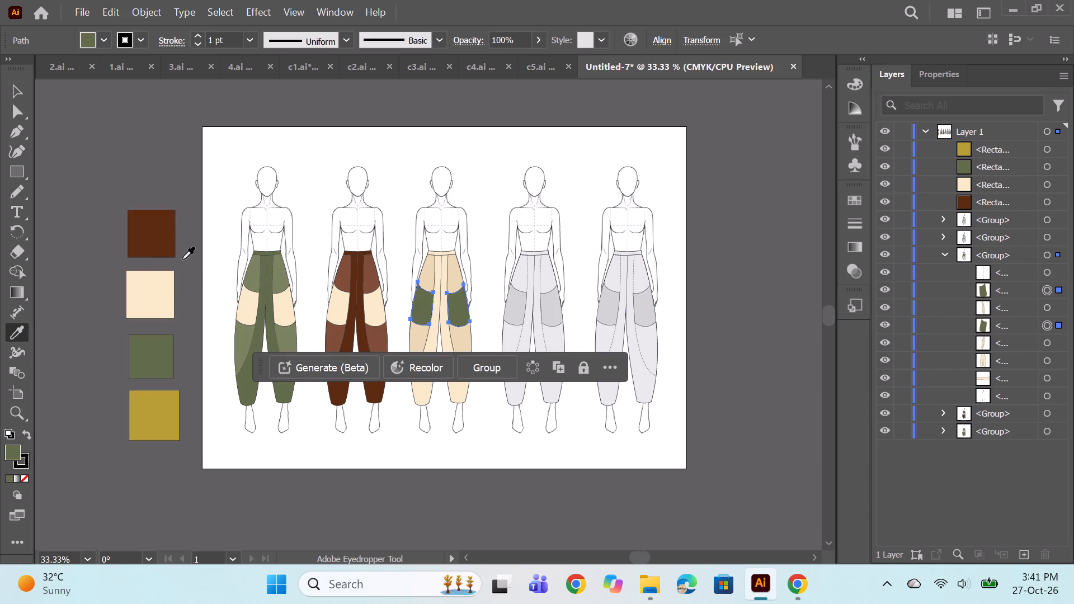
left_click(164, 239)
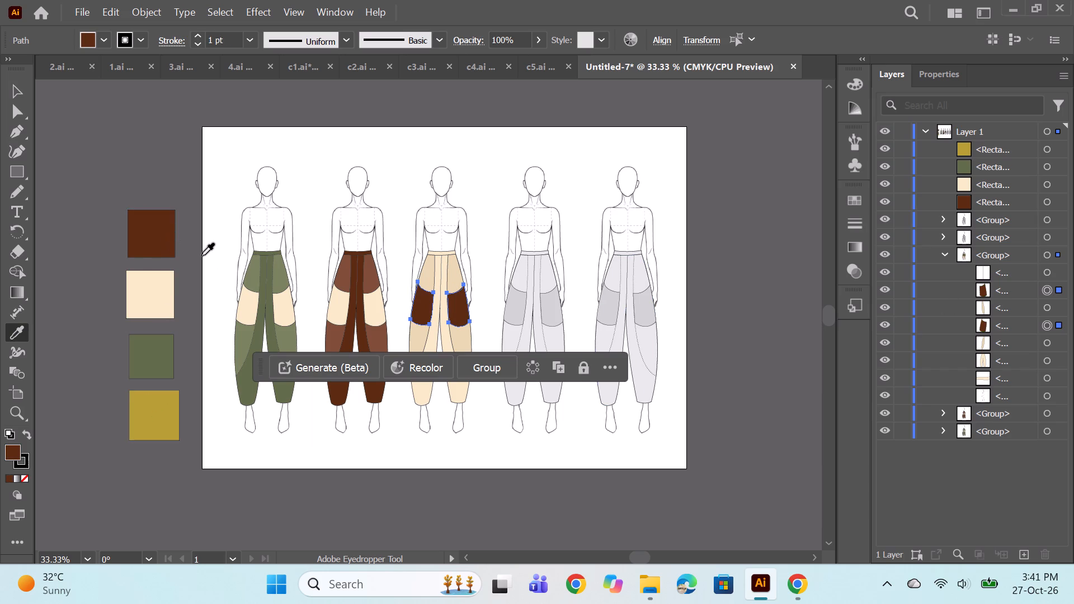
left_click(167, 425)
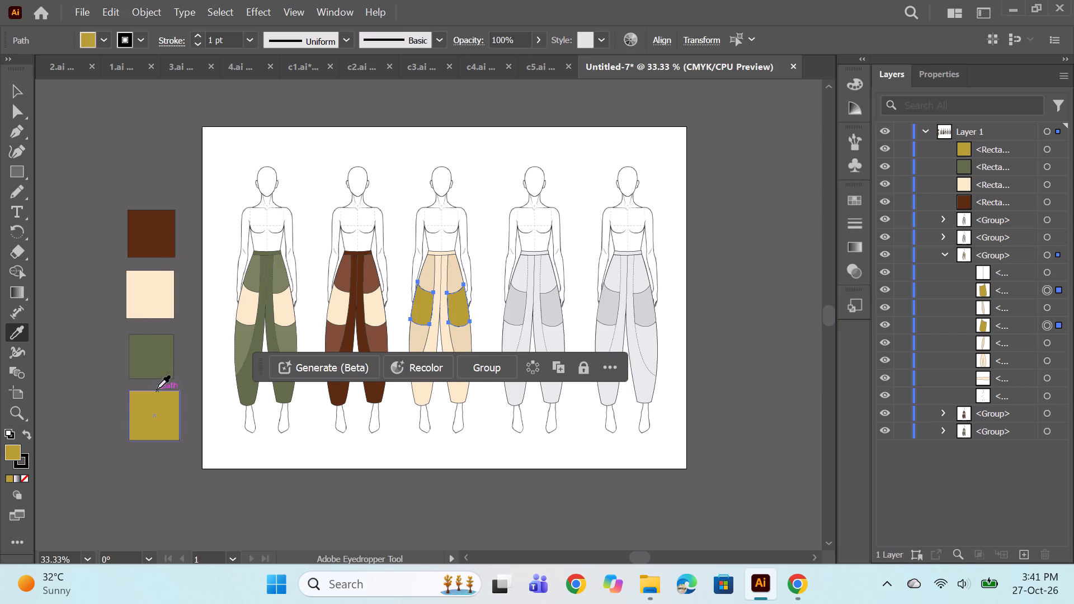
left_click(154, 299)
left_click(148, 357)
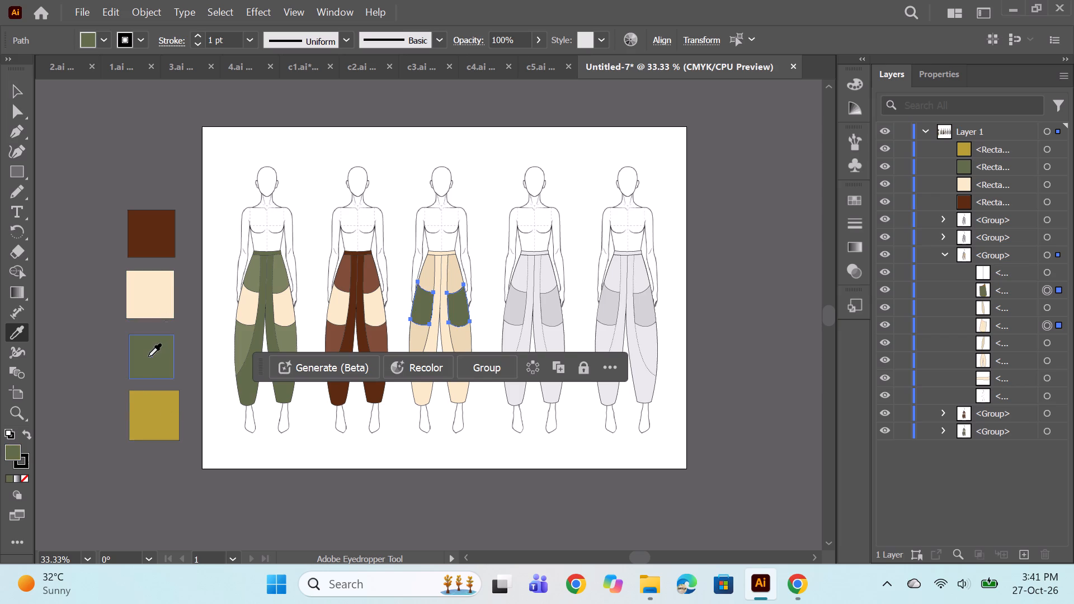
left_click(163, 234)
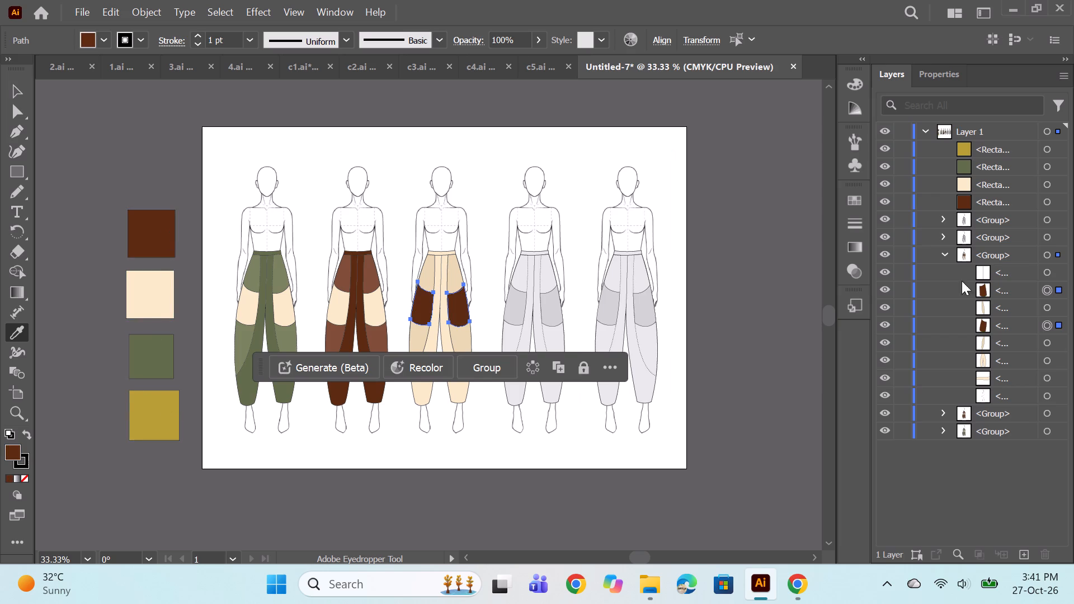
Expand the fourth figure's group and fill its waistband and trouser body with the mustard swatch.
left_click(945, 252)
left_click(944, 233)
left_click(942, 237)
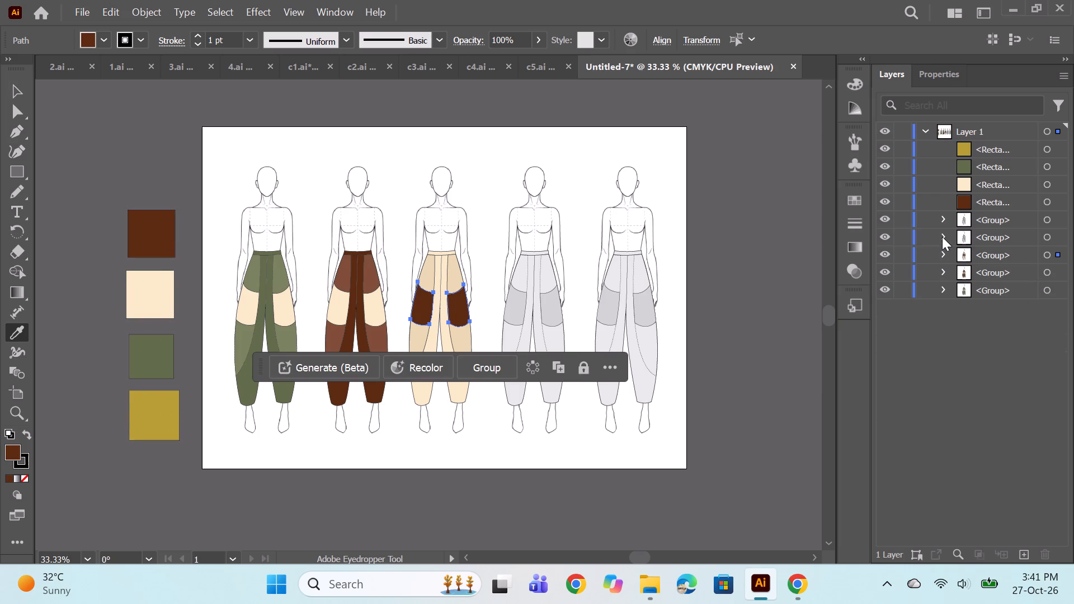
left_click(1050, 345)
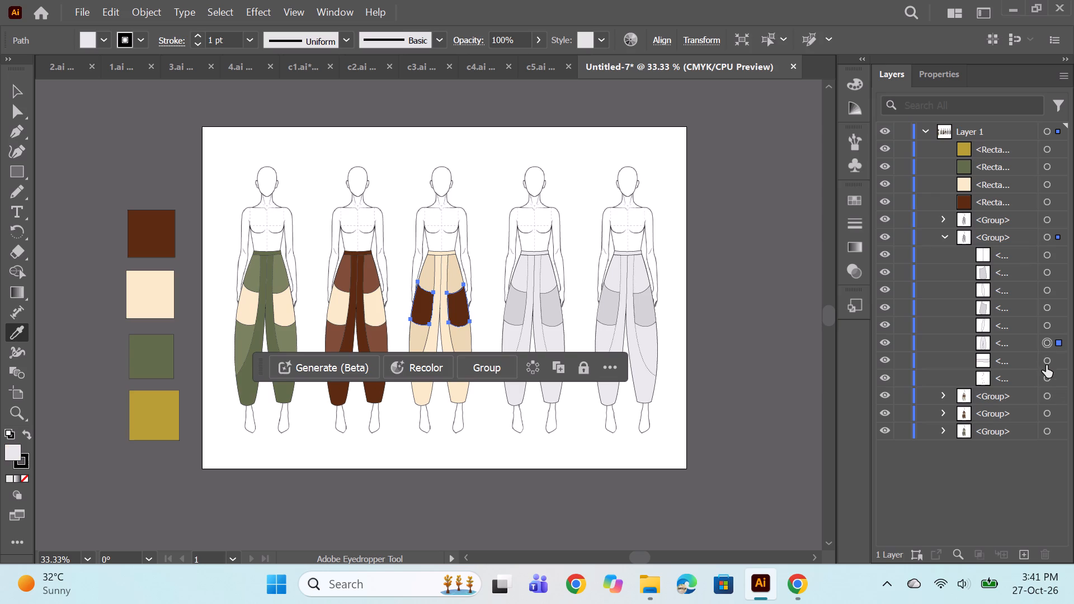
left_click(1046, 365, "ctrl")
left_click(162, 431)
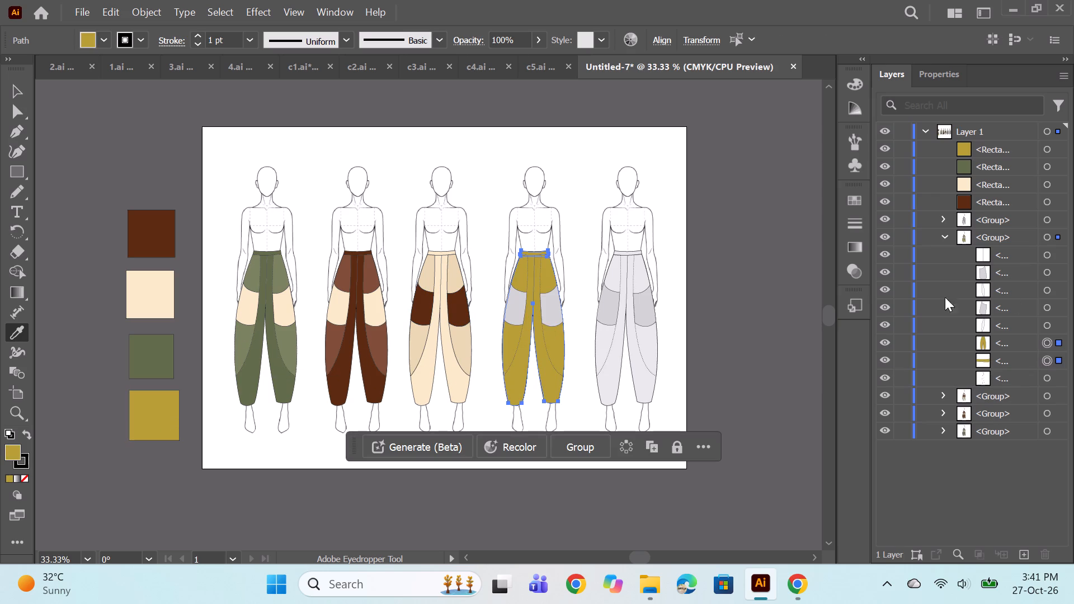
Fill the fourth trouser's two curved side panels with its body mustard and darken their fill to 7F6D21.
left_click(1043, 328)
left_click(1047, 289, "ctrl")
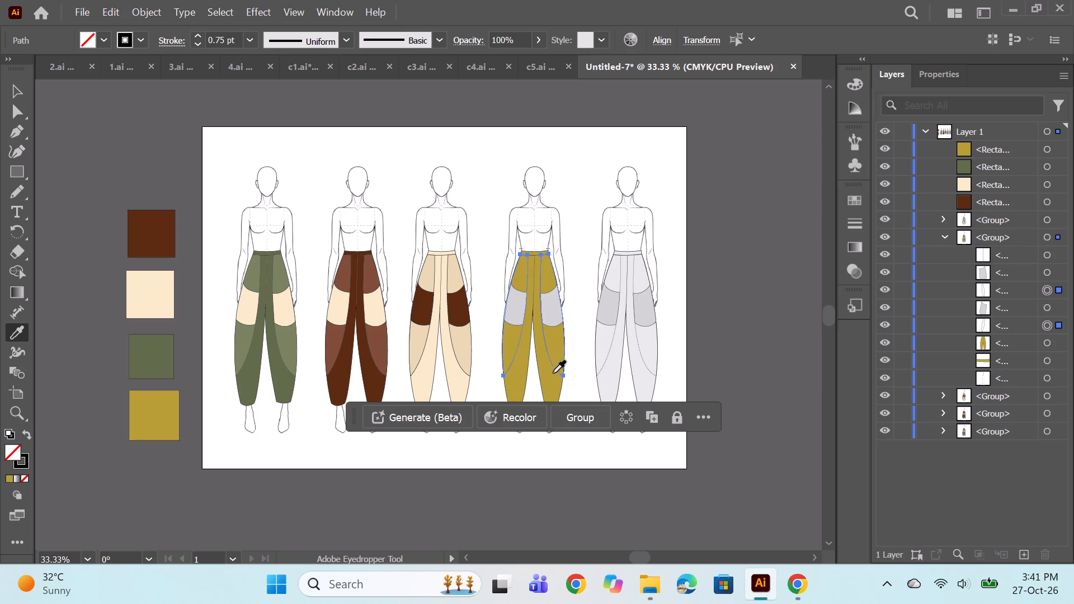
left_click(545, 385)
double_click(16, 455)
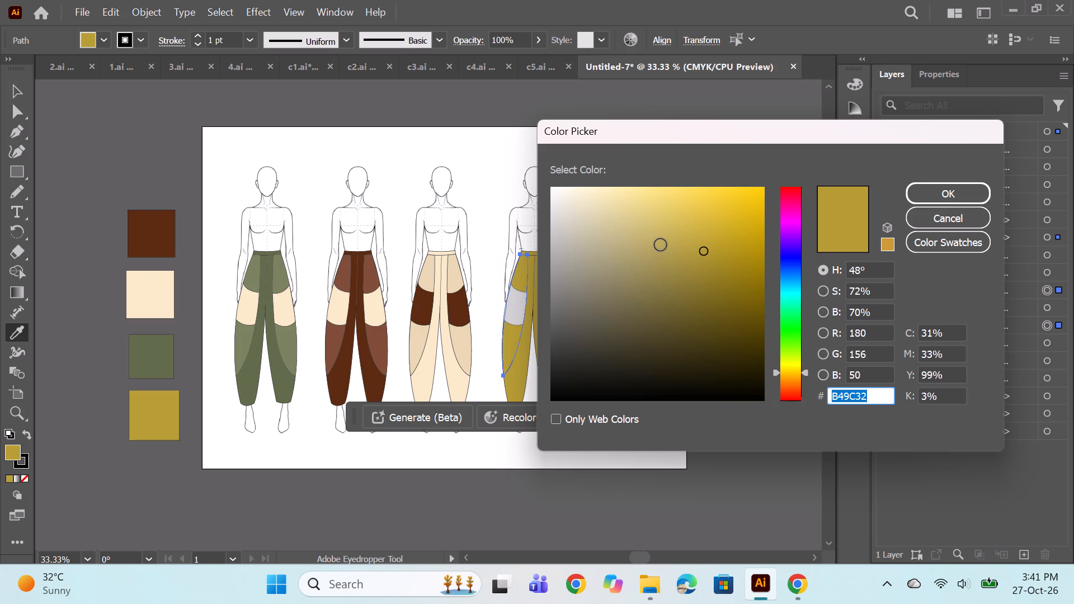
left_click(709, 292)
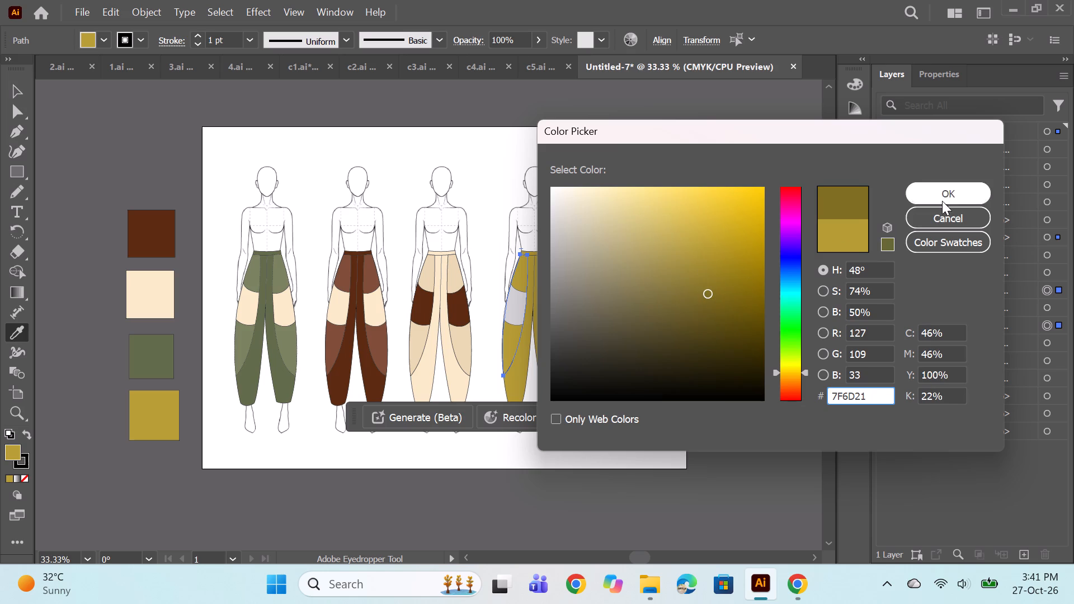
left_click(942, 201)
Try olive and cream on both pockets of the fourth trouser, settling on the dark brown swatch.
left_click(1044, 308)
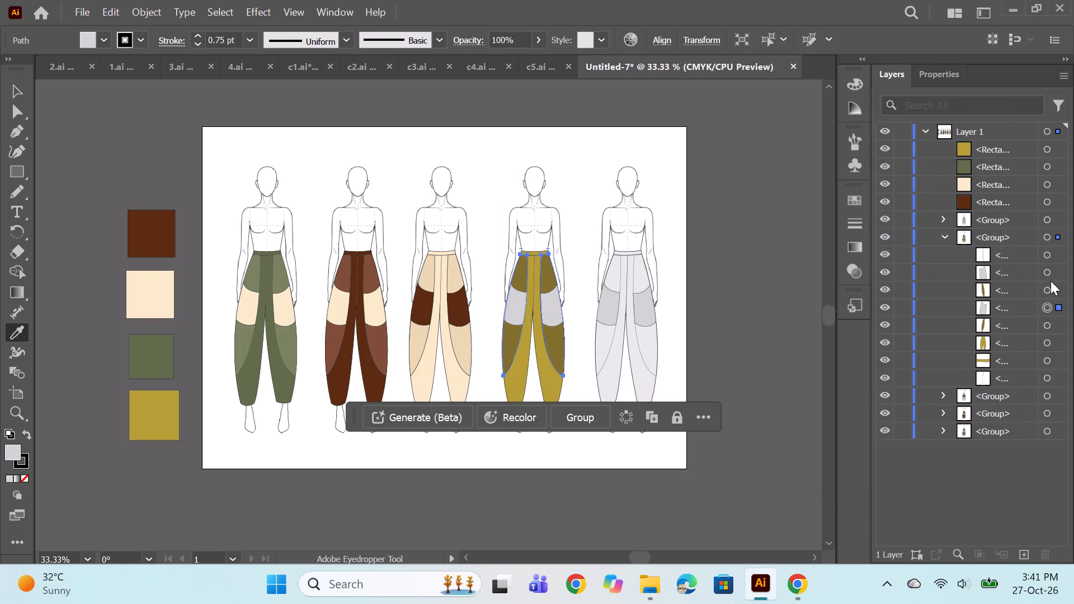
left_click(1047, 274, "ctrl")
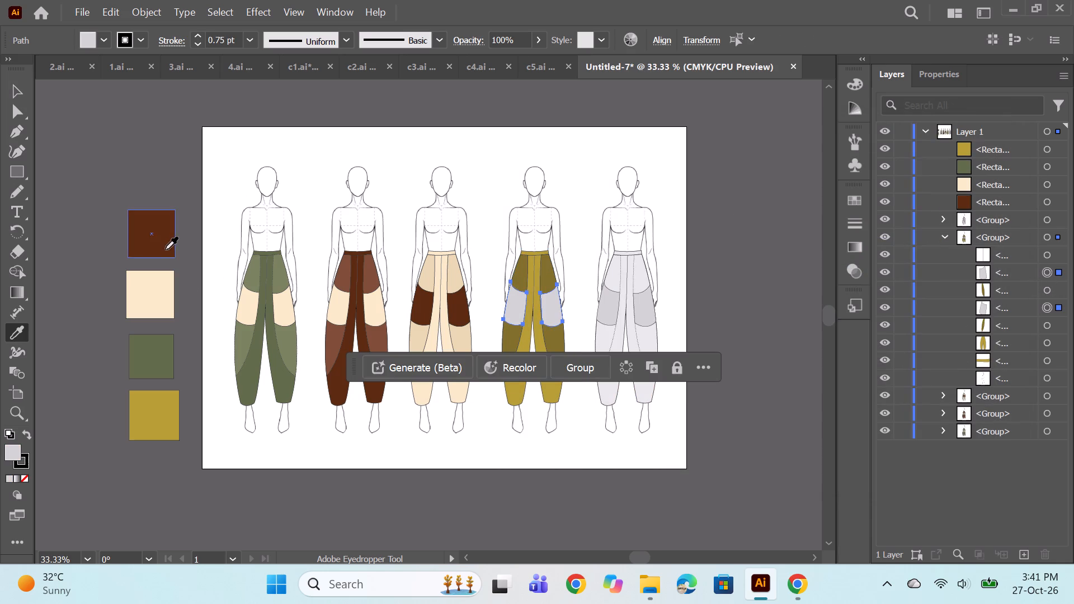
left_click(154, 348)
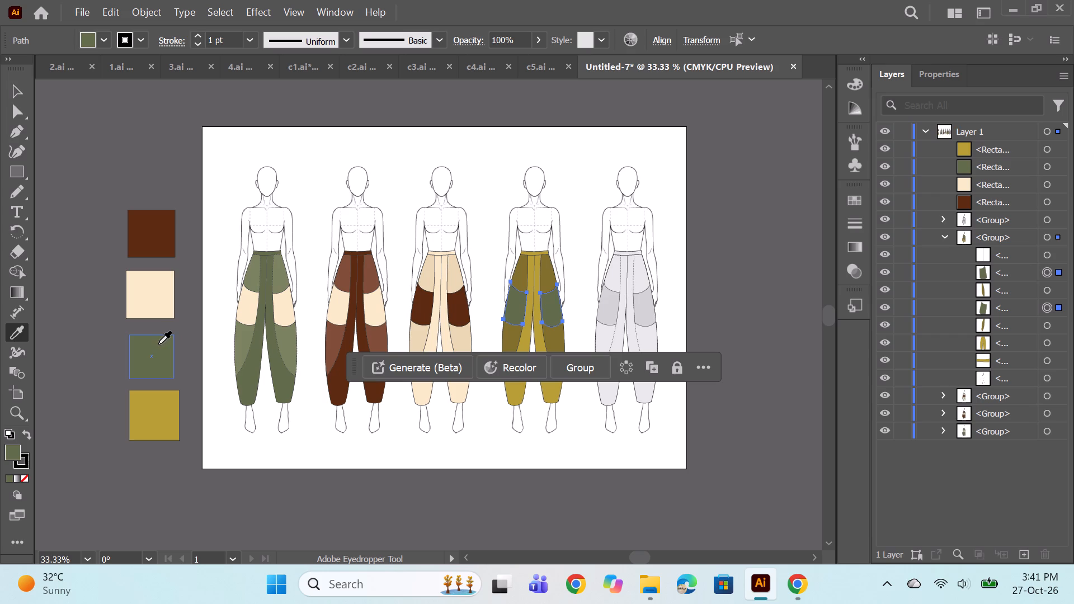
left_click(156, 288)
left_click(147, 239)
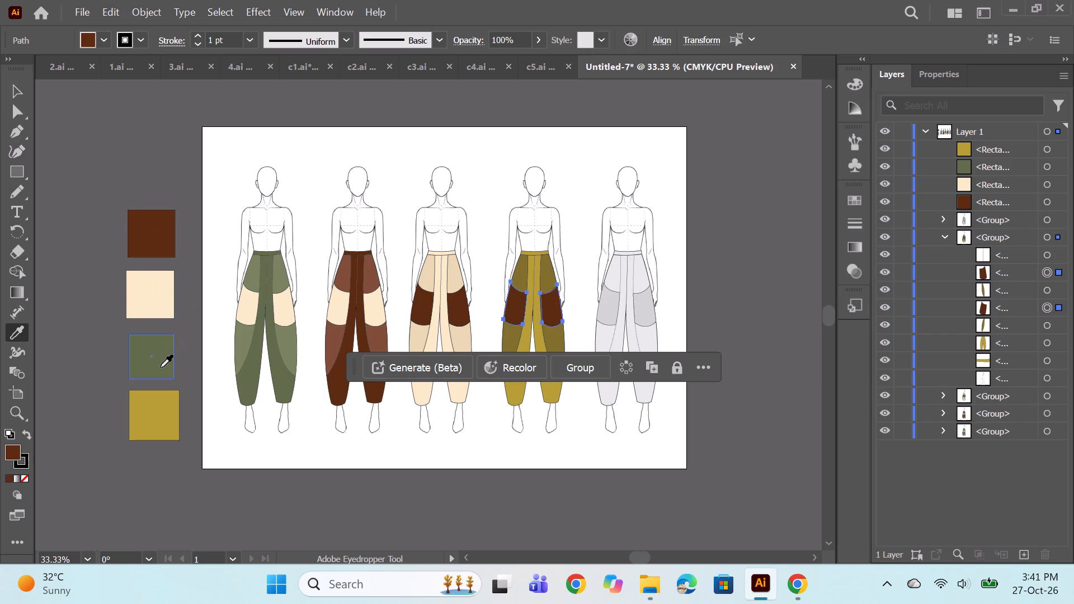
Give the fourth trouser's two curved side panels a dashed outline with a 2 pt dash.
left_click(1052, 291)
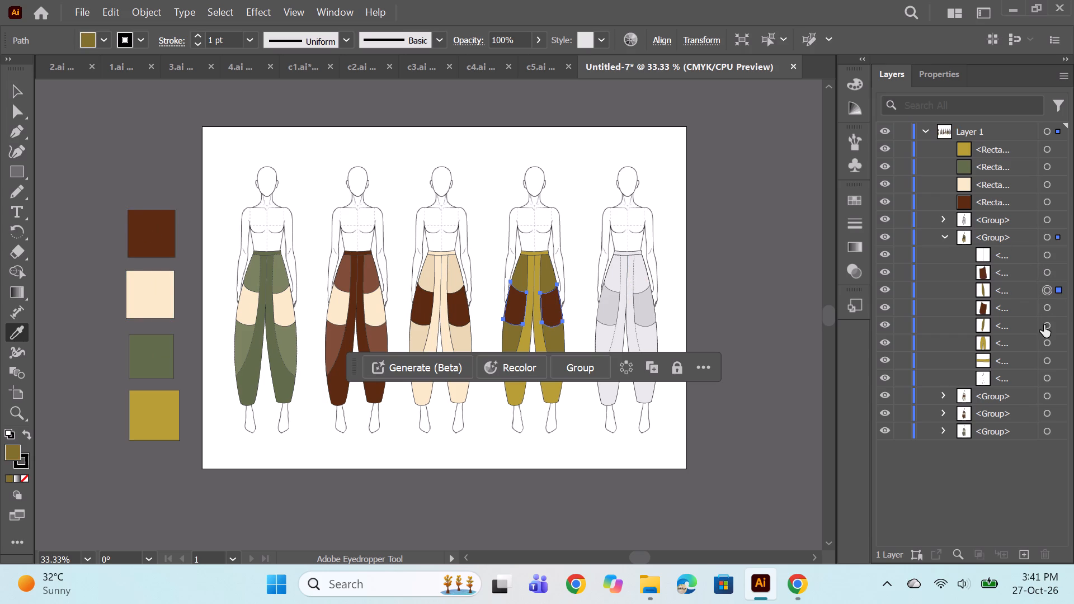
left_click(1044, 325, "ctrl")
left_click(855, 235)
left_click(848, 227)
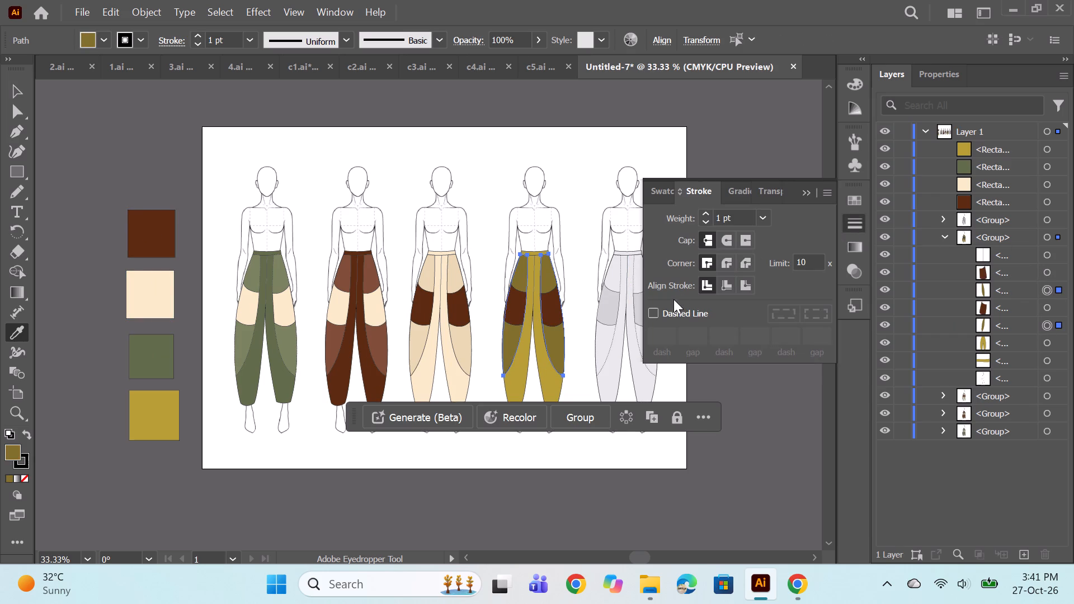
left_click(653, 313)
key("Return")
left_click(938, 233)
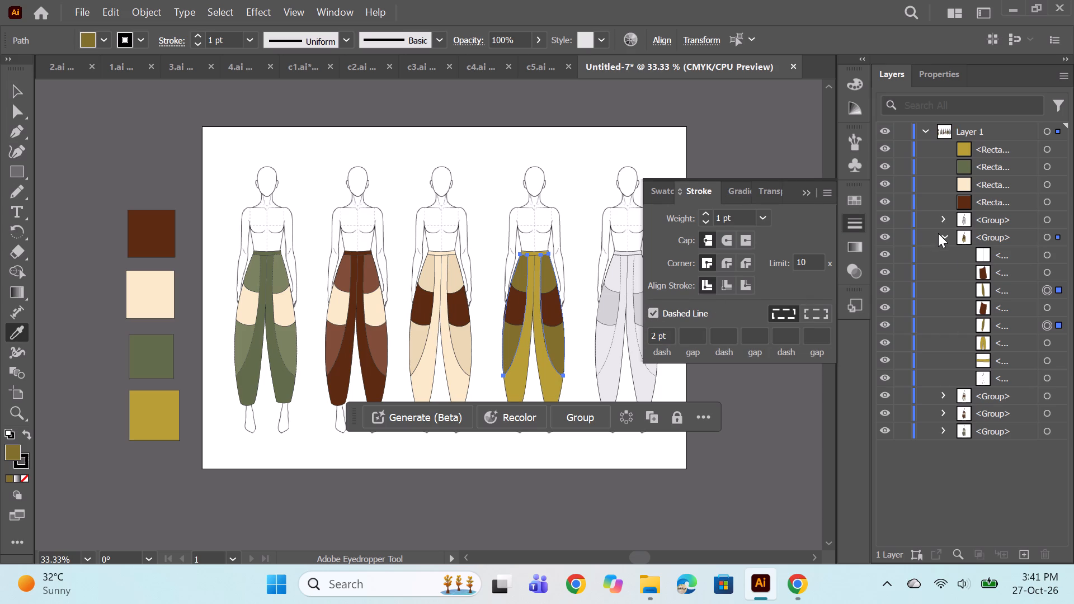
Apply a dashed outline with a 2 pt dash to both curved side panels of the third trouser.
left_click(941, 255)
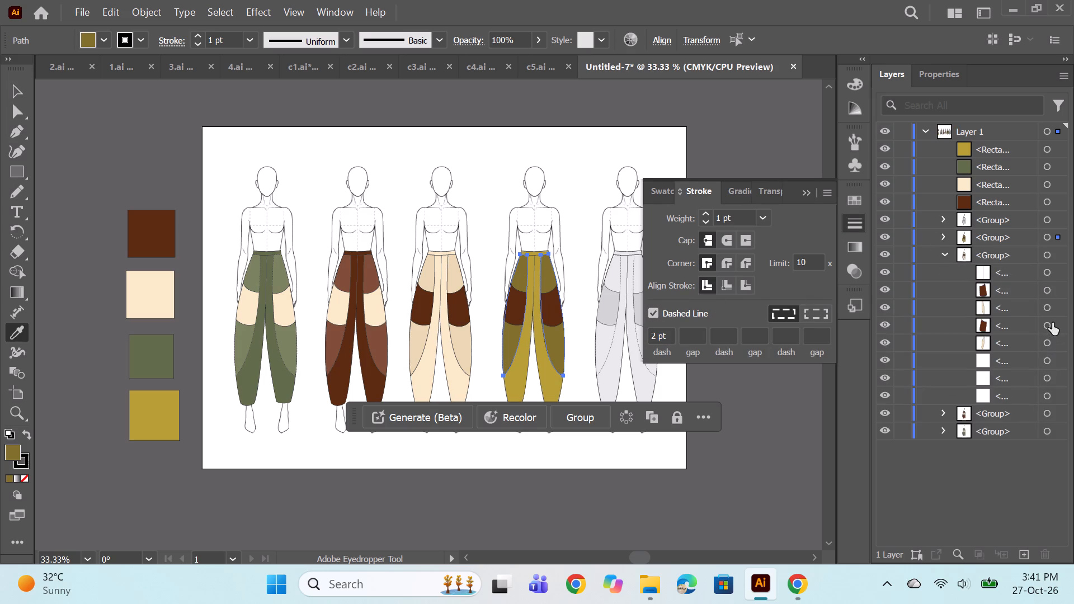
left_click(1045, 324)
left_click(1047, 312)
left_click(1047, 342, "ctrl")
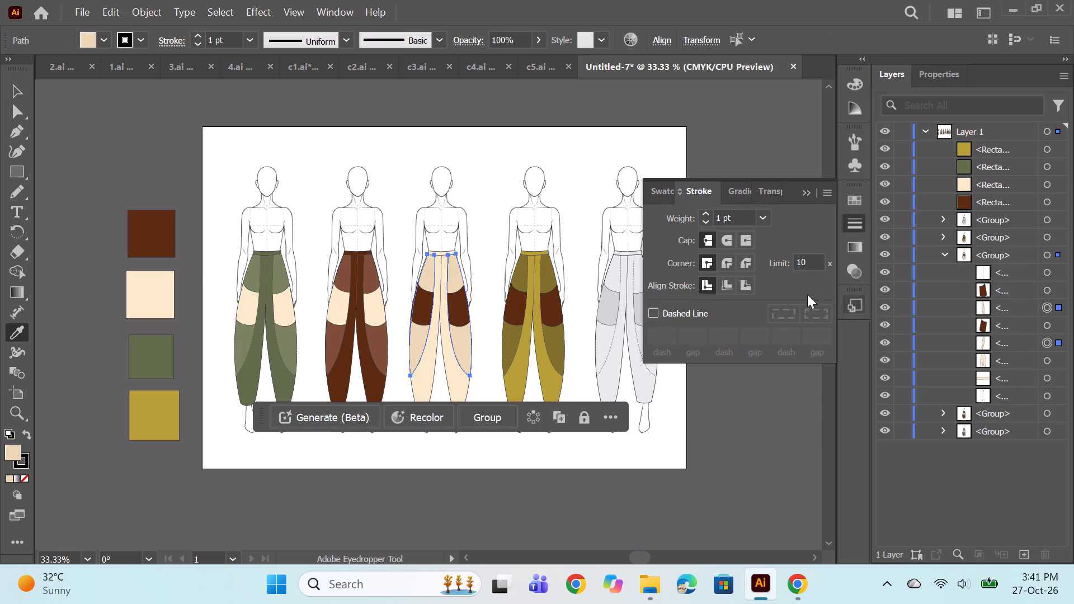
left_click(657, 313)
key("Return")
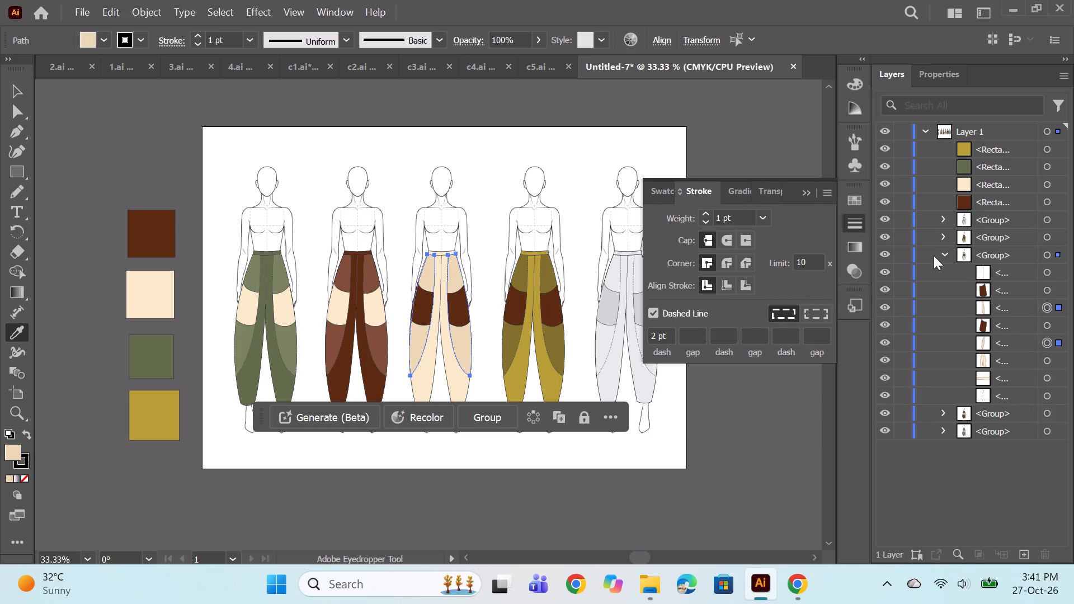
left_click(945, 250)
Apply a dashed outline with a 2 pt dash to both curved side panels of the second trouser.
left_click(940, 277)
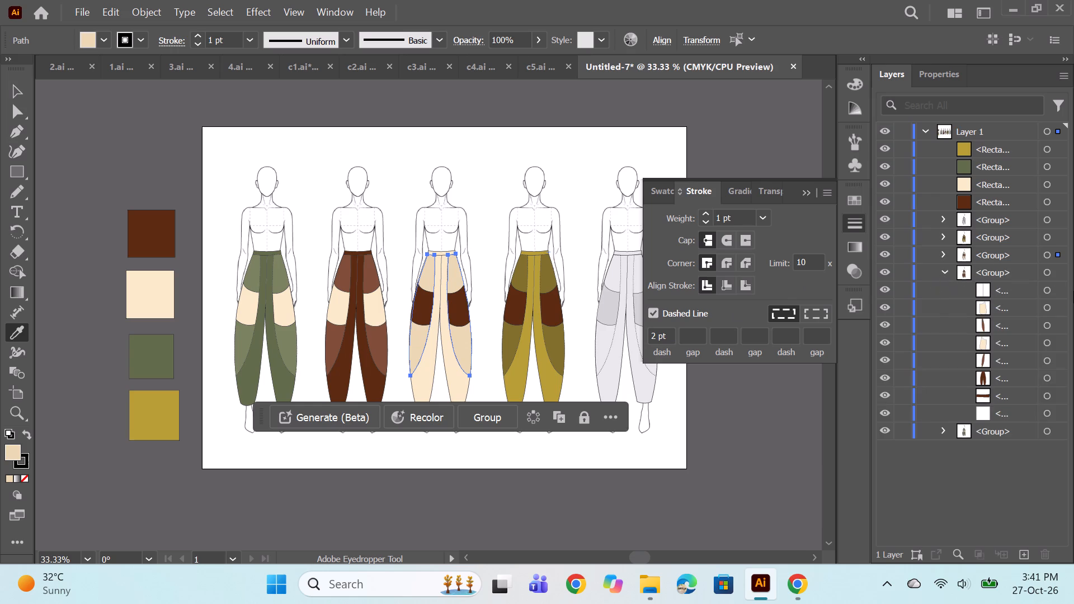
left_click(1045, 358)
left_click(1047, 328, "ctrl")
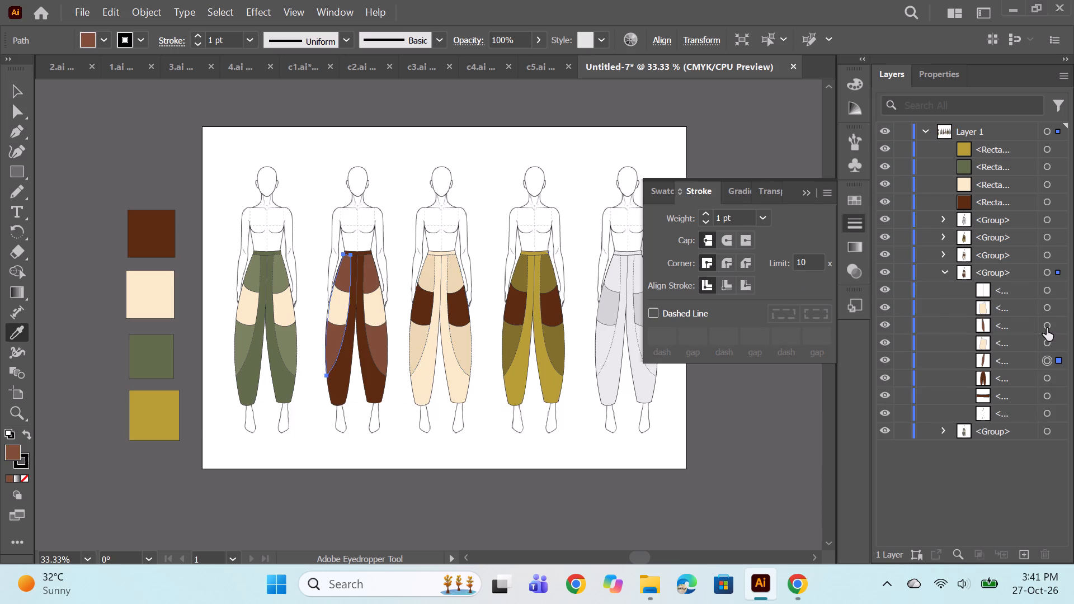
left_click(652, 314)
key("Return")
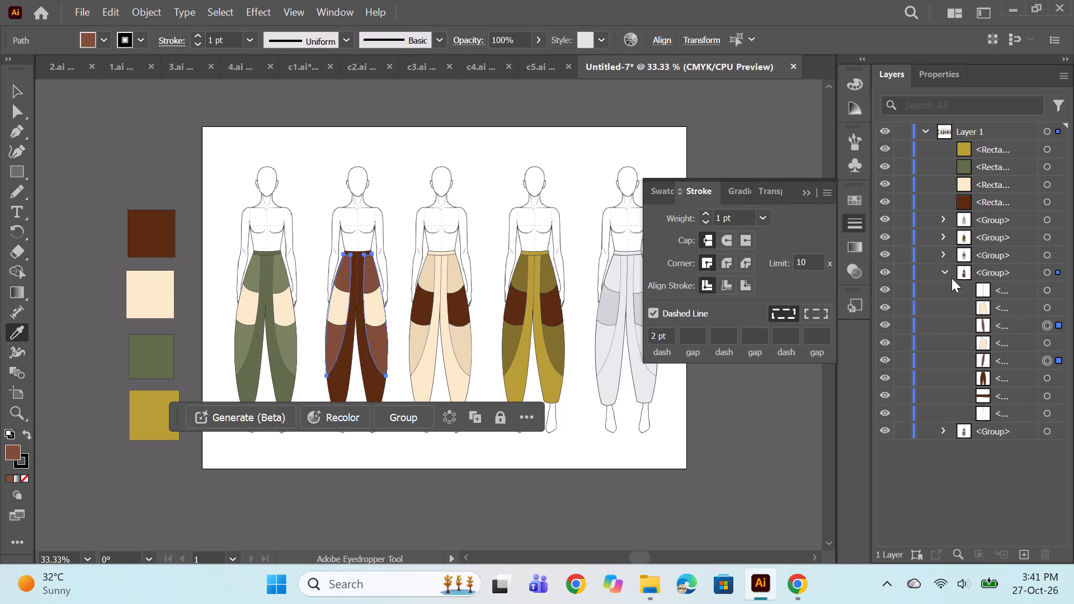
left_click(939, 269)
Select both curved side panels of the first trouser and check their outline's dash setting.
left_click(944, 289)
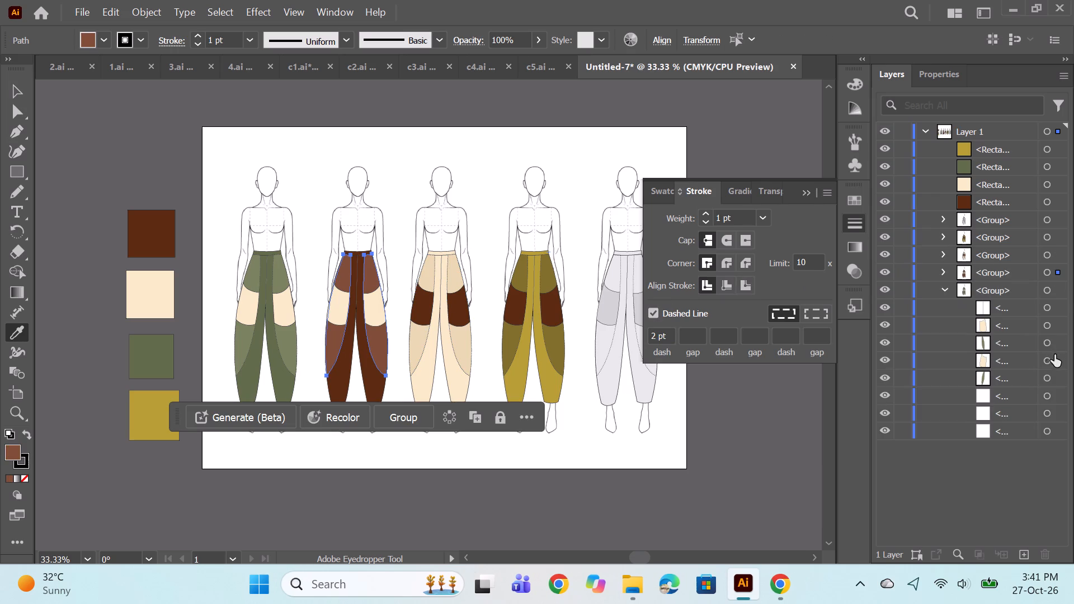
left_click(1051, 345)
left_click(1047, 379, "ctrl")
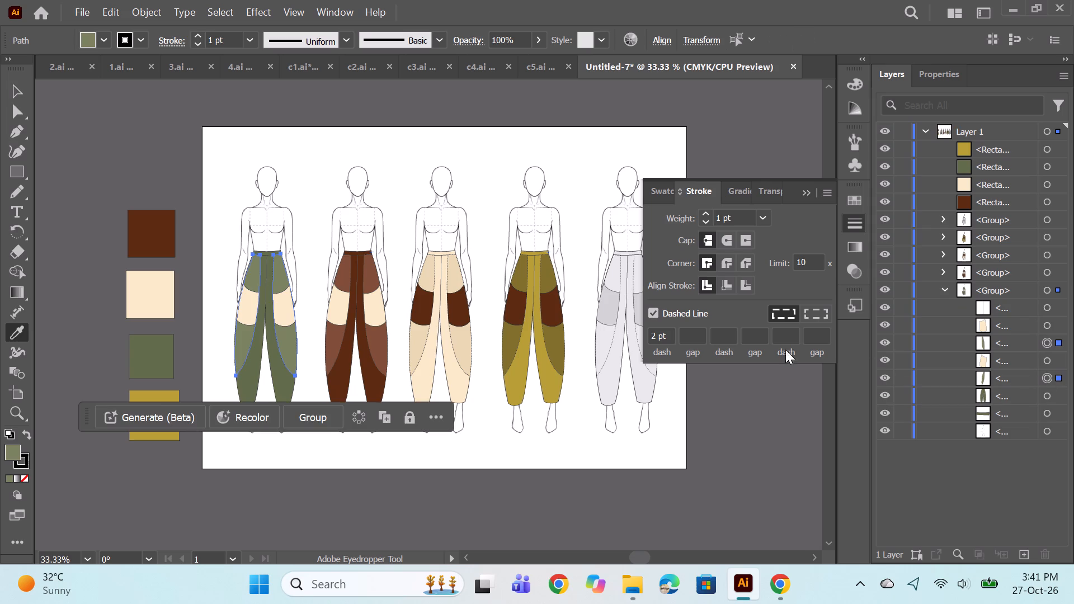
key("Return")
left_click_drag(675, 455, 680, 453)
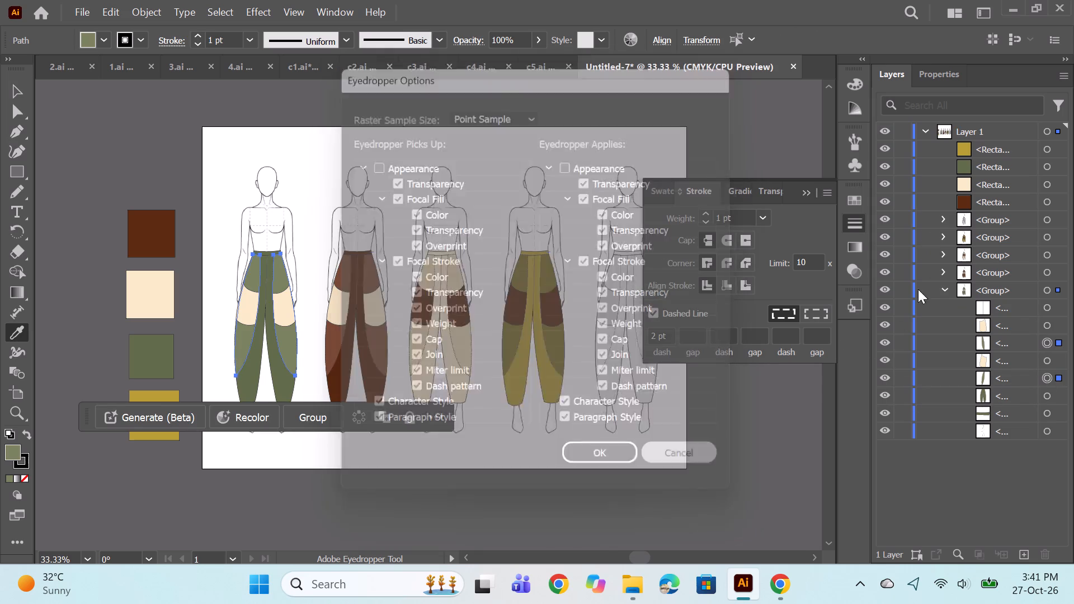
Expand the fifth figure's group and fill its waistband and trouser body with the cream swatch.
left_click(943, 215)
scroll(1029, 460, "down", 4)
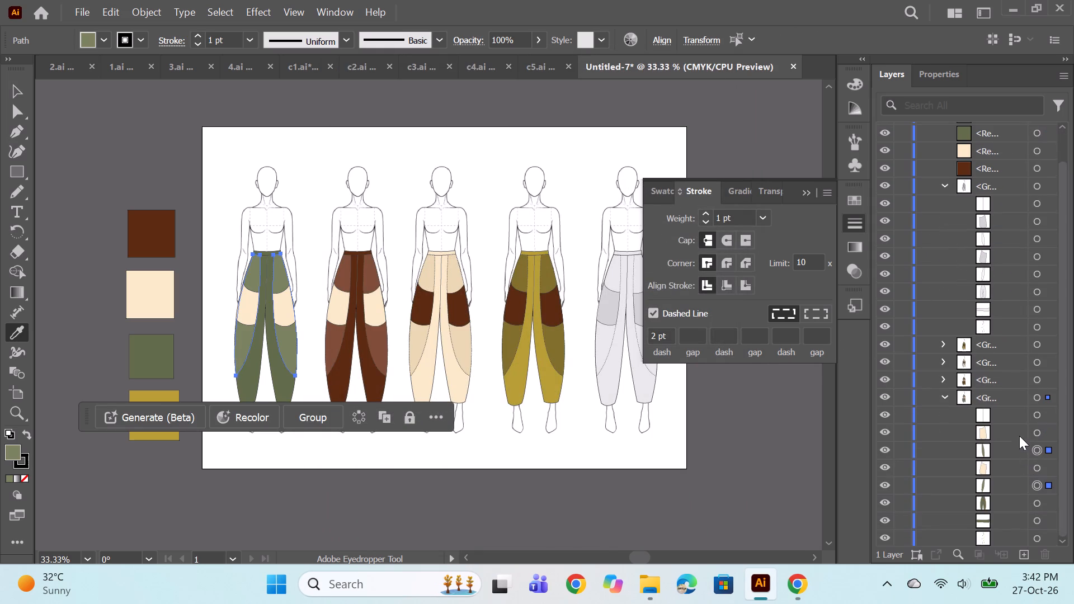
left_click(1039, 308)
left_click(1037, 294, "ctrl")
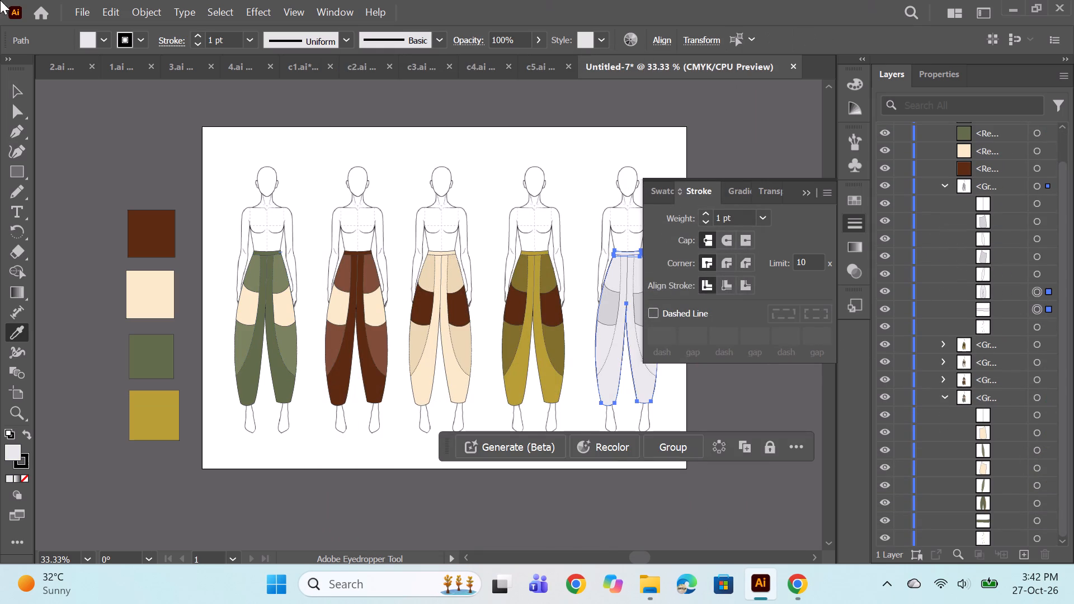
key("space")
key("space")
key("space")
key("space")
key("space")
left_click_drag(515, 385, 464, 385)
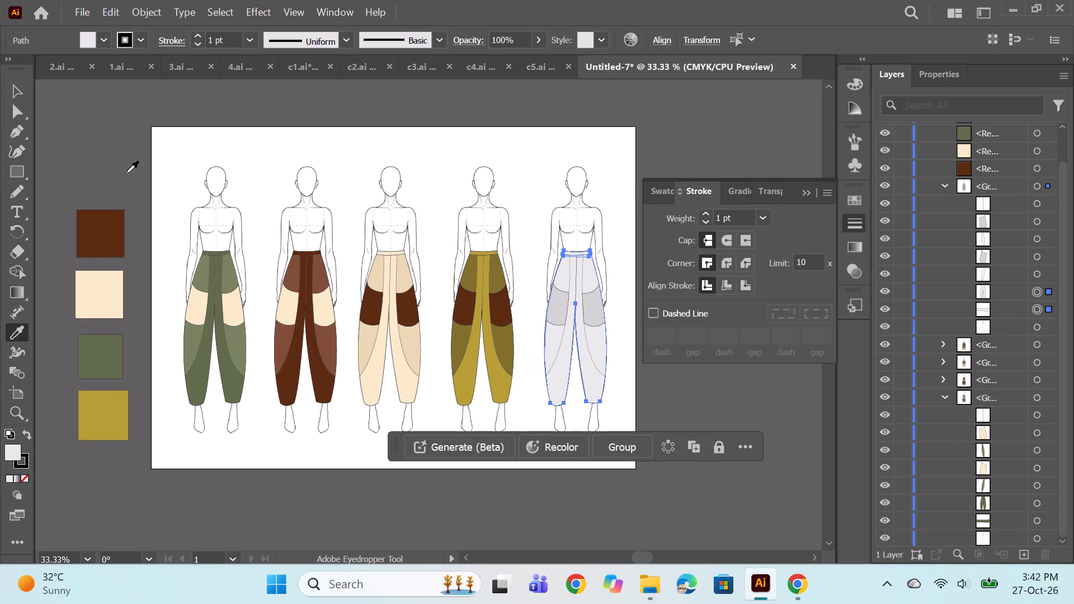
left_click(110, 304)
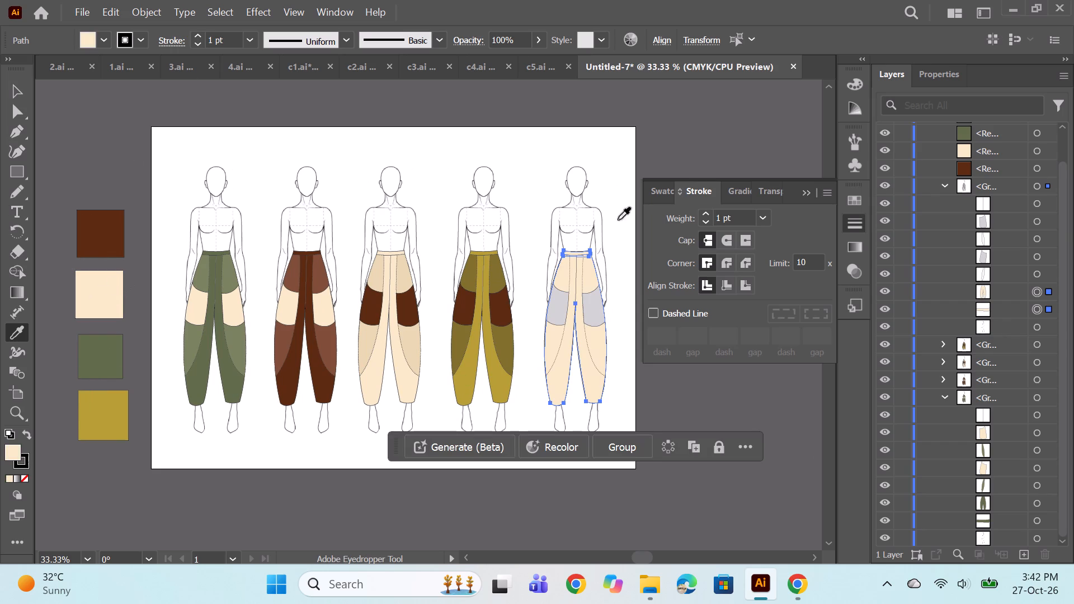
Fill the fifth trouser's two curved side panels with the darker cream sampled from the third trouser's side panel.
left_click(1039, 277)
left_click(1035, 241, "ctrl")
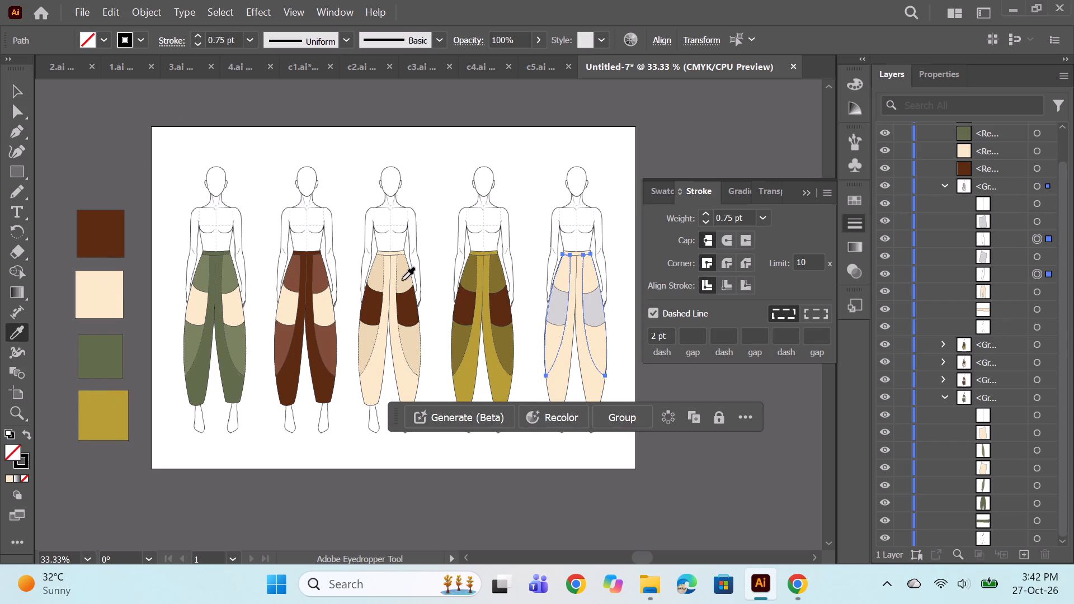
left_click(402, 280)
Fill both pockets of the fifth trouser with the olive sampled from the first trouser's body.
left_click(1042, 220)
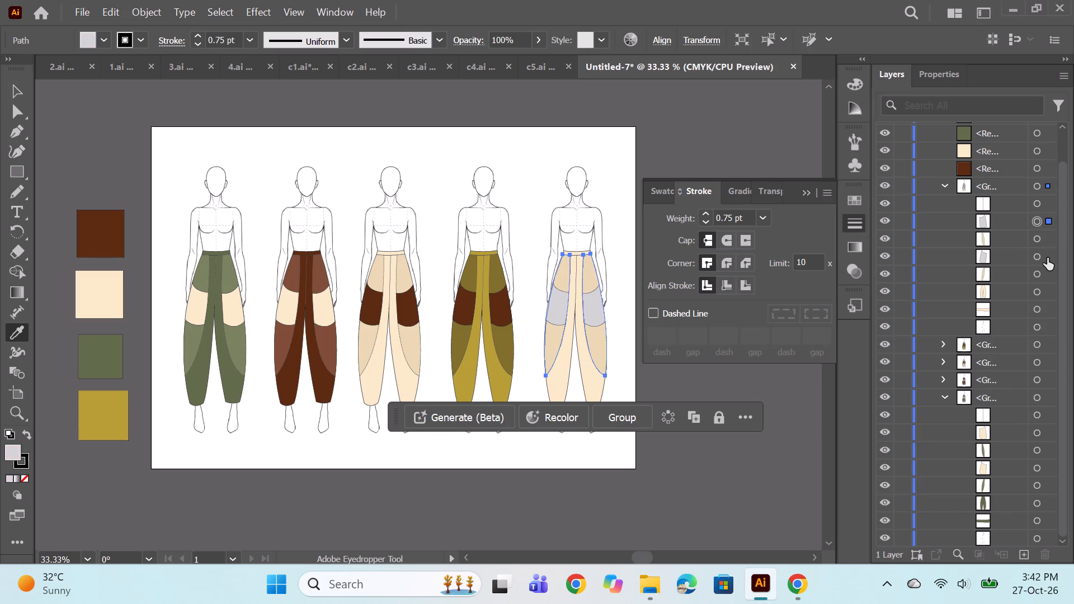
left_click(1035, 257, "ctrl")
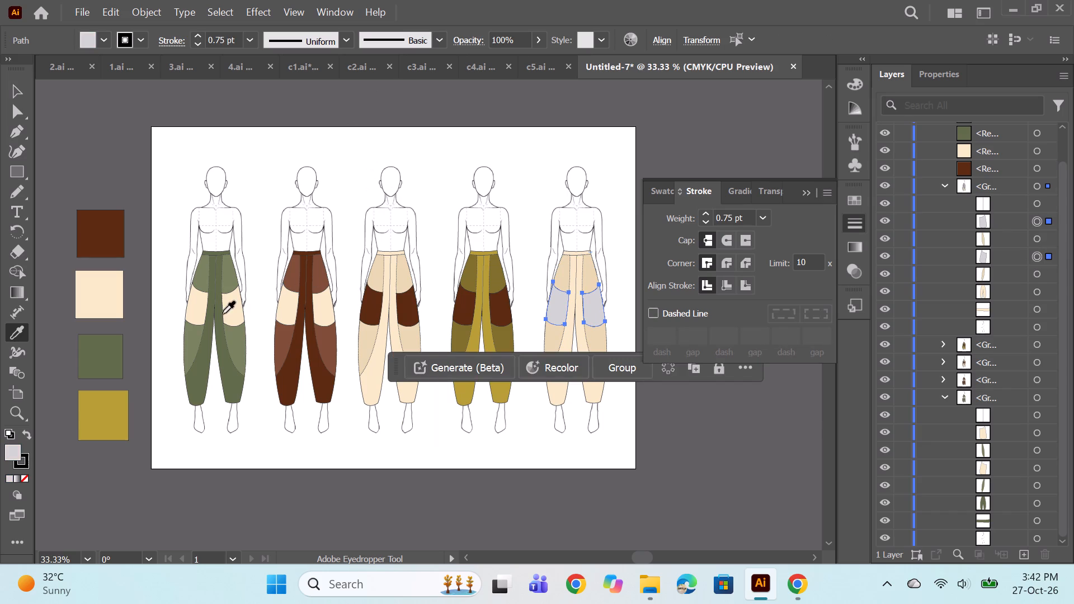
left_click(232, 394)
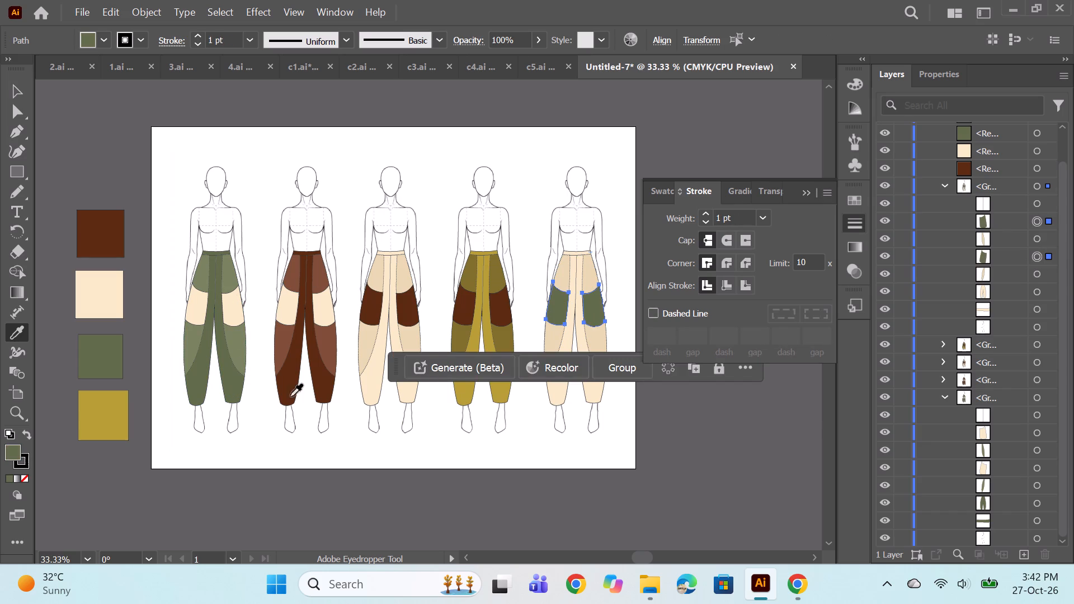
left_click(802, 192)
left_click(751, 419, "ctrl")
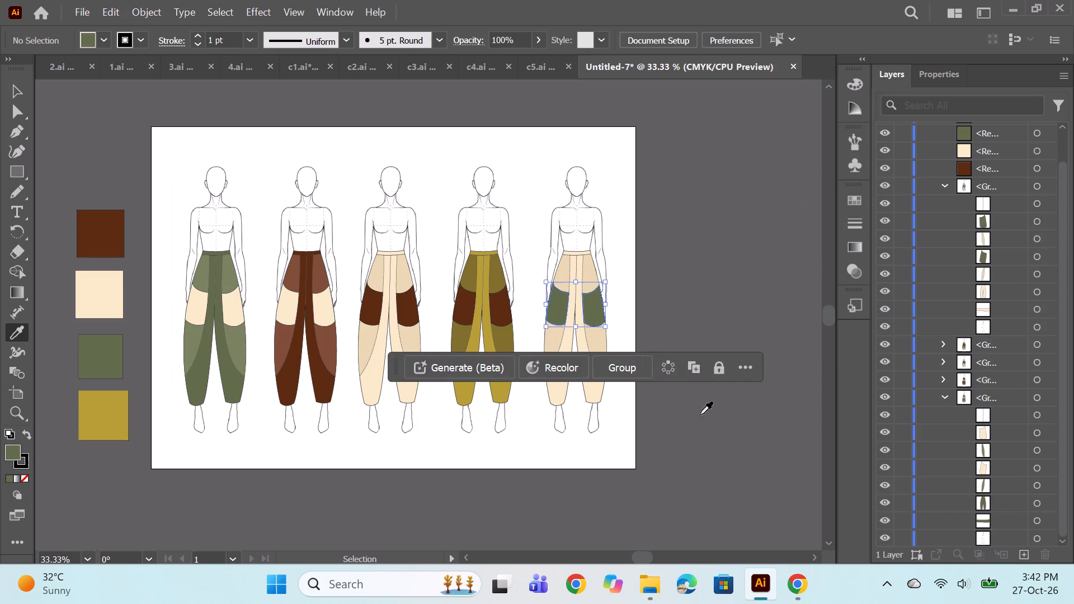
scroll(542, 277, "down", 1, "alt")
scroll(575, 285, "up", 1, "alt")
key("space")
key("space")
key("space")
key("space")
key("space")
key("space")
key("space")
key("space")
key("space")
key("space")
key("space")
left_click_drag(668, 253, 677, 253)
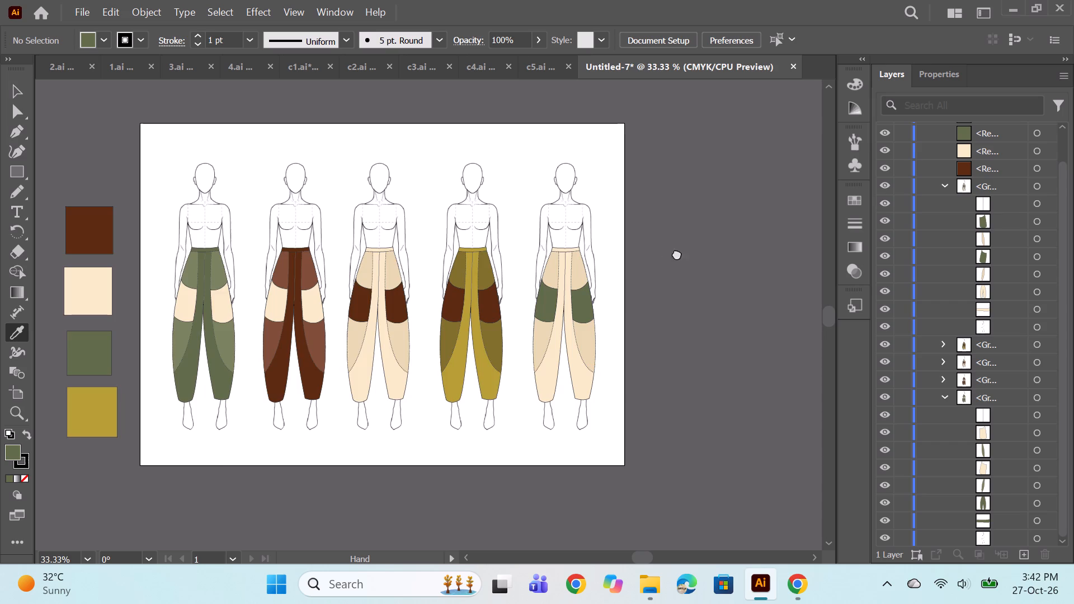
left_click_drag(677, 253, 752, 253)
Save the five-figure trouser sheet as an Illustrator file named c6, keeping the default save options.
key("ctrl+s")
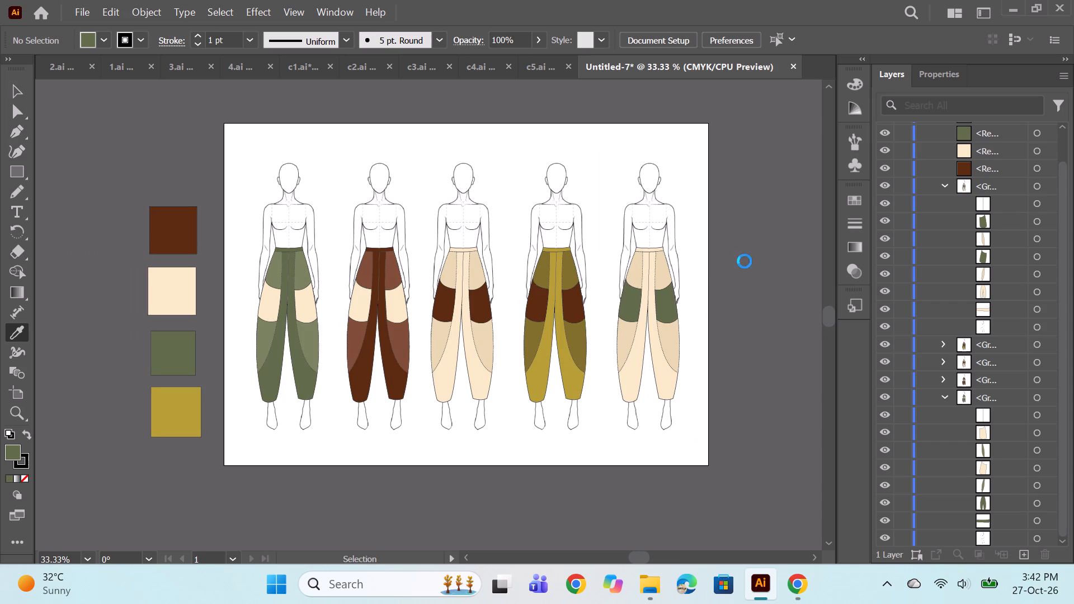
key("c")
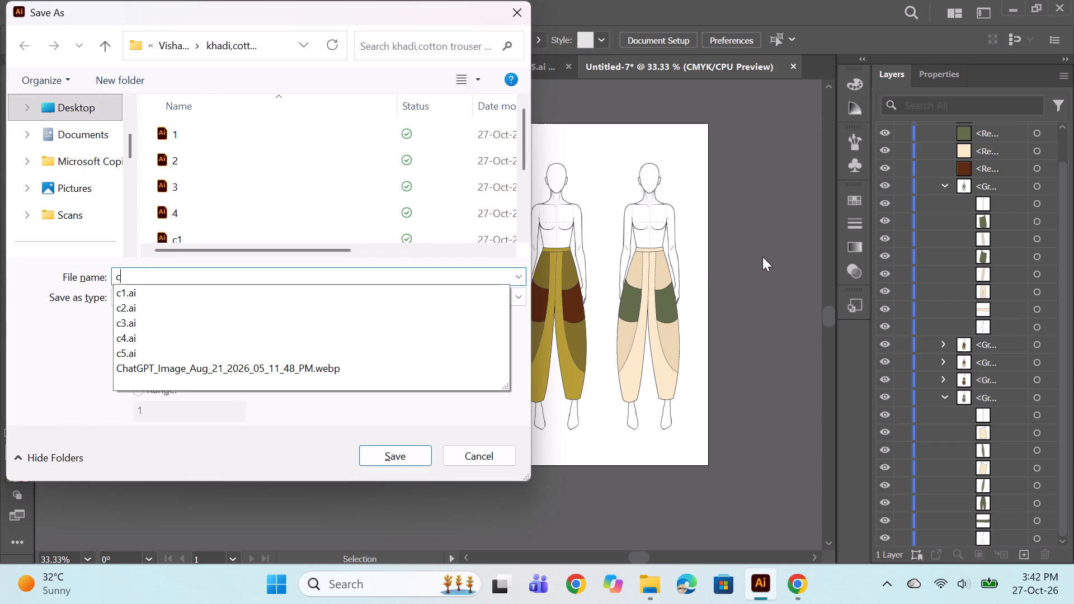
key("6")
key("Return")
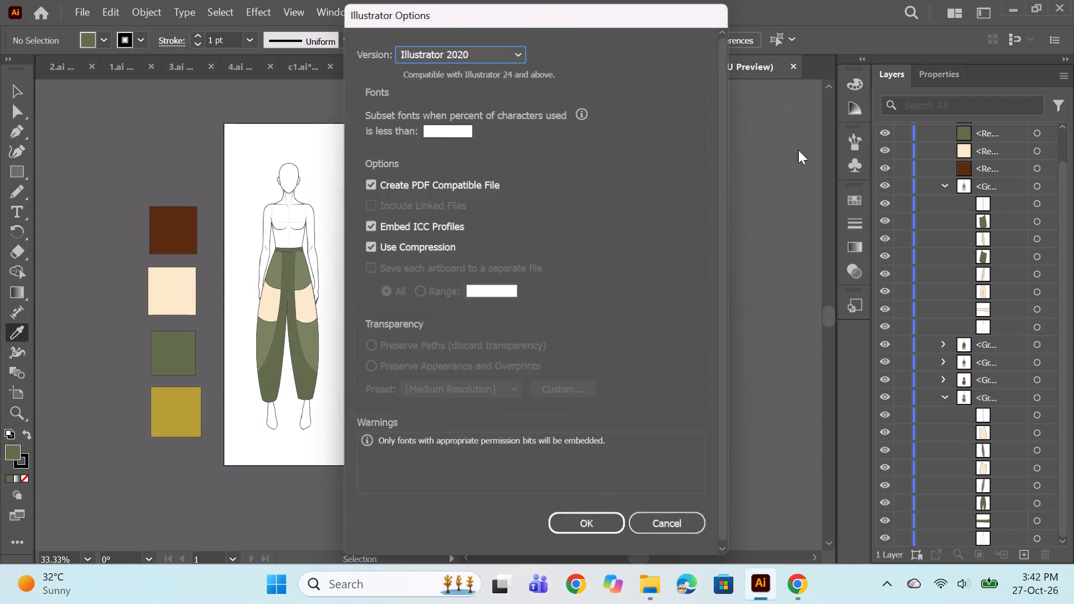
key("Return")
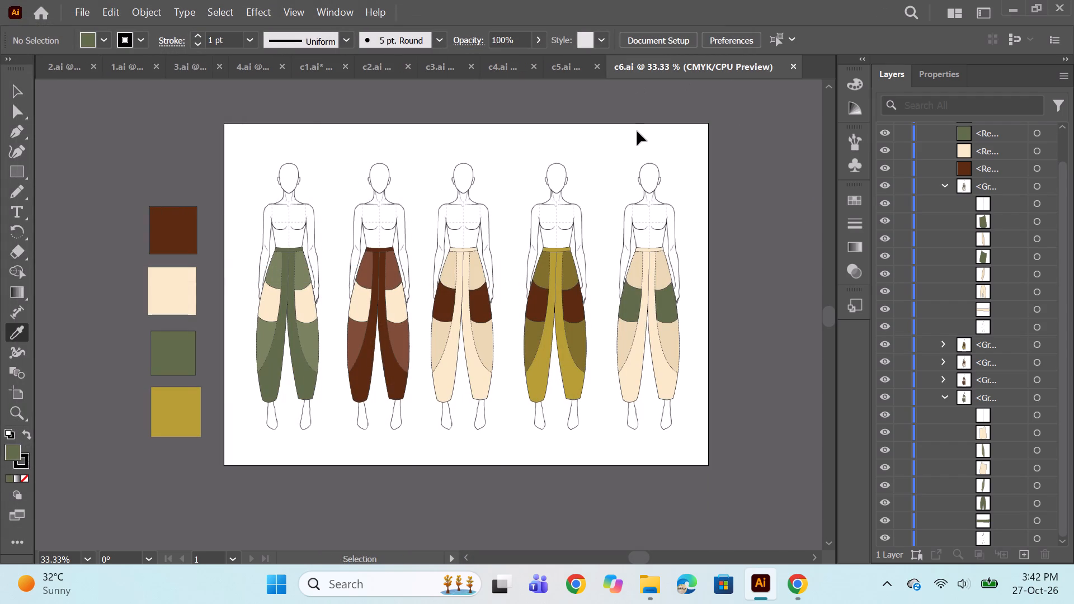
Create a new A3 landscape document, 16.54 x 11.69 in.
key("ctrl+n")
key("Return")
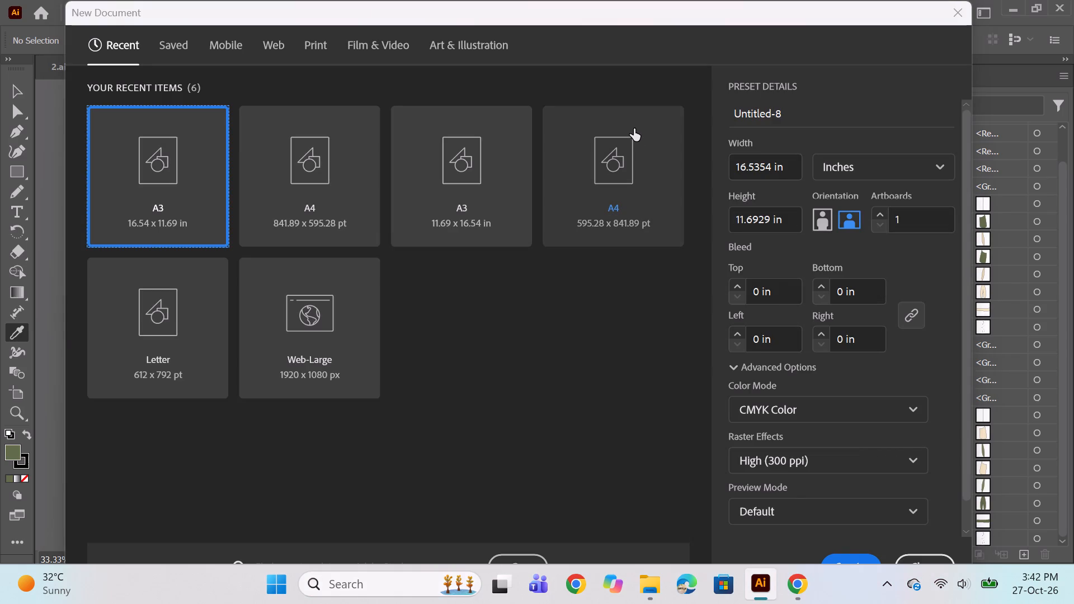
Copy the first olive trouser figure and all four colour swatches from c6 into the new A3 document.
left_click(556, 54)
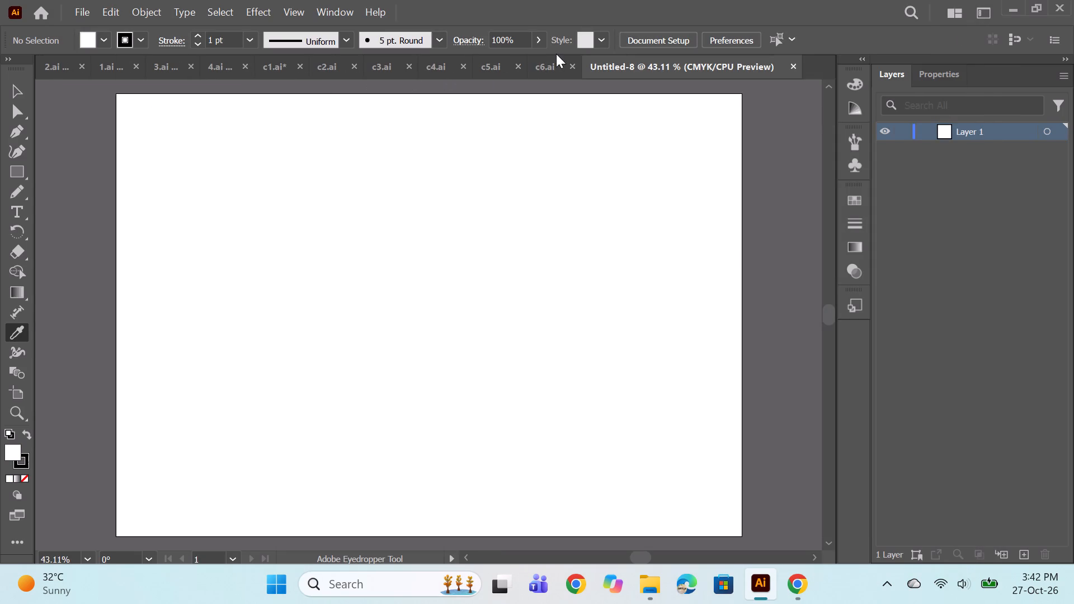
left_click(552, 67)
left_click_drag(11, 97, 17, 97)
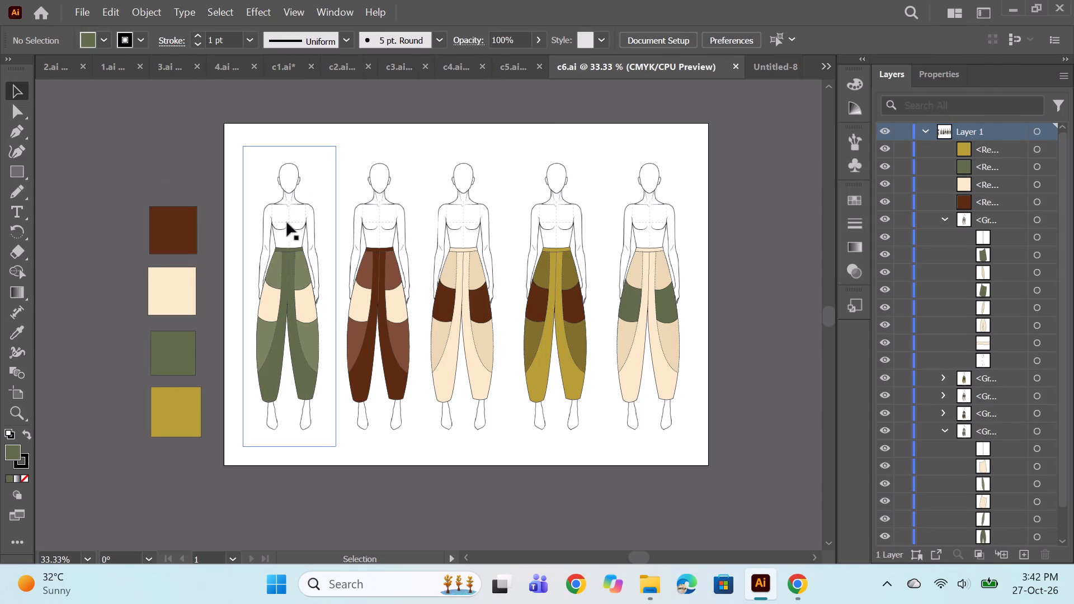
left_click(287, 224)
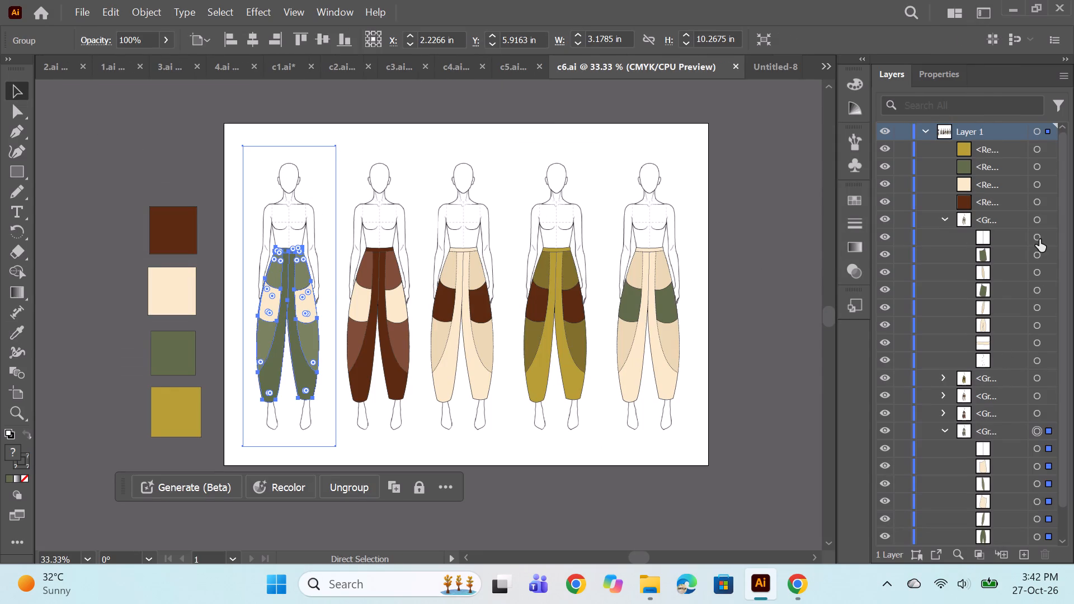
left_click(1037, 149, "ctrl")
left_click(1035, 165, "ctrl")
left_click(1034, 192, "ctrl")
left_click(1040, 195, "ctrl")
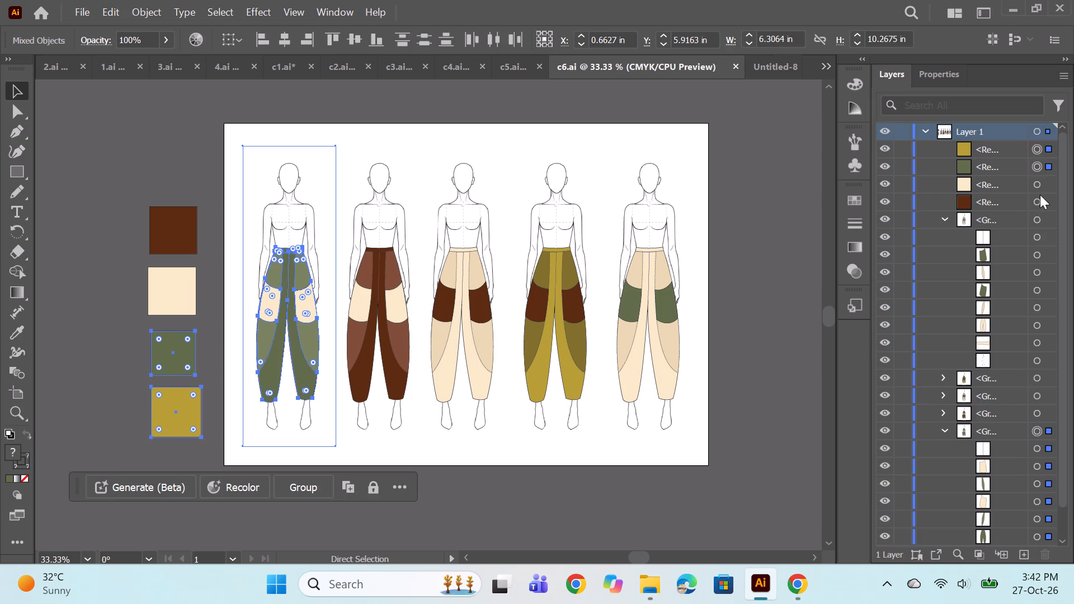
left_click(1037, 187, "ctrl")
left_click(1037, 199, "ctrl")
key("ctrl+c")
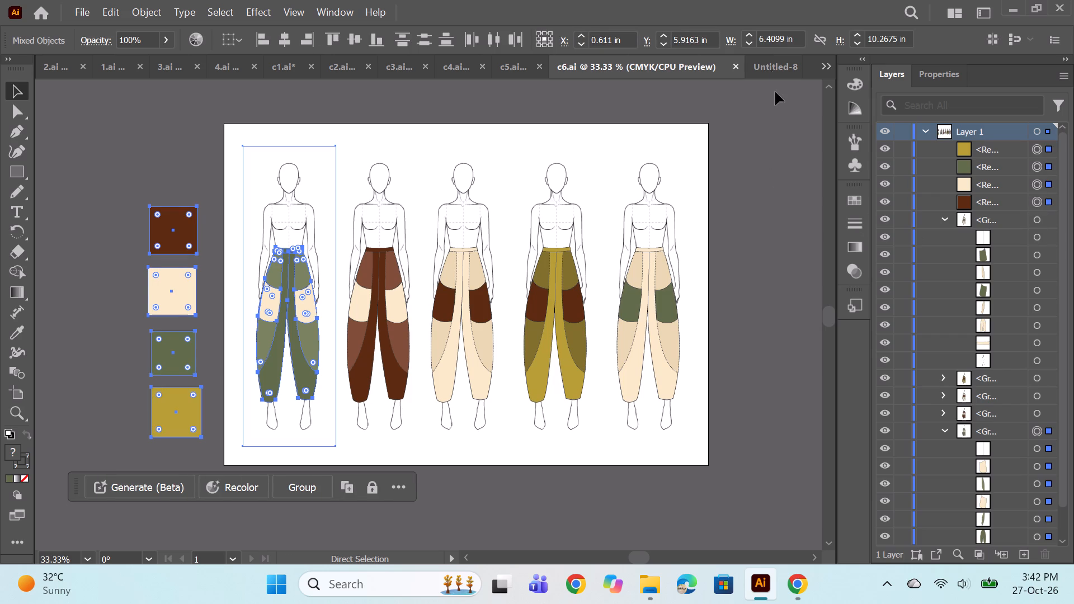
left_click(771, 64)
key("ctrl+v")
Move all four colour swatches off the artboard into a column beside its left edge.
left_click(23, 165)
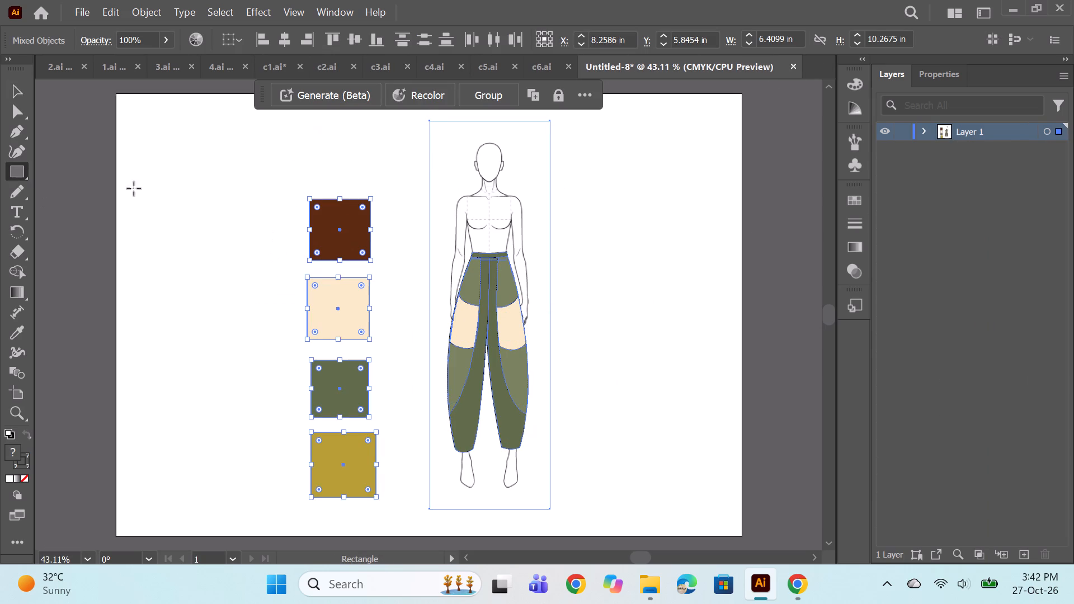
left_click(919, 126)
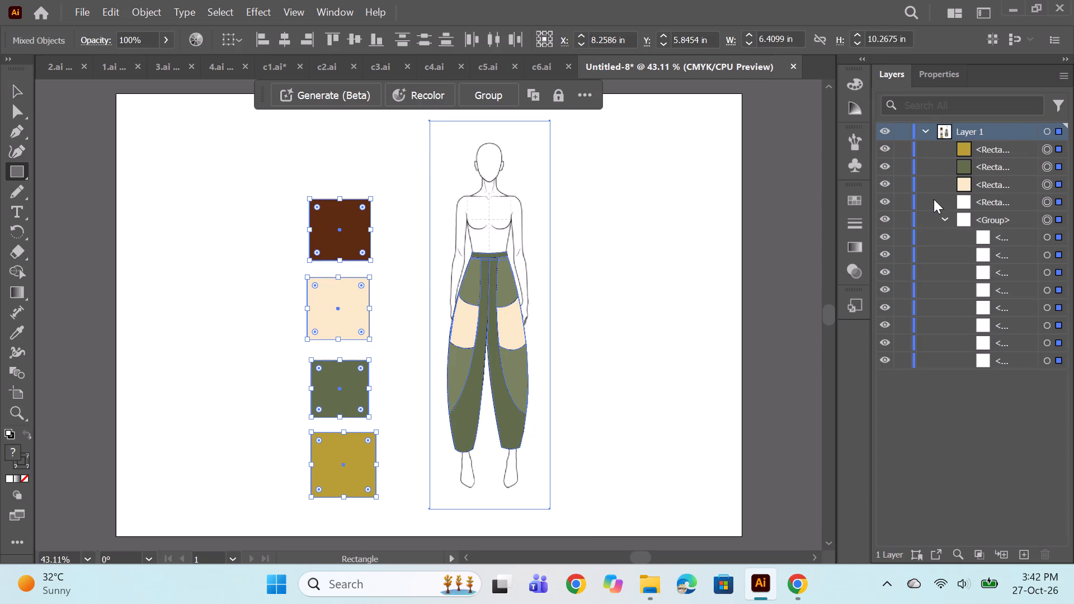
left_click(1044, 158)
left_click(1047, 156)
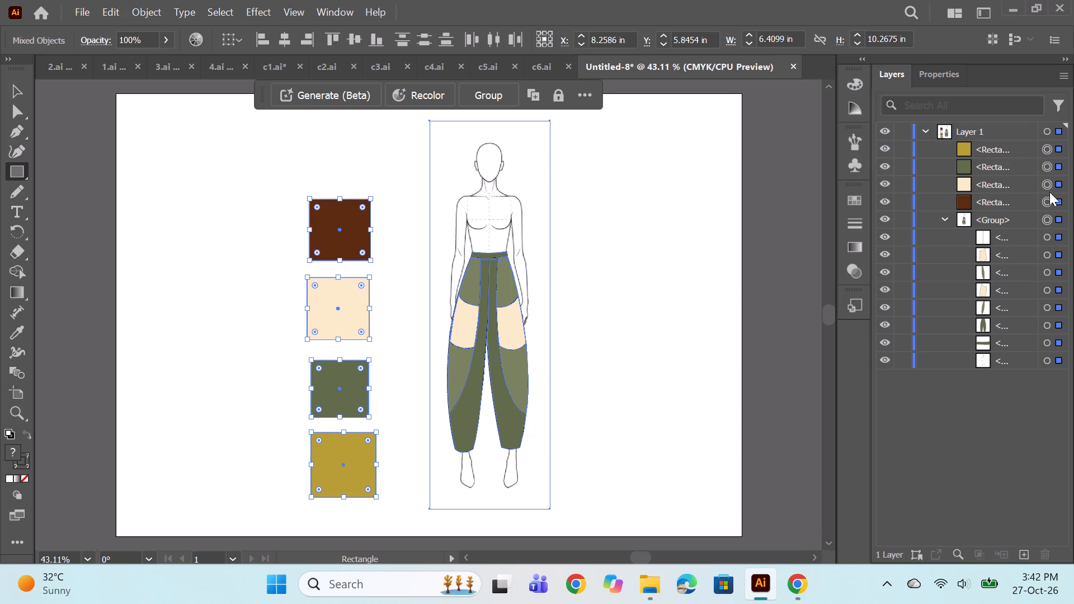
left_click(1046, 196, "shift")
left_click(1049, 153)
left_click(1048, 196, "shift")
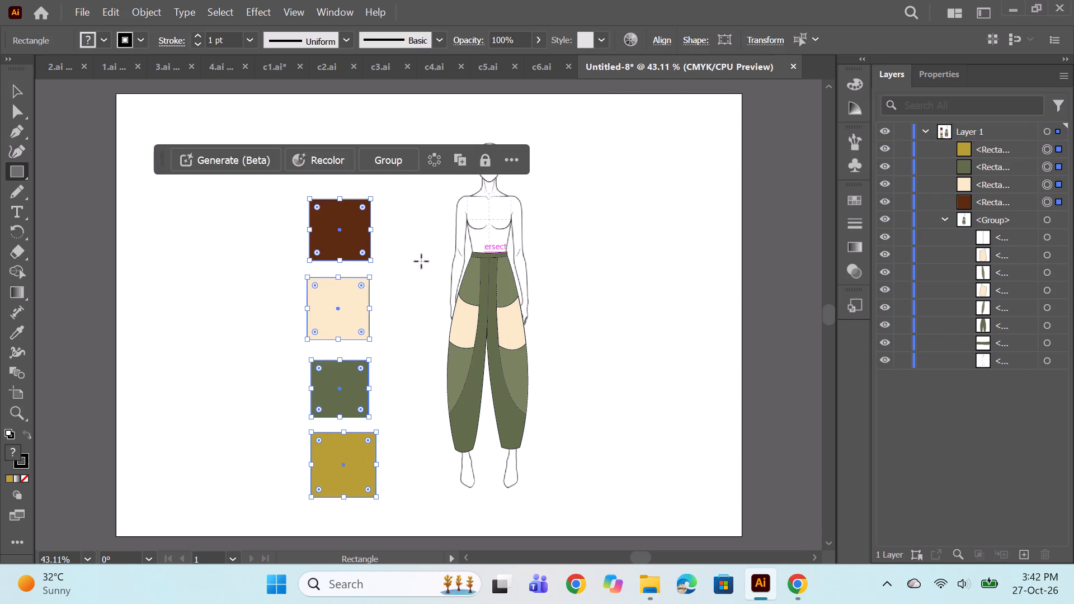
scroll(470, 278, "down", 1, "alt")
left_click(21, 91)
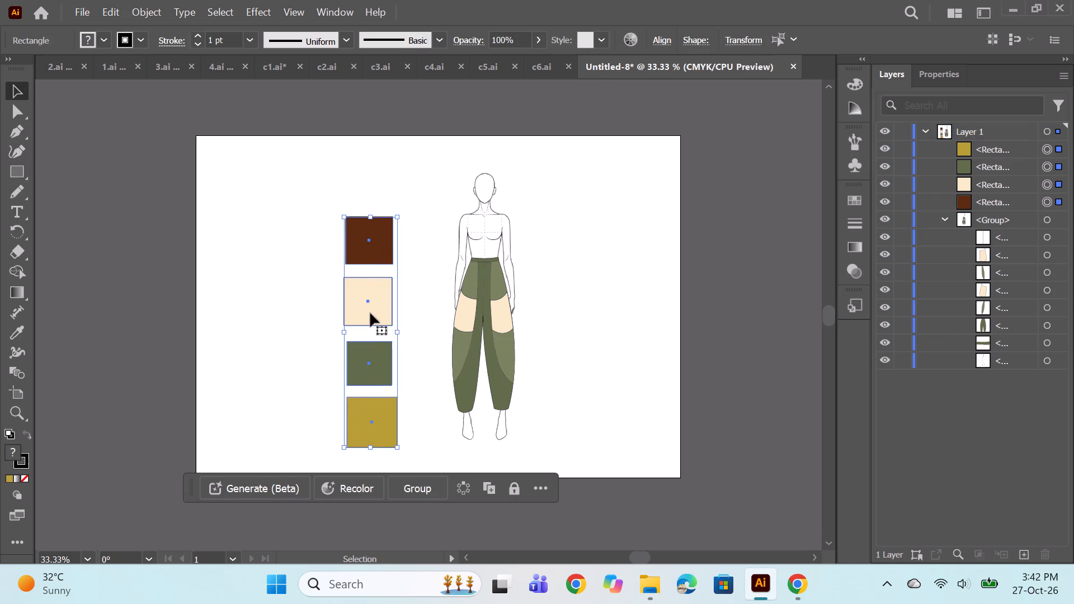
left_click_drag(366, 314, 148, 290)
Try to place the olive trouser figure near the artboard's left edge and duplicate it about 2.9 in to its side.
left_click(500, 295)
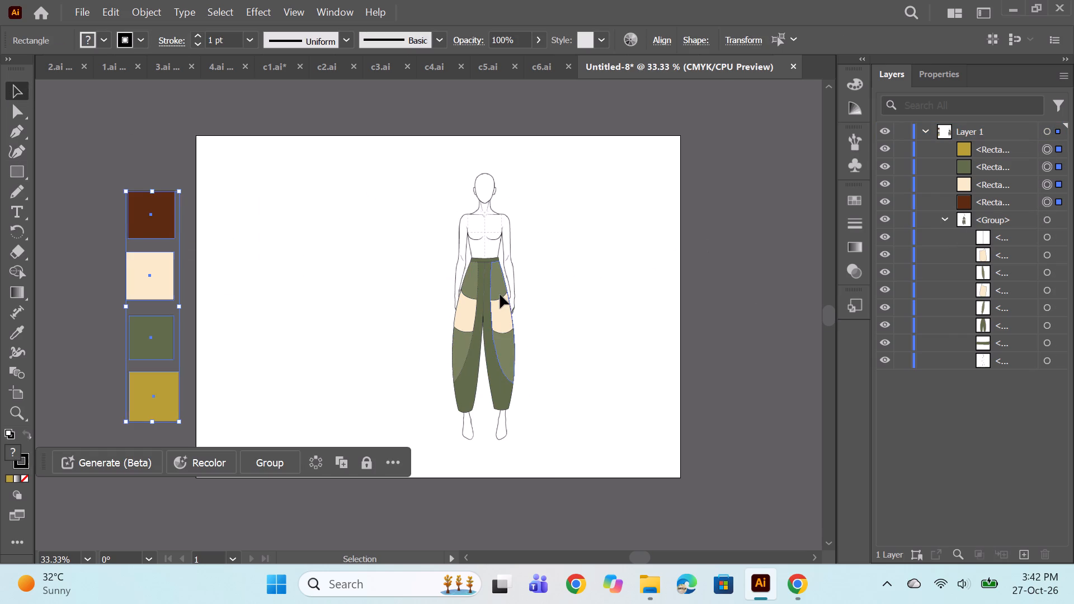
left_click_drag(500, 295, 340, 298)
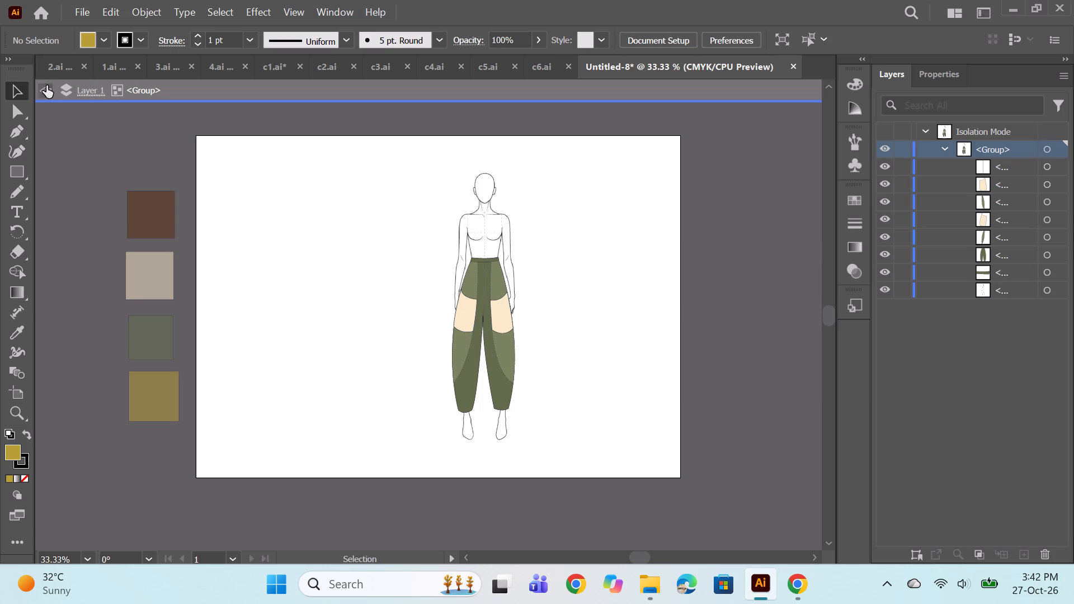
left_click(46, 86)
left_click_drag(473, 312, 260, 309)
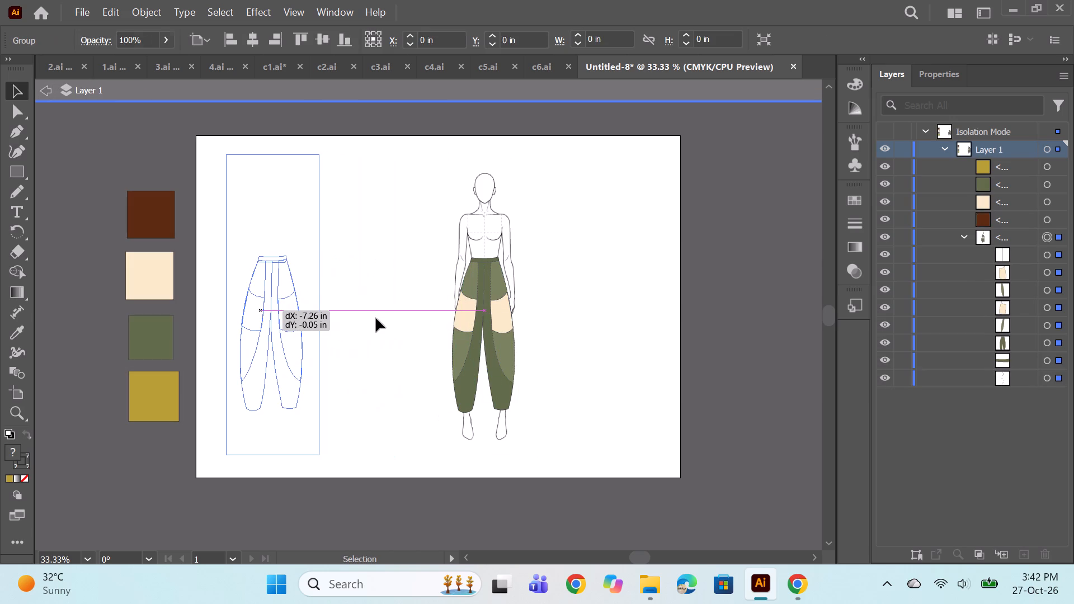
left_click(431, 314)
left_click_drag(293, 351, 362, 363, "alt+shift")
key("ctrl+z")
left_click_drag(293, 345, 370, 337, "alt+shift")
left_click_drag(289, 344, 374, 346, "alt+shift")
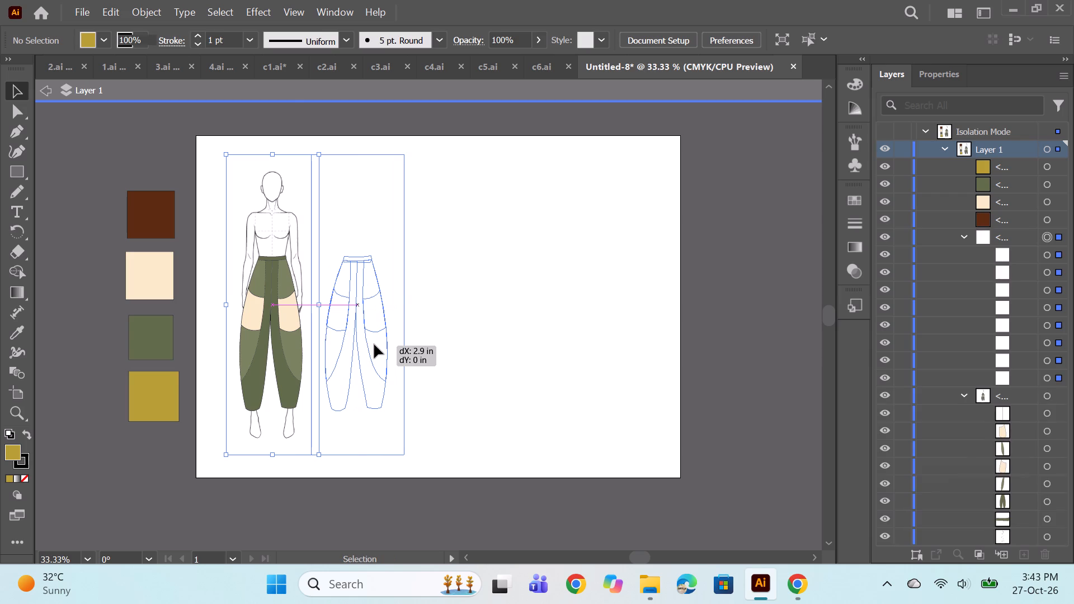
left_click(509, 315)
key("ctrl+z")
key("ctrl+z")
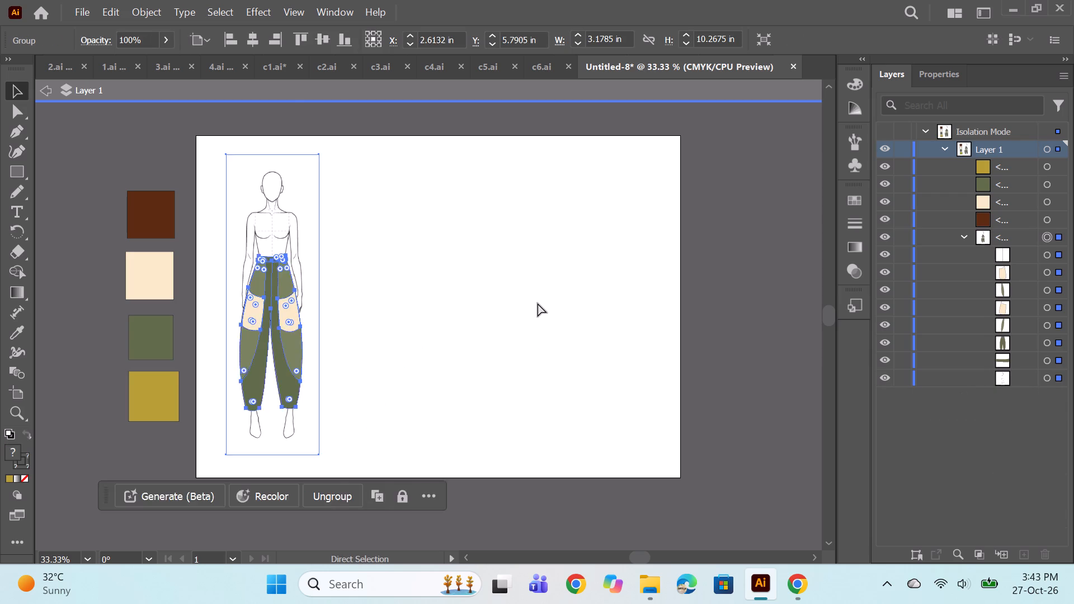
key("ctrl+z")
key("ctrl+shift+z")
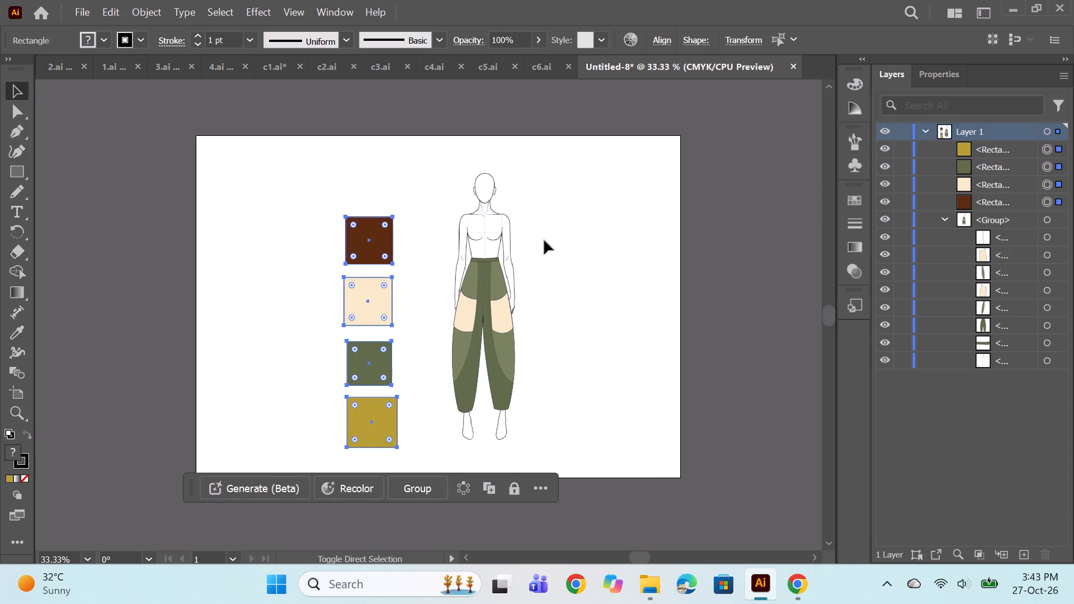
Delete the single olive trouser figure from the new document, keeping the four swatches.
left_click(482, 275)
key("BackSpace")
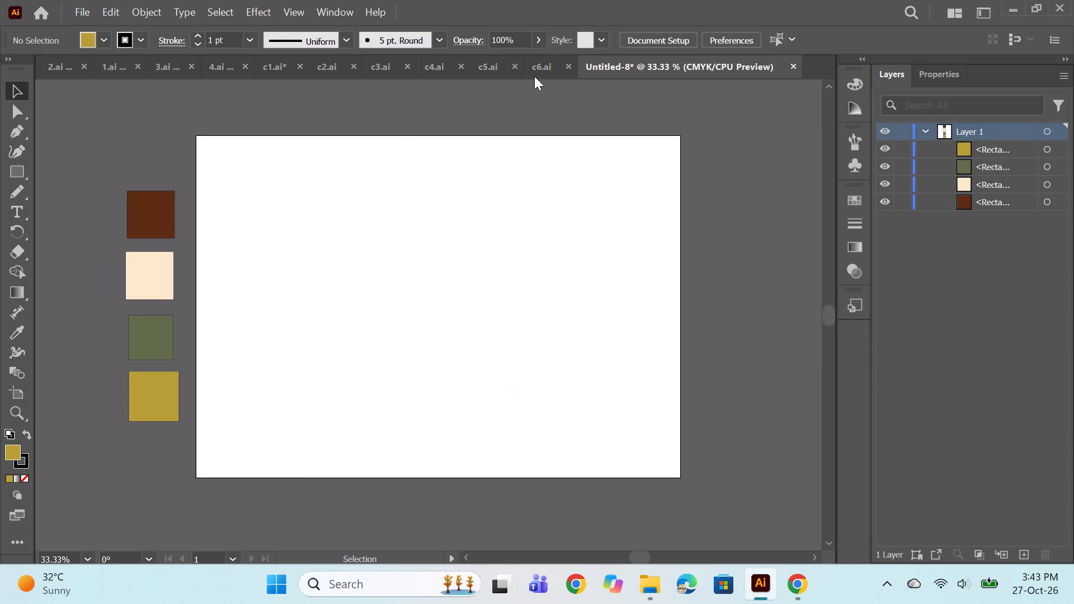
Copy the first four trouser figures from c6 and paste them into the new A3 document.
left_click(536, 68)
left_click(289, 324)
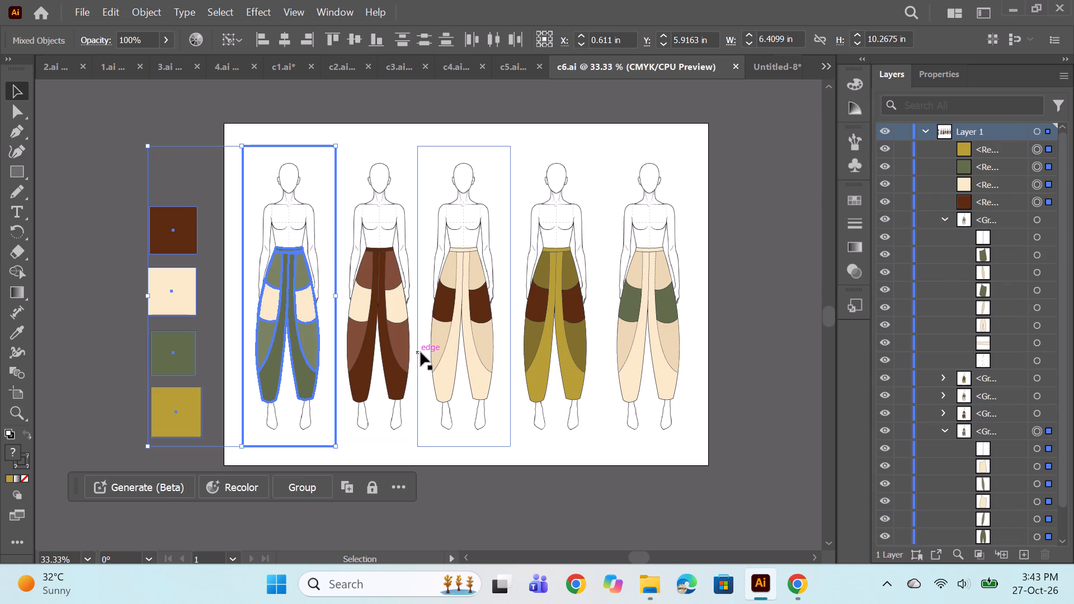
left_click(946, 224)
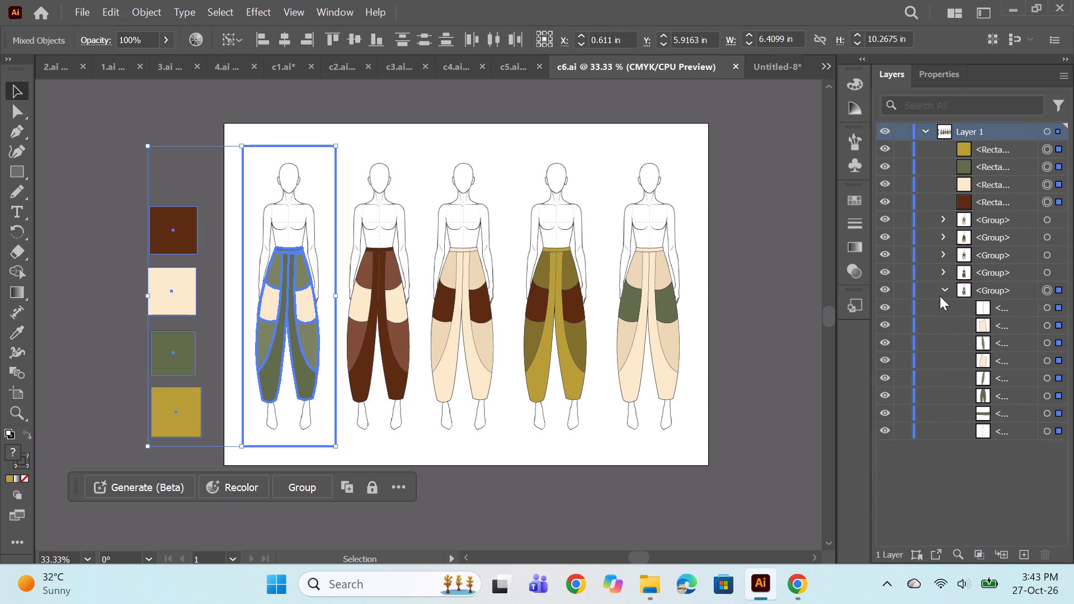
left_click(940, 295)
left_click(1043, 290)
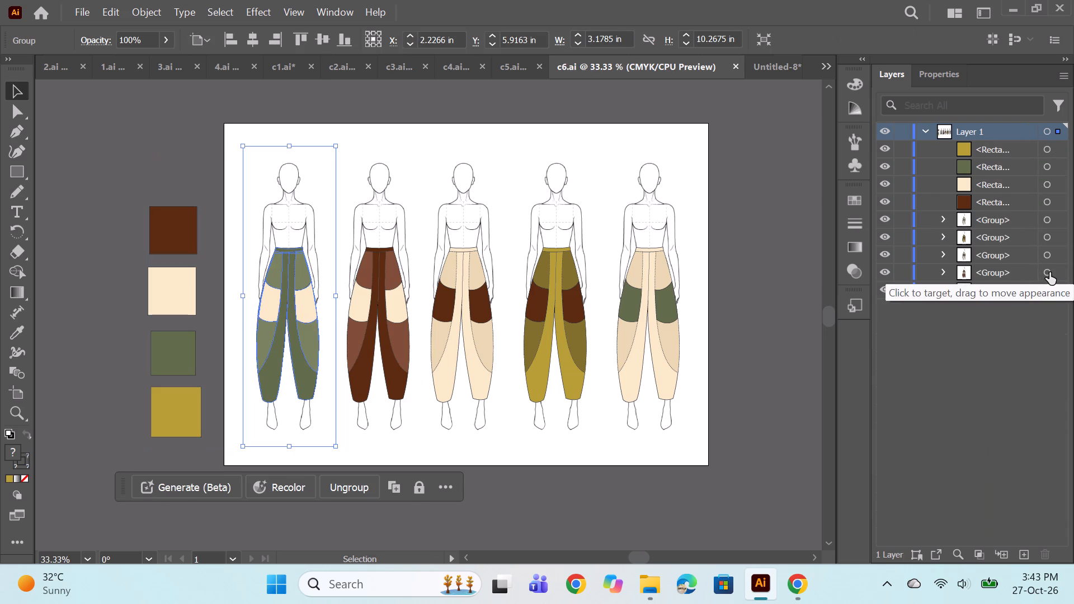
left_click(1049, 272, "ctrl")
left_click(1048, 261, "ctrl")
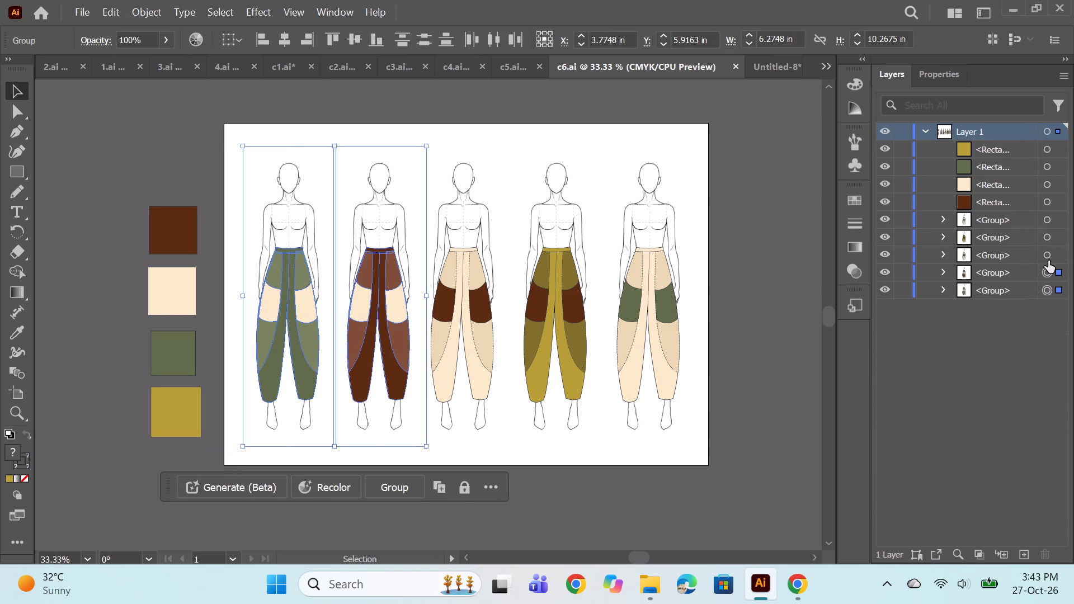
left_click(1049, 237, "ctrl")
key("ctrl+c")
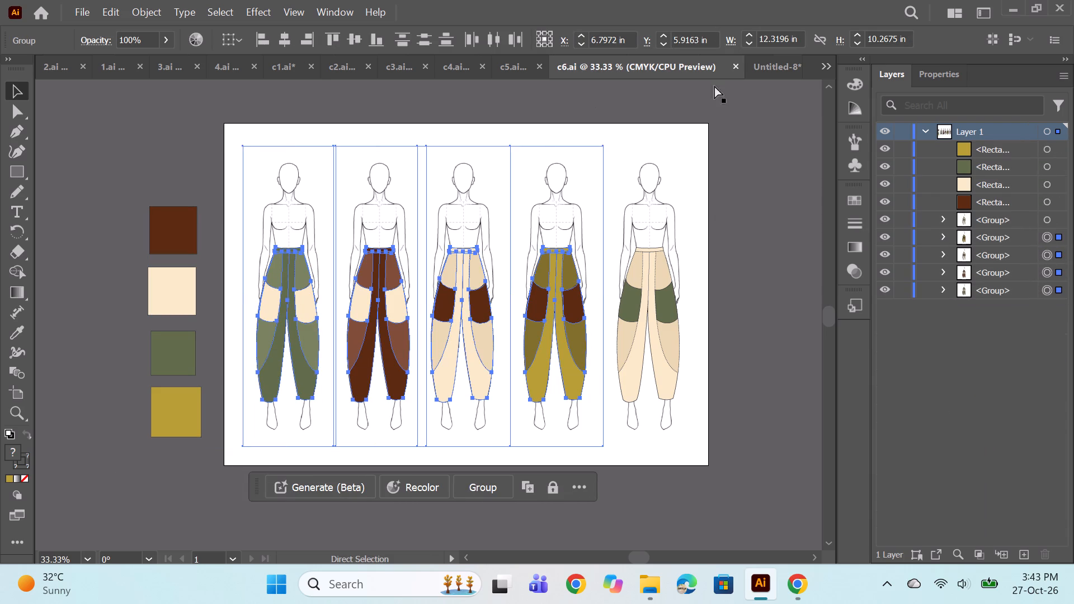
left_click(755, 68)
key("ctrl+v")
left_click(669, 296)
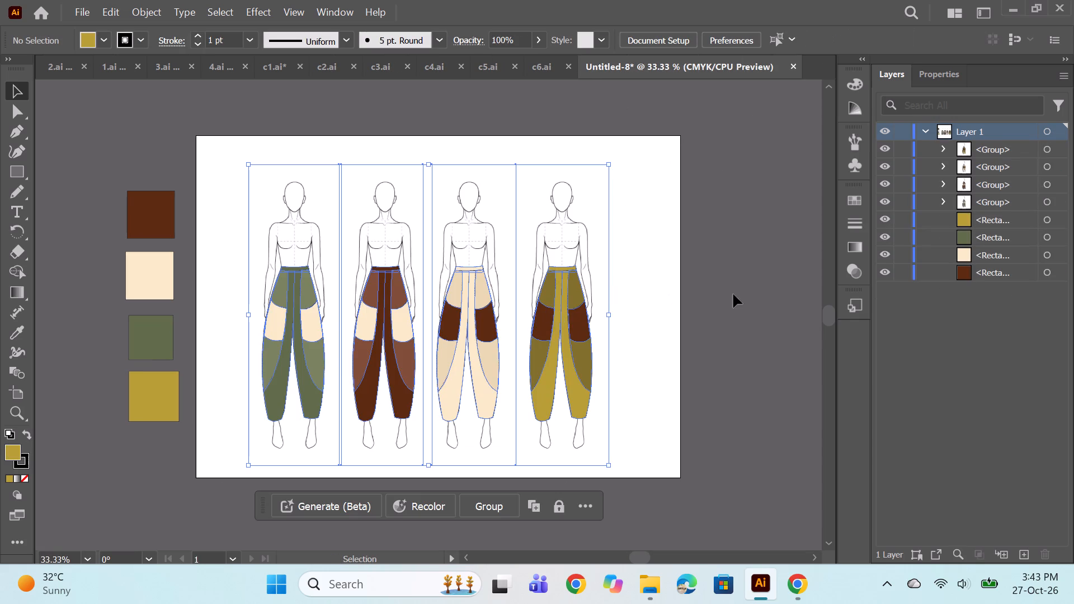
Fill both pockets of the first trouser with dark olive 3F4430, a darker shade of the sampled olive swatch.
left_click(309, 317)
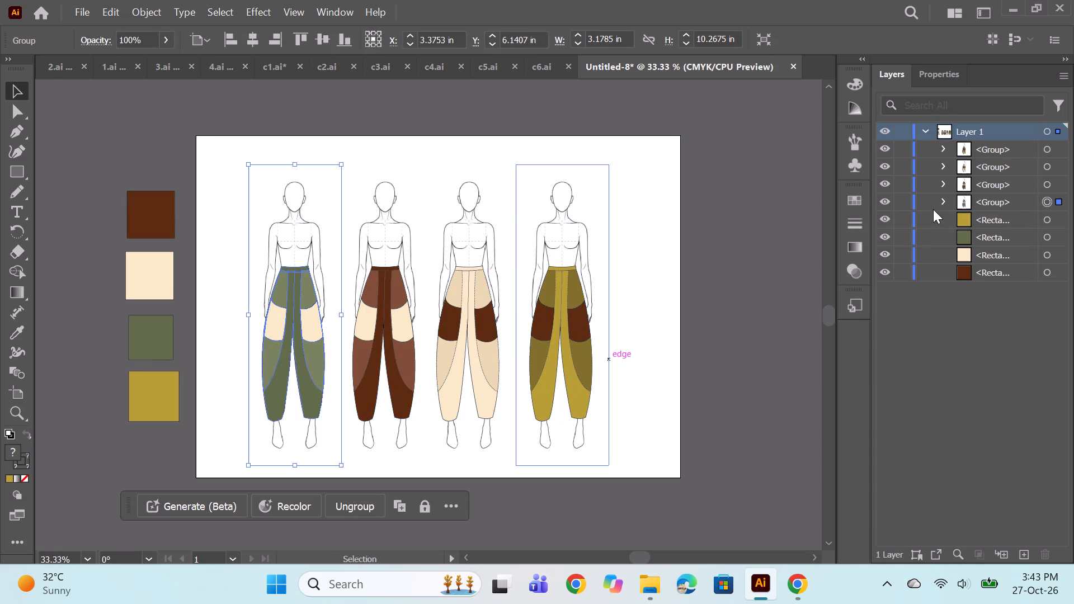
left_click(939, 200)
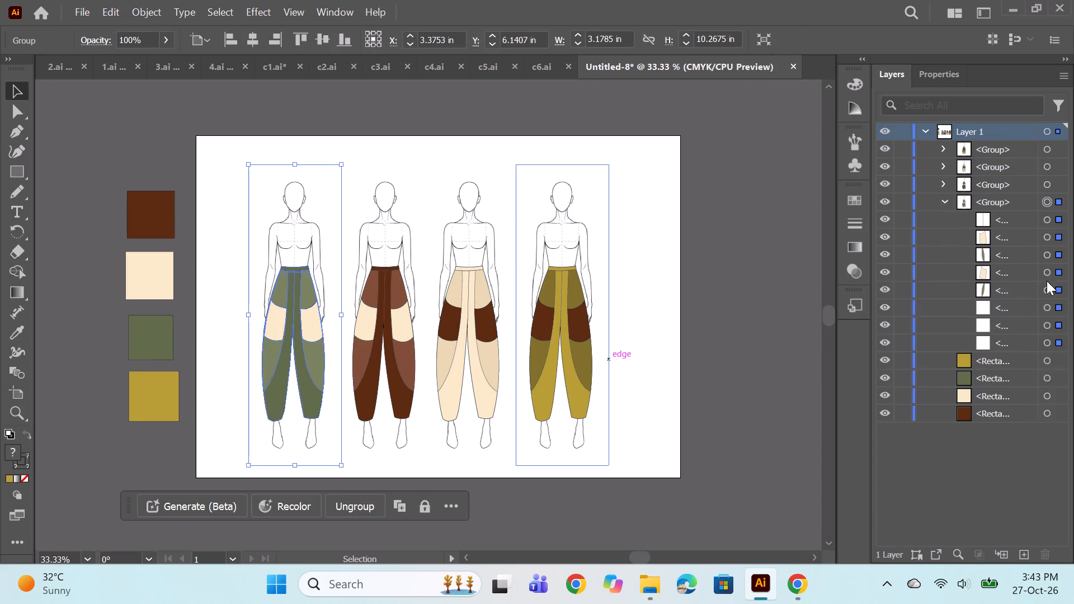
left_click(1047, 274)
left_click(1044, 240, "ctrl")
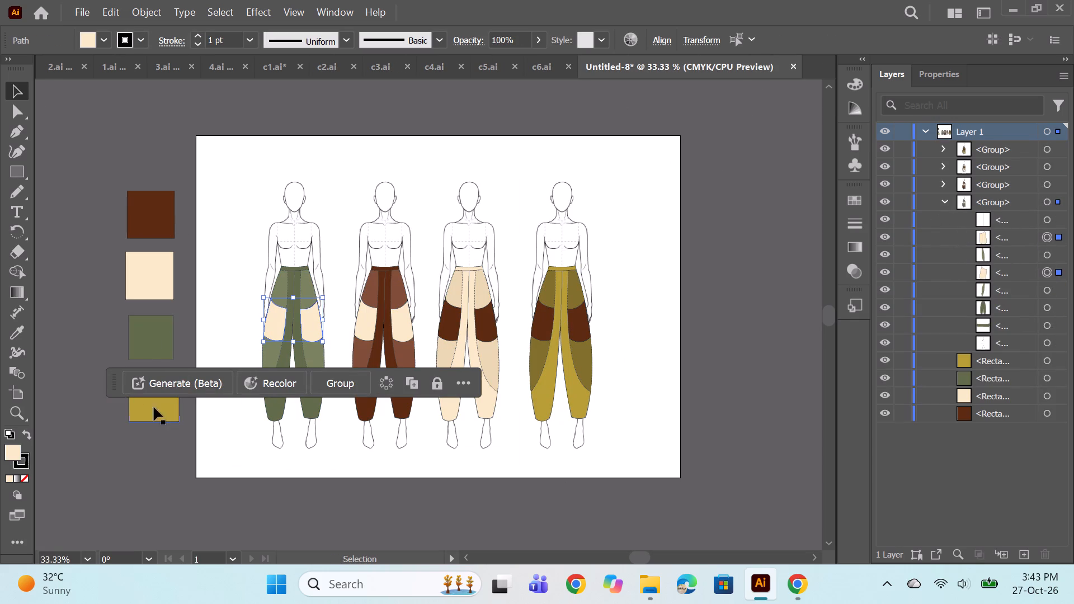
left_click(13, 338)
left_click(145, 337)
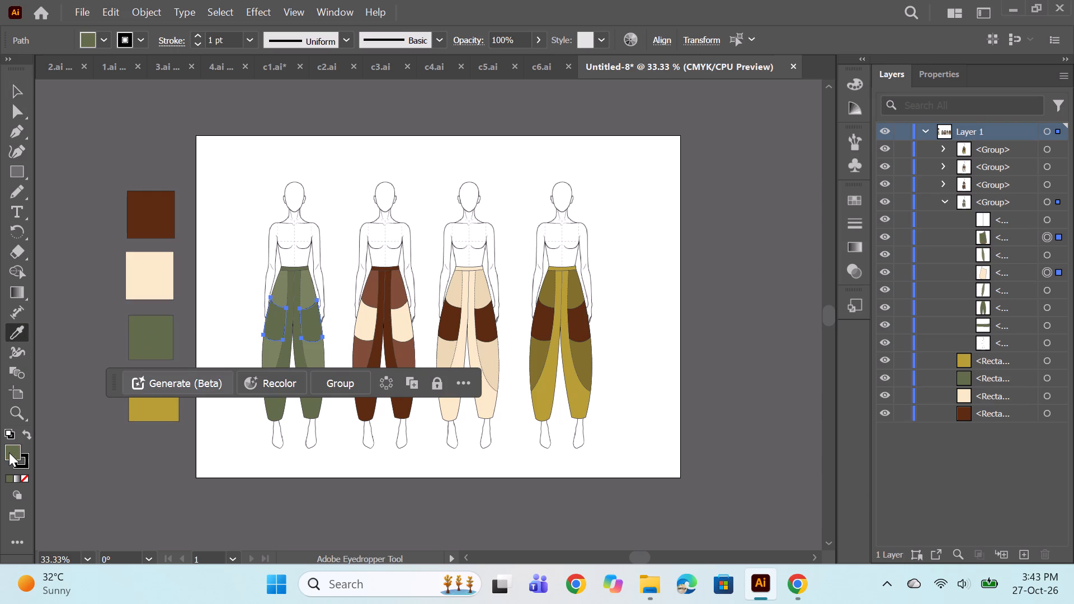
double_click(8, 446)
left_click(616, 342)
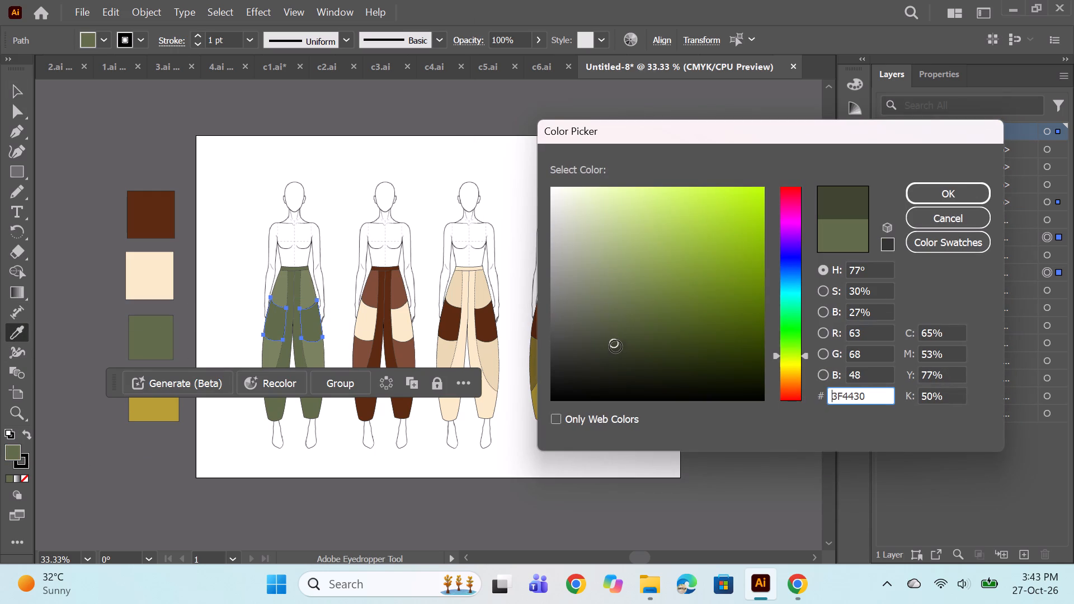
left_click(932, 185)
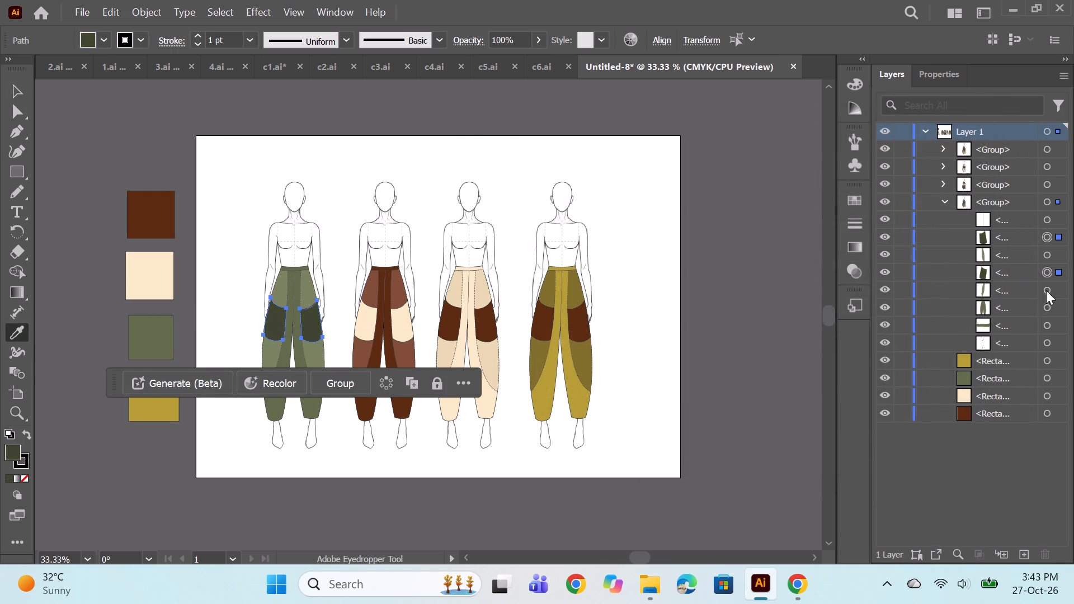
Fill both pockets of the second trouser with dark brown 441E0E, a darker shade of the brown sampled from its body.
left_click(945, 197)
left_click(943, 183)
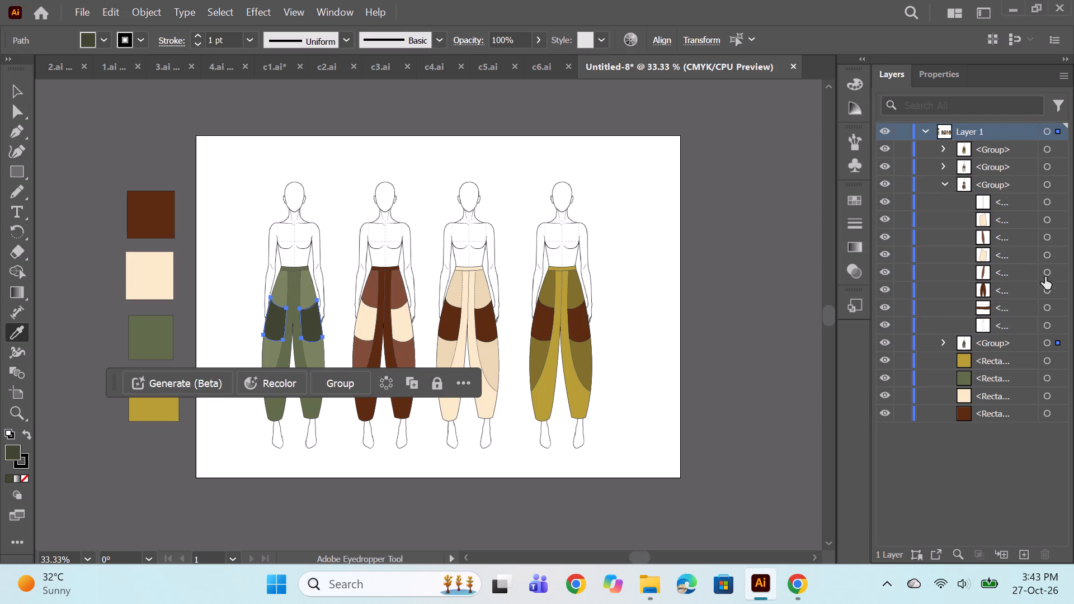
left_click(1046, 256)
left_click(1045, 222, "ctrl")
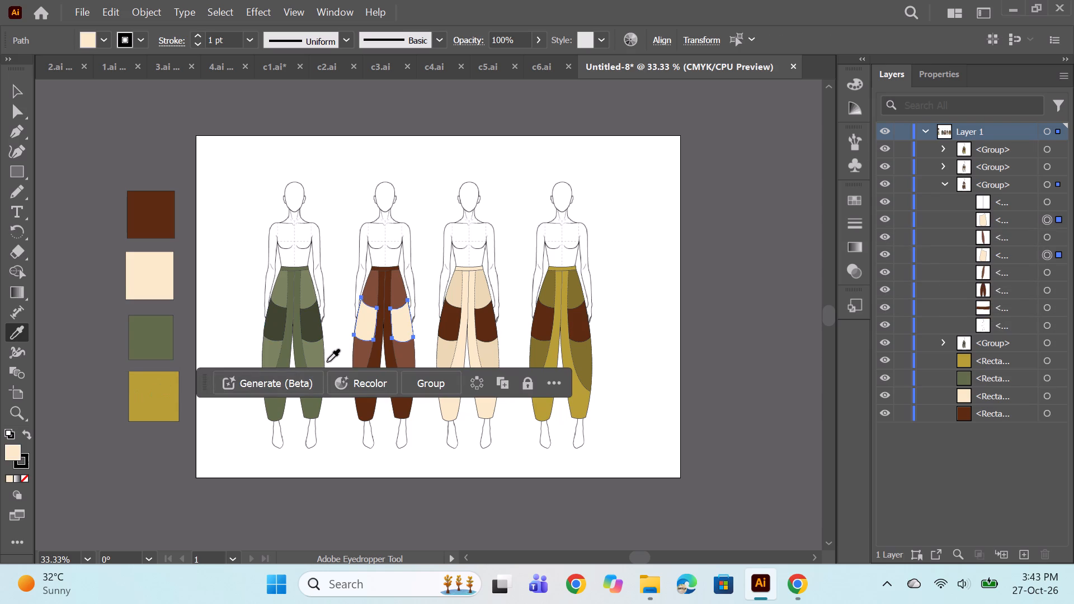
left_click(377, 352)
double_click(11, 452)
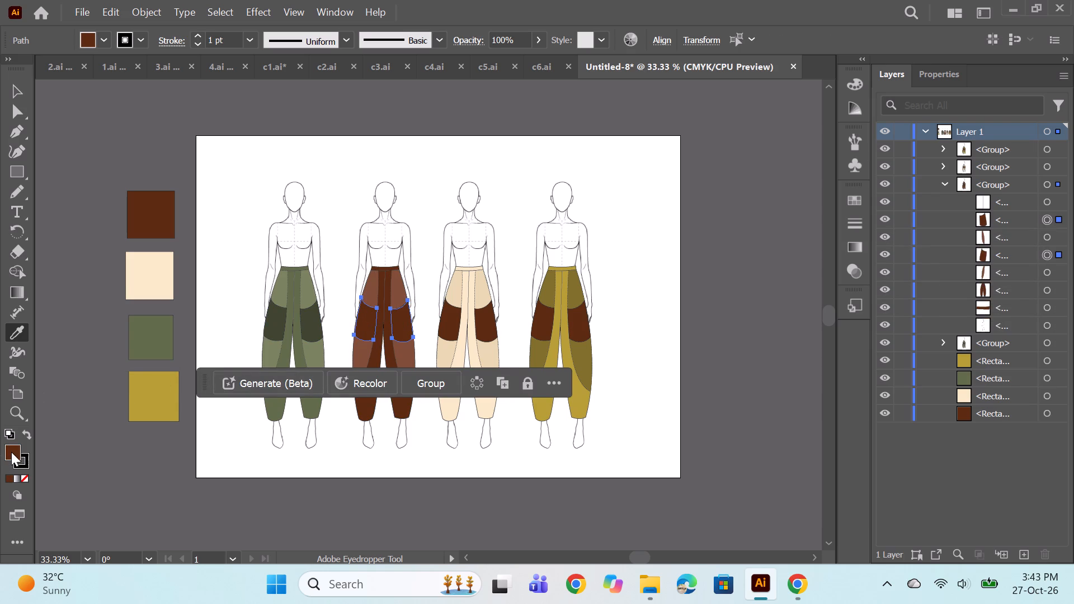
left_click(723, 341)
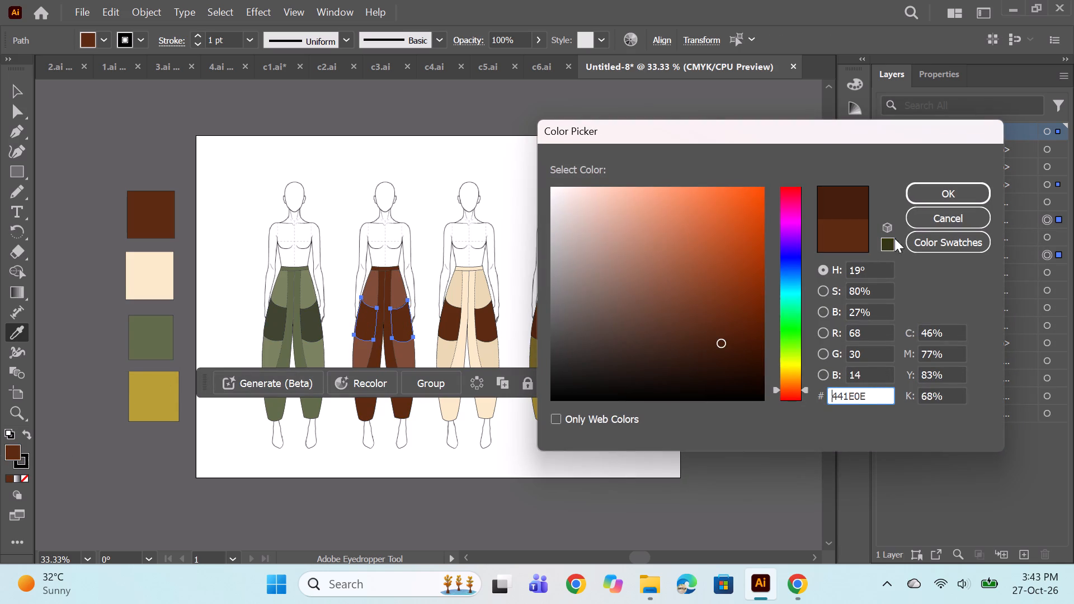
left_click(942, 194)
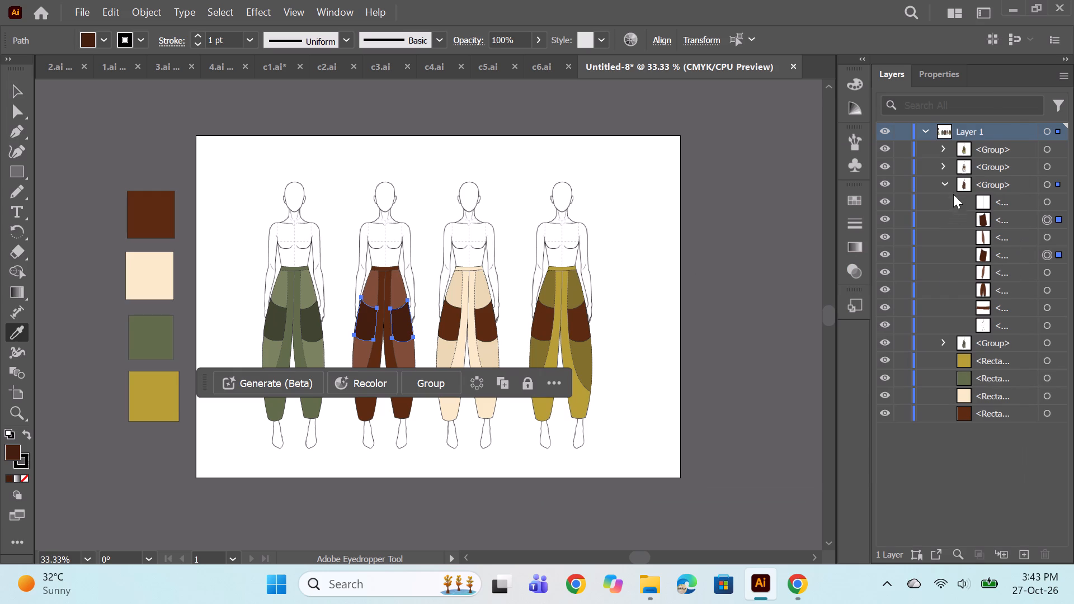
Fill both pockets of the third trouser with a darker beige based on the tone sampled from its shaded side panel.
left_click(945, 183)
left_click(941, 169)
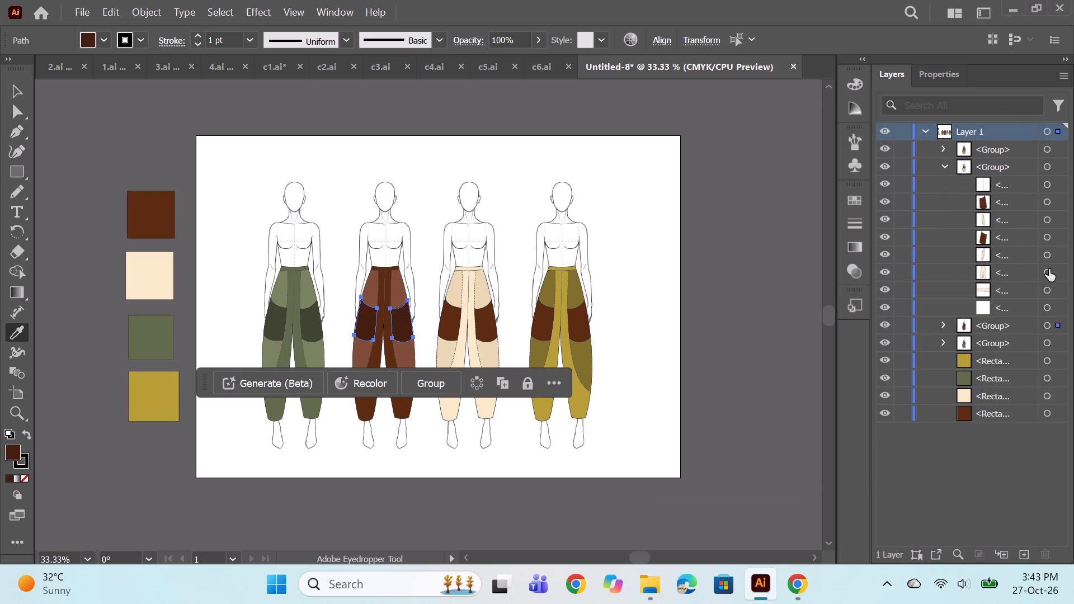
left_click(1049, 238)
left_click(1045, 203, "ctrl")
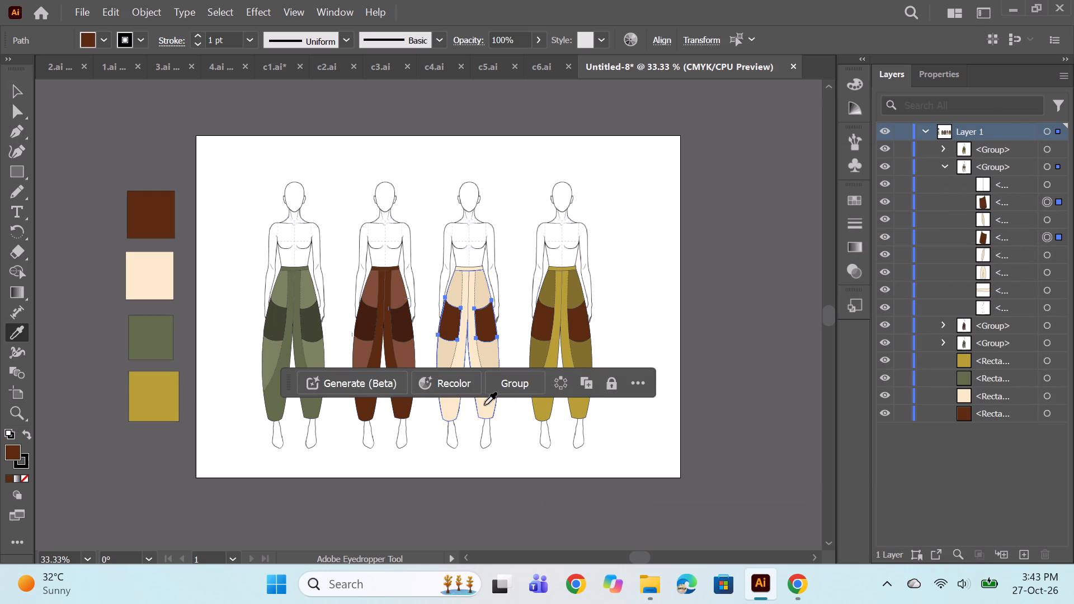
left_click(493, 353)
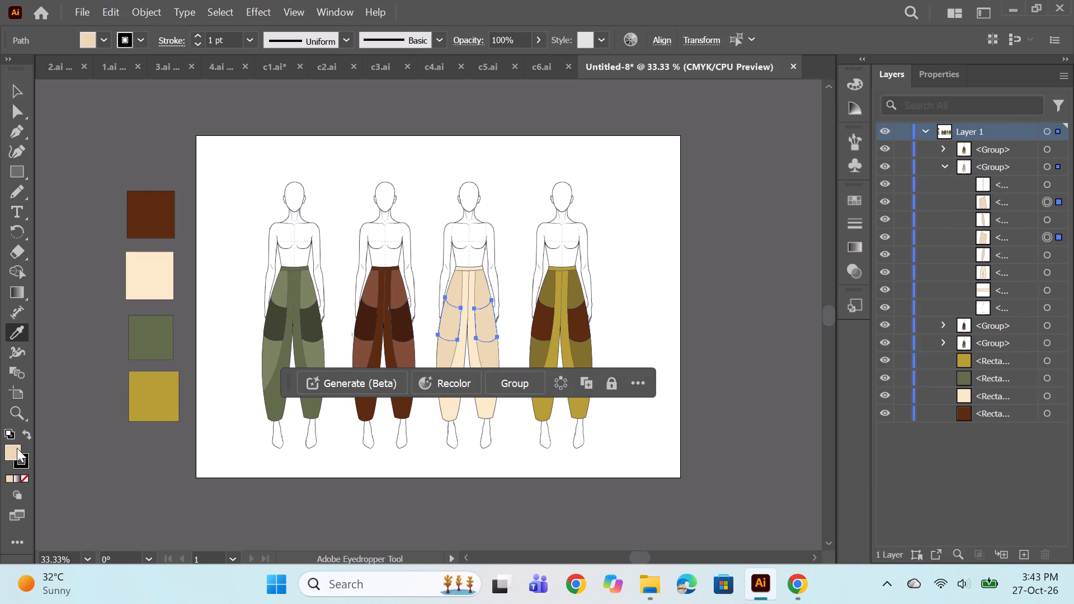
double_click(17, 448)
left_click(599, 229)
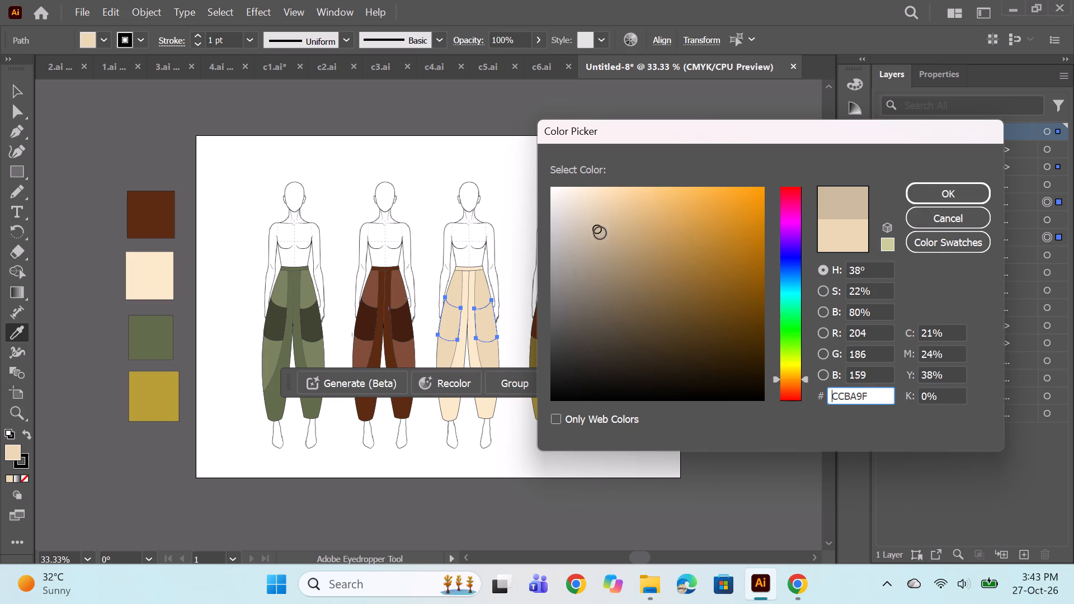
left_click(601, 239)
left_click(927, 196)
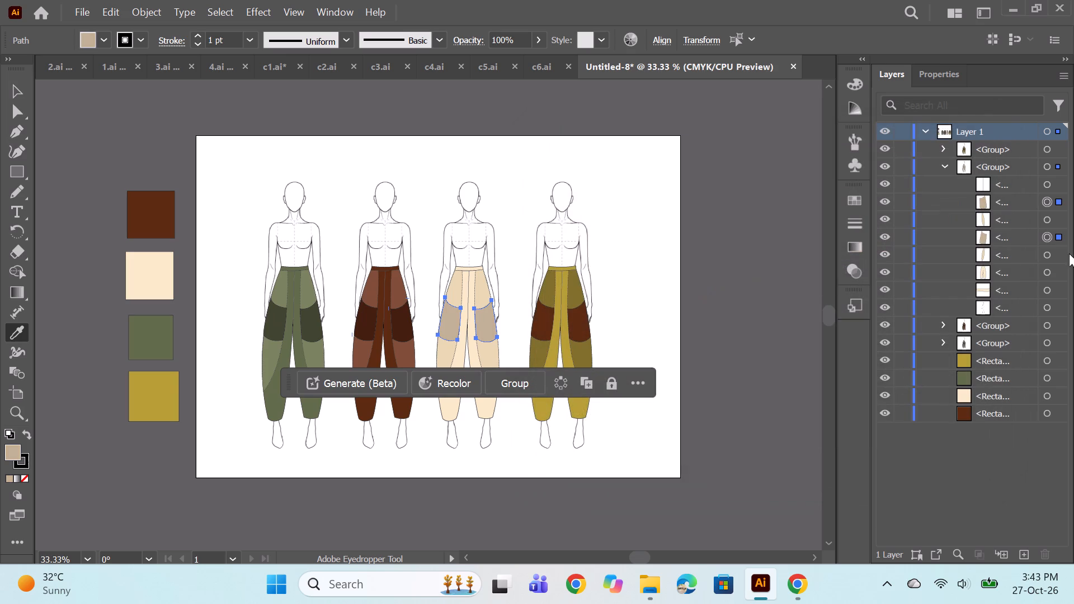
Fill both pockets of the fourth trouser with light mustard B7A451, a softer tint of the mustard sampled from its body.
left_click(944, 167)
left_click(942, 154)
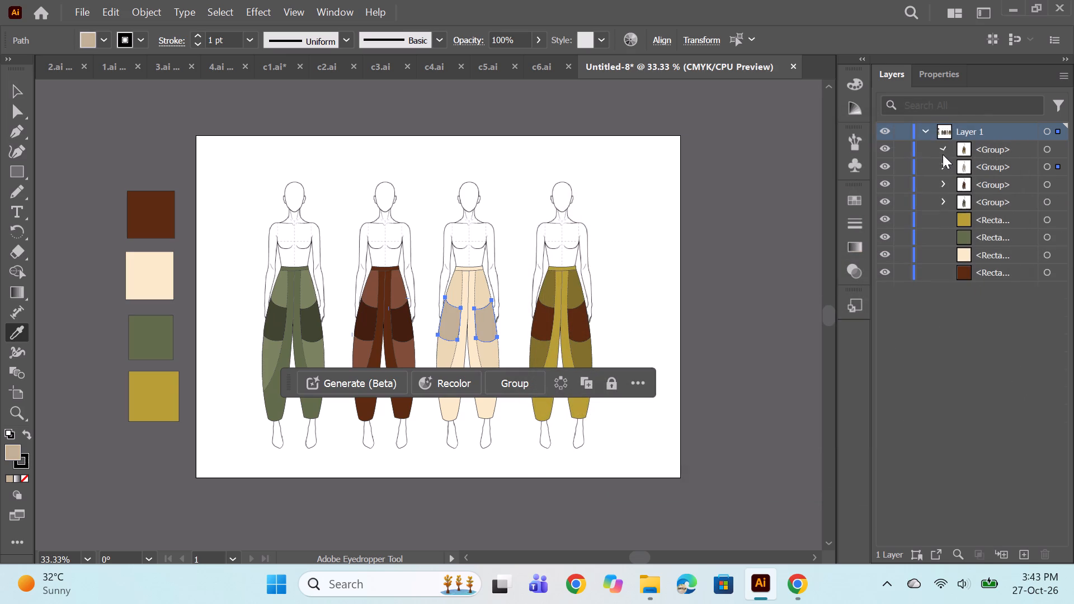
left_click(1047, 256)
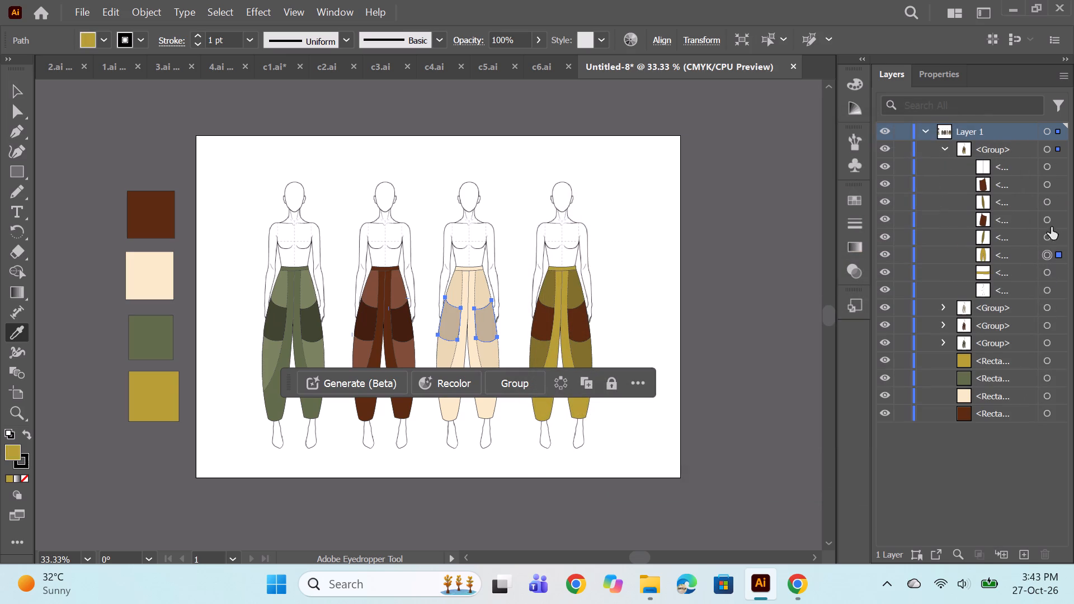
left_click(1048, 221)
left_click(1047, 186, "ctrl")
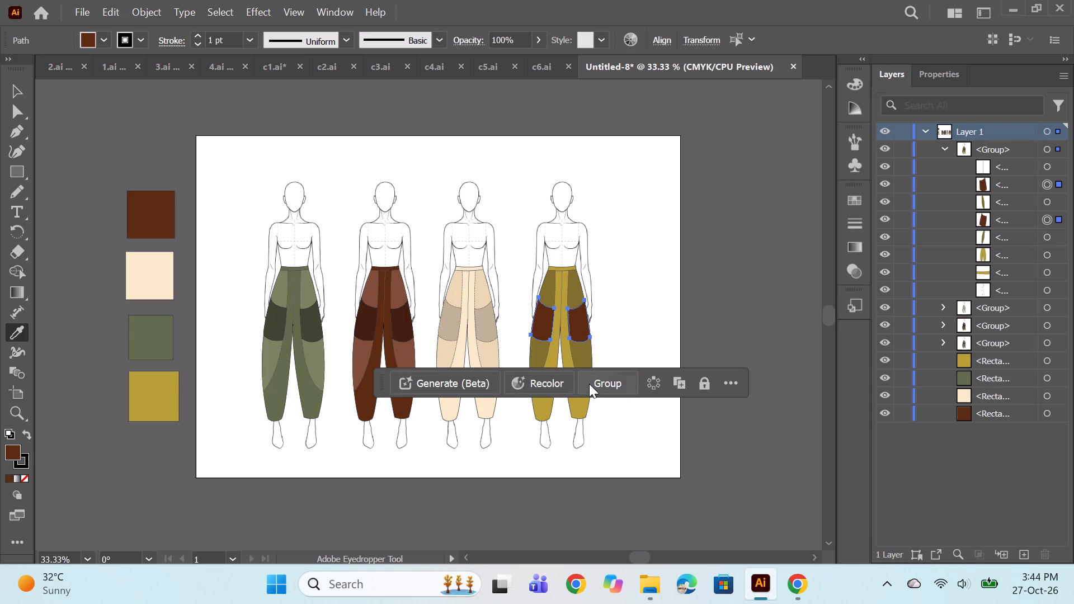
left_click(580, 403)
double_click(13, 454)
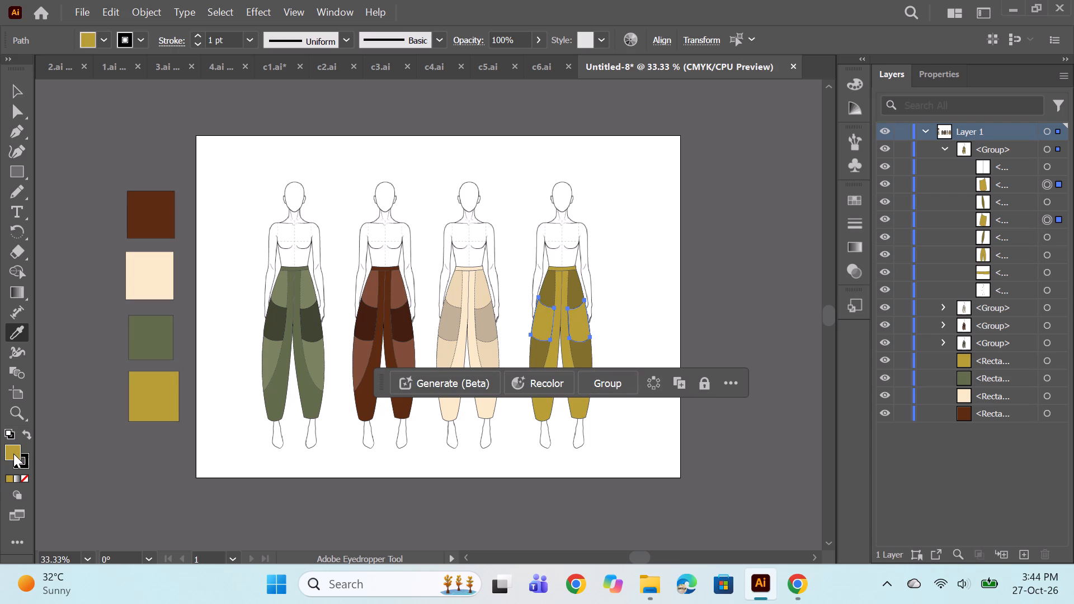
left_click(670, 245)
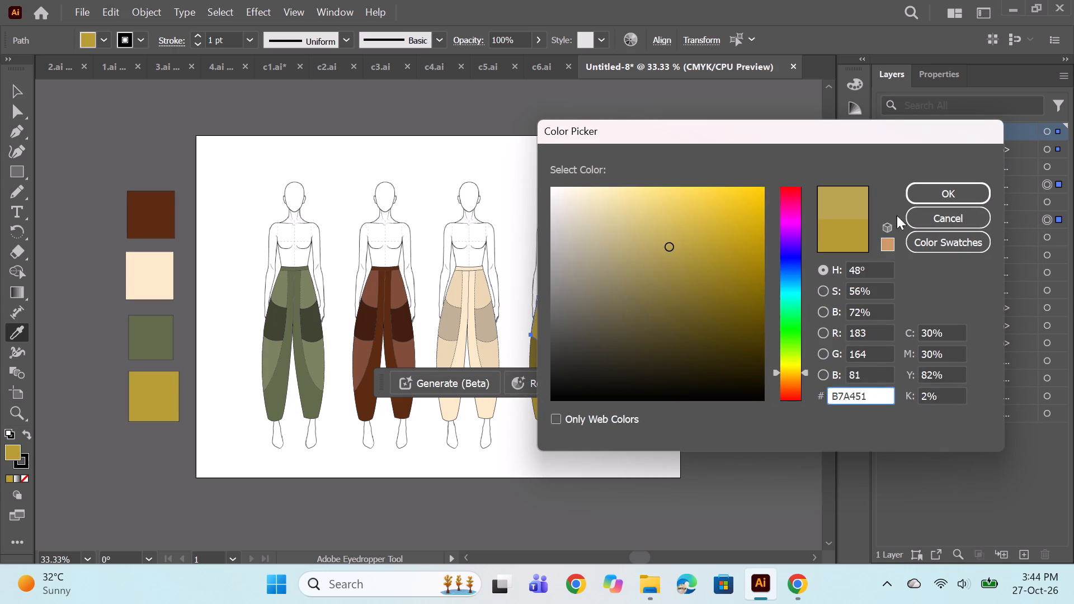
left_click(943, 204)
left_click(650, 269, "ctrl")
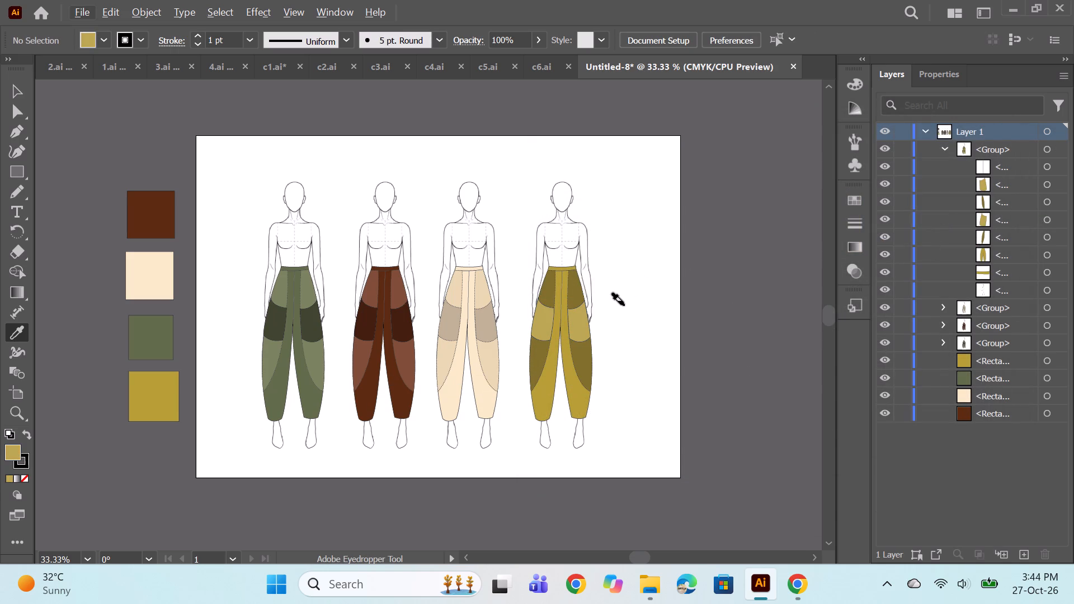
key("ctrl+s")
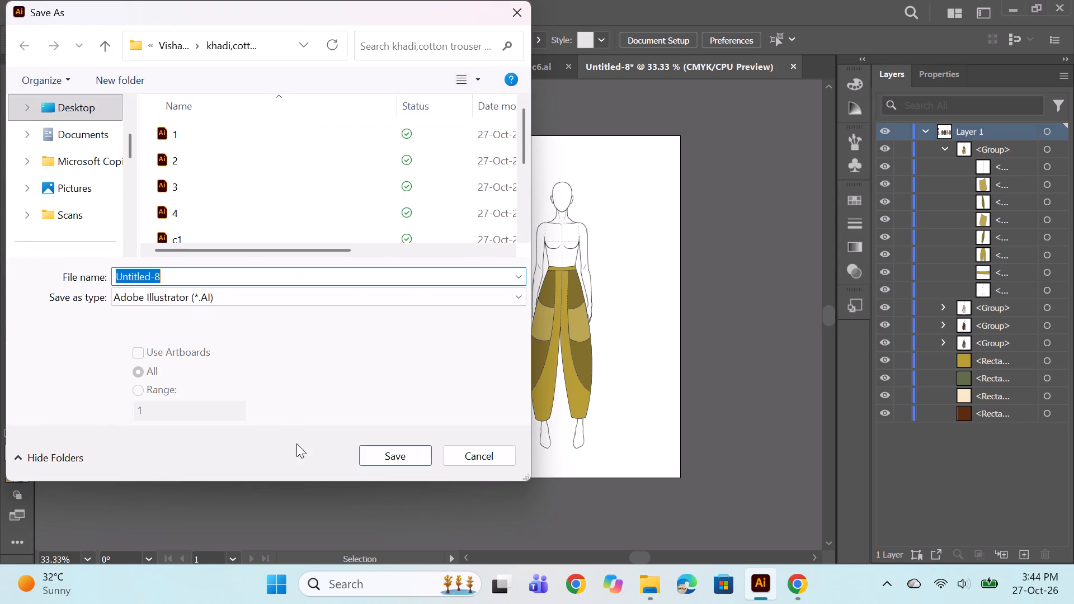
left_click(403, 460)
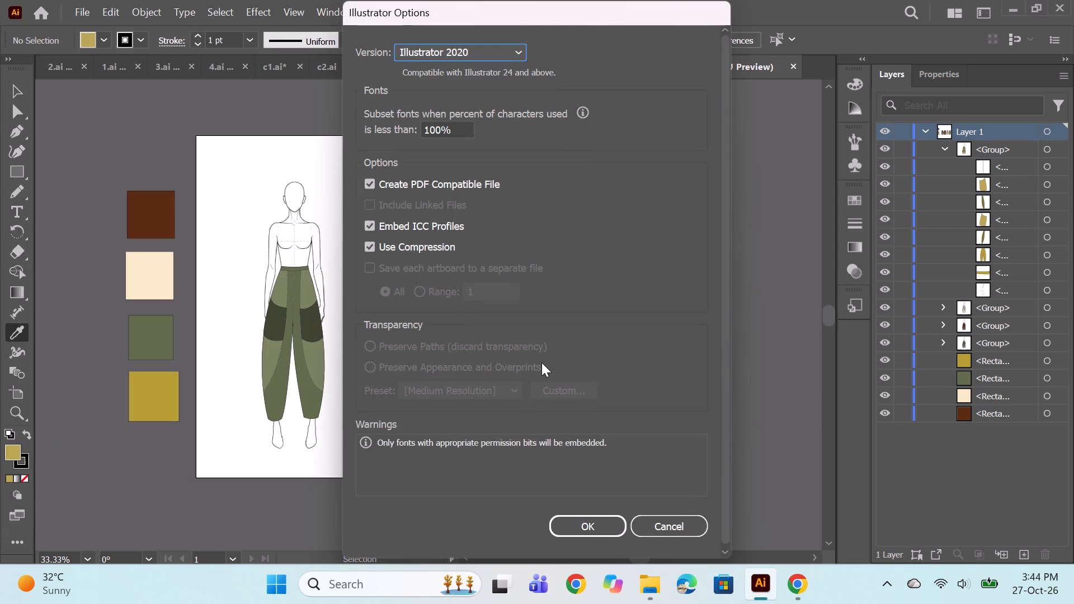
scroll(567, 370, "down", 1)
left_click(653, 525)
Save the sheet as an Illustrator file named c7, keeping the default Illustrator options.
key("ctrl+s")
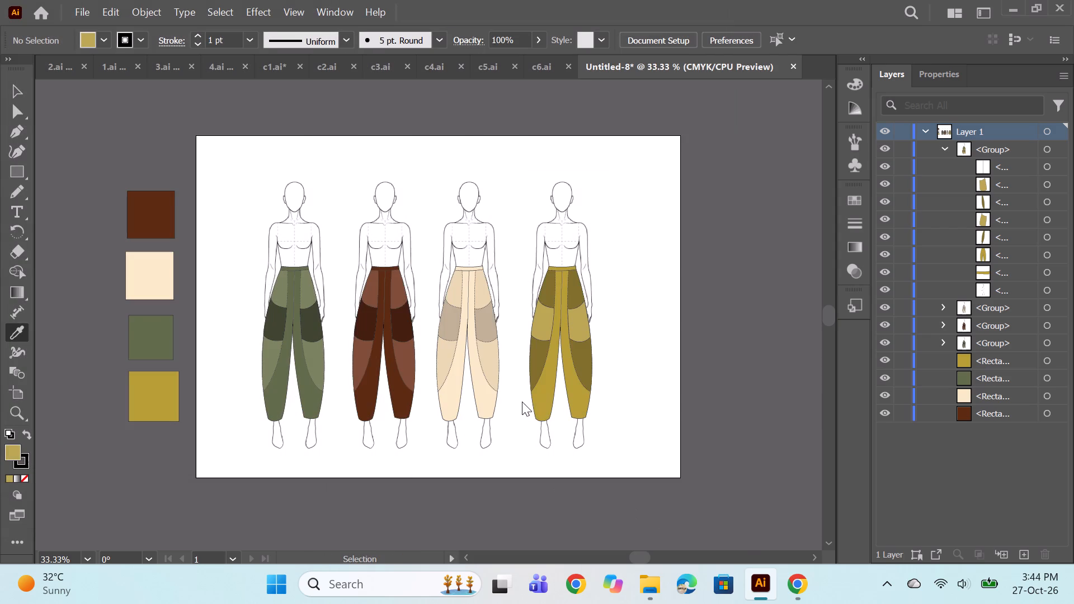
key("c")
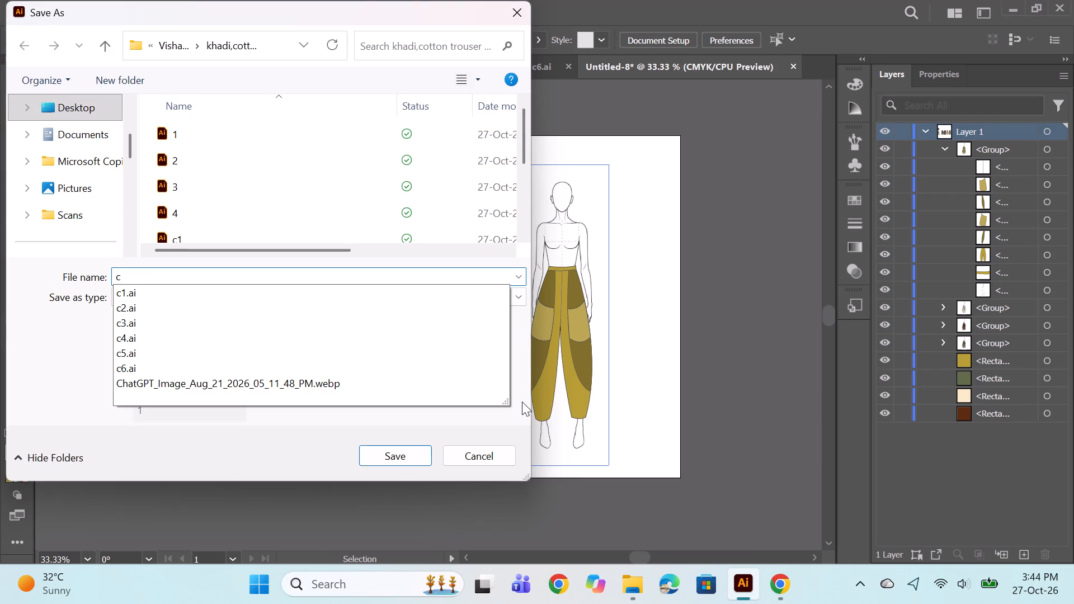
key("7")
key("Return")
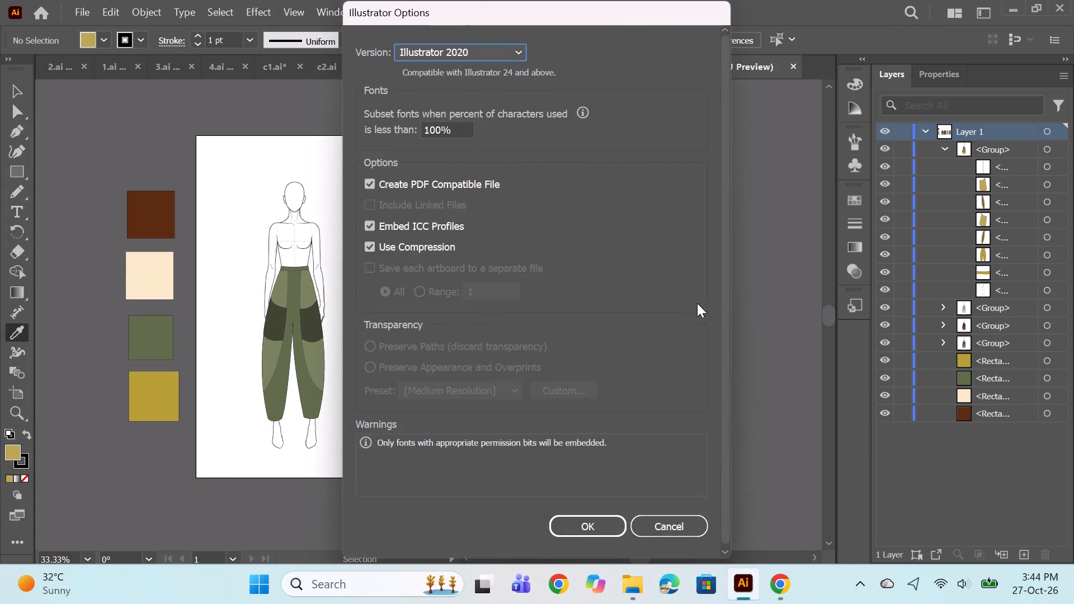
key("Return")
key("ctrl+s")
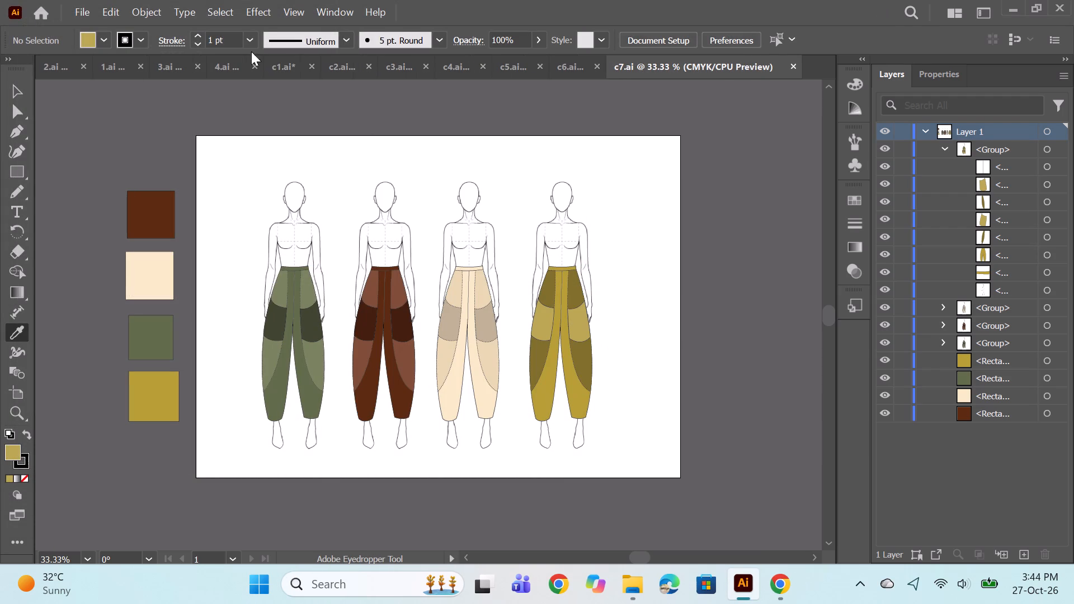
Look through the grey trouser sheets 2, 1 and 3, and copy the first trouser figure from 4.ai.
left_click(43, 70)
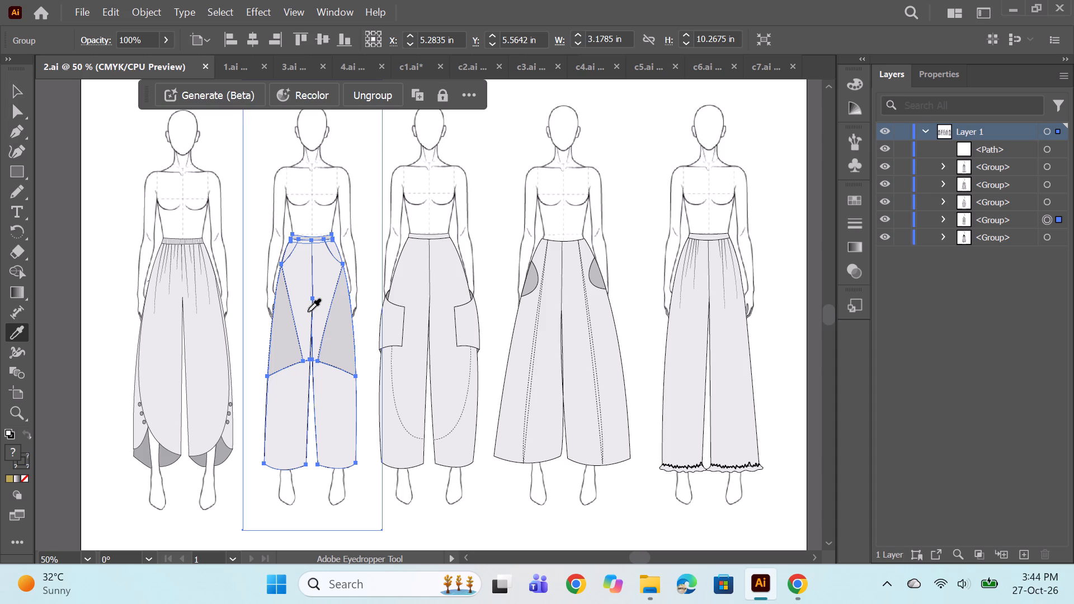
left_click(230, 68)
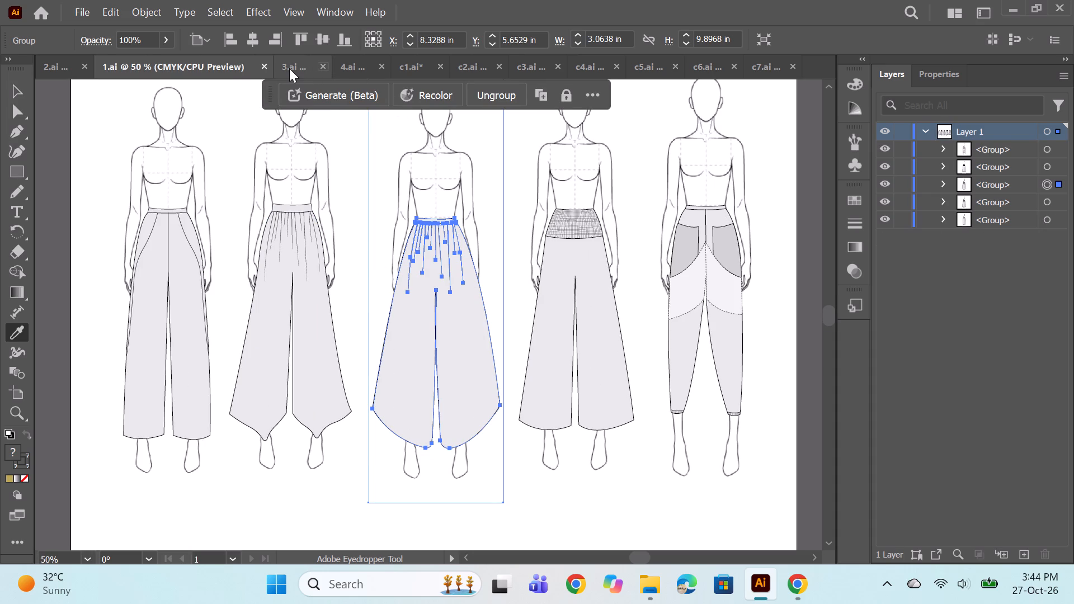
left_click(289, 68)
left_click(362, 64)
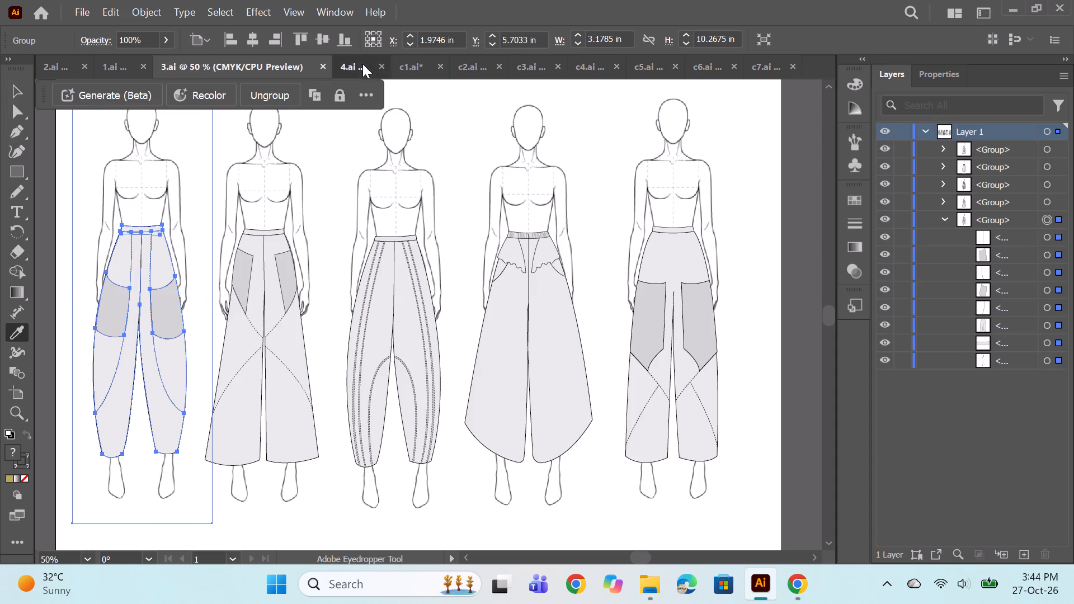
left_click(17, 95)
left_click(244, 256)
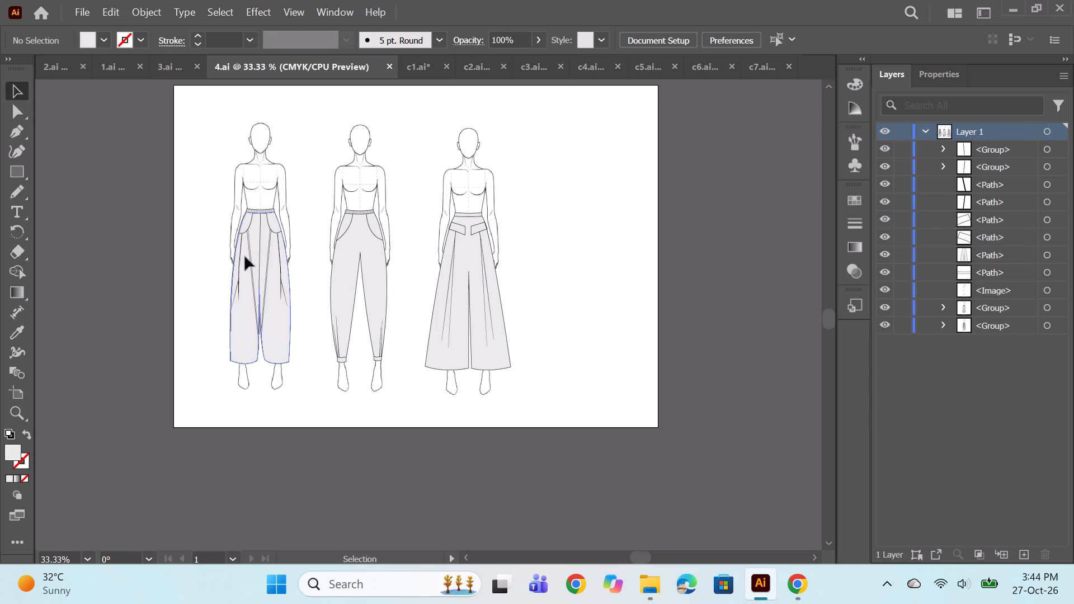
key("ctrl+c")
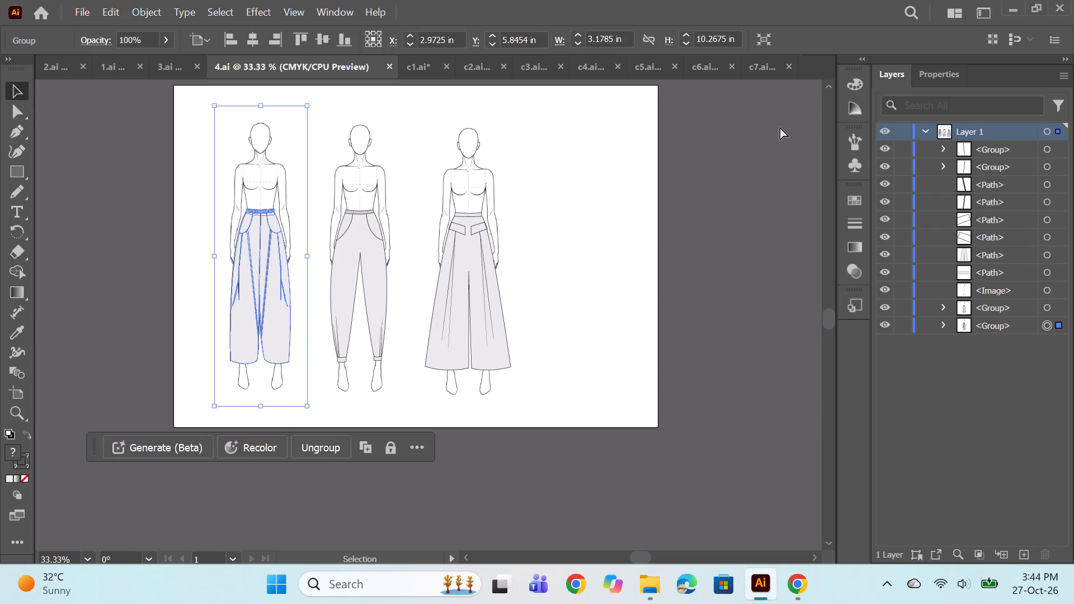
Create a new landscape A3 document, 16.54 x 11.69 in, in CMYK colour.
key("ctrl+n")
key("Return")
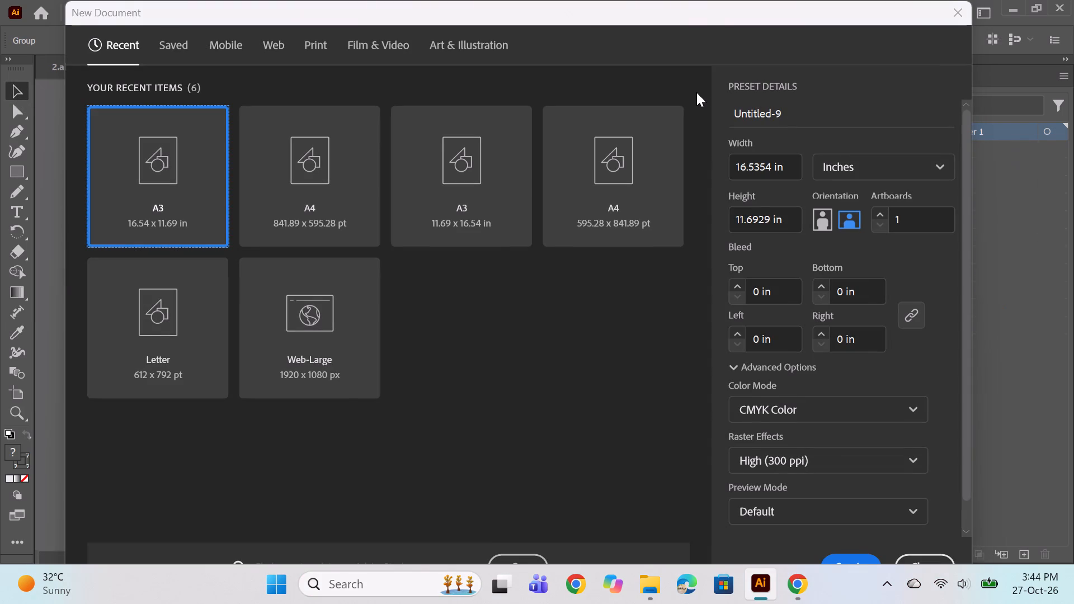
Bring the first trouser figure from 4.ai into the new A3 document, copying it again, and place it near the artboard's left edge.
key("ctrl+v")
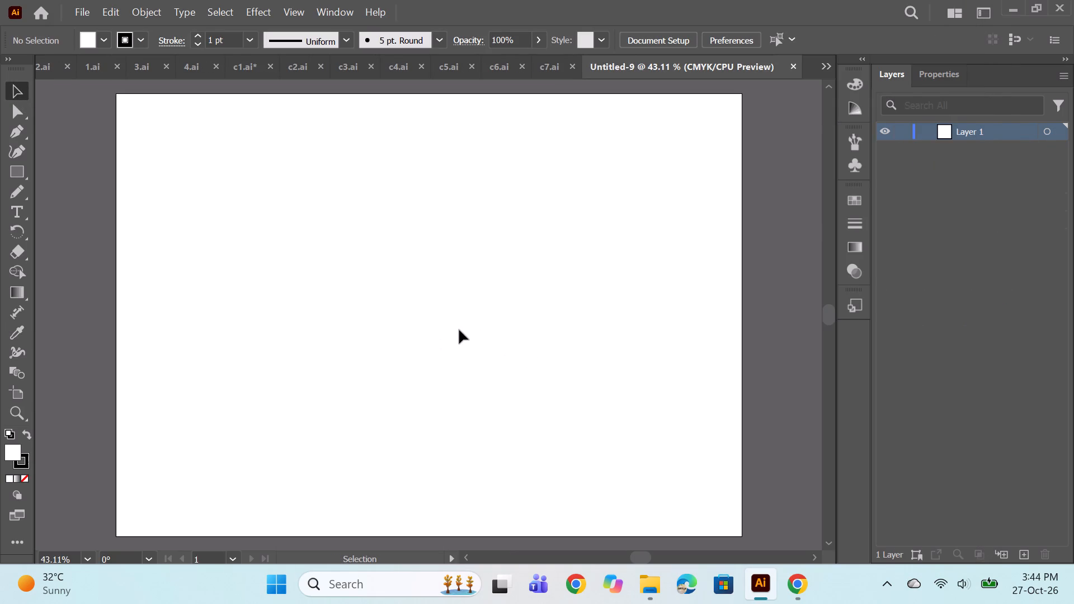
key("ctrl+v")
key("ctrl+v")
left_click(92, 71)
left_click(286, 59)
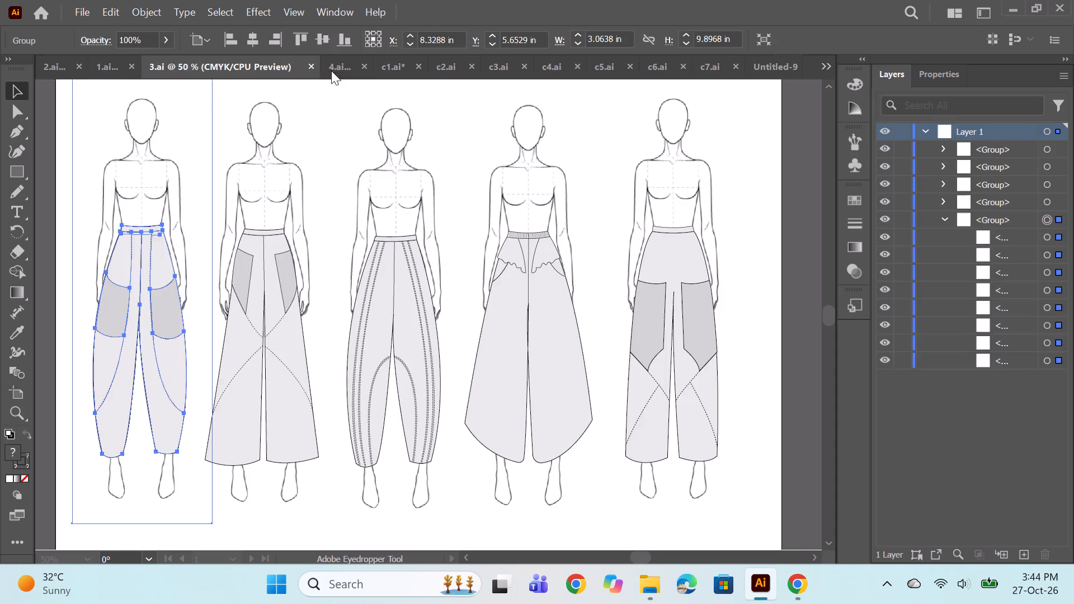
left_click(335, 67)
key("ctrl+c")
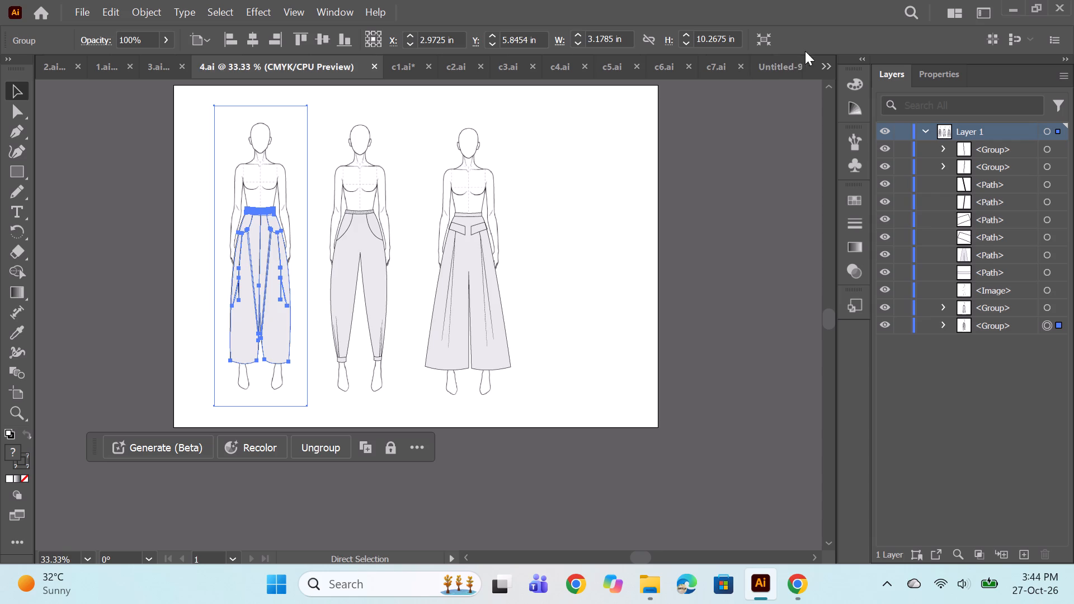
left_click(777, 58)
key("ctrl+v")
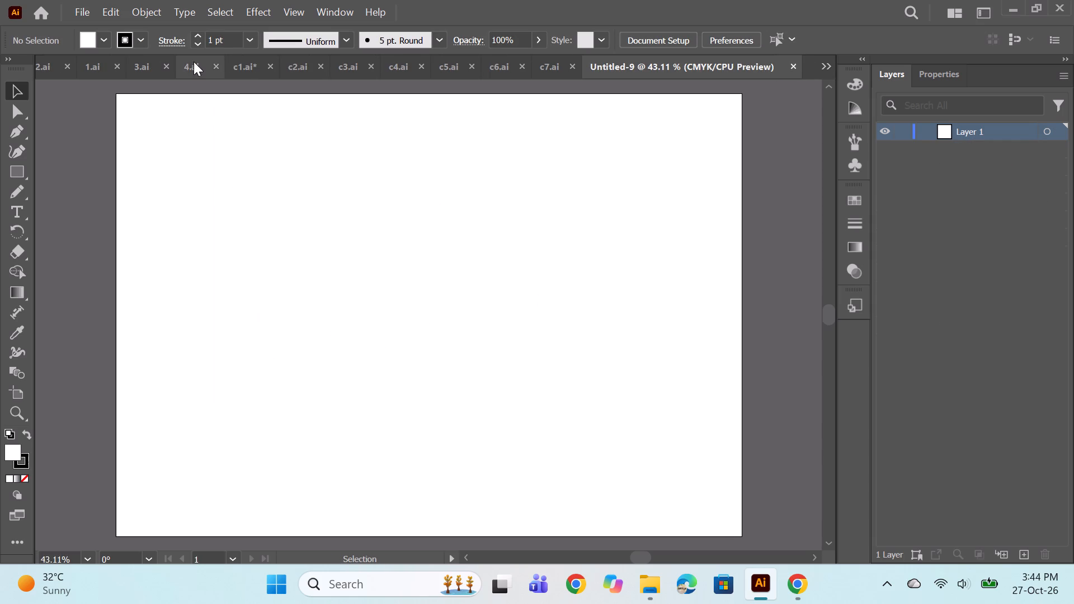
left_click(196, 63)
key("ctrl+c")
key("ctrl+c")
key("ctrl+c")
left_click(766, 64)
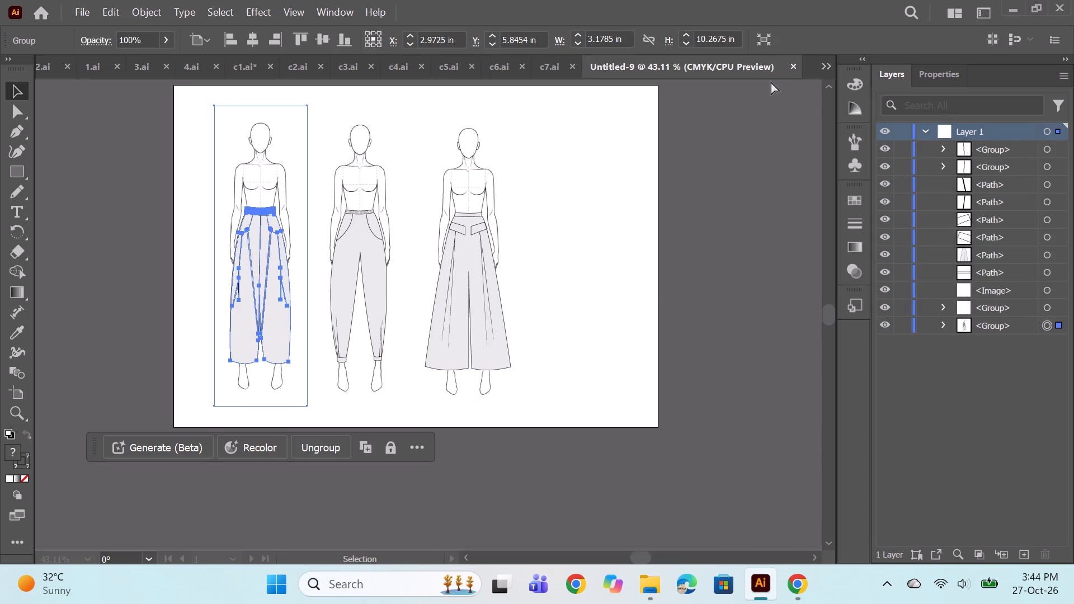
key("ctrl+v")
left_click_drag(428, 272, 243, 273)
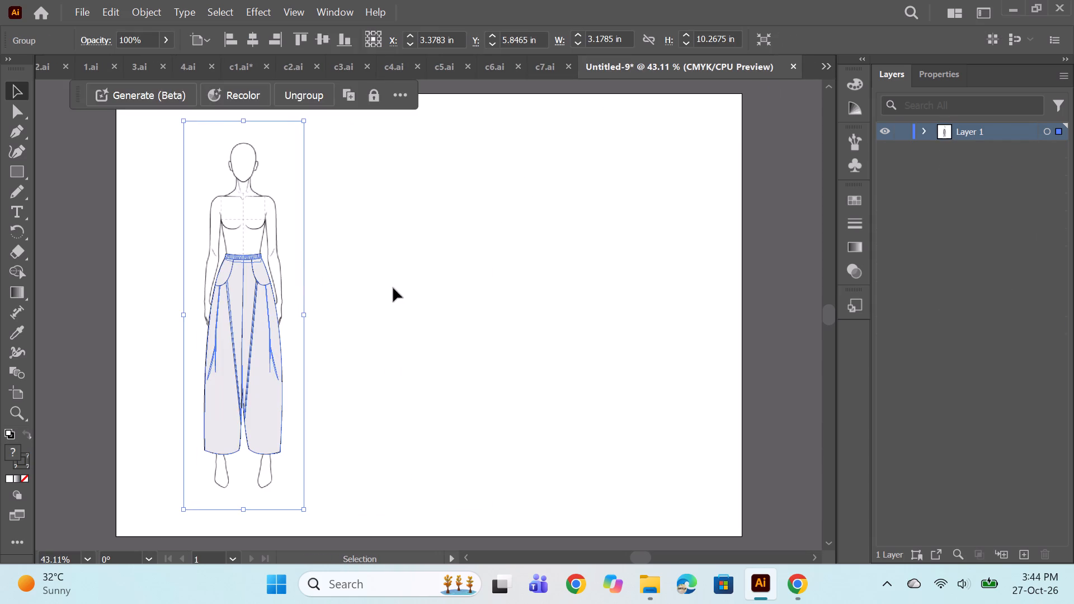
left_click(404, 285)
scroll(373, 266, "down", 2)
scroll(321, 296, "up", 2)
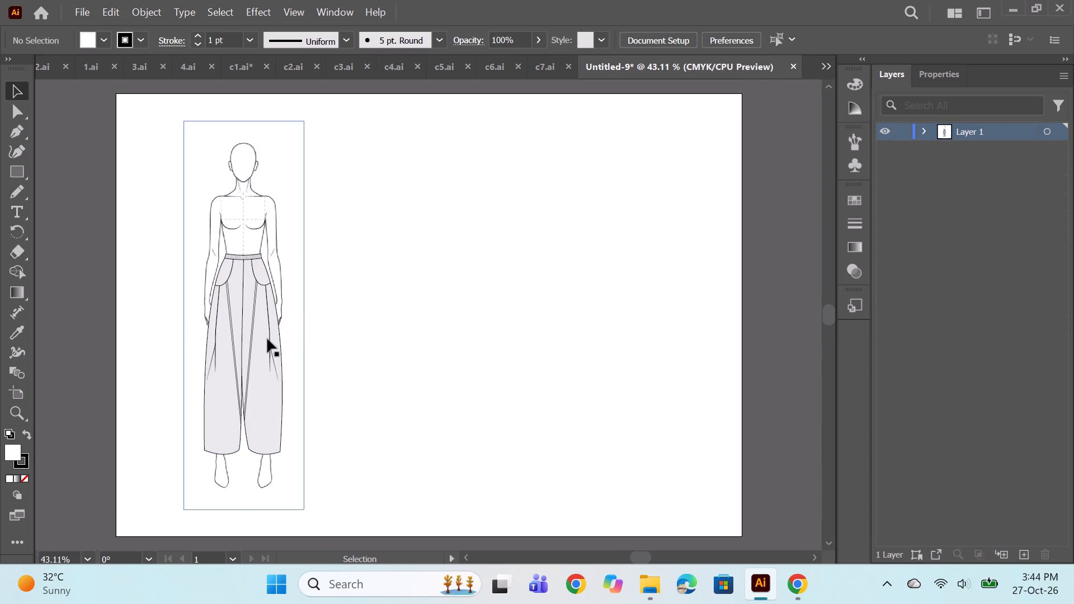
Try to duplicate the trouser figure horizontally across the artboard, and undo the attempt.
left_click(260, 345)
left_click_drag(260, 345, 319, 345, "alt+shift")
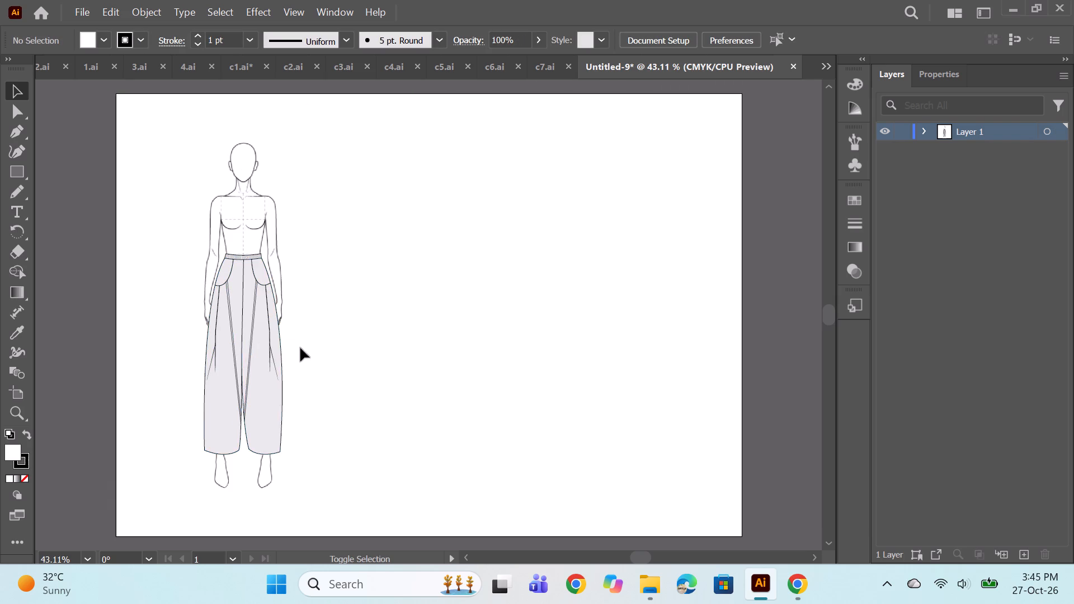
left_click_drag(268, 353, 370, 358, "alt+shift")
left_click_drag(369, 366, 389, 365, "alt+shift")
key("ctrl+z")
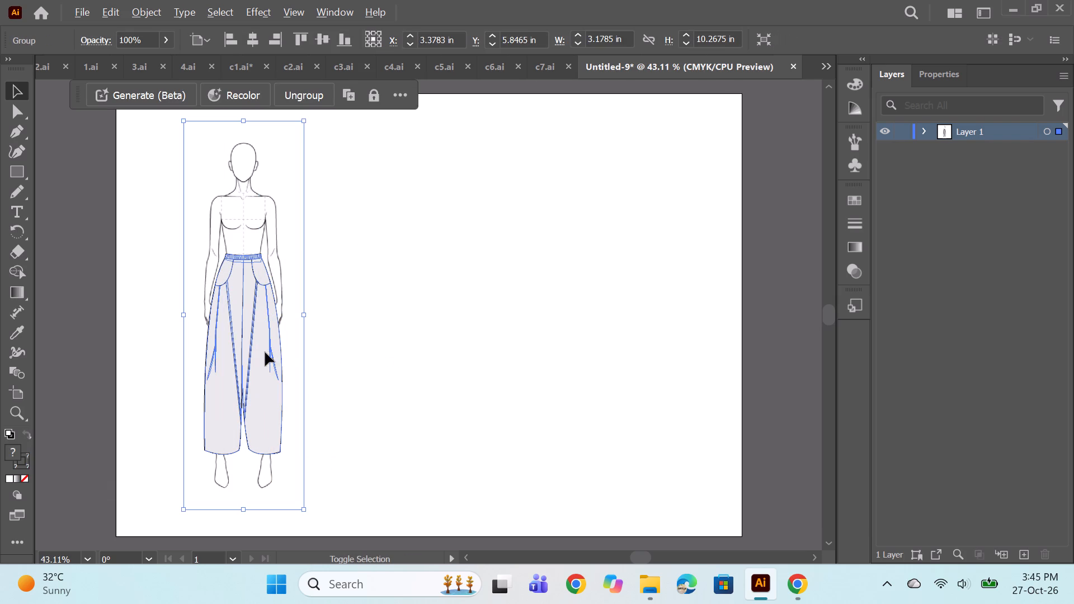
Duplicate the trouser figure horizontally three times to make a level row of four evenly spaced figures.
left_click_drag(263, 352, 341, 362, "alt+shift")
left_click_drag(261, 365, 381, 371, "alt+shift")
left_click_drag(385, 375, 416, 374, "alt+shift")
left_click_drag(388, 381, 506, 377, "alt+shift")
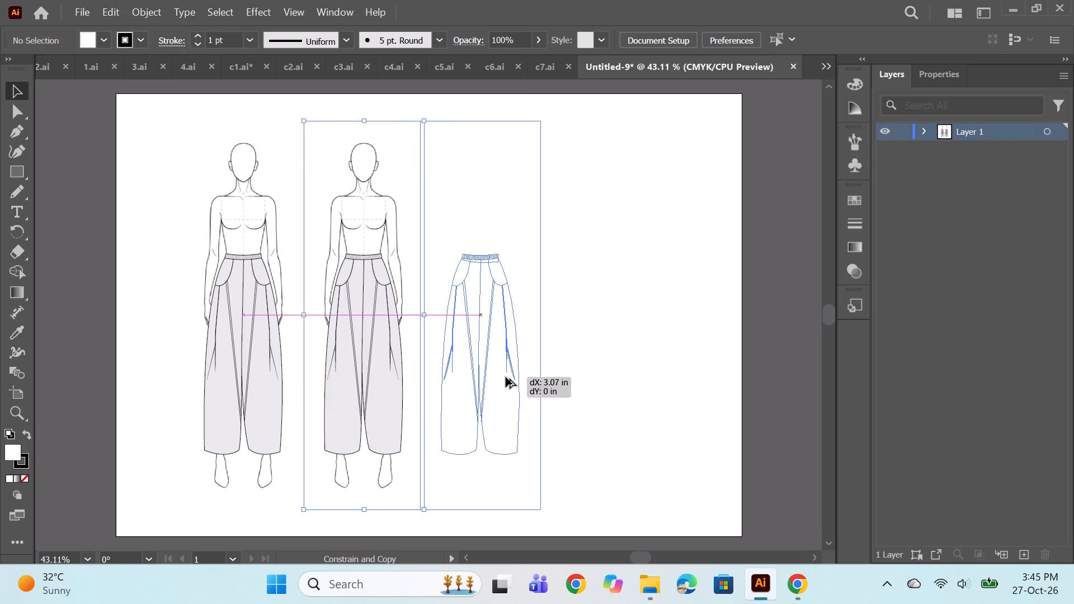
left_click_drag(506, 377, 507, 376, "alt+shift")
left_click_drag(510, 391, 565, 383, "alt+shift")
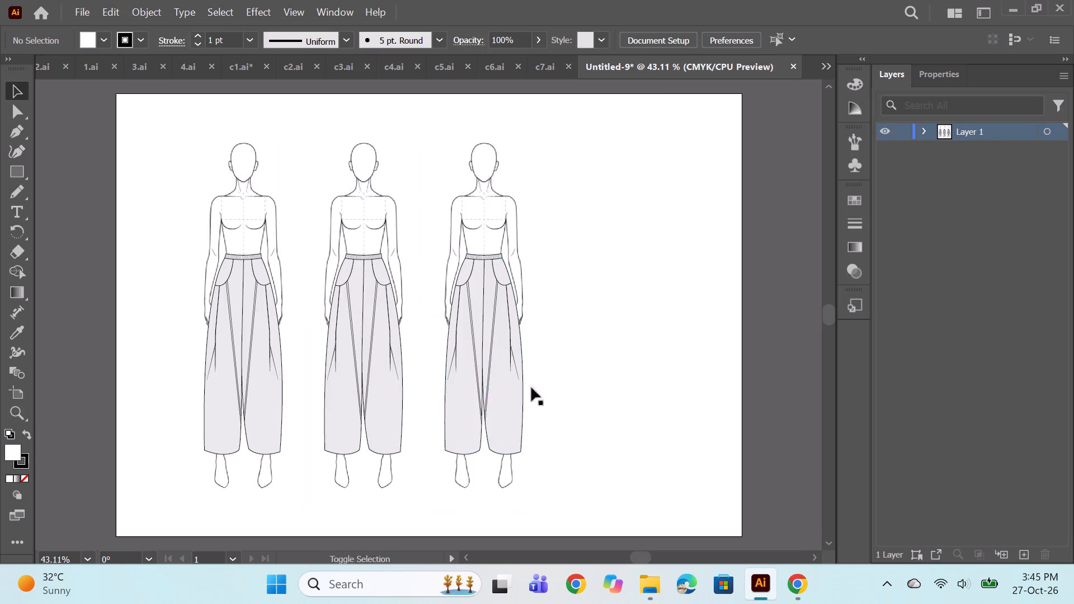
left_click_drag(508, 390, 627, 379, "alt+shift")
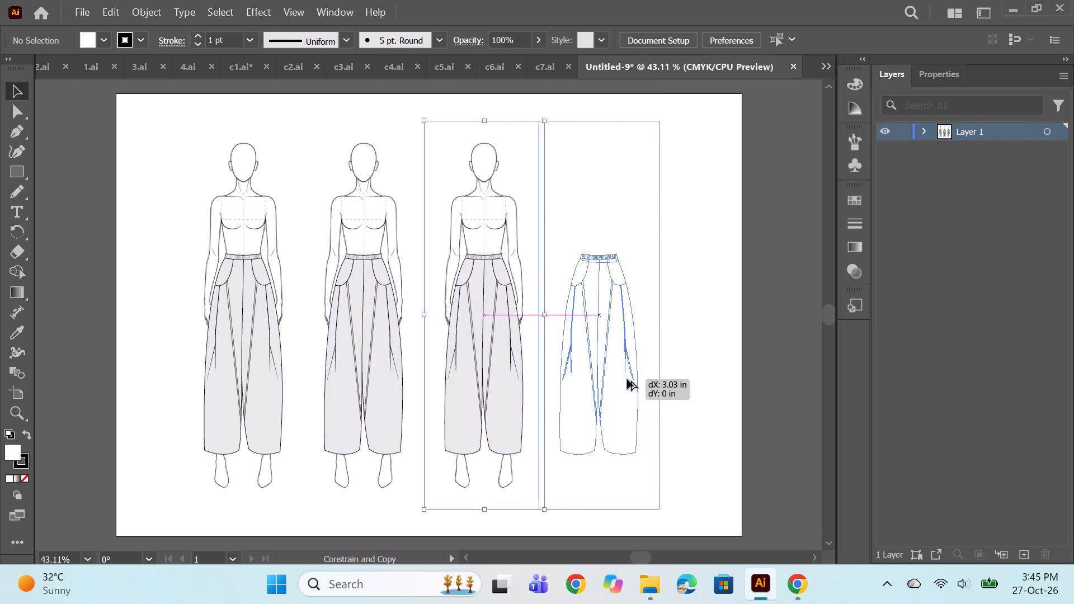
left_click_drag(627, 379, 628, 379, "alt+shift")
left_click(713, 306)
scroll(643, 281, "down", 2)
scroll(321, 320, "up", 3)
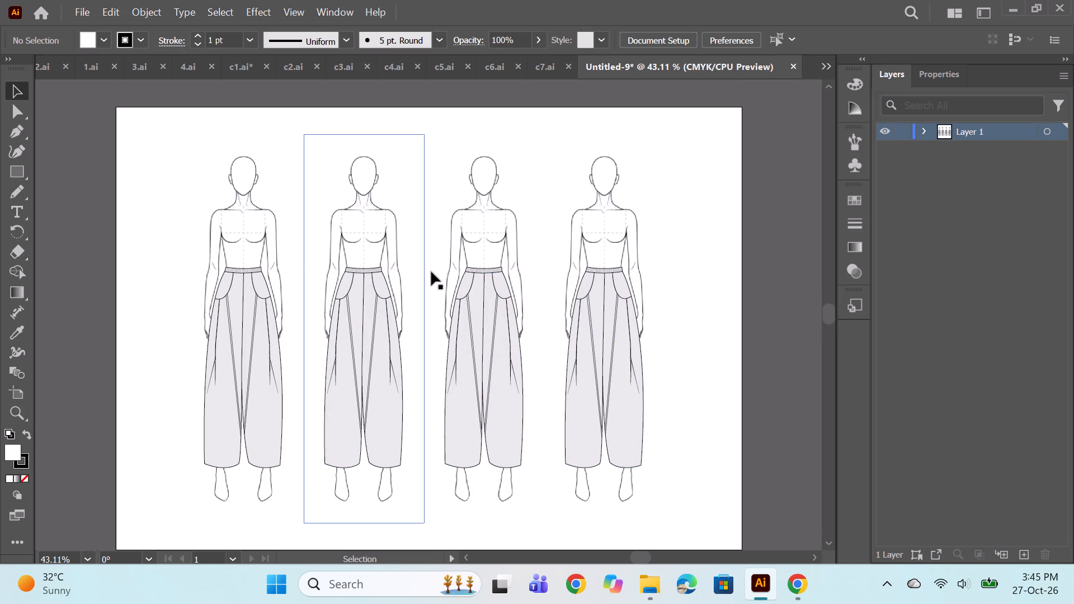
Copy the brown, cream, olive and mustard swatch rectangles from c7.ai into the new A3 document.
left_click(545, 59)
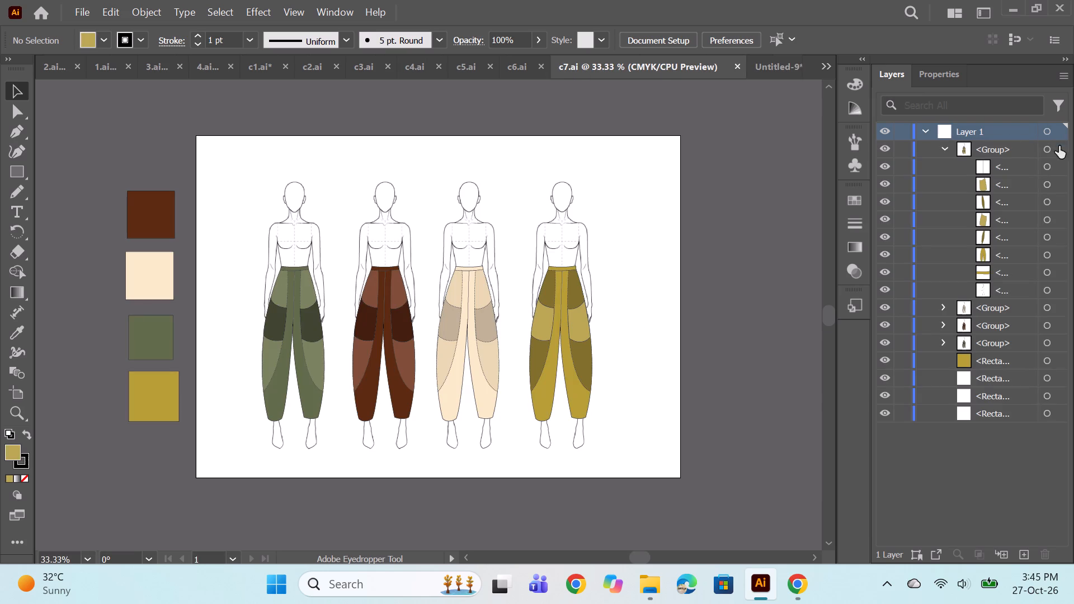
left_click(1051, 358)
left_click(1047, 417, "shift")
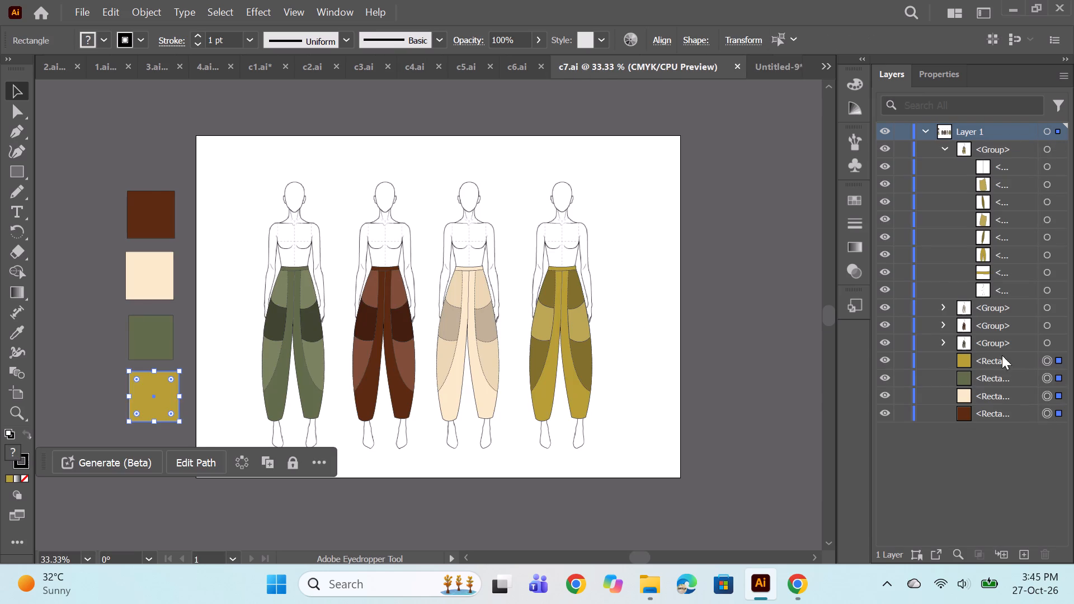
key("ctrl+c")
left_click(775, 69, "ctrl")
key("ctrl+v")
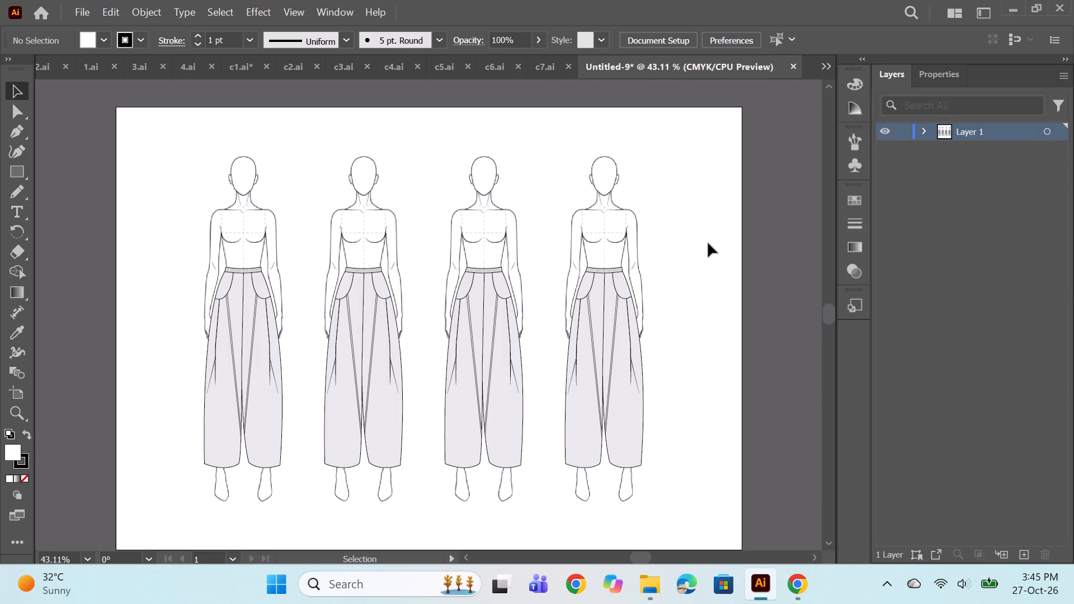
key("ctrl+v")
scroll(639, 289, "down", 1, "alt")
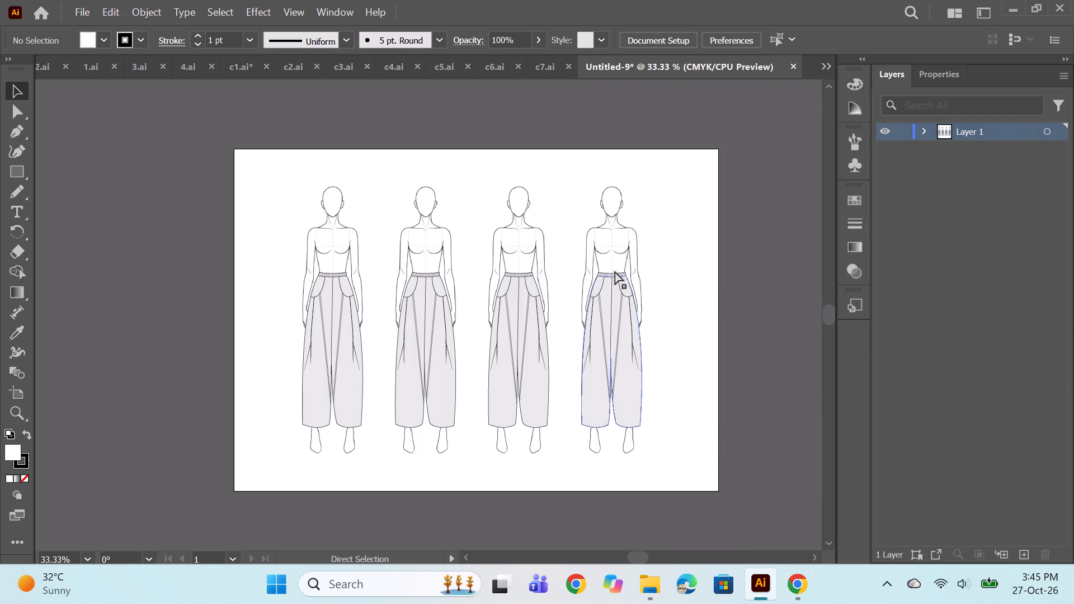
key("ctrl+v")
key("ctrl+v")
key("ctrl+v")
left_click(545, 62)
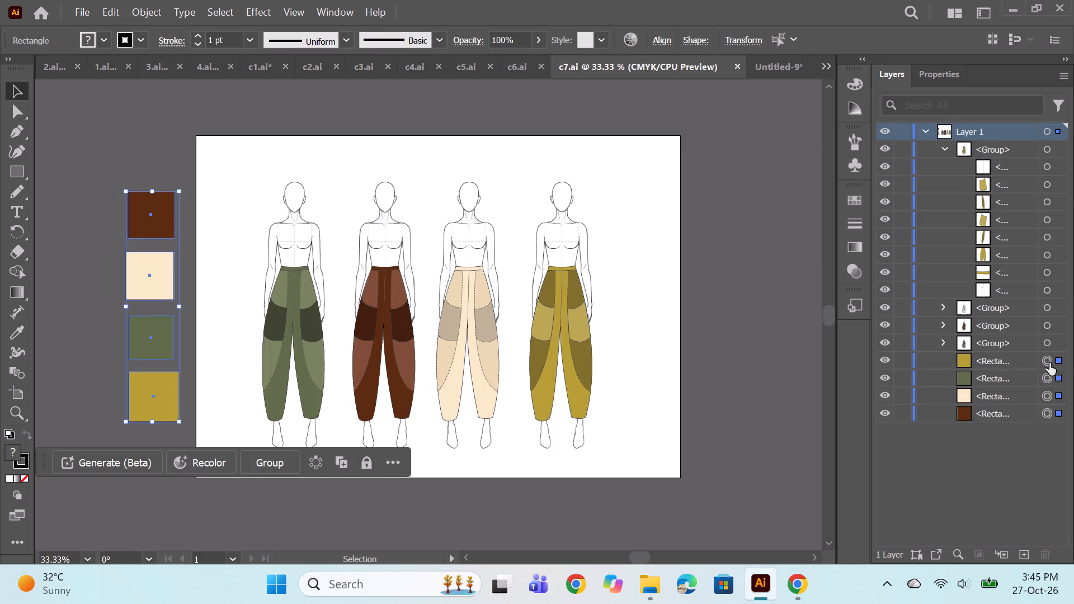
key("ctrl+c")
left_click(779, 65)
key("ctrl+v")
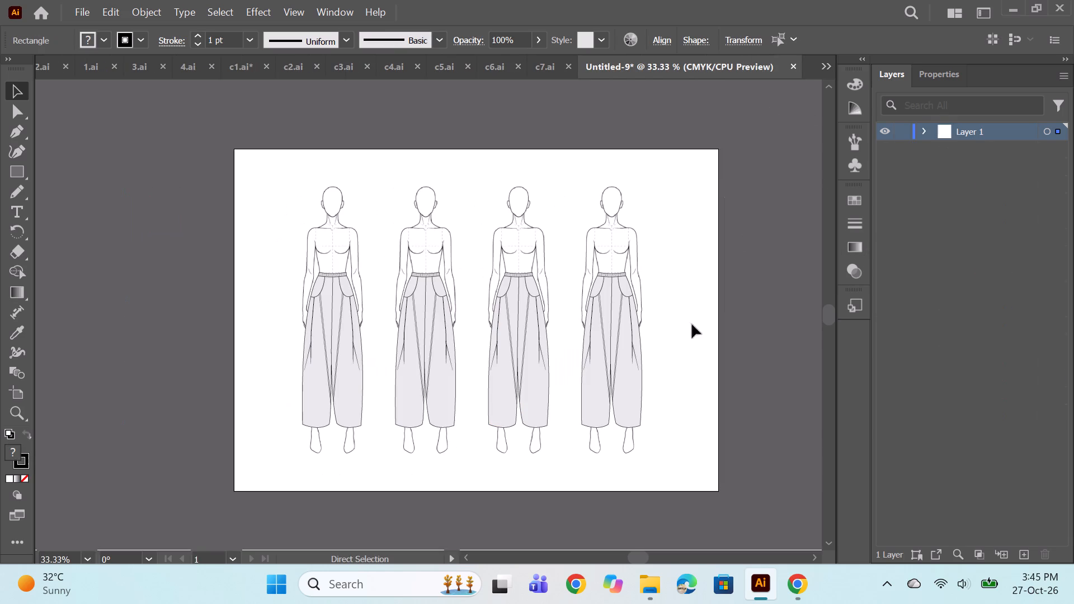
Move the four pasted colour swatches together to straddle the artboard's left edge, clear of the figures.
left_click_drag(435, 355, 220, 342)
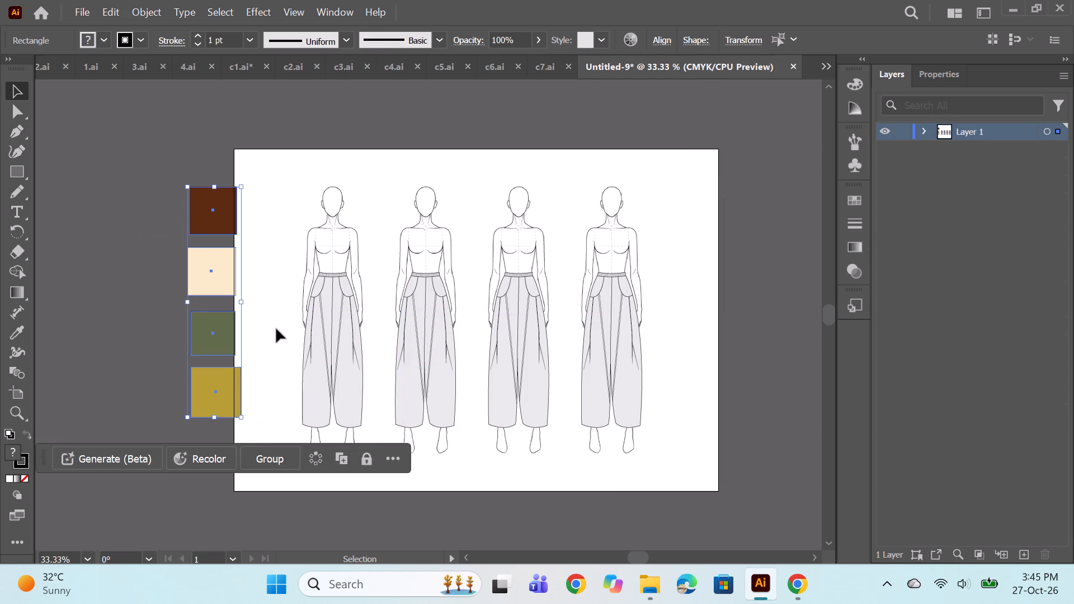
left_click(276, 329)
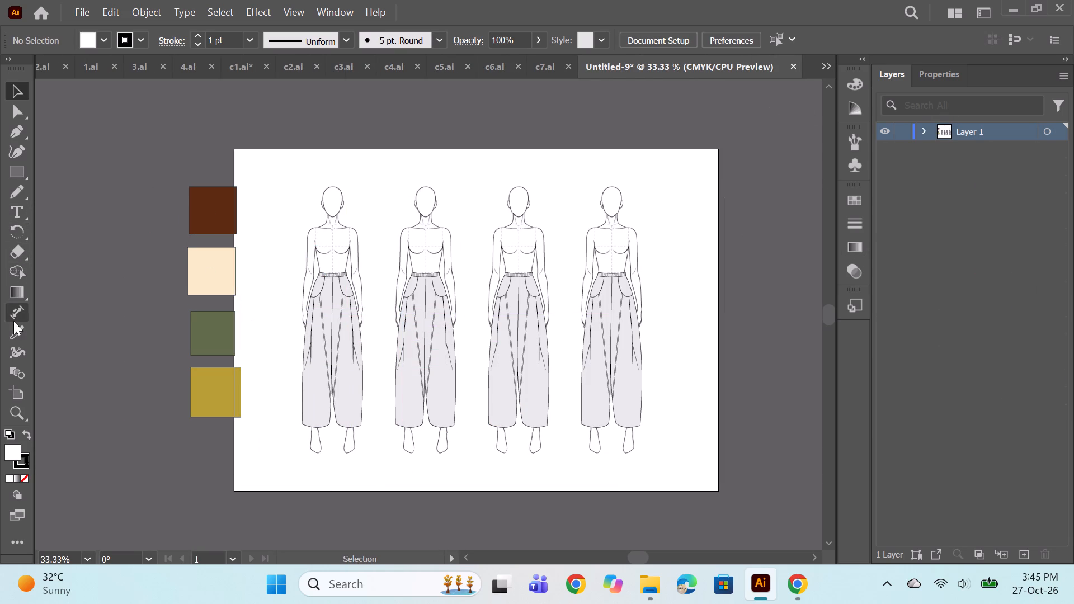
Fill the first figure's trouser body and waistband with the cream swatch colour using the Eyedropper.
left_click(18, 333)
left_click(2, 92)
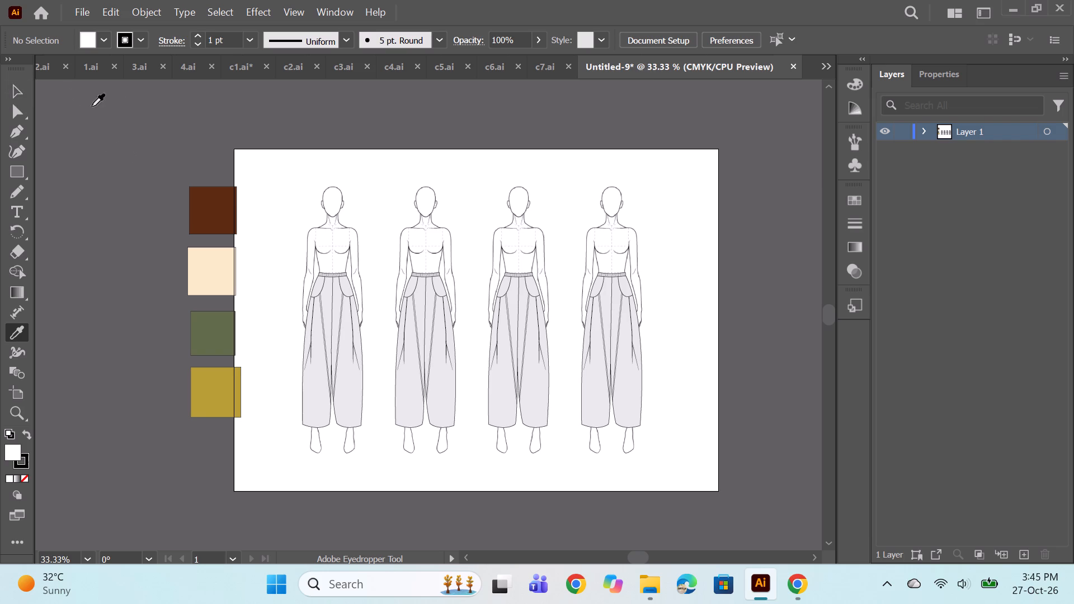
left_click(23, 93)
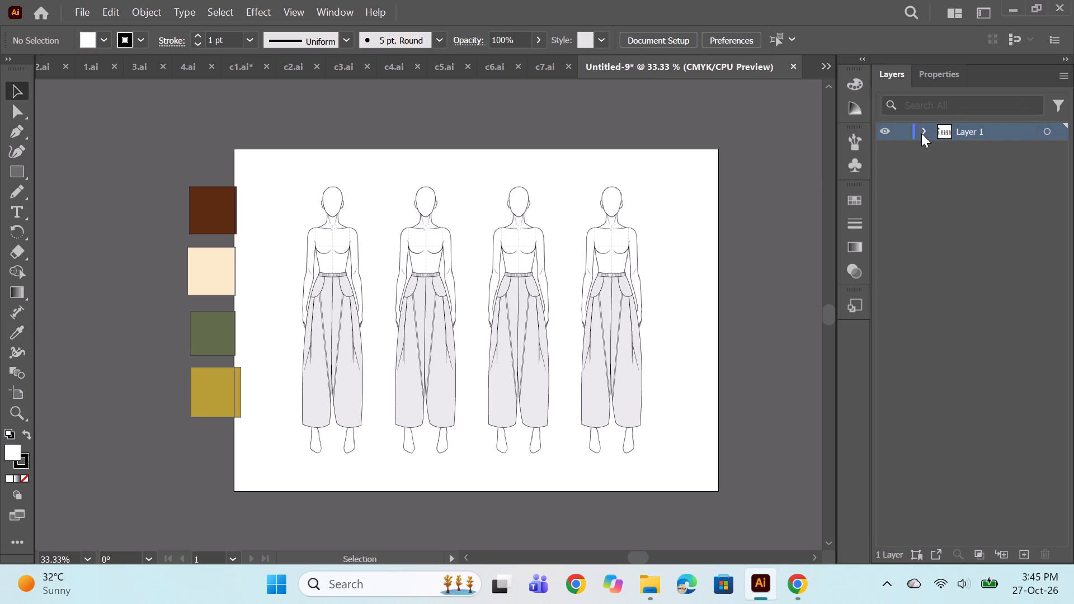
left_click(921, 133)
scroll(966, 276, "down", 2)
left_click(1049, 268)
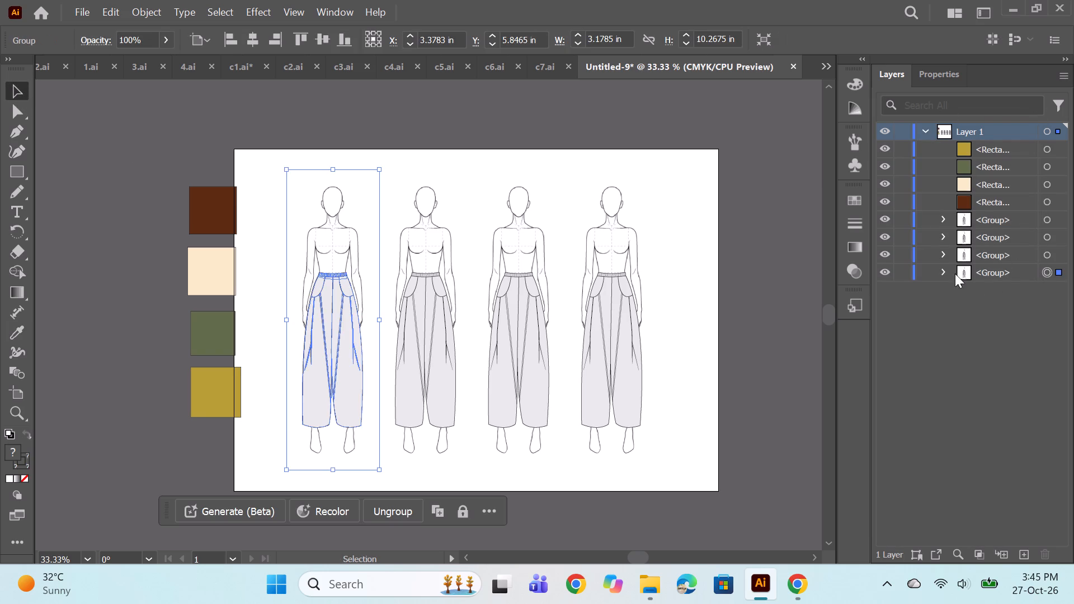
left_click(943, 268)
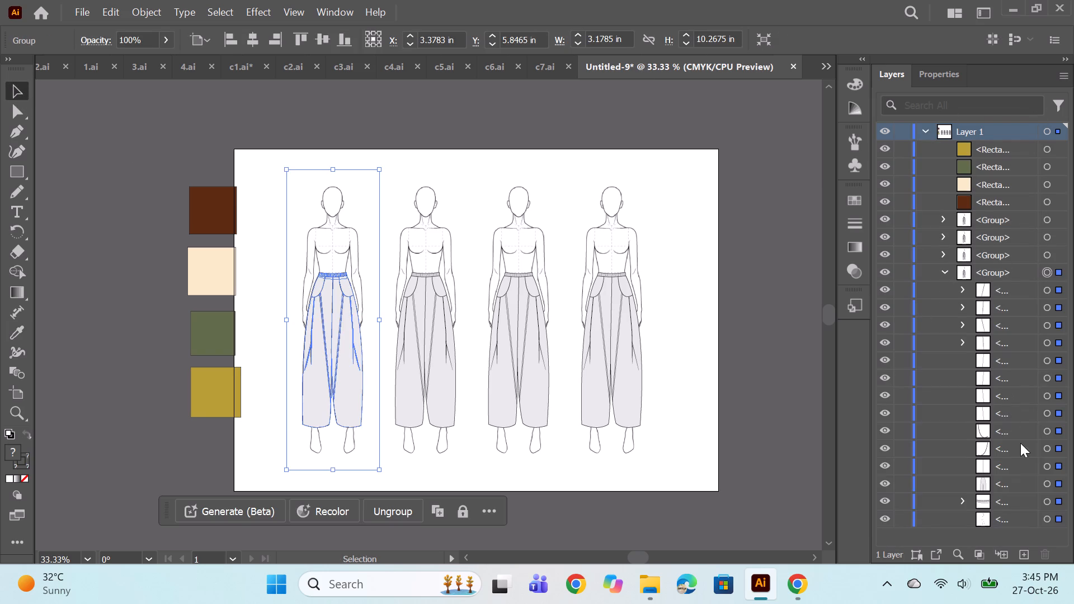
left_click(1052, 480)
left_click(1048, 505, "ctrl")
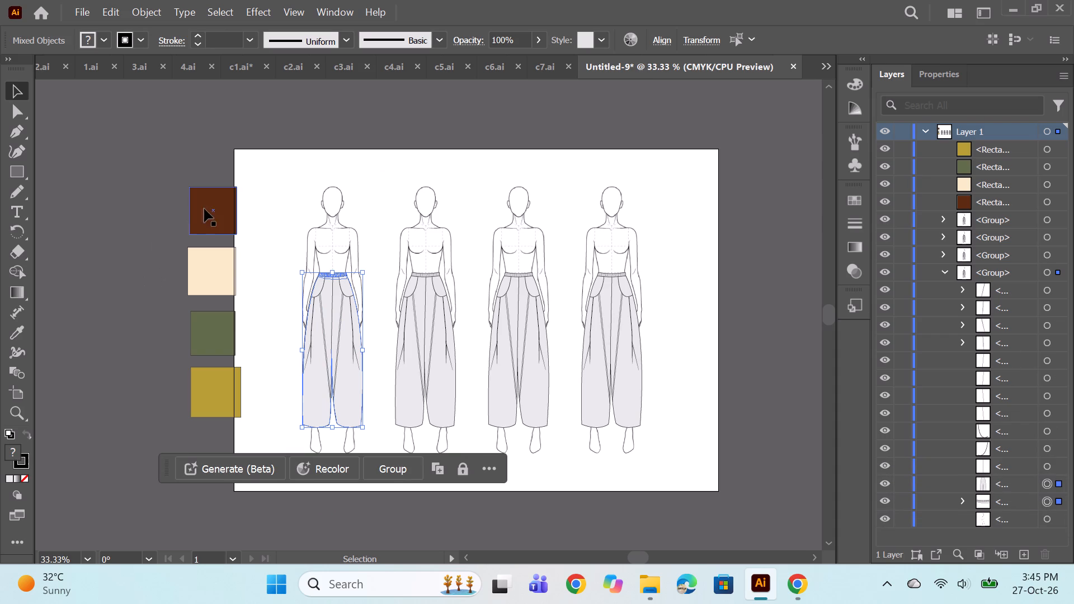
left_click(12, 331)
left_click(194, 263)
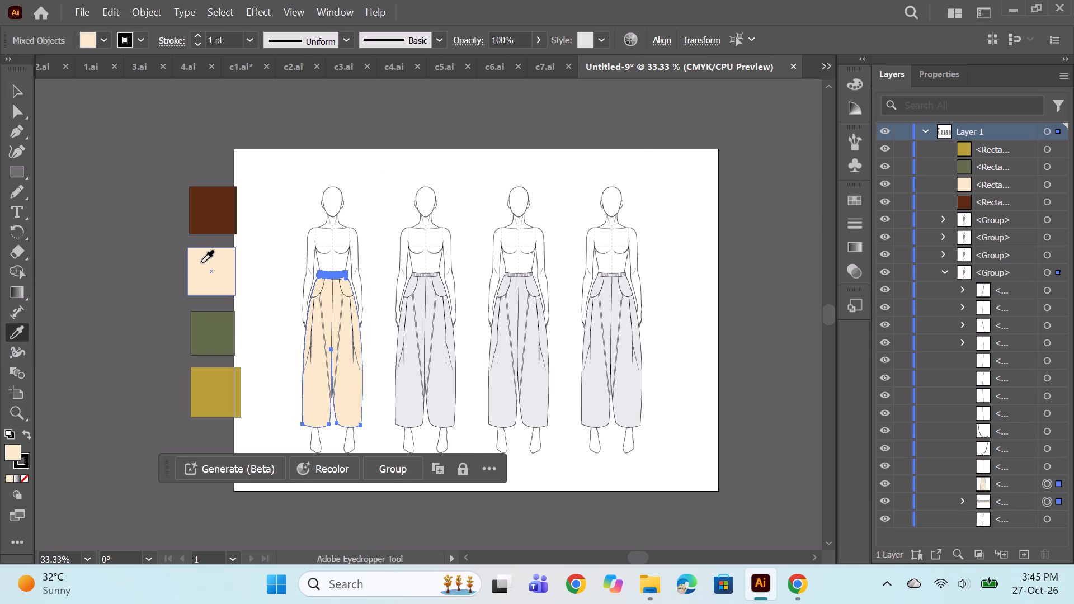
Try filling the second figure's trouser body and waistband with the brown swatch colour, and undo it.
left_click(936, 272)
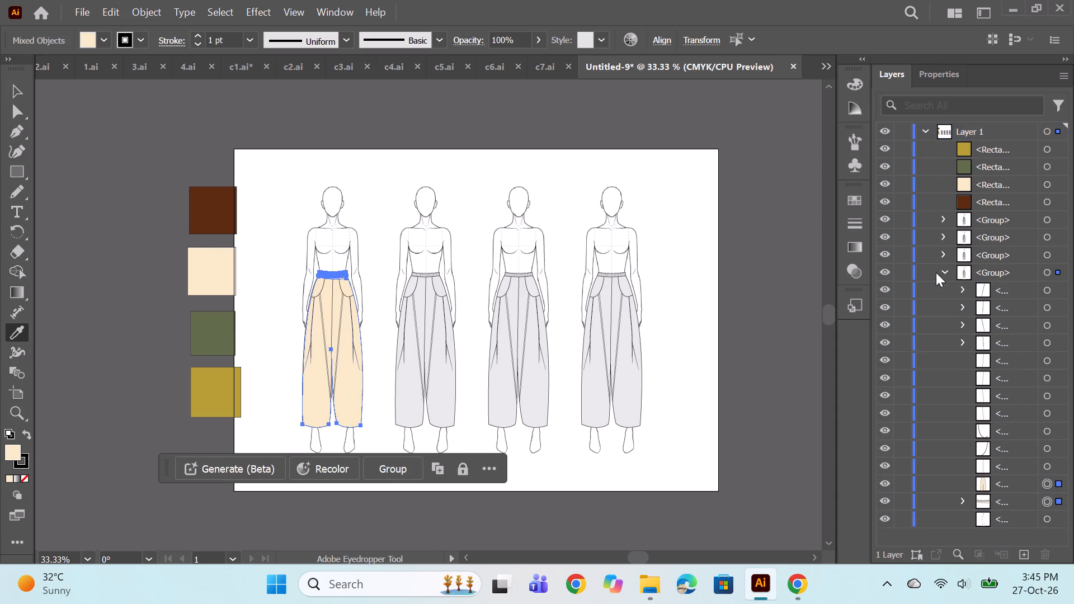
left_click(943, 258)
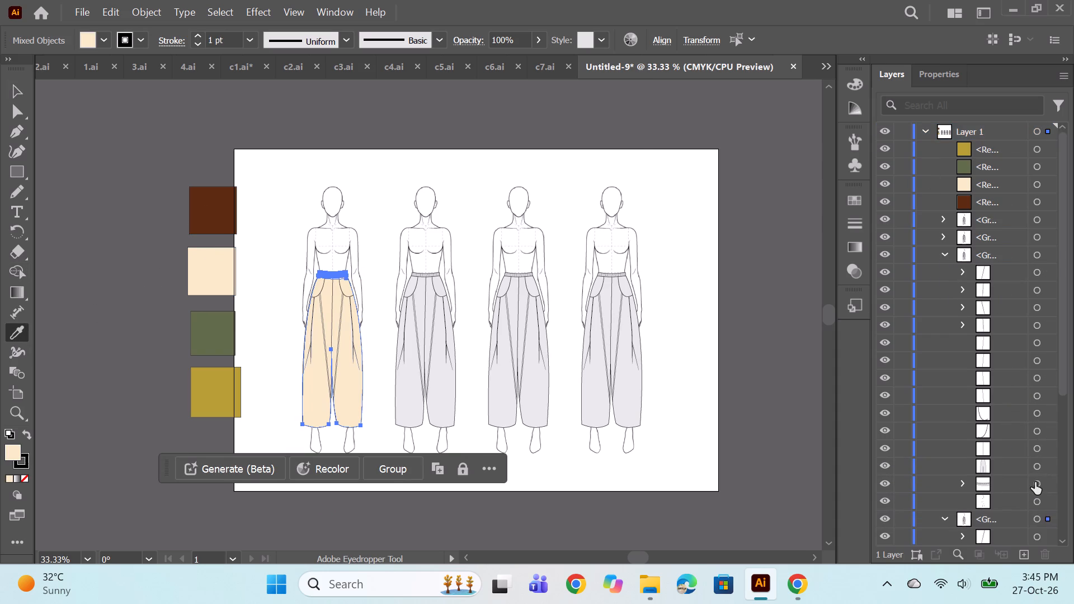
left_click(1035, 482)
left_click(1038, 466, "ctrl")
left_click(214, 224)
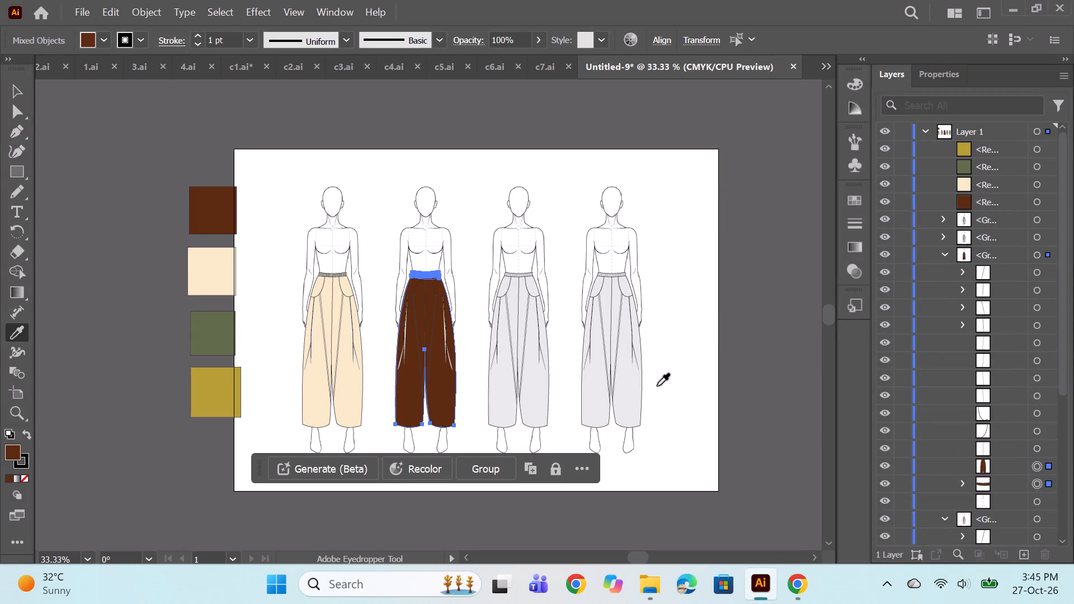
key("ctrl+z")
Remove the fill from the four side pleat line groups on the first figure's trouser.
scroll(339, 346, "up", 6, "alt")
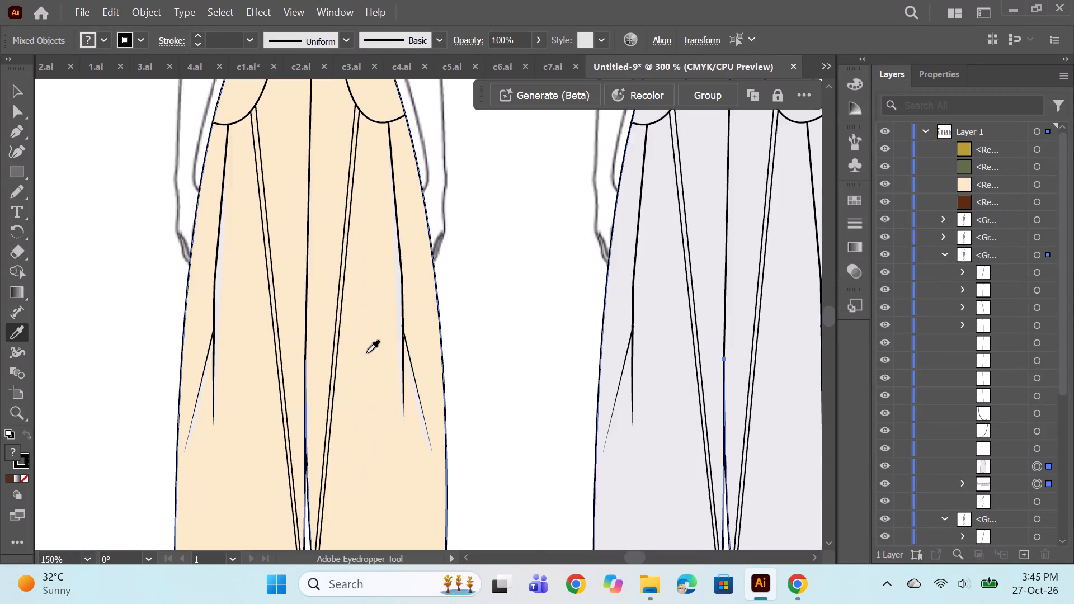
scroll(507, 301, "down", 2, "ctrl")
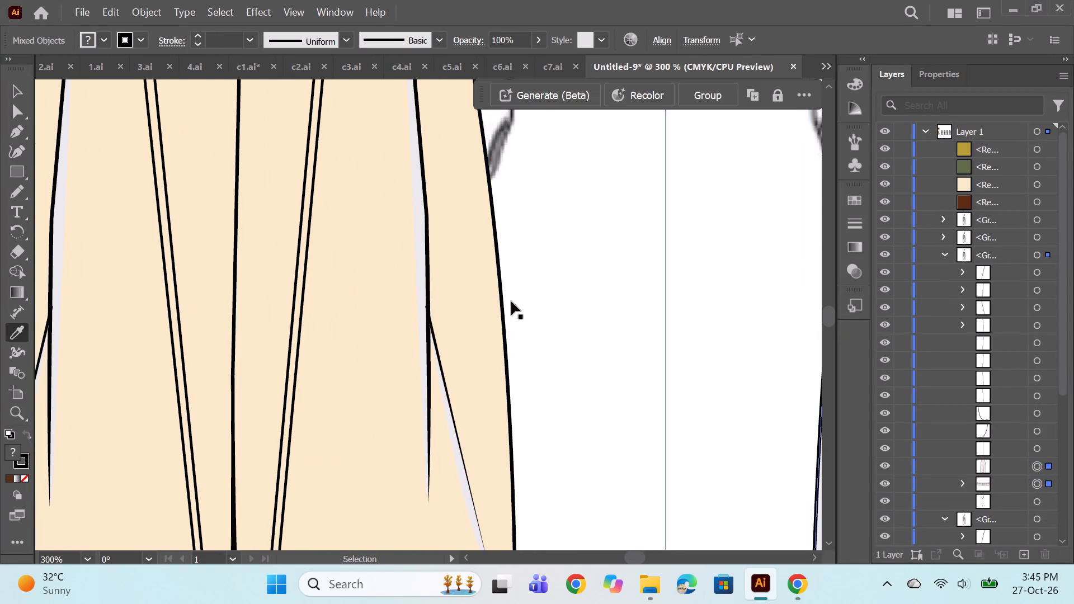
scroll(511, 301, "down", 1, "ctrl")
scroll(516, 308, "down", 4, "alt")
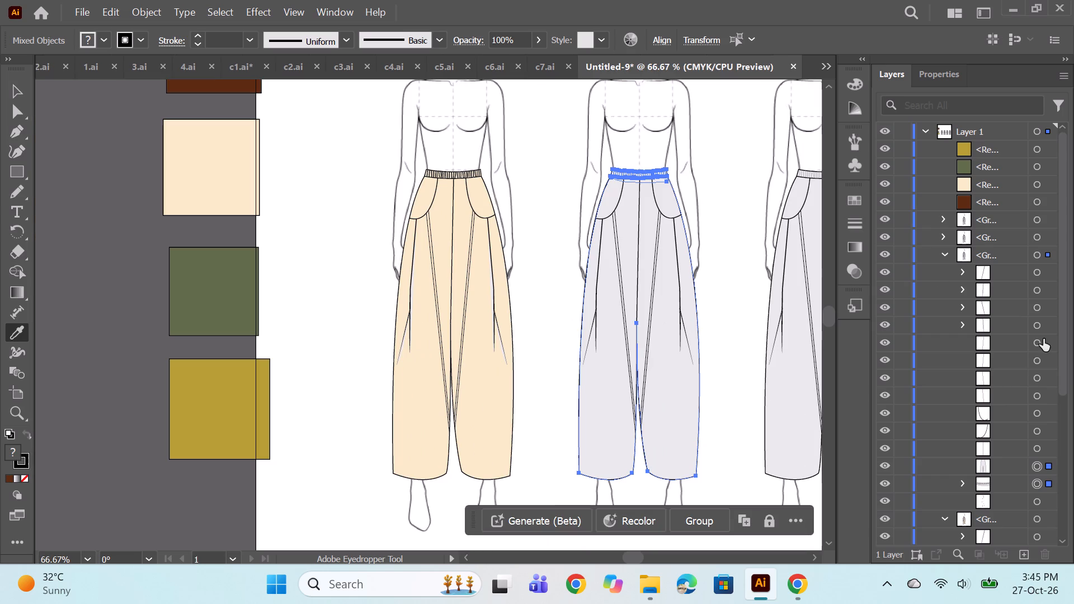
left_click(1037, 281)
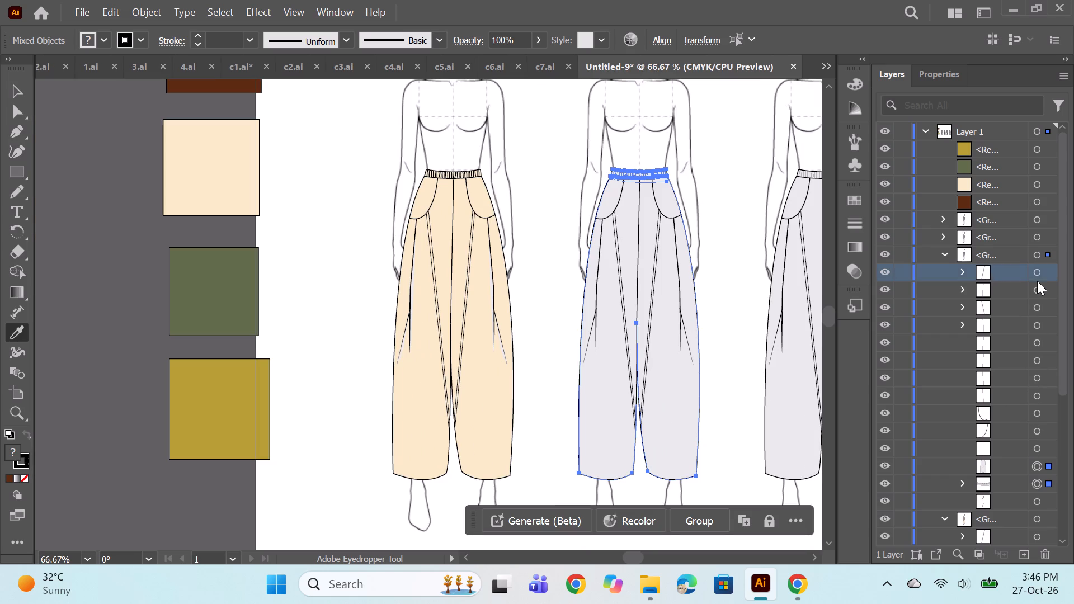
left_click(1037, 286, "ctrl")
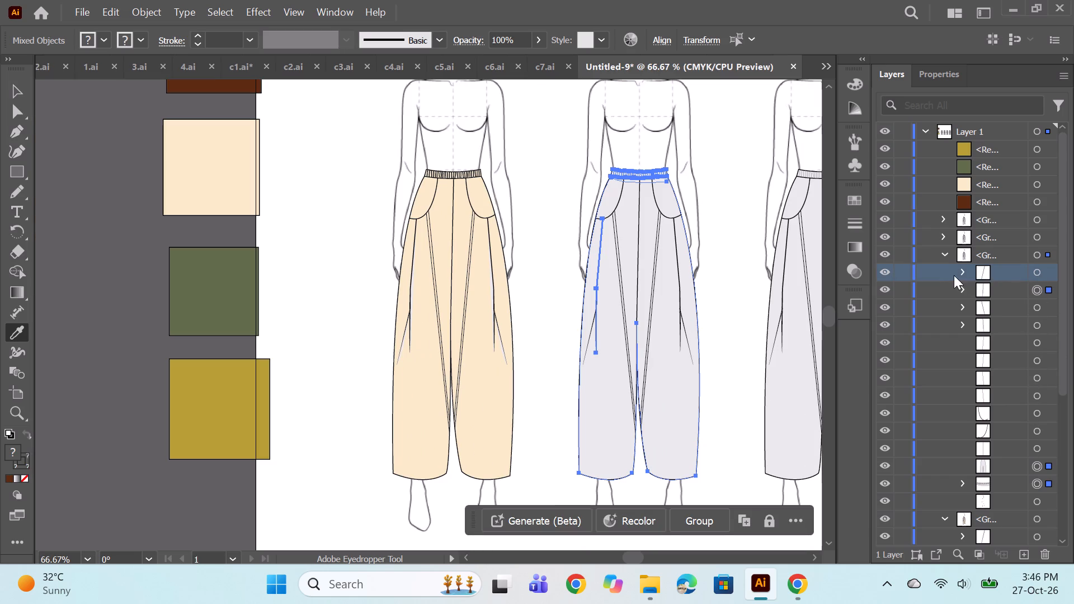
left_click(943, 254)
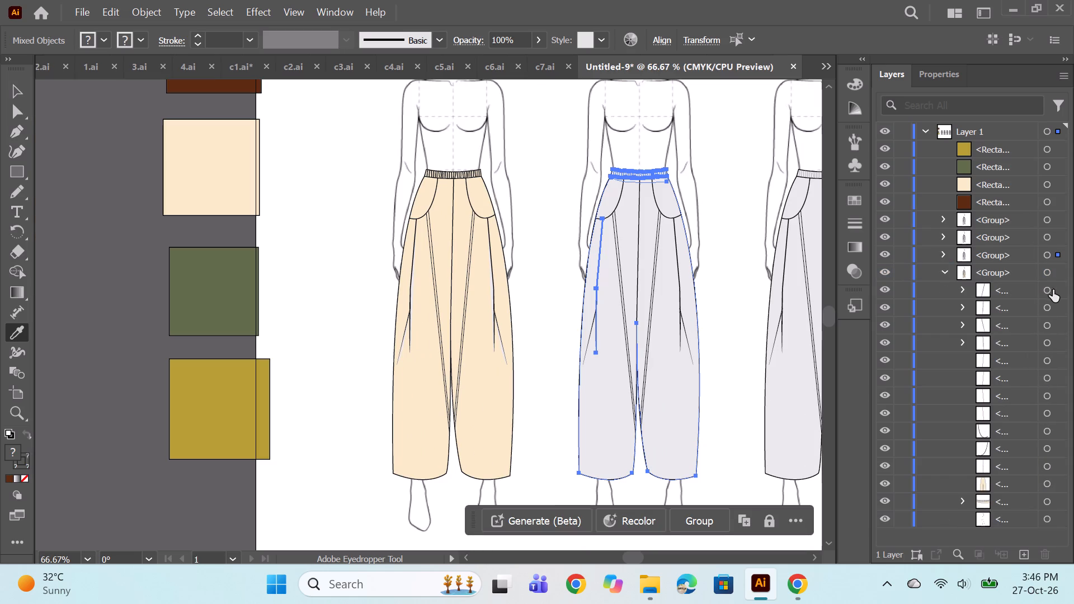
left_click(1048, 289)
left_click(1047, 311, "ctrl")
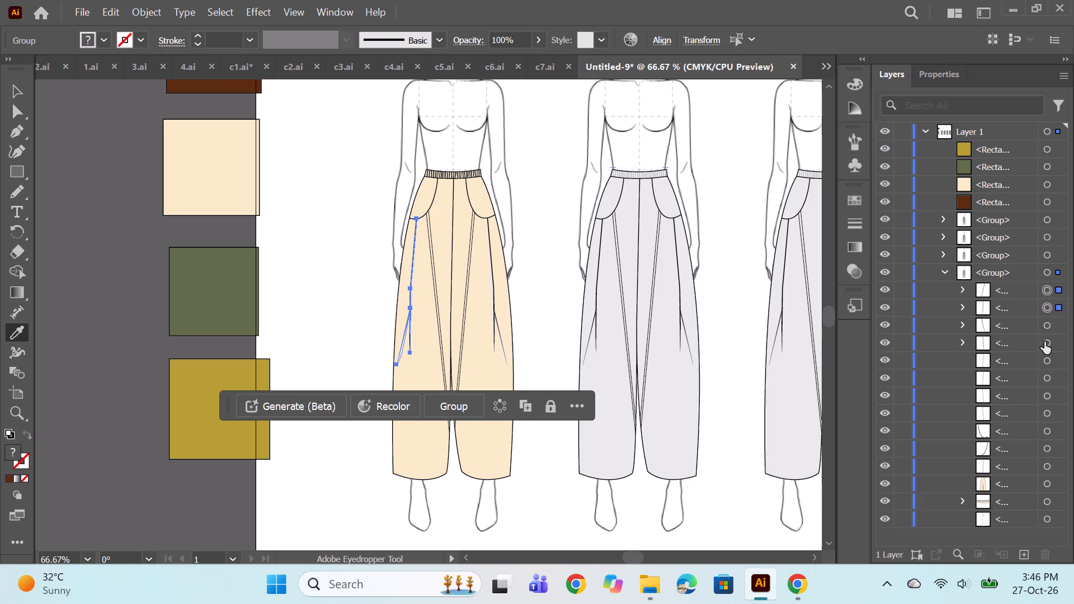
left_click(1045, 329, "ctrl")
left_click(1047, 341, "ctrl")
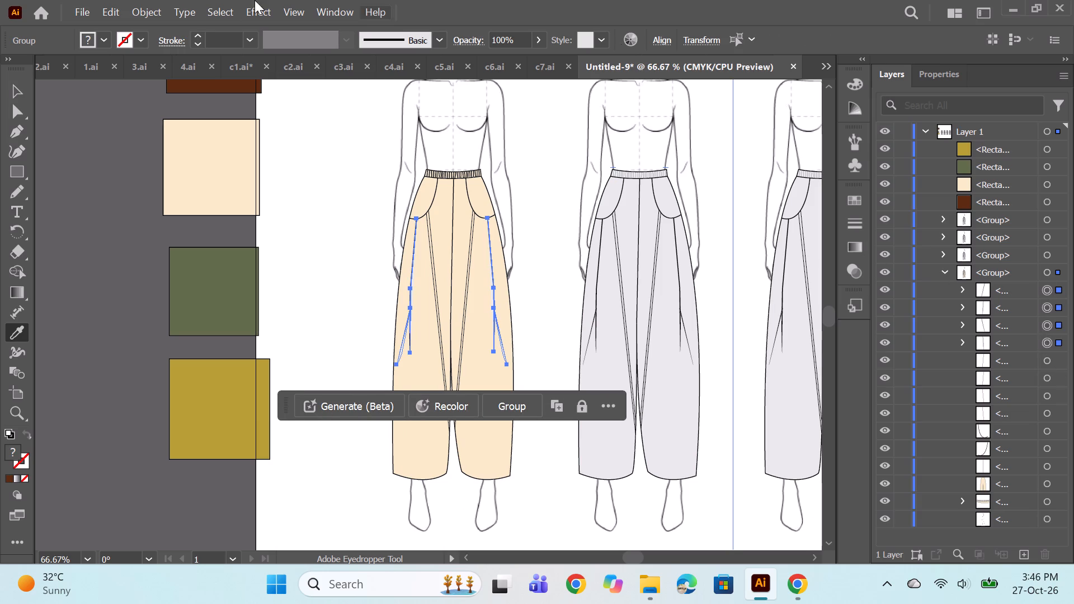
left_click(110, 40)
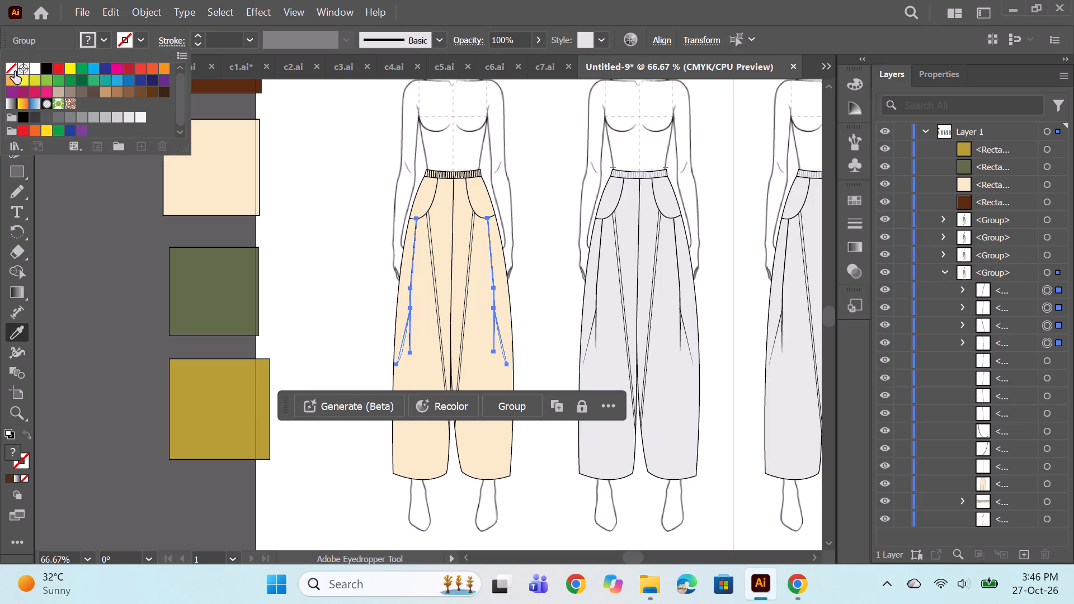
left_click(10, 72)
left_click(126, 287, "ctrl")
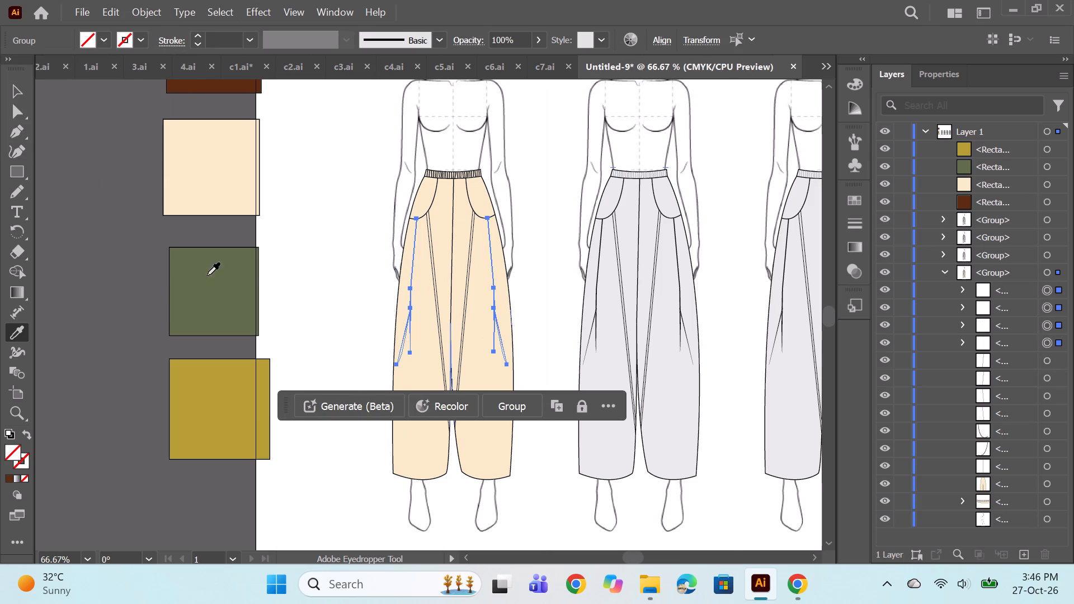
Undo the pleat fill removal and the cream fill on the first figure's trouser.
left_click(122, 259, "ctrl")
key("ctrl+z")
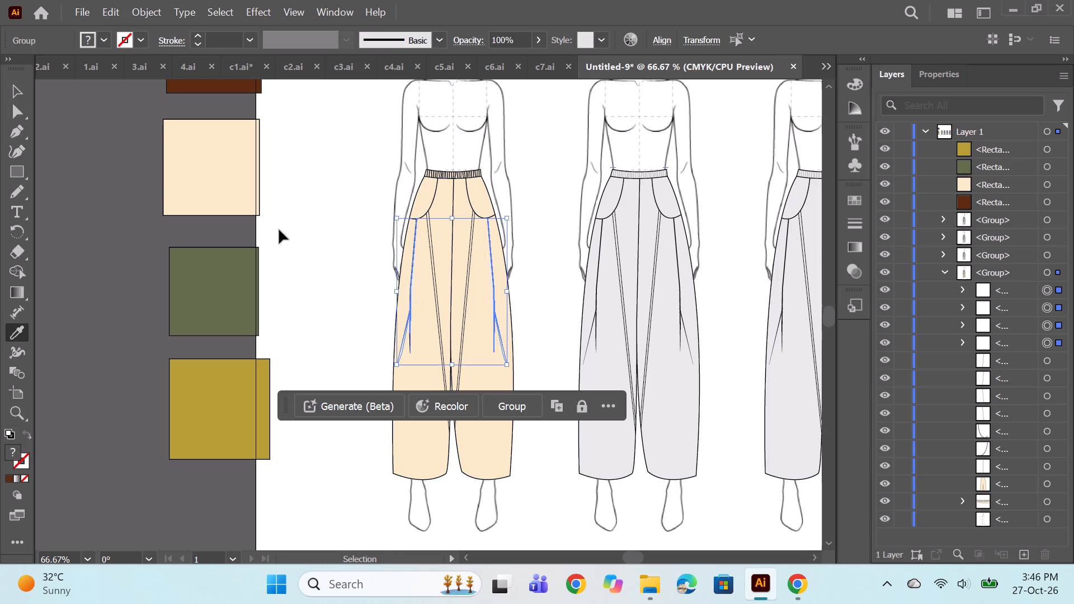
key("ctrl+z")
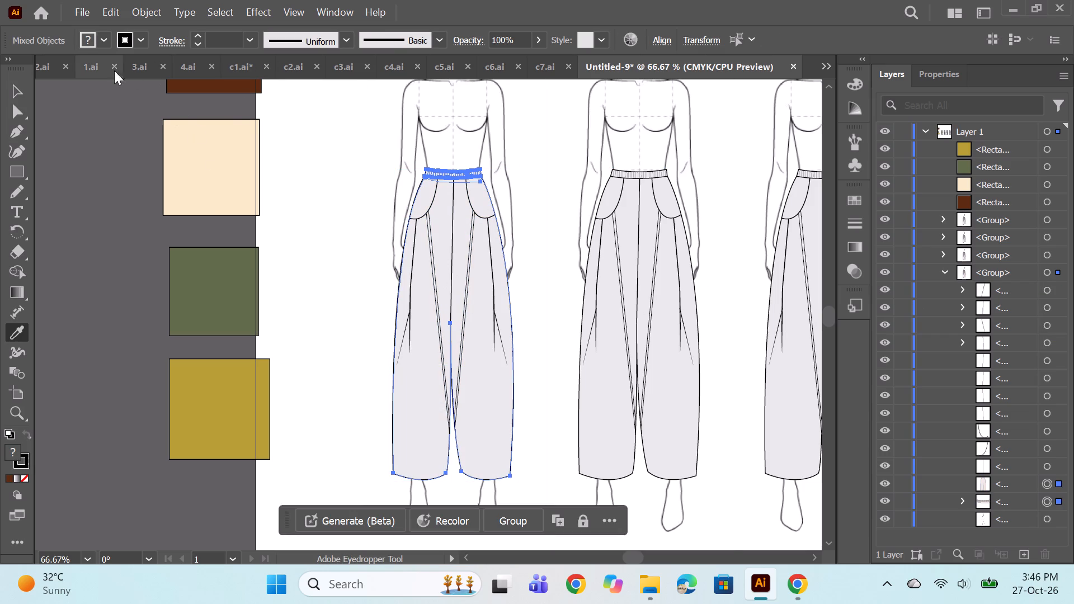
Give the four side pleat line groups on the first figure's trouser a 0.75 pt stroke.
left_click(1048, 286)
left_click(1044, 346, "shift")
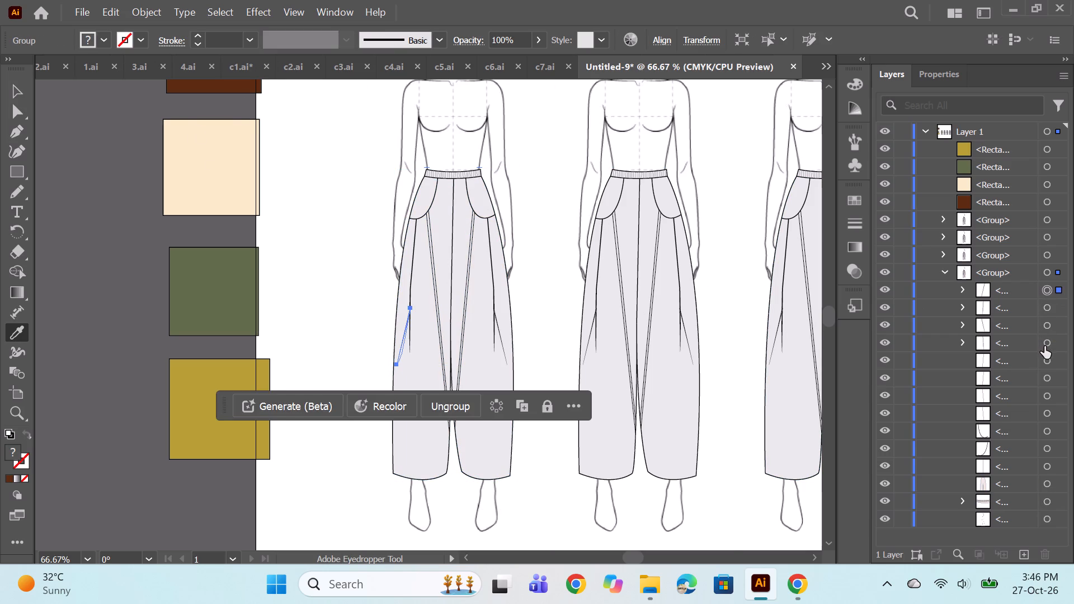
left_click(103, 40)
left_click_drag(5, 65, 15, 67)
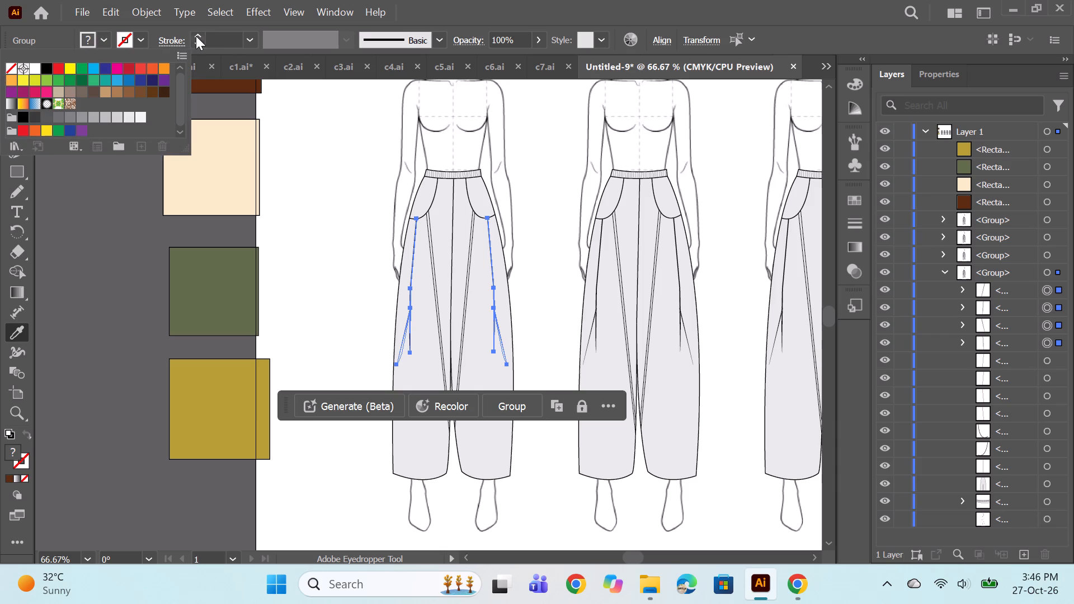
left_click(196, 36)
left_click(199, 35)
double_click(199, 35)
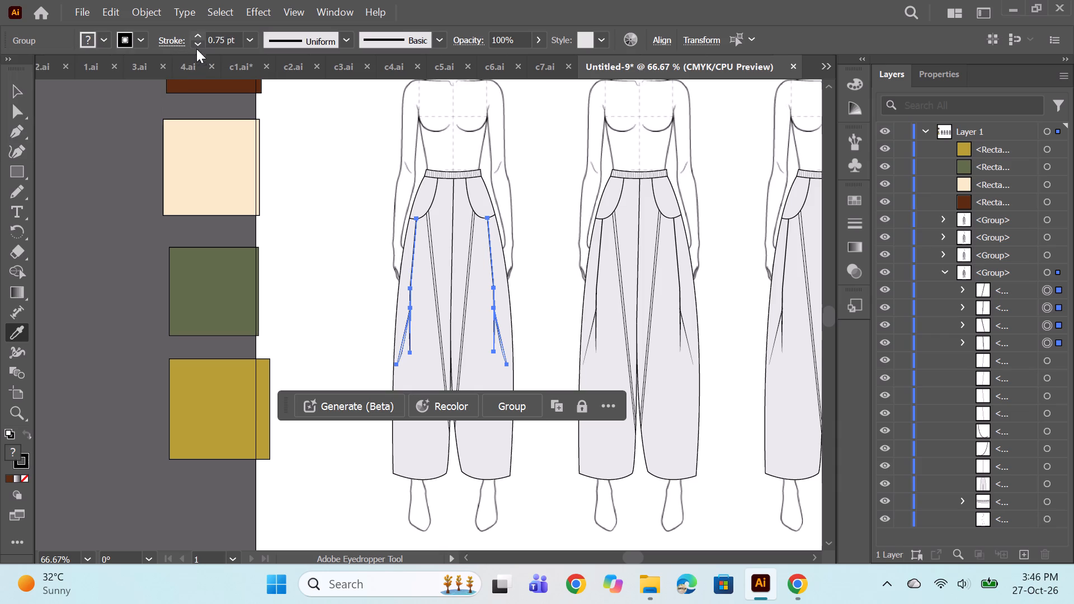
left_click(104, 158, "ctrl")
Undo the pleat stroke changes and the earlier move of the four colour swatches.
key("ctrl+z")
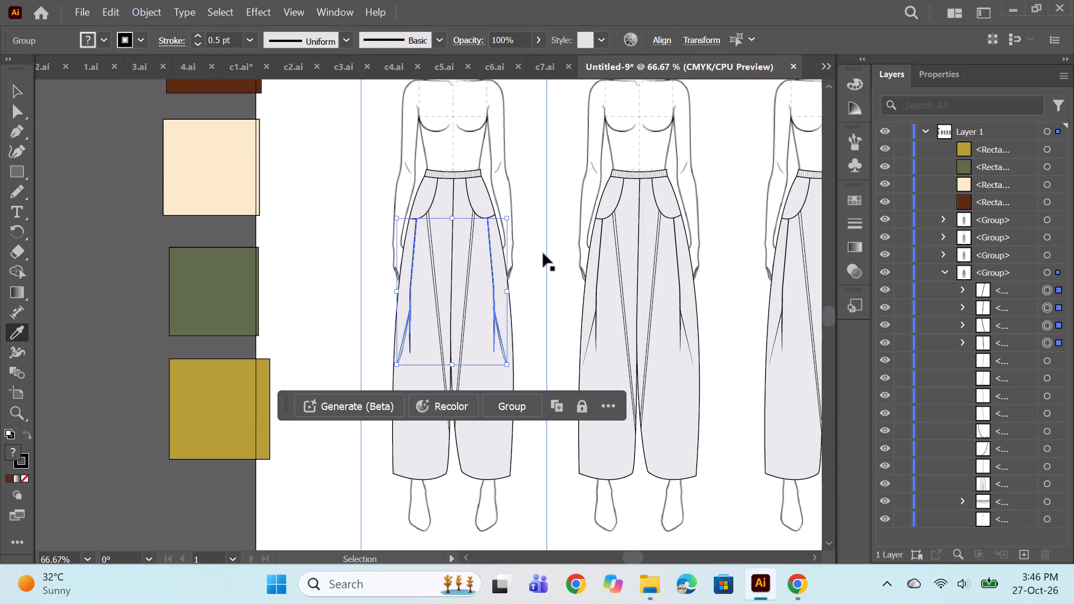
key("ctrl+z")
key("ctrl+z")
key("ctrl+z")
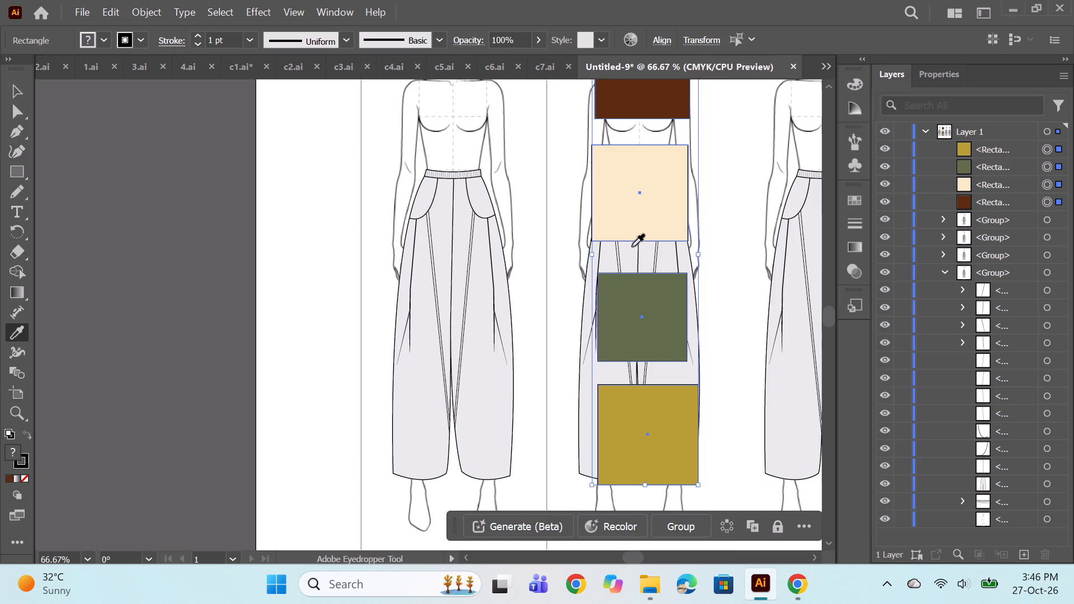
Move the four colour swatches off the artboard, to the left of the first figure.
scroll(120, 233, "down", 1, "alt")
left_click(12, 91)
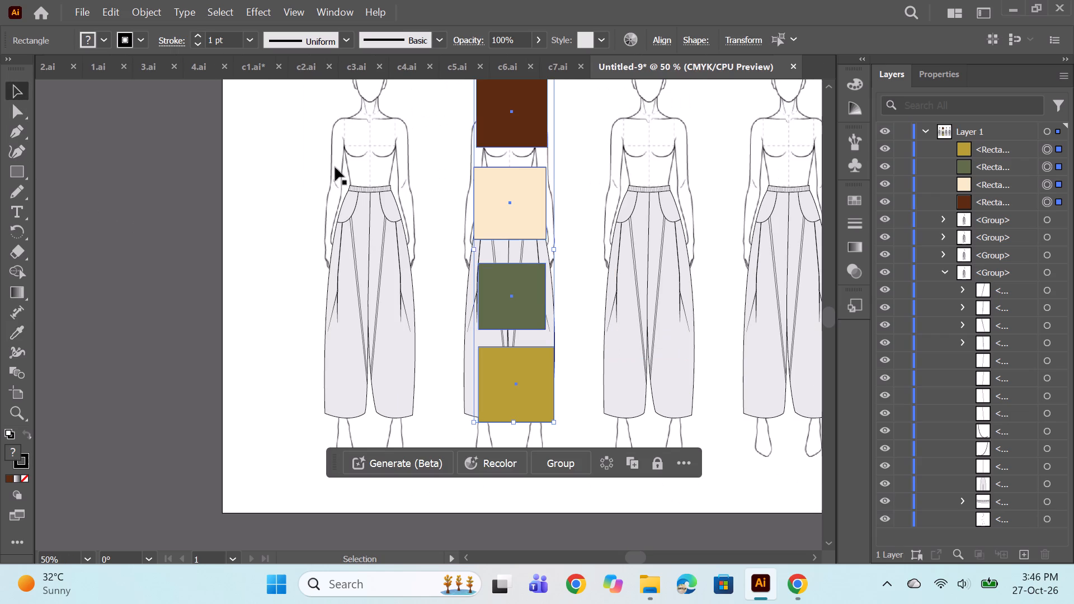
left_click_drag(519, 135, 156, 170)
Examine the side pleat line groups and the seam line path on the first figure's trouser, checking their fill and stroke.
scroll(309, 216, "up", 2, "alt")
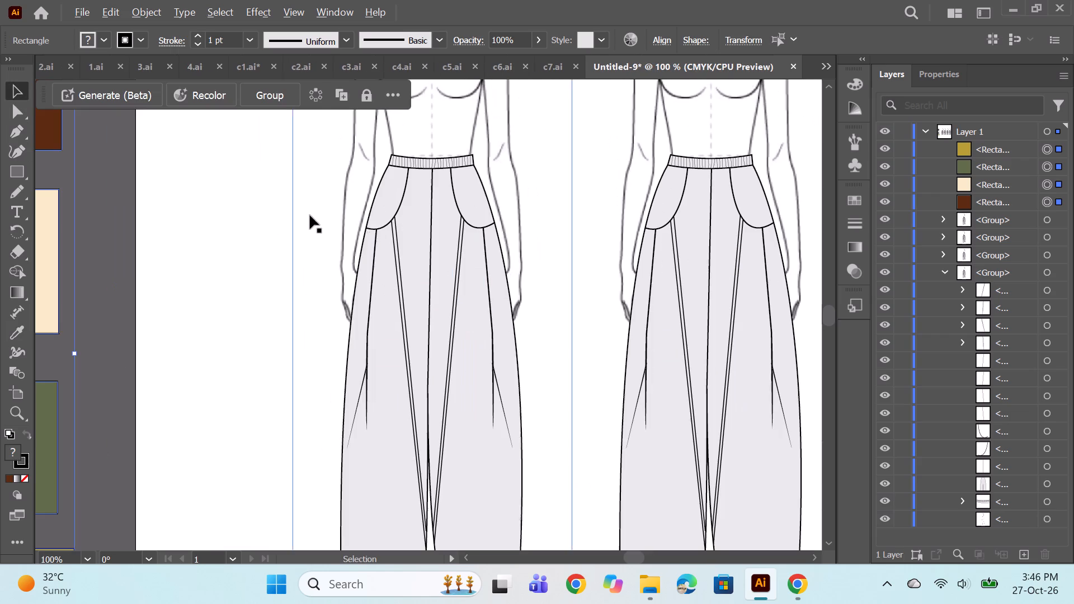
left_click(1045, 290)
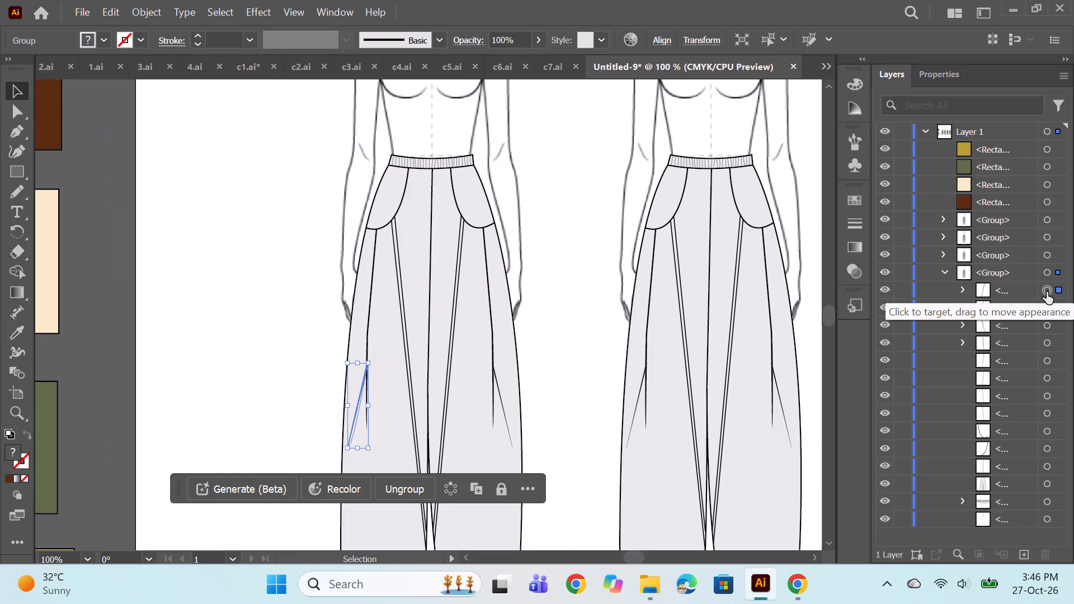
left_click(1045, 310)
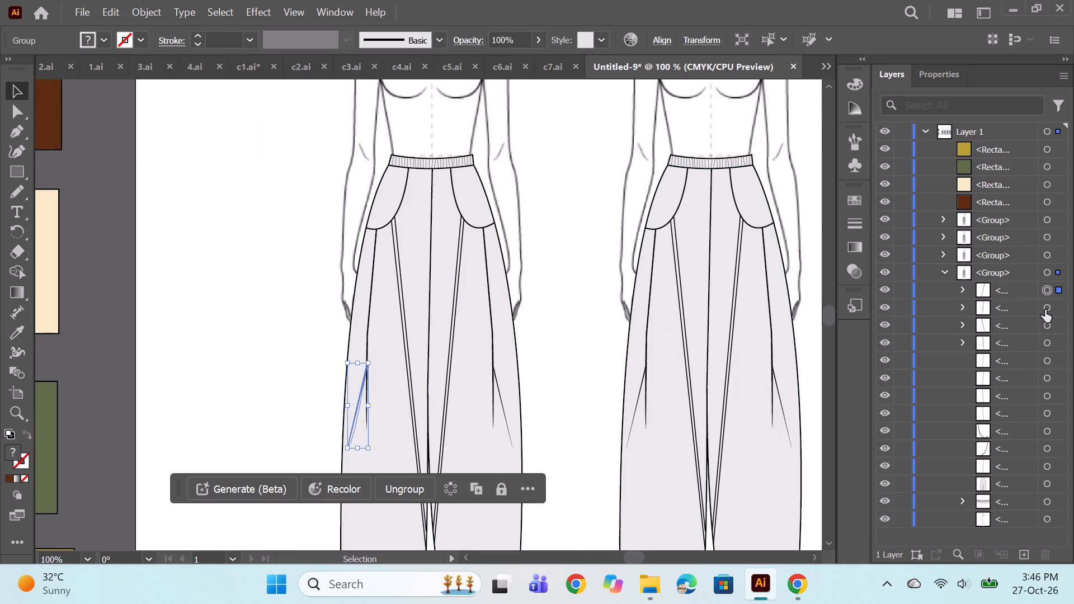
left_click(1049, 324)
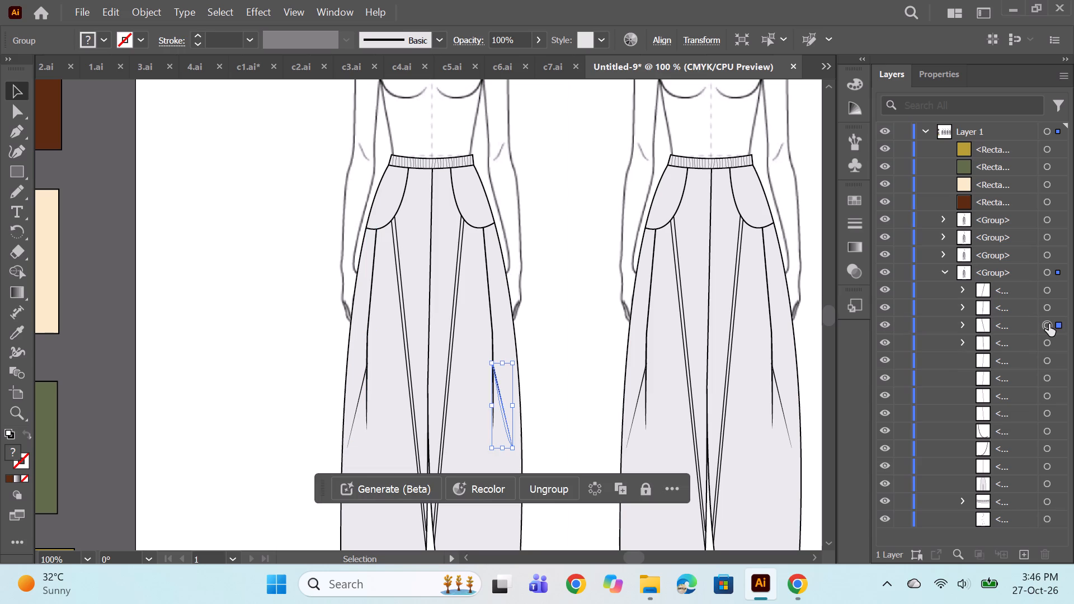
left_click(1048, 342)
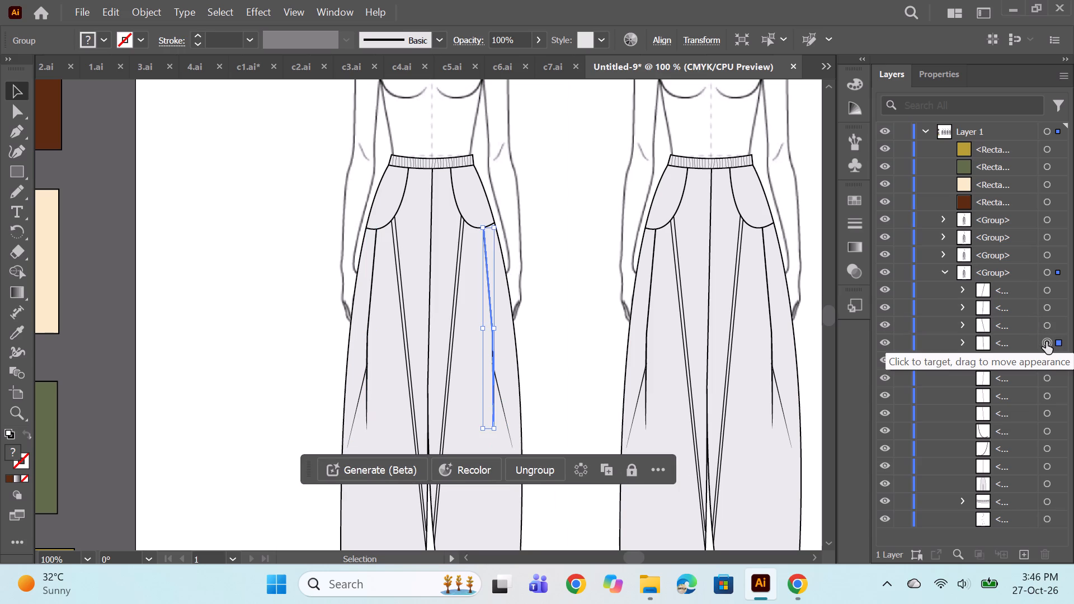
scroll(289, 265, "down", 1, "alt")
left_click(147, 290)
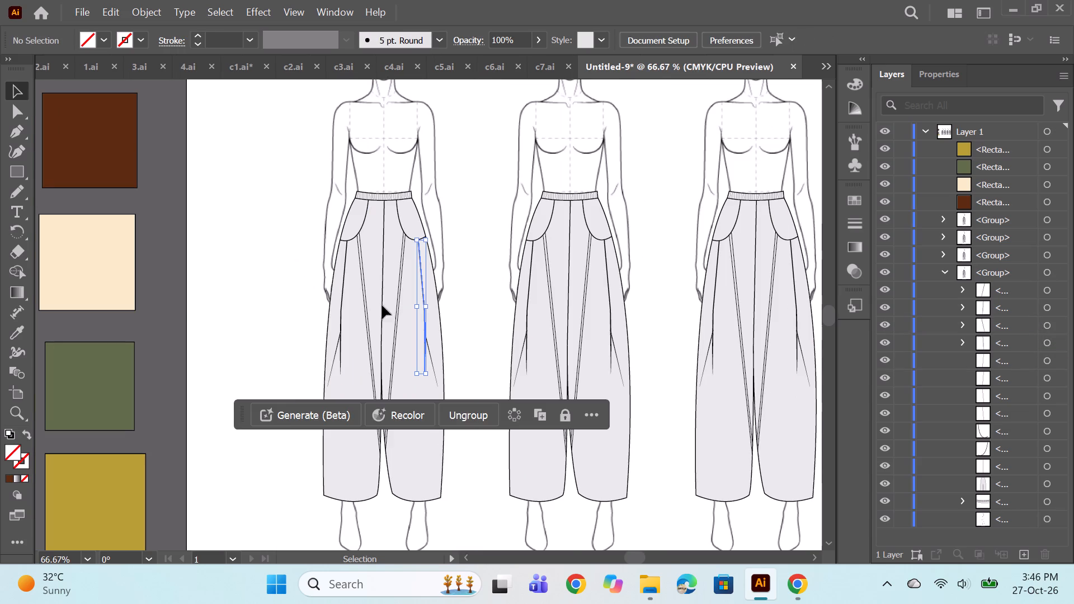
scroll(474, 291, "down", 1, "alt")
key("space")
left_click_drag(488, 365, 392, 330)
scroll(263, 263, "up", 5, "alt")
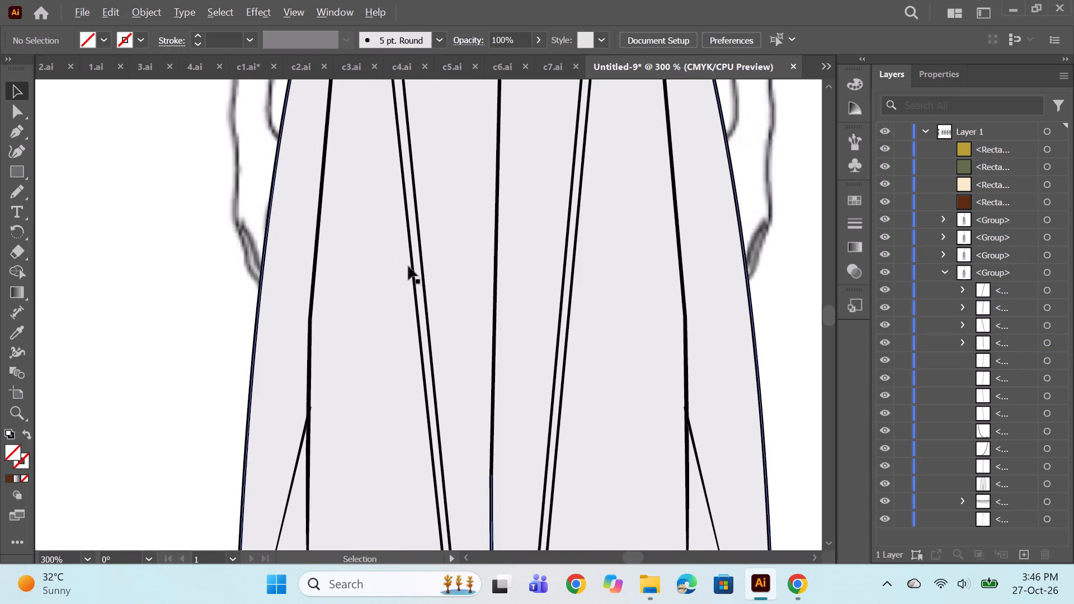
scroll(413, 266, "down", 3)
scroll(380, 260, "down", 1, "alt")
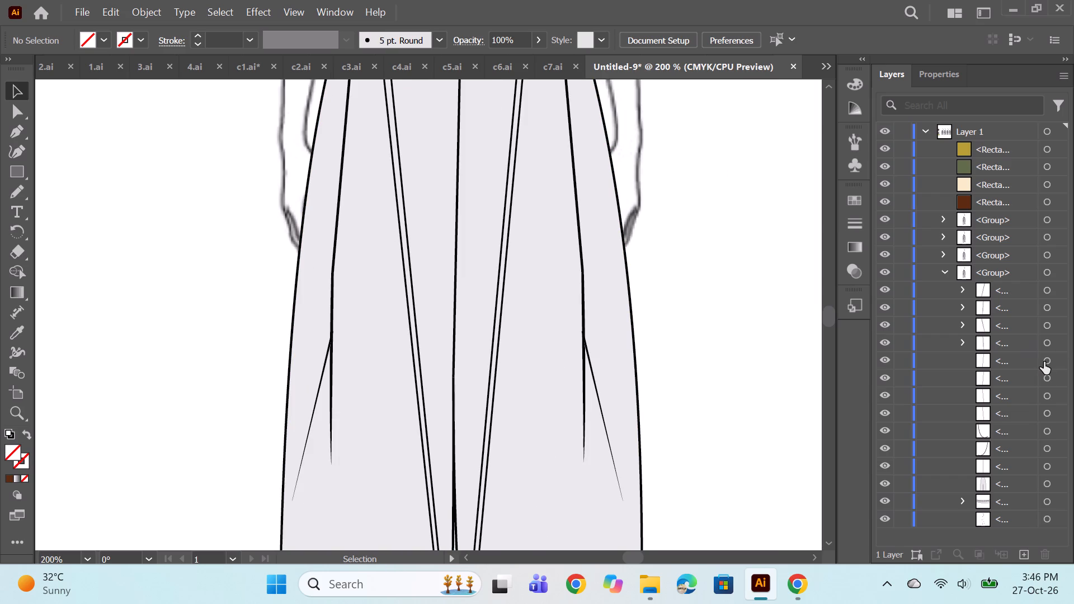
left_click(1044, 362)
scroll(720, 357, "down", 1, "alt")
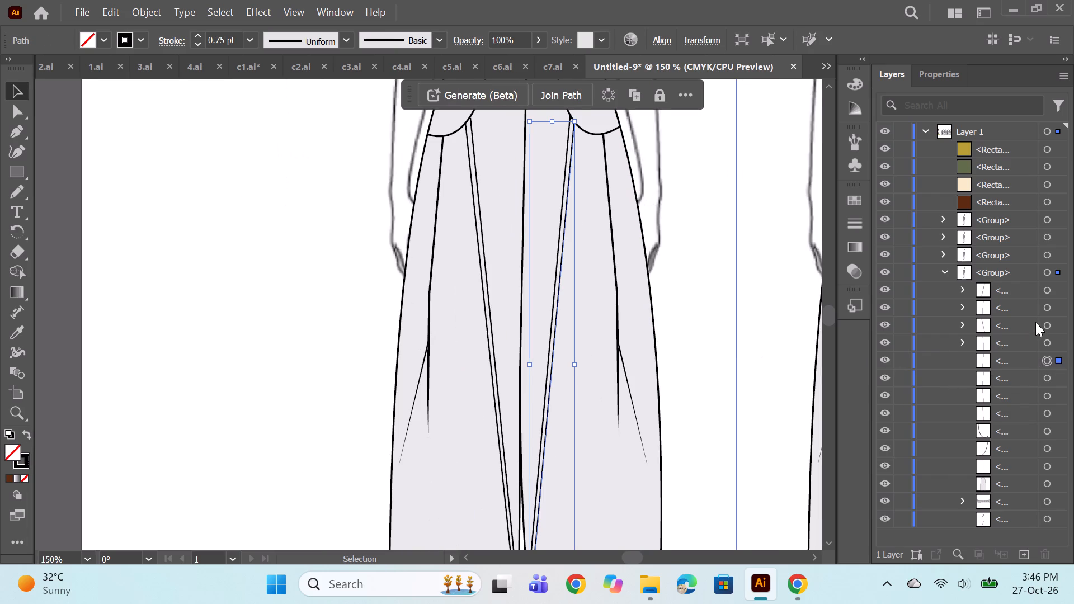
scroll(527, 346, "down", 11)
scroll(585, 379, "up", 5)
scroll(638, 374, "up", 5)
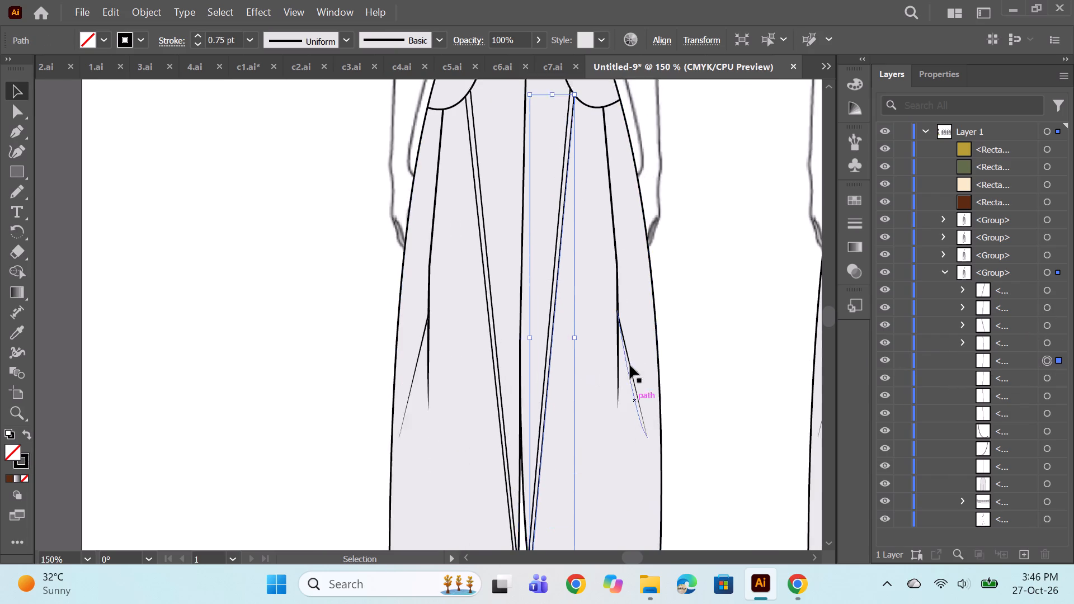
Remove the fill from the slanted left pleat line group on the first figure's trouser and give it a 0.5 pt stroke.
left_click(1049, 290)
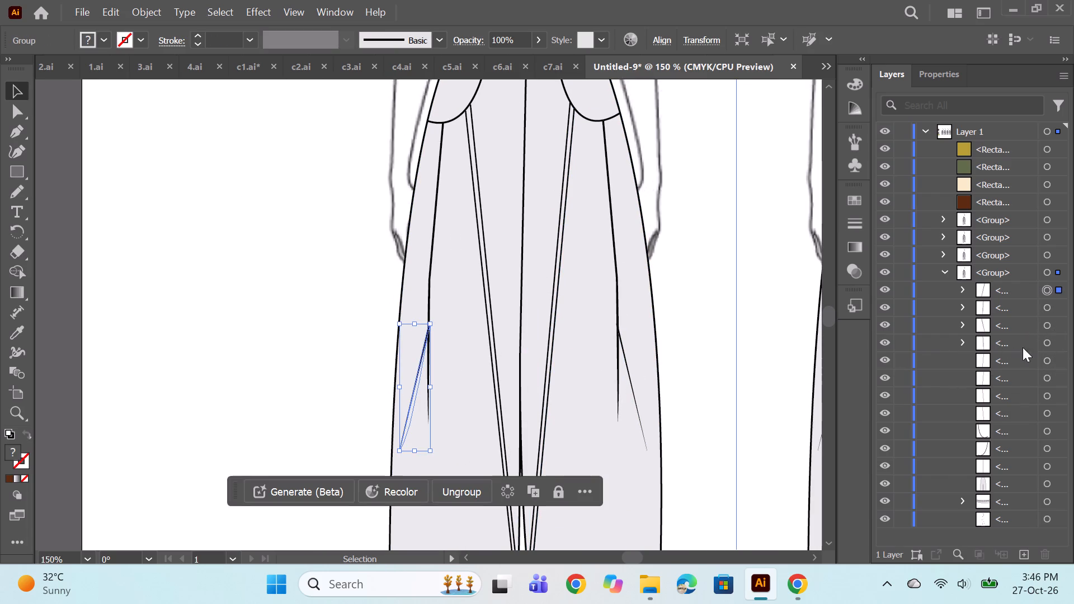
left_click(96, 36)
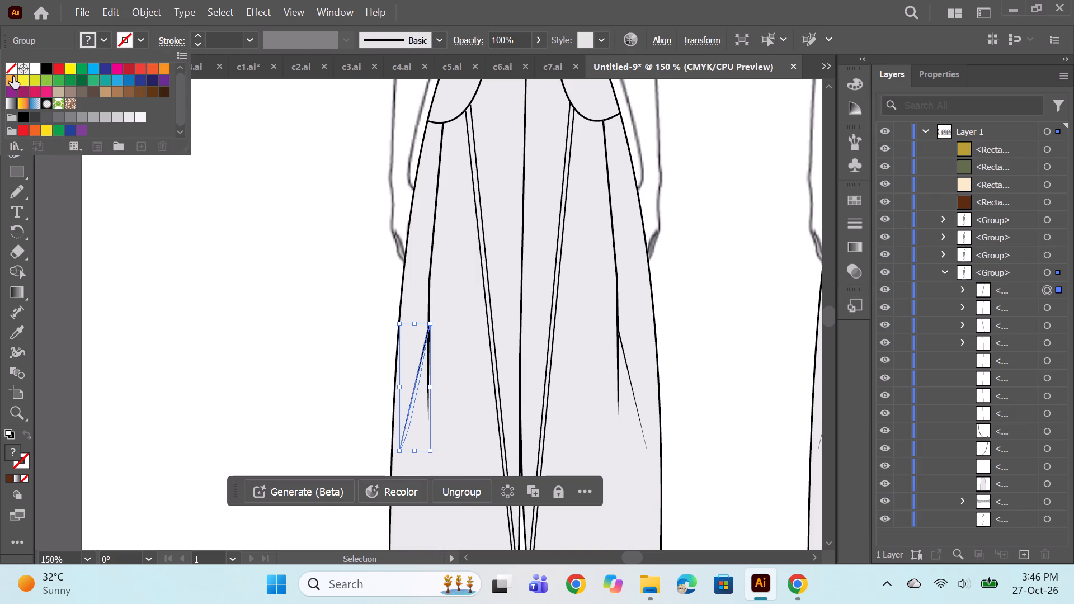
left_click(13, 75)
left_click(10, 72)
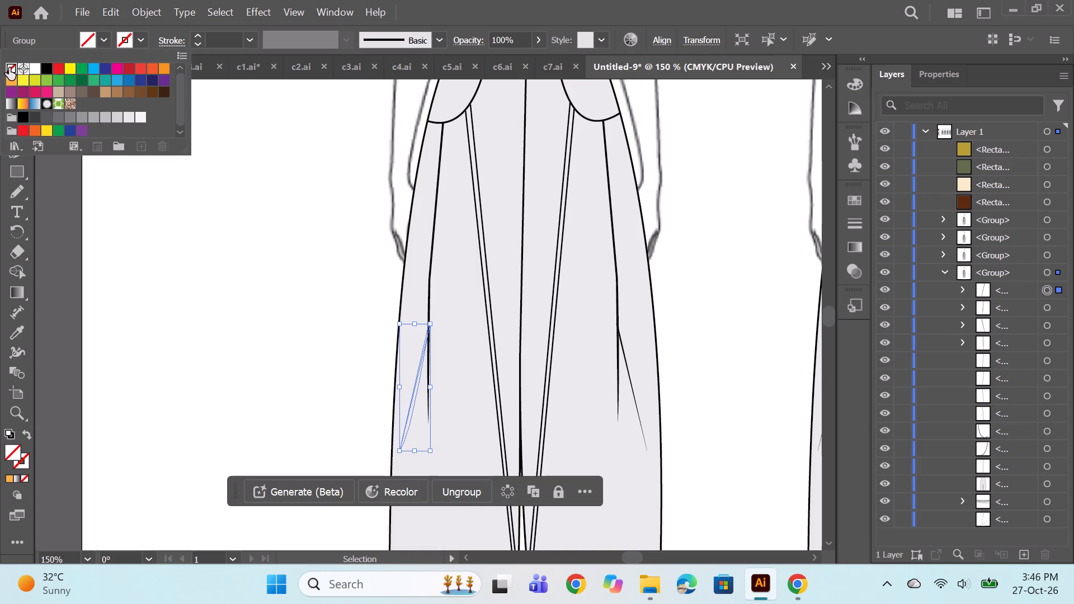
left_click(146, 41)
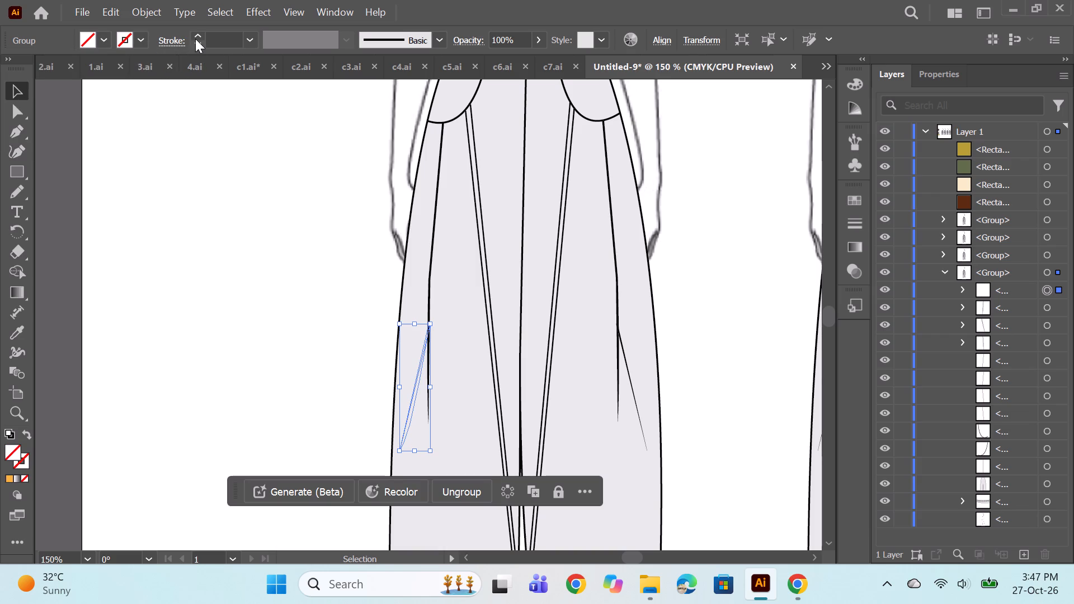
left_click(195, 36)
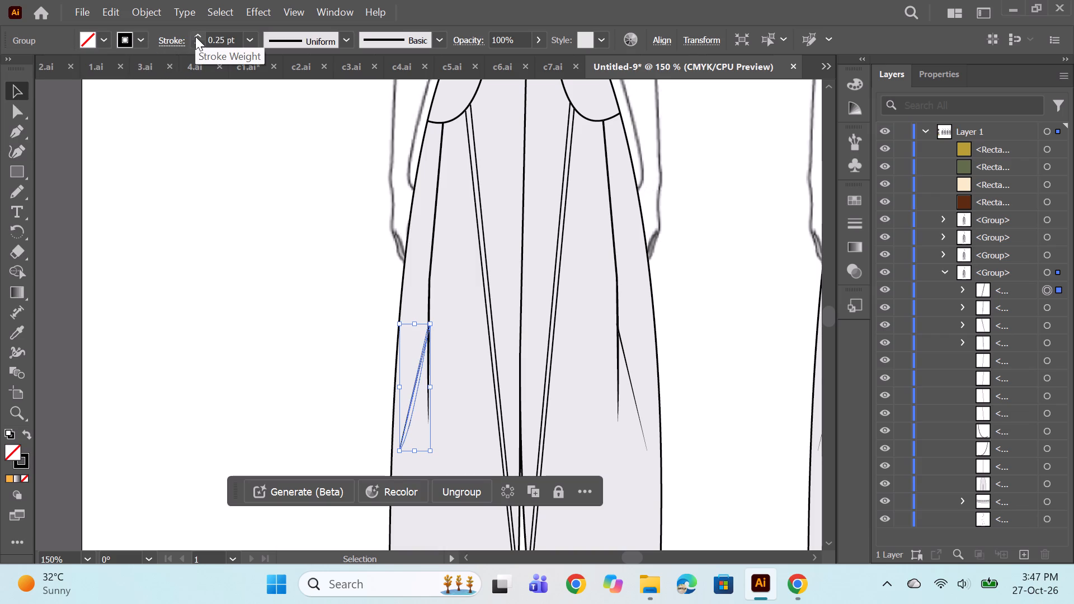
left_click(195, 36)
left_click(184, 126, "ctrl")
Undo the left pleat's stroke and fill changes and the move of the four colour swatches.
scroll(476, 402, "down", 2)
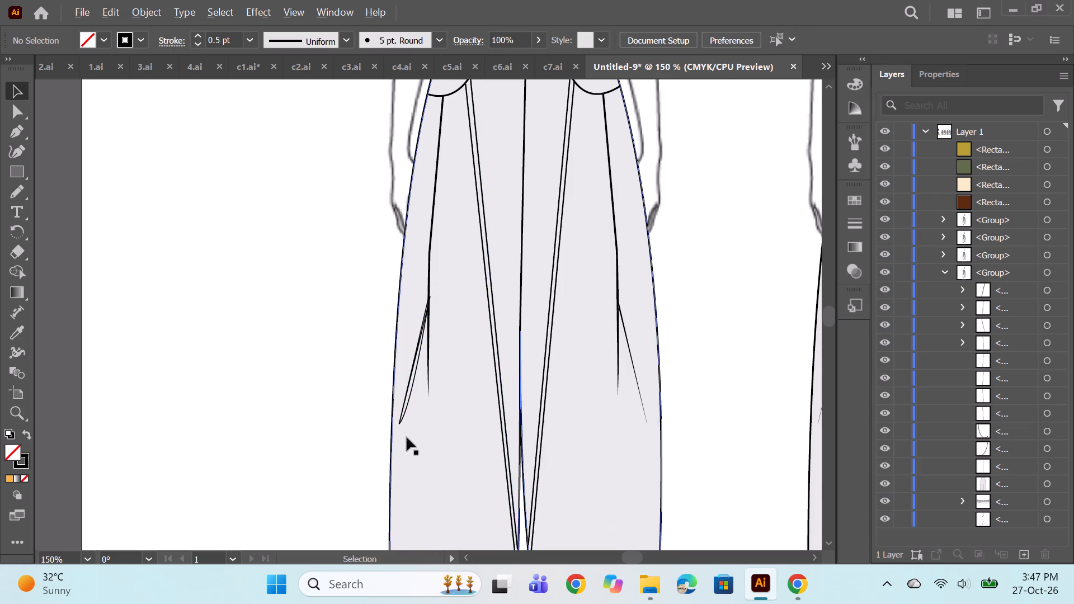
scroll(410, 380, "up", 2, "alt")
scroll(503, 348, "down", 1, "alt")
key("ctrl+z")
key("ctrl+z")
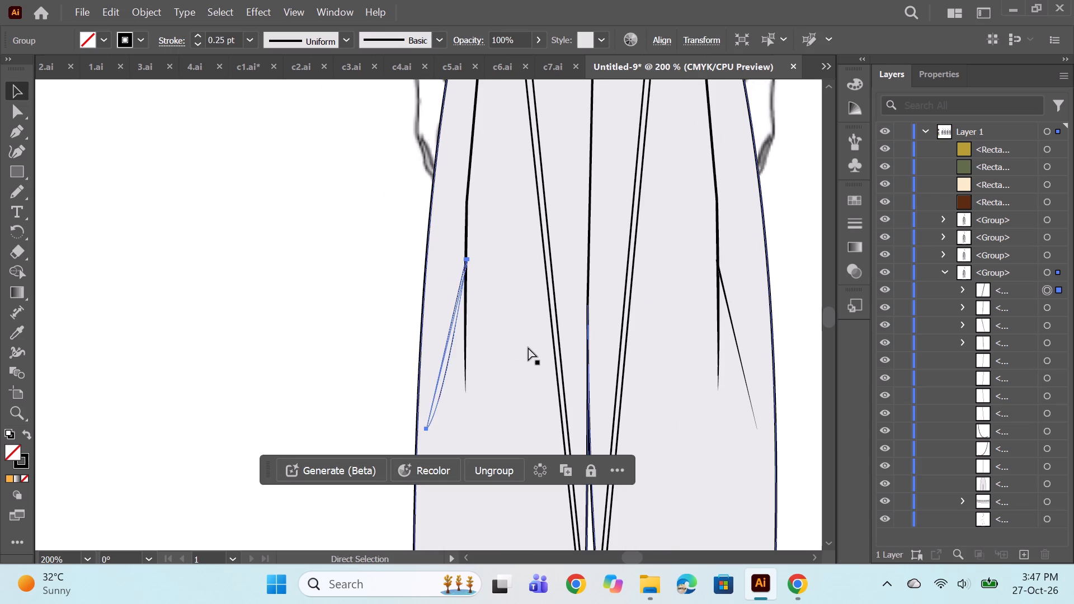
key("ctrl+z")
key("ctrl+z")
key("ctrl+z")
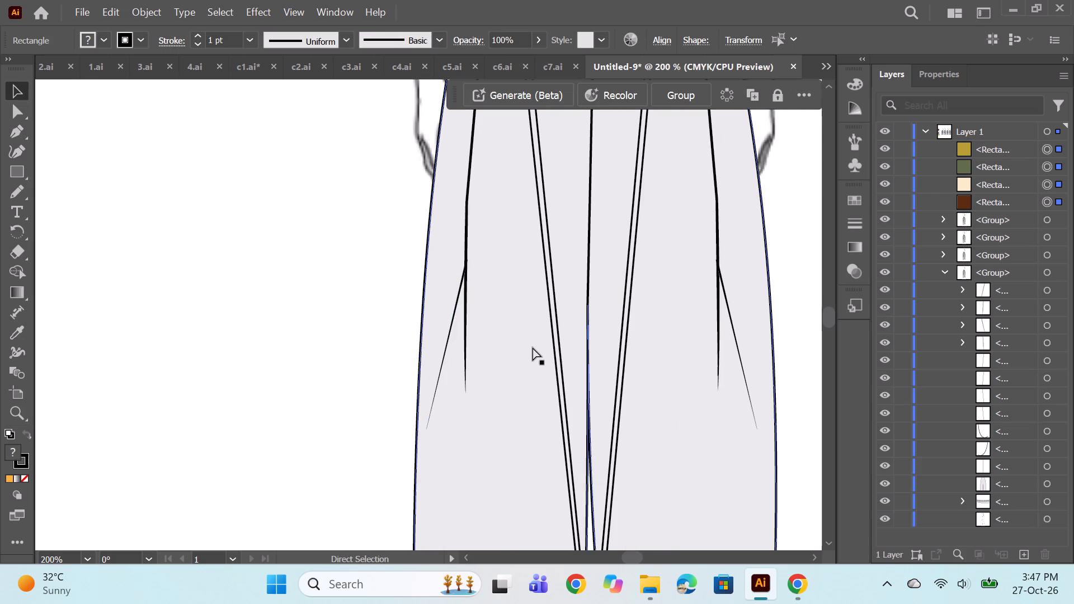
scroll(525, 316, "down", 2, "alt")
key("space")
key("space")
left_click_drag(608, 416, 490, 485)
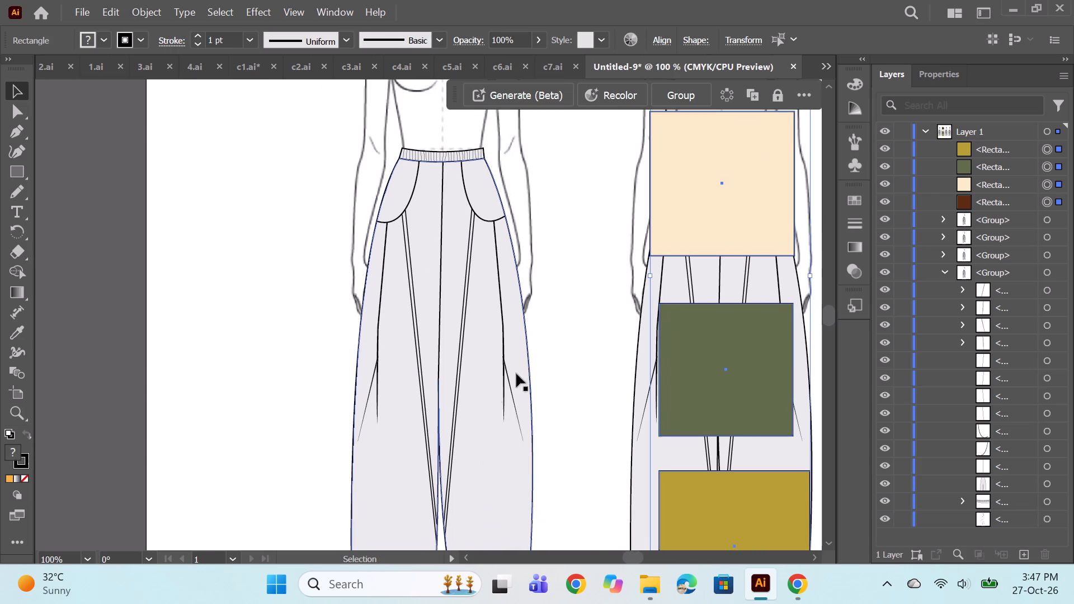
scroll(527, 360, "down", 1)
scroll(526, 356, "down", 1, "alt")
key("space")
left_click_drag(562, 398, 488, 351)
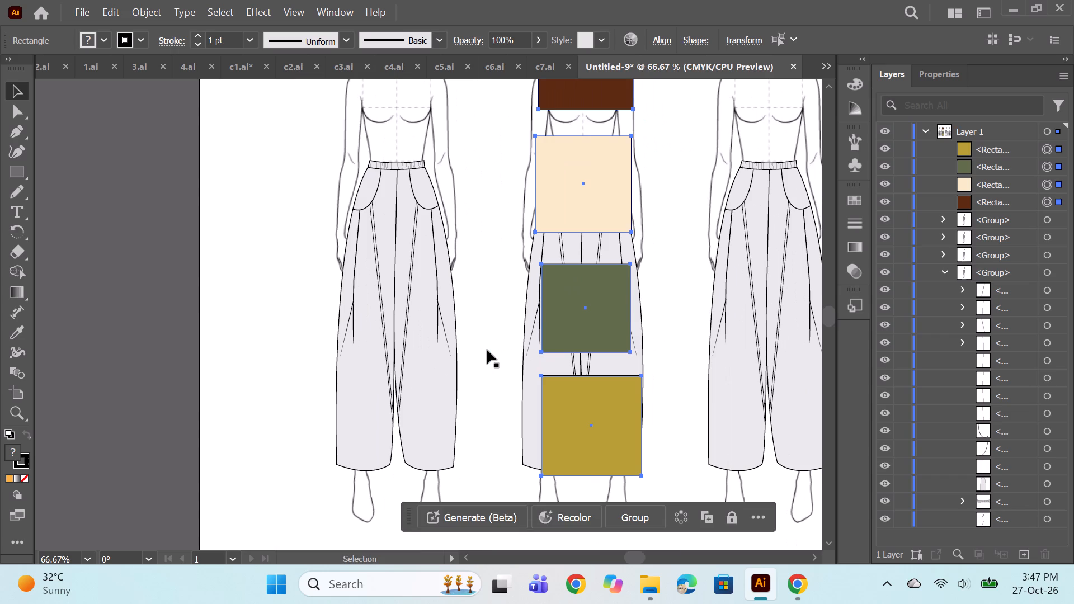
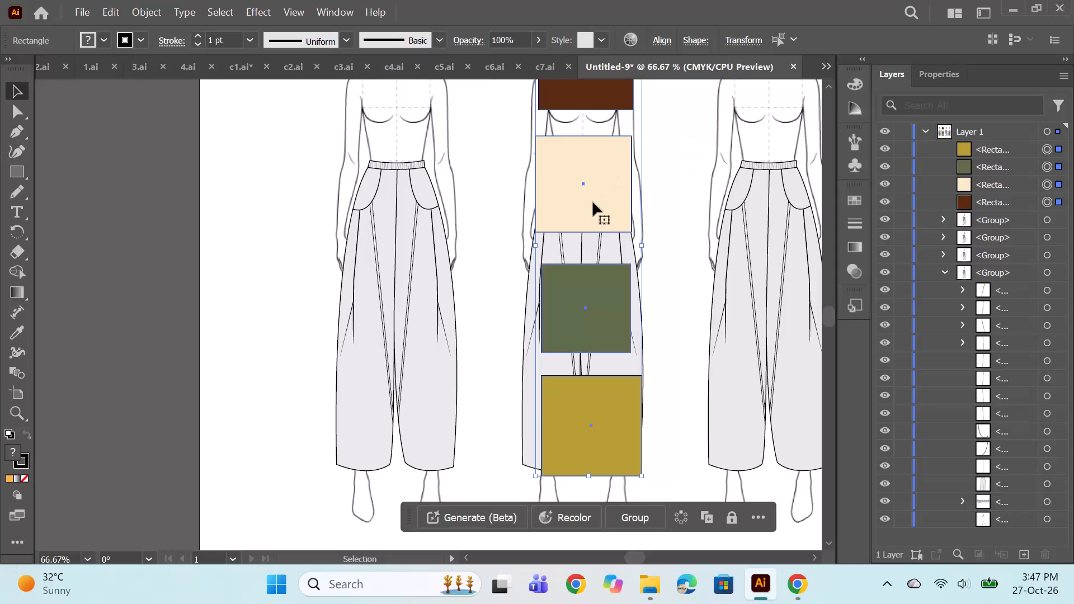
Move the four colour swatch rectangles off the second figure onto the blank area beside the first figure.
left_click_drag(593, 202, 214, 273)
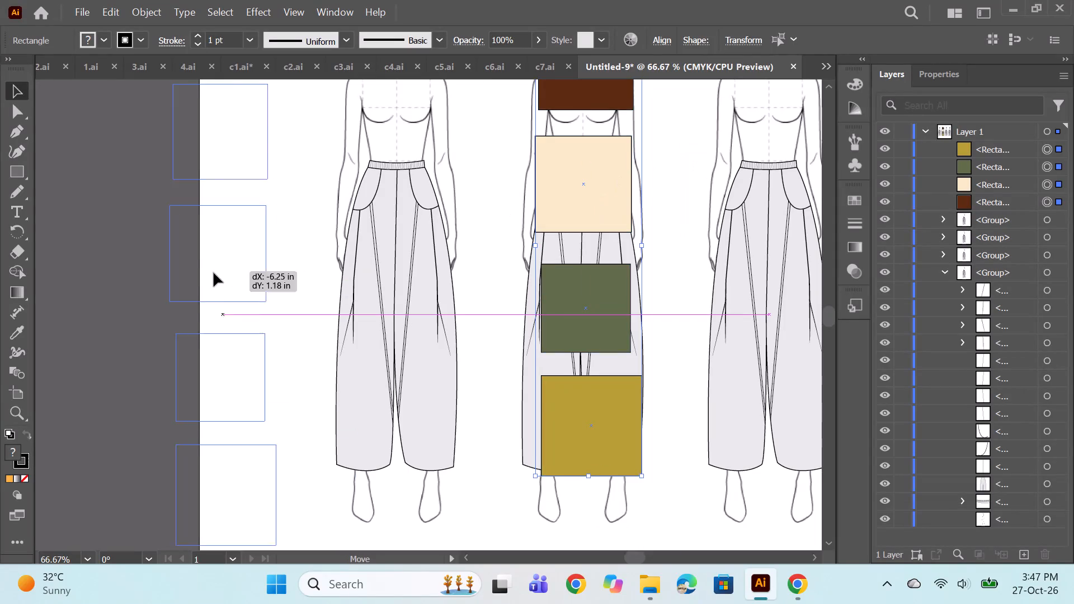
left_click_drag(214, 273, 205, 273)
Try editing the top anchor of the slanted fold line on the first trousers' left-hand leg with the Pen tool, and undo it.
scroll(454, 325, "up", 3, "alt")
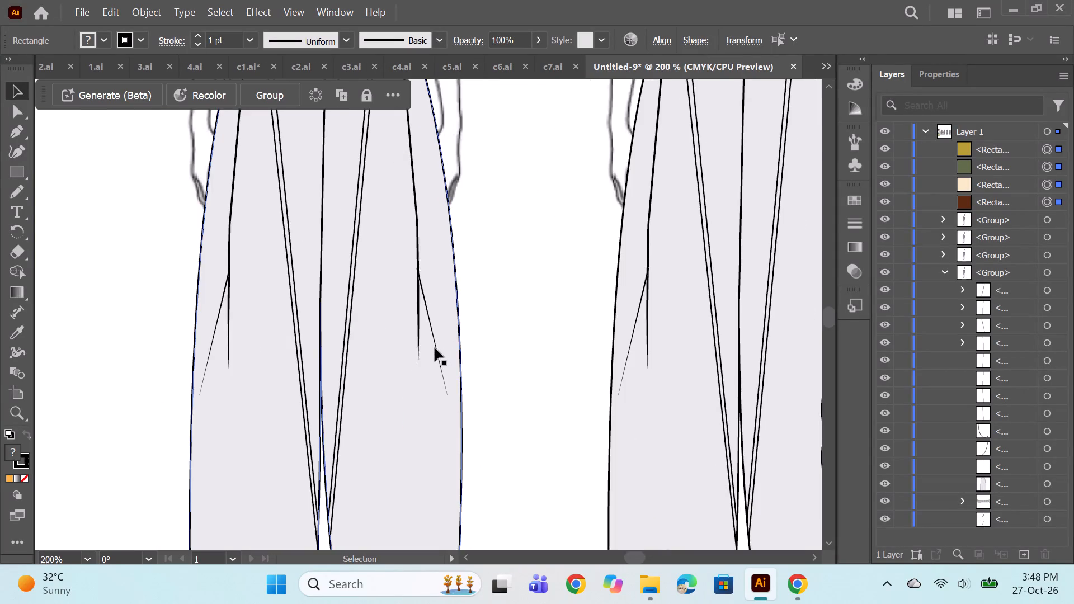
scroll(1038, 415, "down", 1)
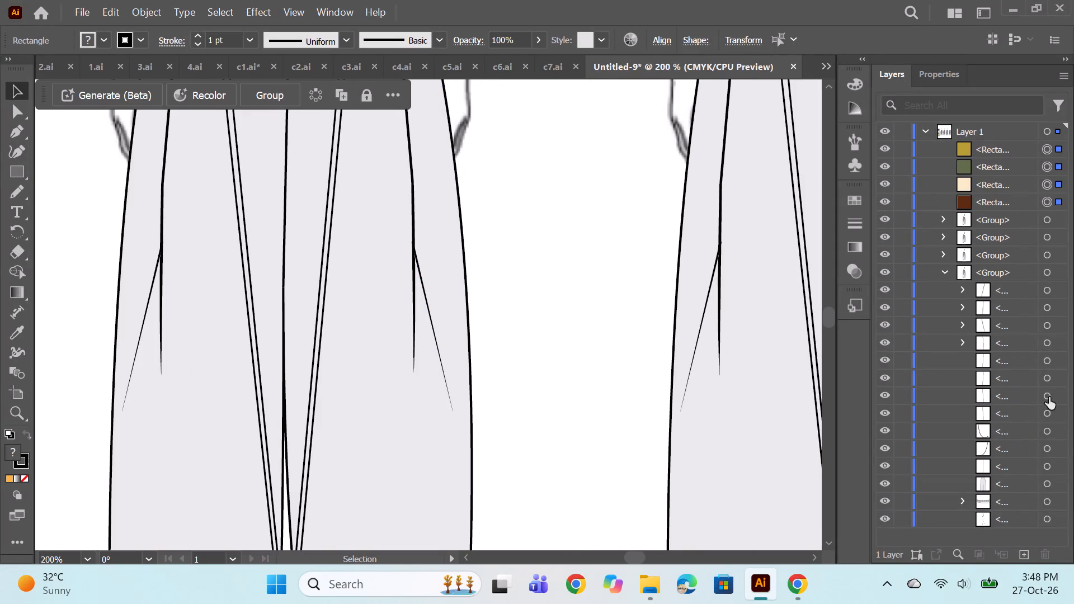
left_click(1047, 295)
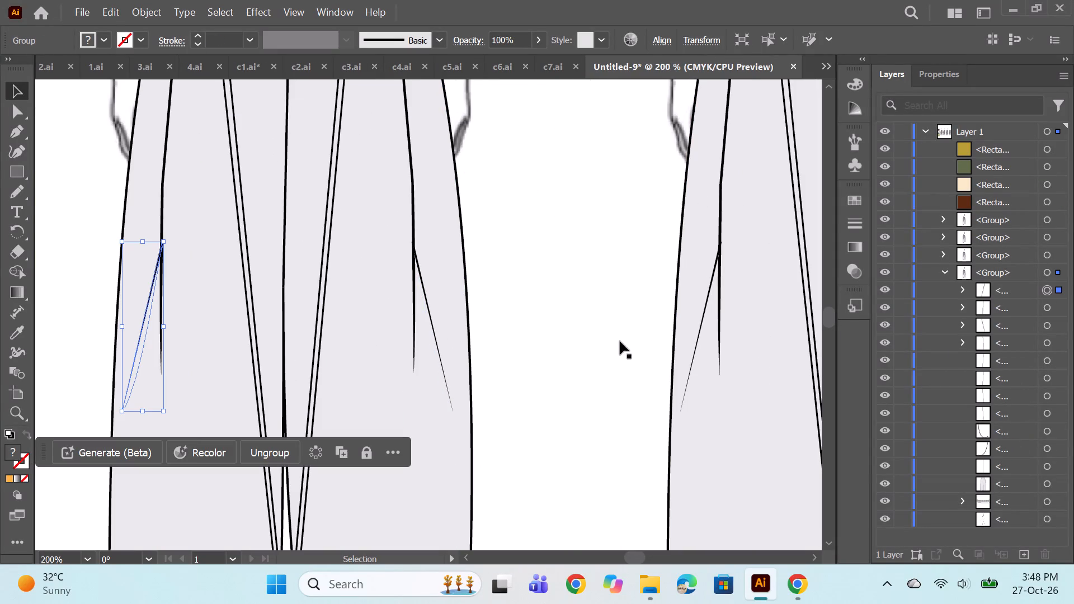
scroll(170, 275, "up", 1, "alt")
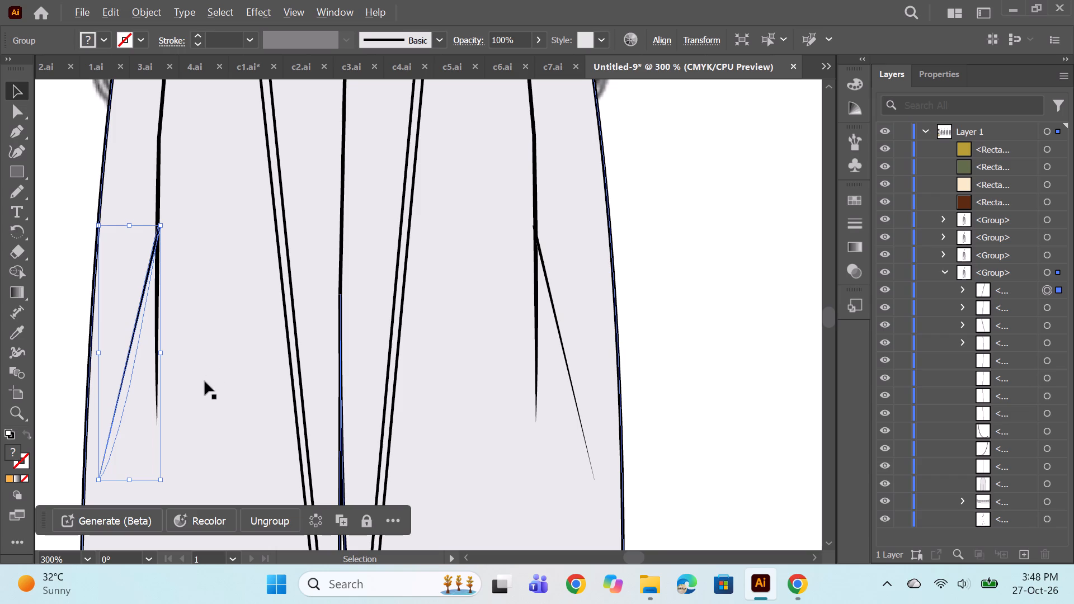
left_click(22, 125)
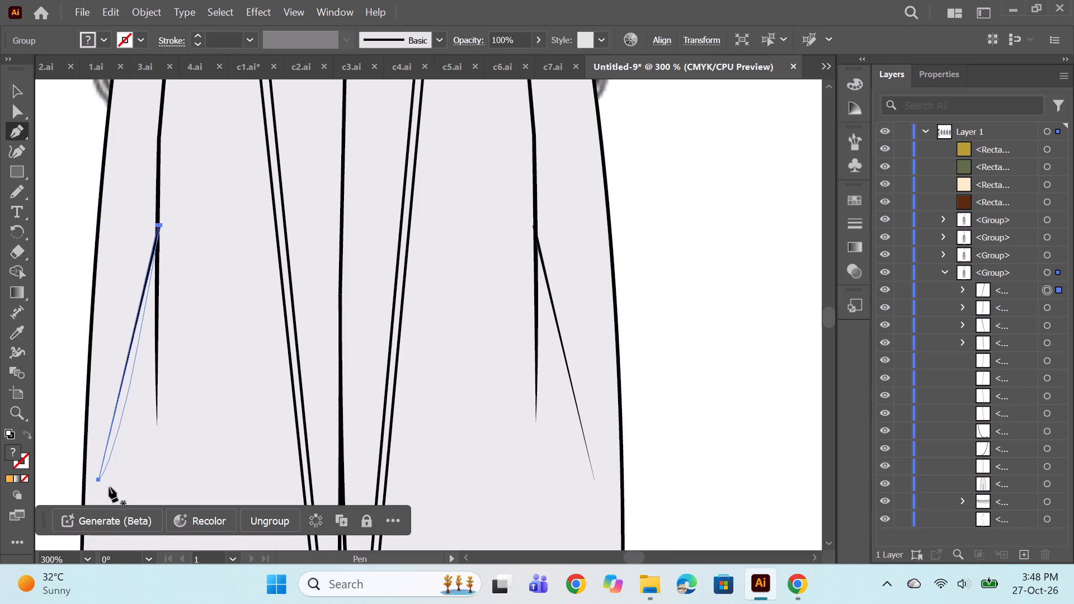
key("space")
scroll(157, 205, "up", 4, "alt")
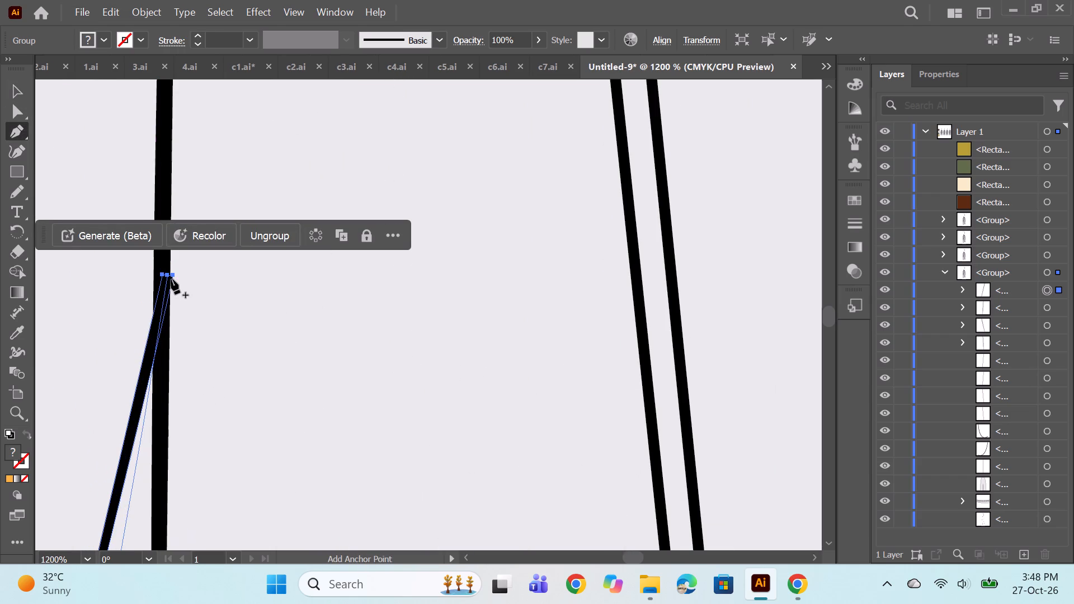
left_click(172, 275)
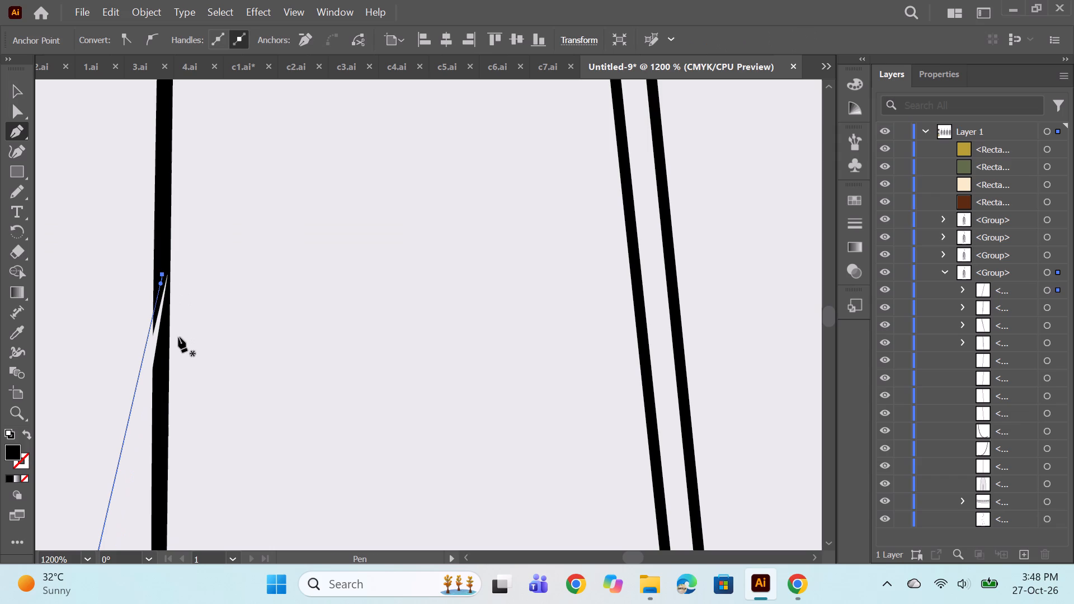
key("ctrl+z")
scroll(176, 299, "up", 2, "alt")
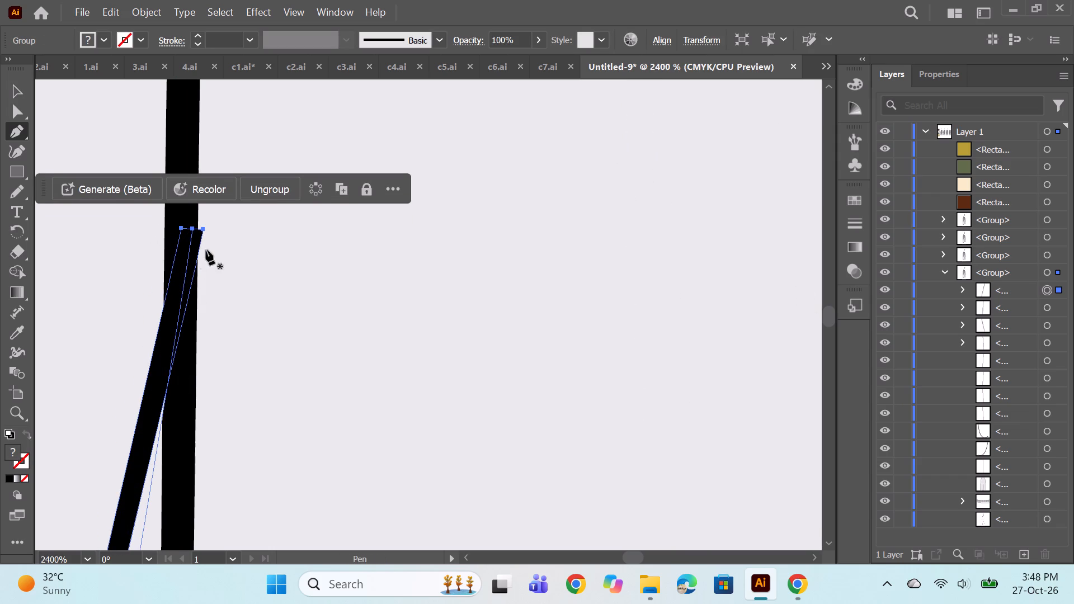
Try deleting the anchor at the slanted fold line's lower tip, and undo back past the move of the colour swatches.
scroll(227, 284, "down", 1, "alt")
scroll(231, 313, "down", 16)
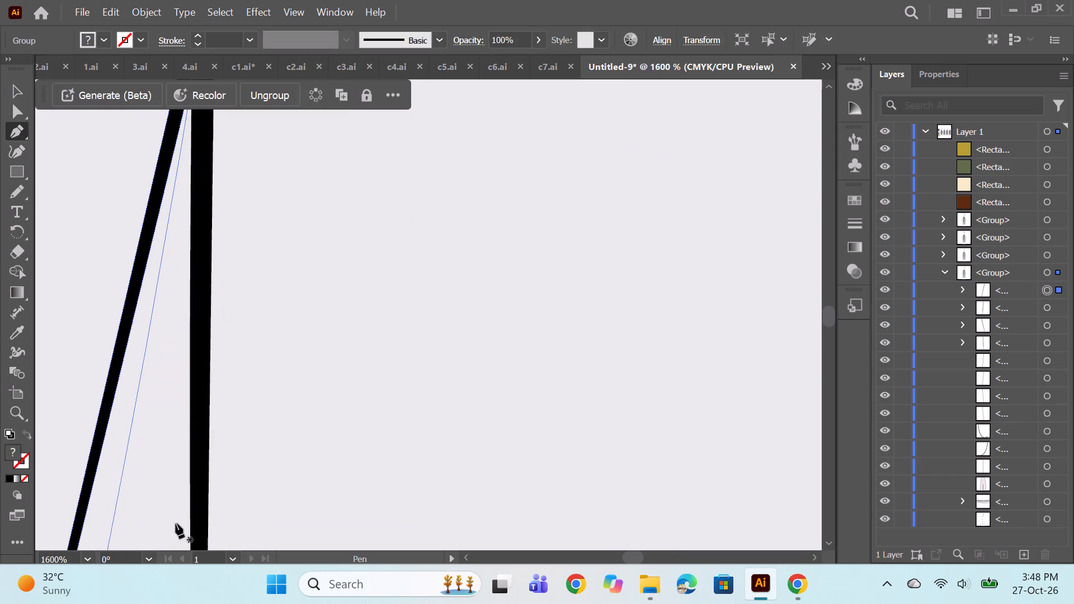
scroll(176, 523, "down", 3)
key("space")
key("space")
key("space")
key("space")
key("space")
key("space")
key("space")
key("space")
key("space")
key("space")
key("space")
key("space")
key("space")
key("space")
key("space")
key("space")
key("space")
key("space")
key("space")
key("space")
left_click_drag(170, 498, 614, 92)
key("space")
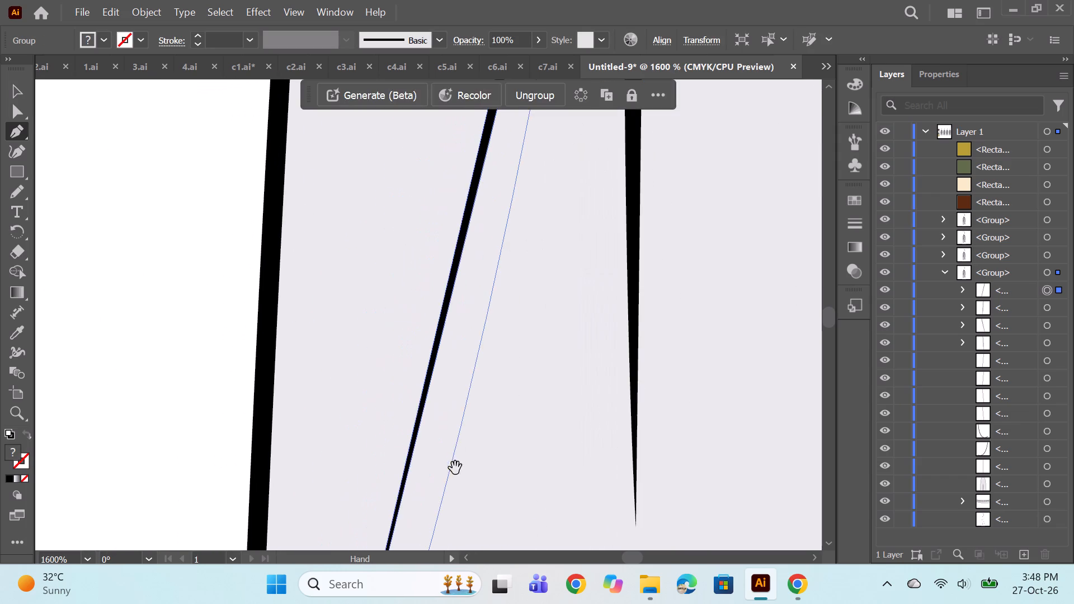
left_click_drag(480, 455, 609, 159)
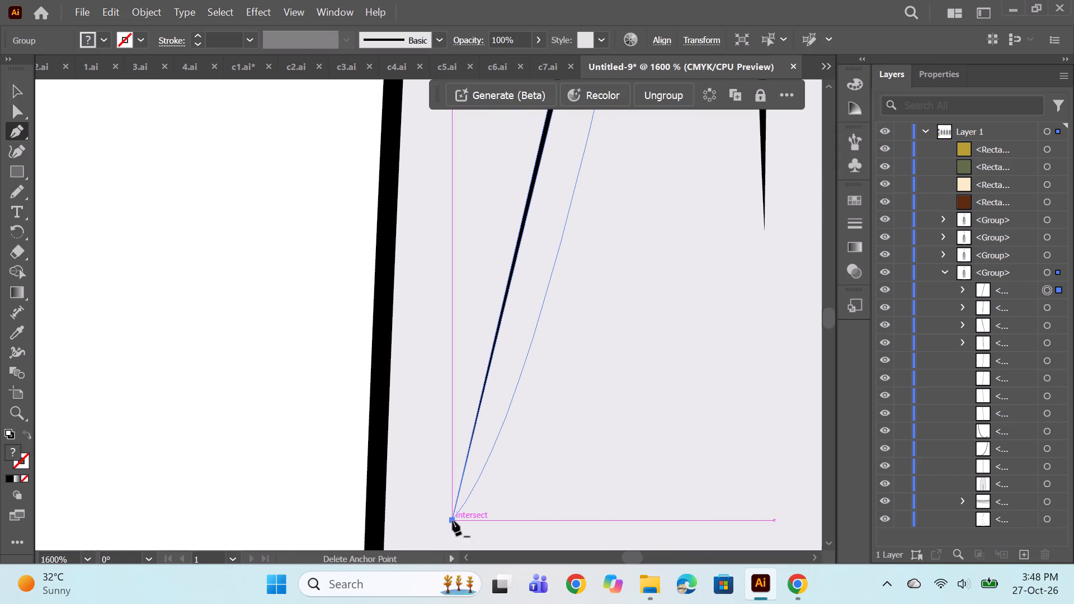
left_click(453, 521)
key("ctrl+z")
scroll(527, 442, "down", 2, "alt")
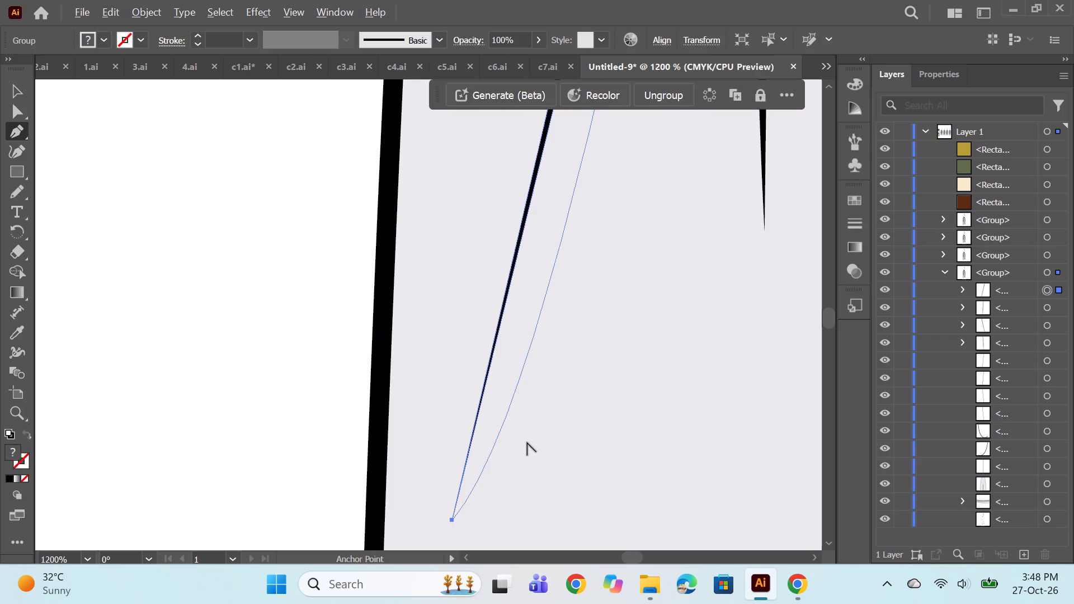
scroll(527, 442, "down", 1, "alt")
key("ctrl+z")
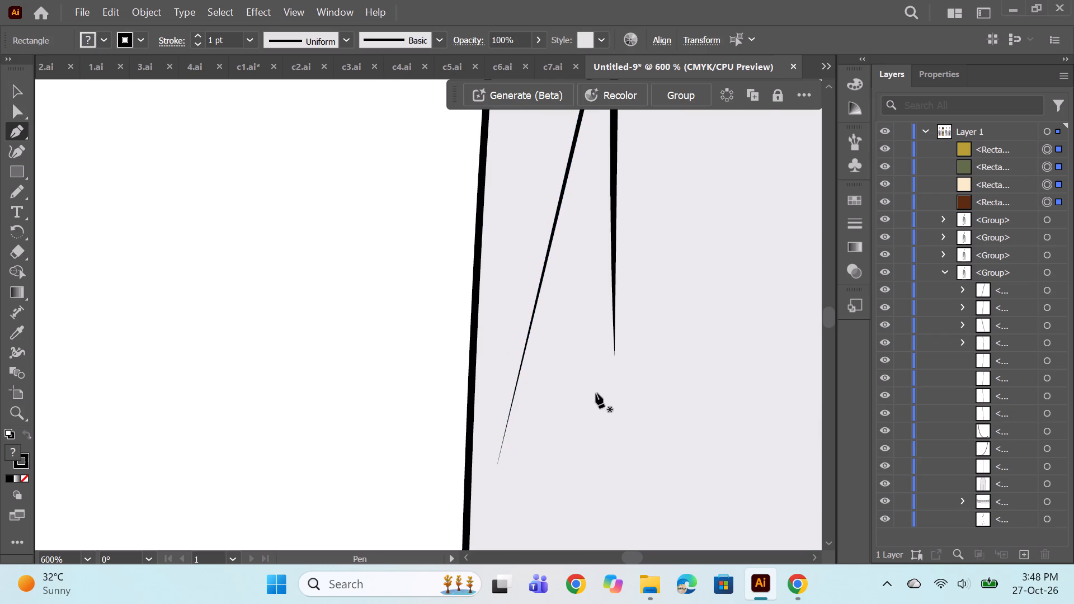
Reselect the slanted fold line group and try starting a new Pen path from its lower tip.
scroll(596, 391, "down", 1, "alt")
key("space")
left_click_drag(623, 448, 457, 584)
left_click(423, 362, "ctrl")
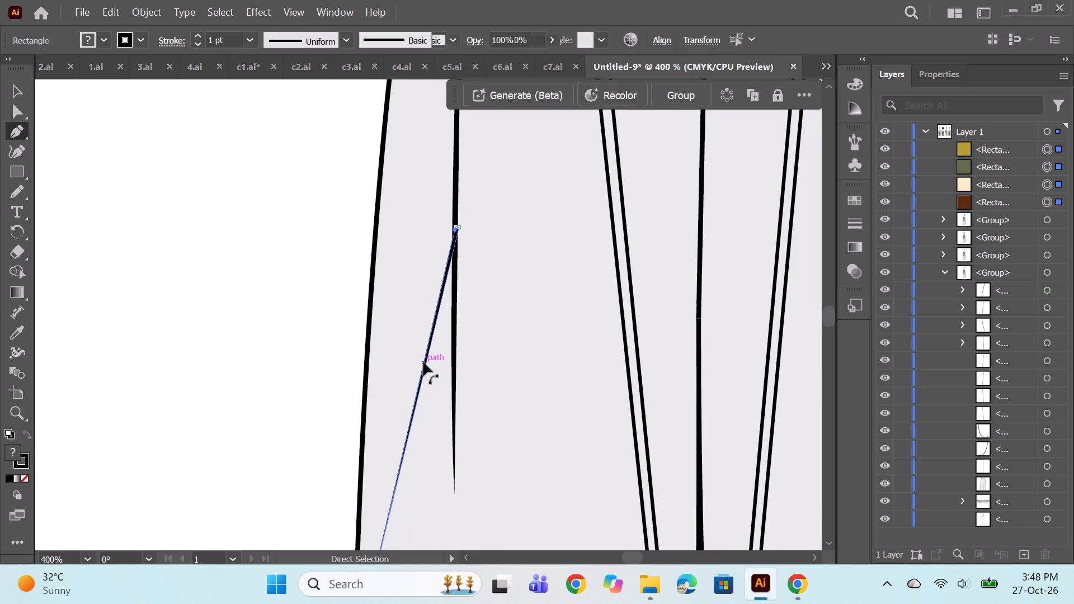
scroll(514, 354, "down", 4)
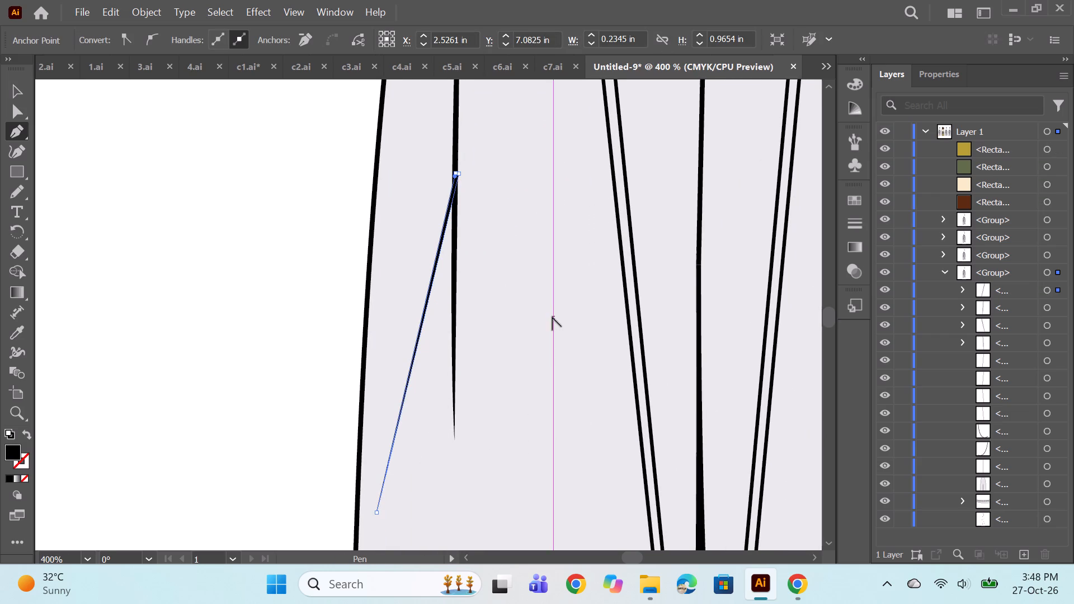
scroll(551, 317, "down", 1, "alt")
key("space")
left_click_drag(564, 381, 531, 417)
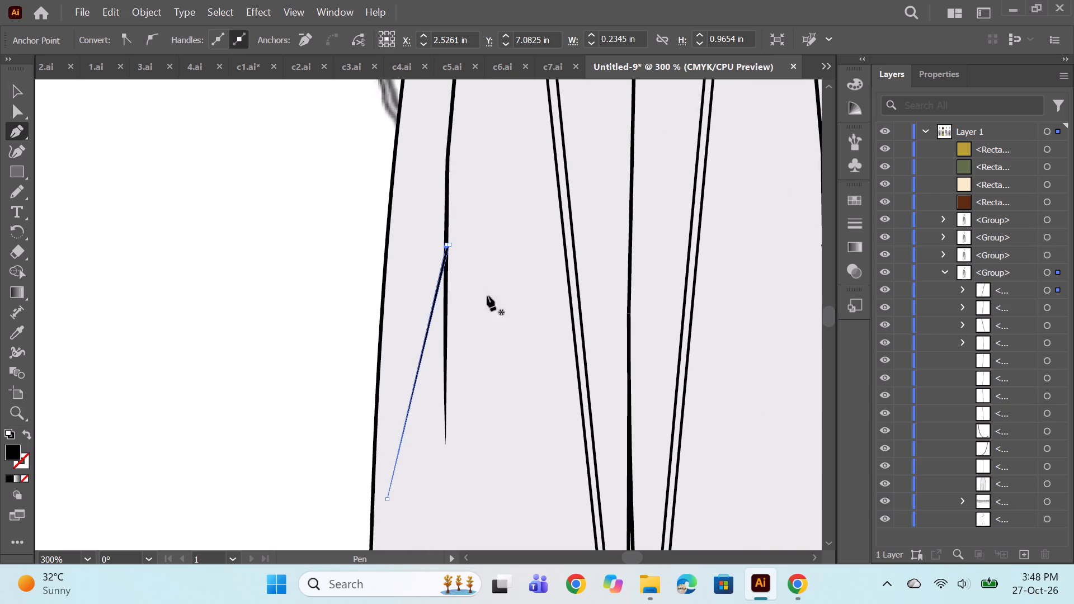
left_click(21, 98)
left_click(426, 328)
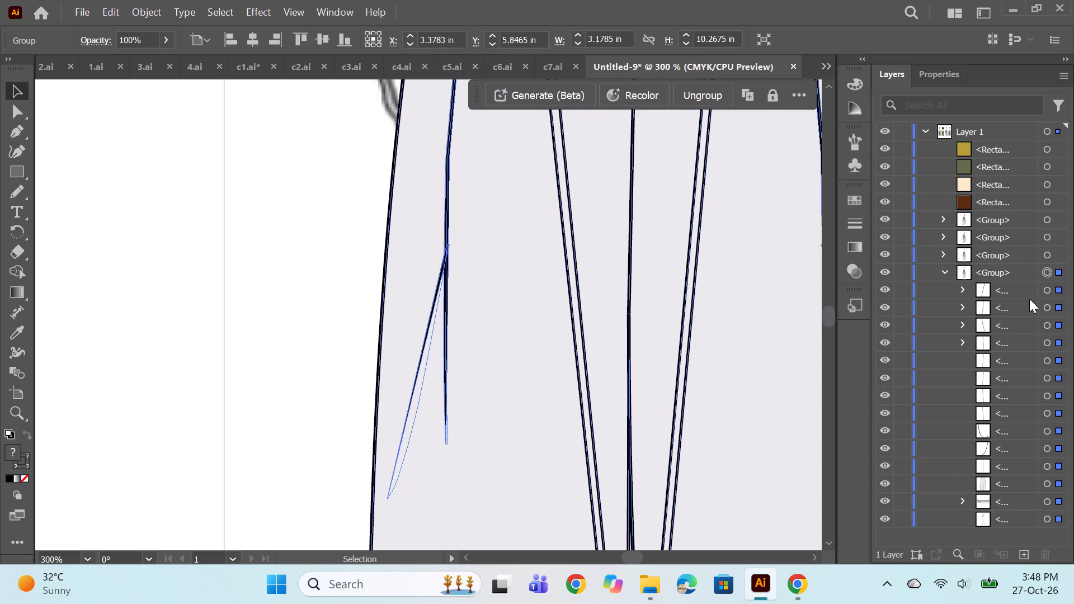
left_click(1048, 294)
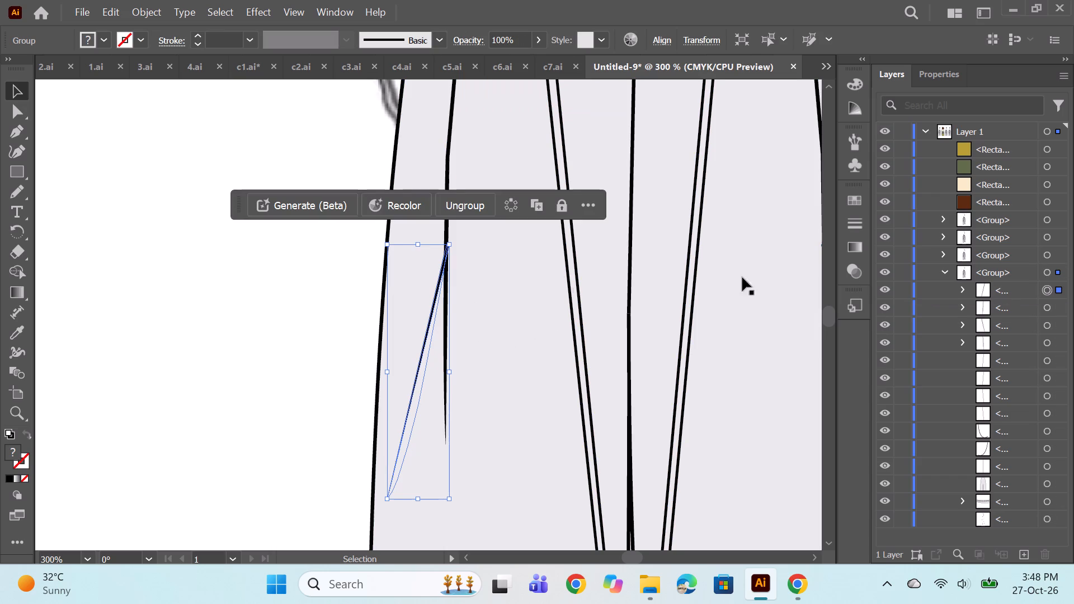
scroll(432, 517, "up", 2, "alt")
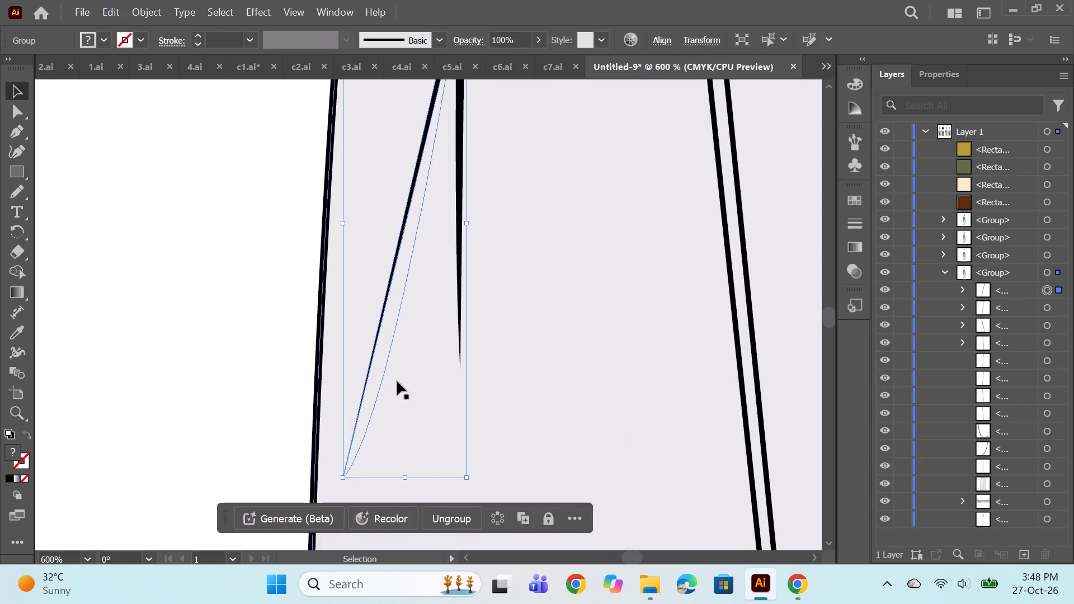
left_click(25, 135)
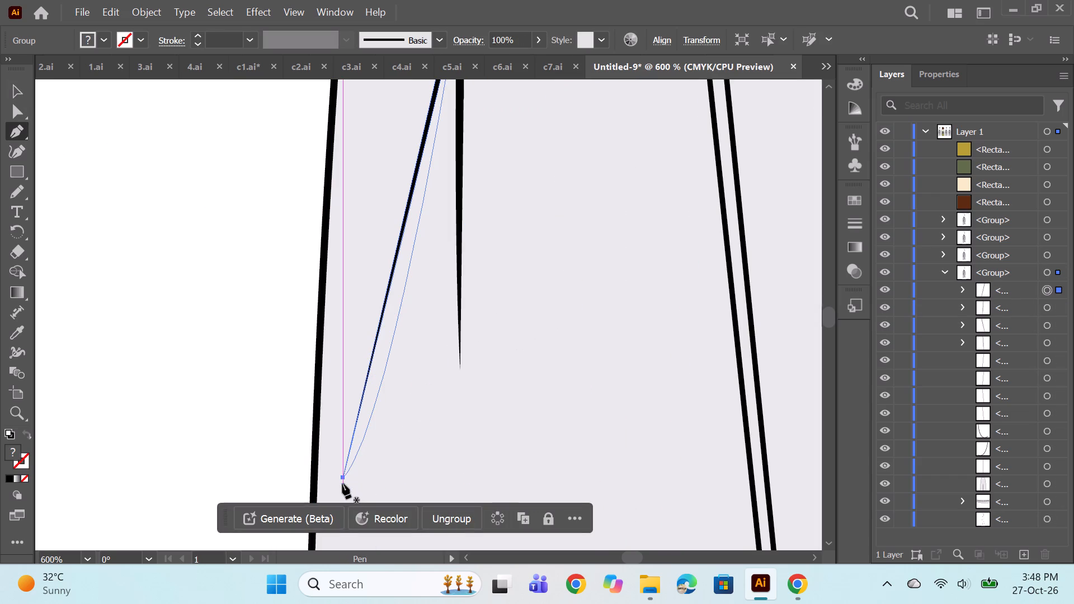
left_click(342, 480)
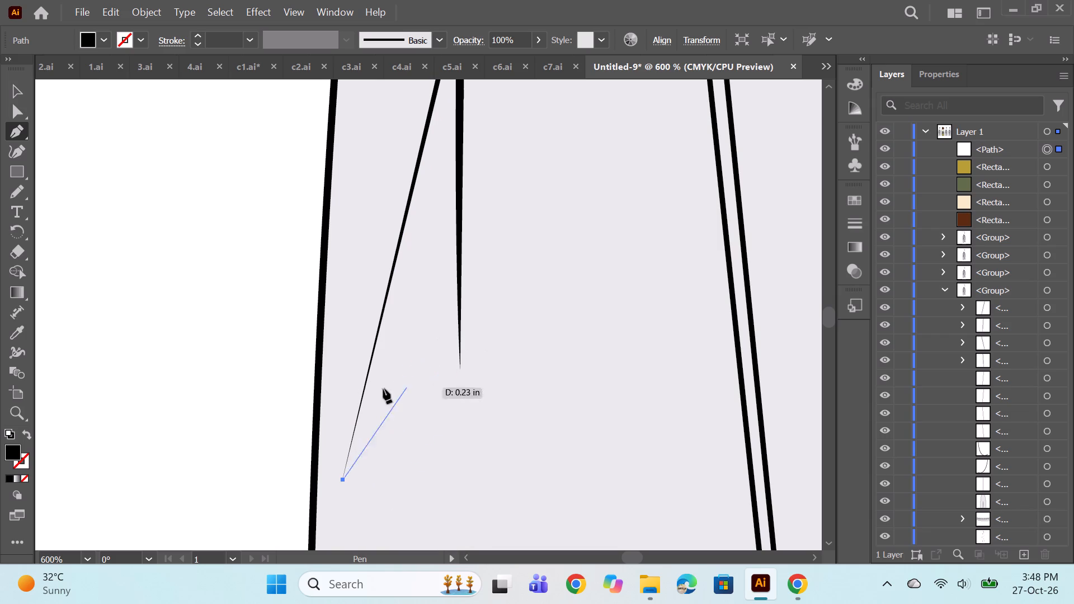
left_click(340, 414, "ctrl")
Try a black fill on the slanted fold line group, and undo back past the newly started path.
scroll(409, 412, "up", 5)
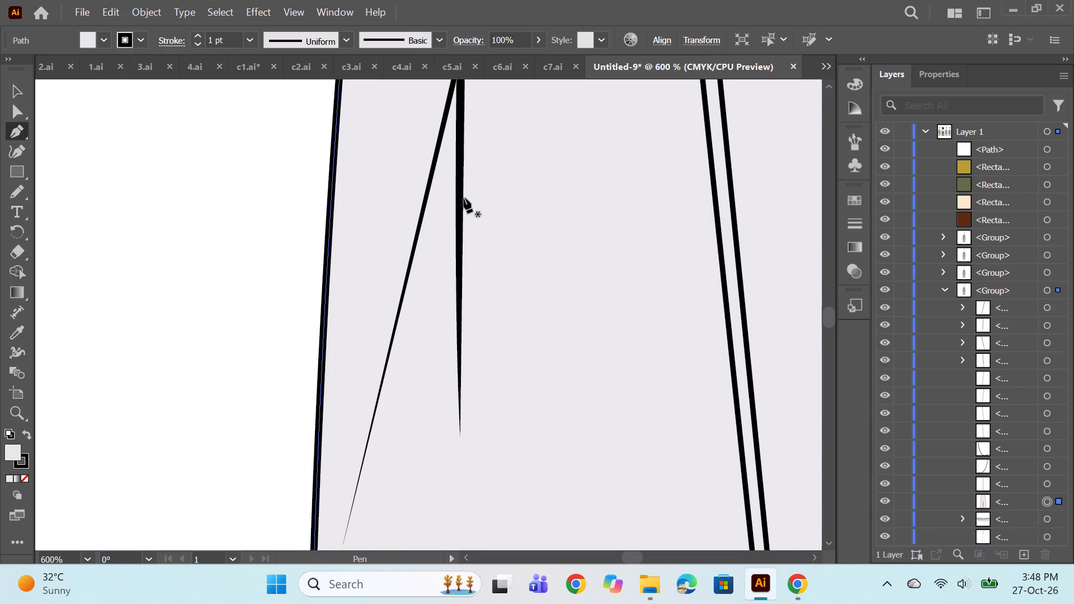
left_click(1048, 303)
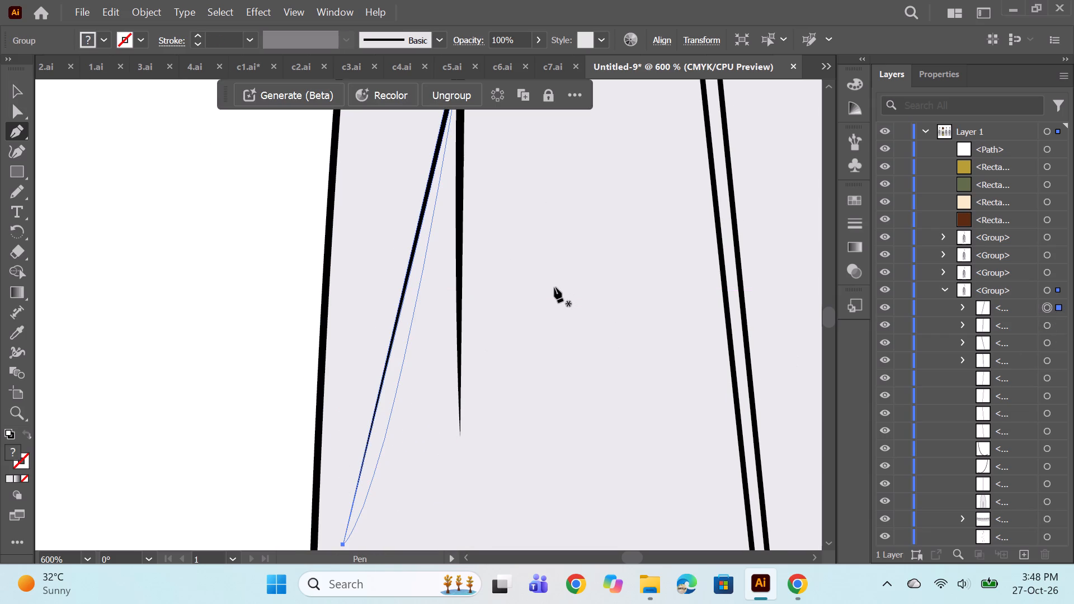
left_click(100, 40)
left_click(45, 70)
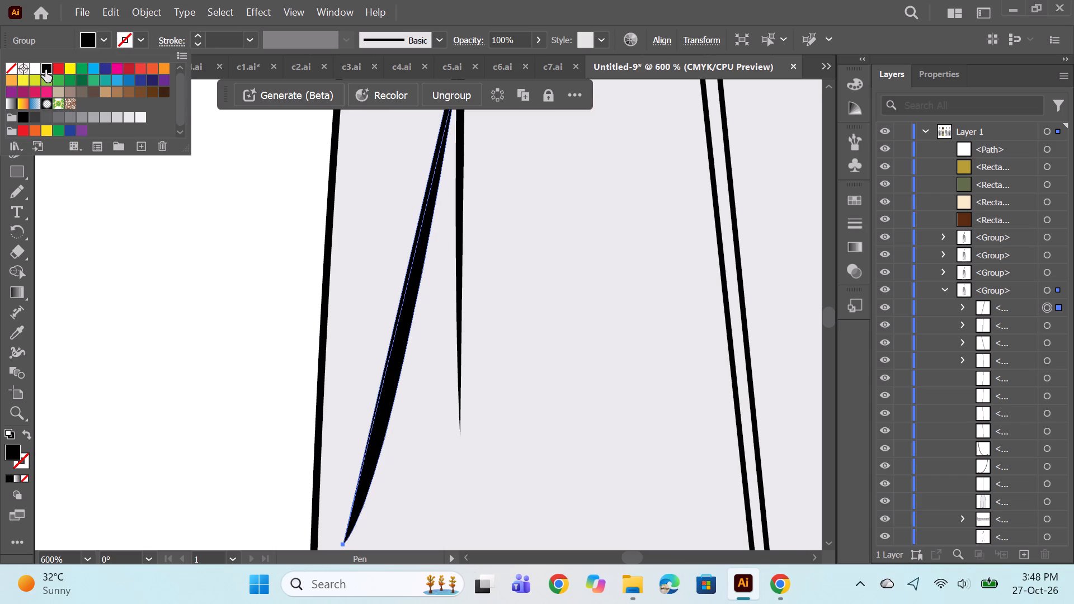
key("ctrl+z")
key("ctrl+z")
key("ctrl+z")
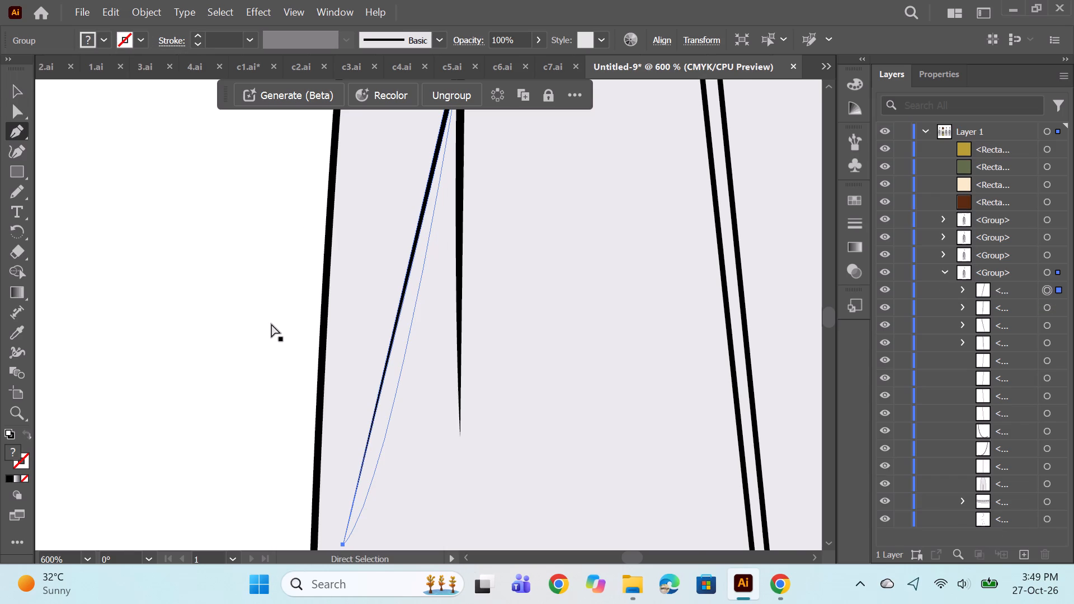
Delete the four tapered fold line groups on both legs of the first figure's trousers.
scroll(271, 324, "down", 2, "alt")
left_click(252, 313, "ctrl")
scroll(404, 309, "down", 3, "alt")
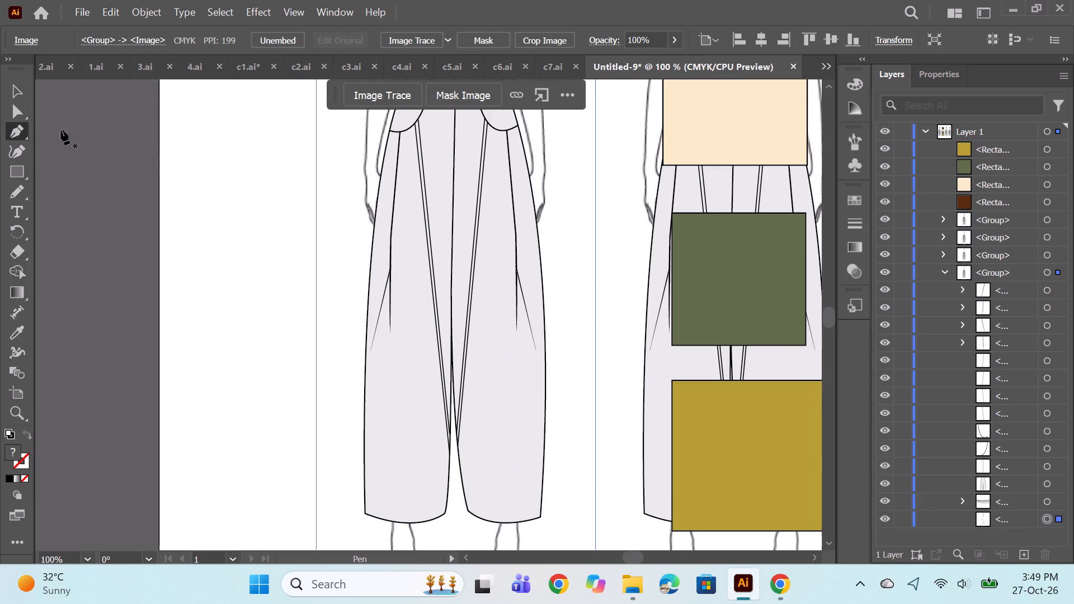
left_click(1051, 286)
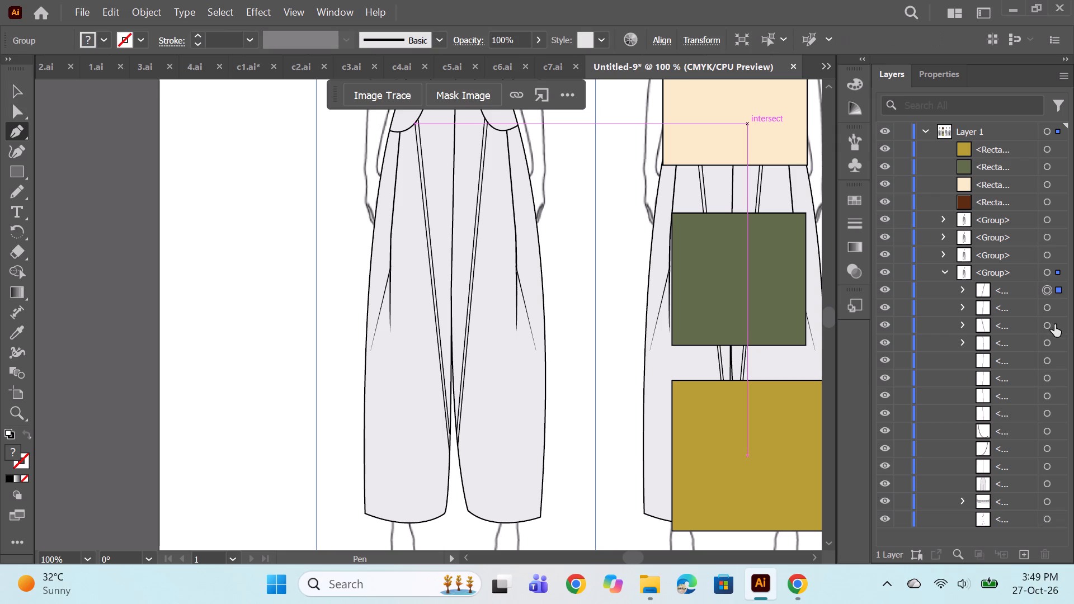
left_click(1048, 309, "ctrl")
left_click(1047, 329, "ctrl")
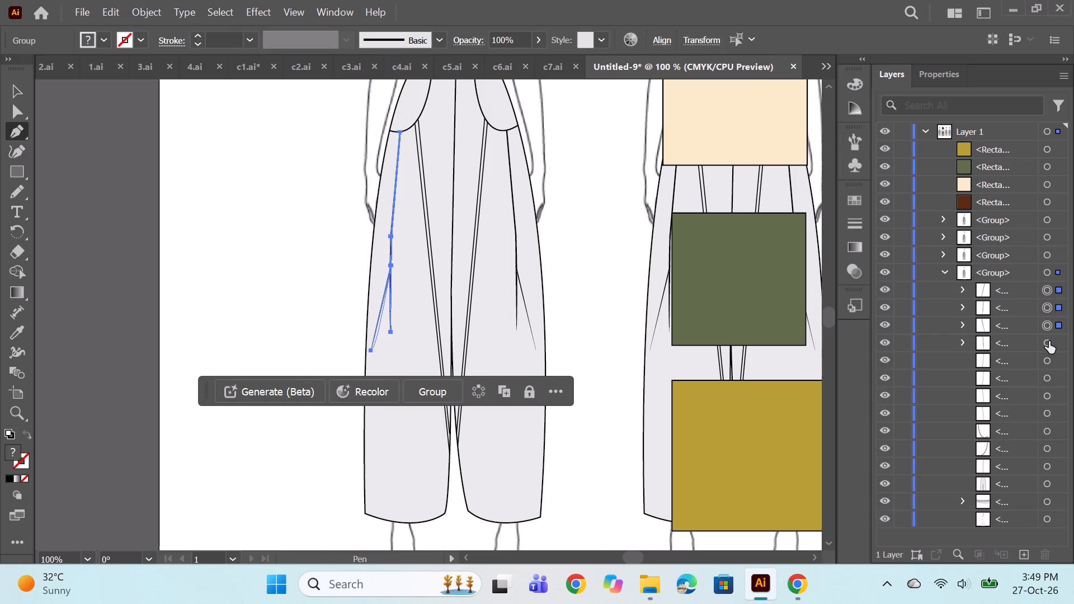
left_click(1047, 341, "ctrl")
key("BackSpace")
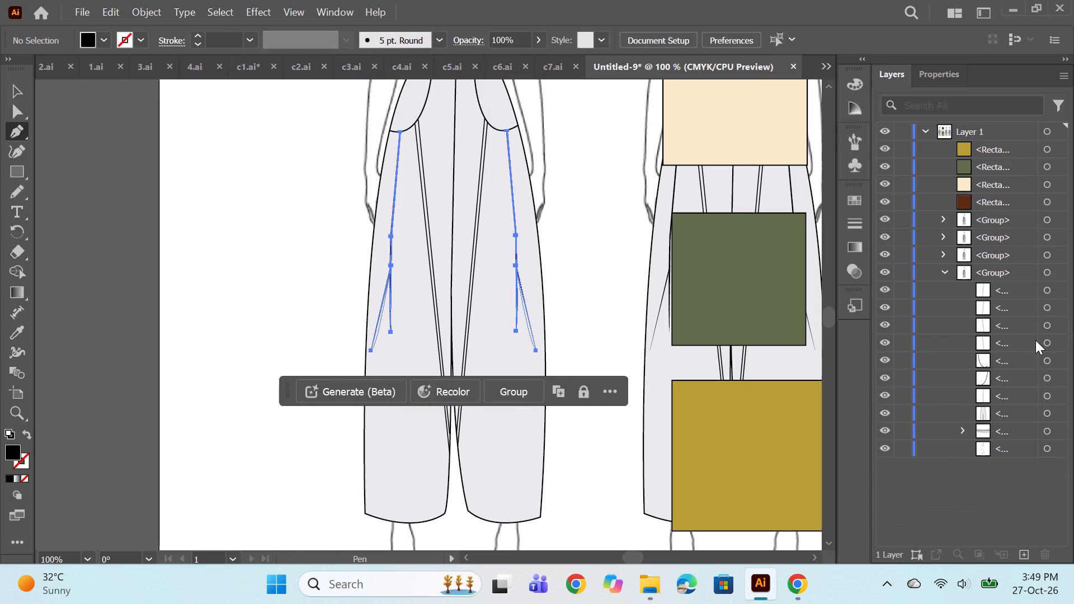
Draw a curved Pen path about 2.75 in long from the left-hand pocket opening down the first trousers' leg.
scroll(435, 153, "up", 1, "alt")
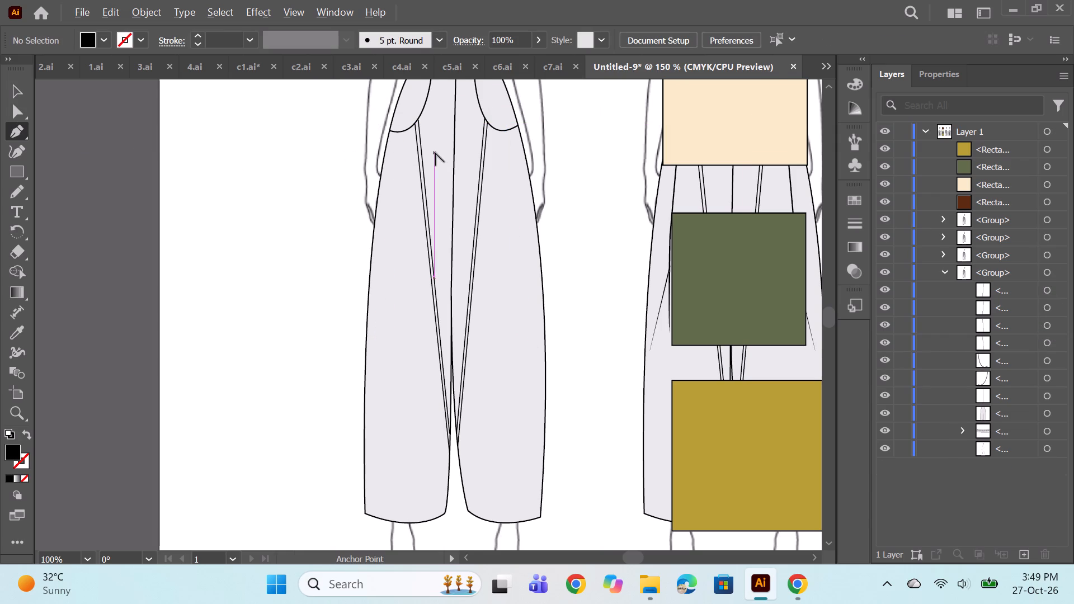
left_click(385, 122)
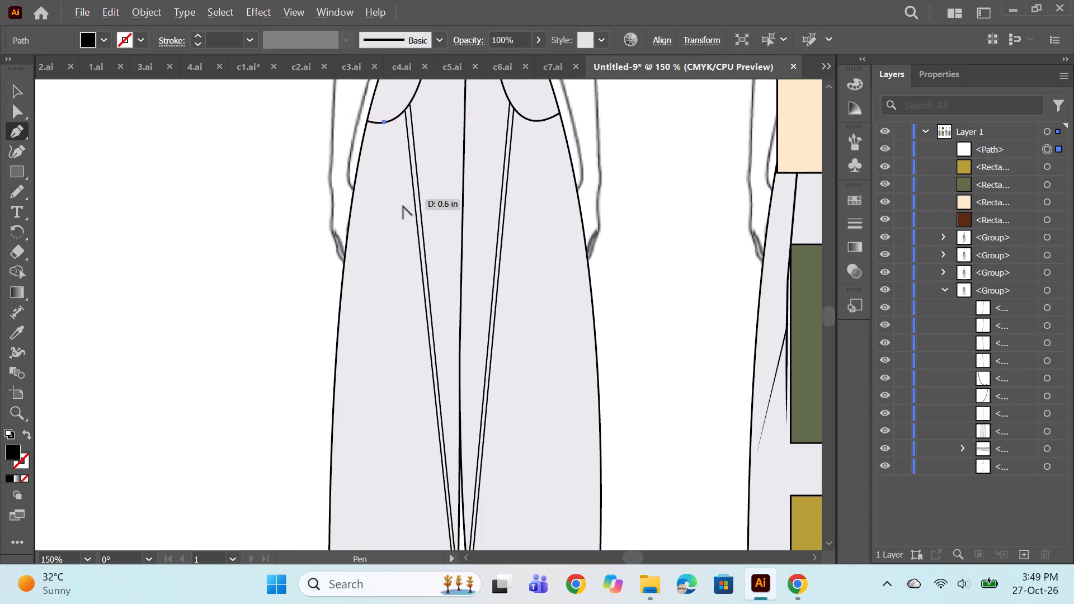
scroll(403, 206, "down", 3, "alt")
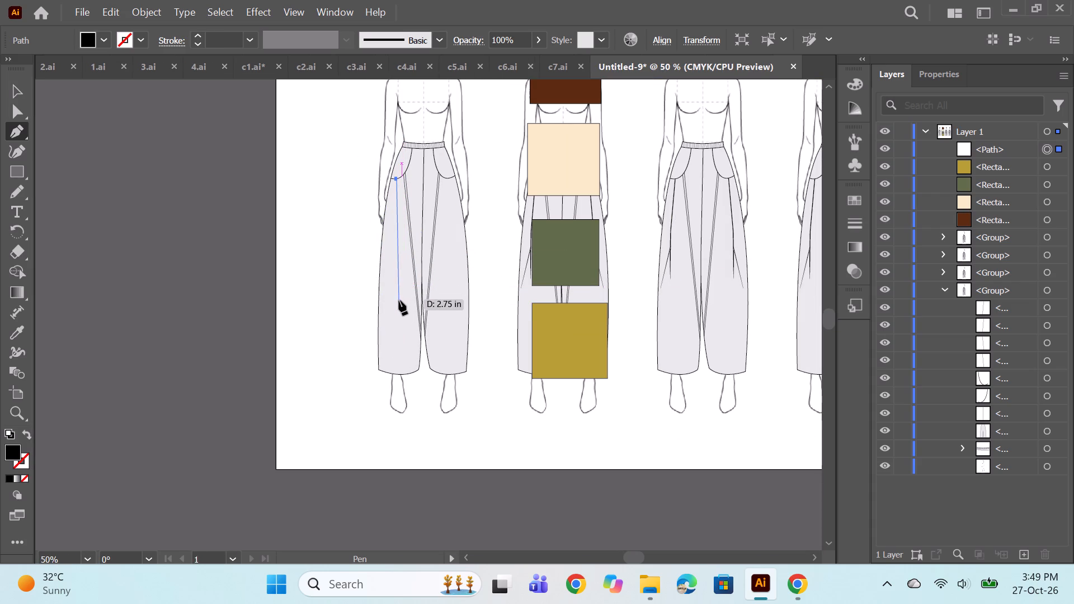
left_click_drag(399, 300, 406, 320)
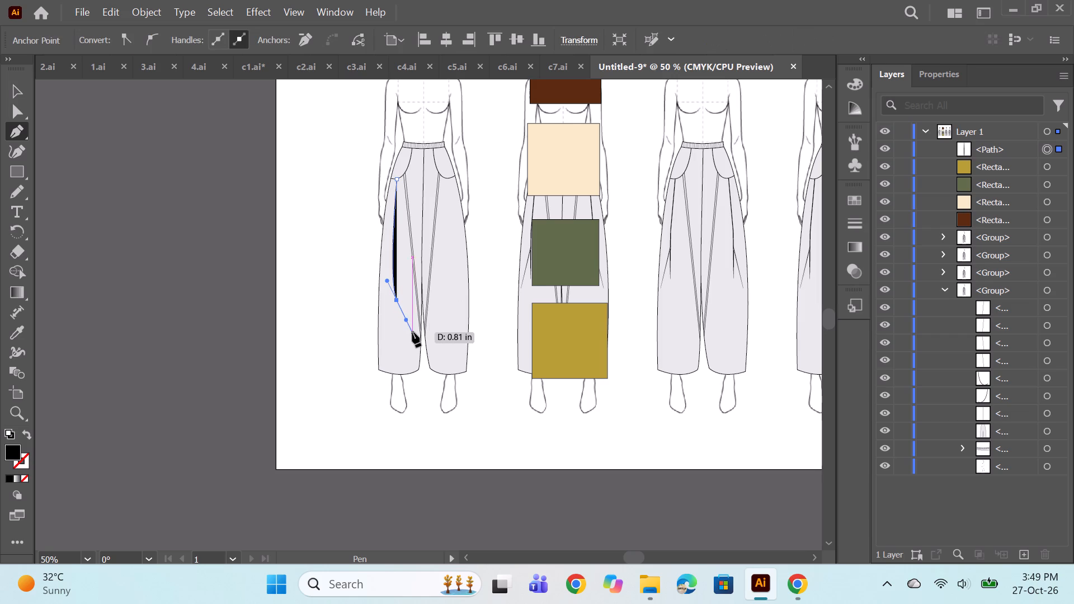
Remove the fill from the new curved path and give it a black 0.75 pt stroke.
left_click(931, 77)
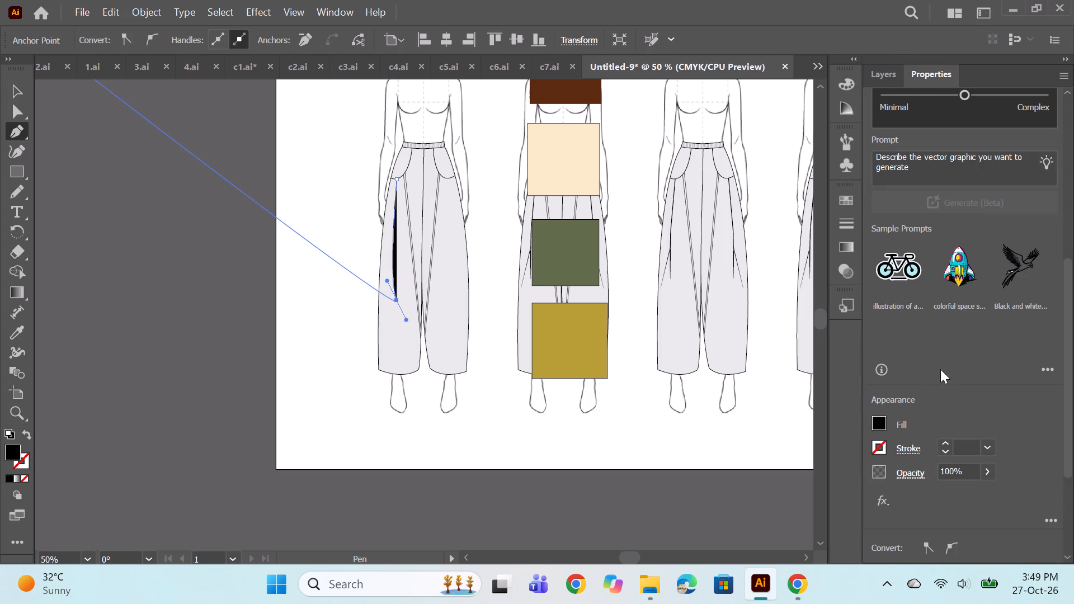
left_click(879, 423)
left_click(701, 265)
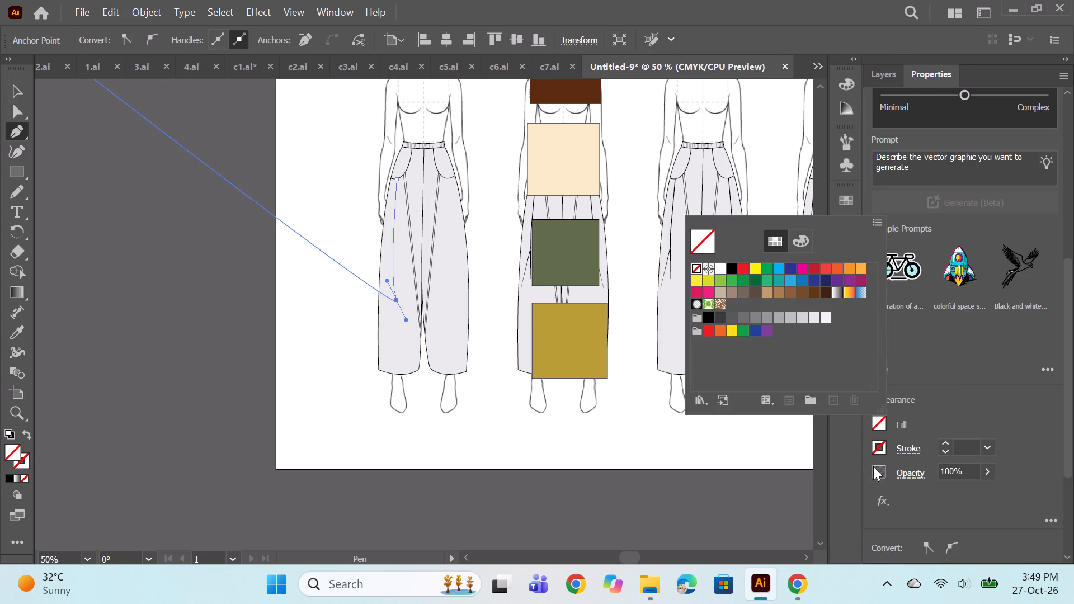
left_click(875, 442)
left_click(884, 447)
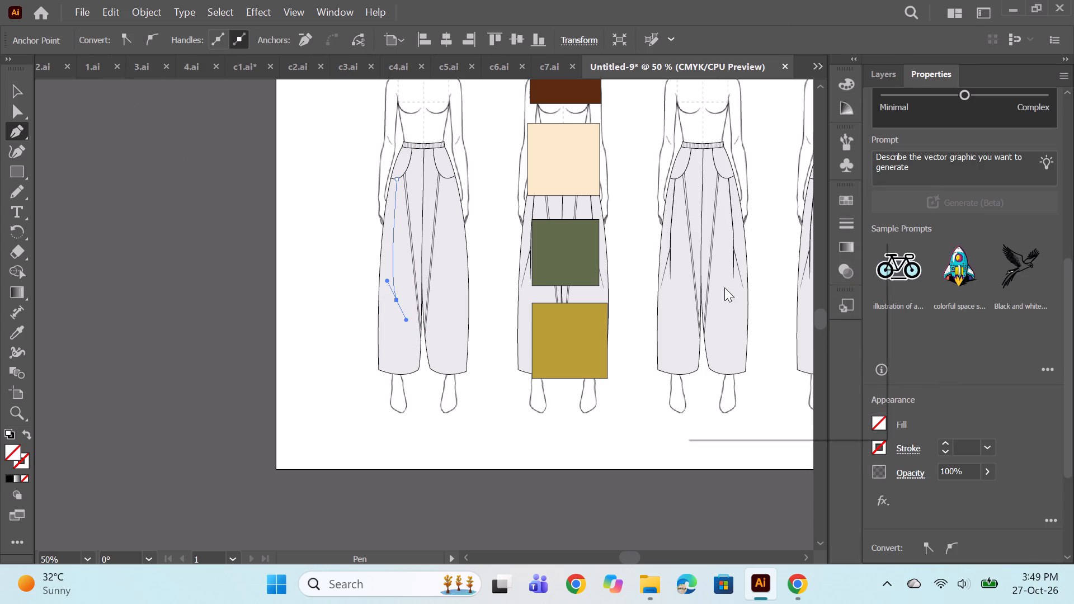
left_click(733, 291)
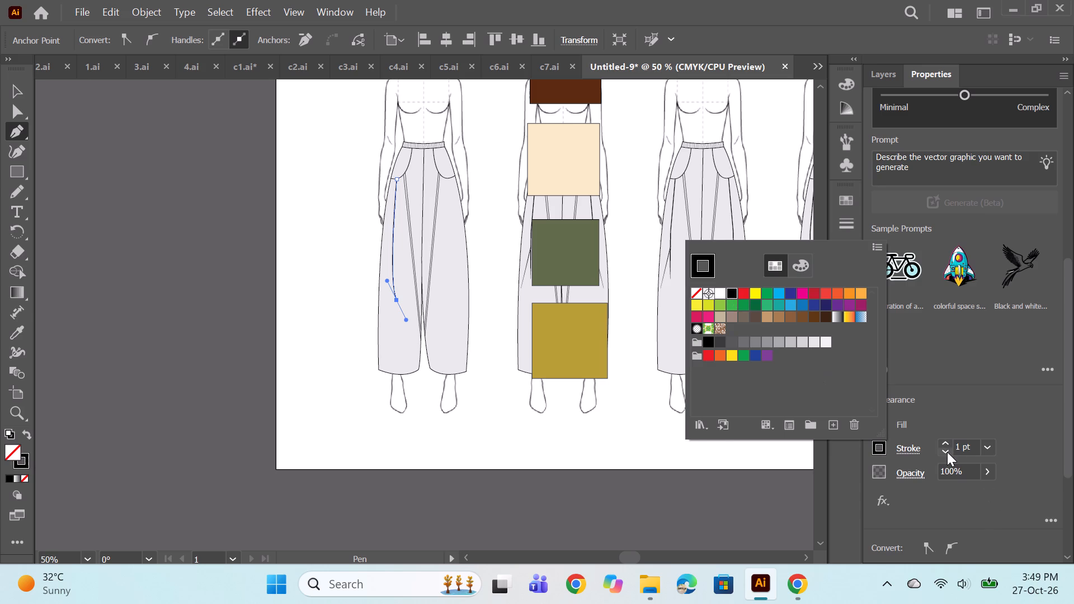
left_click(947, 452)
left_click(947, 451)
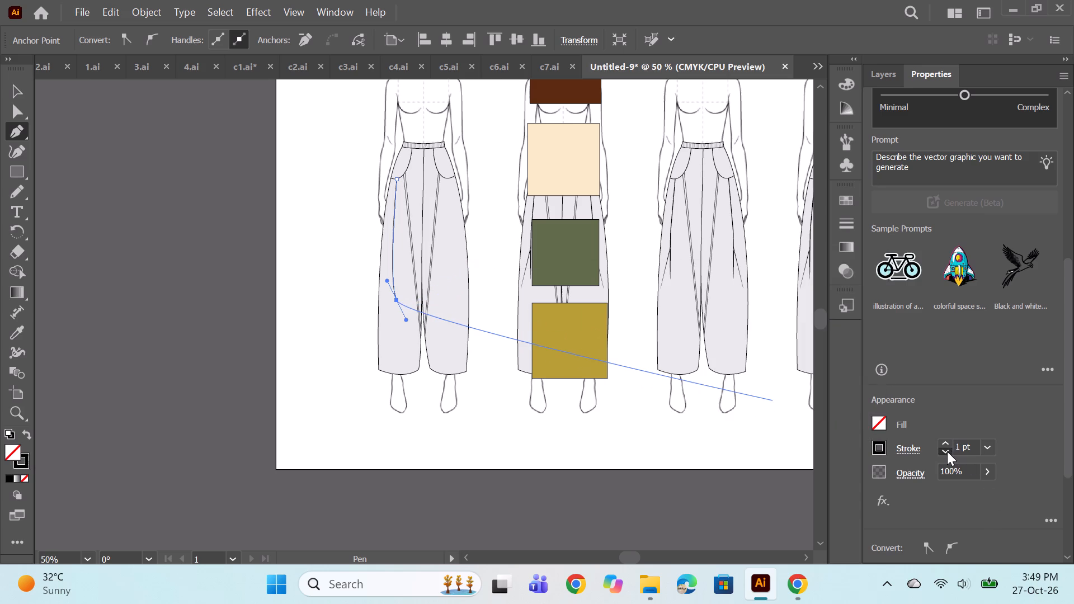
scroll(429, 279, "up", 1, "alt")
left_click(281, 284, "ctrl")
Draw a second curved Pen path about 2.5 in long from the same pocket edge, and shorten its lower end to about 2.3 in.
scroll(301, 254, "up", 4)
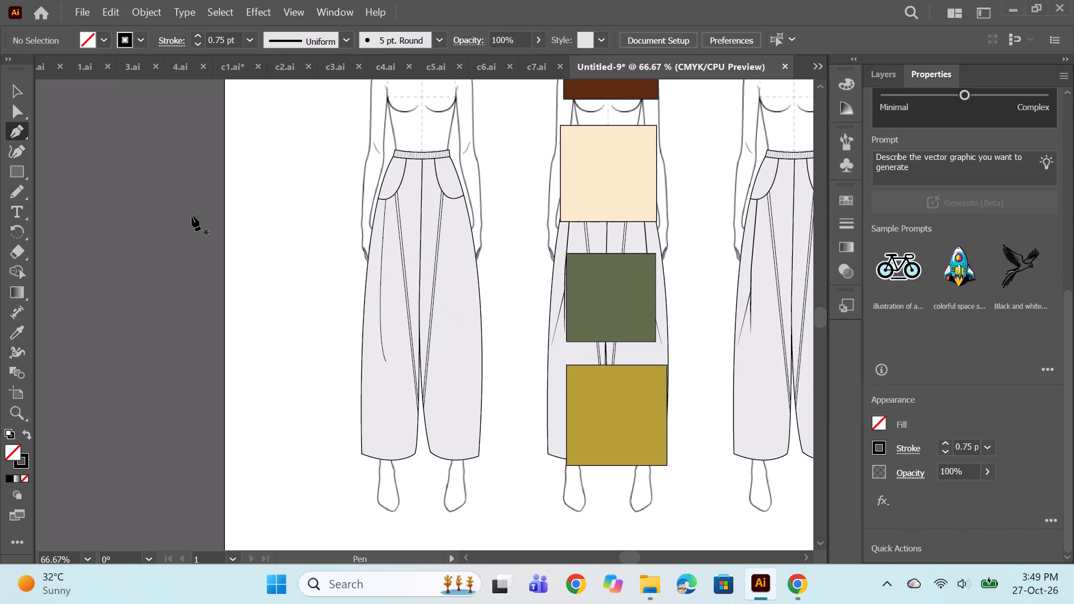
scroll(412, 207, "up", 5, "alt")
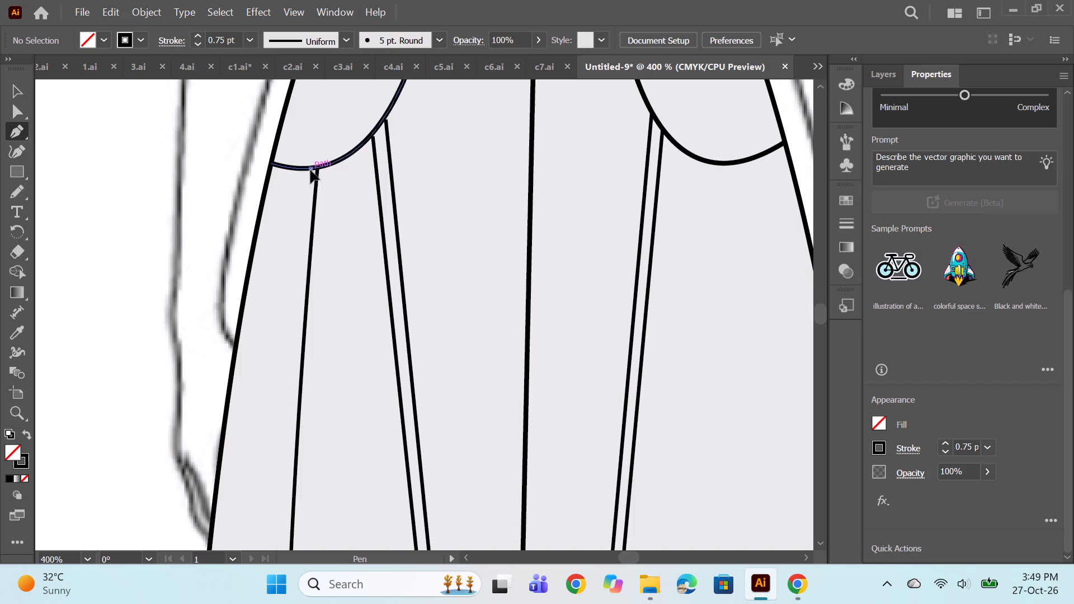
left_click(310, 170)
scroll(300, 248, "down", 4, "alt")
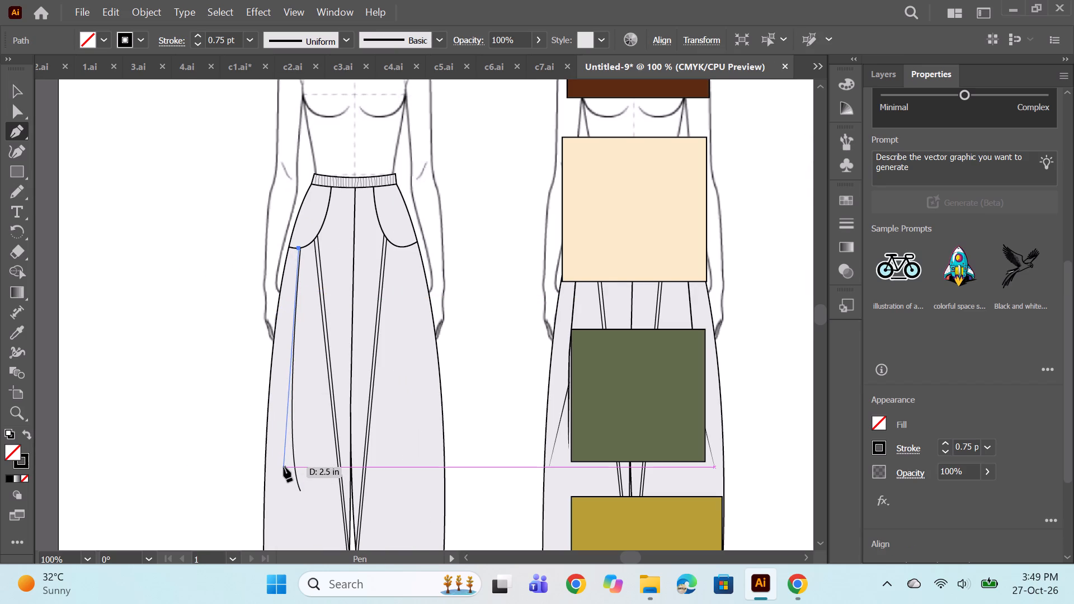
left_click_drag(284, 467, 279, 477)
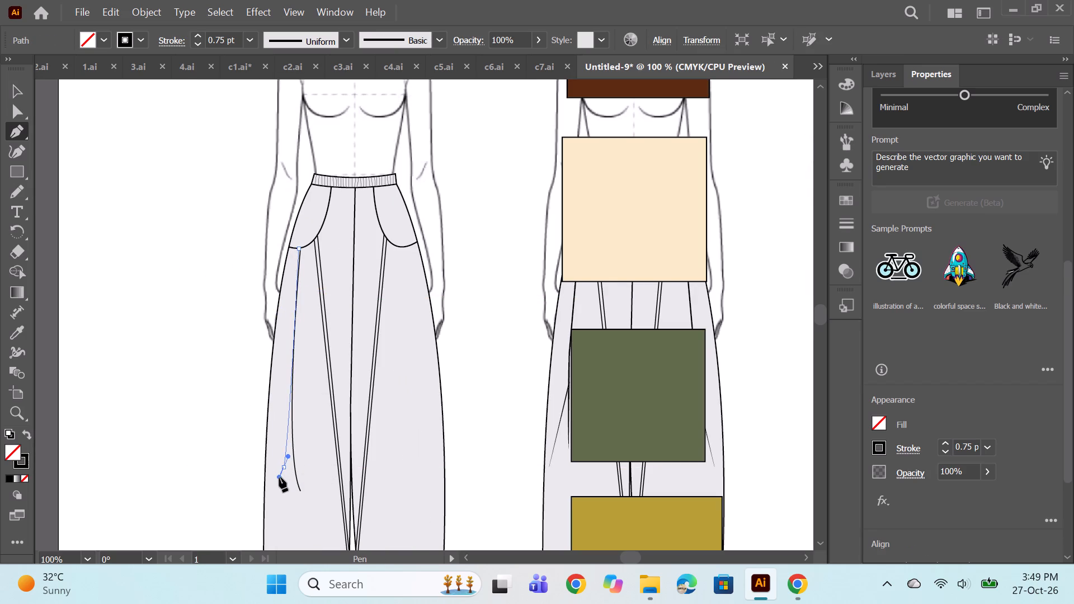
scroll(342, 440, "down", 2)
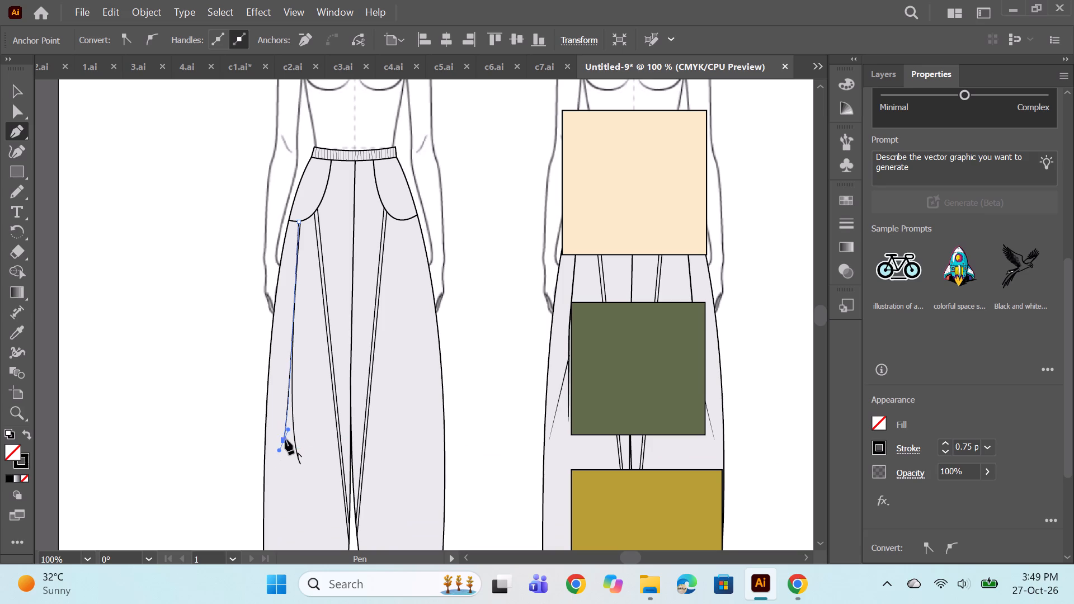
left_click_drag(284, 438, 281, 423, "ctrl")
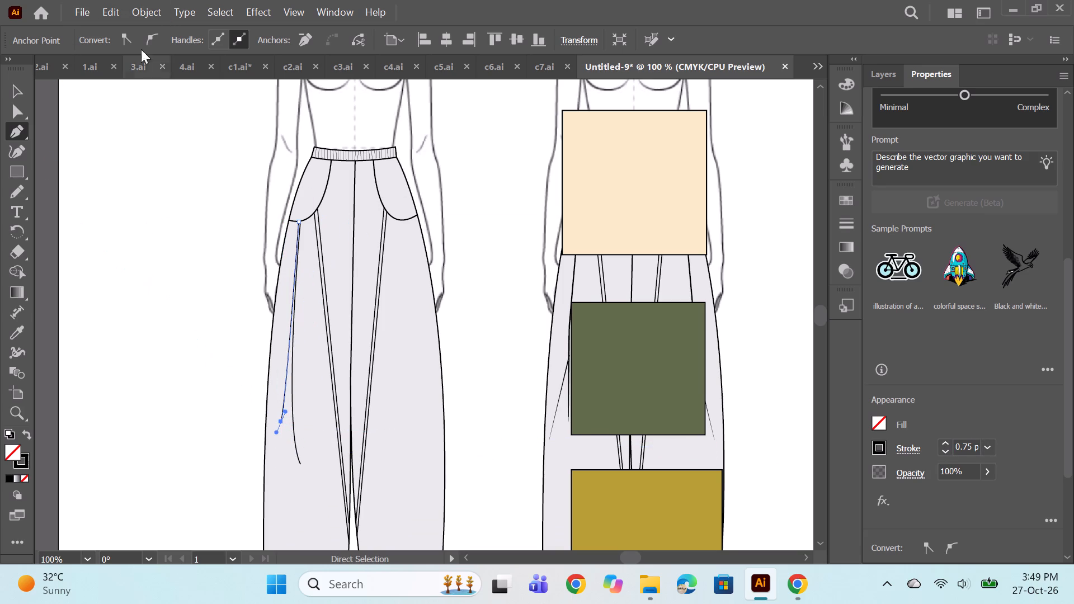
left_click(179, 151, "ctrl")
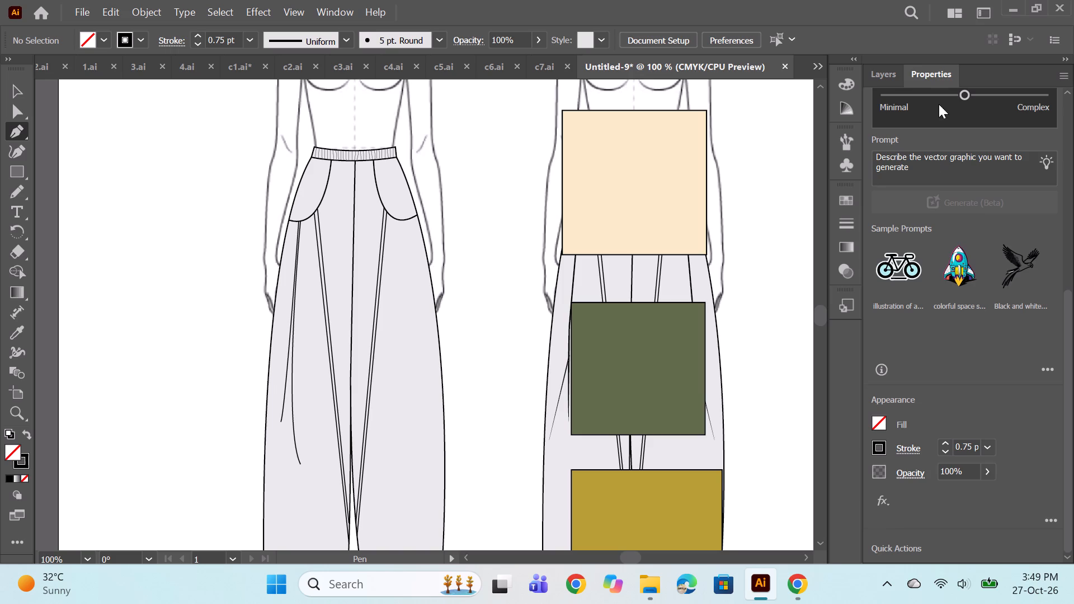
Select both new fold paths and expand their fill and stroke into outlined shapes.
left_click(886, 76)
left_click(1044, 146)
left_click(1049, 164, "ctrl")
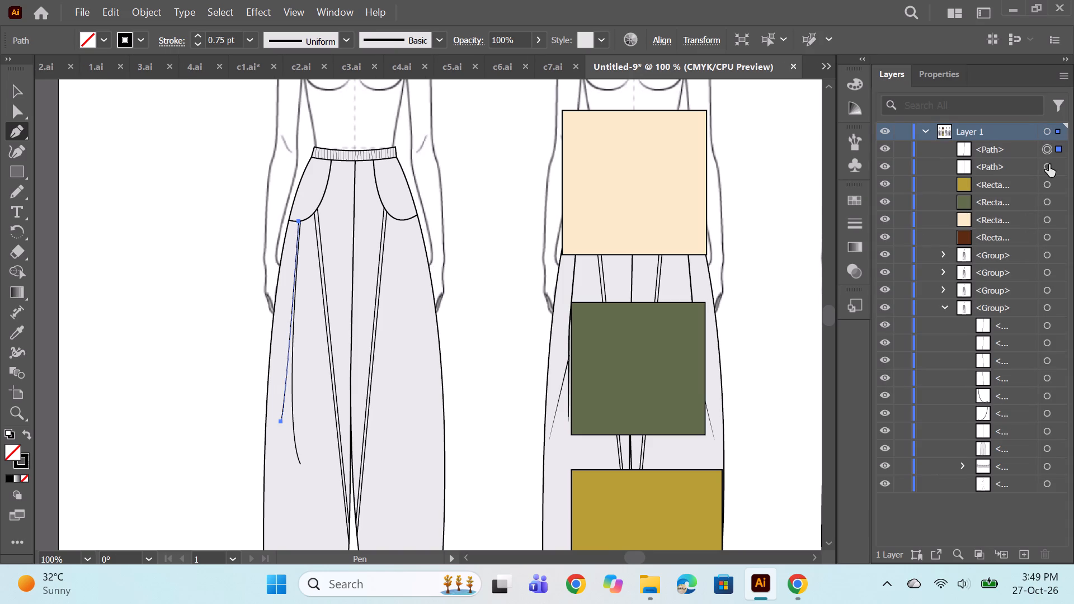
left_click(145, 11)
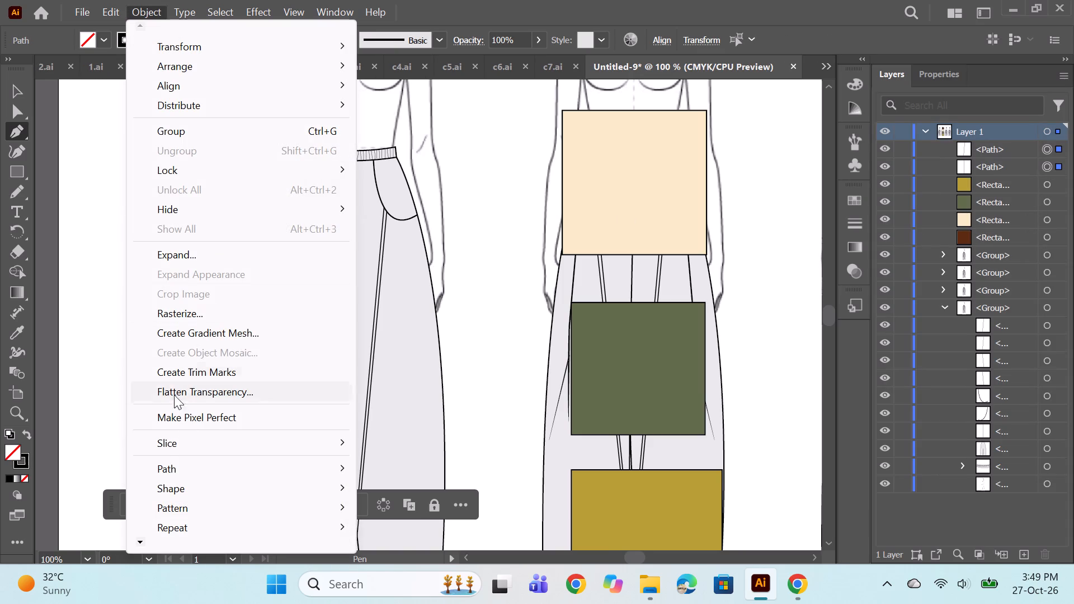
left_click(178, 249)
left_click(486, 383)
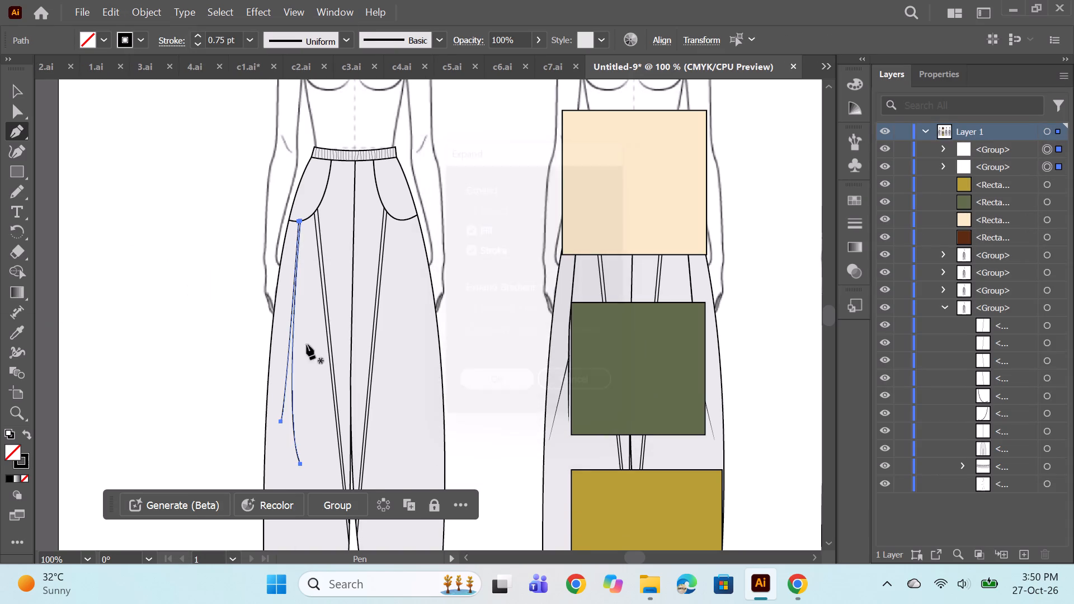
Taper the longer fold line's lower end by adding a mid anchor point and deleting its two corner anchors.
scroll(294, 367, "up", 3, "alt")
scroll(295, 341, "down", 20)
scroll(295, 341, "down", 1)
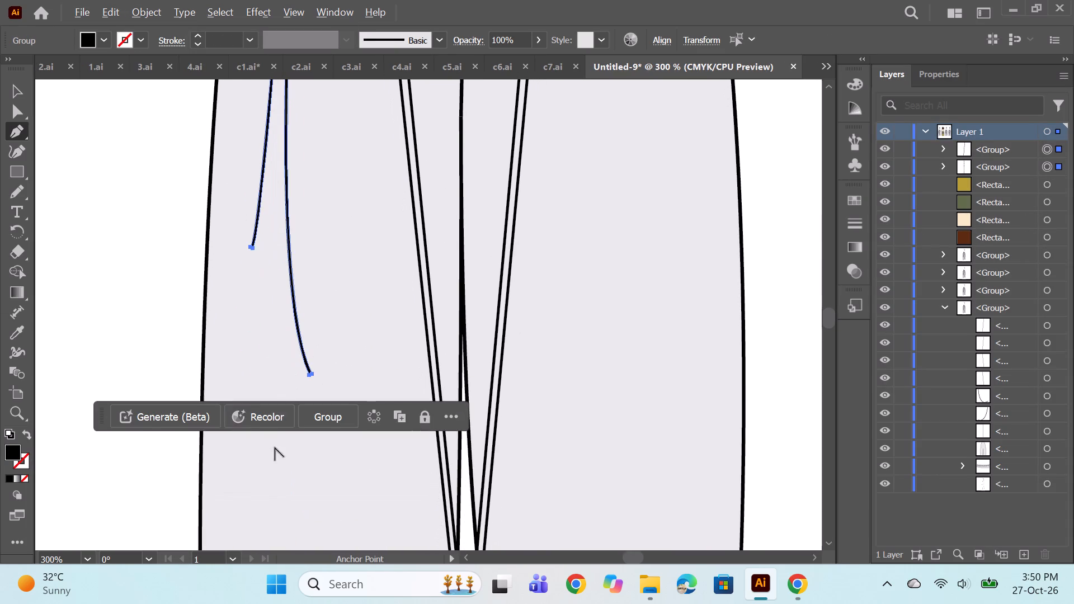
scroll(281, 427, "up", 6, "alt")
scroll(449, 224, "up", 4)
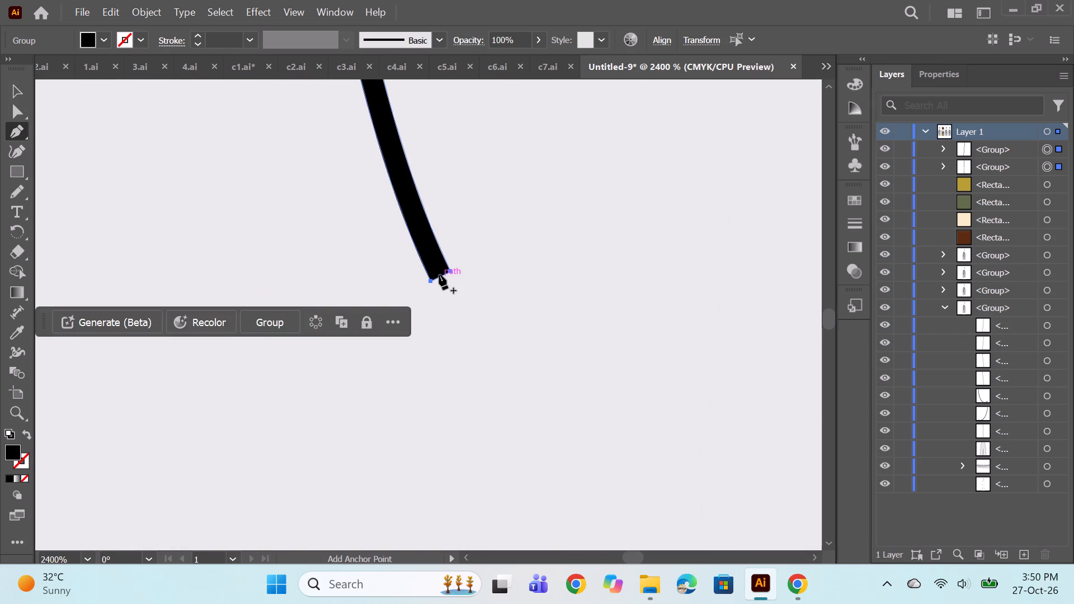
left_click(440, 276)
left_click(452, 270)
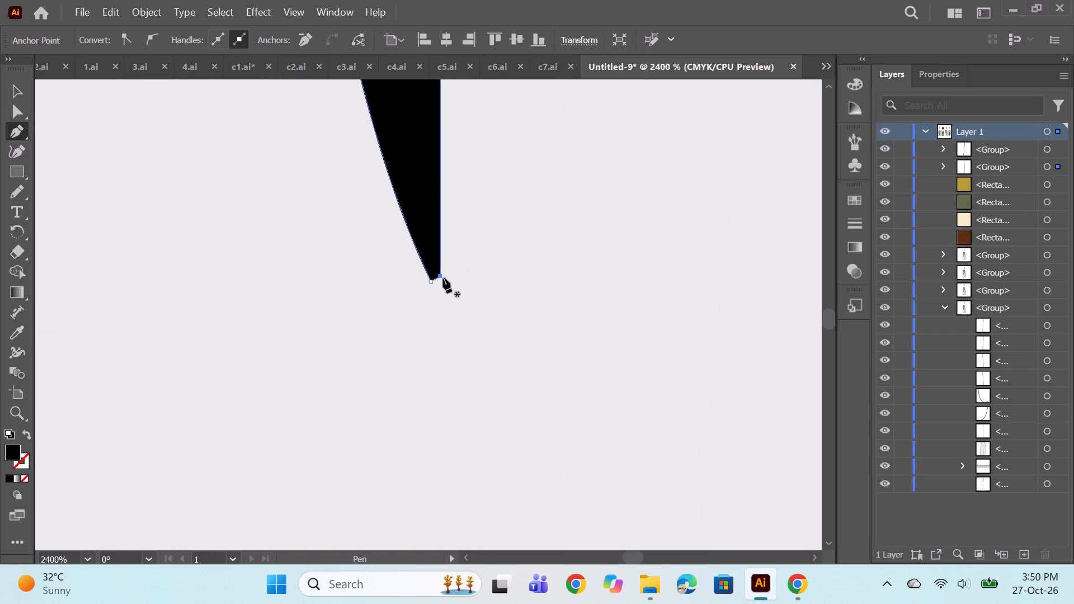
left_click(431, 281)
scroll(449, 276, "down", 9, "alt")
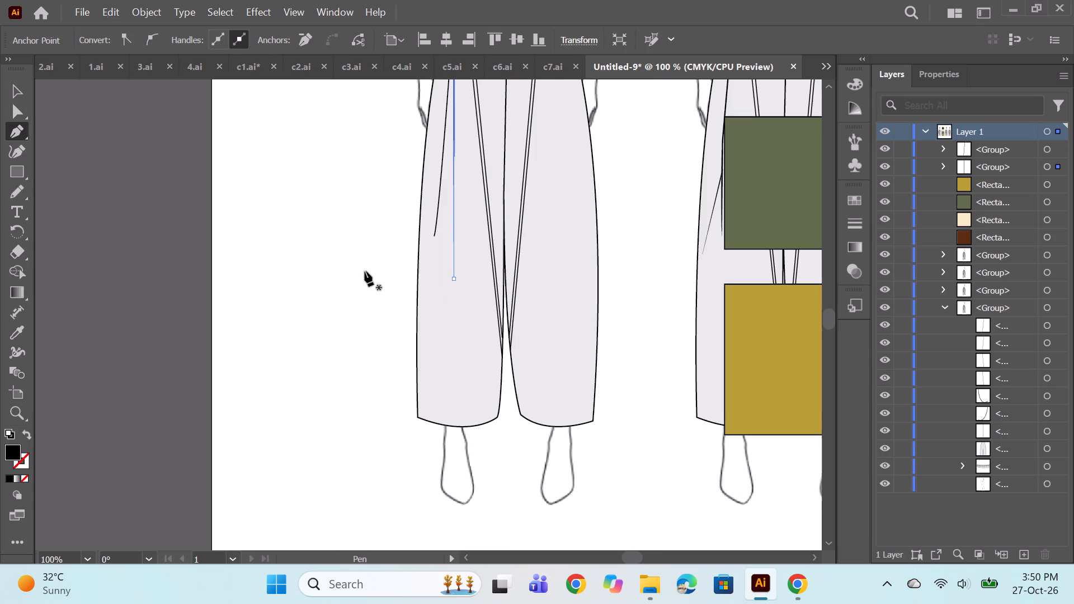
Taper the shorter fold line's lower end by adding a mid anchor point and deleting its two corner anchors.
scroll(446, 252, "up", 3)
scroll(441, 263, "up", 3, "alt")
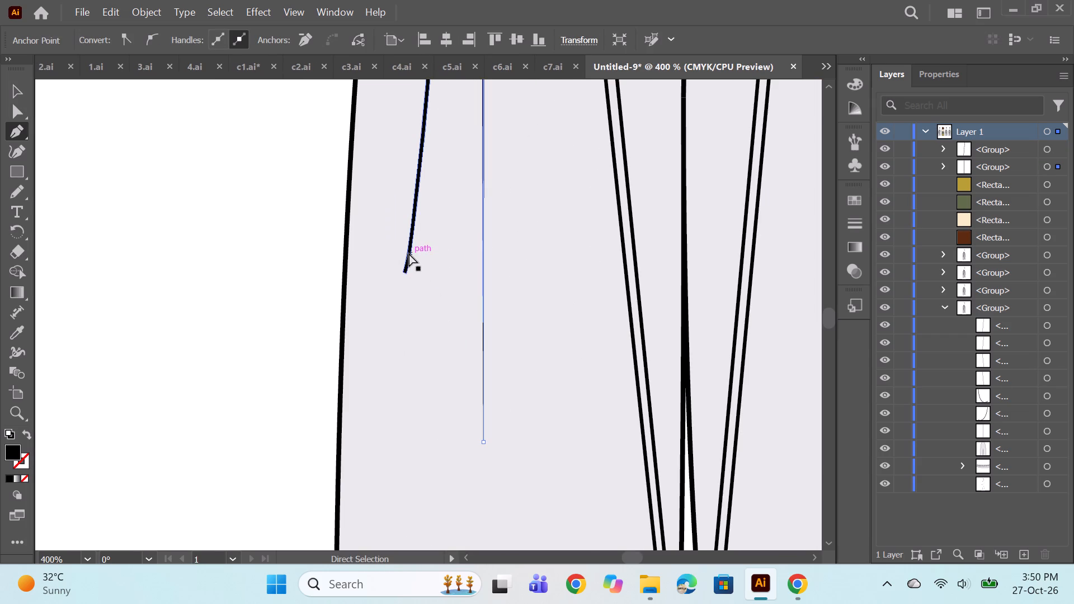
left_click(409, 253, "ctrl")
scroll(407, 282, "up", 7, "alt")
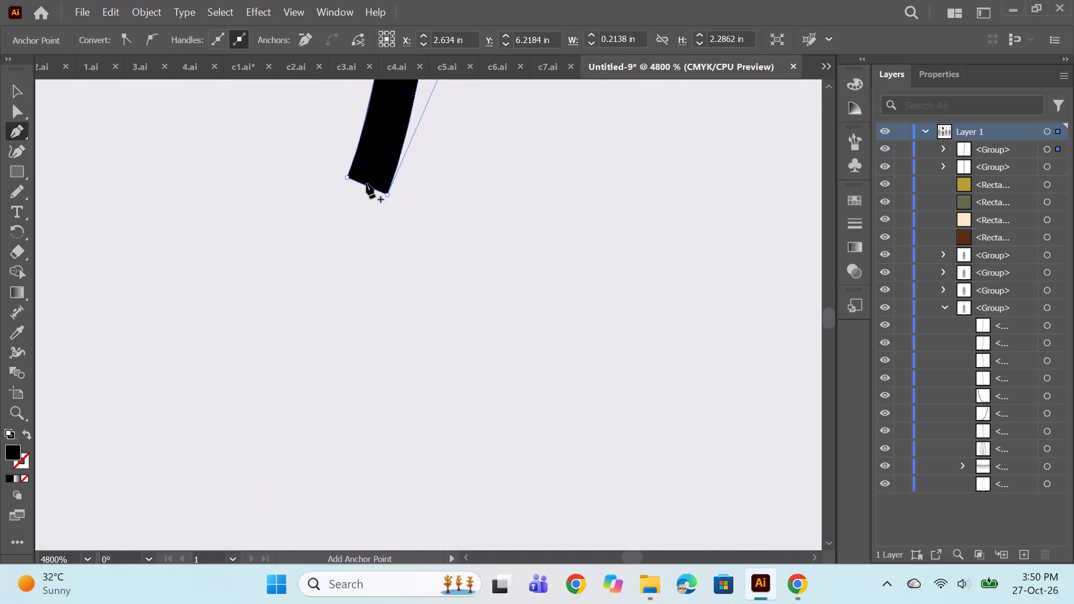
left_click(365, 185)
left_click(388, 196)
left_click(348, 178)
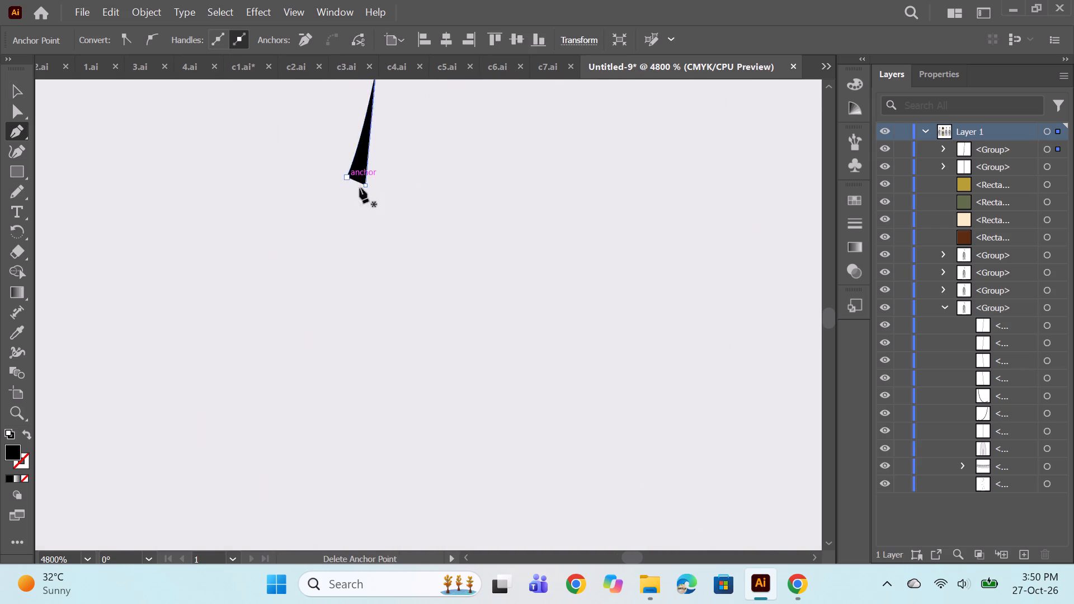
scroll(394, 222, "down", 17, "alt")
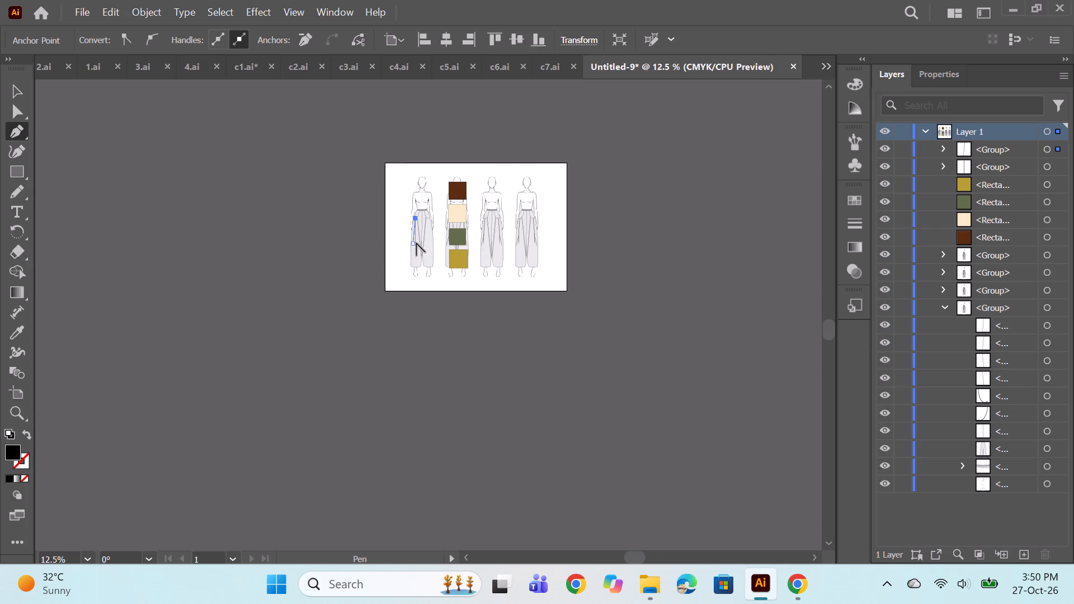
scroll(418, 237, "up", 5, "alt")
left_click(340, 231, "ctrl")
Move both tapered fold line groups into the first figure's group in the layer stack.
scroll(442, 214, "down", 1, "alt")
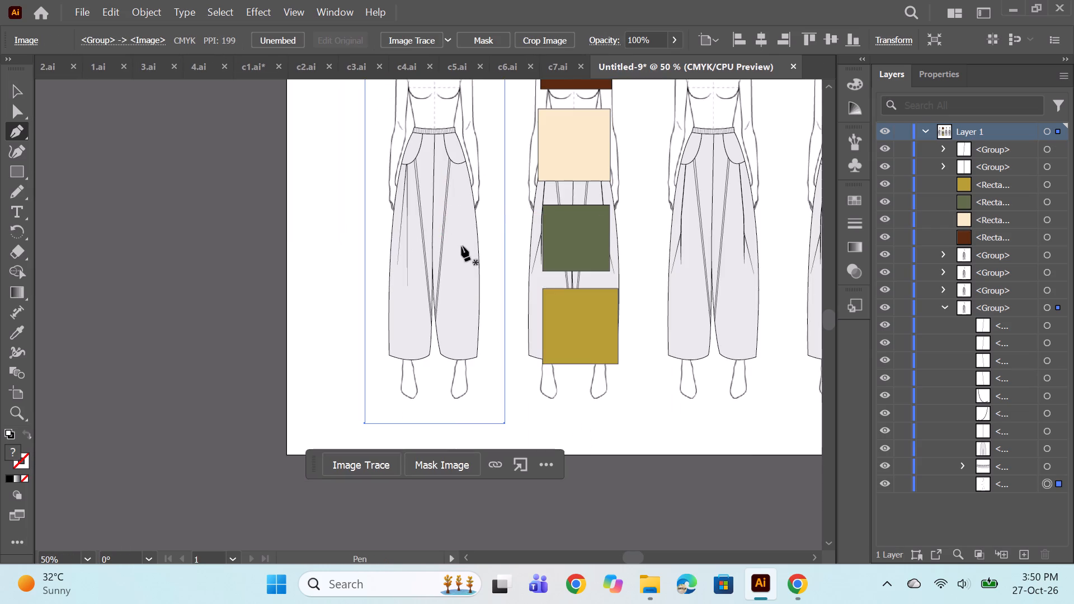
key("space")
left_click_drag(463, 276, 439, 320)
scroll(1006, 253, "up", 2)
left_click(1050, 148)
left_click(1044, 167, "ctrl")
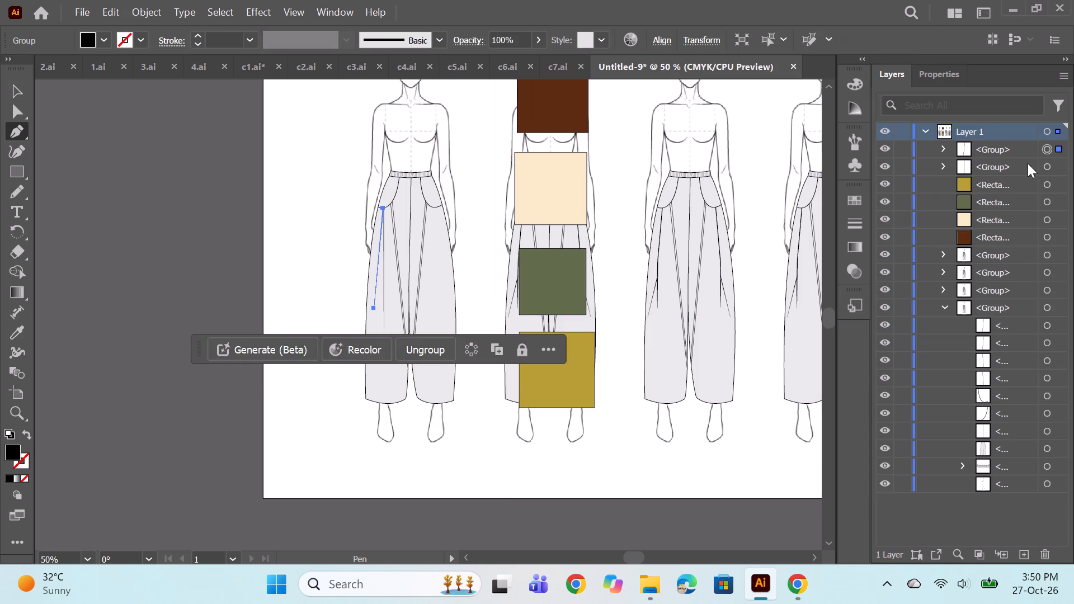
left_click(987, 150)
left_click(993, 166, "ctrl")
left_click_drag(986, 147, 1004, 319)
left_click(327, 293, "ctrl")
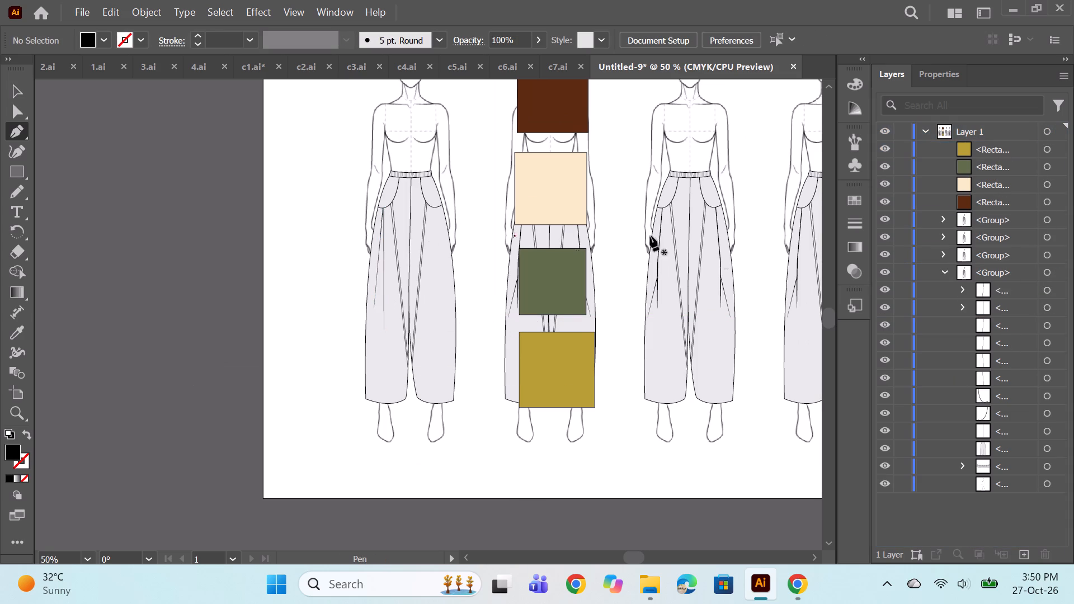
Reflect a copy of the two tapered fold line groups across the vertical axis.
left_click(1051, 290)
left_click(1049, 303, "ctrl")
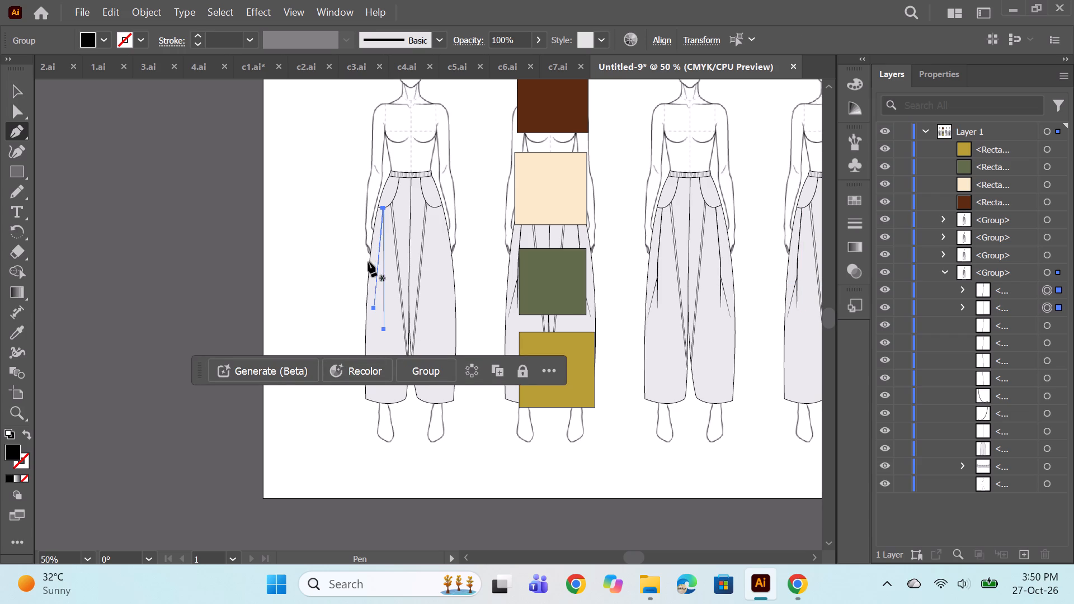
left_click(27, 89)
right_click(384, 266)
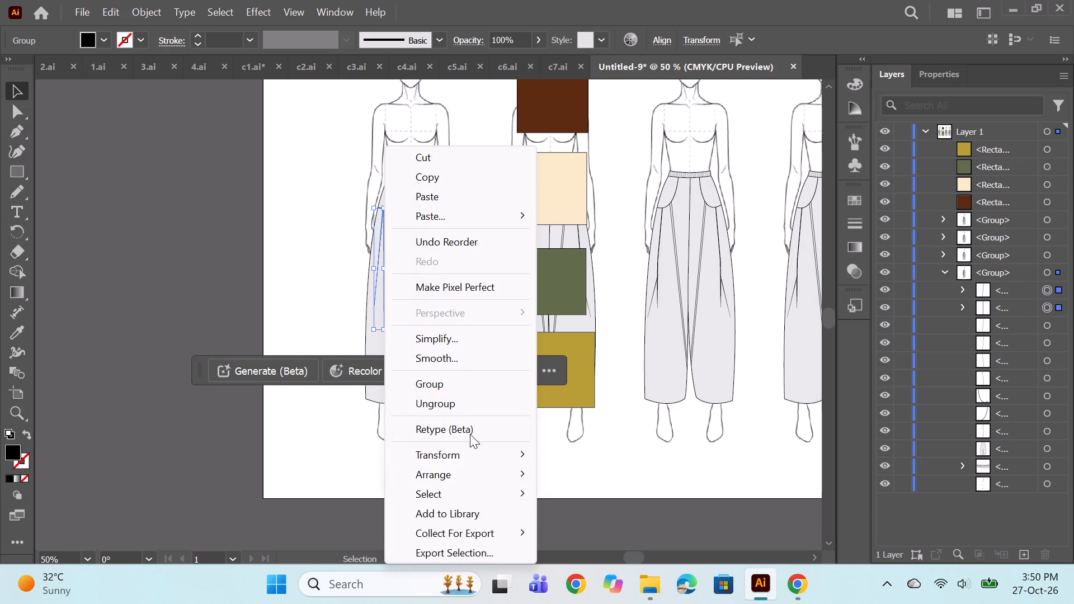
left_click(446, 451)
left_click(592, 368)
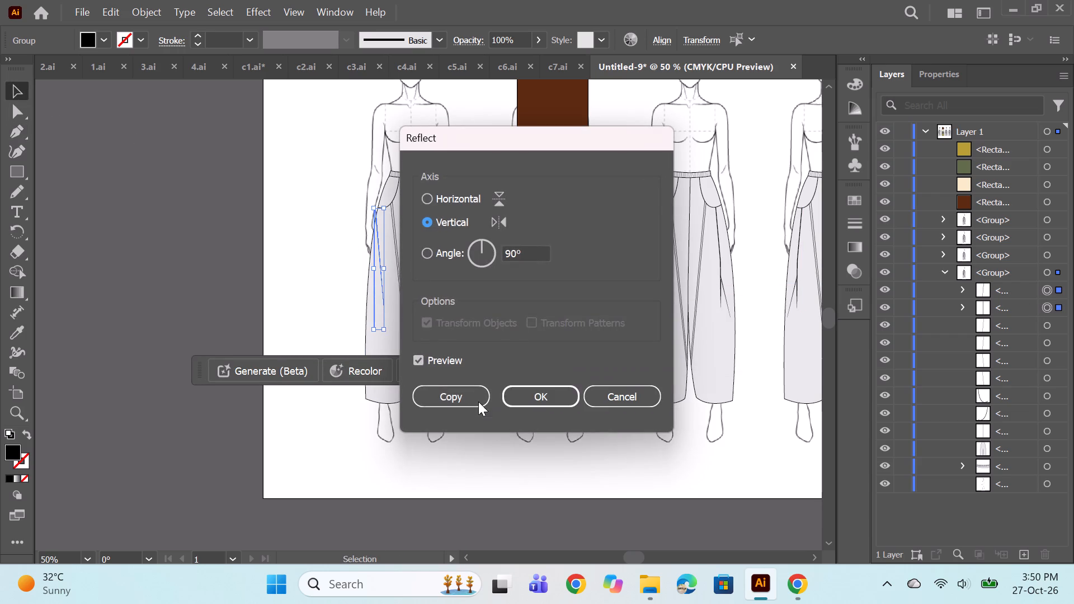
left_click(475, 400)
Move the reflected fold lines across to the other trouser leg and nudge them up to meet the opposite pocket edge.
key("shift+Right")
key("shift+Right")
key("shift+Right")
key("shift+Right")
key("shift+Right")
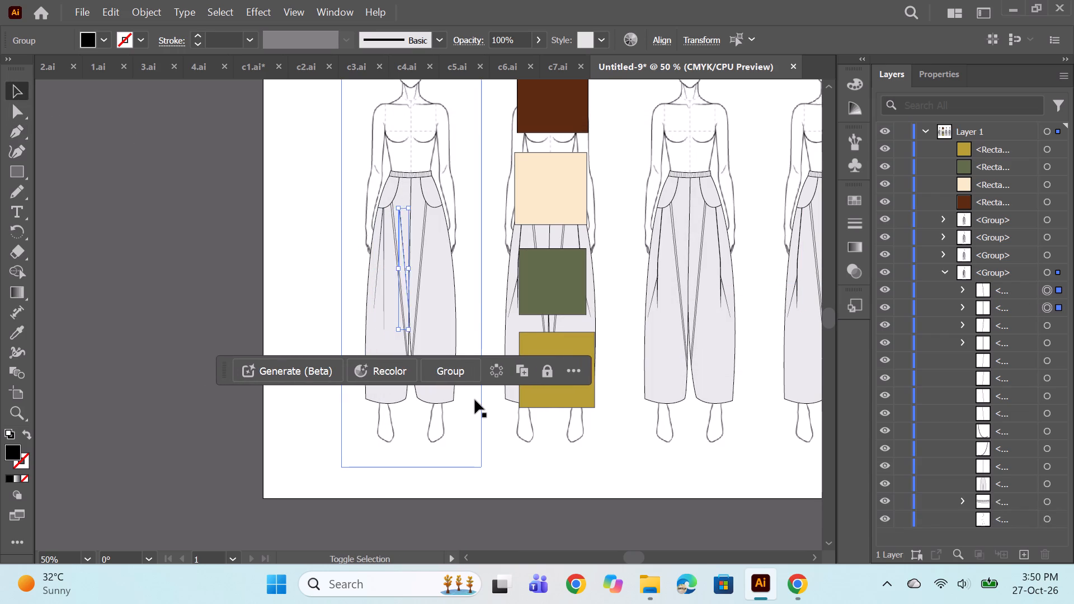
key("shift+Right")
key("shift+Right")
key("shift+Right")
key("shift+Right")
key("shift+Right")
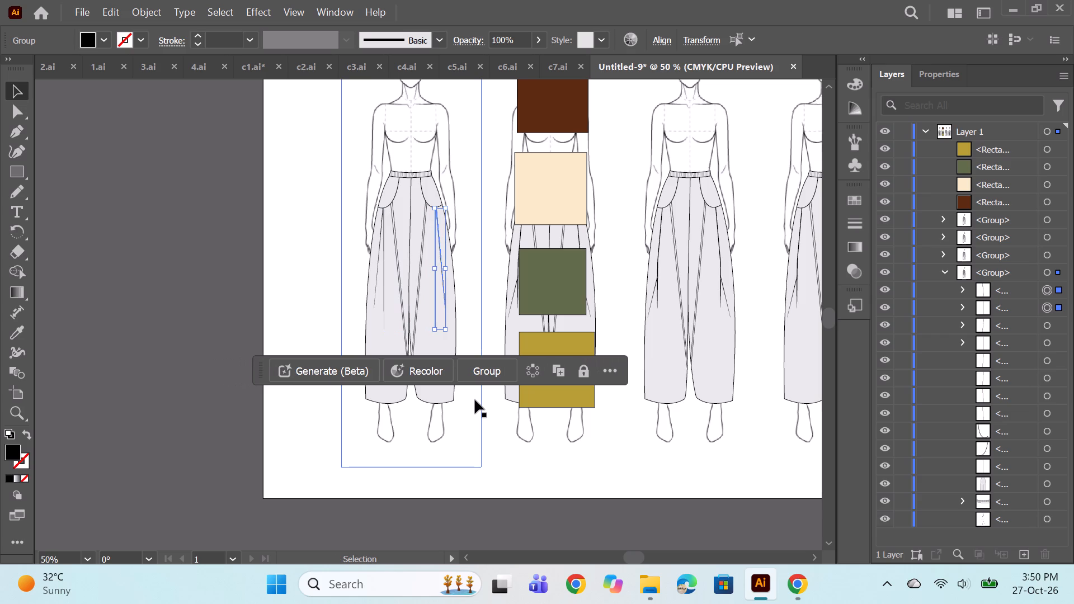
scroll(436, 347, "up", 2, "alt")
scroll(444, 277, "up", 20, "alt")
scroll(444, 277, "up", 6, "alt")
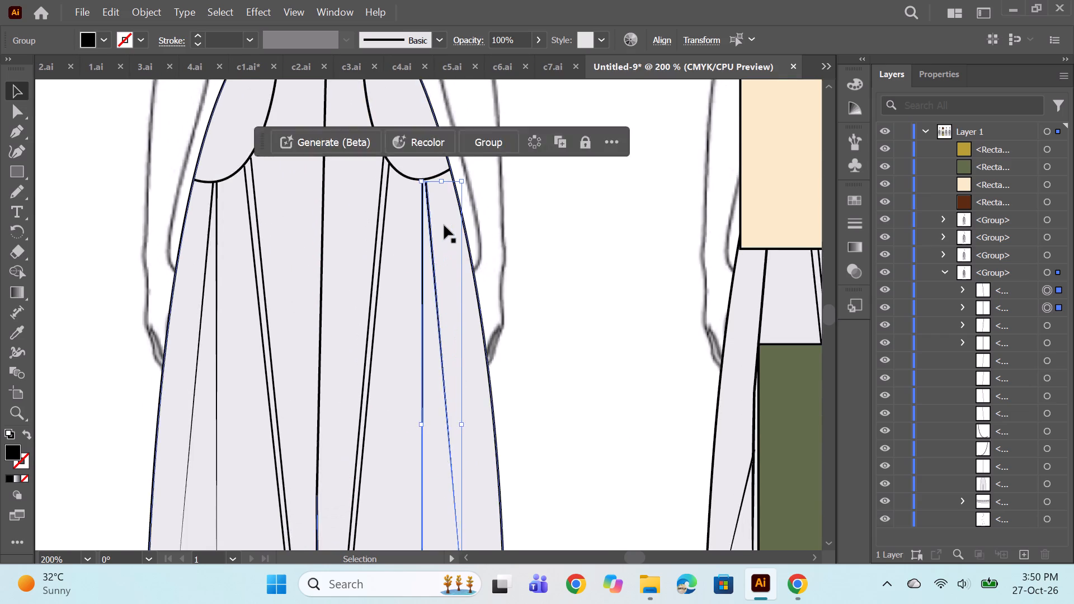
scroll(444, 225, "up", 4, "alt")
key("Up")
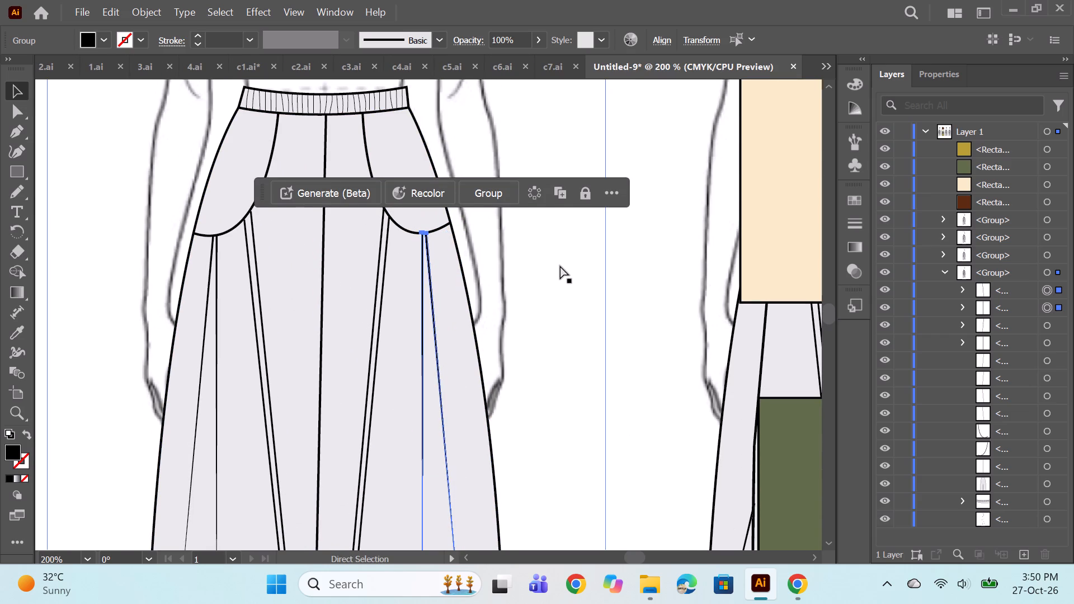
left_click(563, 268)
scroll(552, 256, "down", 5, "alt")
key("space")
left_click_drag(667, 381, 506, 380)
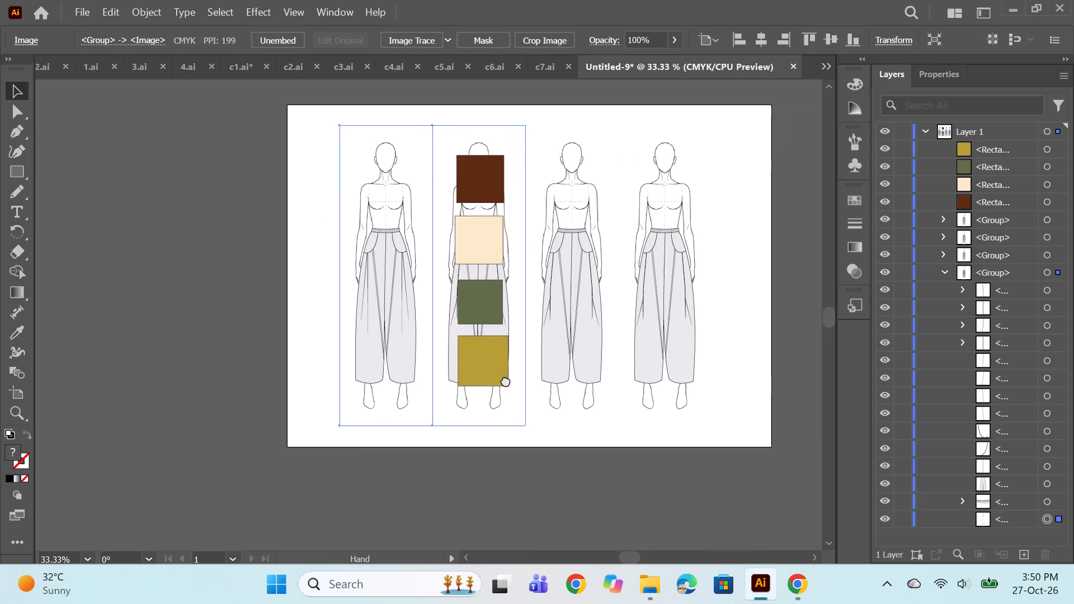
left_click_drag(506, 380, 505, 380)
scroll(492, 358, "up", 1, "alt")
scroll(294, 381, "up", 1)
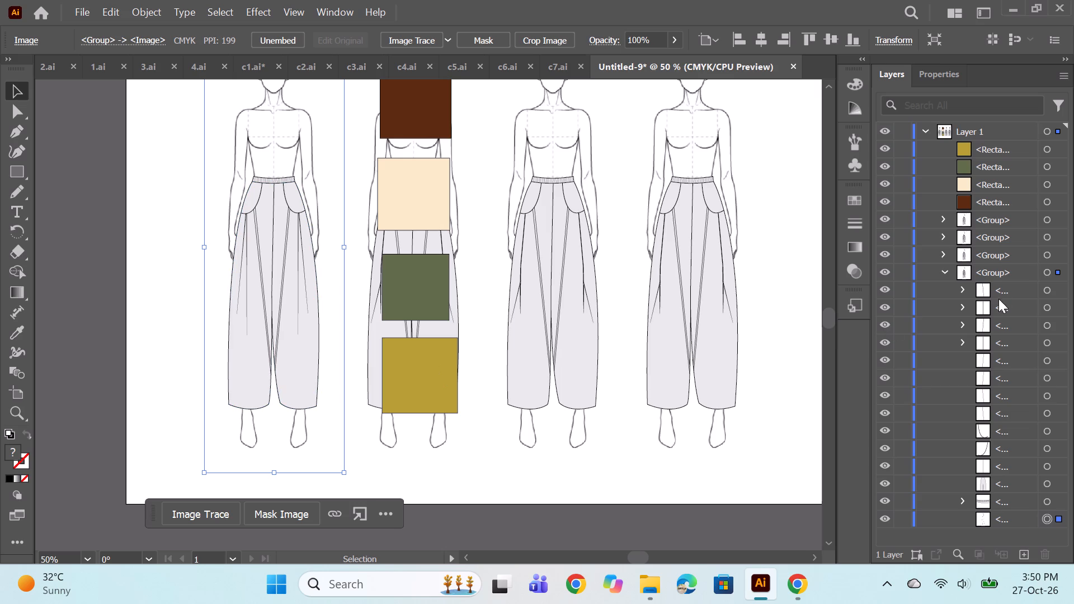
Join the lower ends of the two slanted seam lines on the first figure's left trouser leg with the Pen tool.
left_click(1047, 413)
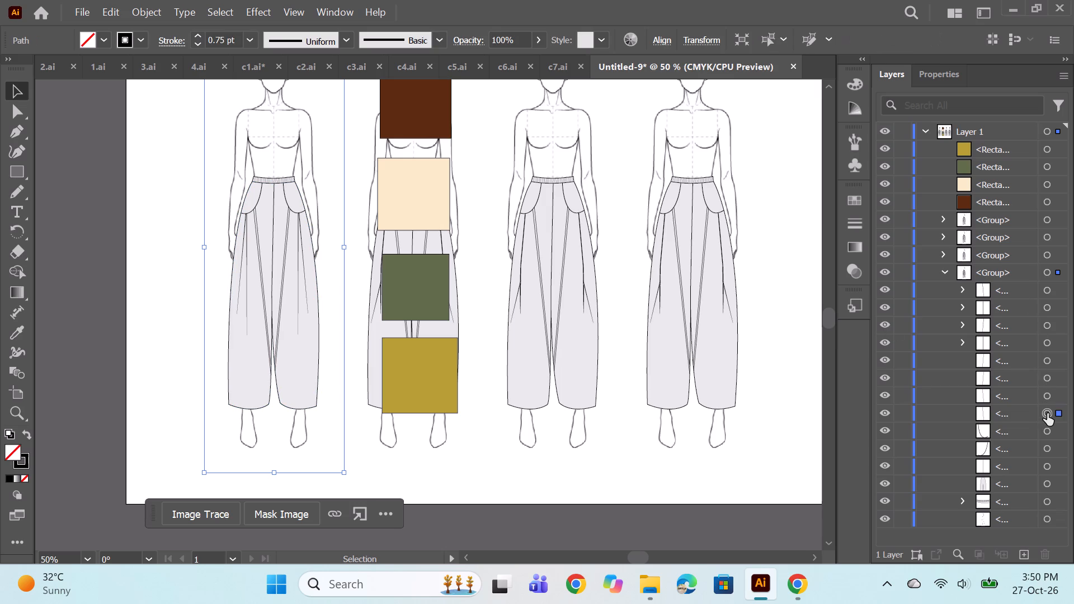
left_click(1047, 400, "ctrl")
scroll(269, 372, "up", 2, "alt")
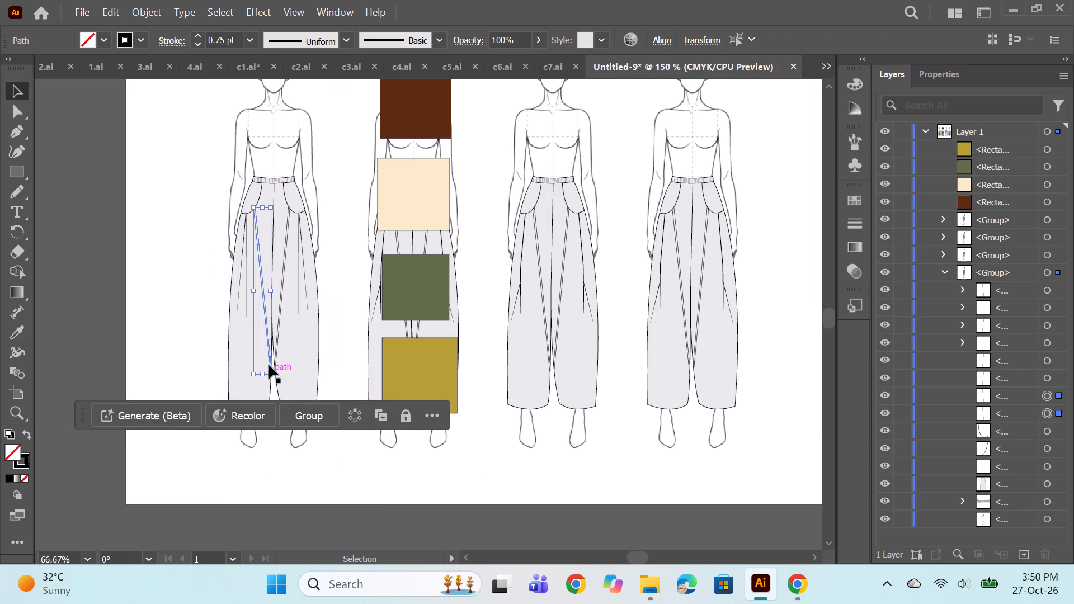
scroll(269, 365, "up", 4, "alt")
left_click(13, 140)
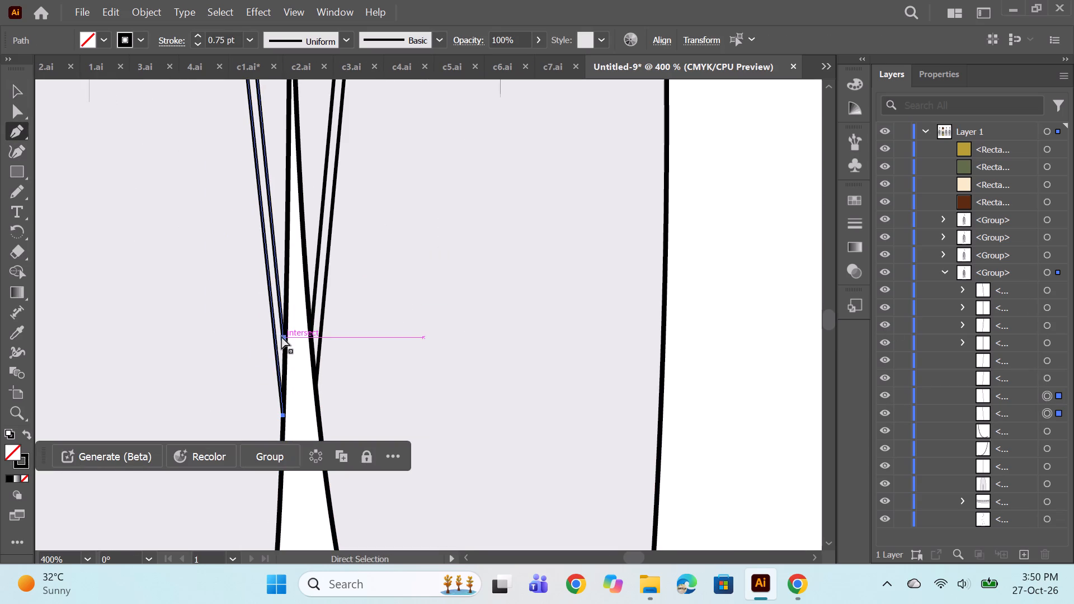
left_click(281, 336, "ctrl")
left_click(282, 417)
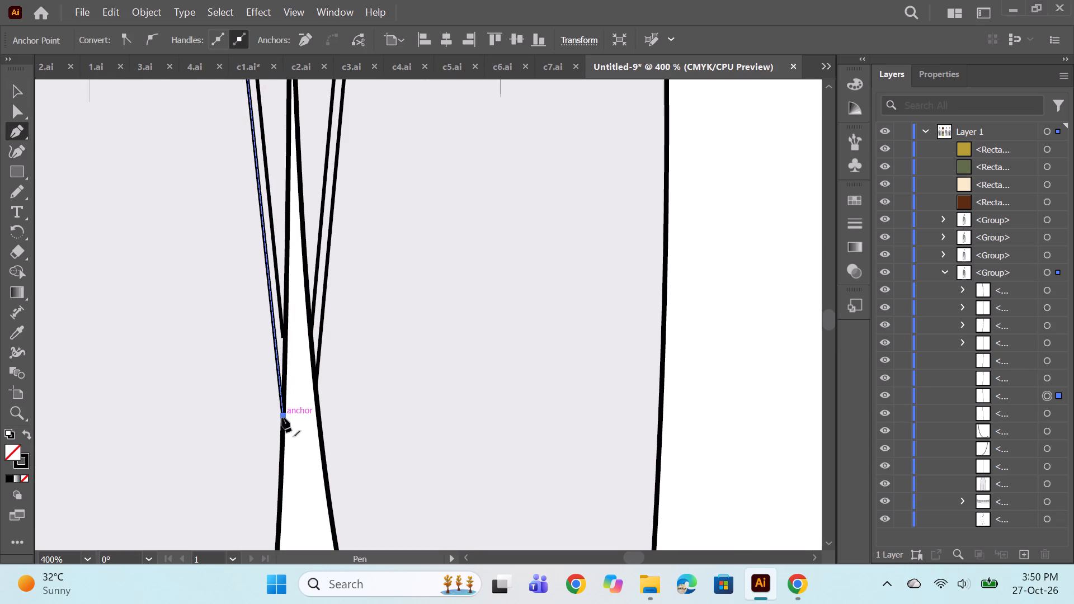
left_click(281, 336)
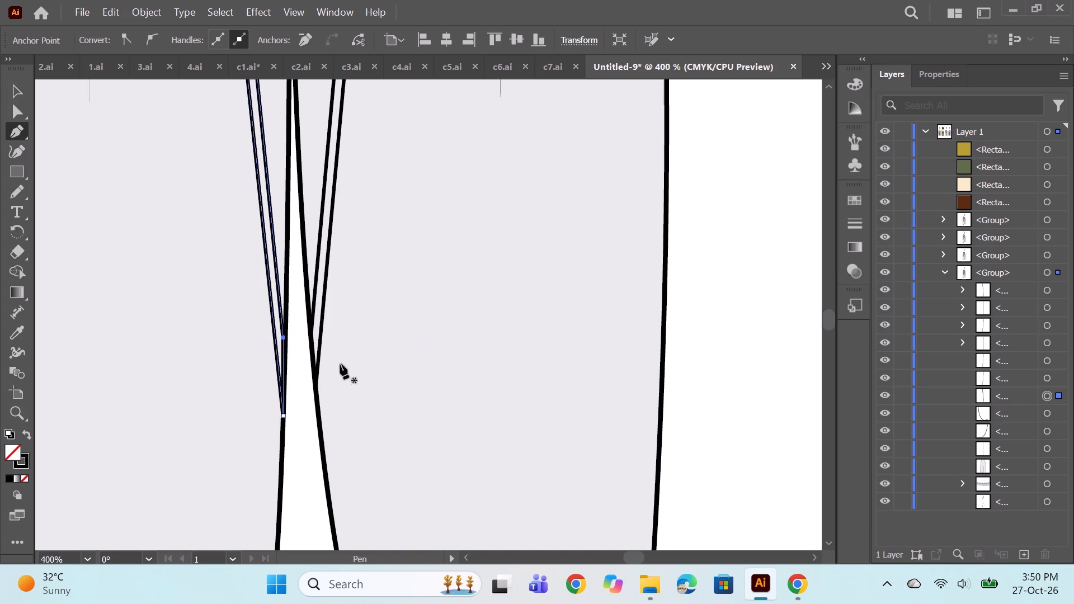
Close the same seam shape by connecting its two upper ends along the pocket edge, and check it by toggling its visibility.
scroll(331, 281, "down", 2, "alt")
scroll(273, 228, "up", 11)
scroll(303, 230, "down", 1)
scroll(301, 224, "up", 18)
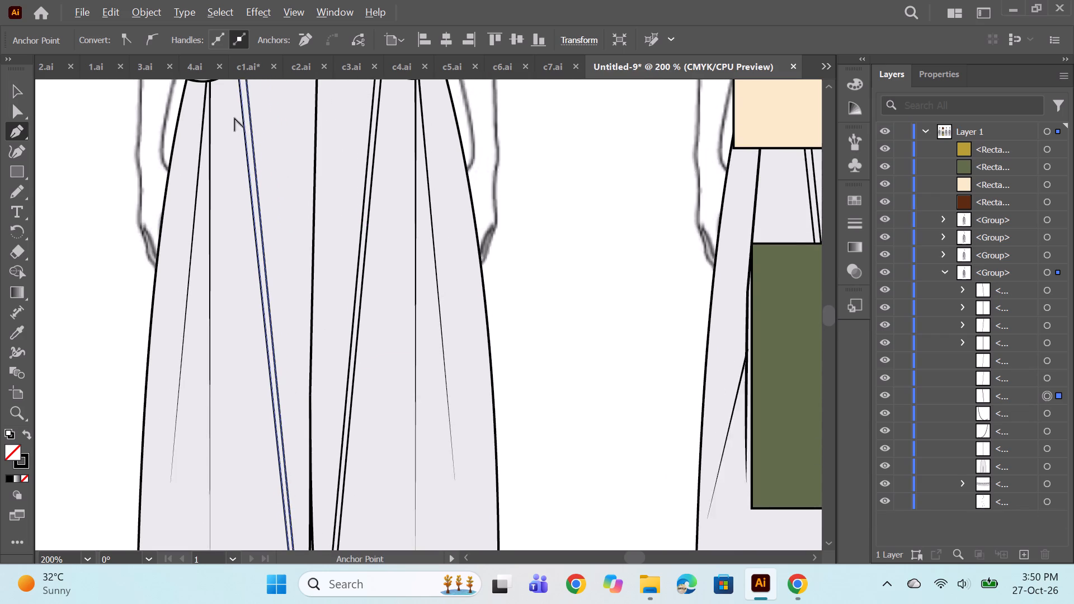
scroll(234, 118, "up", 20, "alt")
scroll(258, 155, "up", 2, "alt")
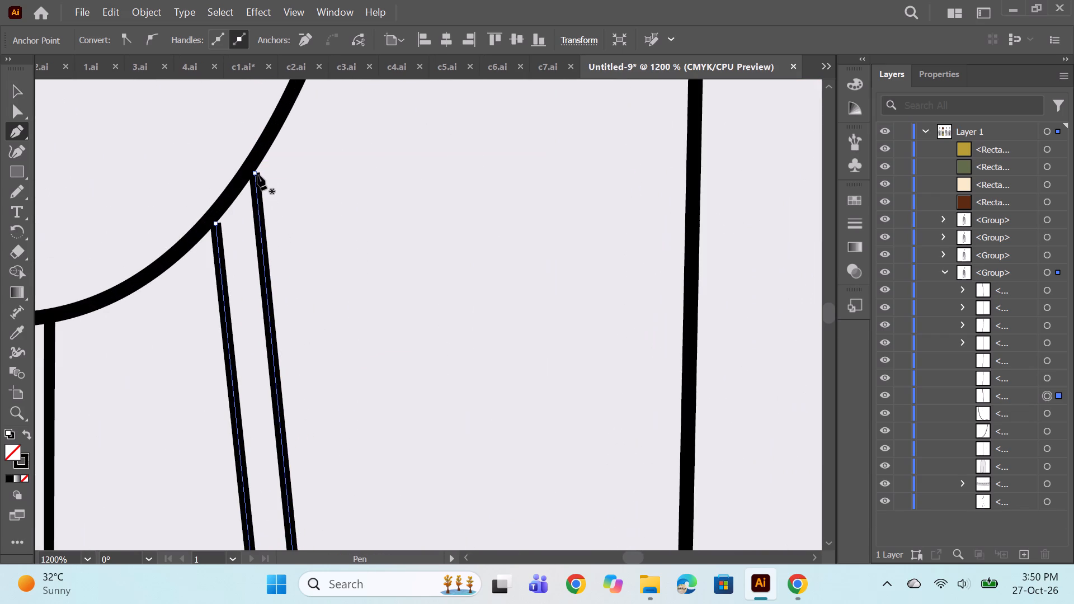
left_click(256, 174)
left_click(217, 224)
scroll(252, 229, "down", 5, "alt")
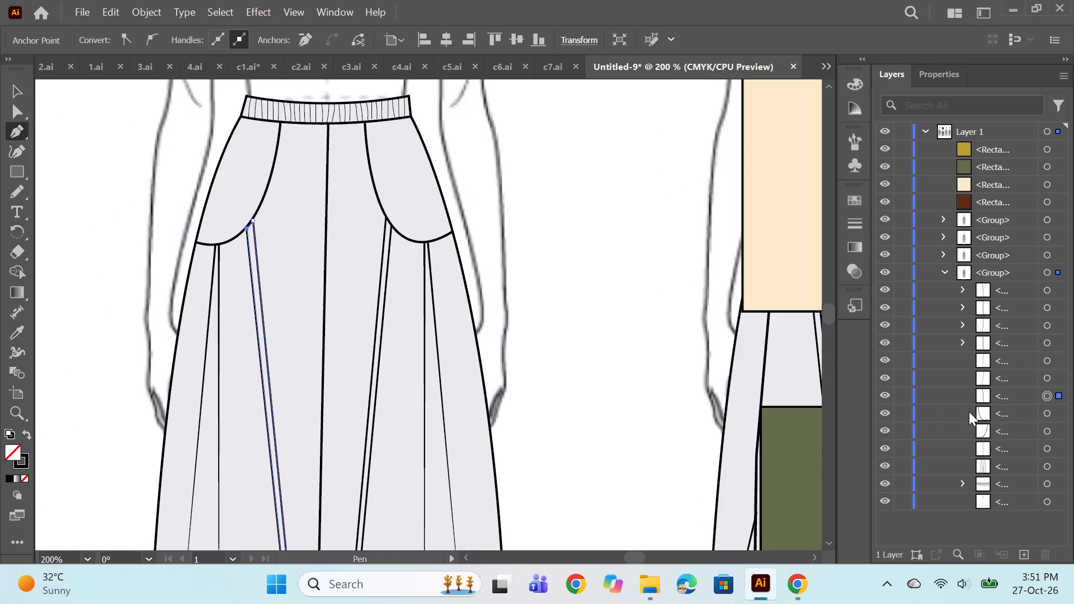
left_click(888, 393)
left_click(887, 393)
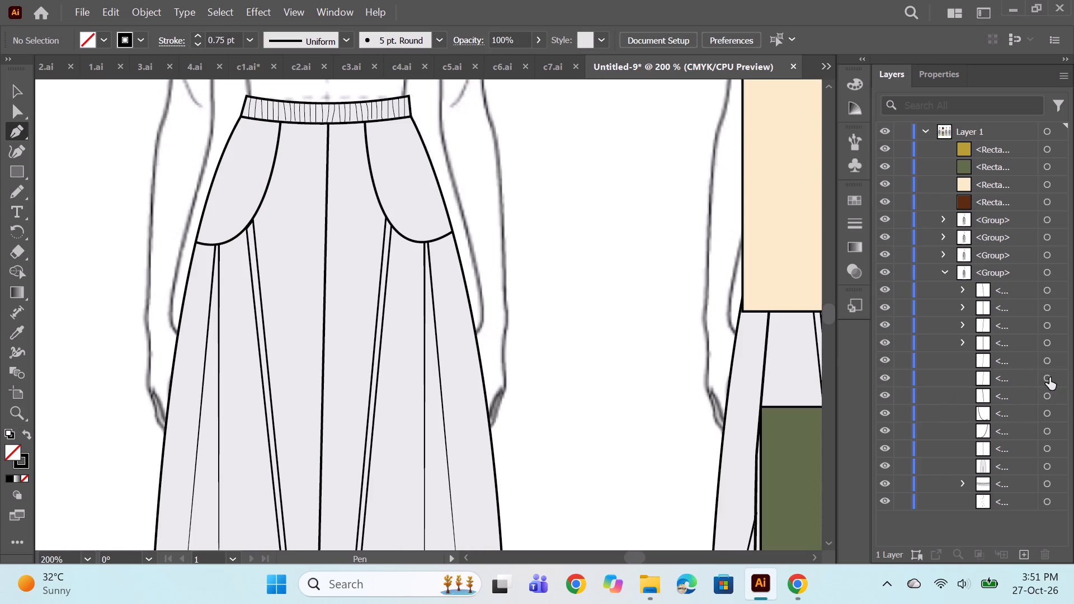
Join the lower ends of the two slanted seam lines on the first figure's right trouser leg with the Pen tool.
left_click(1042, 379)
left_click(1045, 361, "ctrl")
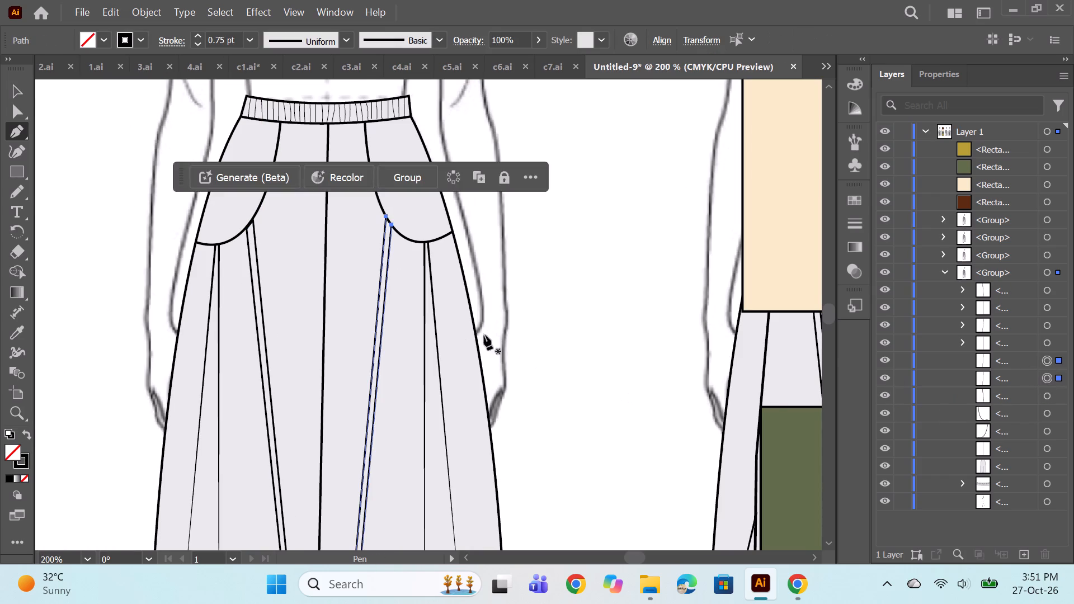
scroll(446, 326, "down", 20)
scroll(446, 326, "down", 9)
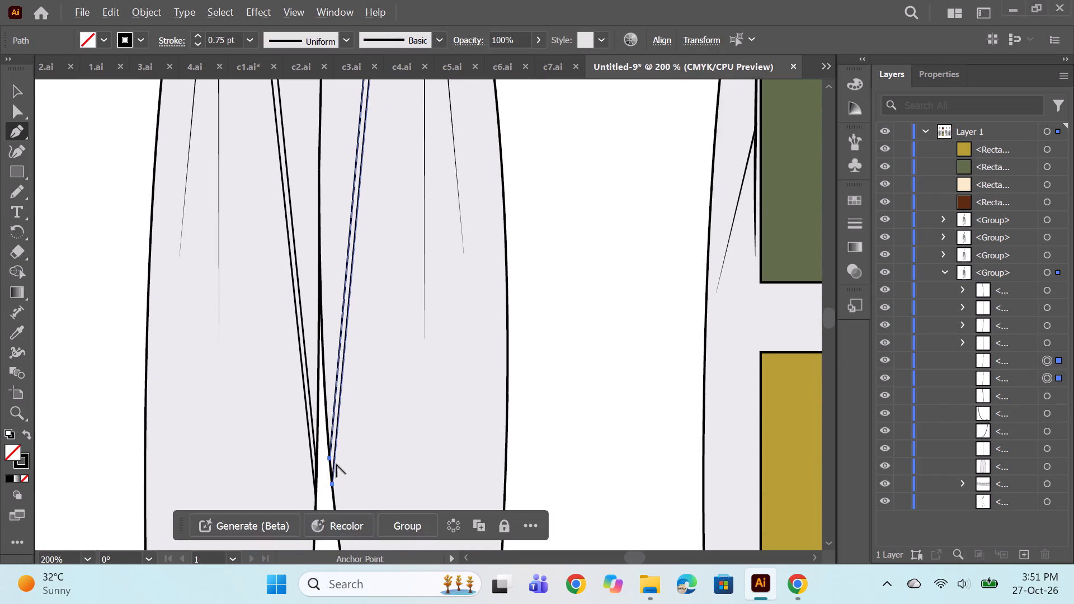
scroll(337, 460, "up", 6, "alt")
scroll(337, 444, "down", 5)
left_click(296, 389)
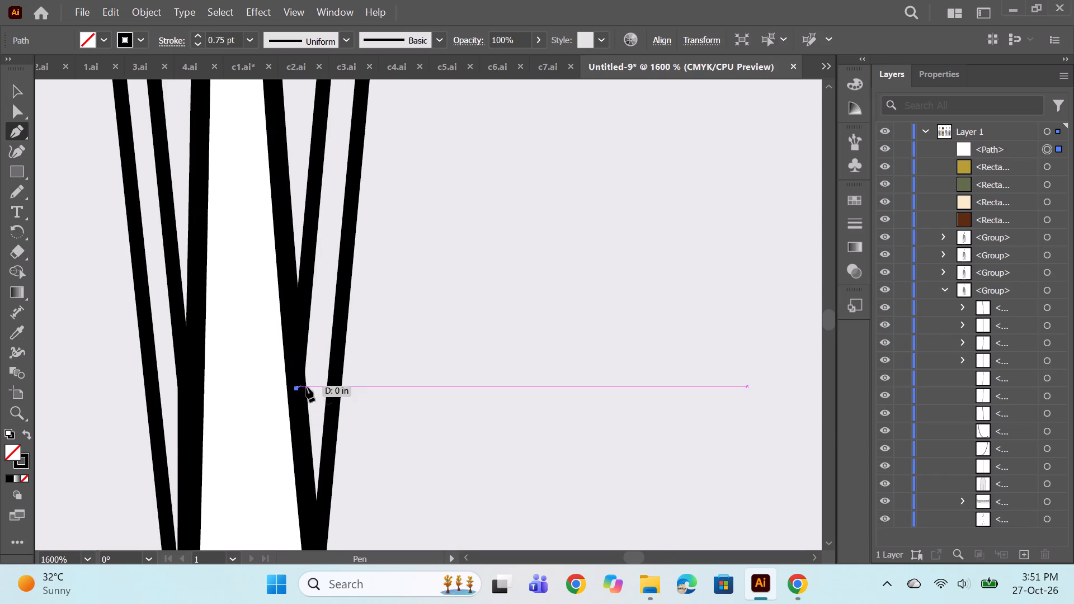
key("ctrl+z")
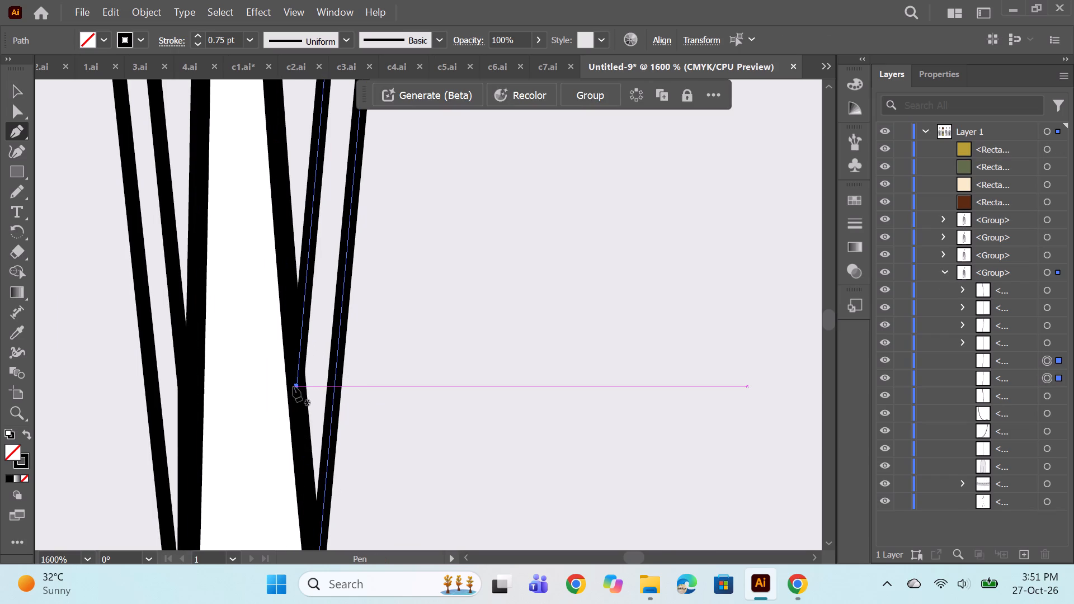
left_click(293, 386)
scroll(346, 383, "down", 9)
key("ctrl+z")
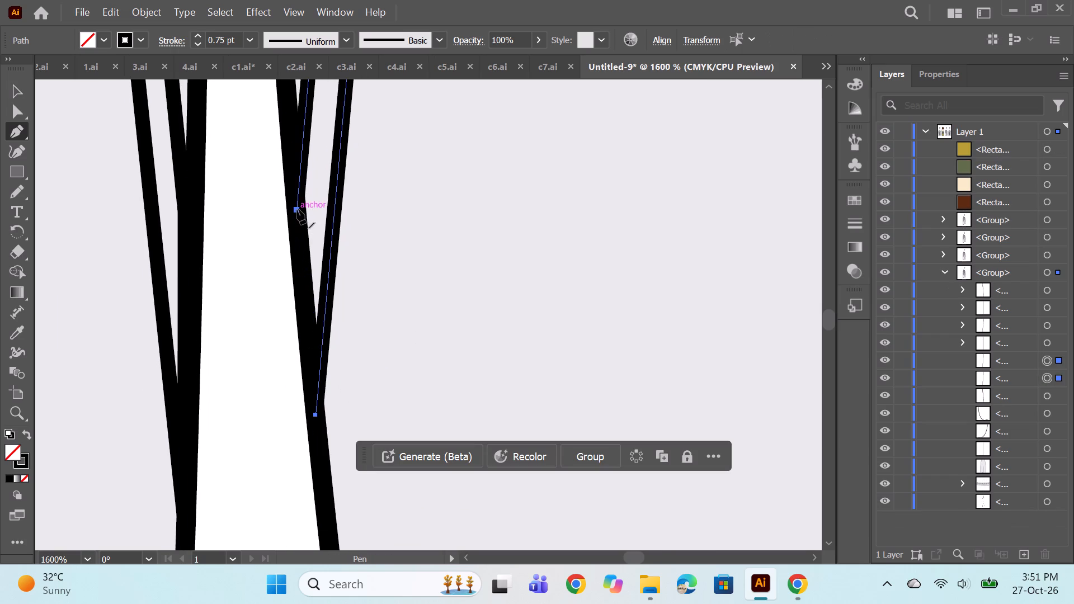
left_click(297, 210)
left_click(314, 416)
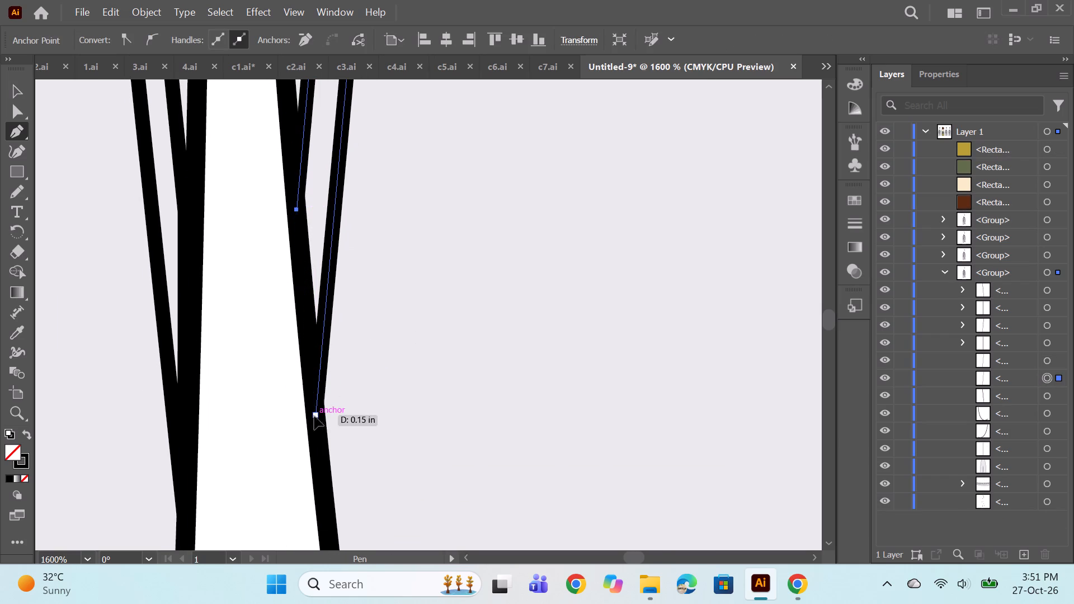
Close the right-leg seam shape by connecting its two upper ends along the pocket edge, and check it by toggling its visibility.
scroll(381, 330, "down", 3, "alt")
scroll(382, 330, "up", 13)
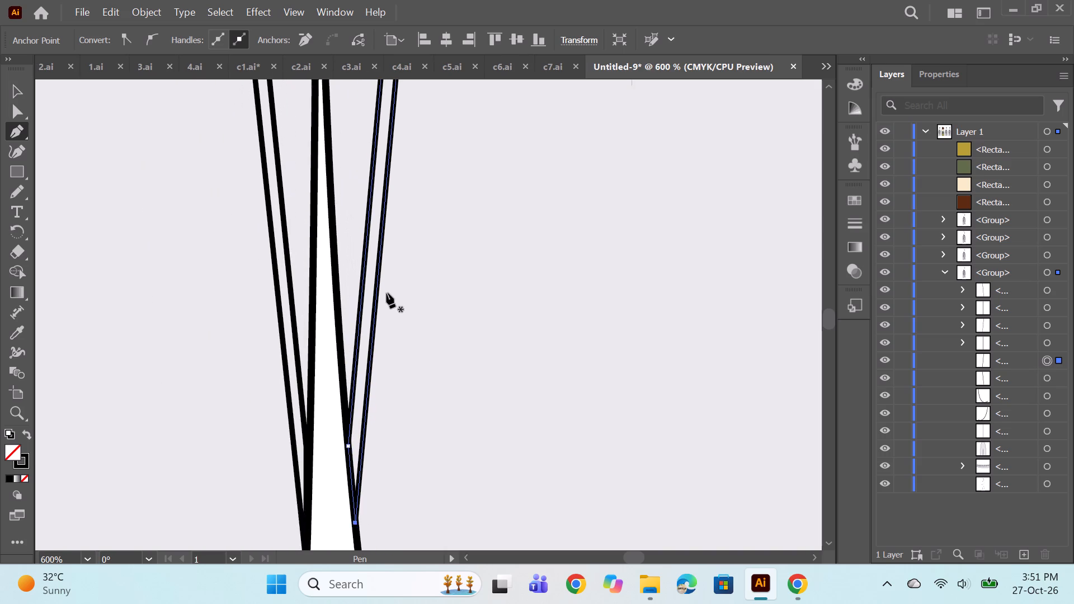
scroll(387, 293, "up", 20)
scroll(387, 293, "up", 20)
scroll(456, 152, "down", 1)
scroll(456, 152, "up", 11)
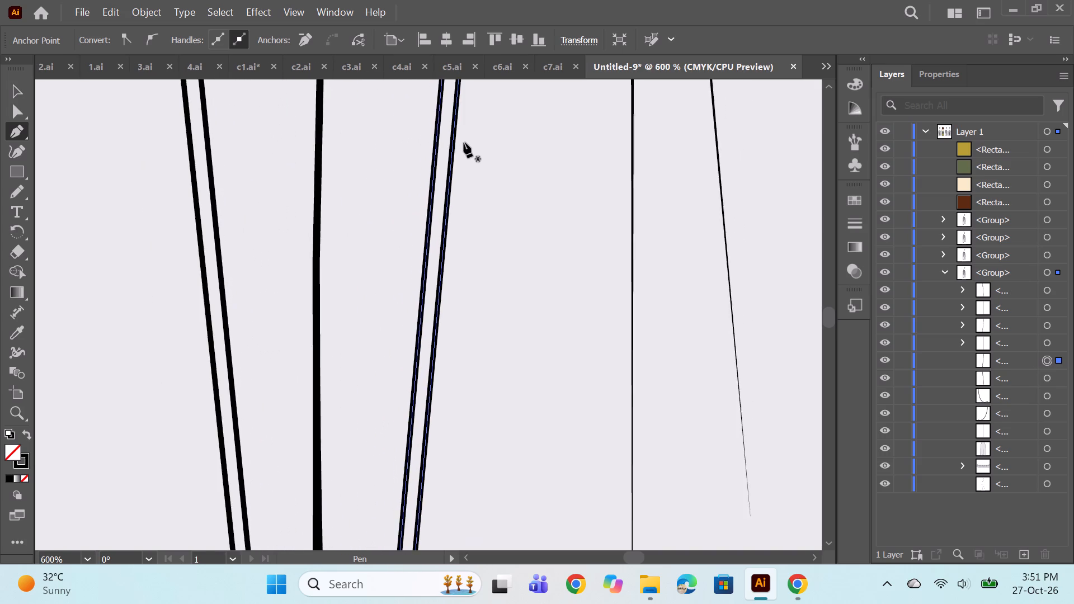
scroll(464, 143, "up", 20)
scroll(464, 143, "up", 16)
scroll(558, 133, "down", 1)
scroll(558, 129, "up", 13)
scroll(578, 176, "down", 1)
scroll(578, 176, "up", 4)
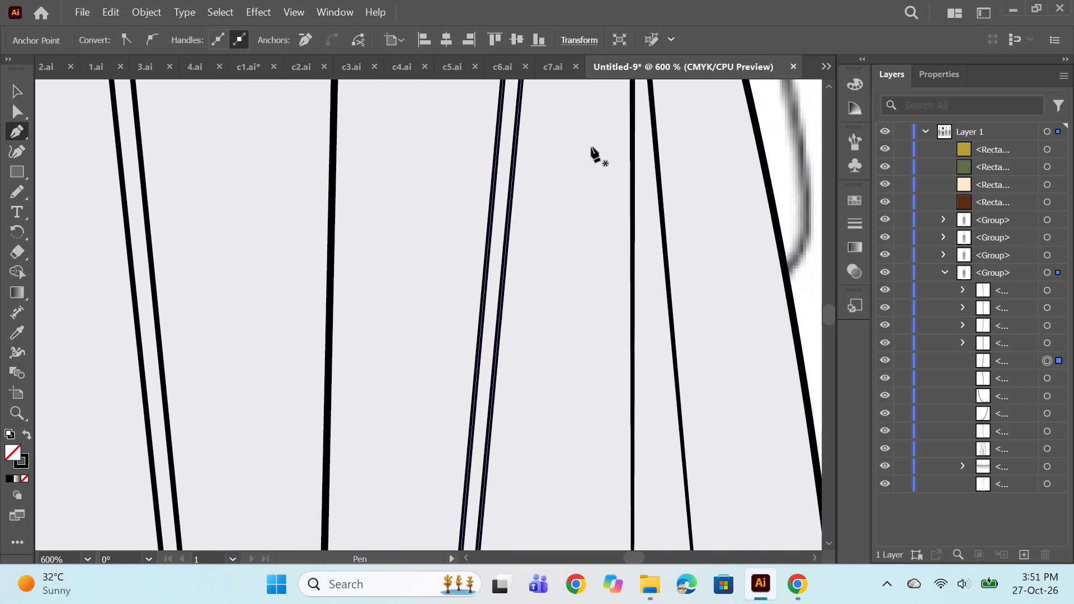
scroll(591, 147, "up", 20)
scroll(535, 188, "up", 4, "alt")
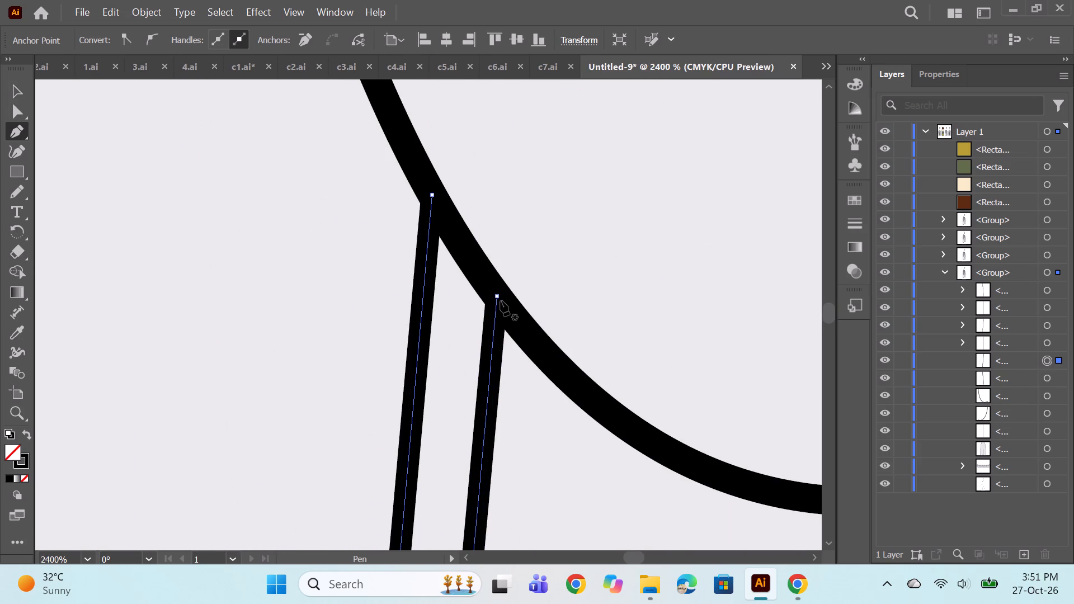
left_click(497, 295)
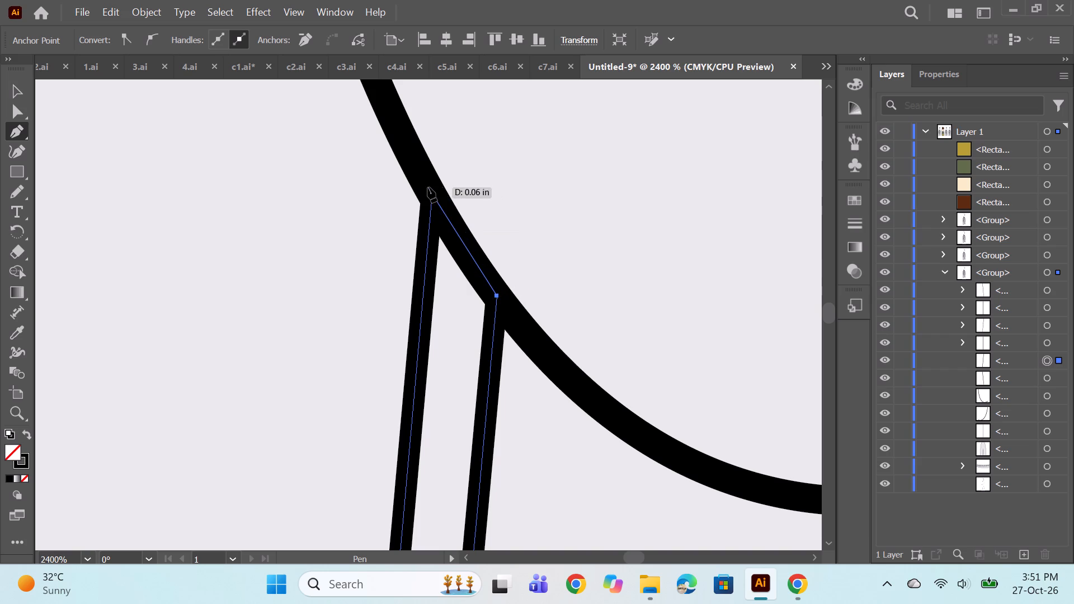
left_click(430, 195)
scroll(460, 266, "down", 5, "ctrl")
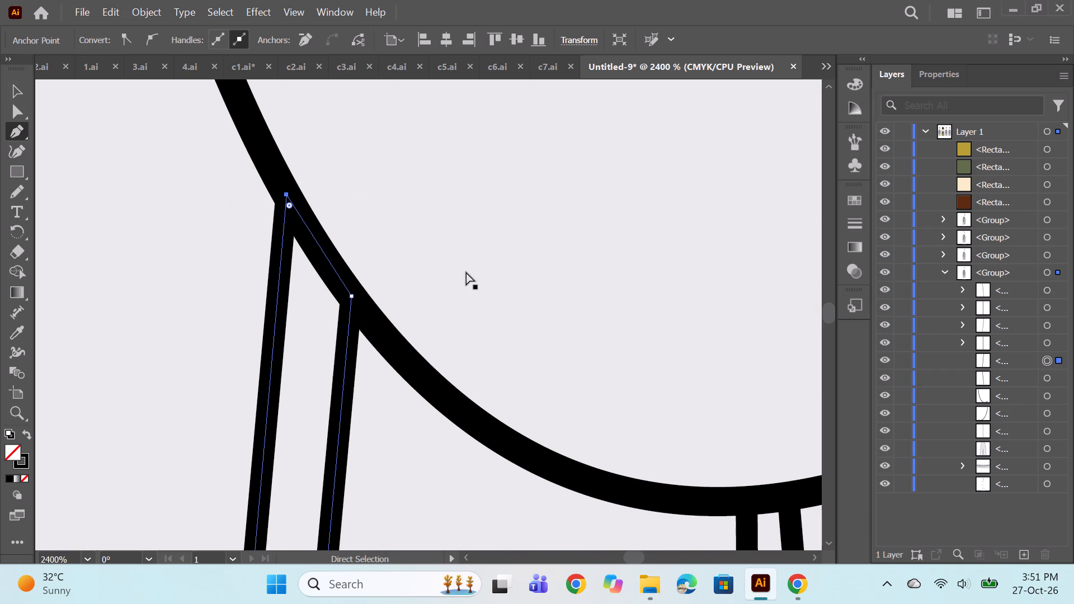
scroll(482, 257, "down", 6, "alt")
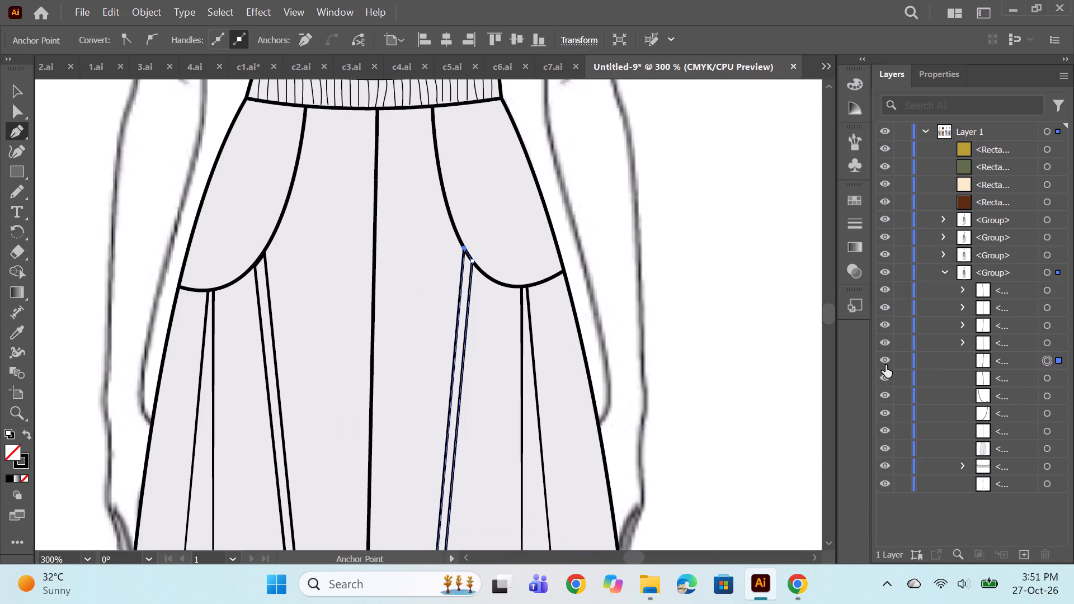
left_click(885, 365)
left_click(885, 365)
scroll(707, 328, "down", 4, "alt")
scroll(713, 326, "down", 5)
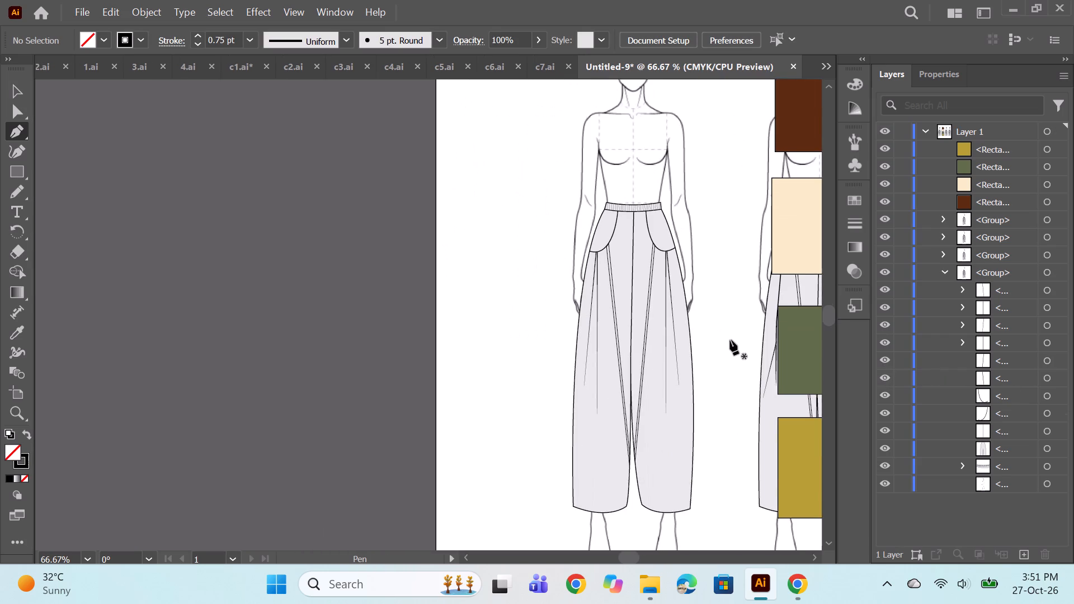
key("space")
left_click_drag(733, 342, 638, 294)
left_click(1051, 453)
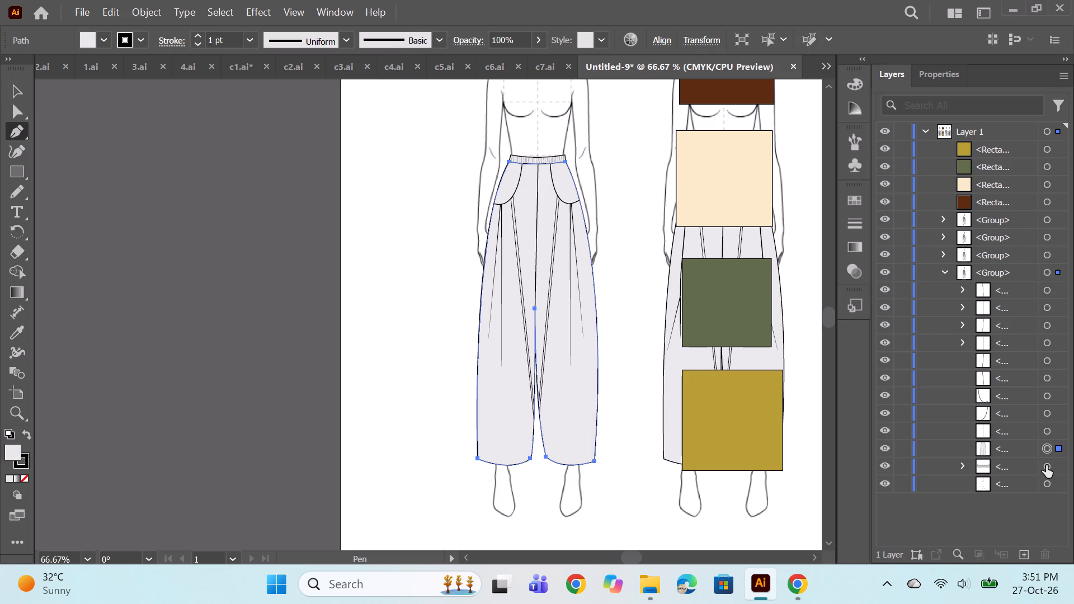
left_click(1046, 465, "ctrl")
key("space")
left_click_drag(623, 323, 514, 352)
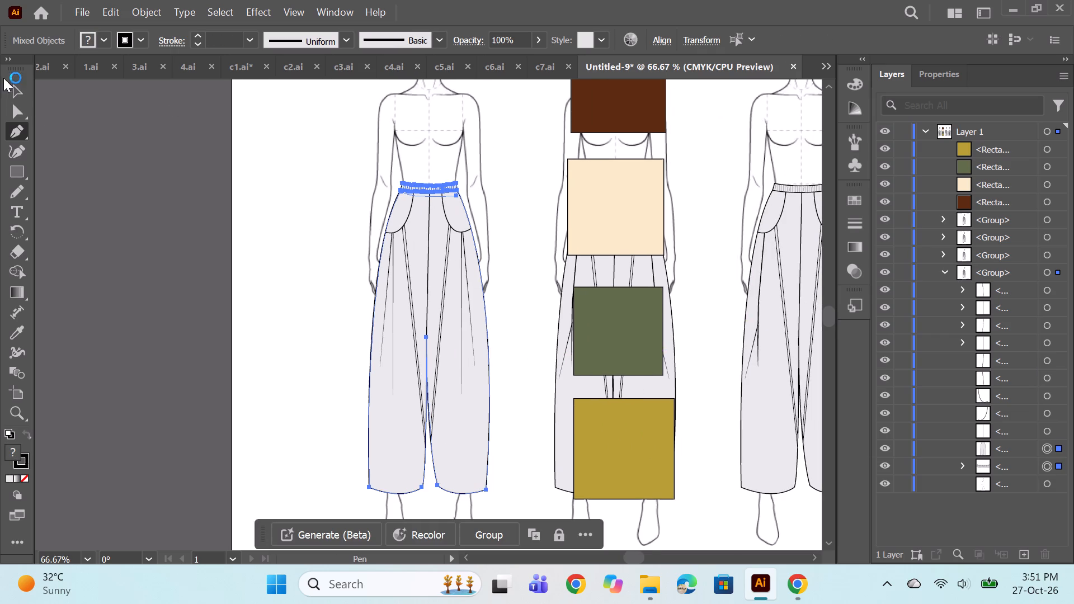
Move the four colour swatch rectangles off the second figure to the artboard's left edge.
left_click(16, 97)
scroll(361, 279, "down", 2, "alt")
left_click(492, 188)
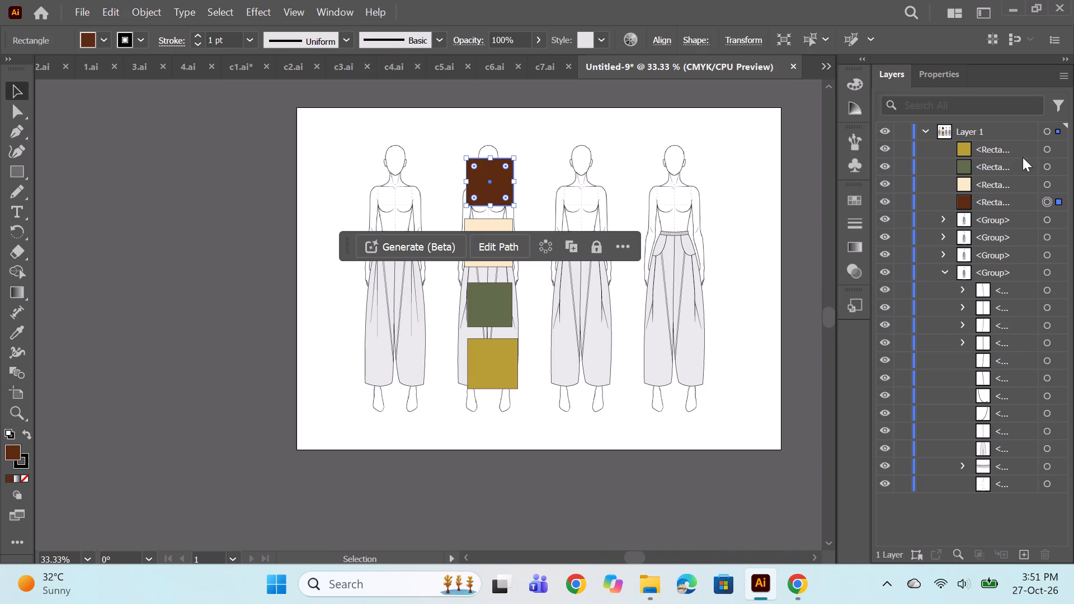
left_click(1049, 146)
left_click(1048, 204, "shift")
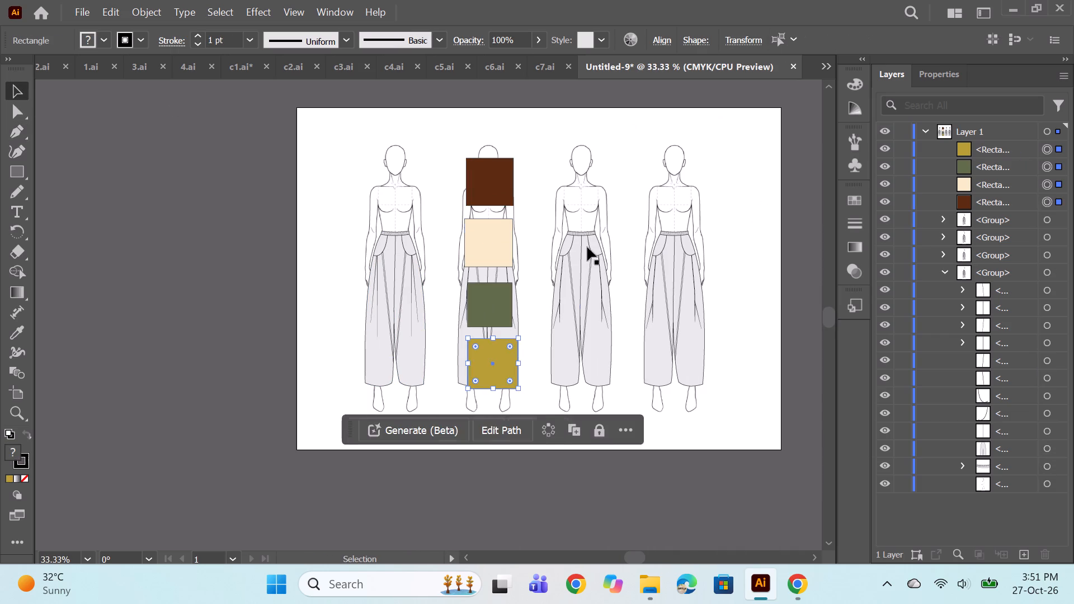
left_click_drag(500, 246, 309, 255)
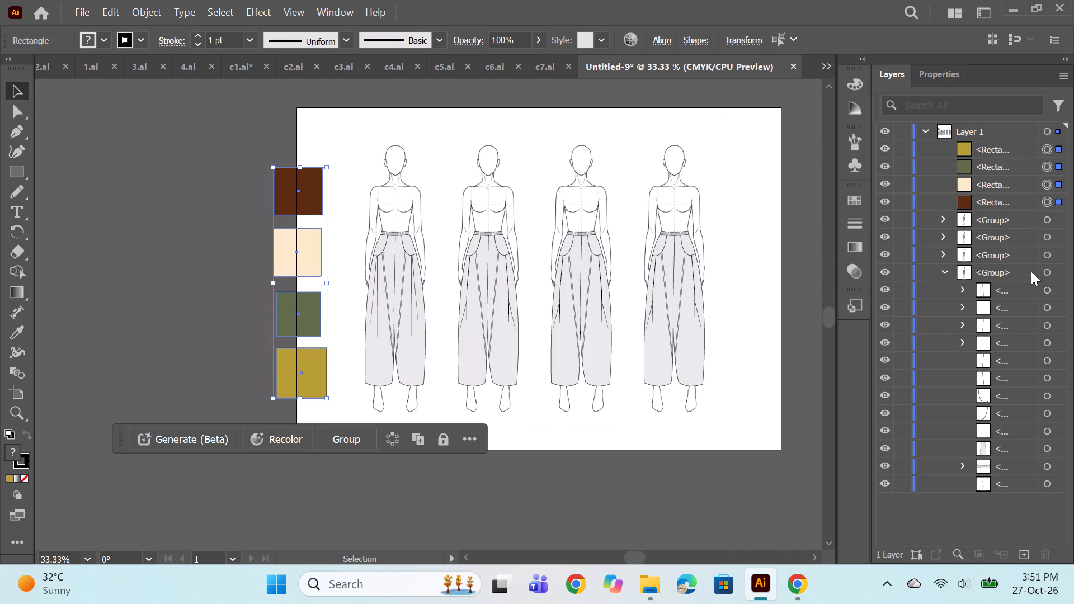
Delete the groups of the second, third and fourth figures, keeping only the reworked first figure.
left_click(1047, 258)
key("BackSpace")
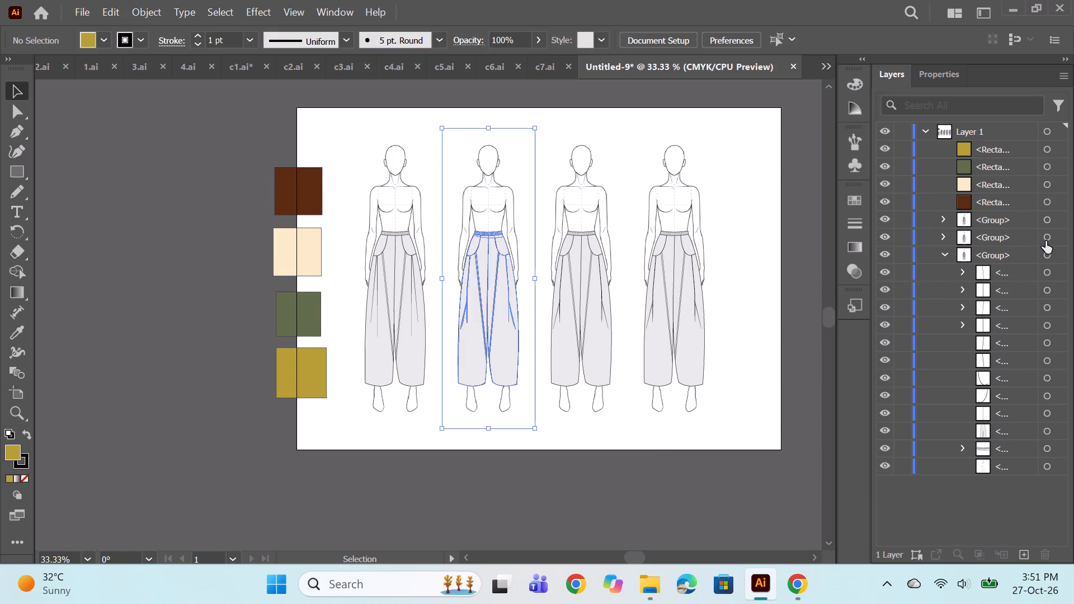
left_click(1045, 239)
key("BackSpace")
left_click(1045, 224)
key("BackSpace")
key("BackSpace")
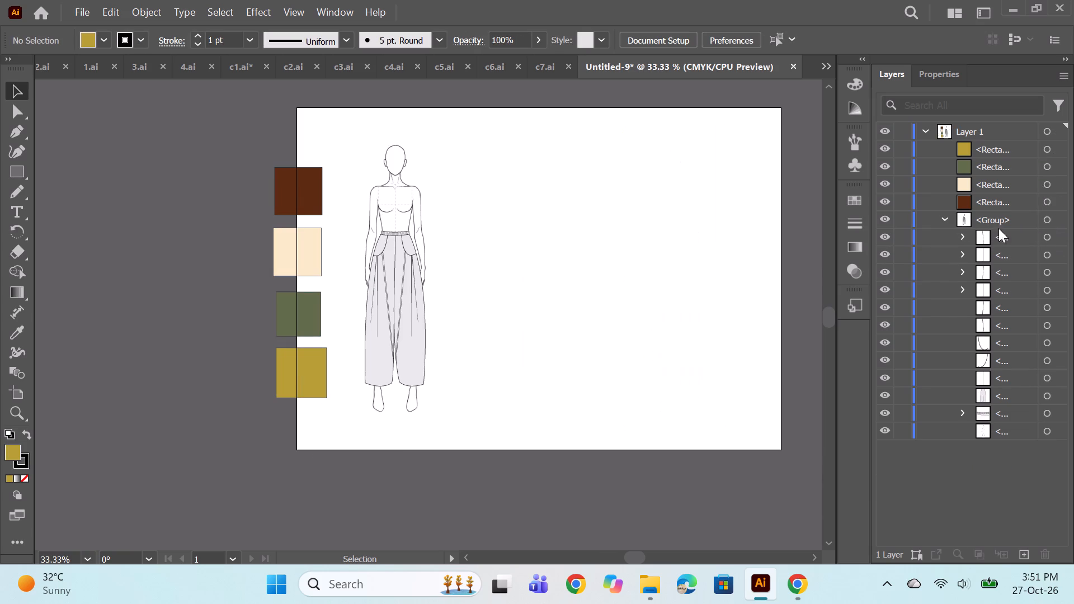
Duplicate the finished first figure three times across the artboard, keeping the row level and spacing the copies about 3.18 in apart.
left_click(950, 220)
left_click(380, 253)
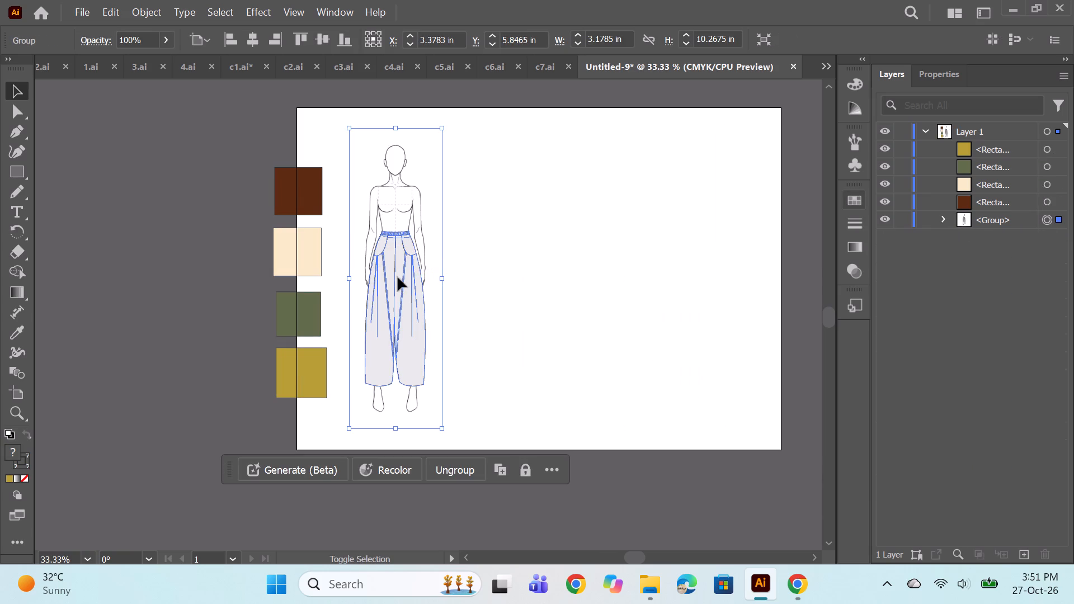
left_click_drag(397, 278, 439, 279, "alt+shift")
left_click_drag(420, 291, 515, 288, "alt+shift")
left_click_drag(508, 304, 536, 299, "alt+shift")
left_click_drag(506, 310, 605, 301, "alt+shift")
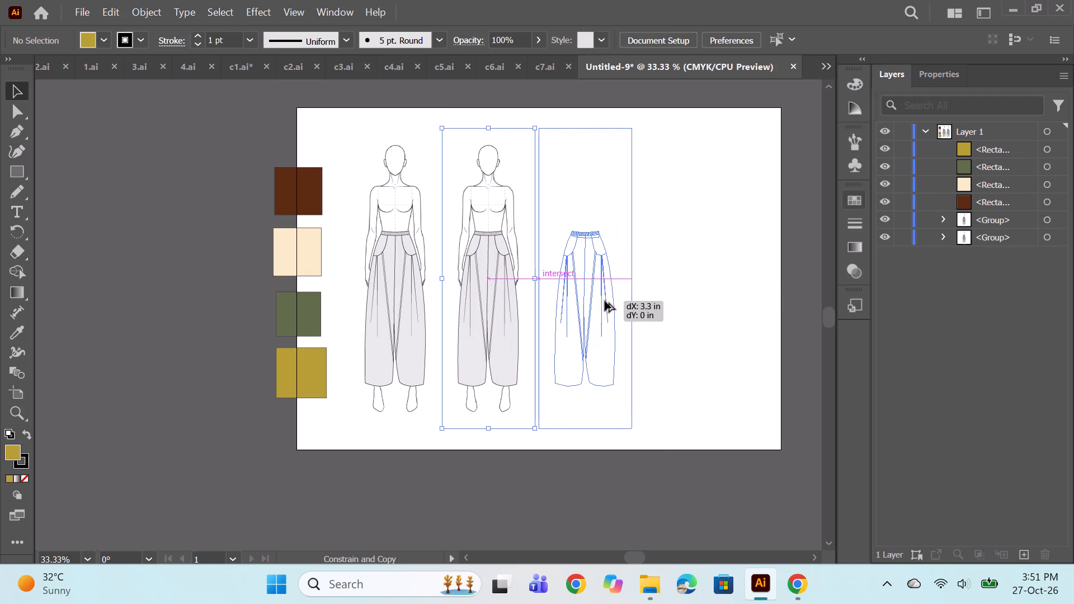
left_click_drag(605, 301, 596, 303, "alt+shift")
left_click_drag(600, 317, 636, 319, "alt+shift")
left_click_drag(600, 329, 689, 321, "alt+shift")
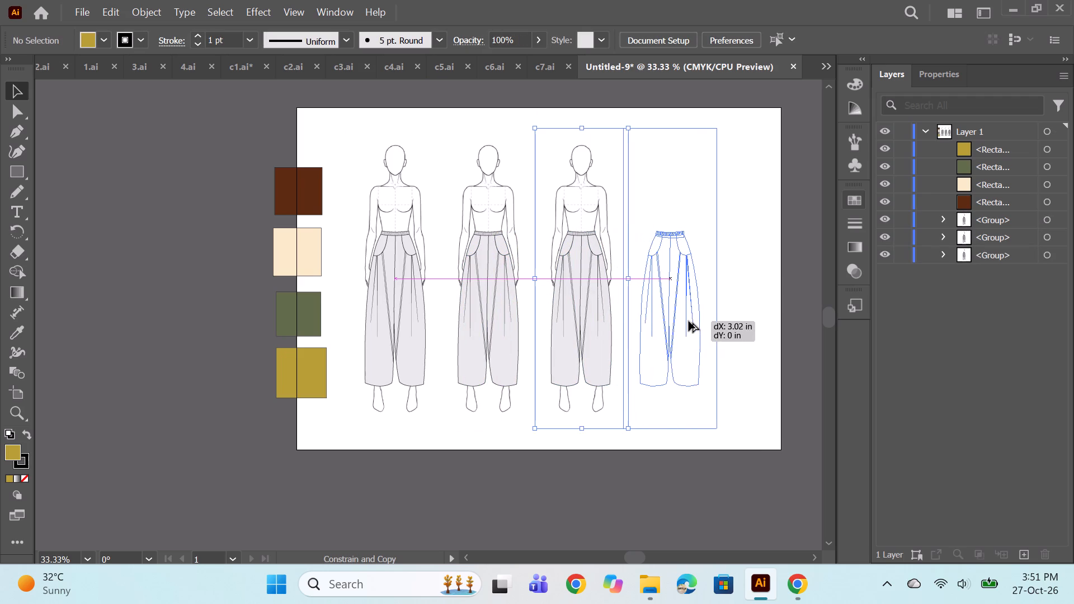
left_click_drag(689, 321, 694, 318, "alt+shift")
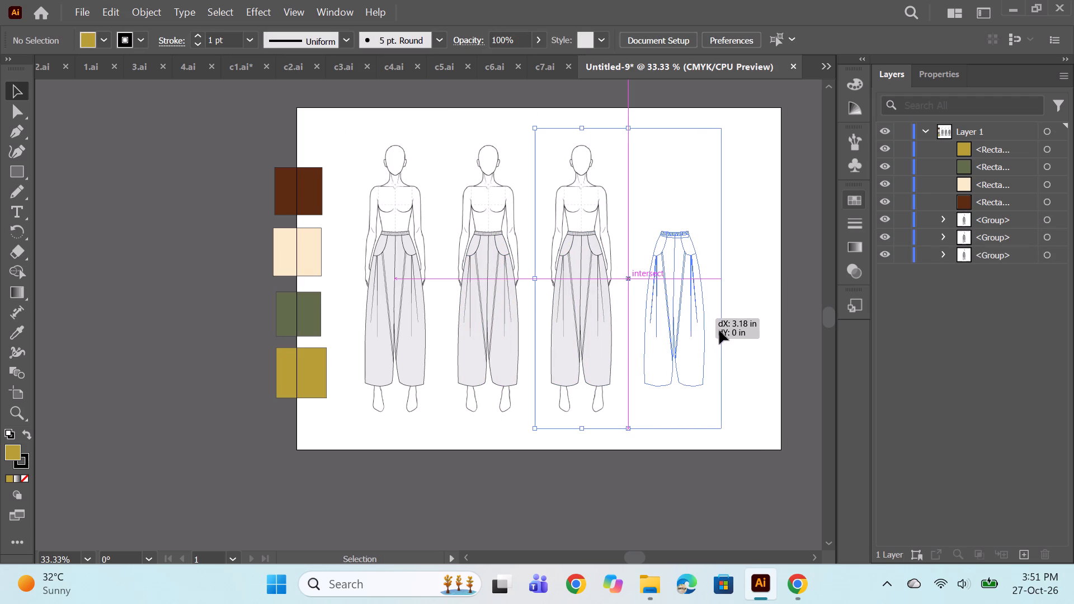
Fill the first figure's trouser body and waistband with the cream colour sampled from the cream swatch rectangle.
left_click(942, 270)
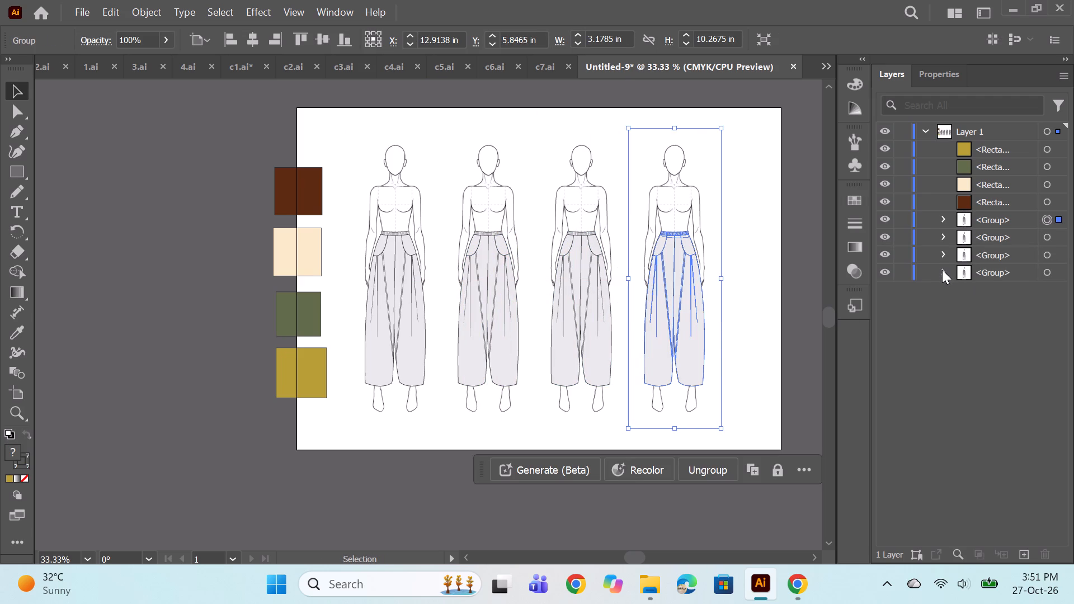
left_click(1049, 446)
left_click(1045, 469, "ctrl")
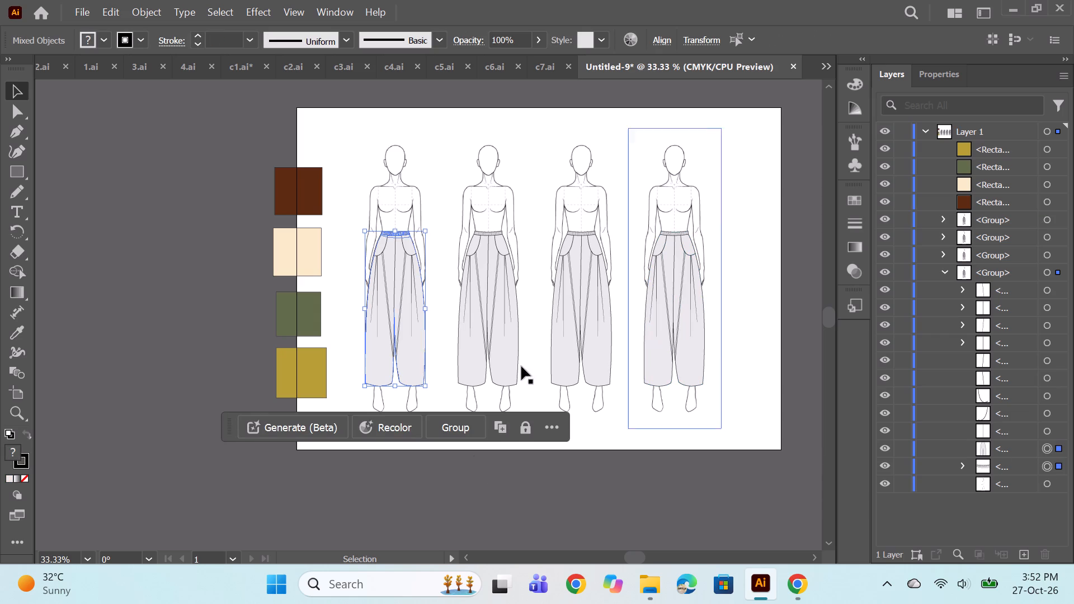
left_click(11, 329)
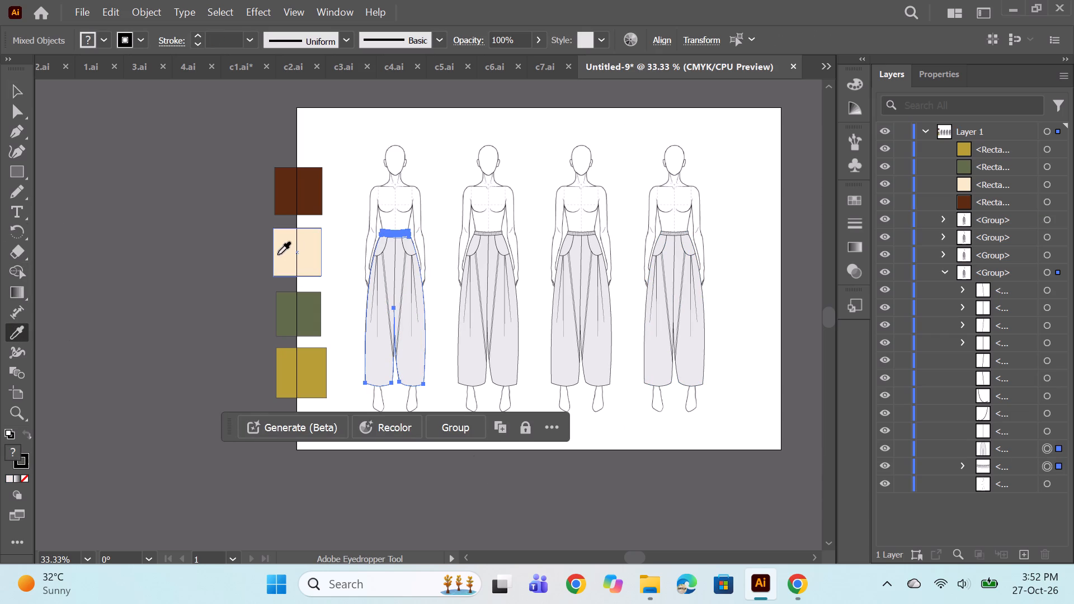
left_click(280, 257)
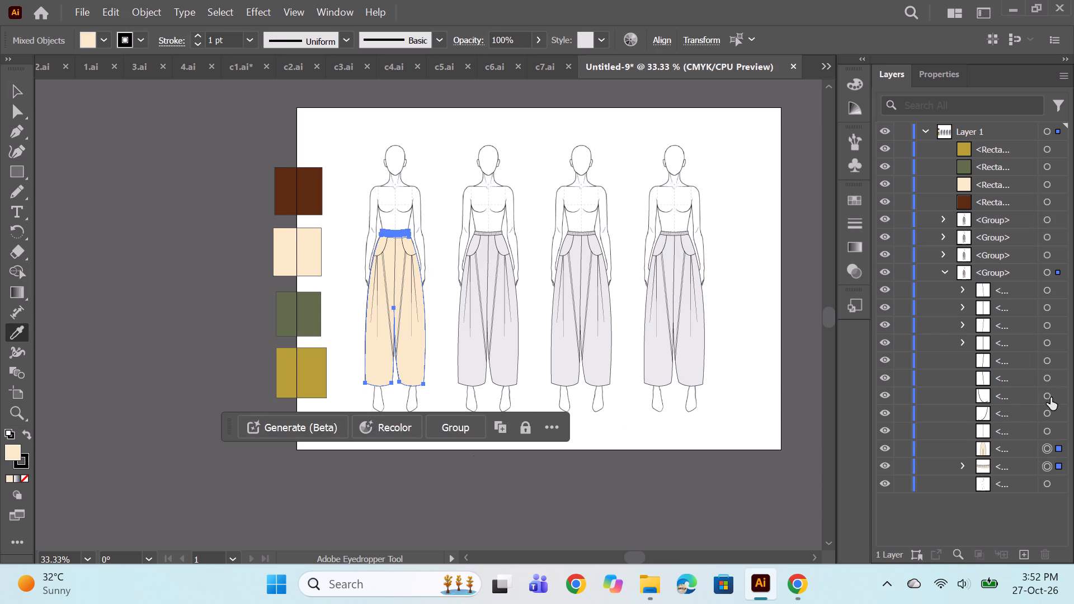
Apply the cream swatch to the first figure's two slanted seam shapes and darken their fill to DDCDB1.
left_click(1047, 384)
left_click(1047, 359, "ctrl")
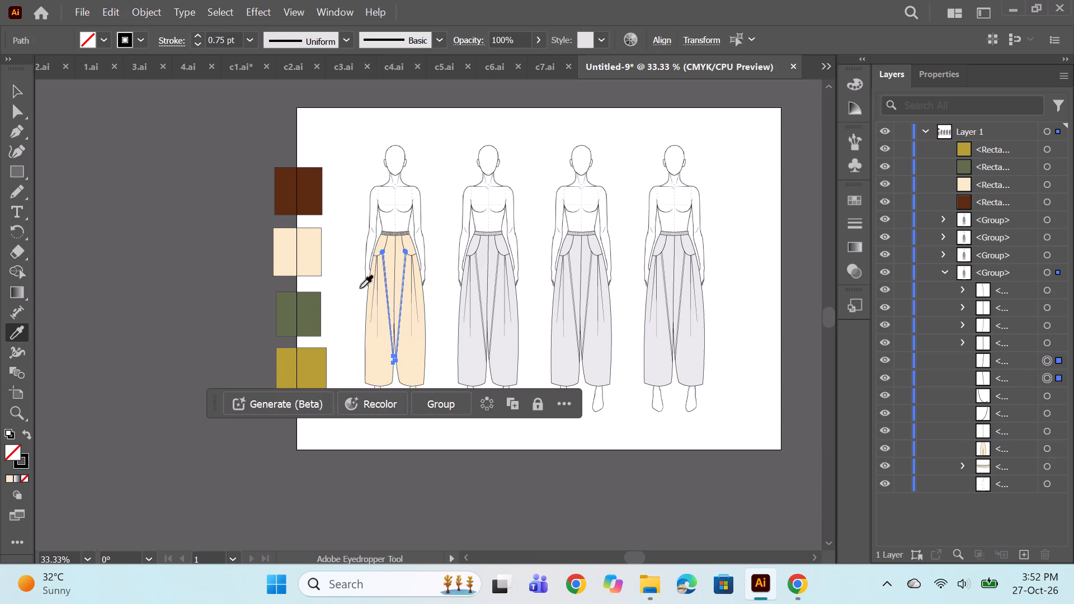
left_click(313, 249)
double_click(8, 454)
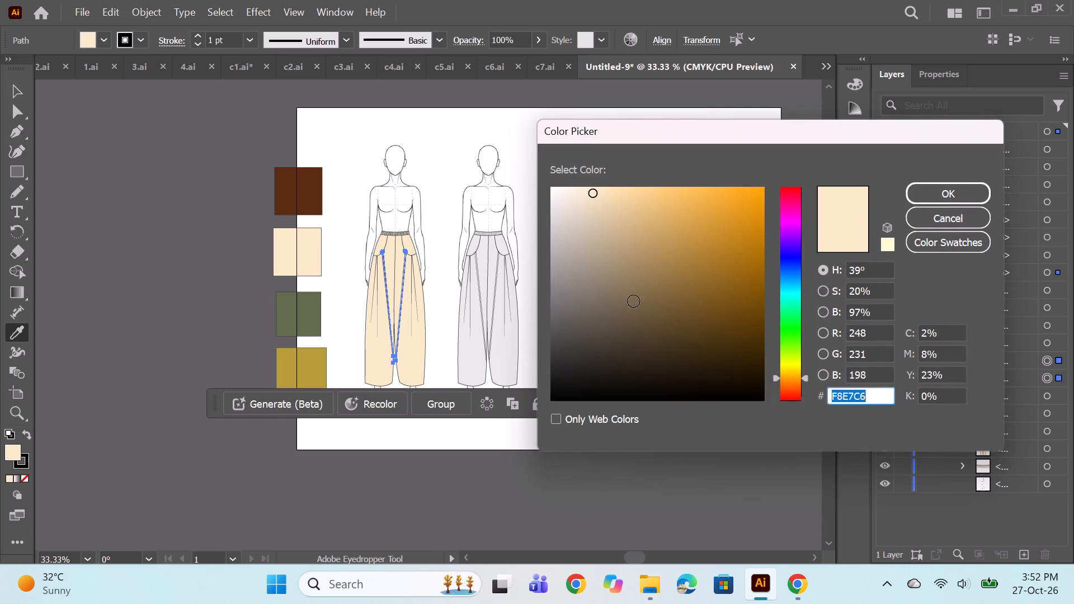
left_click(594, 214)
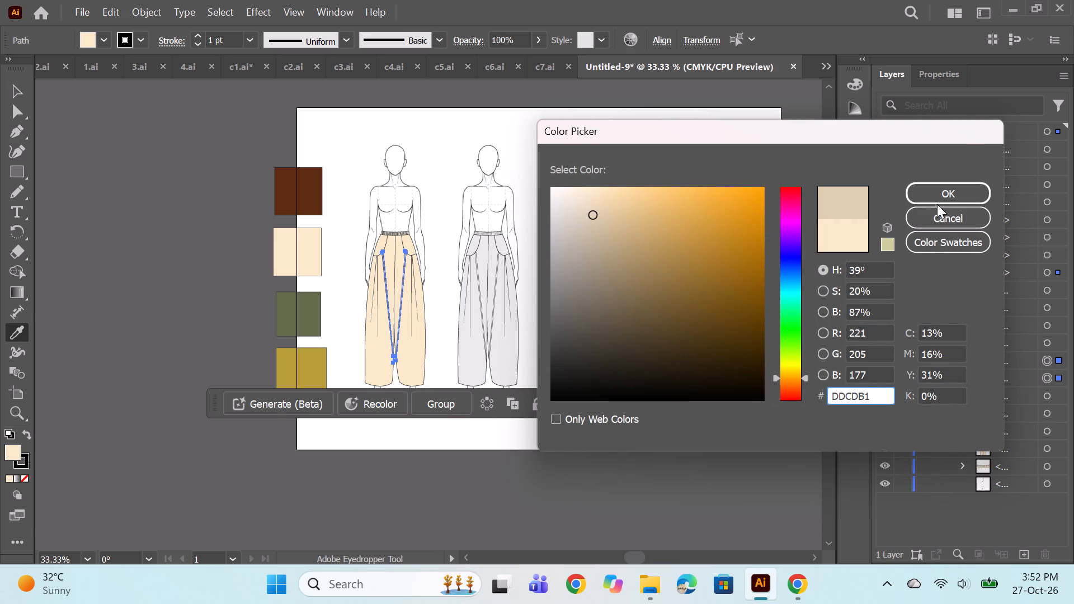
left_click(931, 197)
Give the first figure's two seam shapes a dashed stroke with a 2 pt dash.
left_click(844, 228)
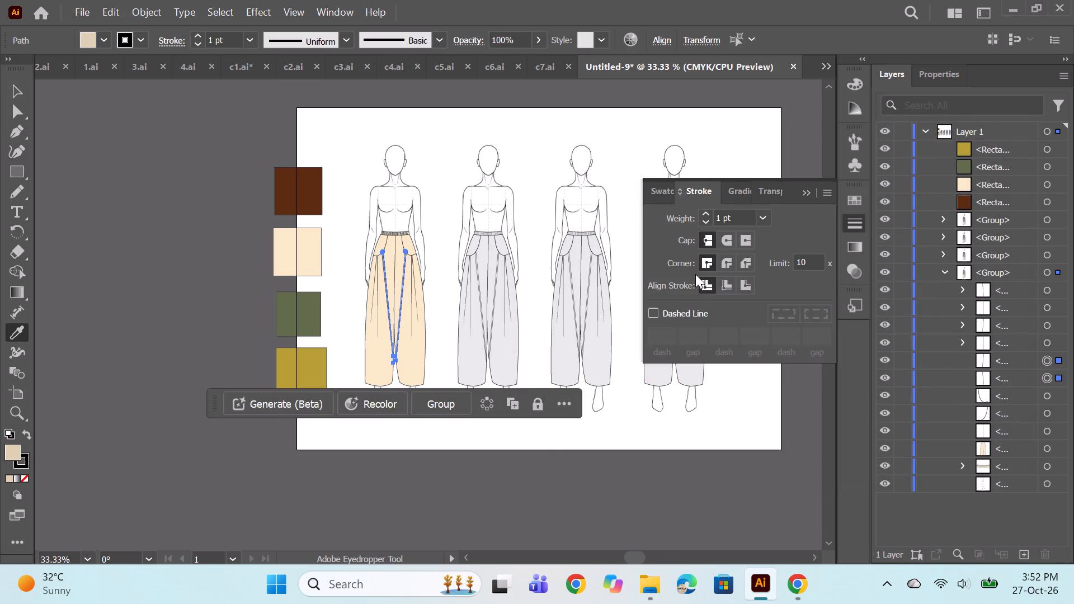
left_click(649, 309)
key("Return")
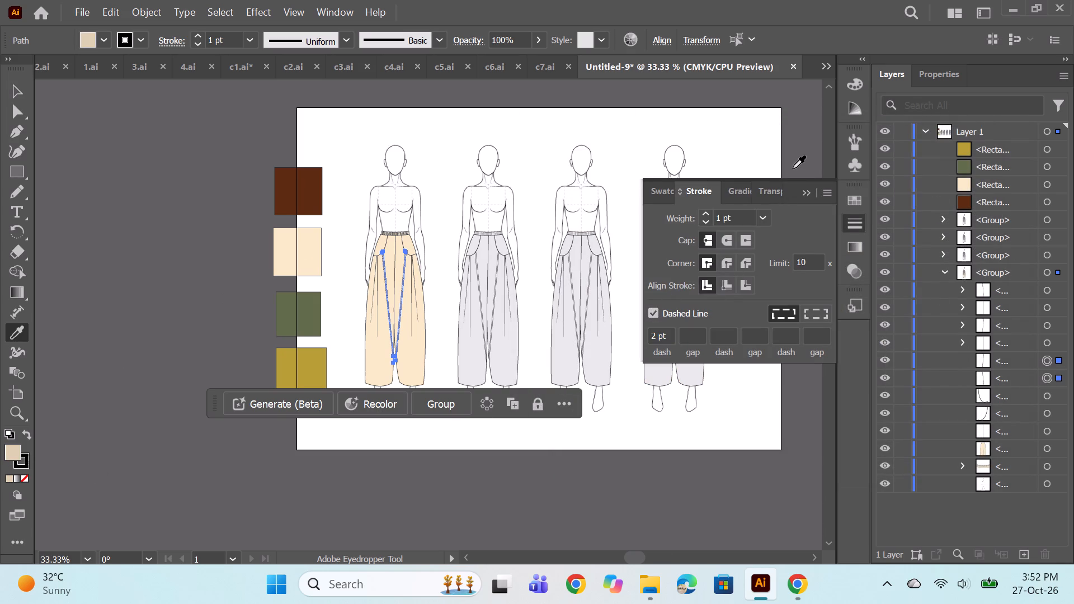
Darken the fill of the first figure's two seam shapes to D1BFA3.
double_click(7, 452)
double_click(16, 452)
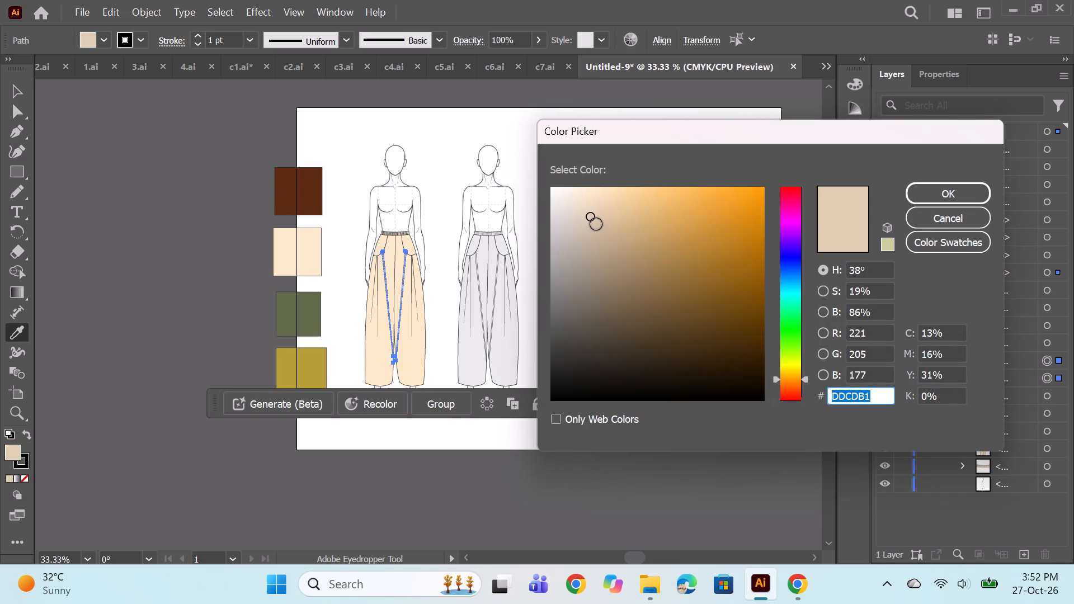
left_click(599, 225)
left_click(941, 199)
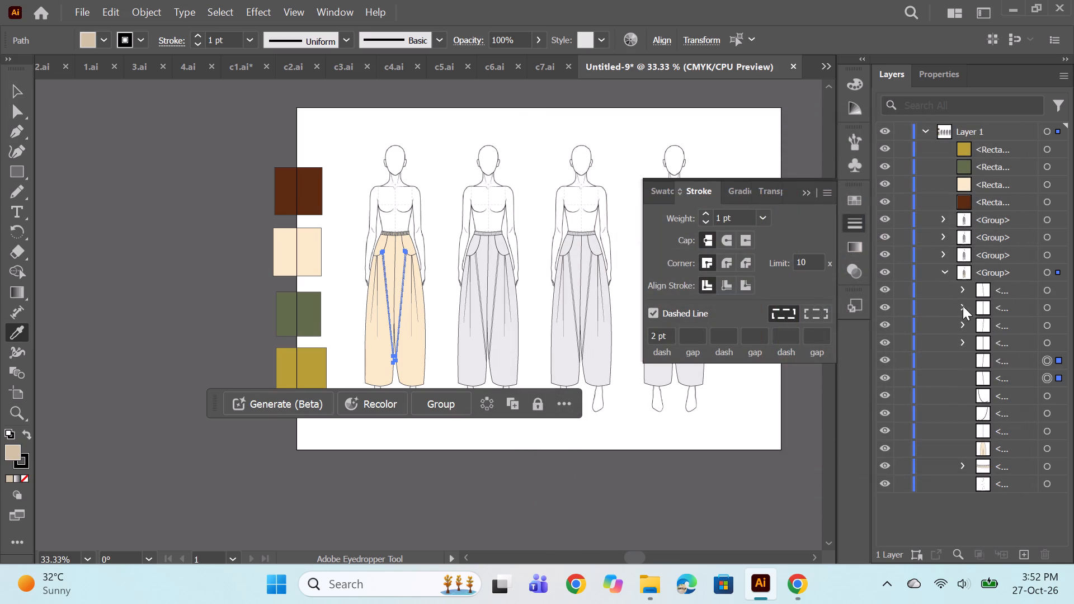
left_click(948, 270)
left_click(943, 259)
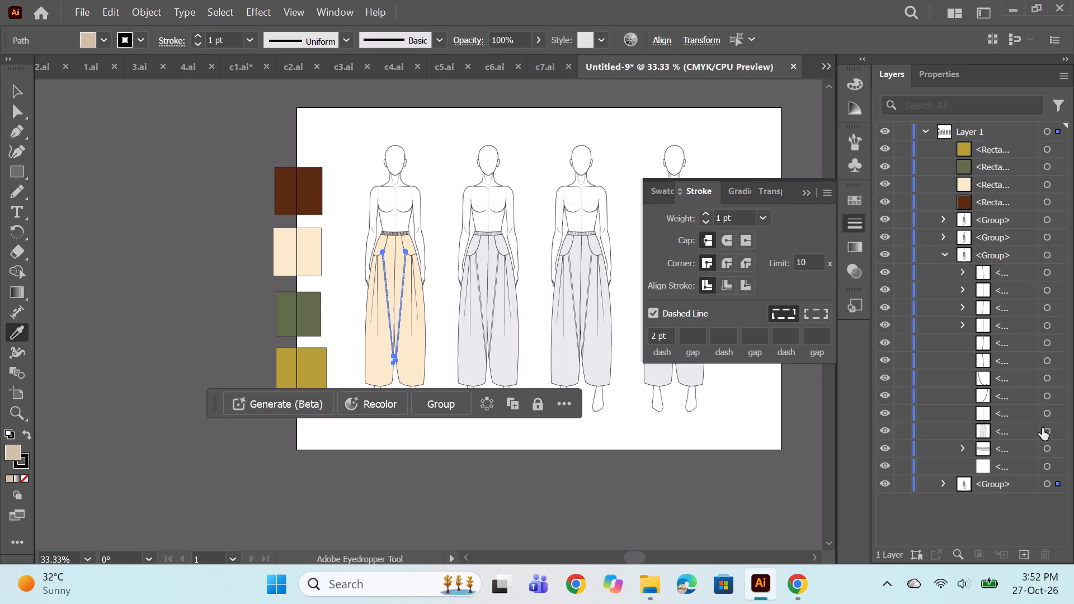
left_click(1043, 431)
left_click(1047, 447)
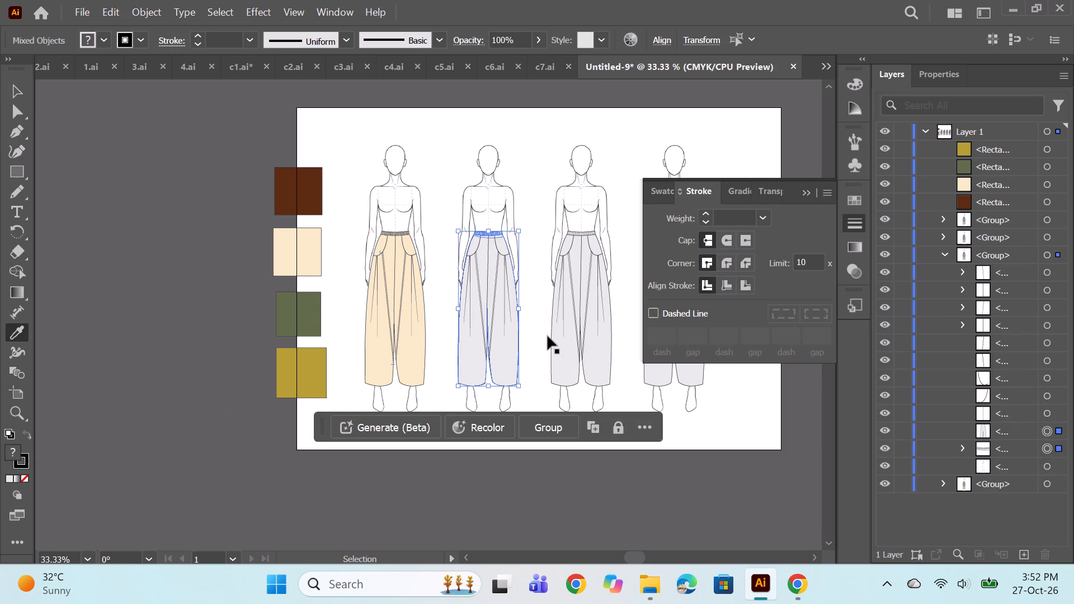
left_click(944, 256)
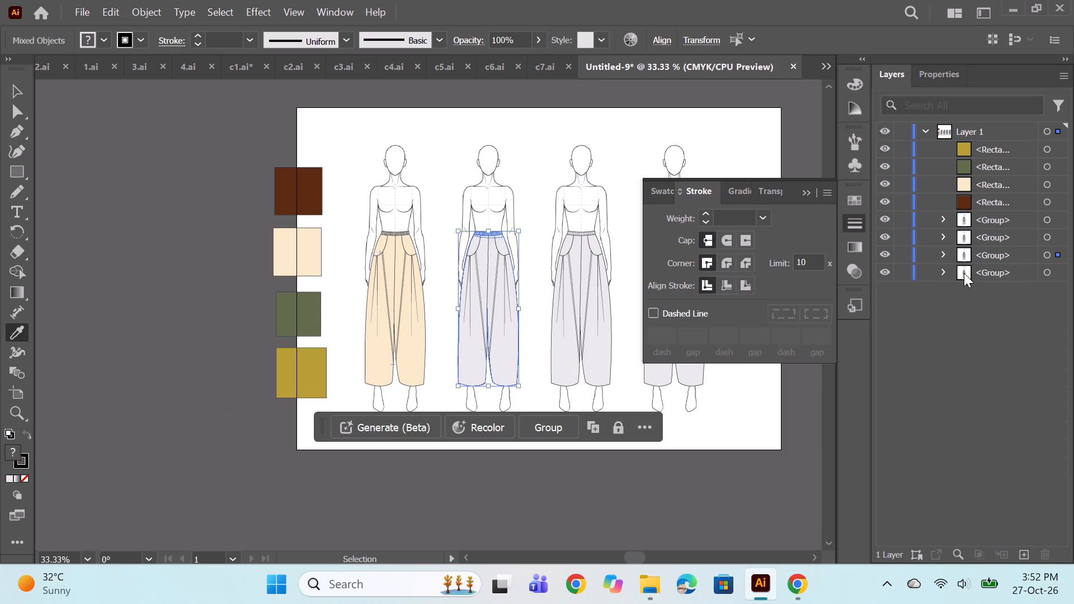
Reduce the stroke weight of the first figure's two dashed seam shapes to 0.5 pt.
left_click(941, 267)
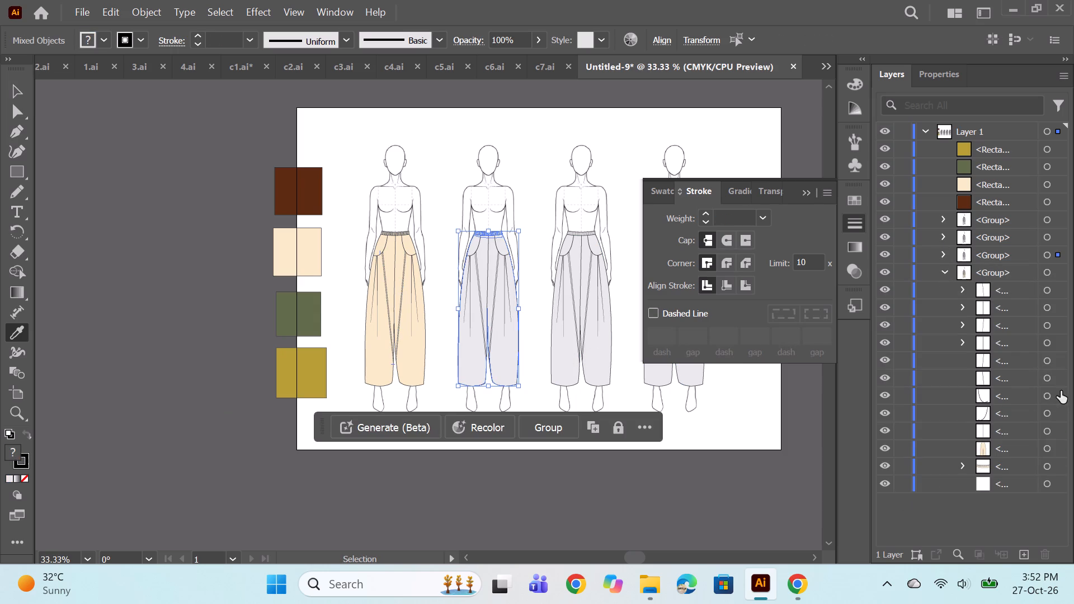
left_click(1049, 376)
left_click(1045, 361, "ctrl")
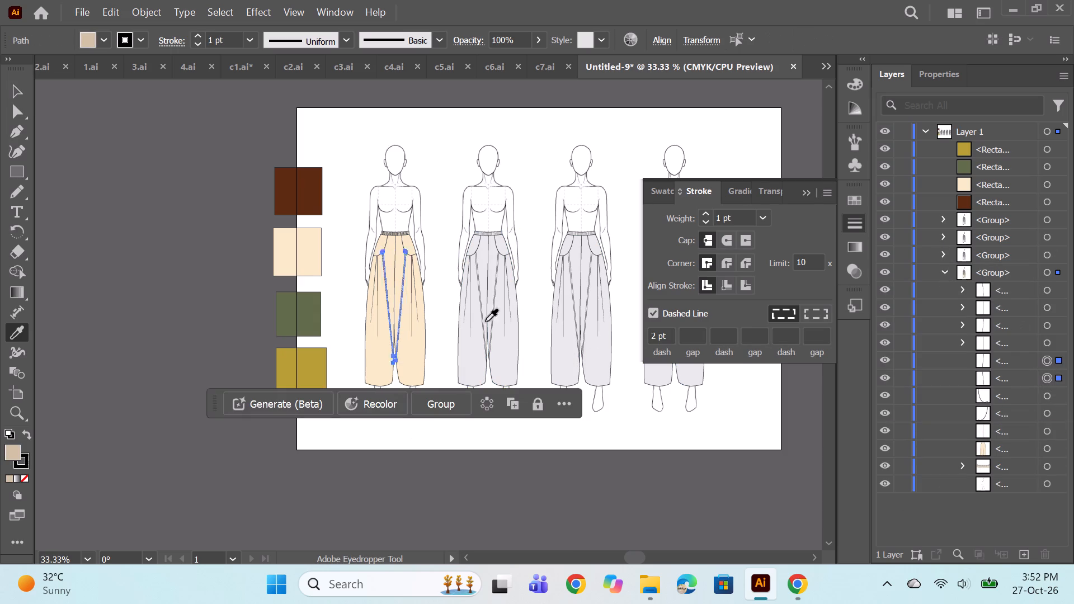
scroll(407, 336, "up", 5, "alt")
scroll(409, 335, "down", 3, "alt")
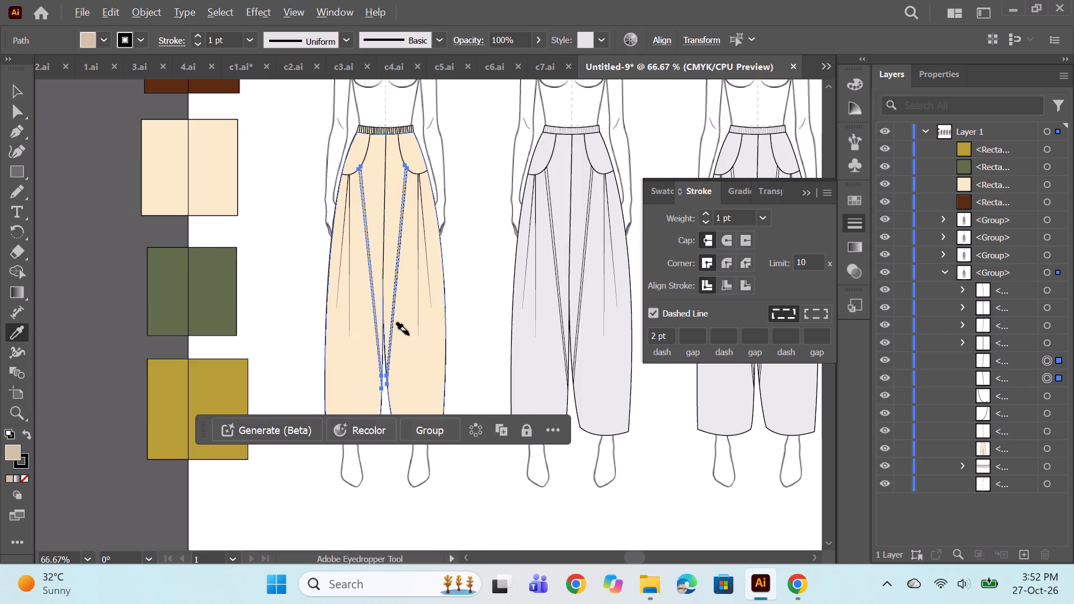
scroll(409, 335, "down", 1, "alt")
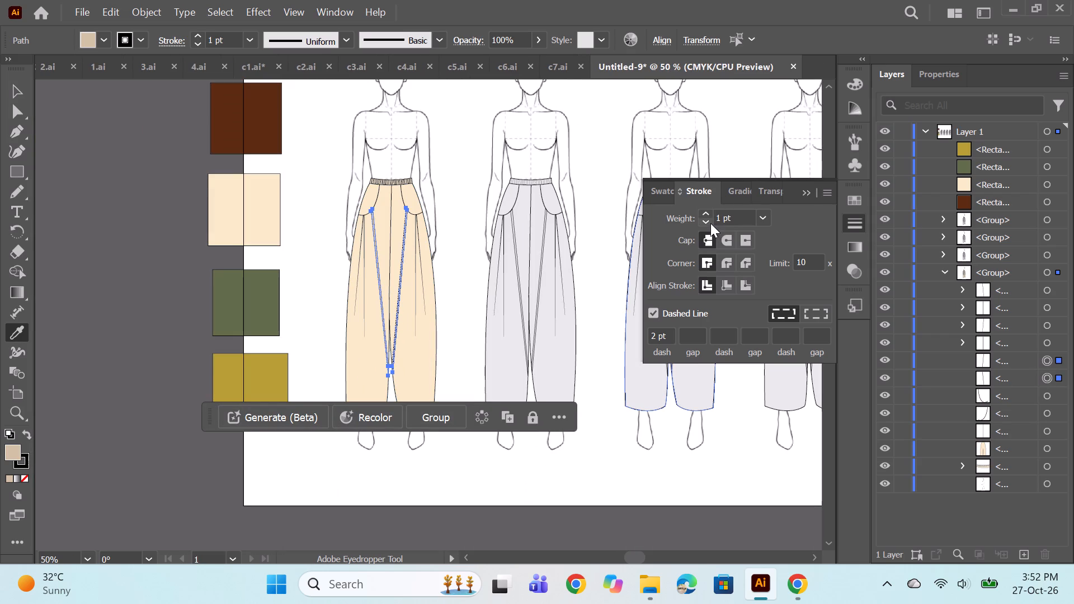
left_click(710, 223)
left_click(710, 223)
left_click(718, 434, "ctrl")
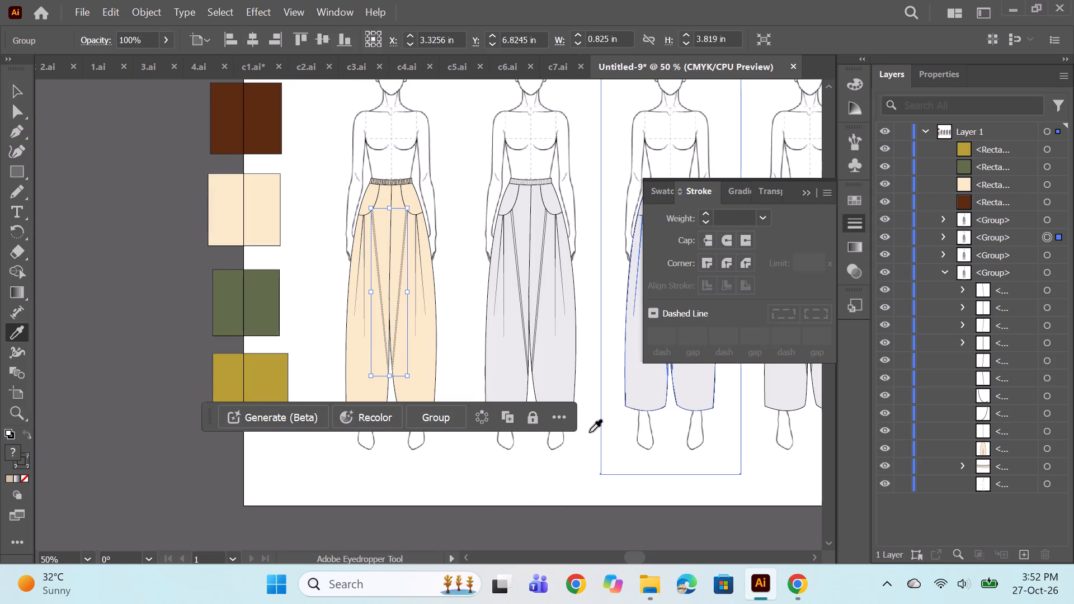
Reselect the first figure's two seam shapes and change their fill to a darker brownish beige.
scroll(543, 323, "down", 1, "alt")
key("space")
left_click_drag(534, 395, 479, 415)
scroll(456, 357, "up", 1, "alt")
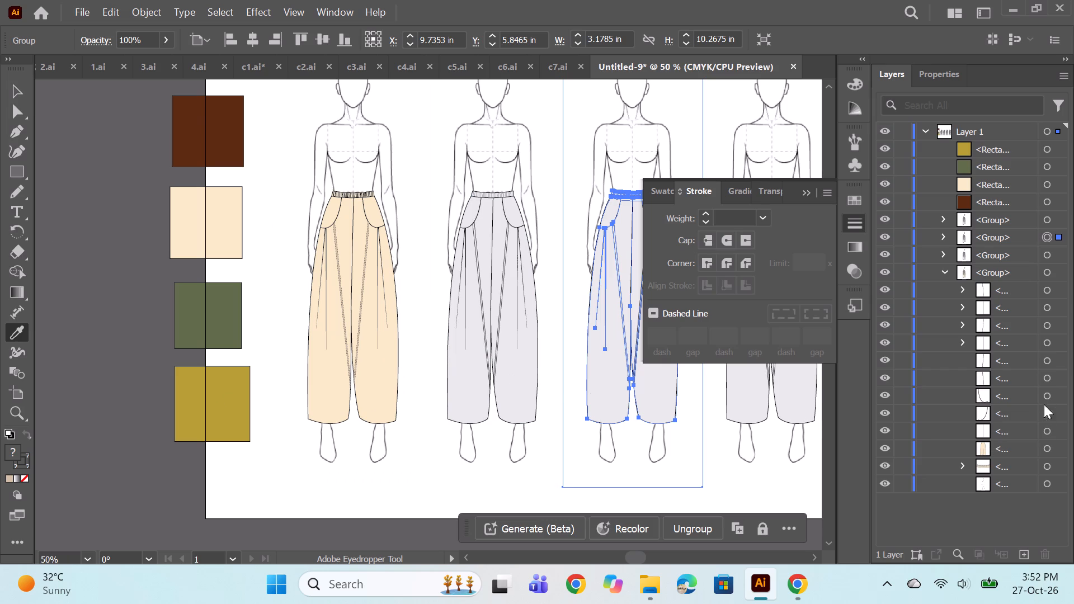
left_click(1049, 379)
left_click(1047, 352, "ctrl")
left_click(1043, 358, "ctrl")
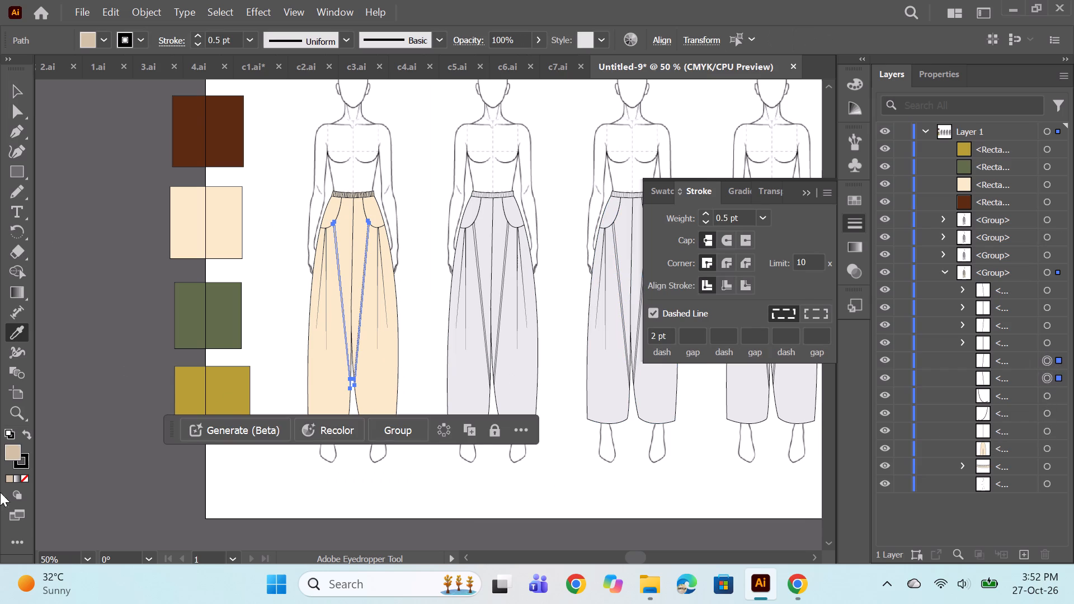
double_click(18, 451)
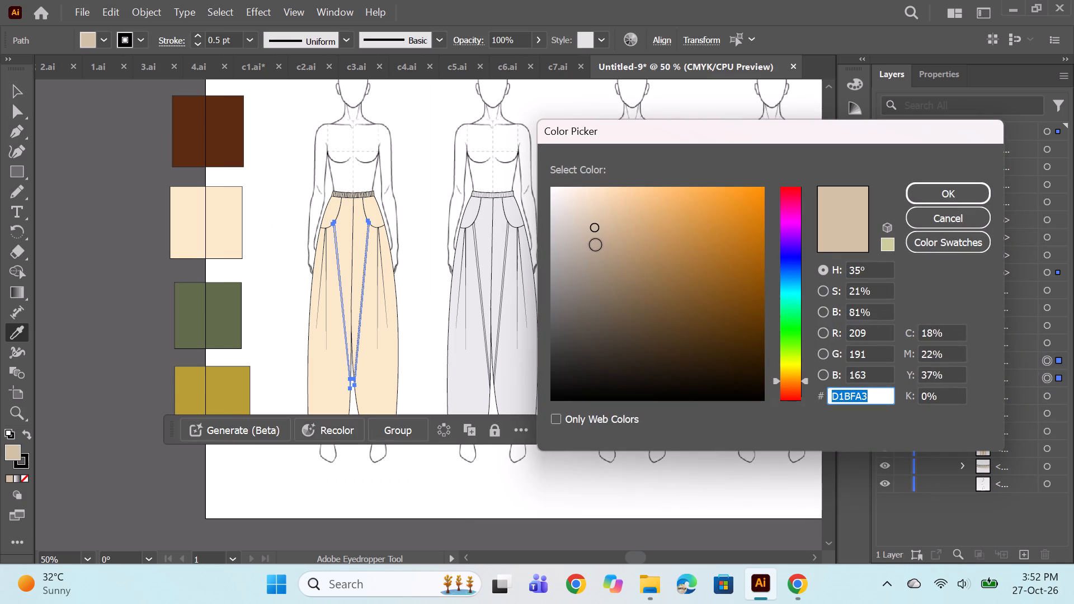
left_click(603, 246)
left_click(927, 197)
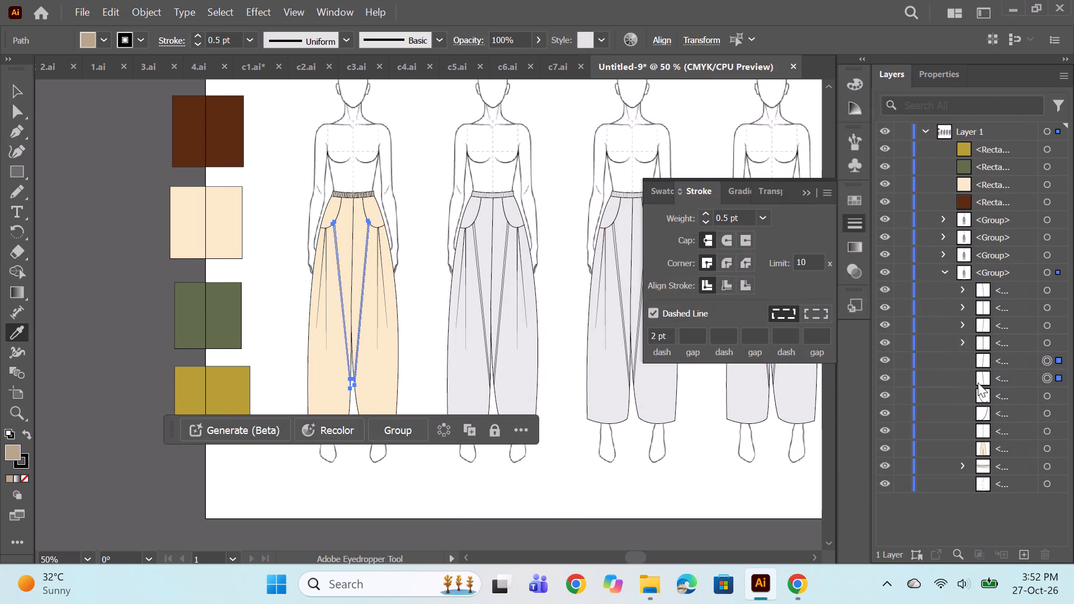
Fill the second figure's trouser body and waistband with the olive green sampled from the green swatch rectangle.
left_click(944, 277)
left_click(945, 258)
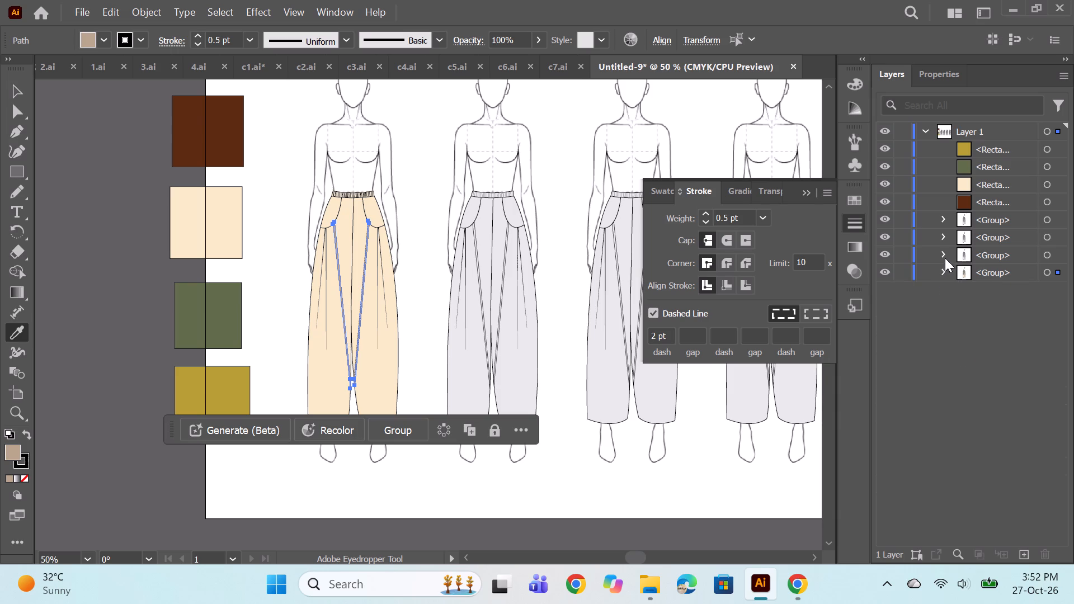
left_click(1048, 431)
left_click(1048, 446, "ctrl")
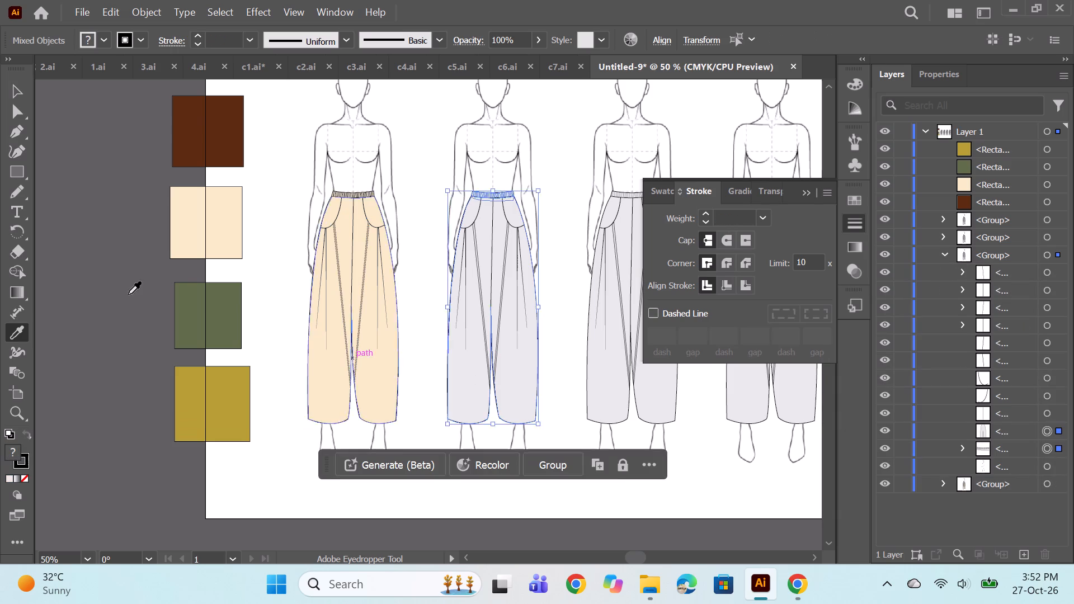
left_click(196, 326)
Sample the olive green from the second figure's trousers for its two slanted seam shapes, and darken their fill.
scroll(413, 336, "down", 1, "alt")
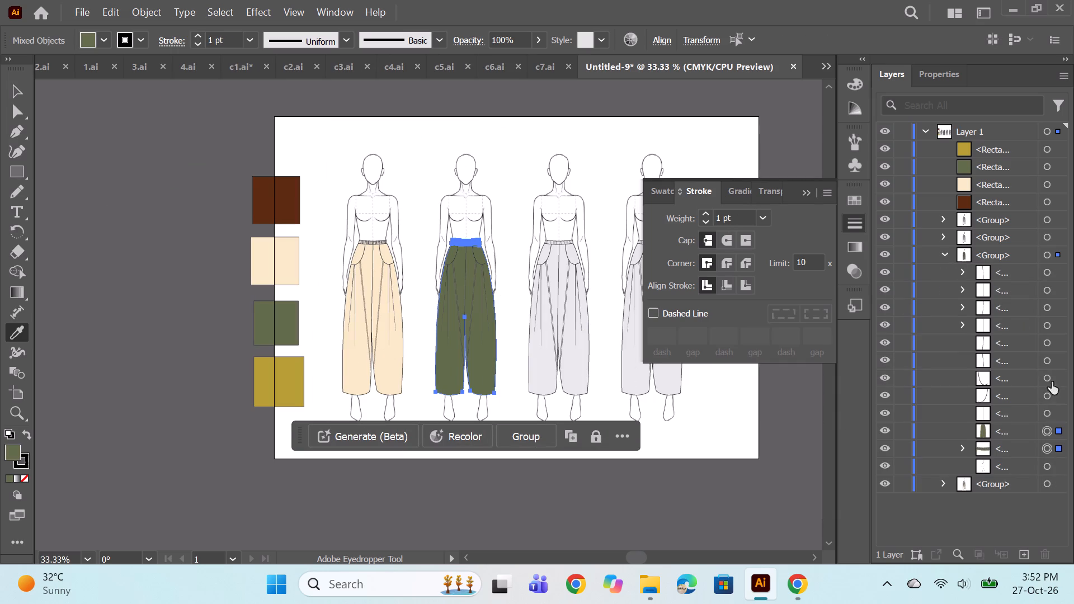
left_click(1047, 365)
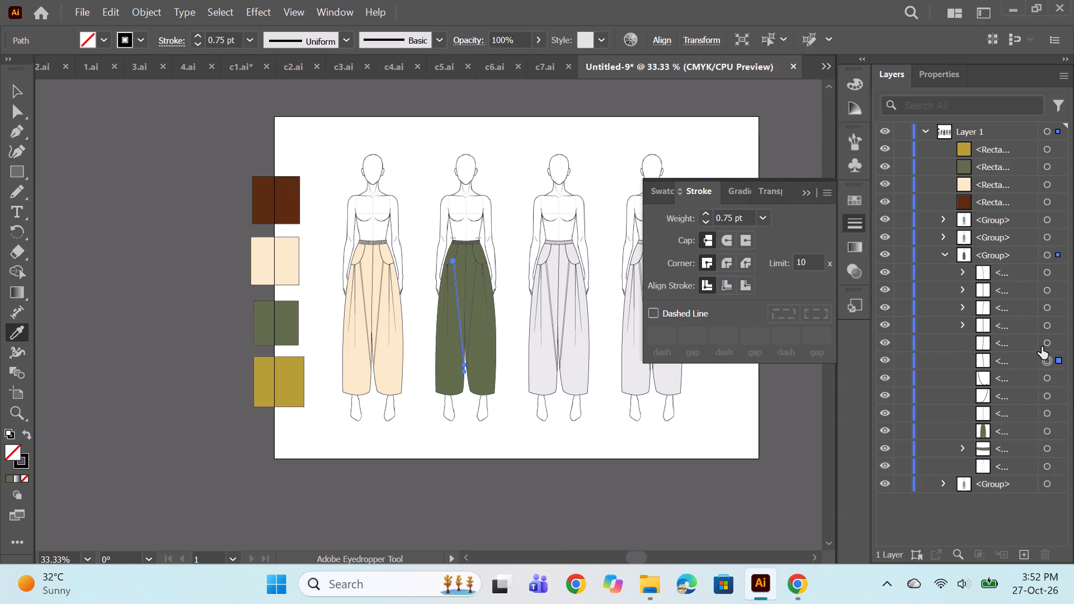
left_click(1042, 342, "ctrl")
left_click(8, 451)
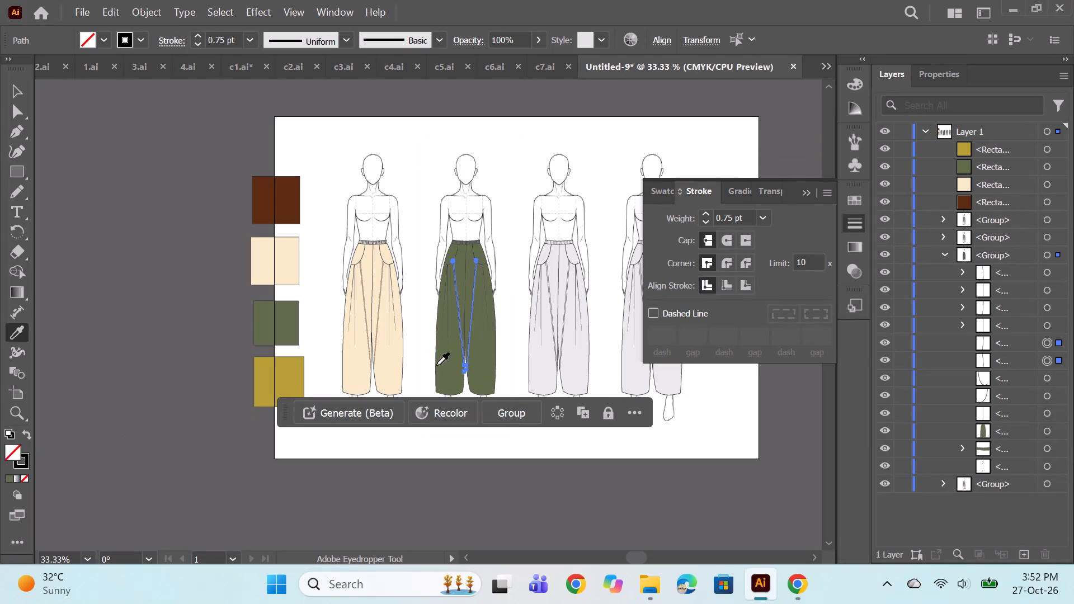
left_click(445, 369)
double_click(9, 451)
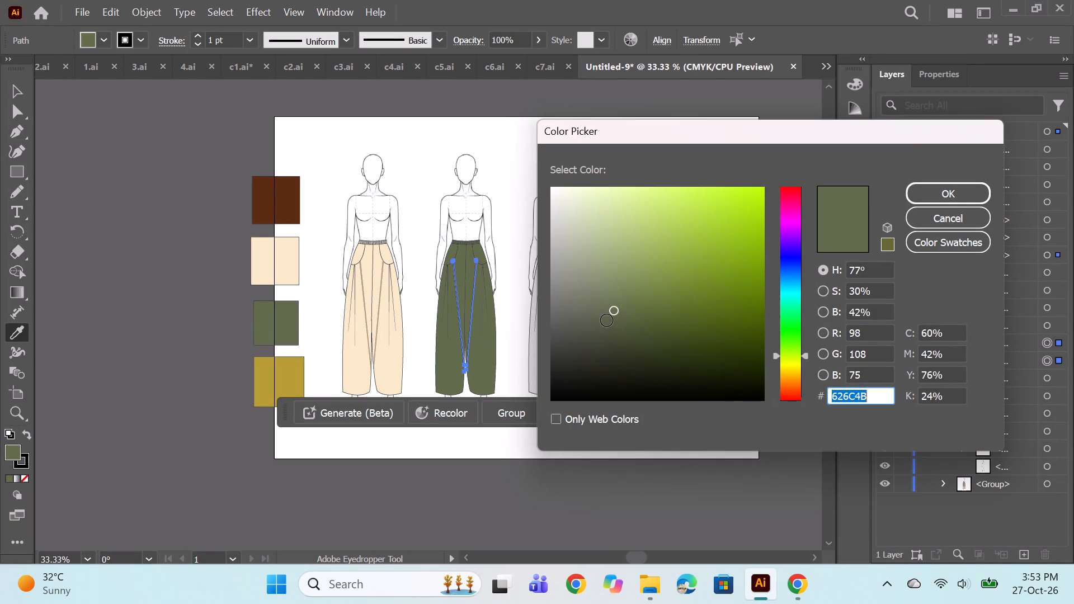
left_click(615, 327)
left_click(943, 201)
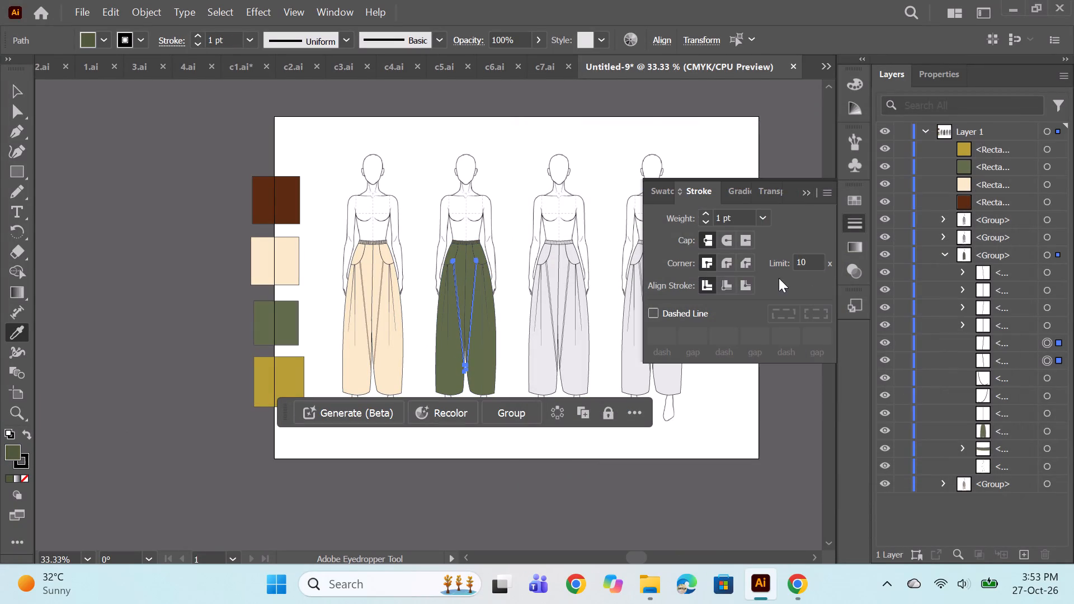
Give the second figure's two slanted seam shapes a dashed outline with 2 pt dashes and a 0.75 pt stroke weight.
left_click(651, 309)
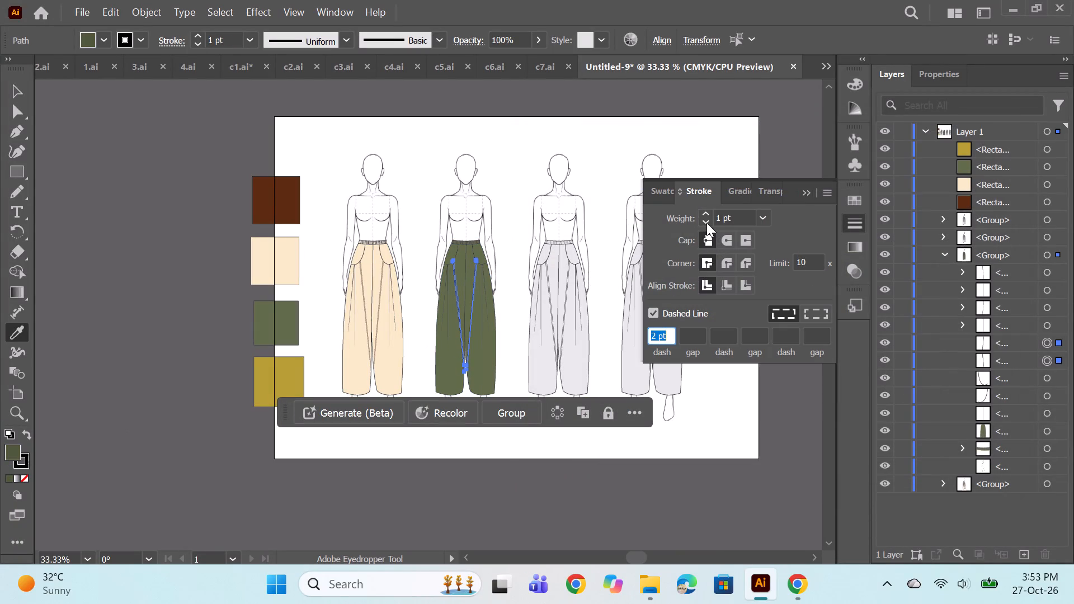
left_click(706, 223)
left_click(799, 372, "ctrl")
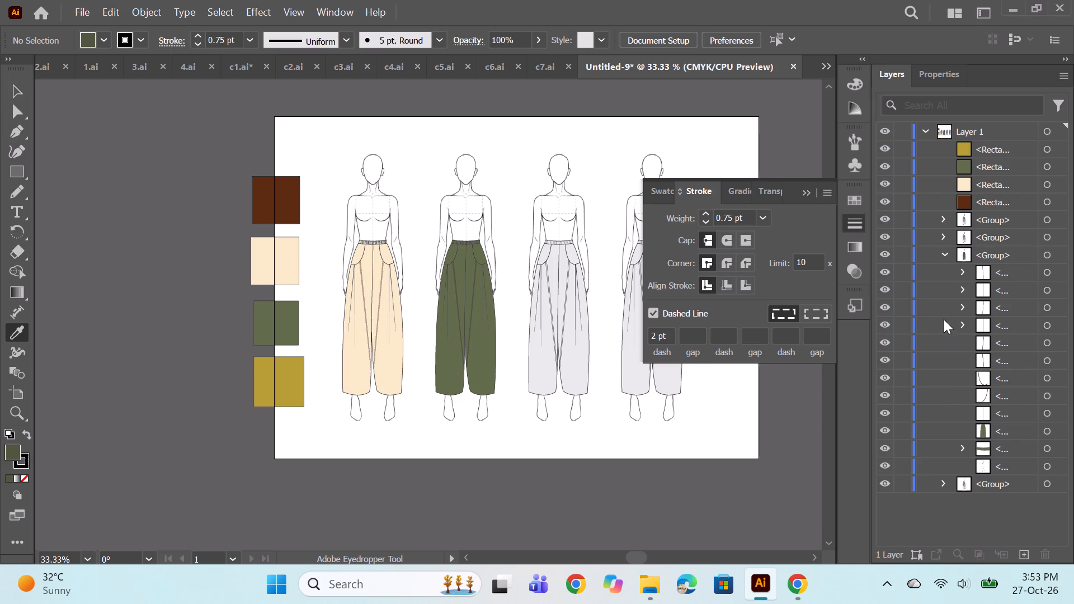
Fill the third figure's trouser body and waistband with the dark brown sampled from the brown swatch rectangle.
left_click(941, 251)
left_click(941, 243)
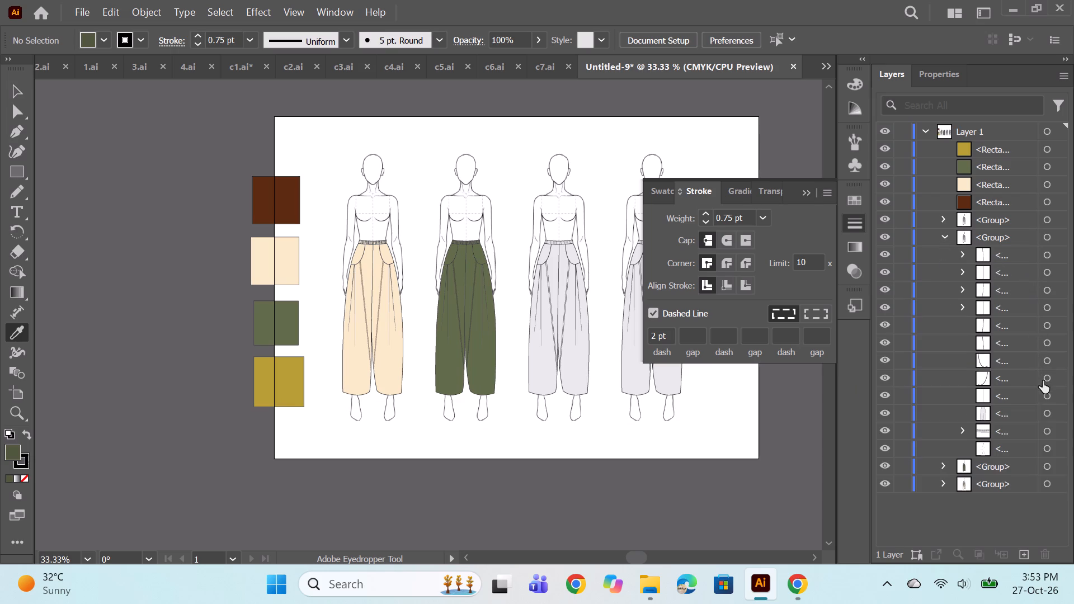
left_click(1047, 416)
left_click(1047, 430, "ctrl")
left_click(260, 194)
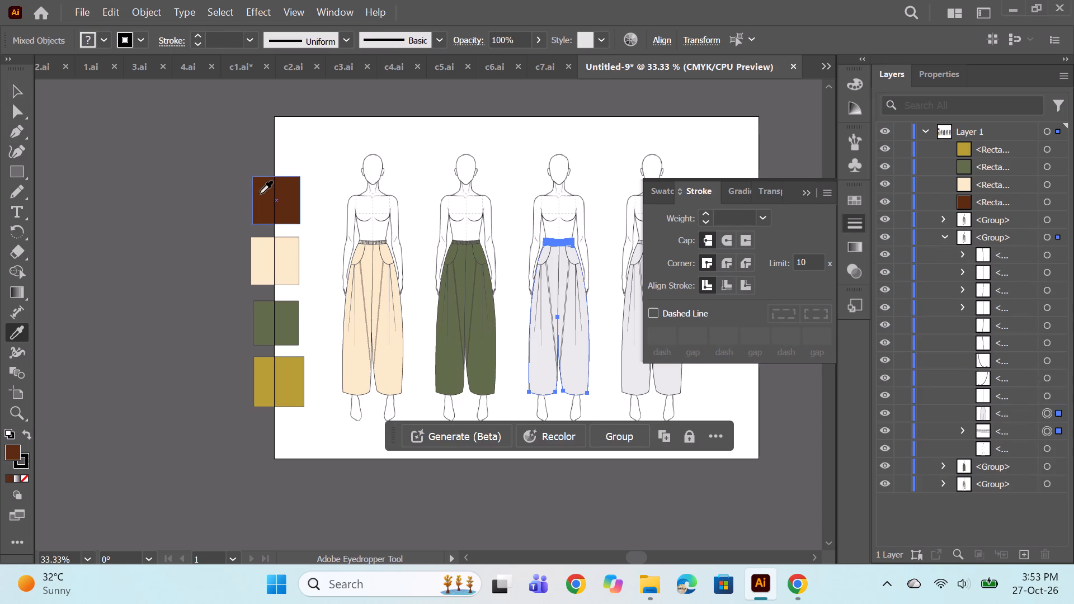
Sample the dark brown from the third figure's trousers for its two slanted seam shapes, and change their fill to a lighter reddish brown.
left_click(1045, 345)
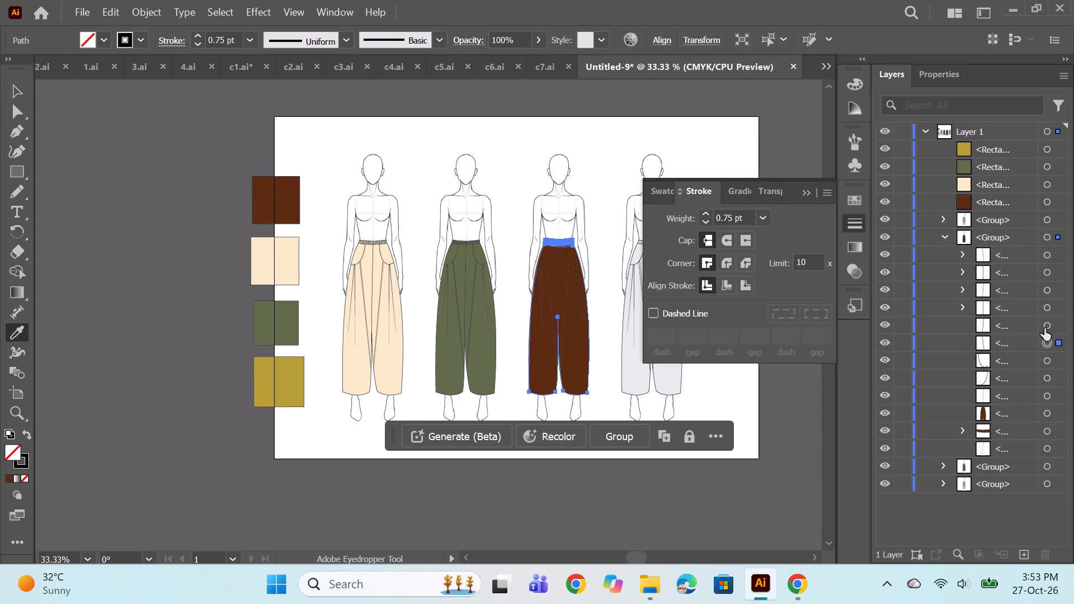
left_click(1044, 328, "ctrl")
left_click(578, 377)
double_click(9, 452)
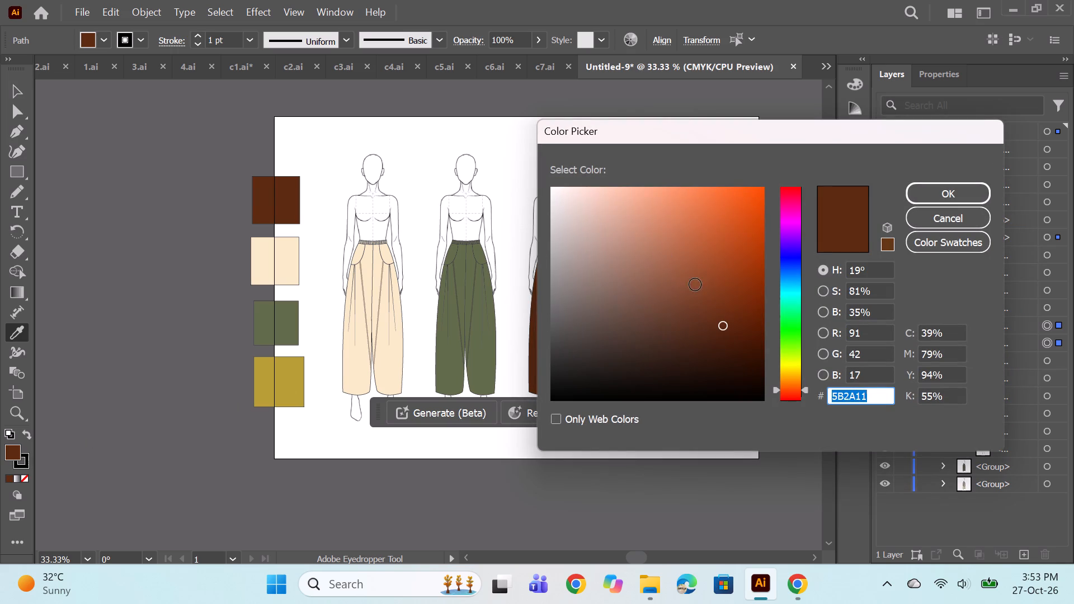
left_click(690, 300)
left_click(908, 204)
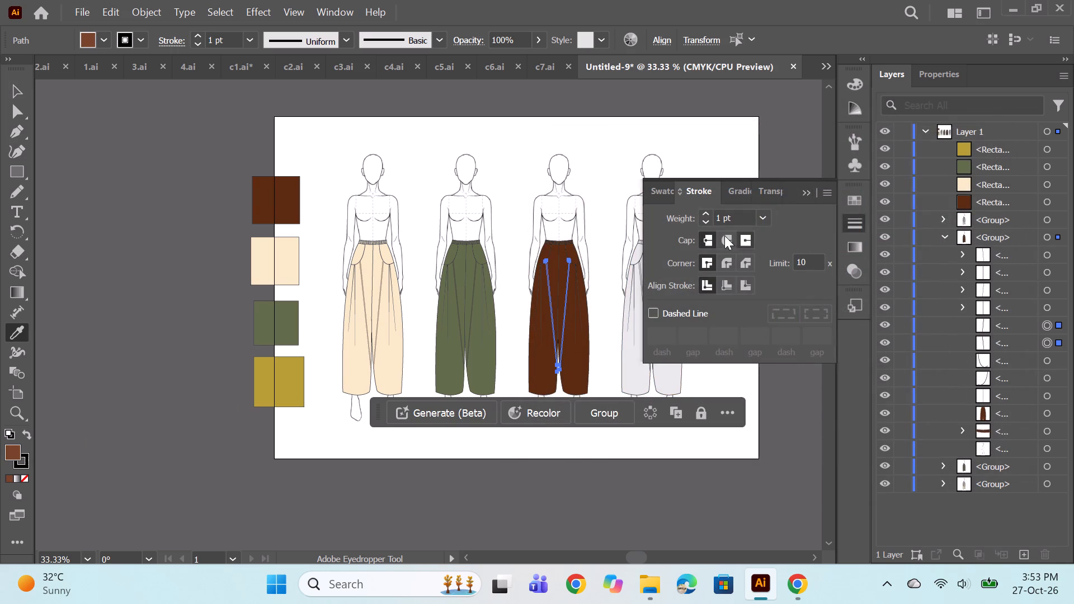
Give the third figure's two seam shapes a 0.75 pt dashed outline with 2 pt dashes.
left_click(709, 224)
left_click(650, 313)
left_click(778, 163, "ctrl")
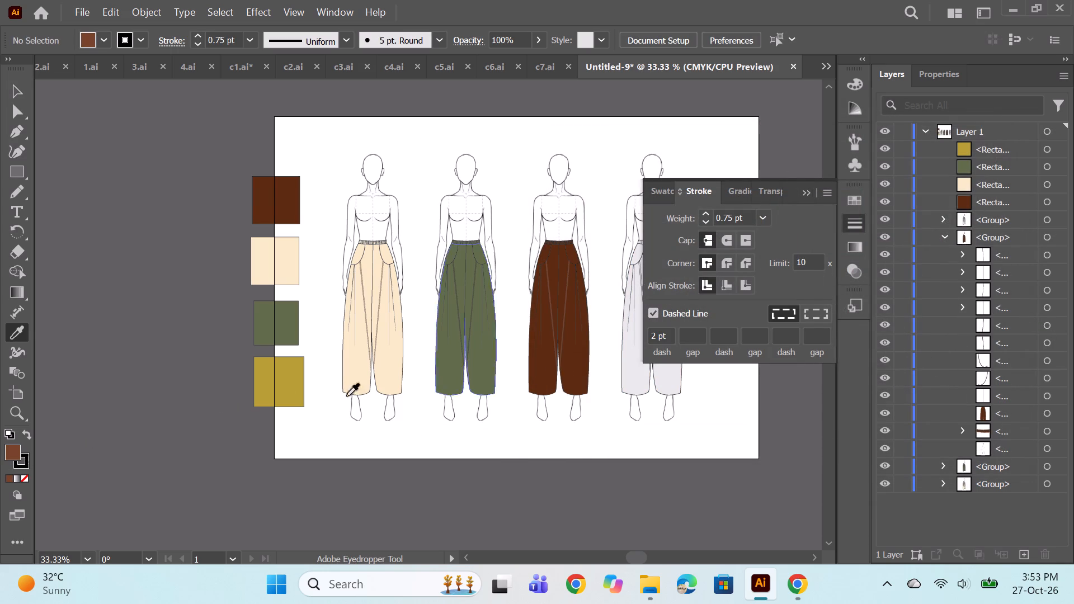
Reselect the third figure's two seam shapes and change their fill to the darker brown 472519.
left_click(1045, 342)
left_click(1044, 332, "ctrl")
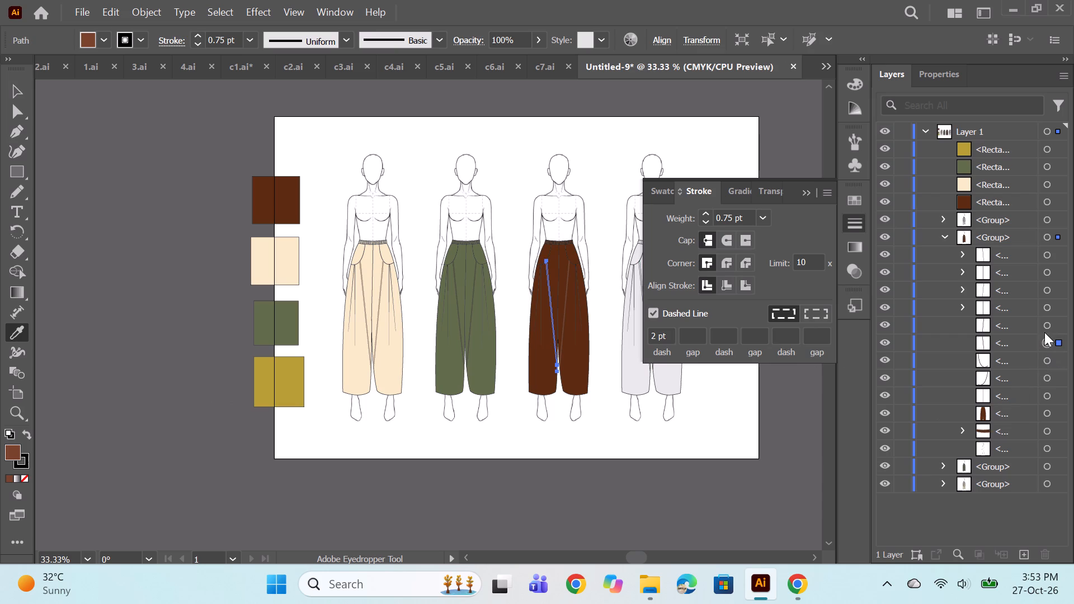
left_click(1045, 327, "ctrl")
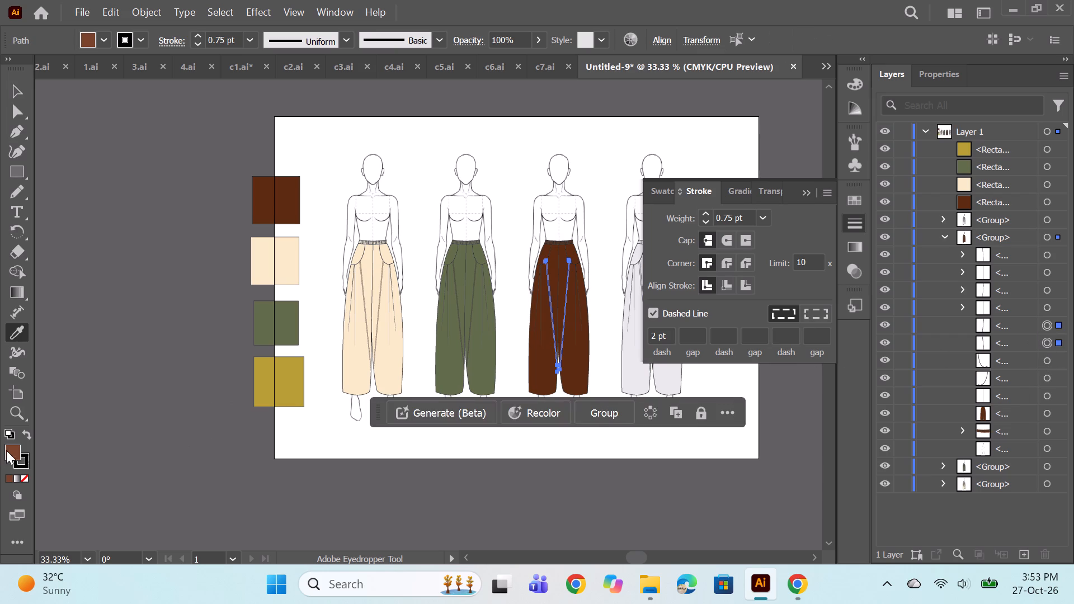
double_click(12, 450)
left_click(691, 339)
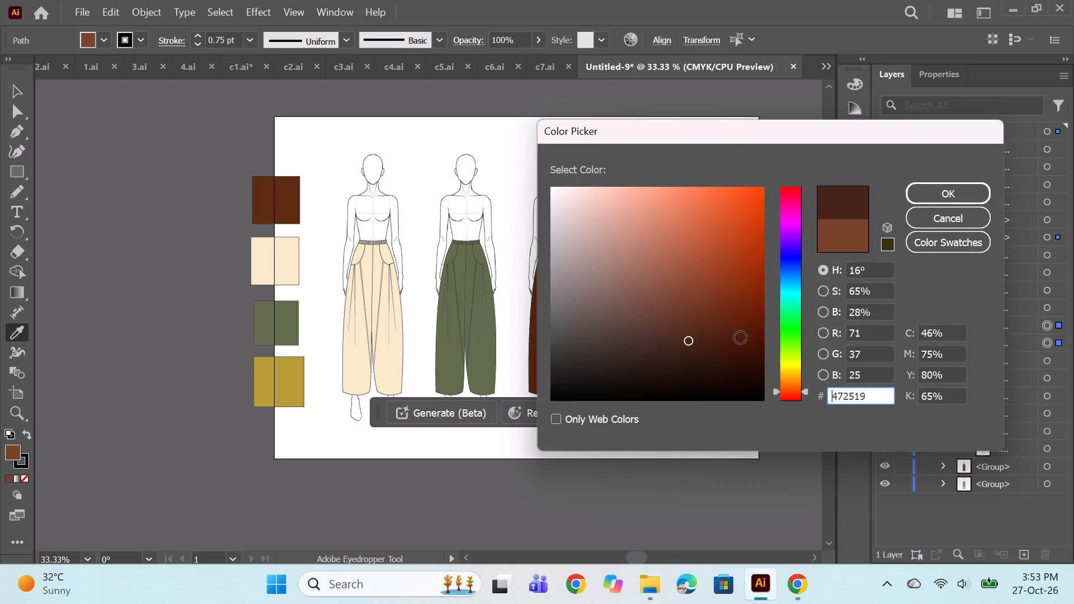
left_click(940, 200)
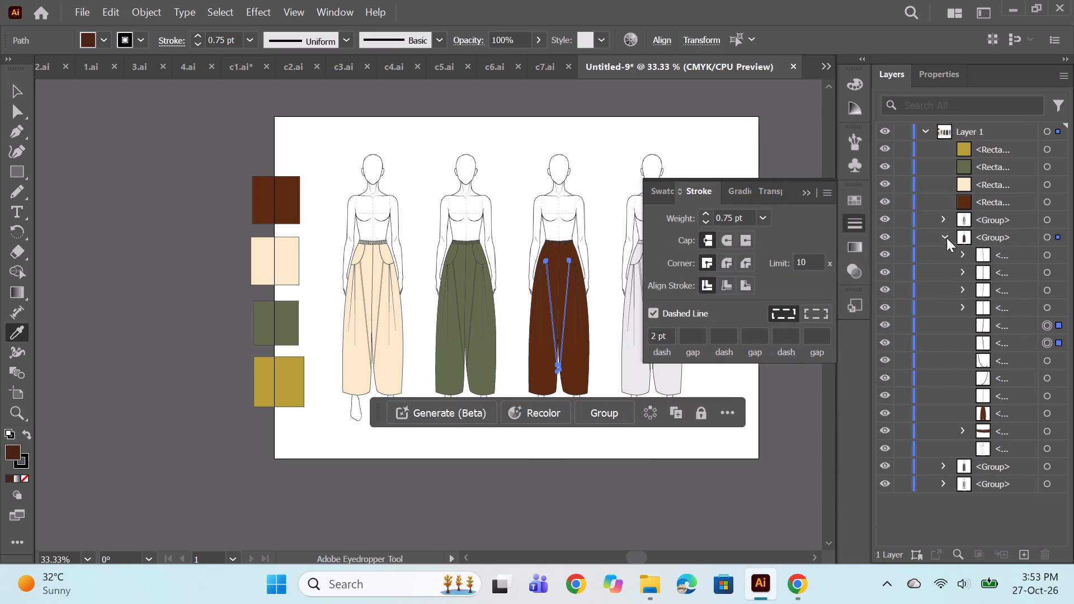
Fill the fourth figure's trouser body and waistband with the mustard yellow sampled from the mustard swatch rectangle.
left_click(946, 240)
left_click(945, 219)
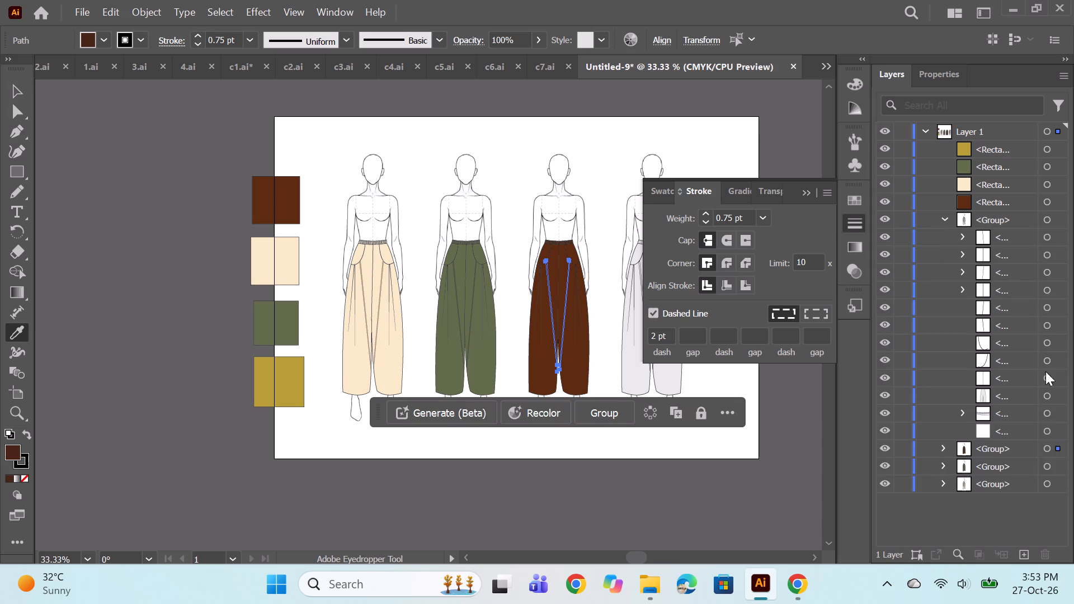
left_click(1045, 394)
left_click(1048, 410, "ctrl")
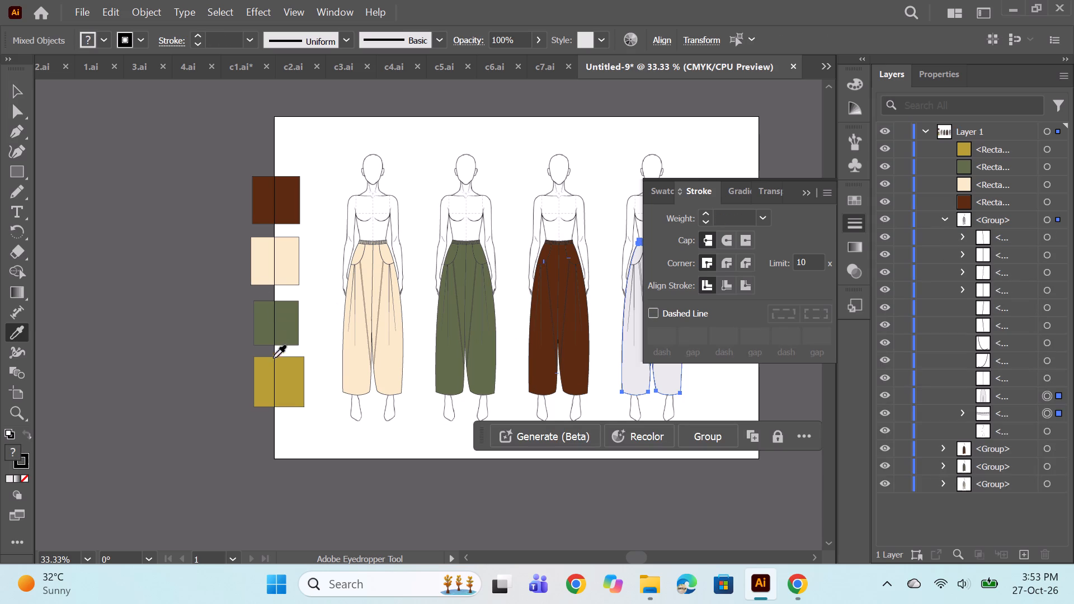
left_click(262, 389)
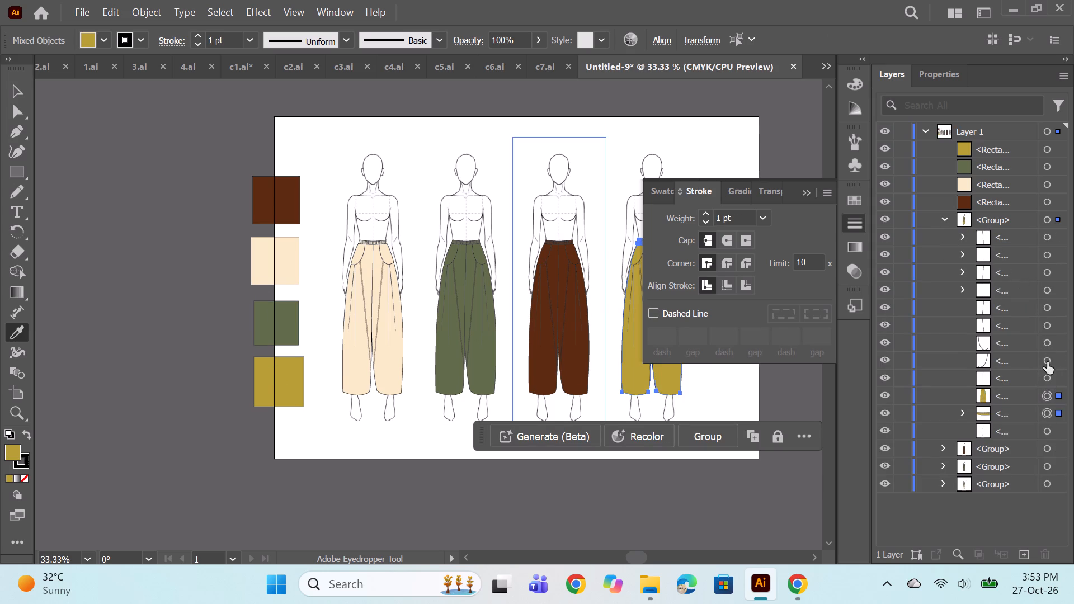
Sample the mustard yellow for the fourth figure's two slanted seam shapes, and darken their fill to a deep olive brown.
left_click(1047, 324, "ctrl")
left_click(1047, 311, "ctrl")
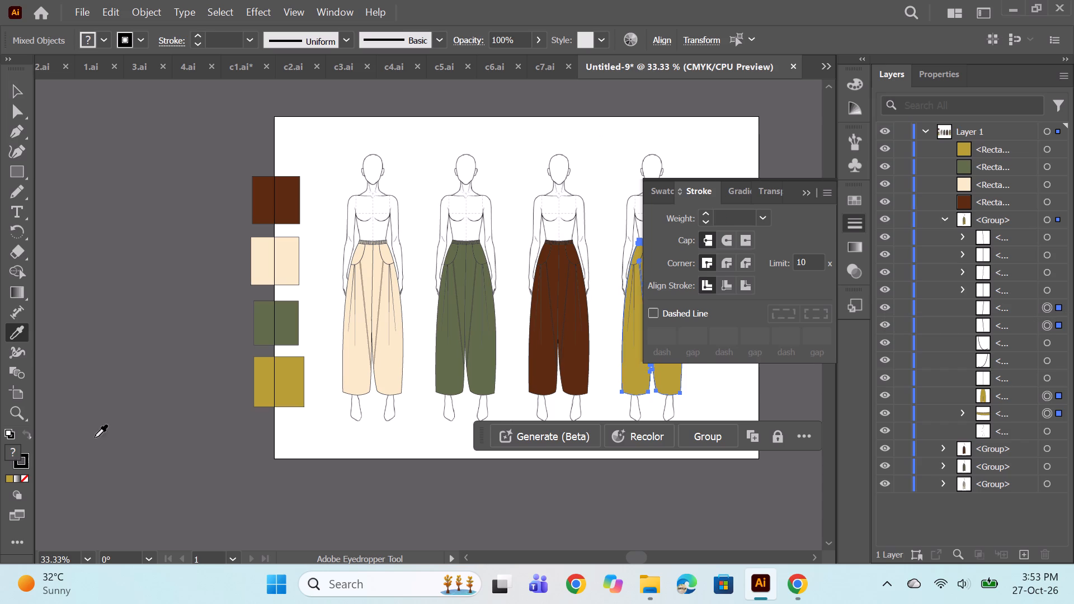
left_click(1045, 313)
left_click(1048, 328, "ctrl")
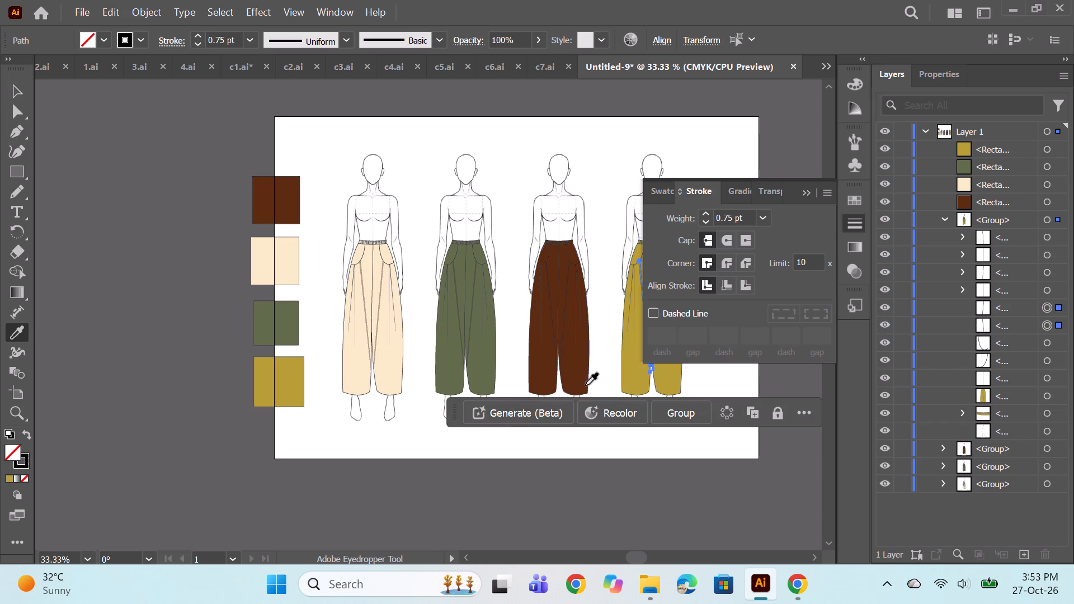
left_click(287, 389)
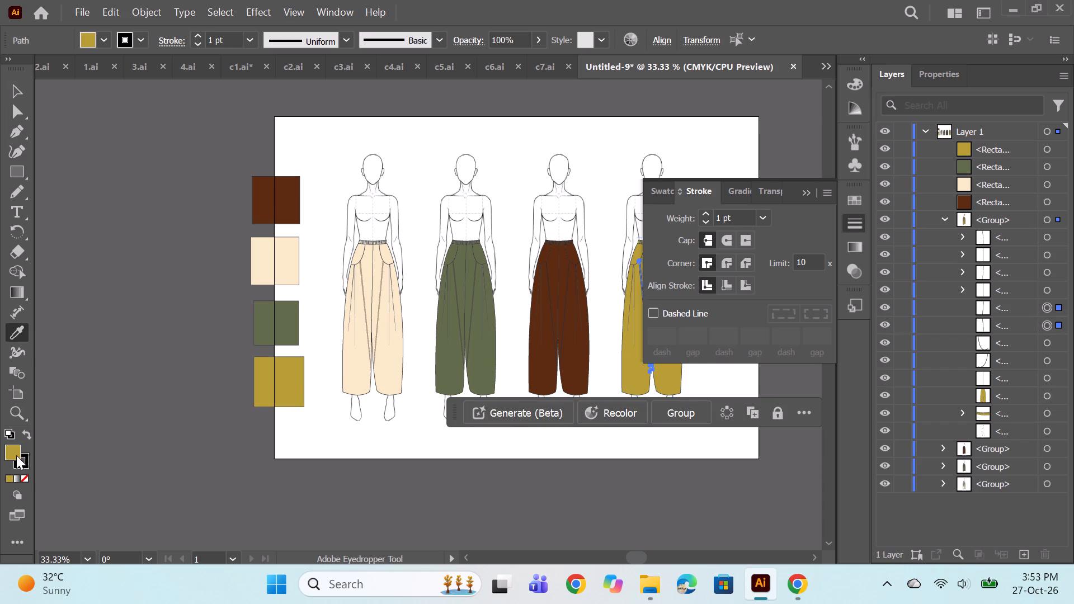
double_click(14, 456)
left_click(655, 234)
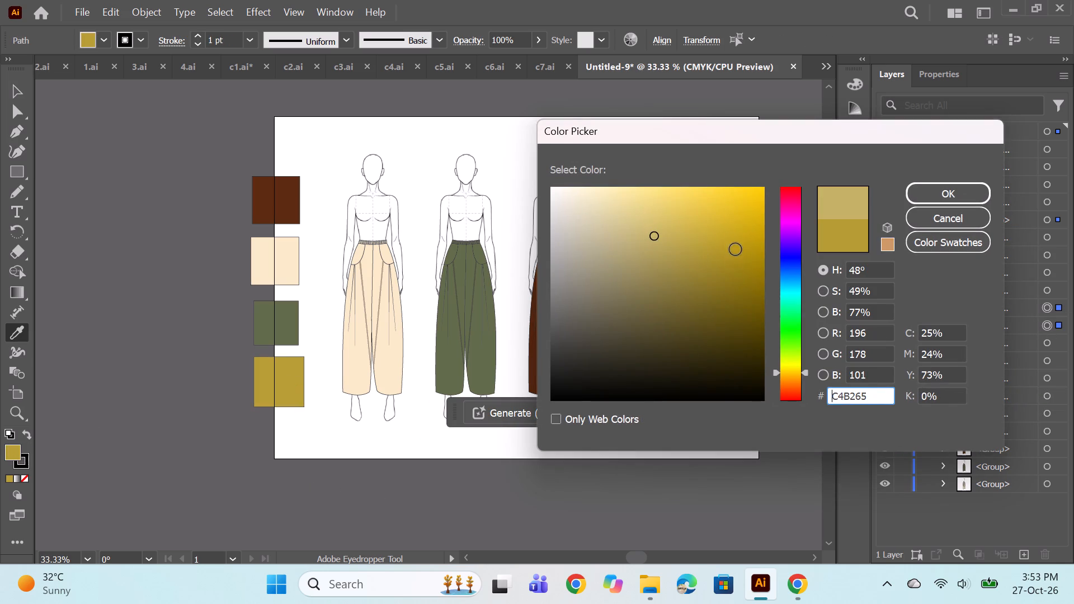
left_click(723, 328)
left_click(943, 196)
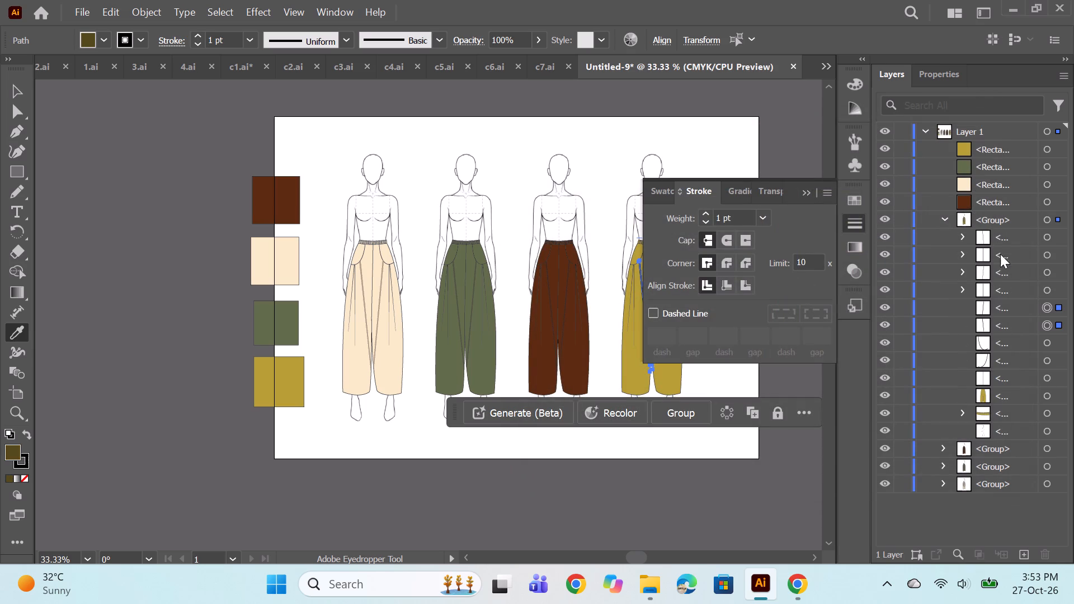
Give the fourth figure's two seam shapes a 0.75 pt dashed outline with 2 pt dashes, and collapse the stroke settings.
left_click(658, 309)
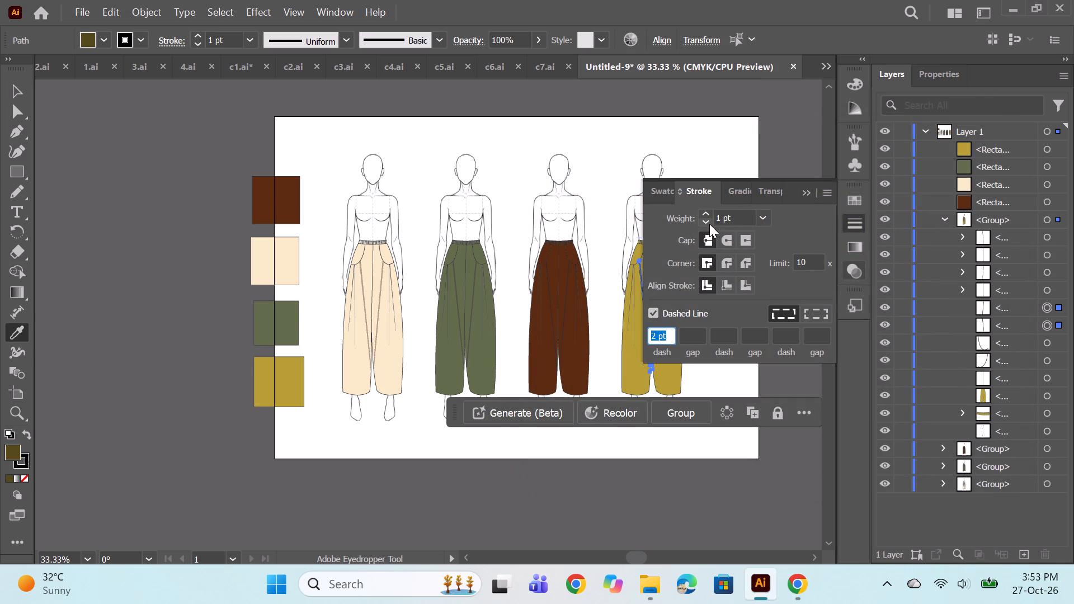
left_click(709, 224)
key("Return")
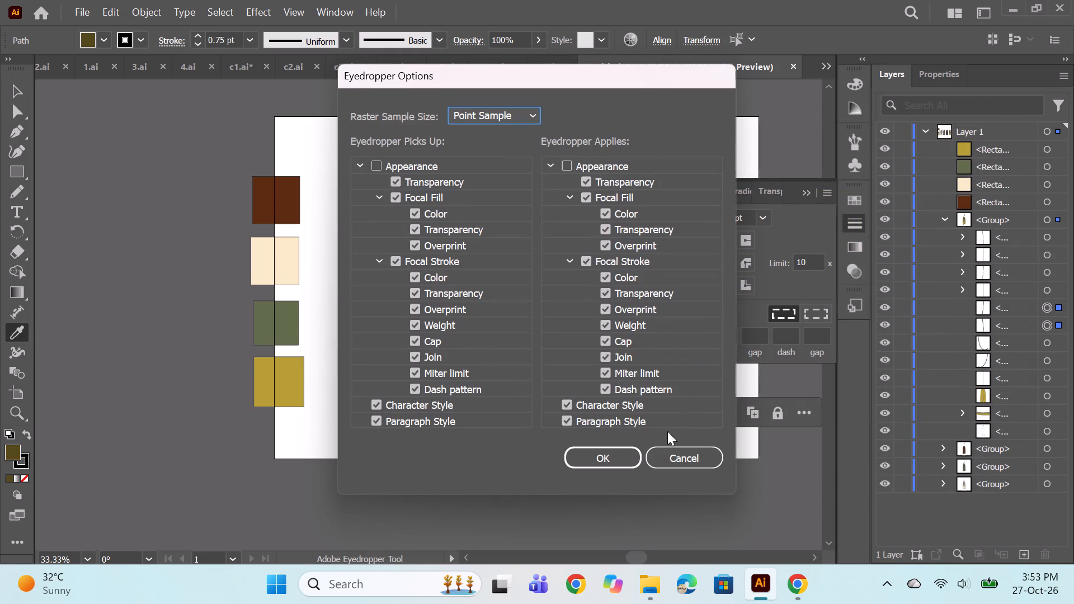
left_click(674, 460)
left_click(802, 189)
left_click(798, 186, "ctrl")
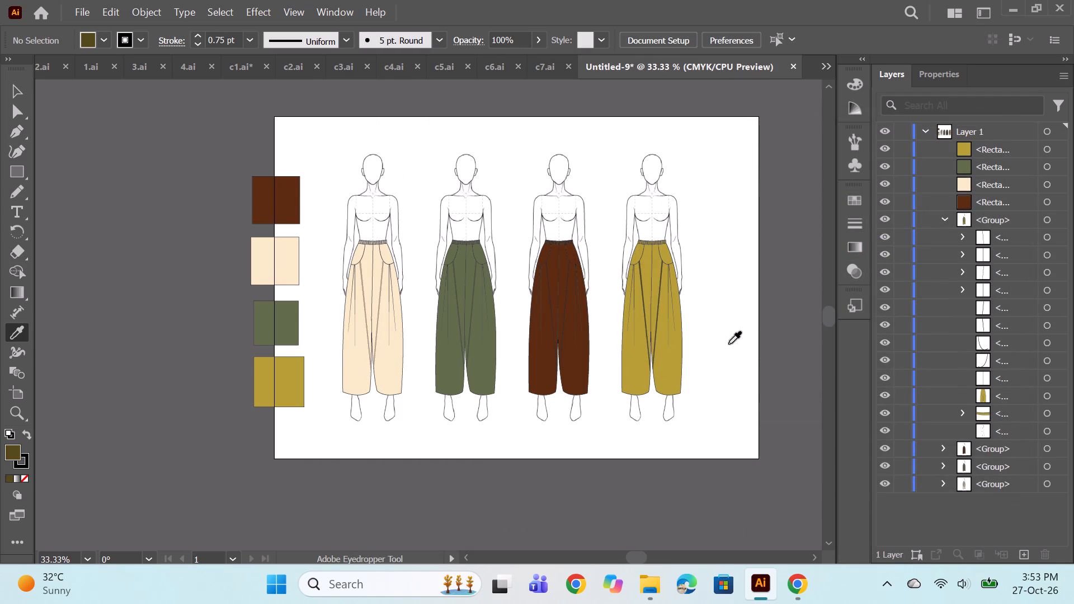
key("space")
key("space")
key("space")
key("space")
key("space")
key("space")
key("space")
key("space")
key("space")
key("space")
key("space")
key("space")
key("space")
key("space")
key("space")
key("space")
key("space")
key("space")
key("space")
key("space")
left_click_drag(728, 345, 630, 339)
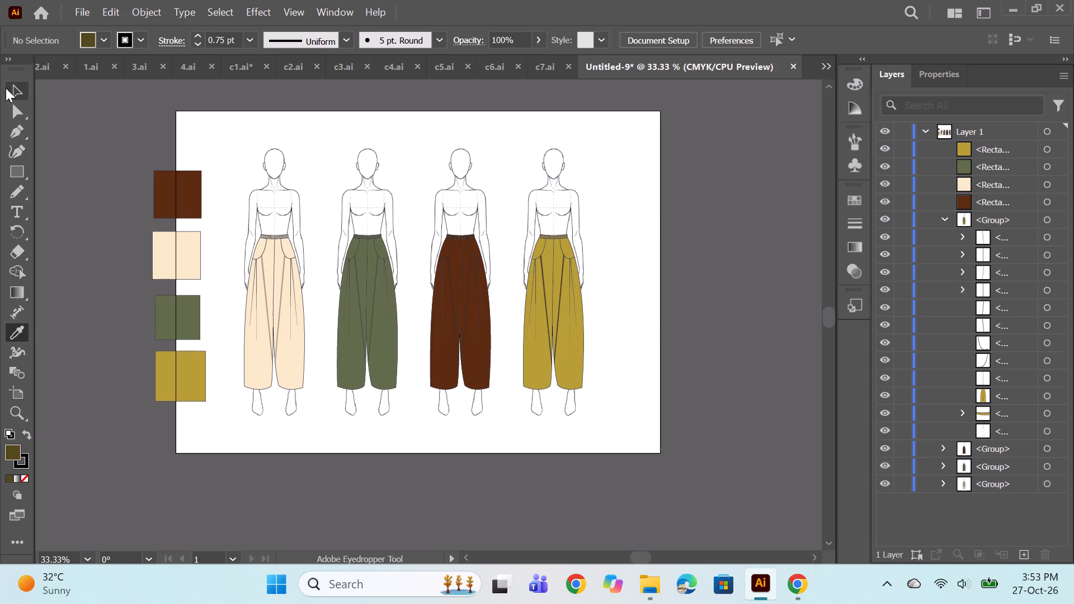
Save the four-figure document as c8 in Illustrator format with the default Illustrator 2020 options.
key("ctrl+s")
key("c")
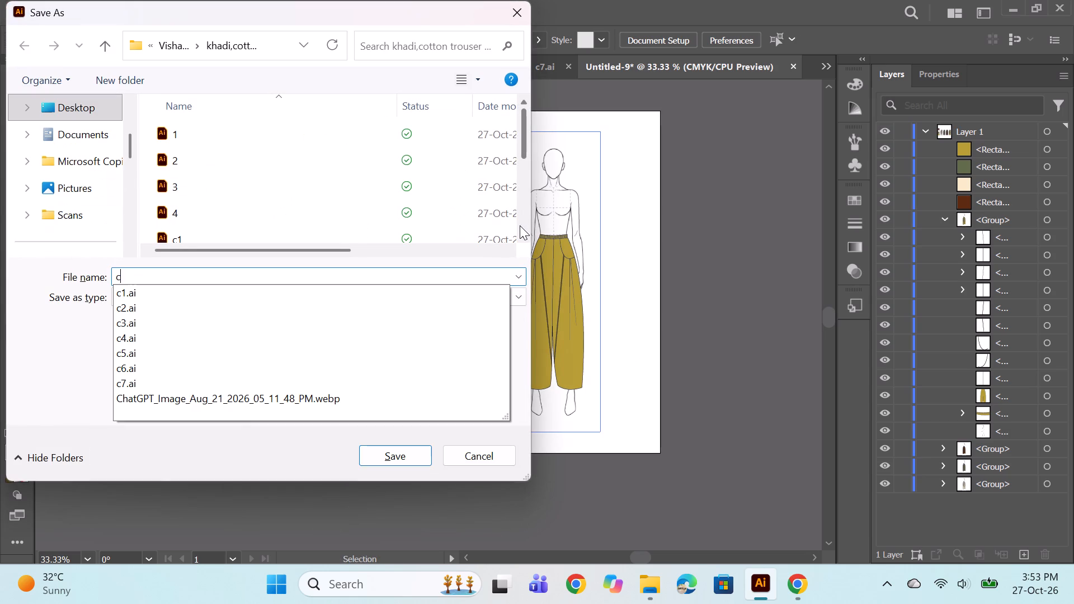
key("8")
key("Return")
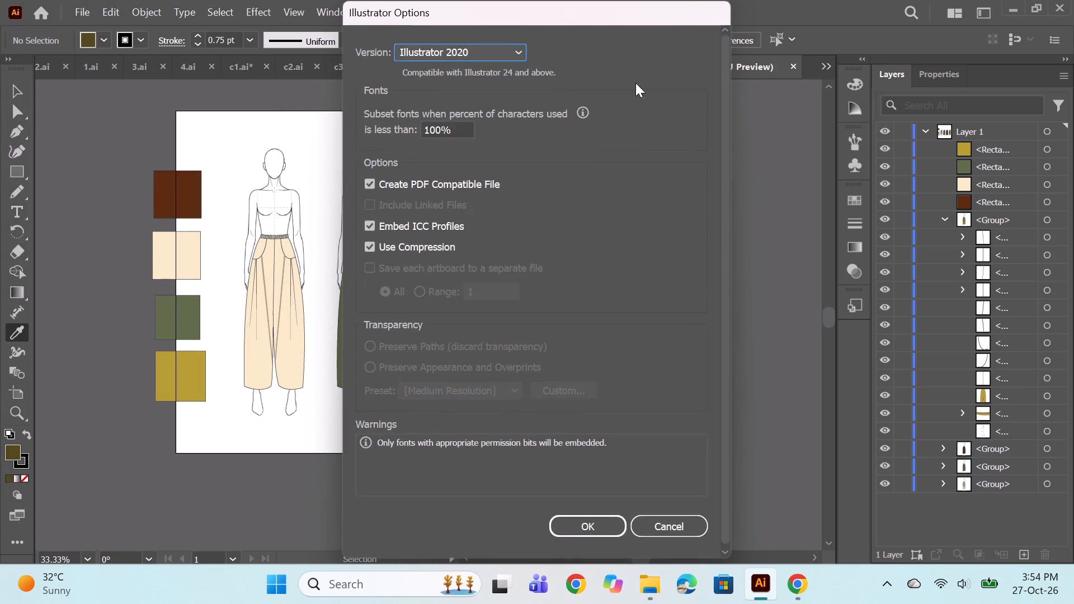
key("Return")
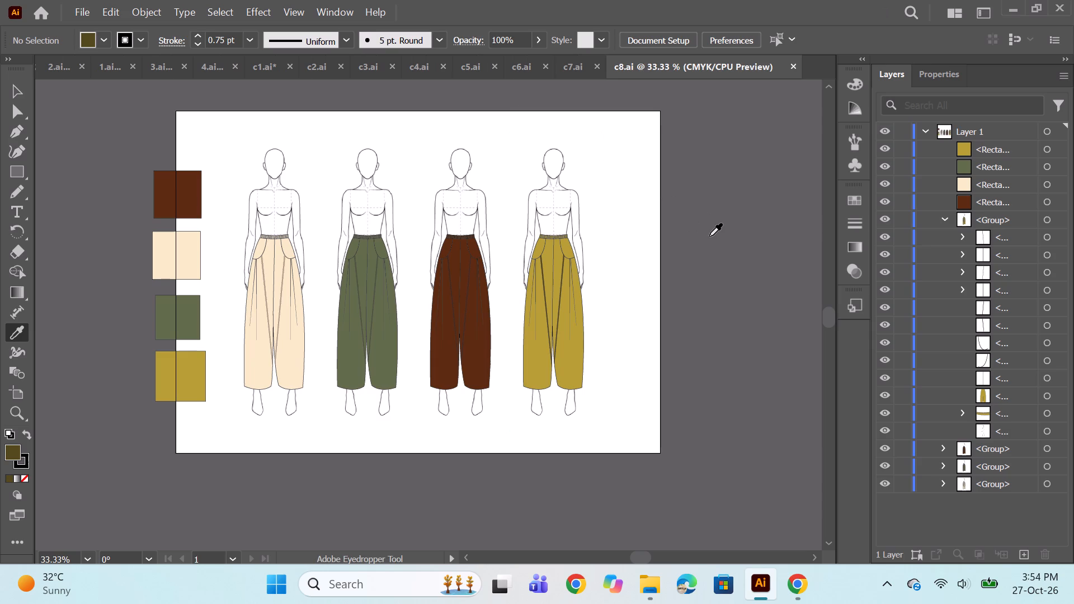
Create a new blank document with the default settings.
key("ctrl+n")
key("Return")
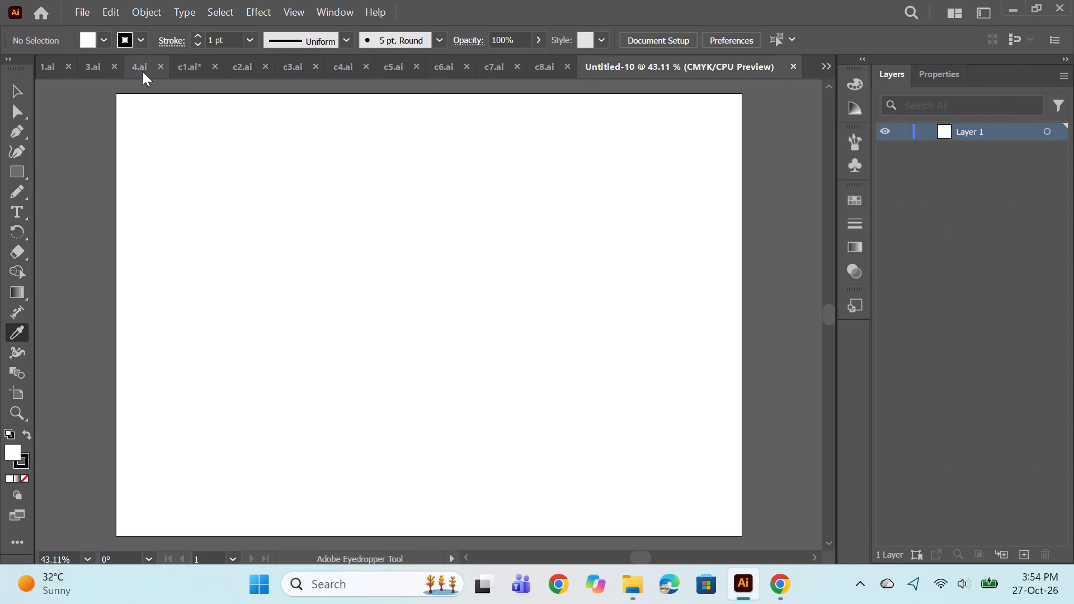
Copy the middle figure with the tapered cuffed trousers from 4.ai and paste it into the new untitled document.
left_click(142, 71)
left_click(11, 97)
left_click(387, 277)
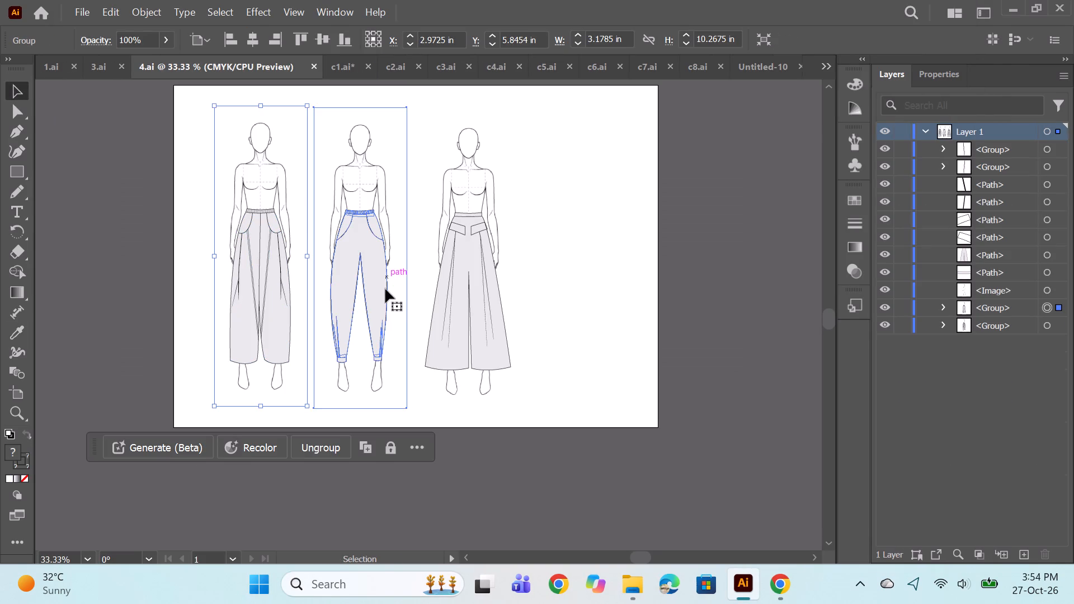
key("ctrl+c")
left_click(762, 67)
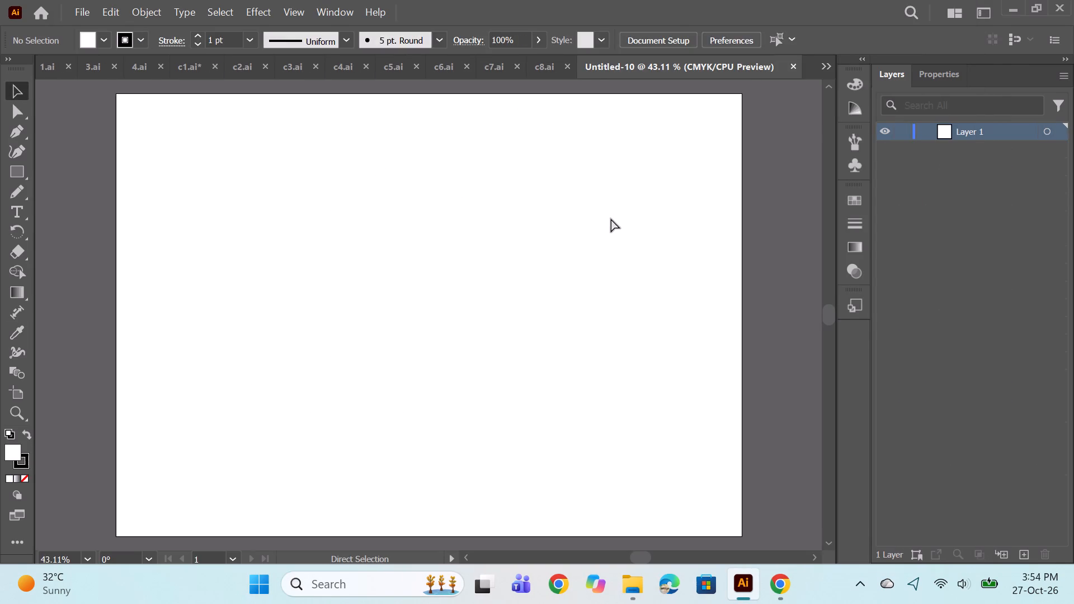
key("ctrl+v")
Move the pasted tapered-trouser figure to the left part of the artboard, at about X 3.71 in, Y 5.73 in.
left_click(17, 86)
left_click(454, 347)
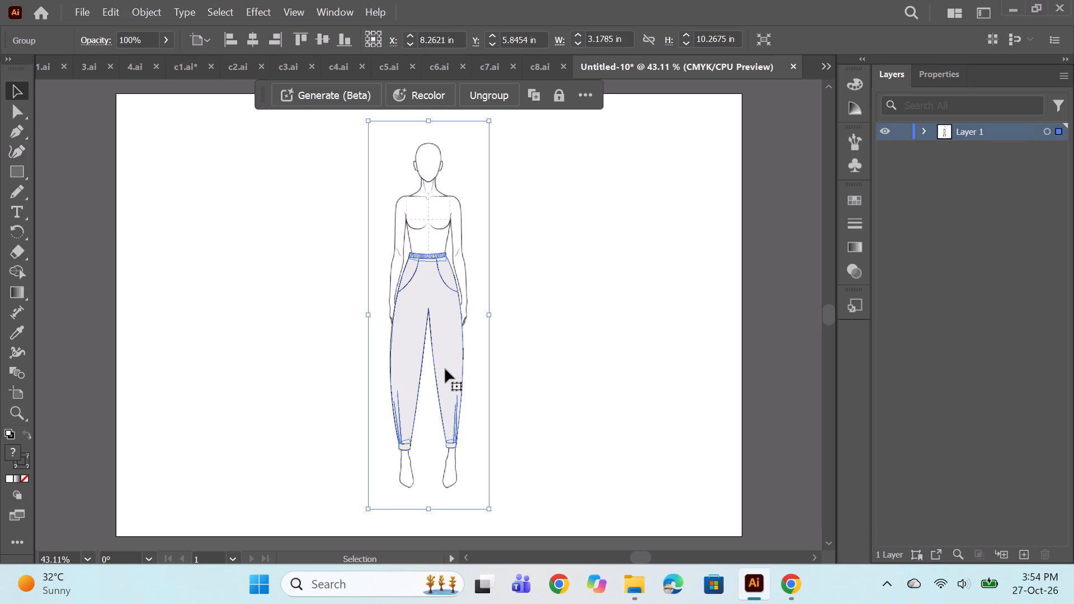
left_click(445, 369)
left_click(923, 131)
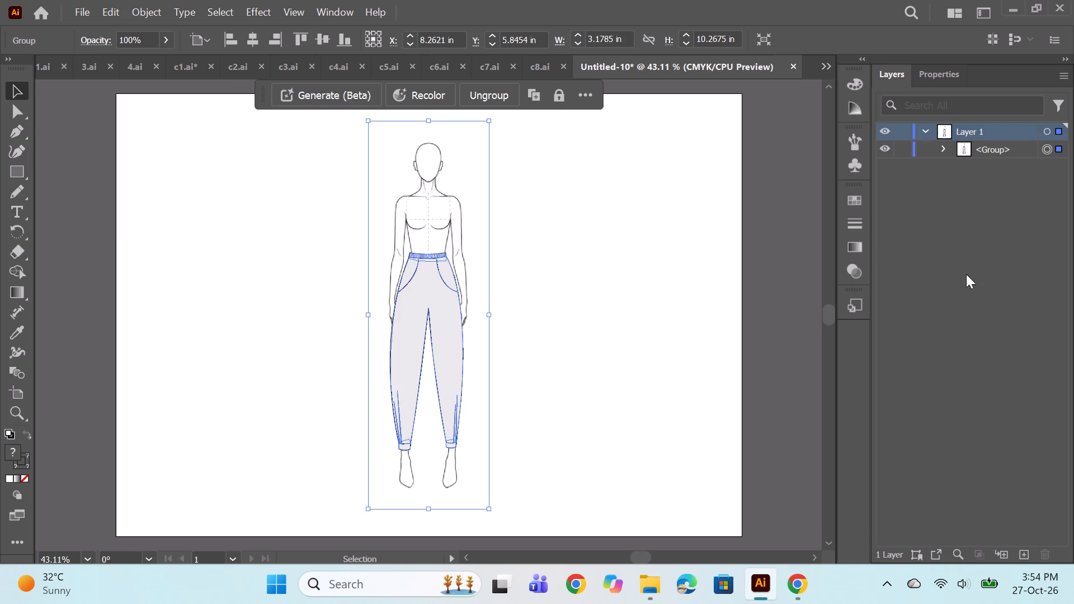
left_click(943, 145)
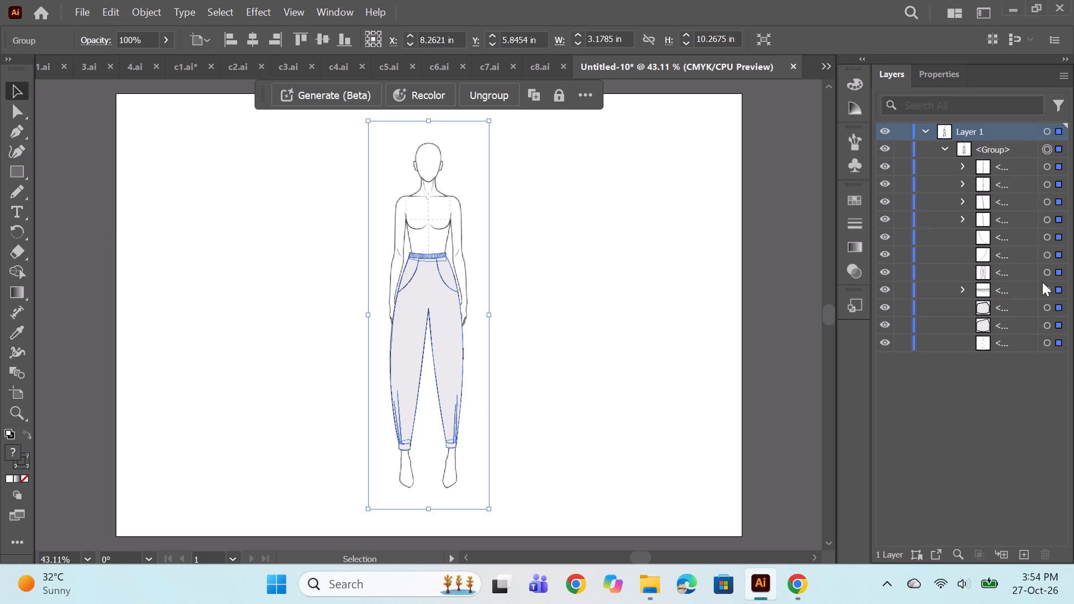
left_click(1049, 189)
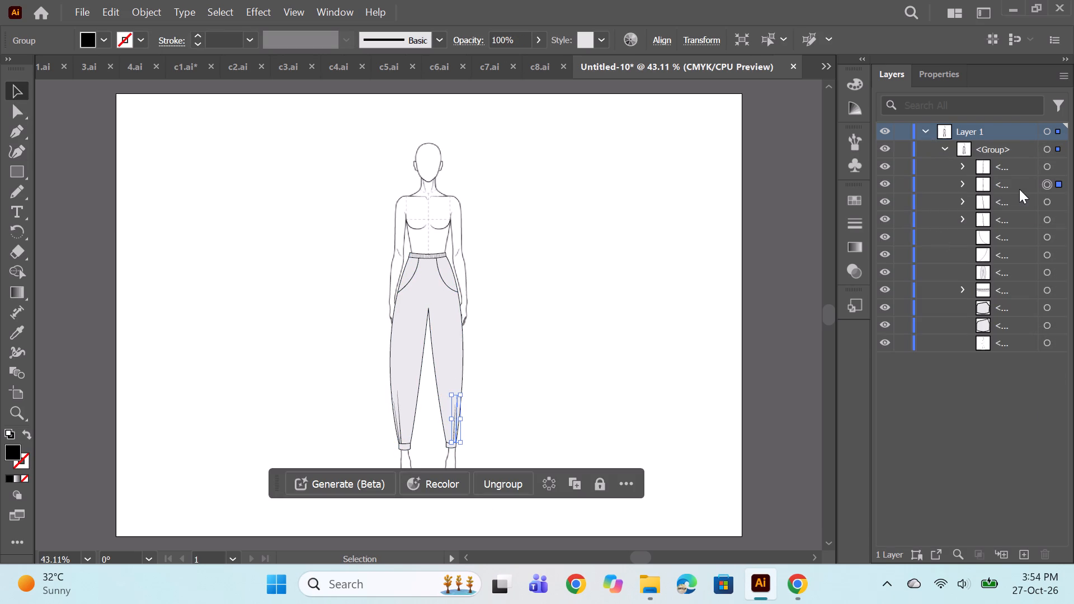
left_click(948, 147)
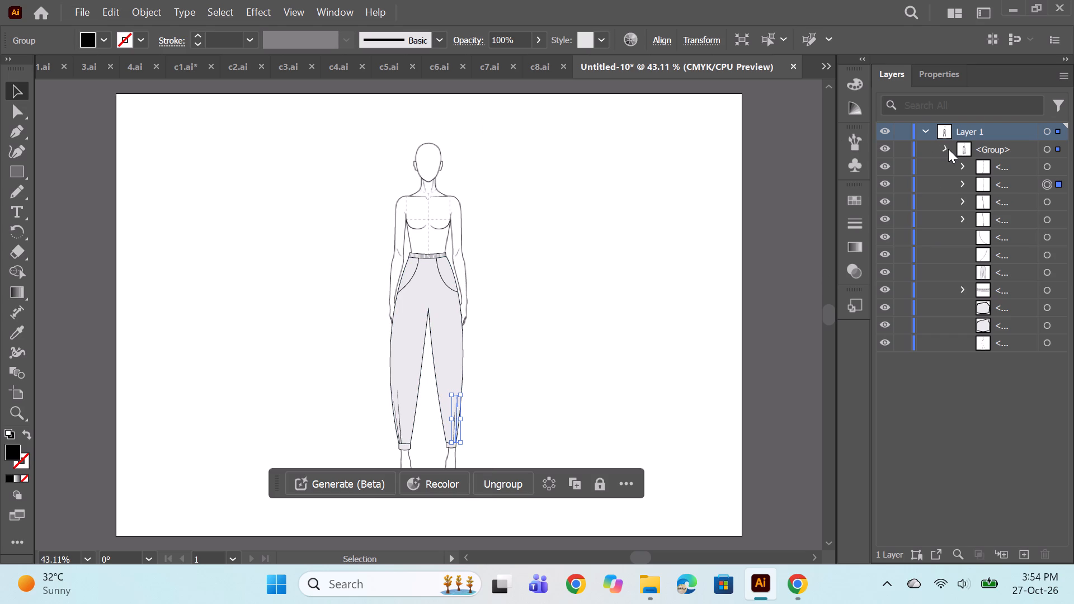
left_click(943, 153)
left_click(446, 303)
left_click_drag(446, 303, 368, 303)
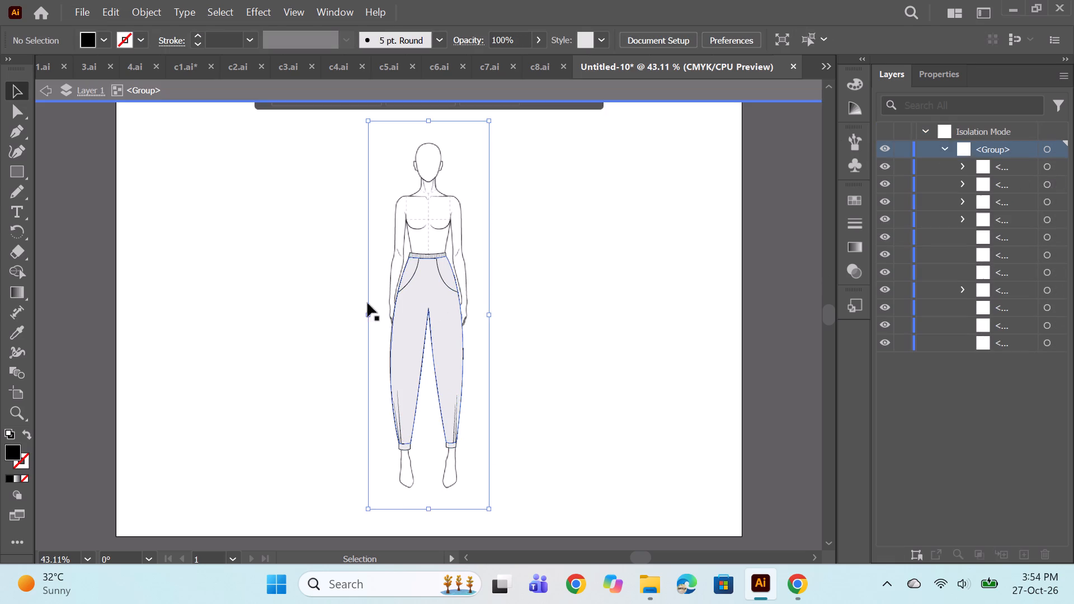
left_click_drag(368, 303, 285, 300)
left_click(43, 90)
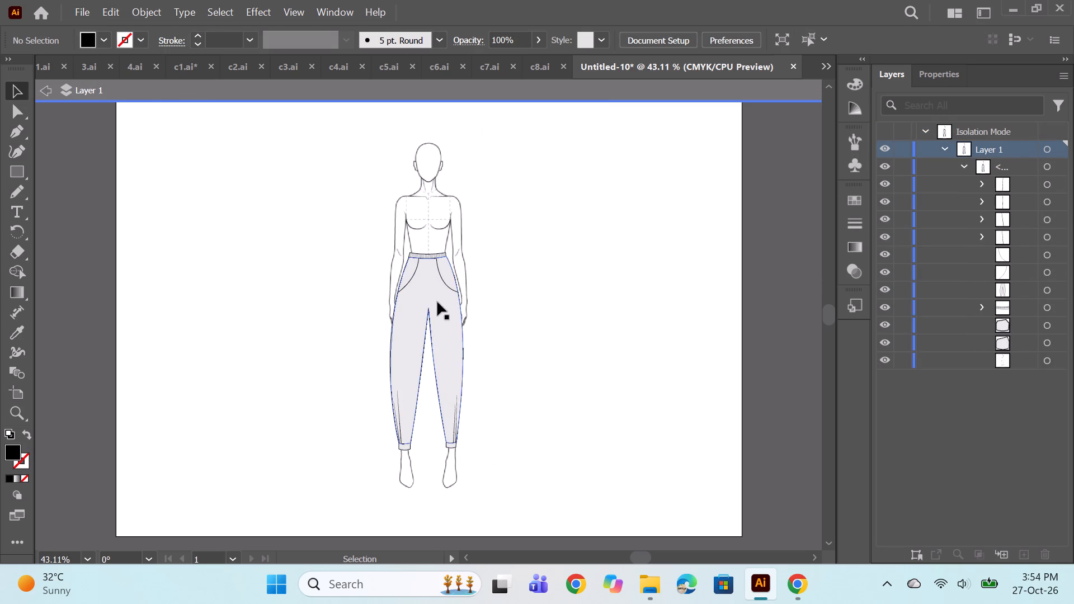
left_click_drag(437, 302, 265, 298)
Copy the four colour swatch rectangles from c8.ai into the untitled document, place them across the artboard's left edge, and exit isolation mode.
left_click(536, 65)
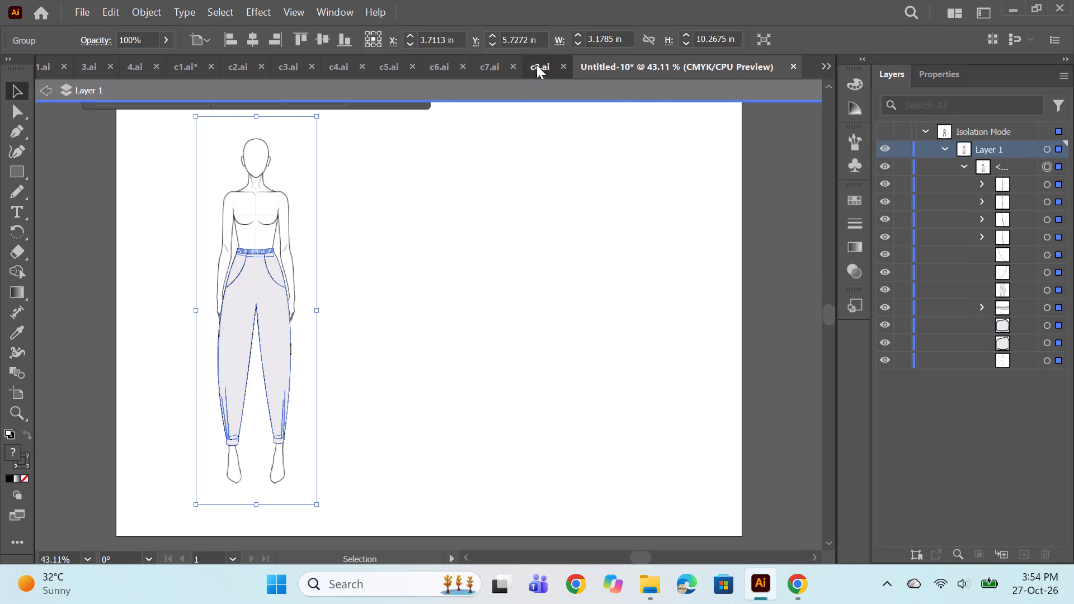
left_click(1047, 152)
left_click(1045, 208, "shift")
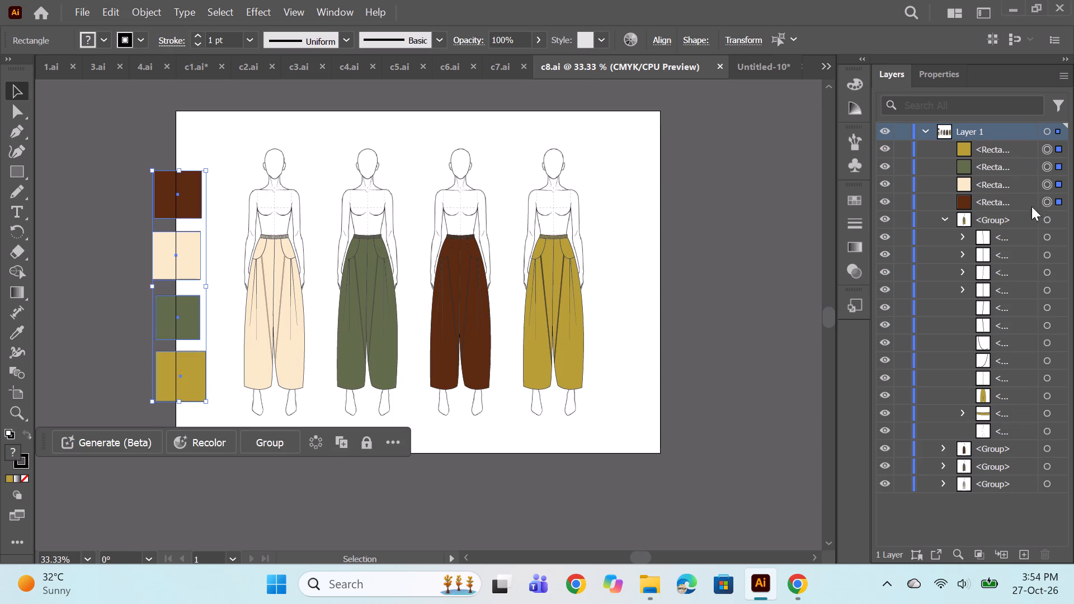
key("ctrl+c")
left_click(751, 75)
key("ctrl+v")
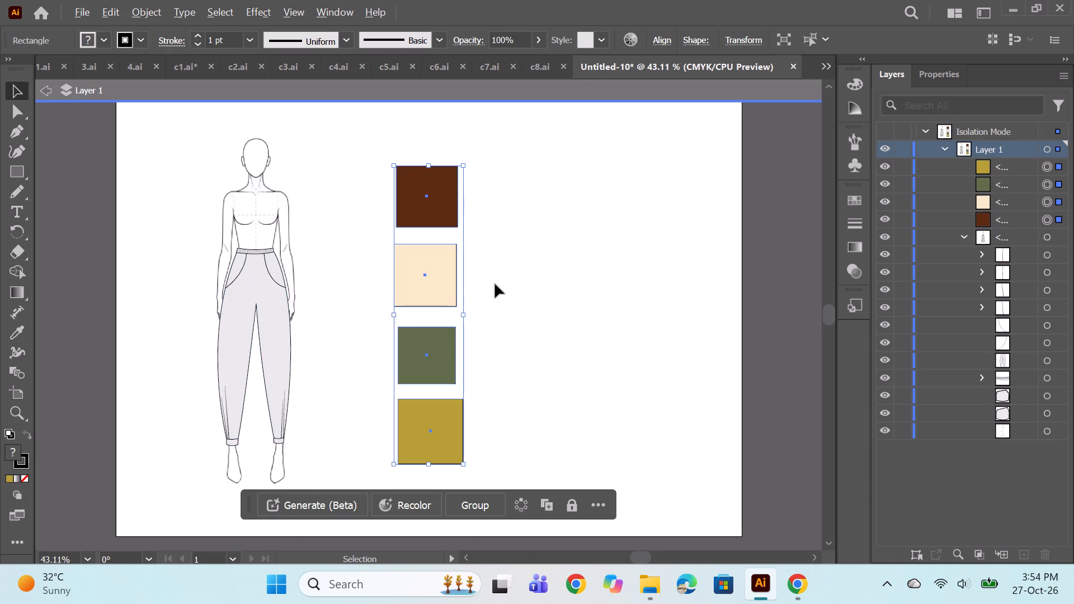
scroll(495, 284, "down", 2, "alt")
left_click_drag(455, 286, 281, 287)
left_click_drag(41, 93, 46, 95)
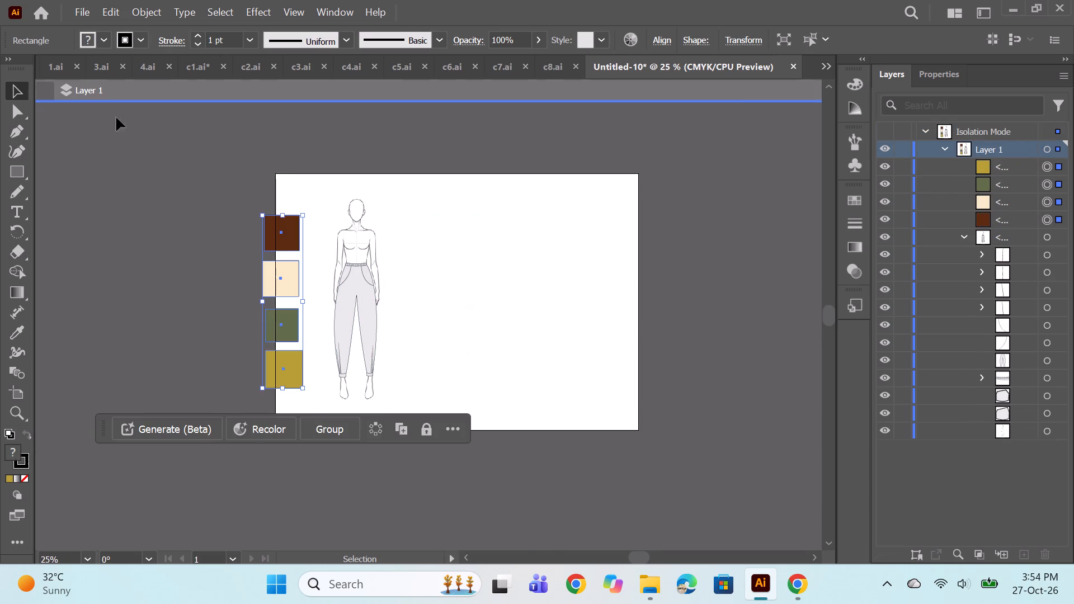
Duplicate the tapered-trouser figure three times in a horizontal line, making a spaced row of four figures.
scroll(367, 232, "up", 2, "alt")
scroll(383, 290, "down", 1, "alt")
key("space")
left_click_drag(517, 343, 493, 327)
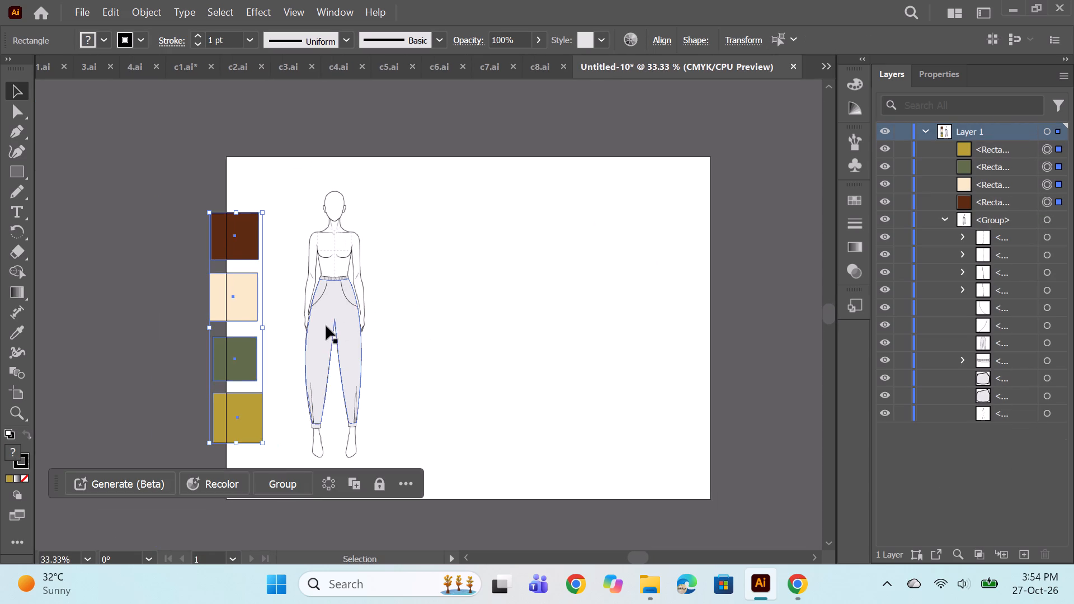
left_click(326, 326)
left_click_drag(342, 328, 388, 331, "alt+shift")
left_click_drag(342, 339, 442, 339, "alt+shift")
key("Left")
key("Left")
key("Left")
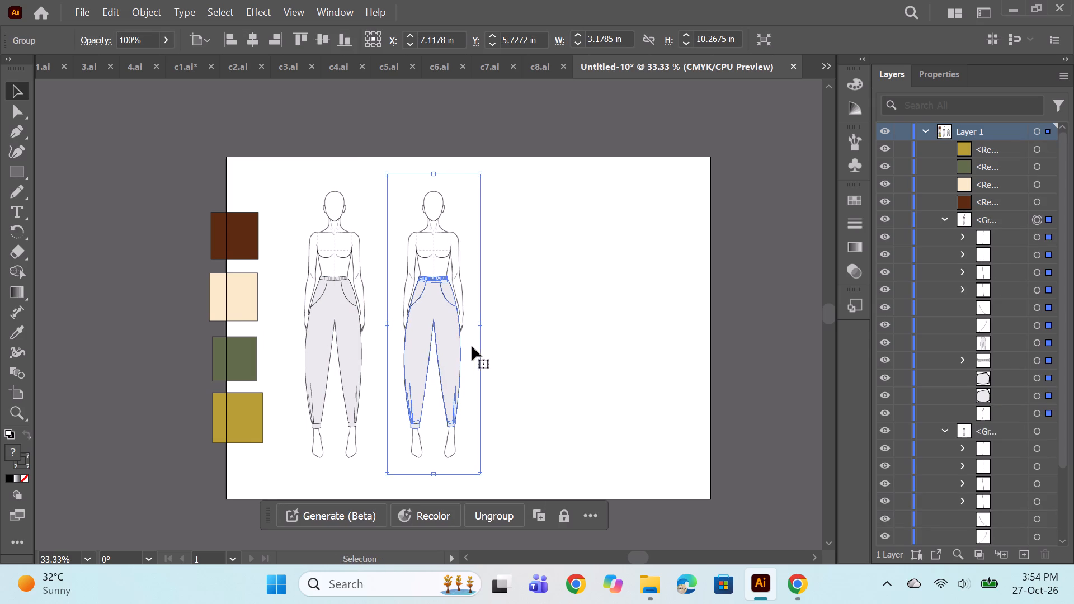
left_click_drag(446, 322, 492, 322, "alt+shift")
left_click_drag(447, 329, 501, 330, "alt+shift")
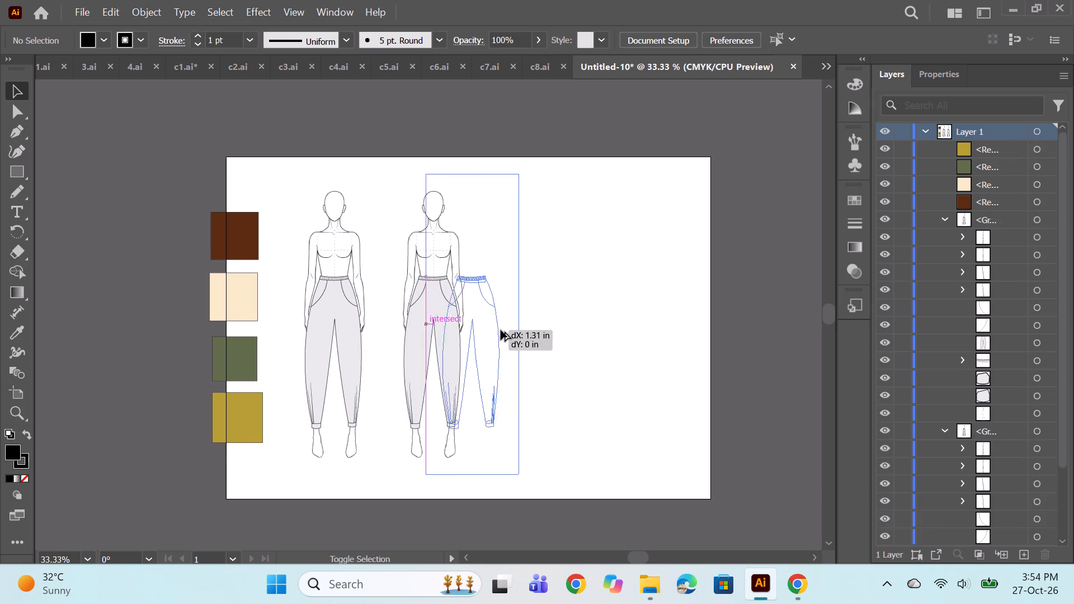
left_click_drag(501, 330, 541, 330, "alt+shift")
left_click_drag(539, 333, 565, 334, "alt+shift")
left_click_drag(544, 340, 624, 340, "alt+shift")
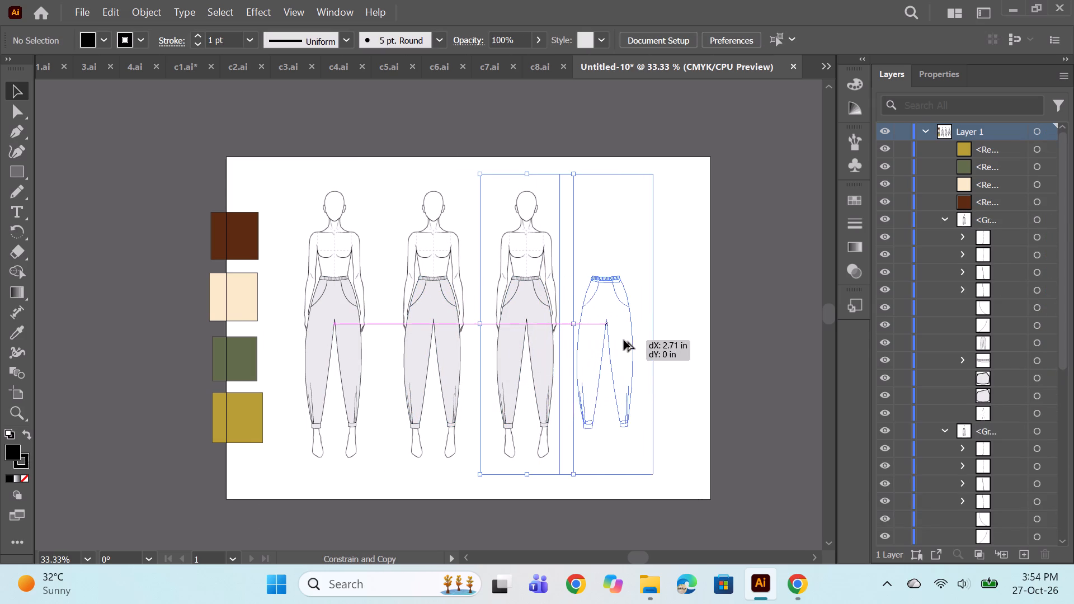
left_click_drag(624, 340, 635, 340, "alt+shift")
left_click(714, 305)
Colour the first figure's trousers, waistband and both cuffs with the dark brown swatch, and collapse its group.
scroll(1031, 298, "down", 2)
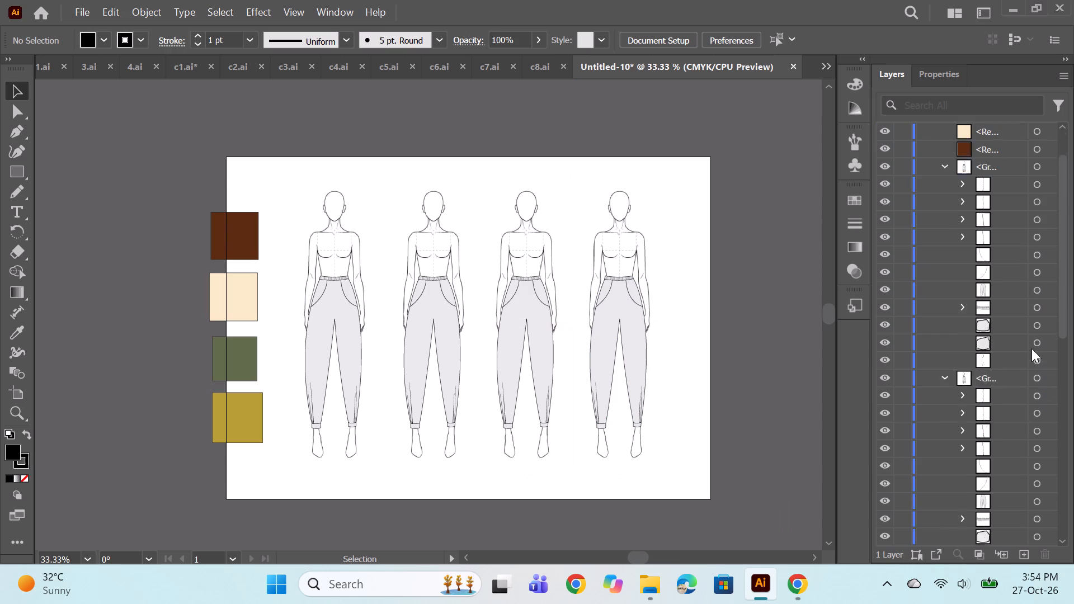
scroll(1031, 348, "down", 20)
scroll(1031, 348, "down", 1)
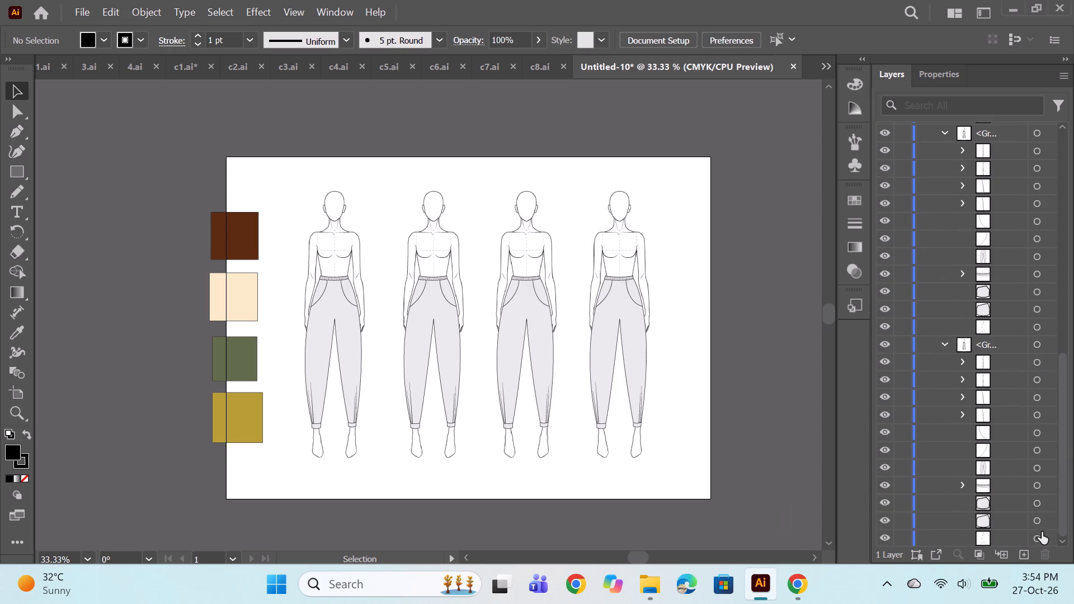
left_click(1037, 523)
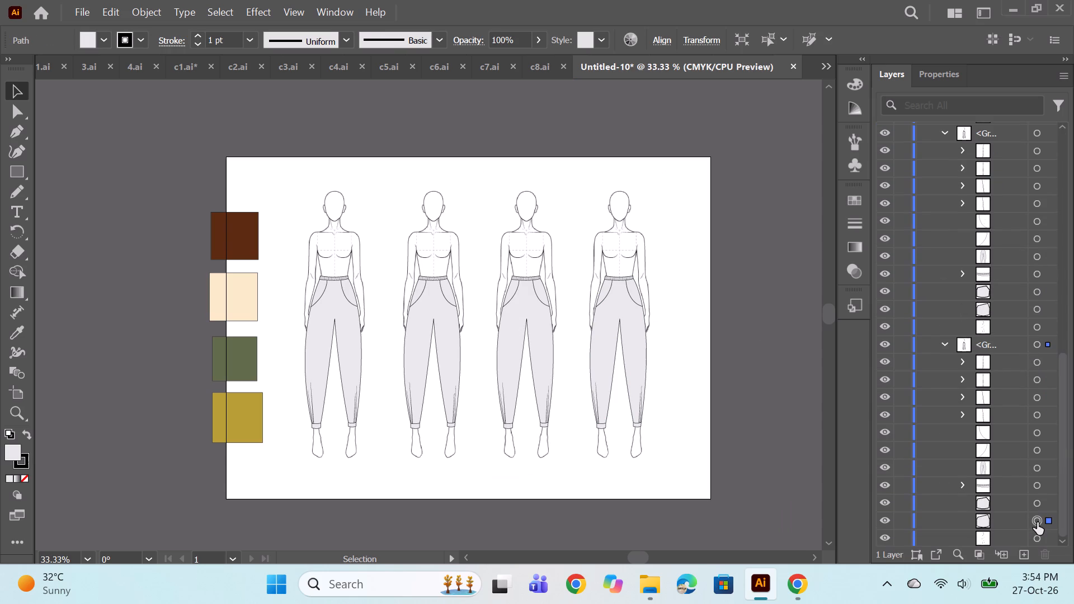
left_click(1037, 503, "ctrl")
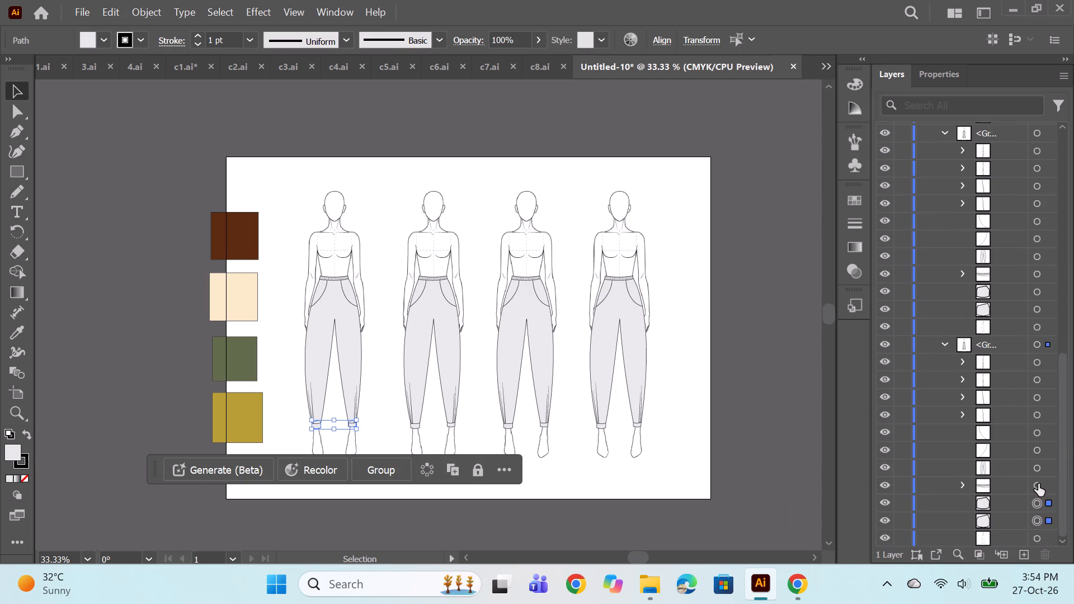
left_click(1035, 485, "ctrl")
left_click(1040, 470, "ctrl")
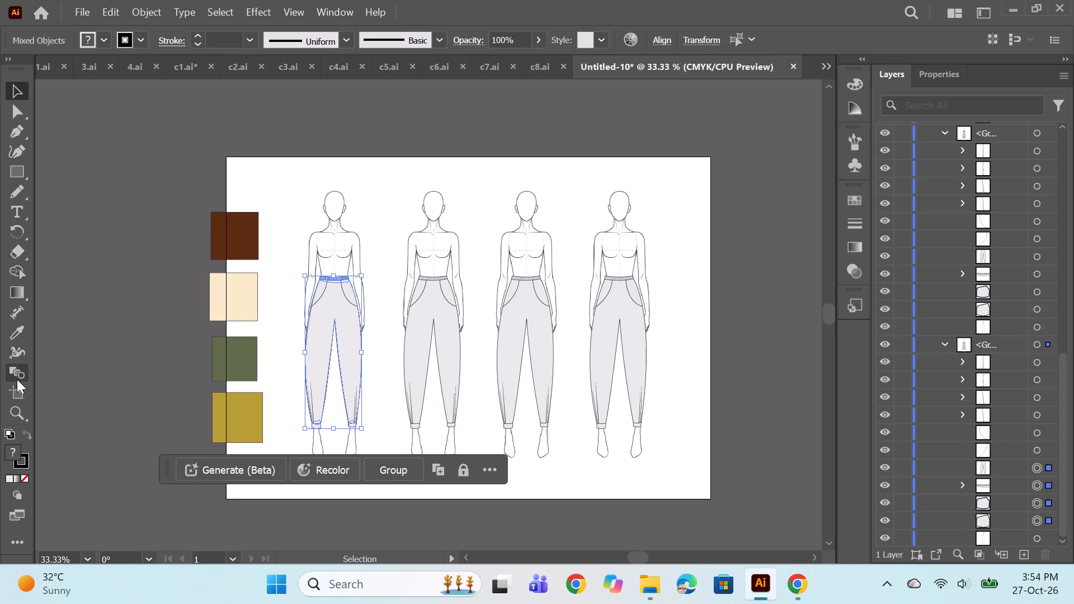
left_click(15, 336)
left_click(244, 242)
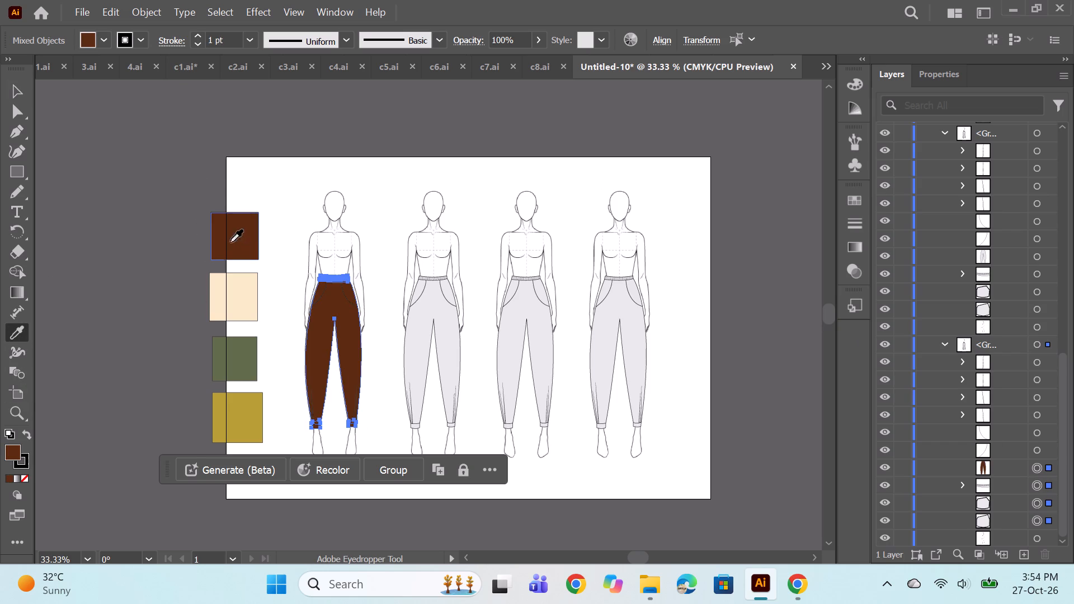
left_click(945, 344)
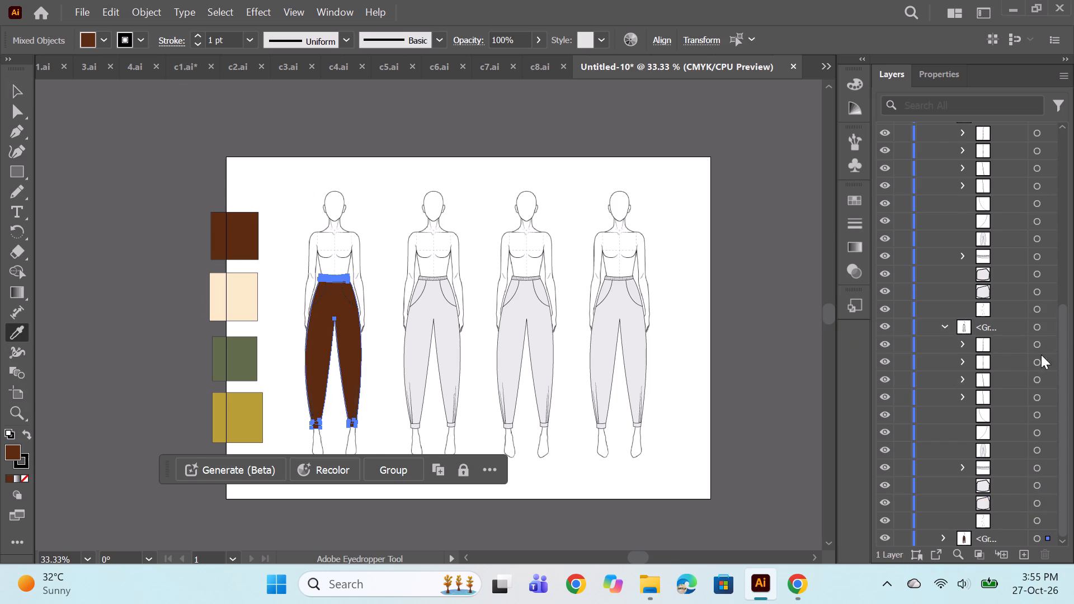
Colour the second figure's trousers, waistband and both cuffs with the cream swatch, and collapse its group.
left_click(1042, 503)
left_click(1039, 488, "ctrl")
left_click(1036, 469, "ctrl")
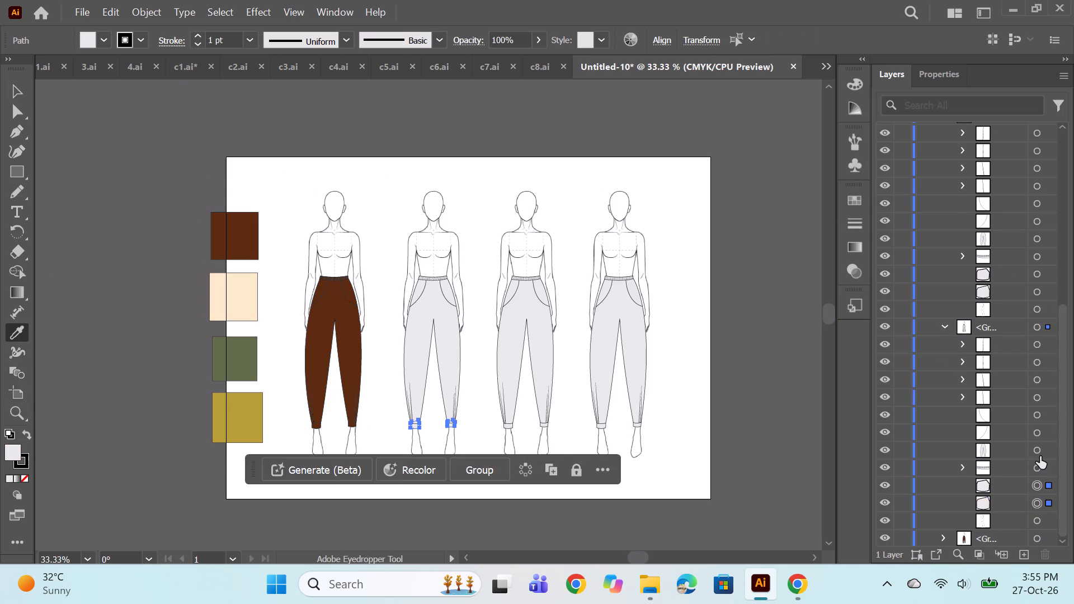
left_click(1039, 449, "ctrl")
left_click(235, 301)
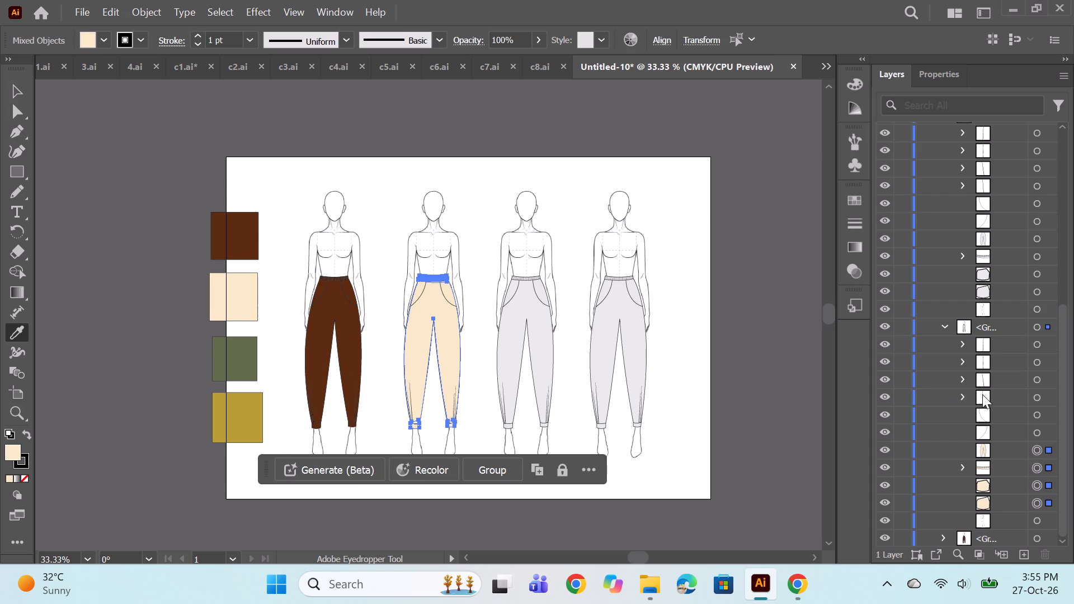
left_click(943, 328)
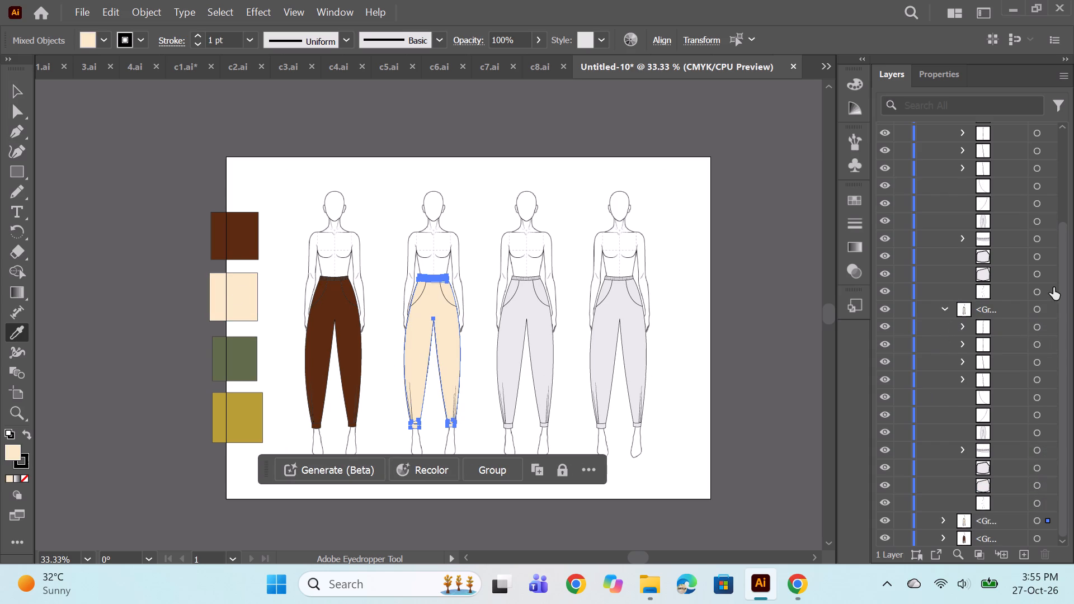
Colour the fourth figure's trousers, waistband and both cuffs with the olive green swatch, and collapse its group.
scroll(1028, 278, "up", 3)
left_click(1034, 399)
left_click(1032, 381, "ctrl")
left_click(1038, 357, "ctrl")
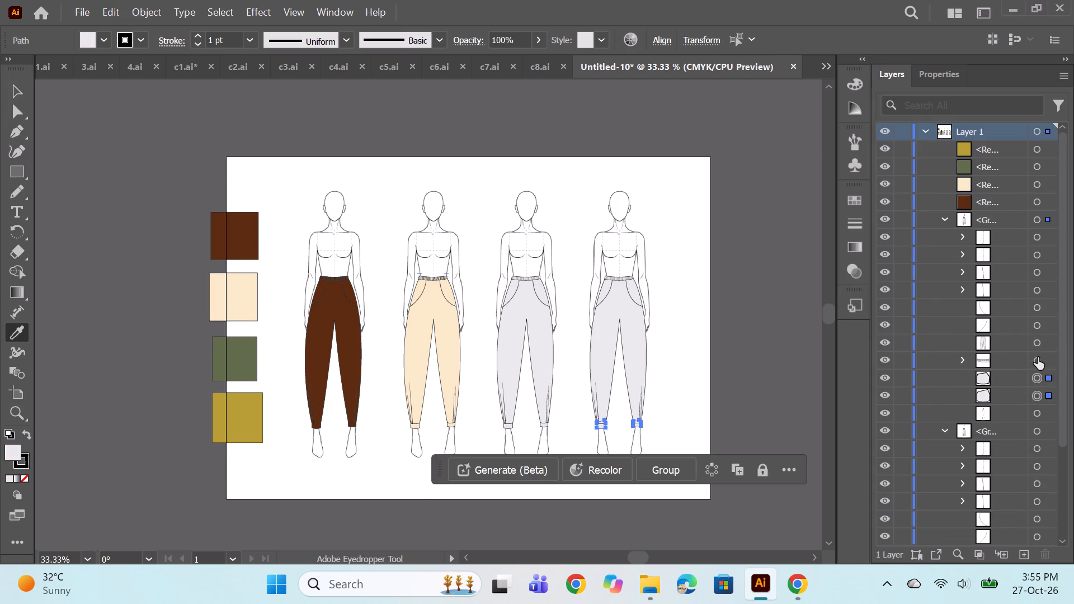
left_click(1038, 342, "ctrl")
left_click(239, 360)
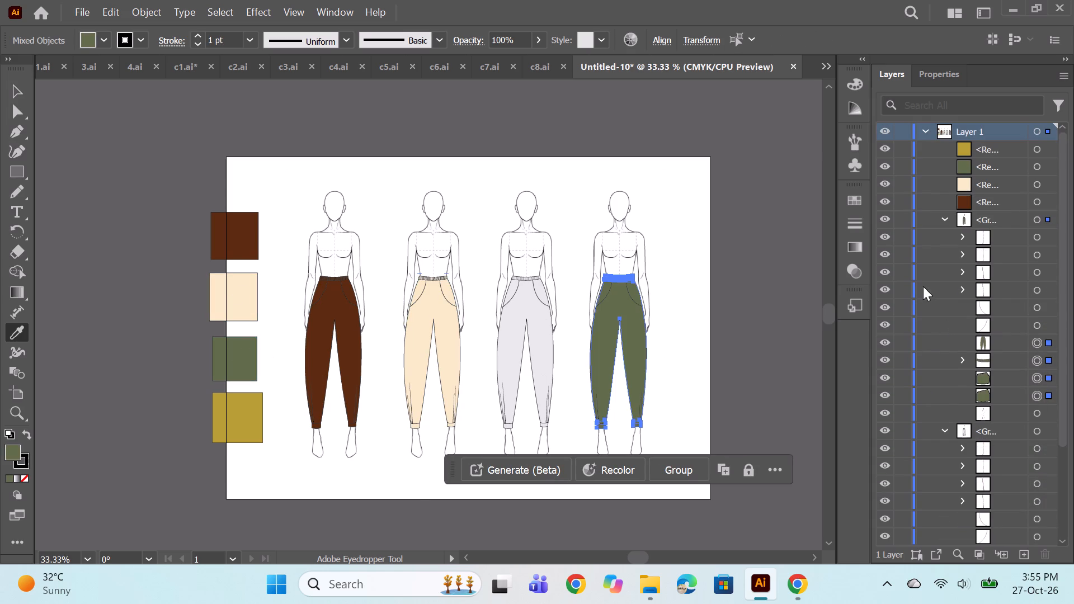
left_click(943, 220)
Colour the third figure's trousers, waistband and both cuffs with the mustard swatch, and deselect everything.
scroll(997, 268, "up", 1)
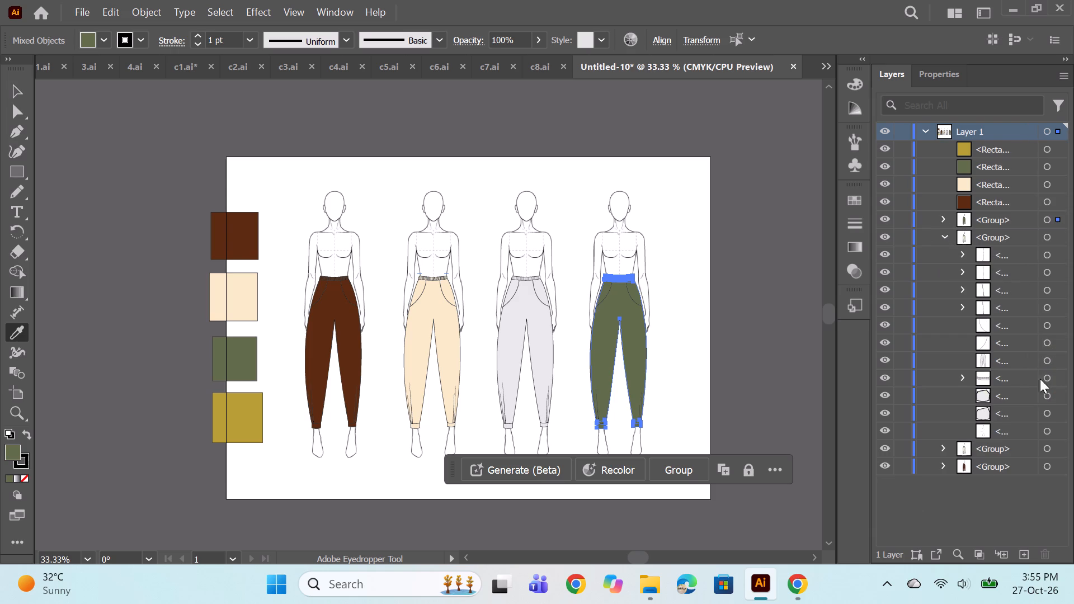
left_click(942, 449)
scroll(990, 415, "down", 4)
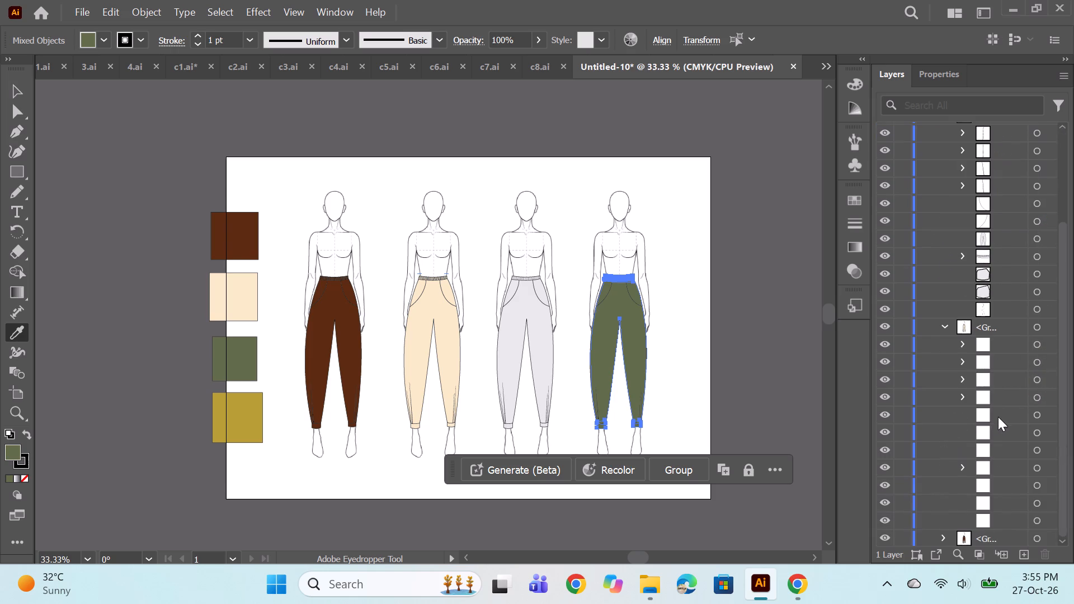
scroll(998, 417, "down", 4)
left_click(942, 324)
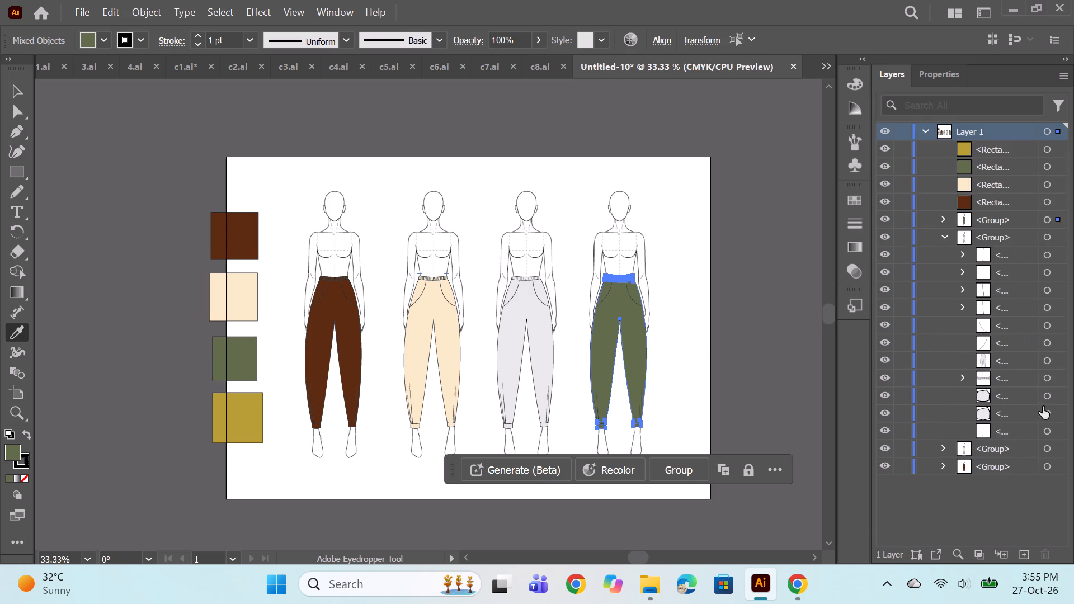
left_click(1044, 409)
left_click(1048, 396, "ctrl")
left_click(1048, 372, "ctrl")
left_click(1048, 362, "ctrl")
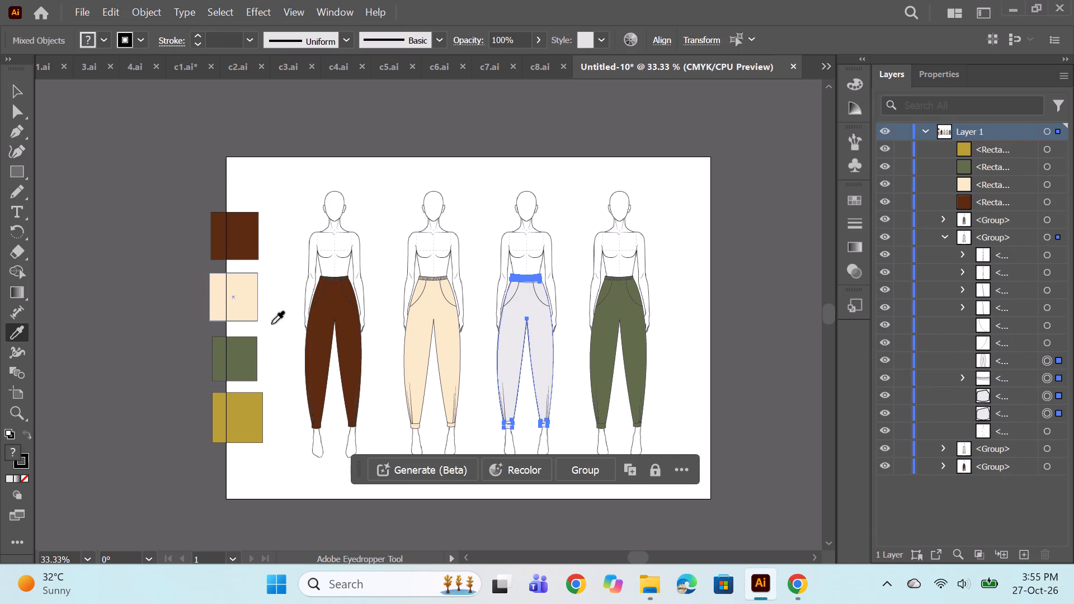
left_click(247, 418)
left_click(83, 303, "ctrl")
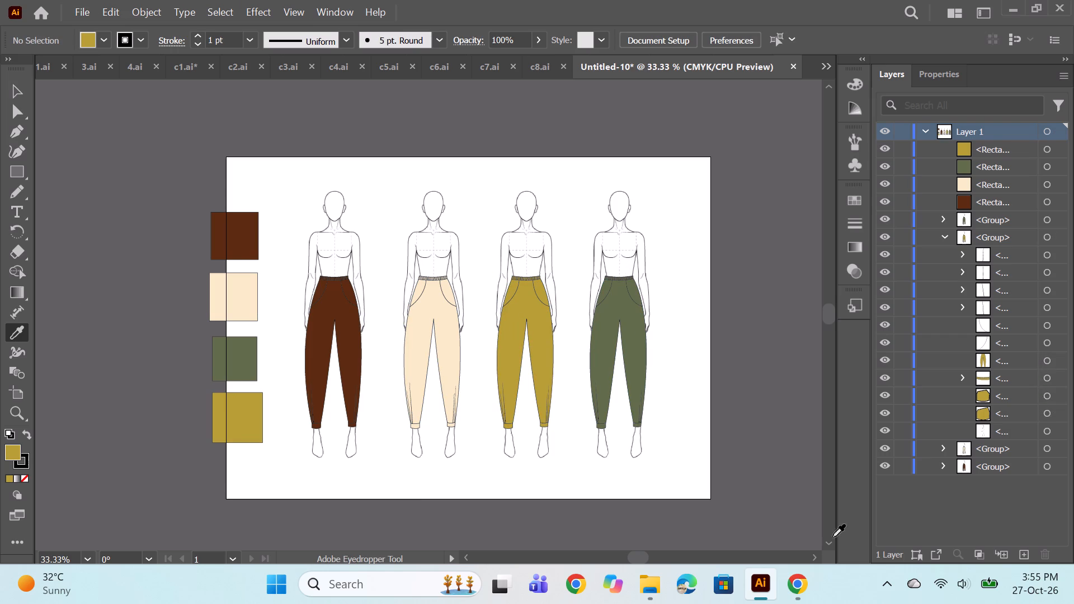
left_click(21, 87)
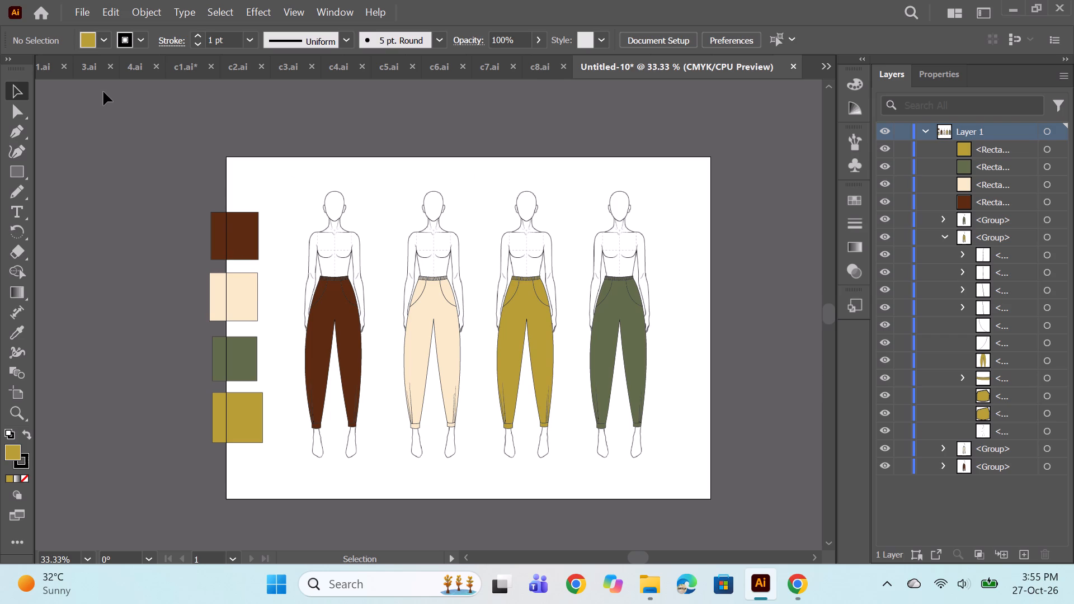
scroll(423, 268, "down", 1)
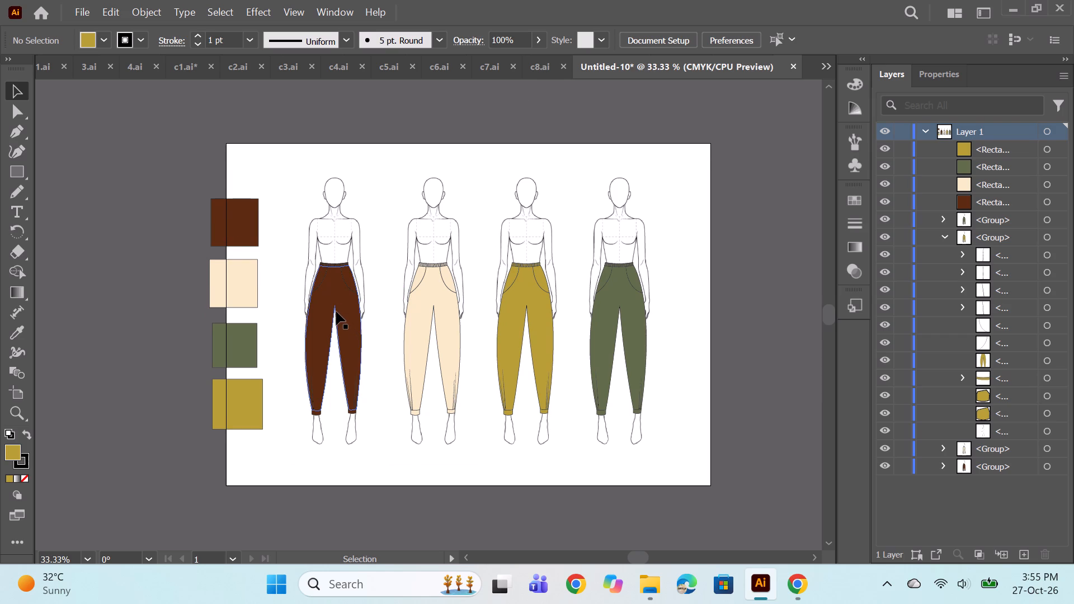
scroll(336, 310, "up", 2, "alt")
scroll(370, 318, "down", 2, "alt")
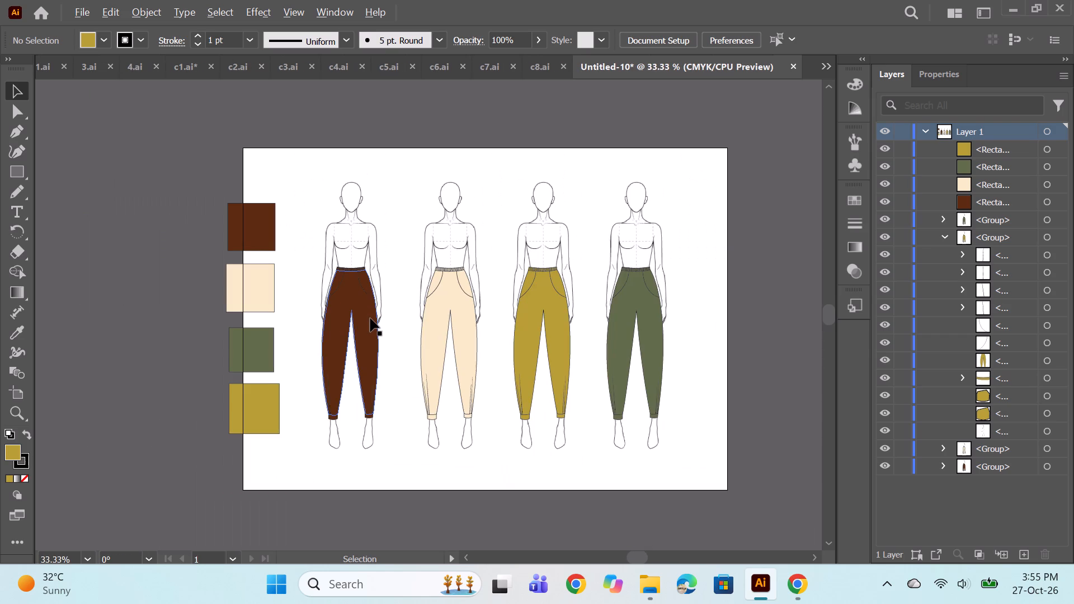
Delete the olive green, mustard and cream figures, keeping only the dark brown figure and the four swatches.
left_click(1049, 217)
key("backslash")
key("BackSpace")
left_click(1045, 219)
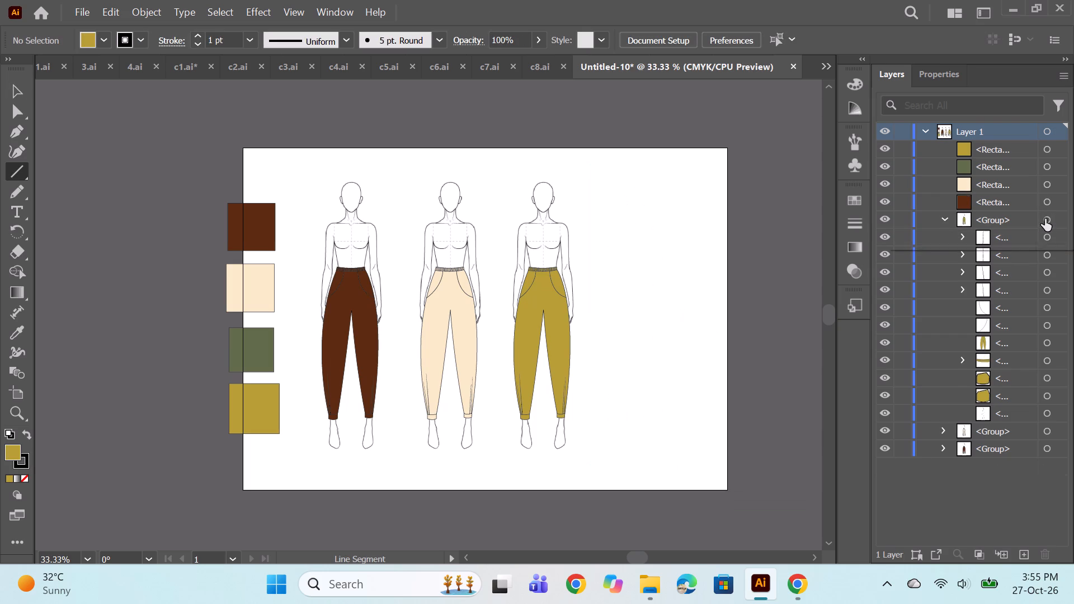
key("BackSpace")
left_click(1047, 220)
key("BackSpace")
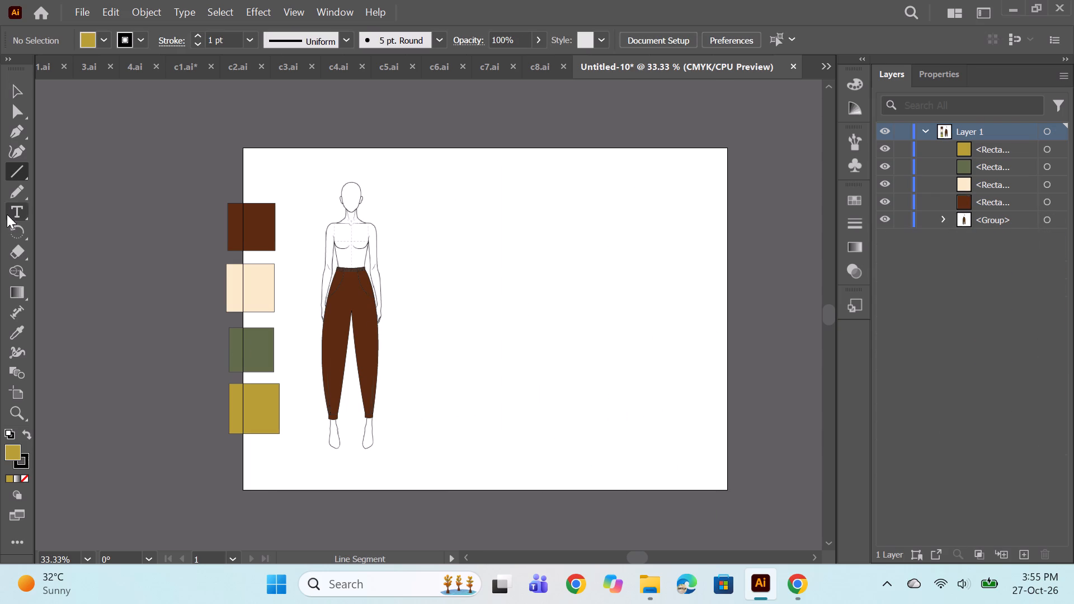
With the Pen tool, bow the outer seam of the figure's right-hand trouser leg outward for a fuller silhouette.
left_click(14, 134)
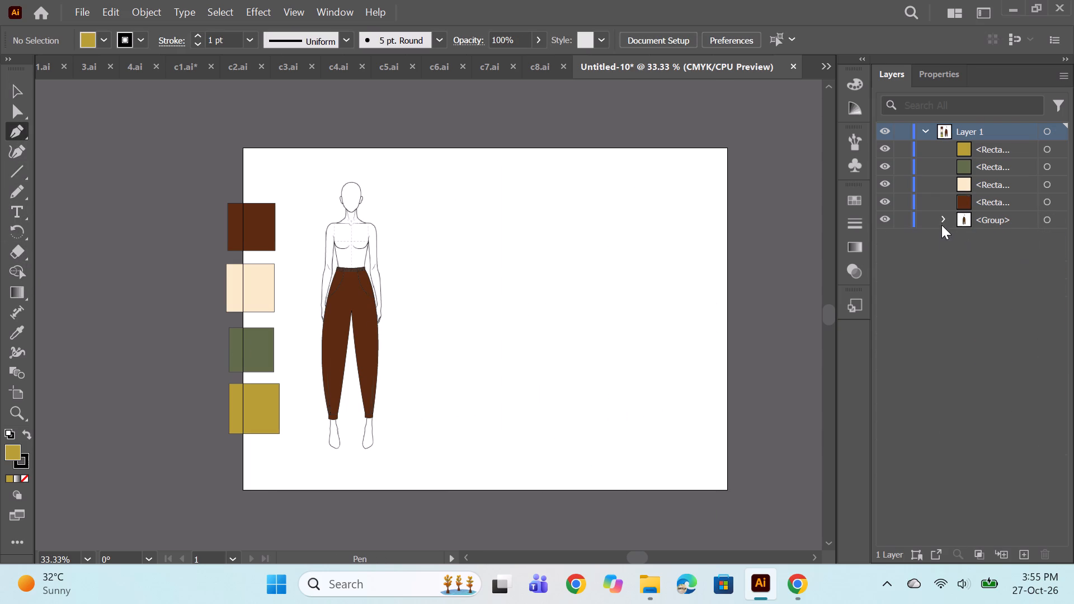
left_click(939, 218)
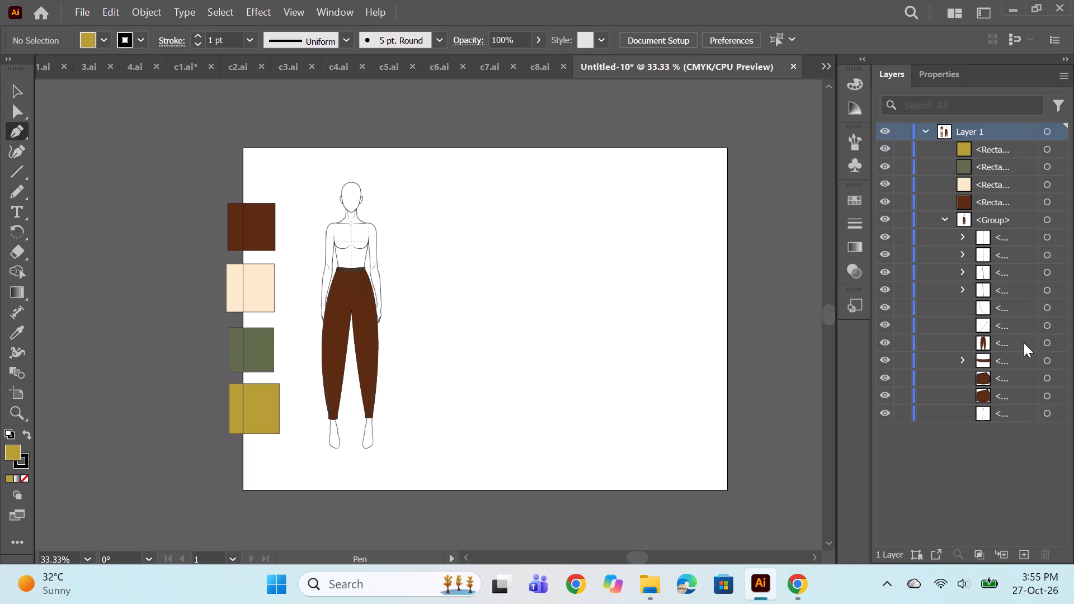
left_click(1047, 344)
scroll(384, 348, "up", 3, "alt")
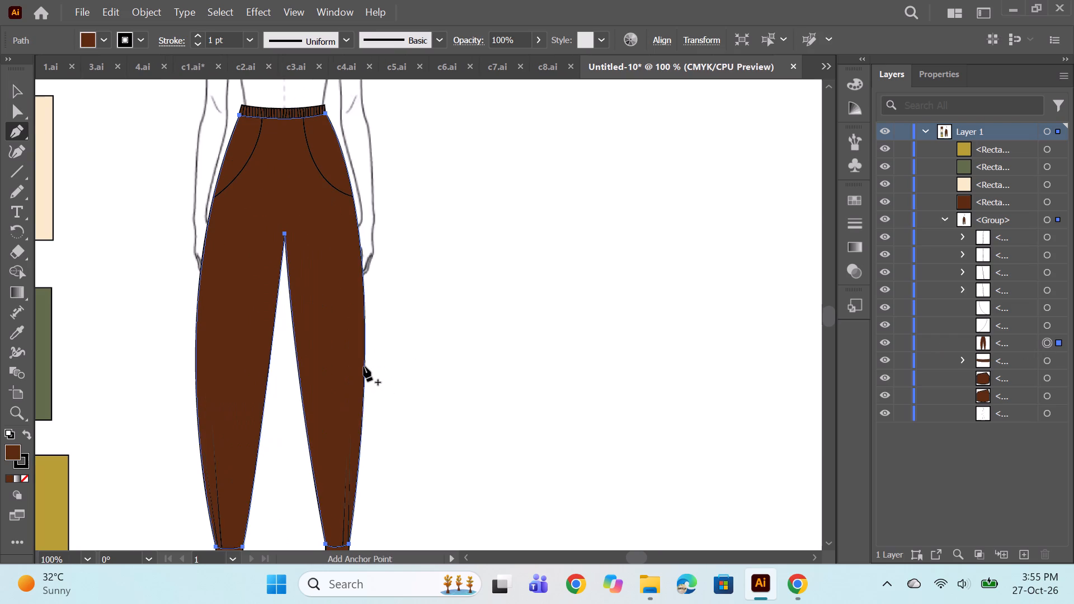
scroll(364, 366, "down", 2)
scroll(361, 359, "down", 1, "alt")
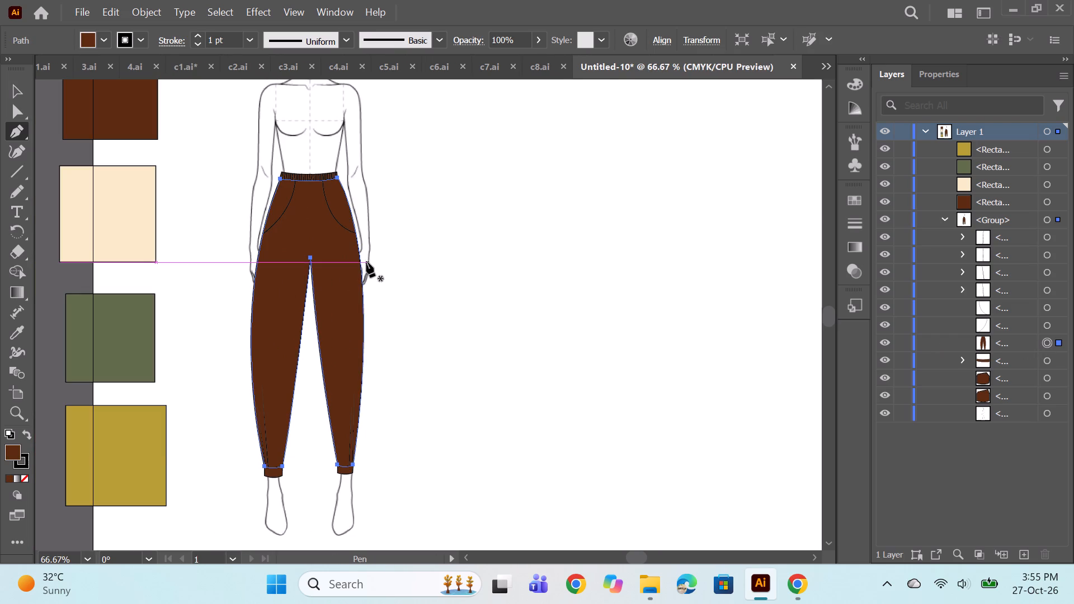
left_click(336, 177, "ctrl")
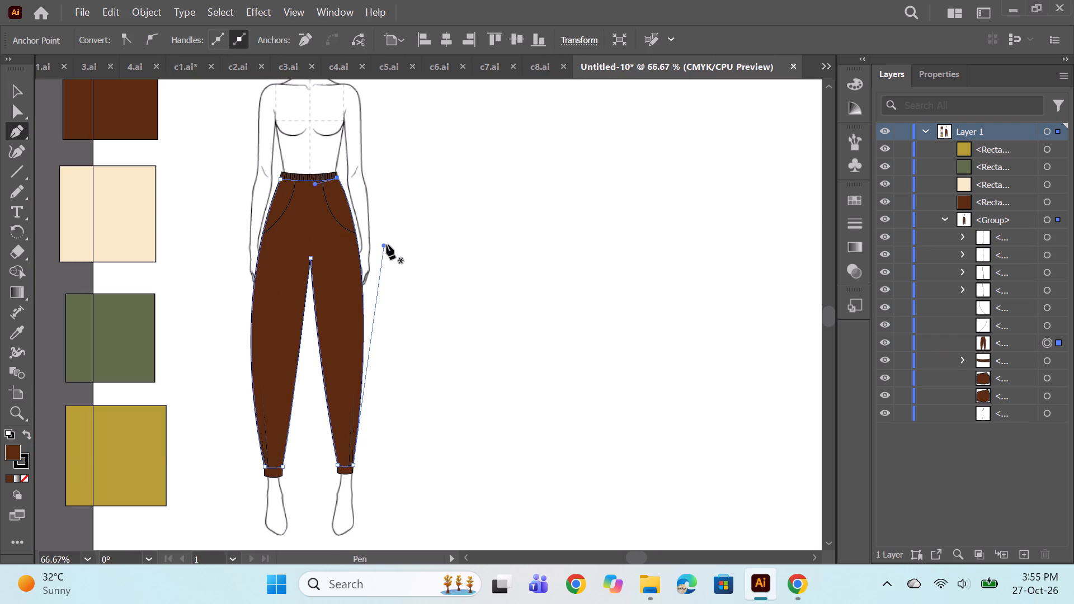
left_click_drag(384, 244, 406, 247, "alt")
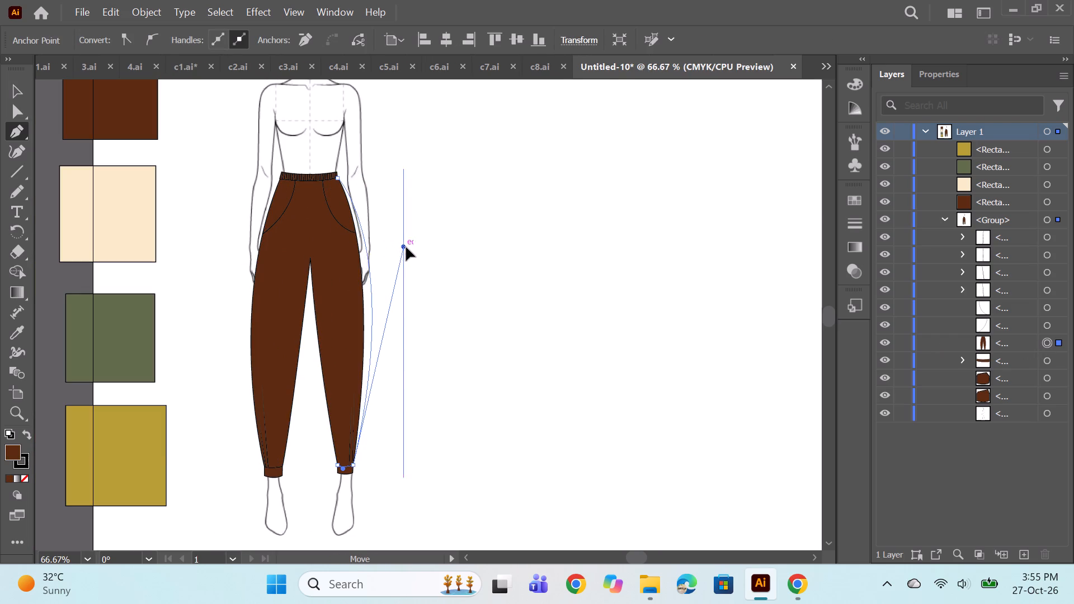
left_click_drag(406, 247, 404, 282, "alt")
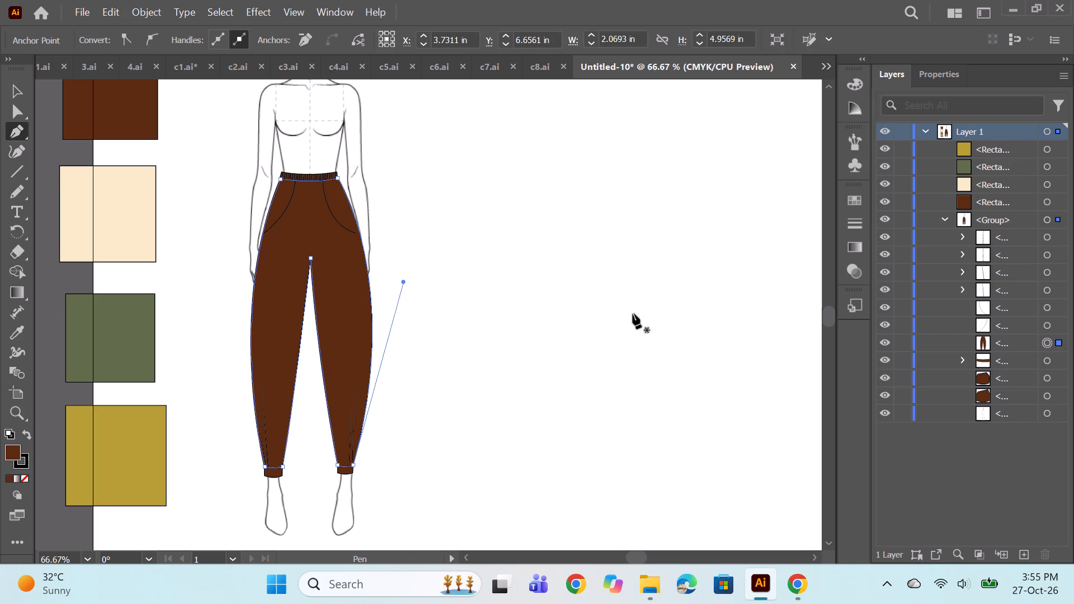
key("ctrl+z")
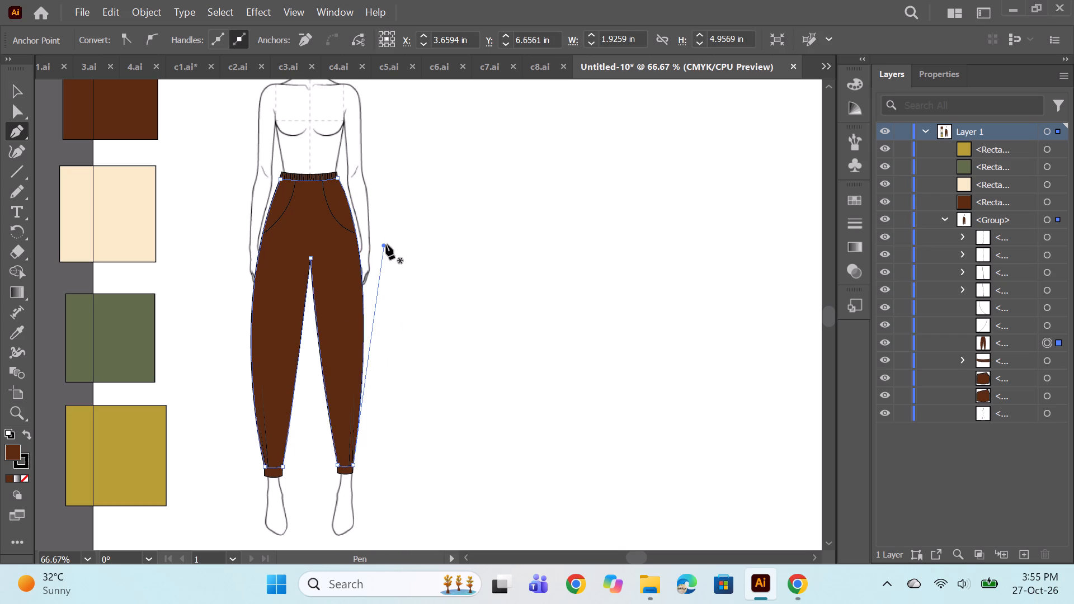
left_click_drag(383, 247, 396, 263, "alt")
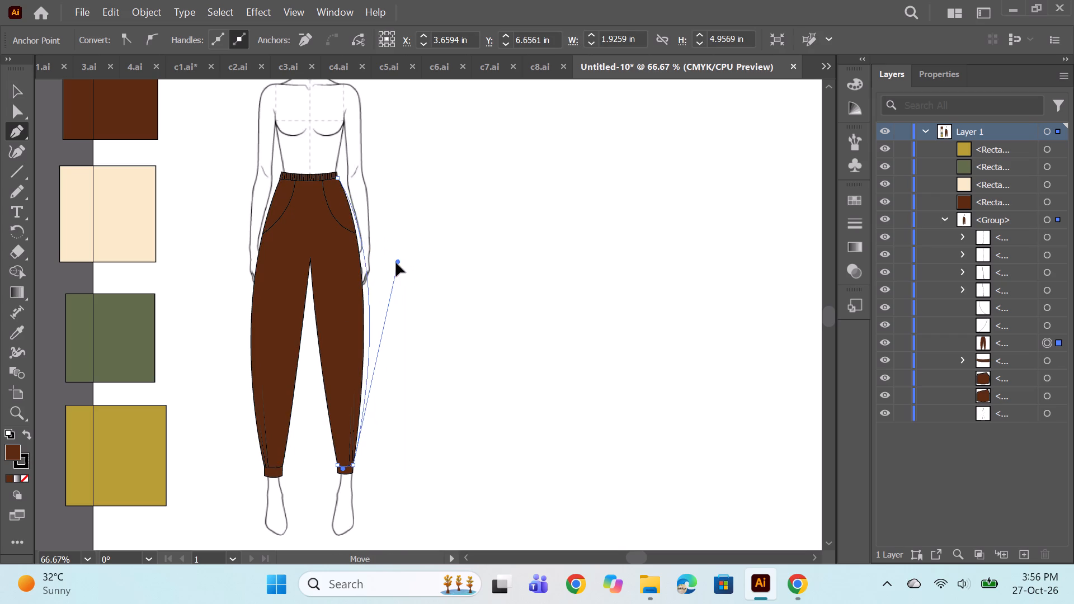
left_click_drag(396, 263, 395, 267, "alt")
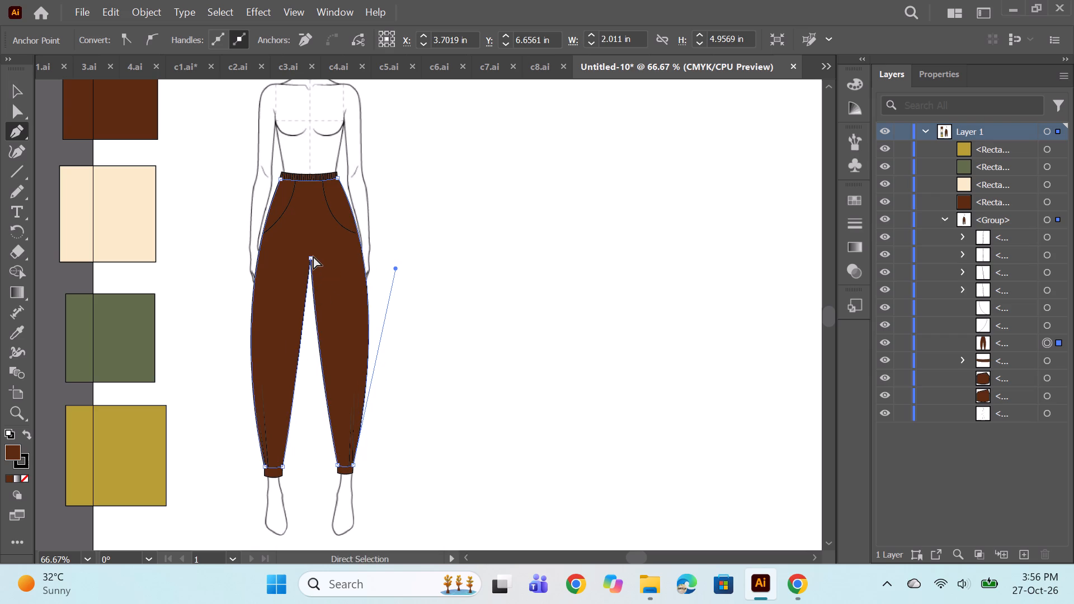
Curve the inner seams of both trouser legs toward each other to narrow the gap below the crotch.
left_click(310, 258, "ctrl")
left_click_drag(318, 362, 317, 373, "alt")
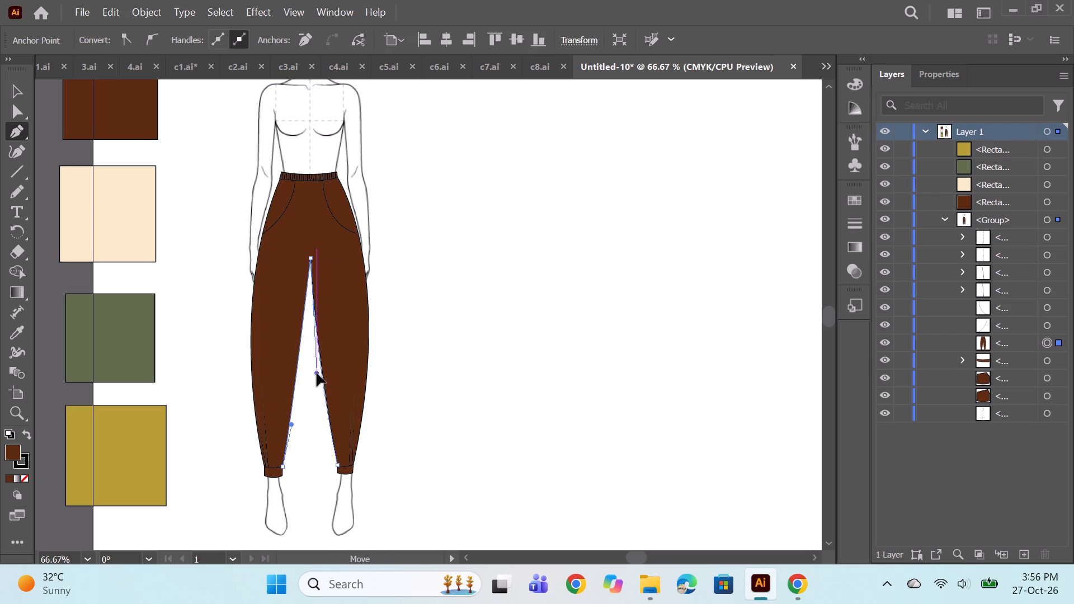
left_click_drag(317, 373, 307, 384, "alt")
scroll(346, 403, "down", 1)
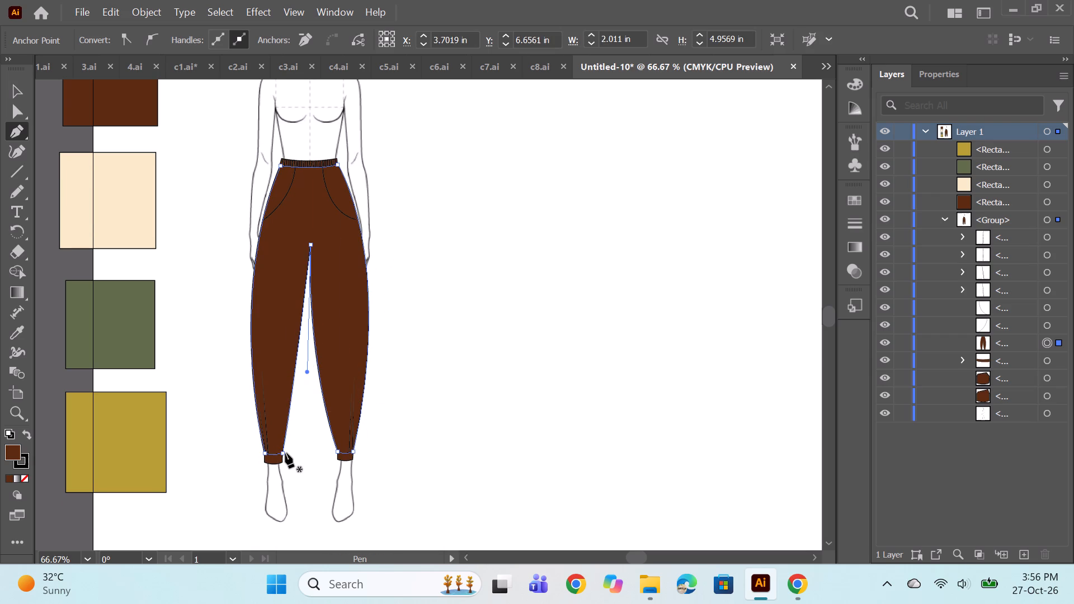
left_click(283, 454, "ctrl")
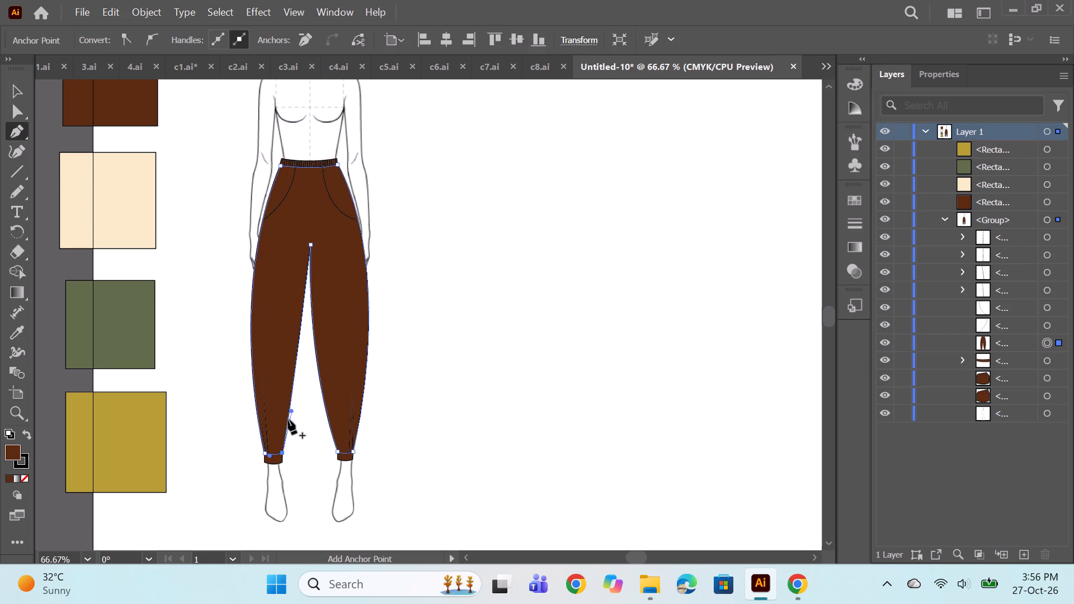
left_click_drag(291, 411, 308, 415, "shift")
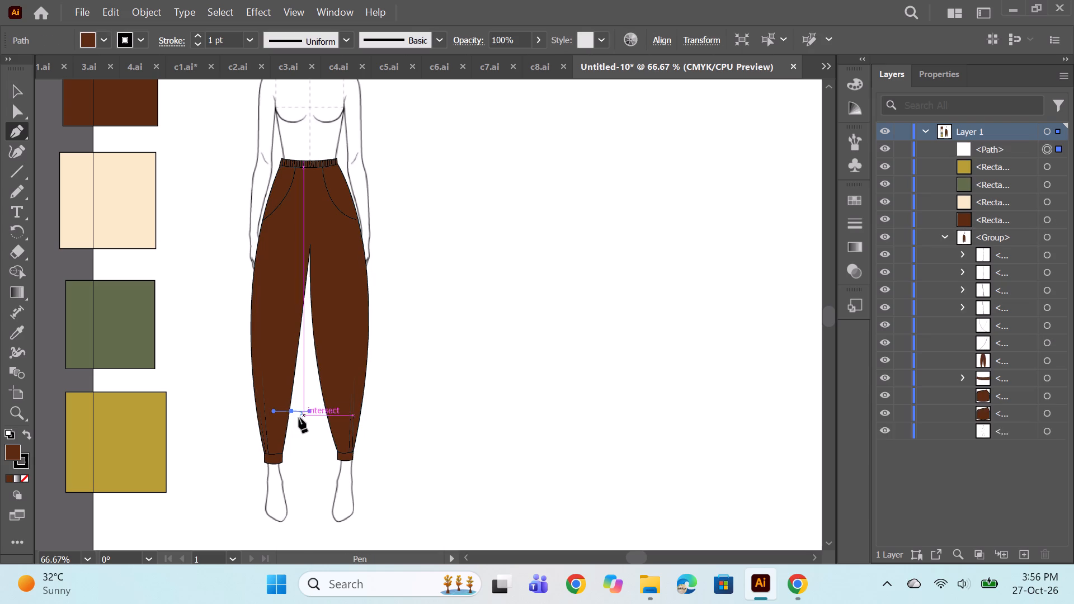
key("ctrl+z")
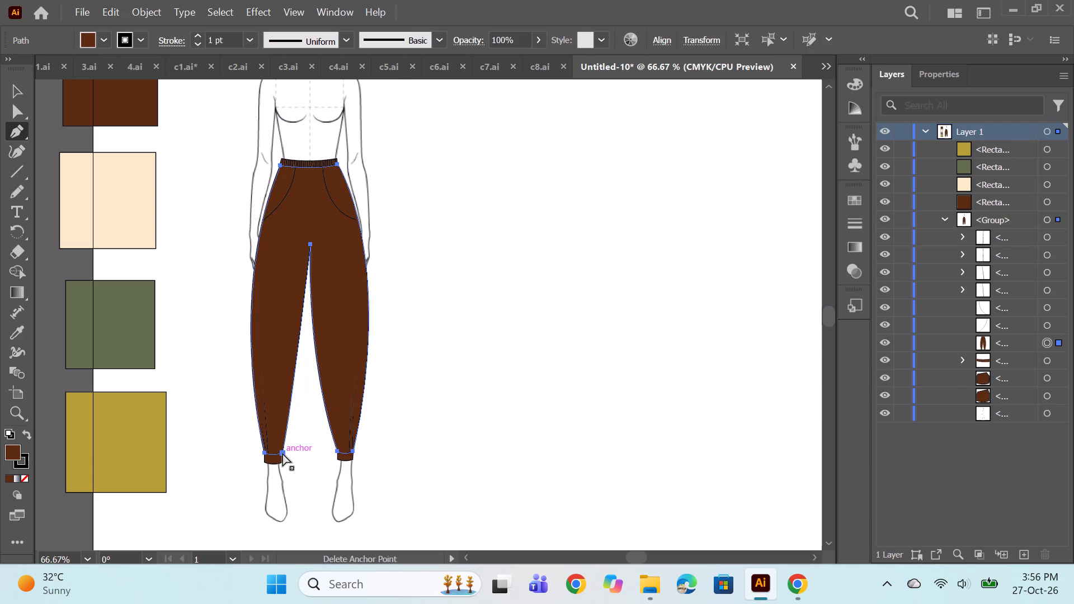
left_click(282, 453, "ctrl")
left_click_drag(291, 410, 309, 412, "alt")
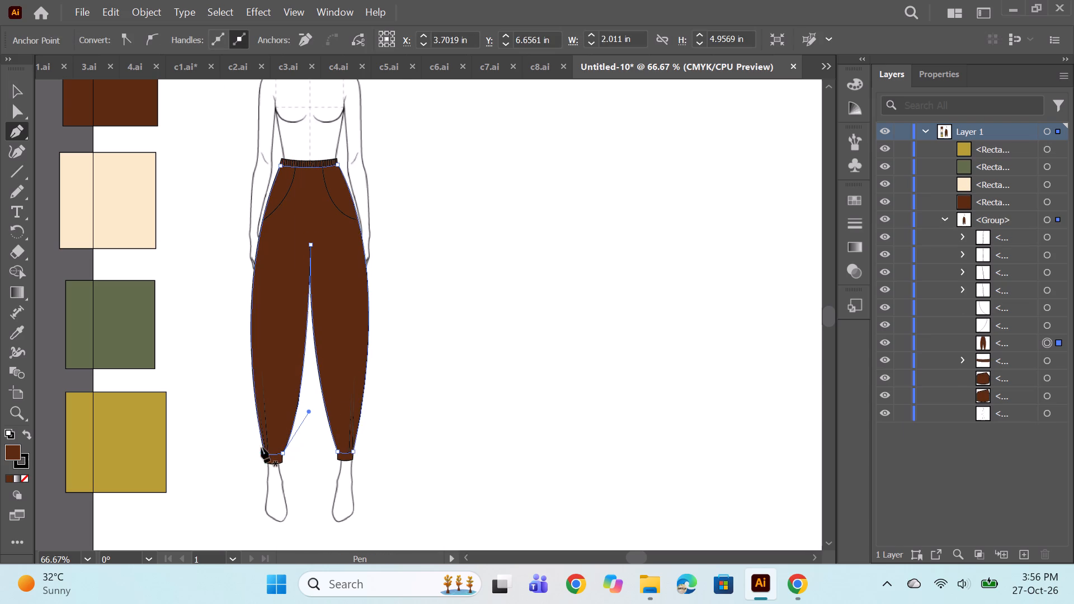
Bow the left-hand leg's outer seam outward, widen the right-hand one slightly more to balance it, and deselect the path.
left_click(280, 168, "ctrl")
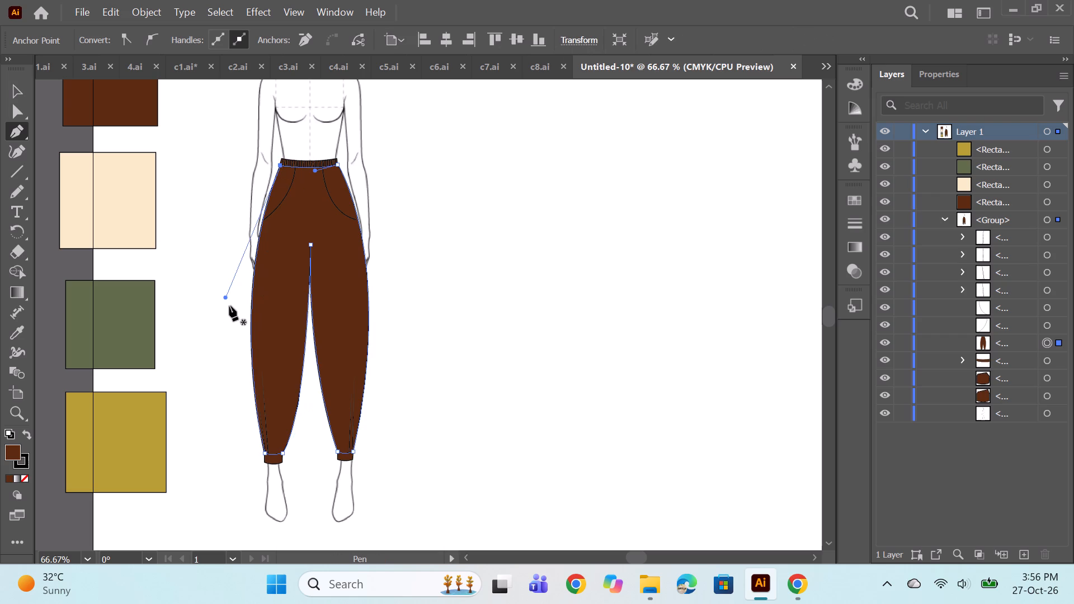
left_click_drag(226, 298, 213, 314, "alt")
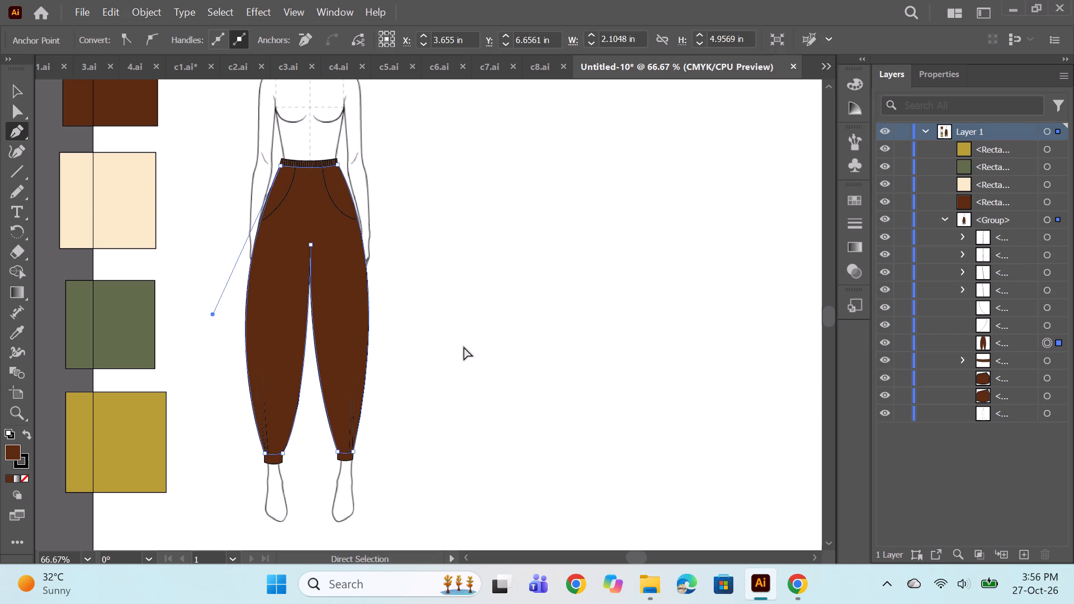
left_click(338, 166, "ctrl")
left_click_drag(395, 254, 403, 258, "alt")
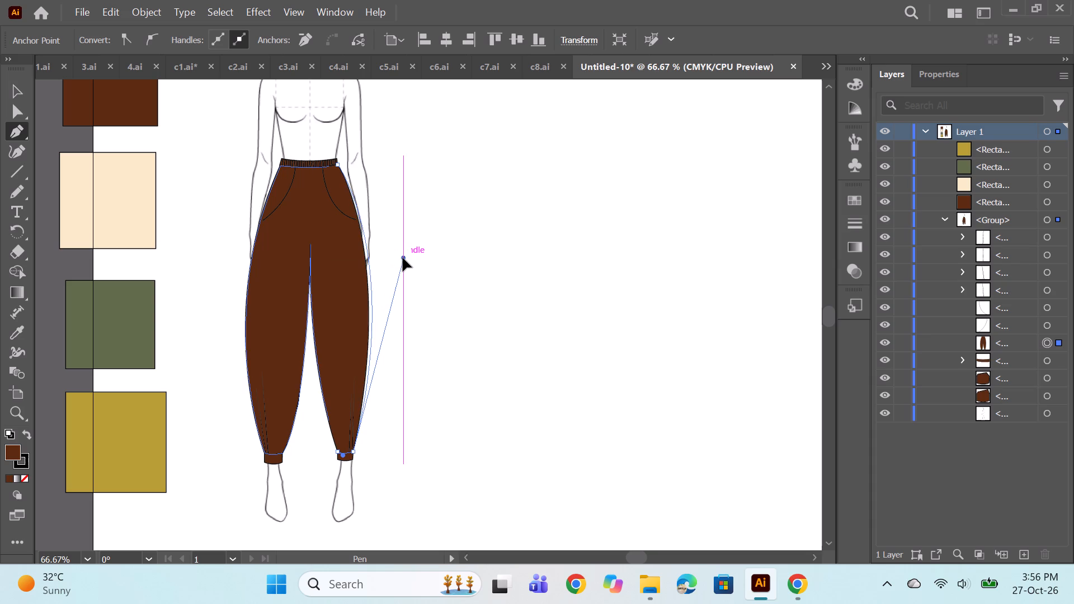
left_click_drag(403, 258, 403, 258, "alt")
left_click(467, 312, "ctrl")
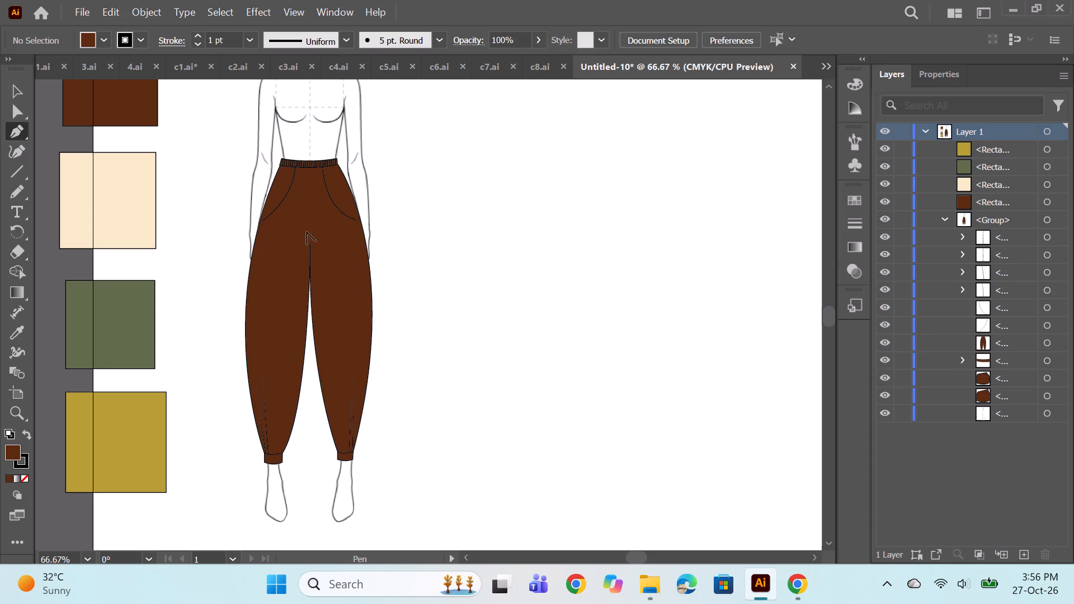
Extend the lower ends of both curved pocket lines to meet the widened side seams of the trousers.
scroll(306, 229, "up", 1, "alt")
scroll(273, 217, "up", 3)
scroll(252, 261, "up", 4, "alt")
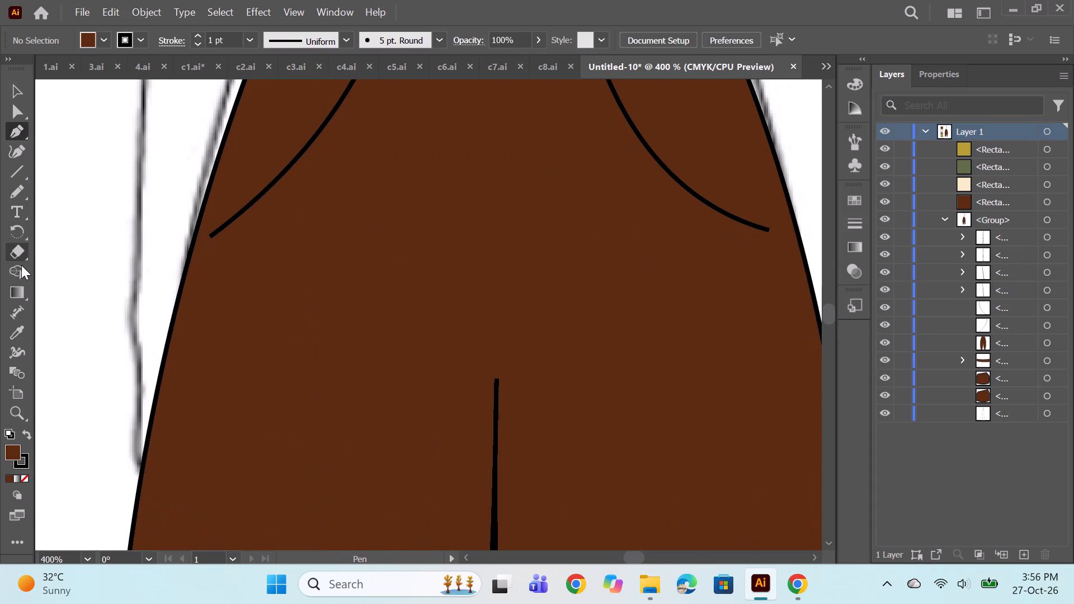
scroll(242, 179, "up", 14)
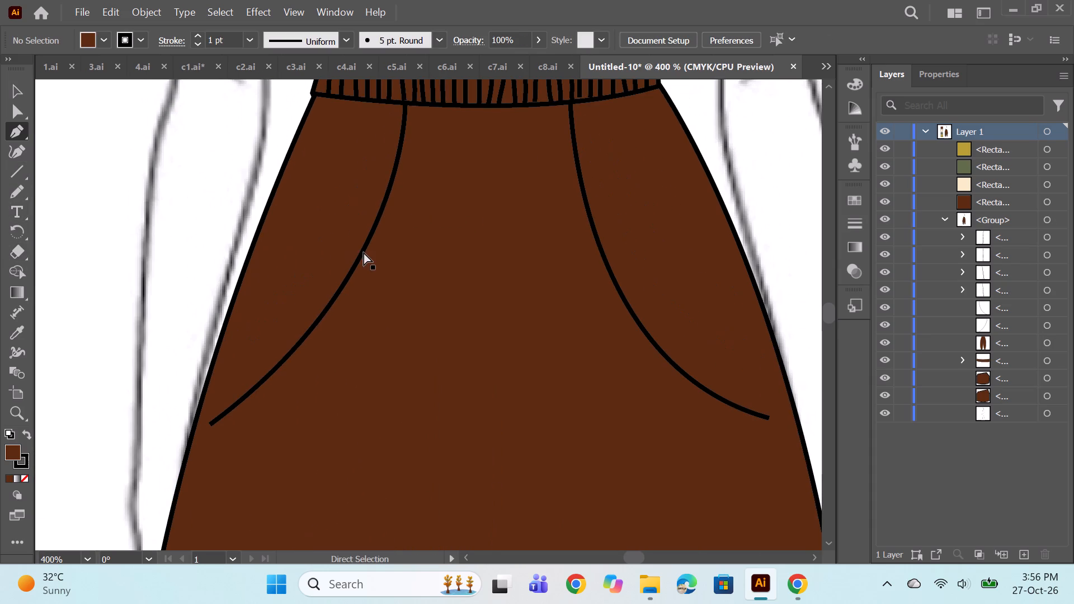
left_click(362, 254, "ctrl")
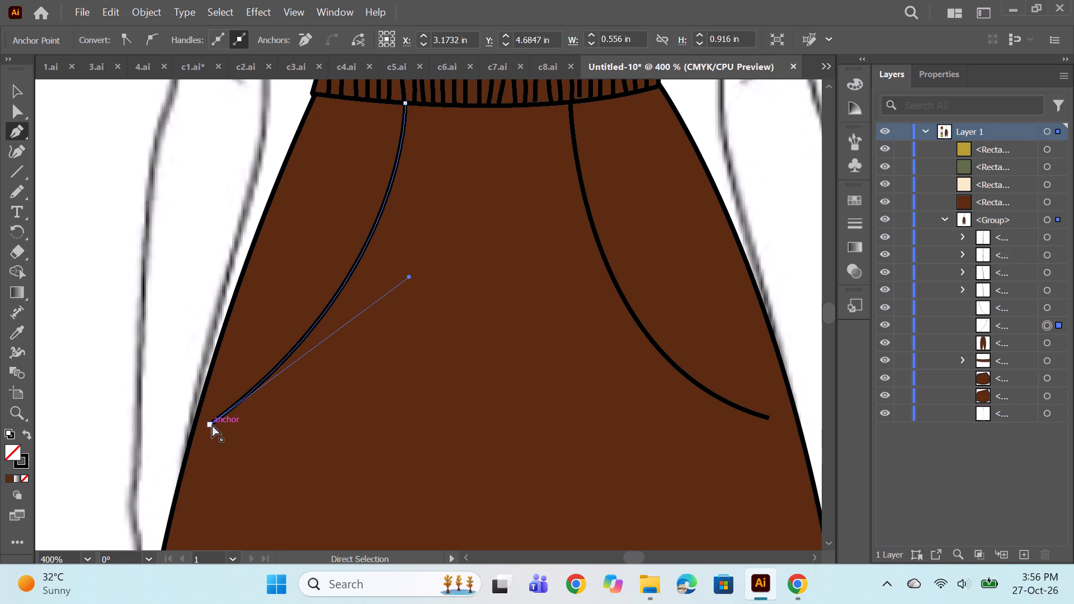
left_click_drag(212, 424, 194, 432, "ctrl")
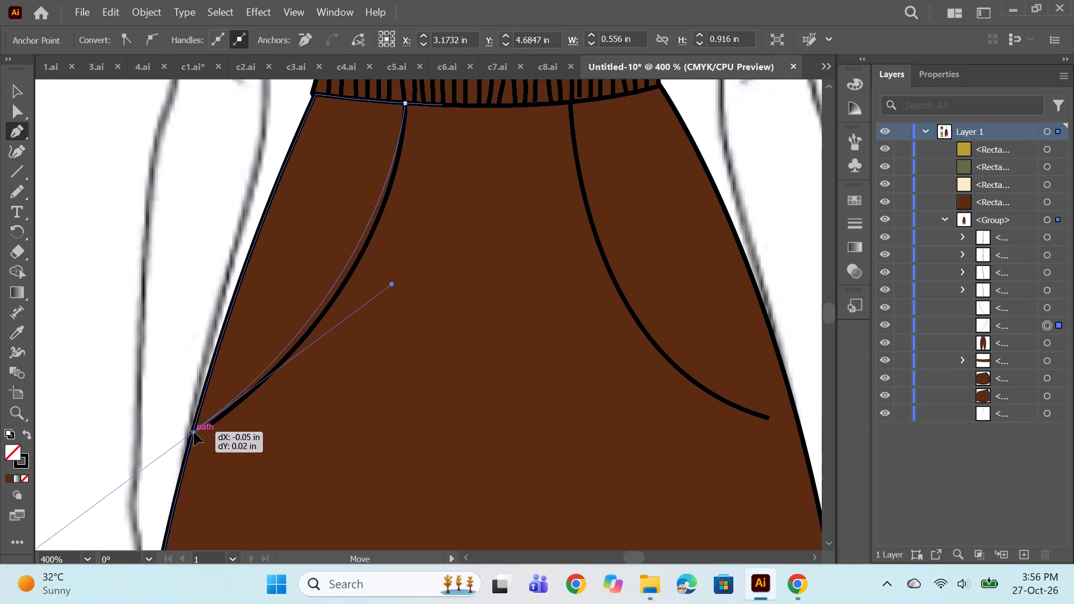
left_click_drag(194, 432, 194, 433, "ctrl")
left_click(739, 406, "ctrl")
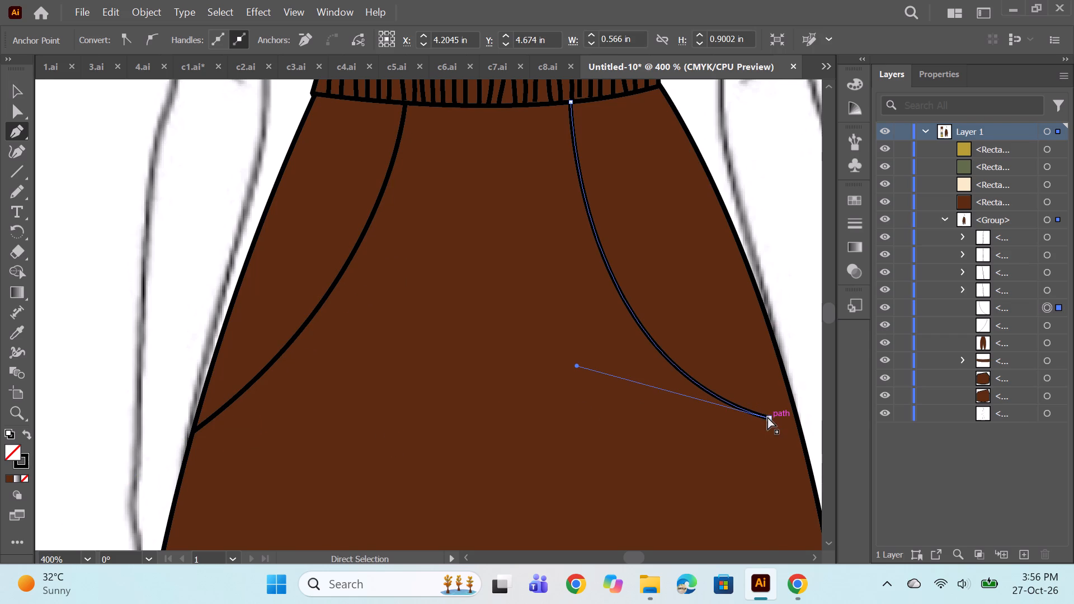
left_click_drag(767, 417, 794, 431, "ctrl")
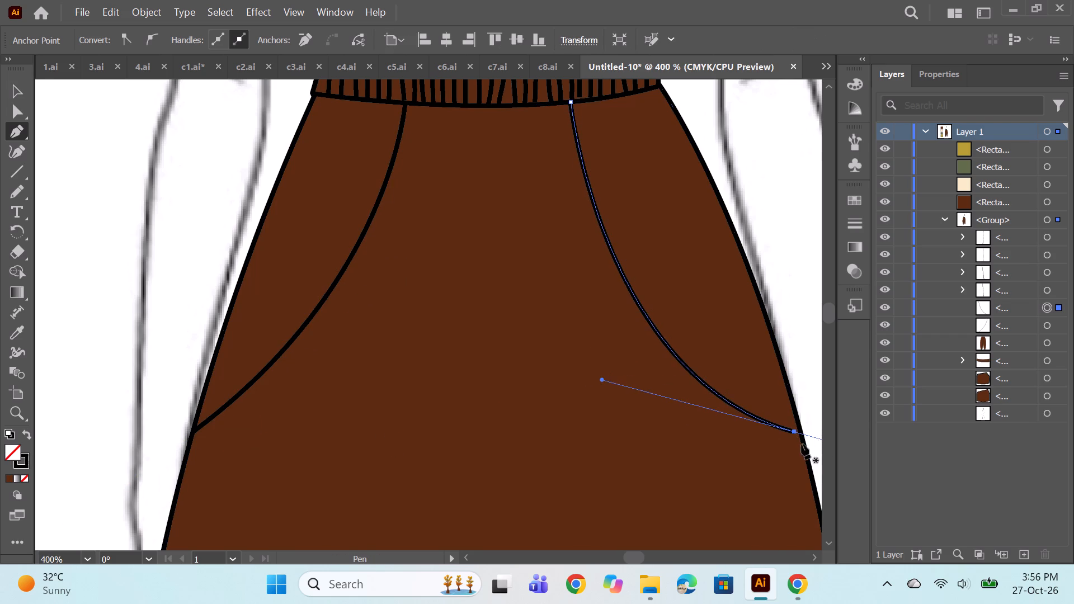
left_click(795, 433, "ctrl")
scroll(783, 386, "down", 2, "ctrl")
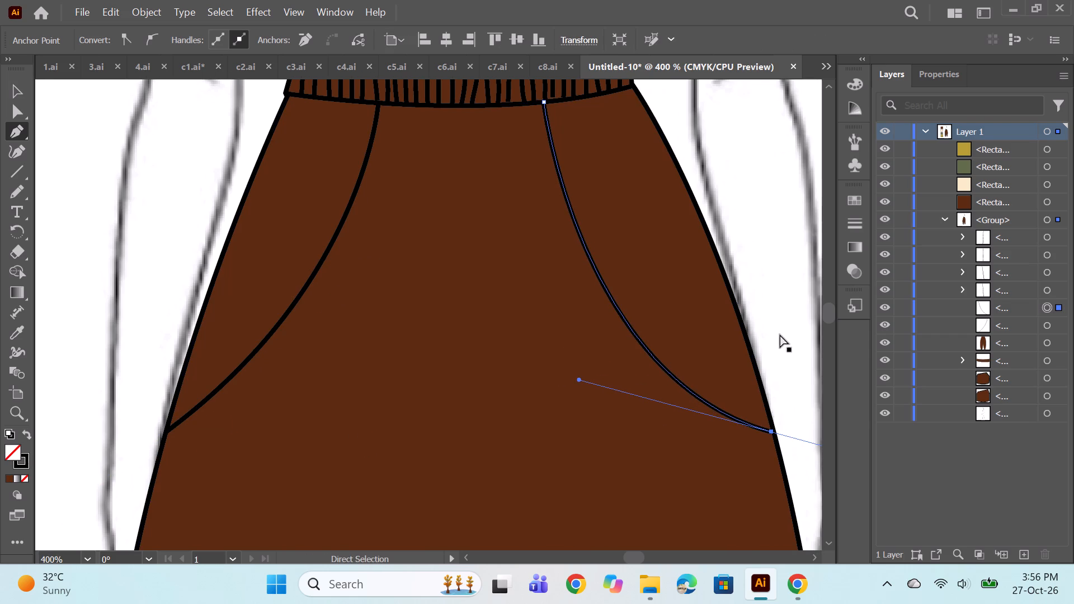
left_click(781, 324, "ctrl")
Duplicate the finished brown balloon-leg figure three times in an evenly spaced row across the artboard.
scroll(709, 330, "down", 7, "alt")
scroll(704, 438, "up", 2, "alt")
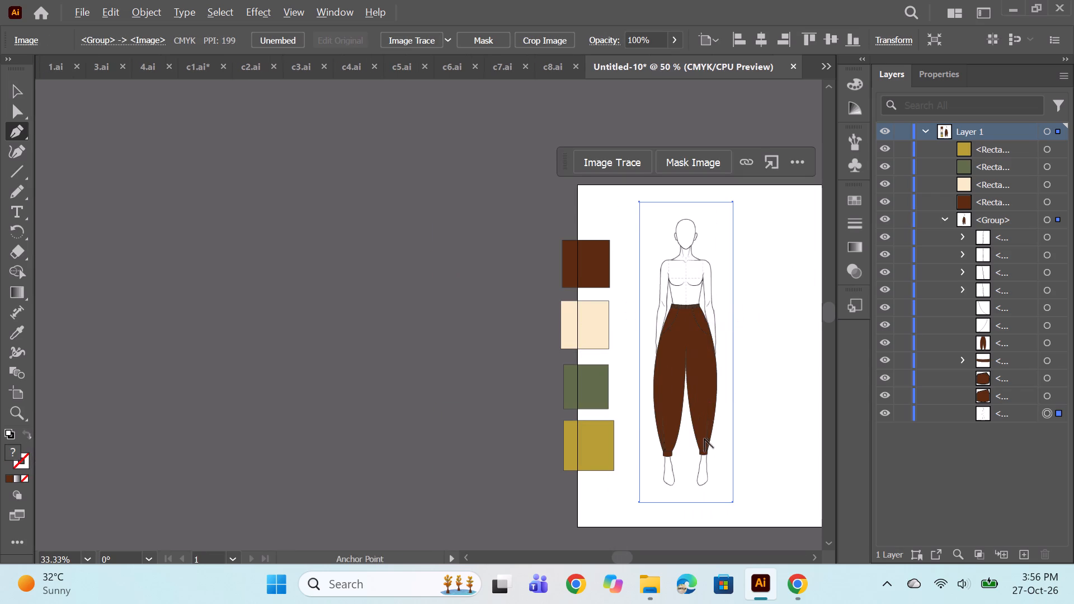
scroll(704, 438, "up", 2, "alt")
scroll(759, 422, "down", 1, "alt")
key("space")
left_click_drag(766, 443, 633, 421)
scroll(648, 403, "down", 1, "alt")
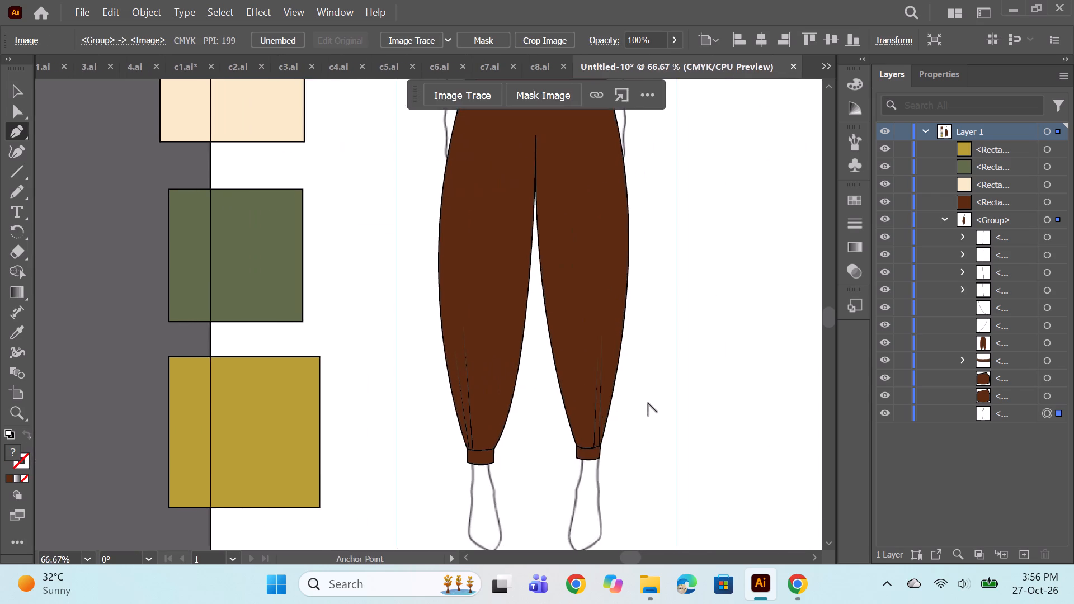
scroll(648, 403, "down", 1, "alt")
left_click(1045, 222)
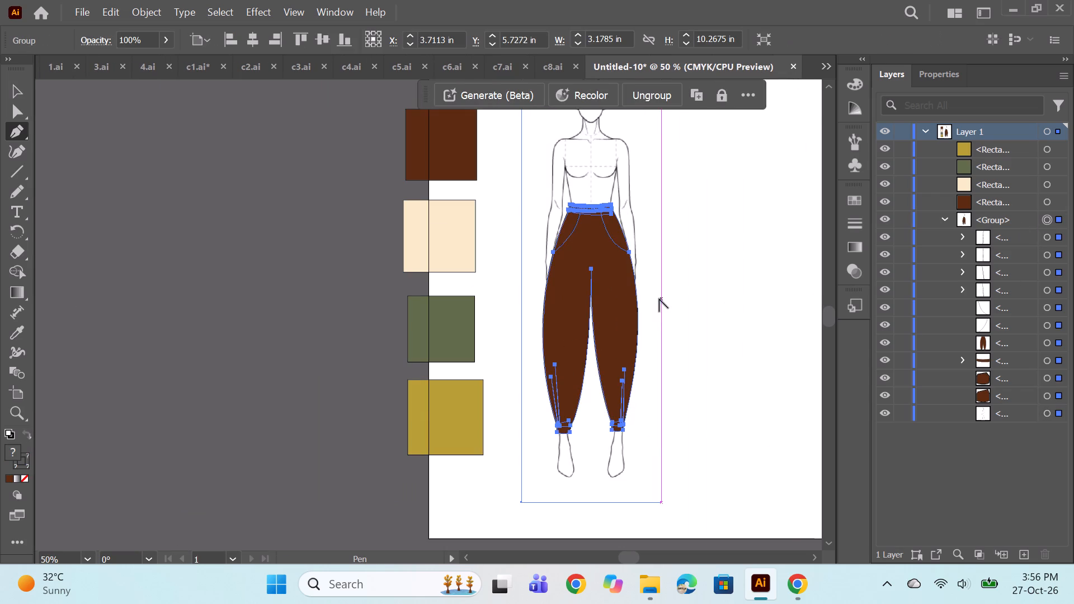
scroll(659, 299, "down", 2, "alt")
key("space")
left_click_drag(730, 359, 588, 350)
left_click(20, 89)
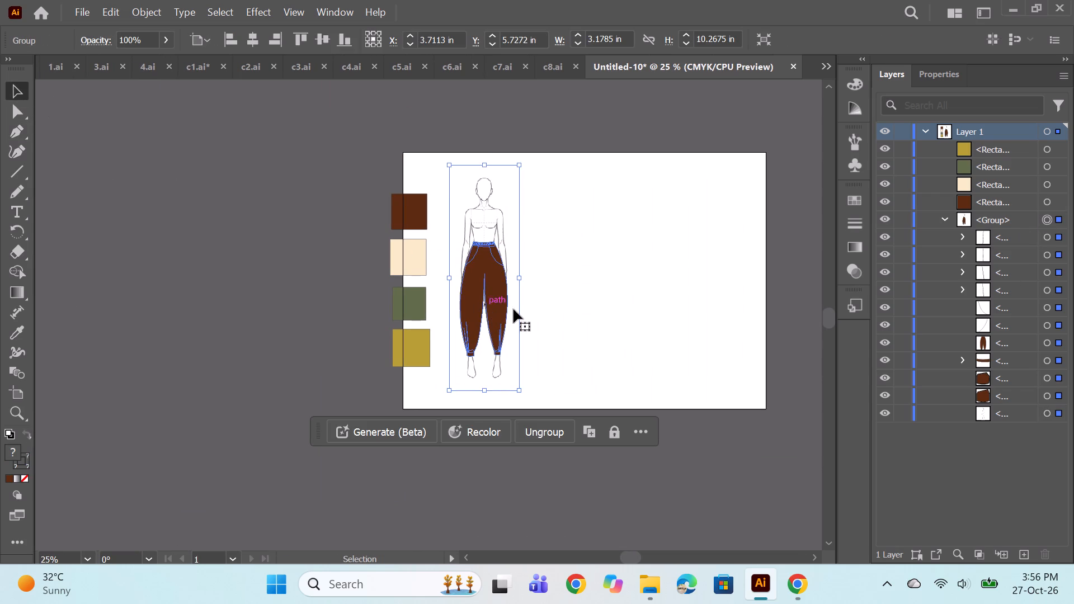
left_click(522, 311)
left_click(505, 311)
left_click_drag(497, 310, 556, 312, "alt+shift")
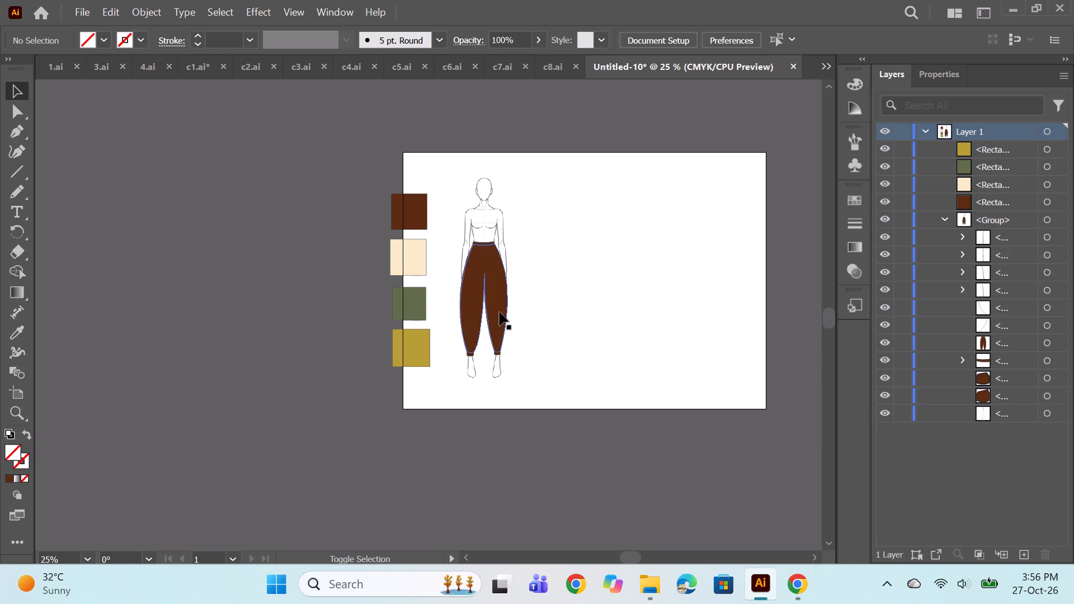
left_click_drag(500, 312, 568, 317, "alt+shift")
left_click_drag(564, 317, 615, 316, "alt+shift")
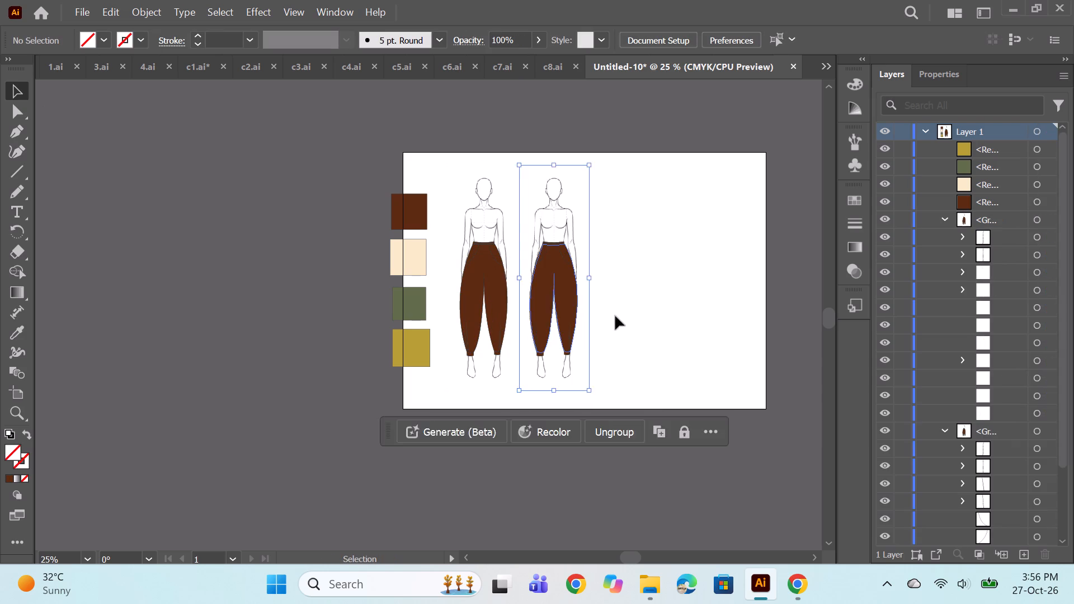
left_click_drag(615, 316, 614, 315, "alt+shift")
left_click_drag(581, 313, 655, 312, "alt+shift")
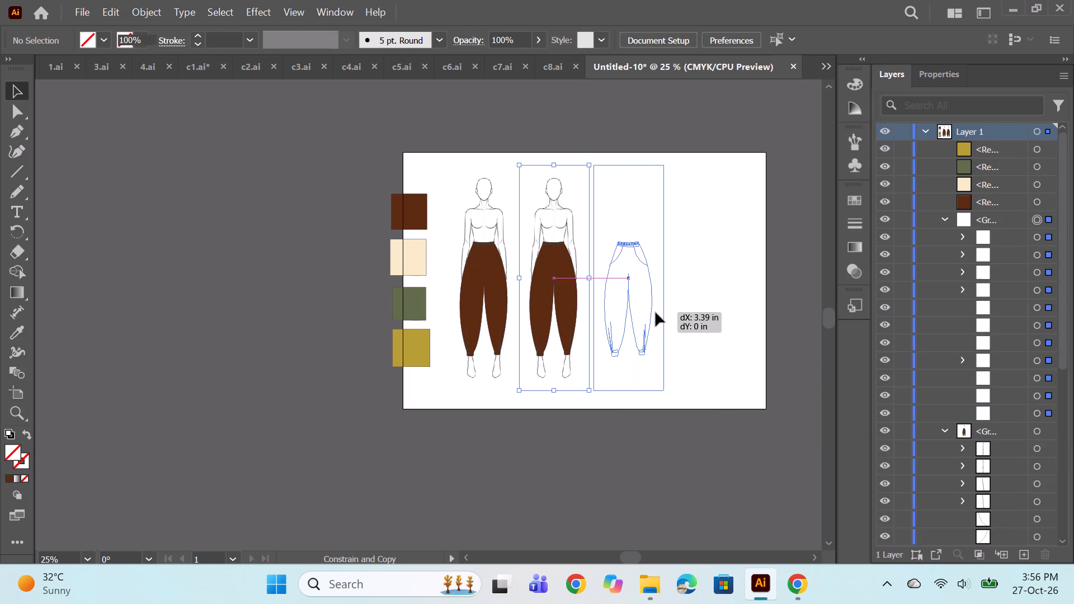
left_click_drag(648, 312, 682, 309, "alt+shift")
left_click_drag(644, 314, 715, 305, "alt+shift")
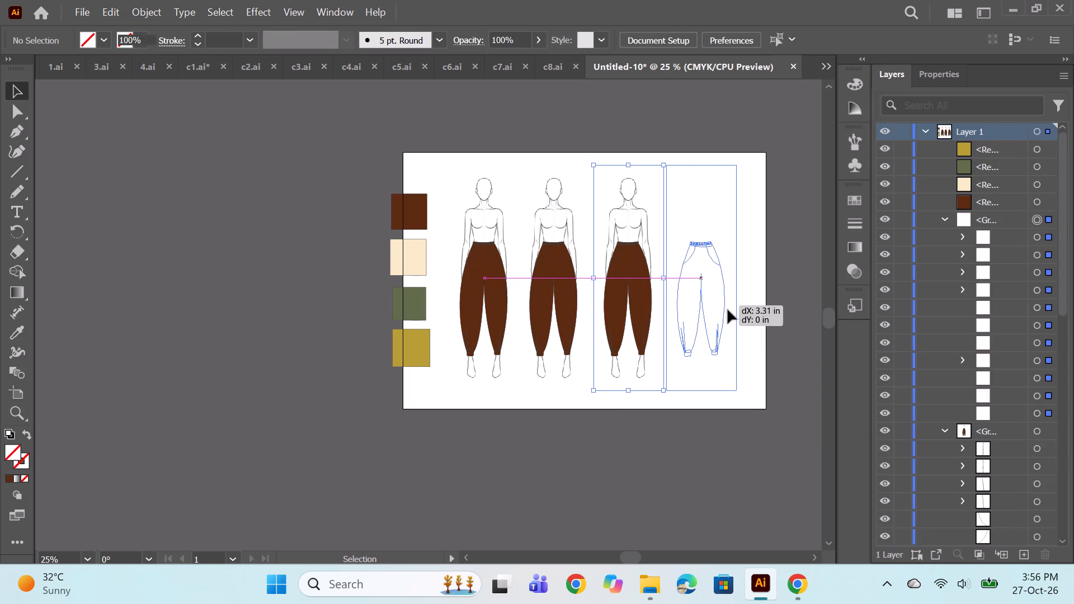
Recolour the second figure's trousers, waistband and cuffs with the cream swatch using the Eyedropper.
scroll(1065, 326, "down", 20)
scroll(1065, 326, "down", 7)
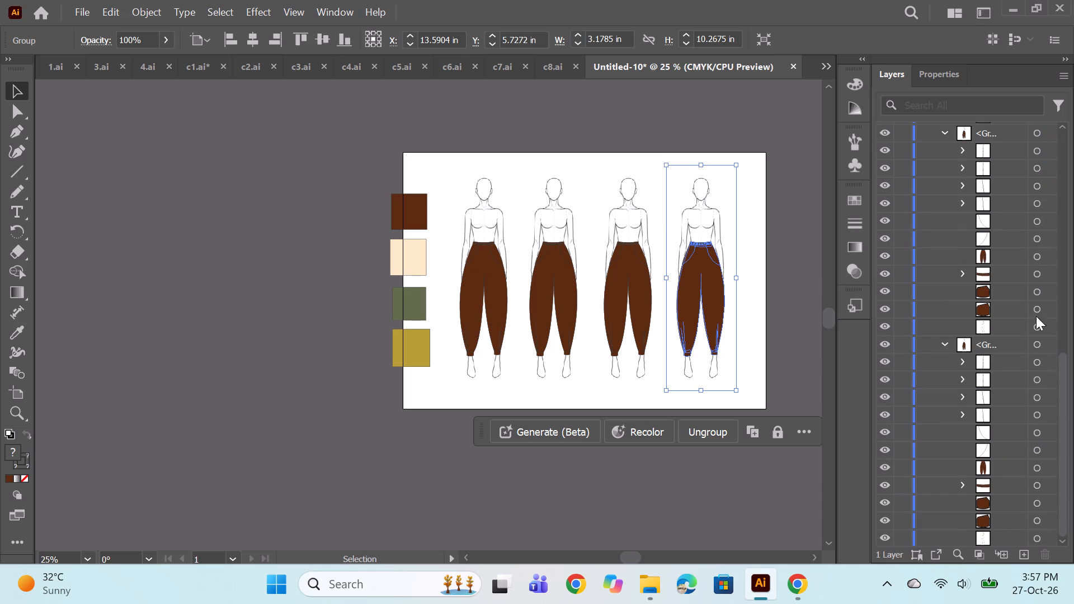
left_click(1037, 308)
left_click(1039, 294, "ctrl")
left_click(1038, 273, "ctrl")
left_click(1038, 260, "ctrl")
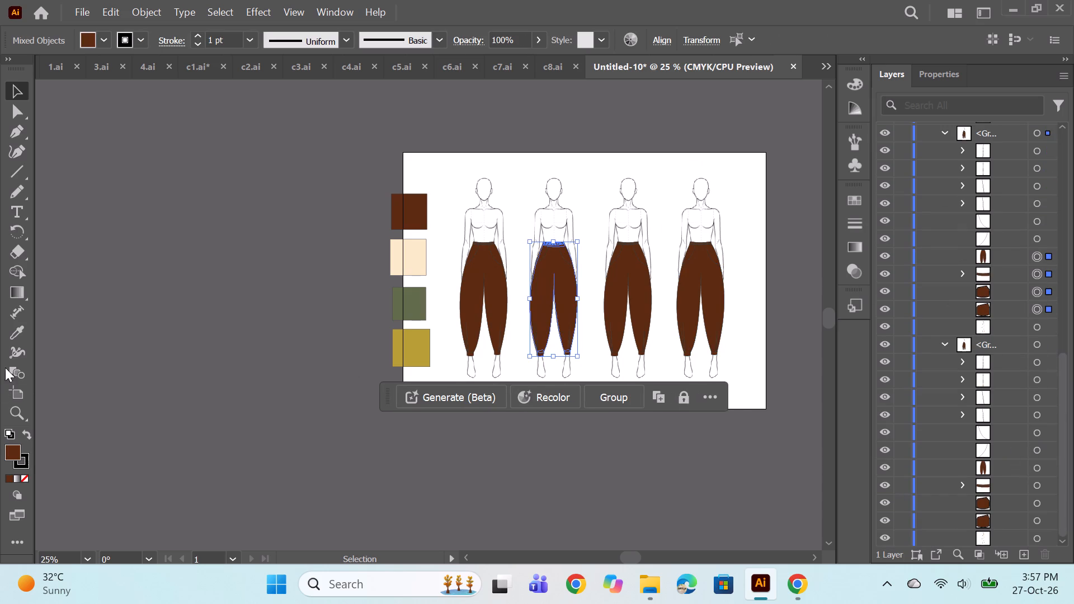
left_click(16, 336)
left_click(408, 256)
Recolour the third figure's trousers, waistband and cuffs with the olive green swatch.
scroll(930, 275, "up", 4)
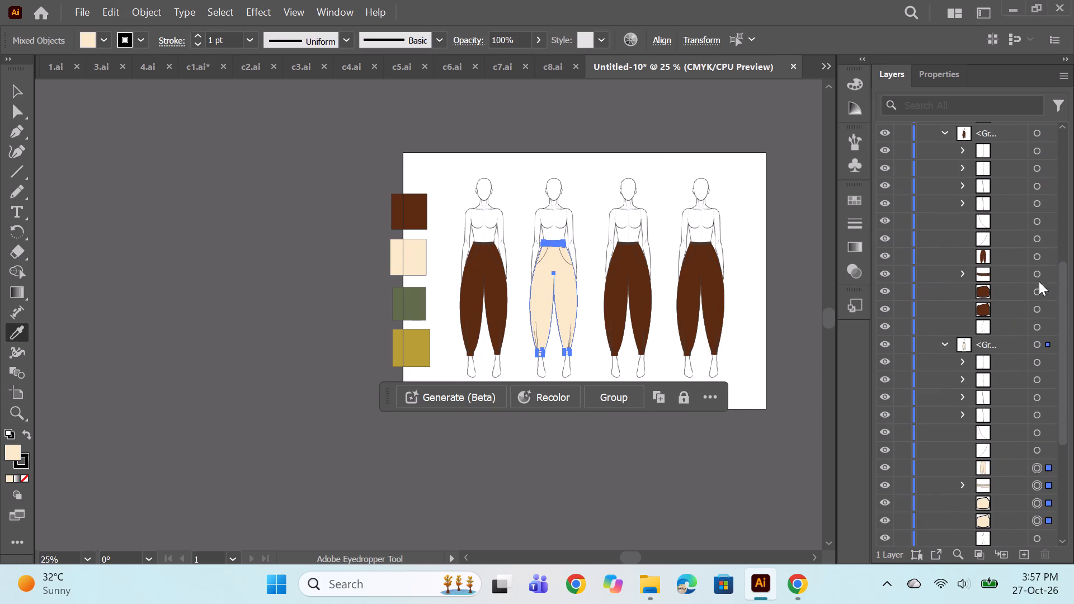
left_click(1031, 306)
left_click(1039, 253, "shift")
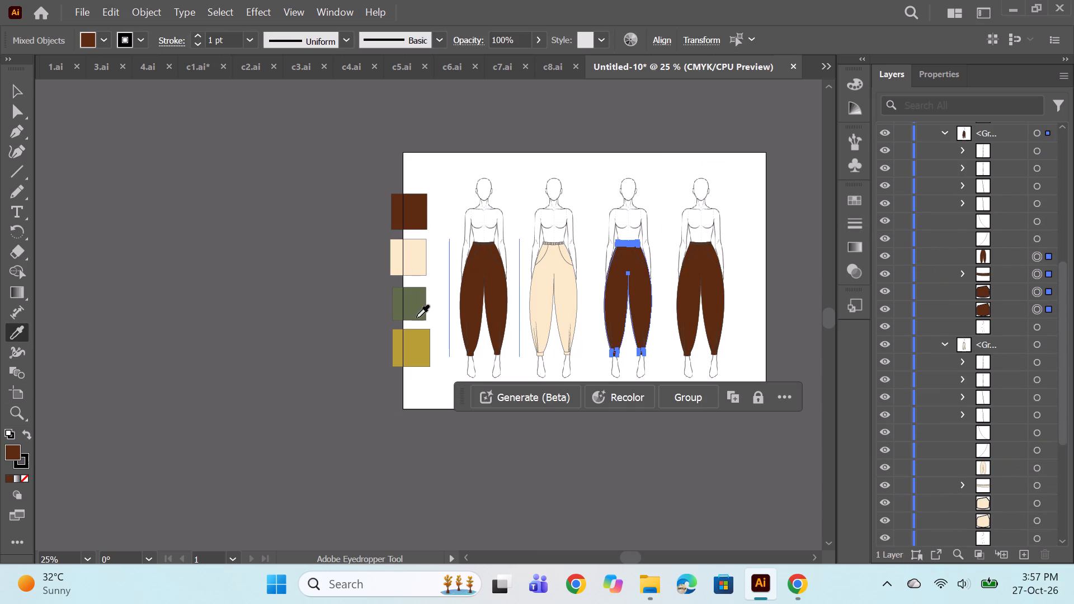
left_click(413, 306)
Recolour the fourth figure's trousers, waistband and cuffs with the mustard swatch and clear the selection.
scroll(988, 344, "up", 8)
left_click(1042, 394)
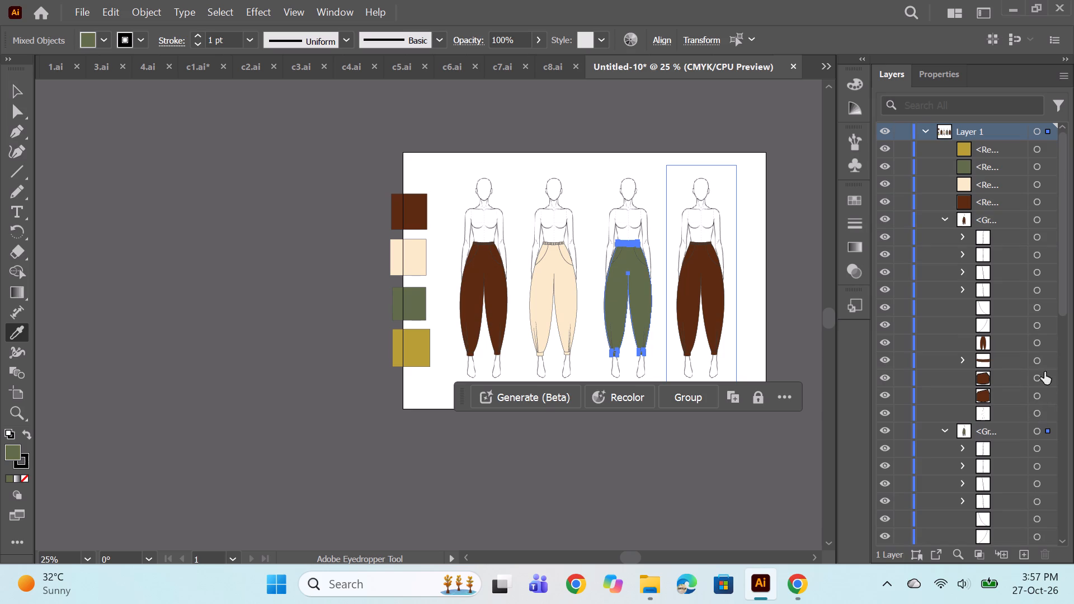
left_click(1040, 343, "shift")
left_click(417, 350)
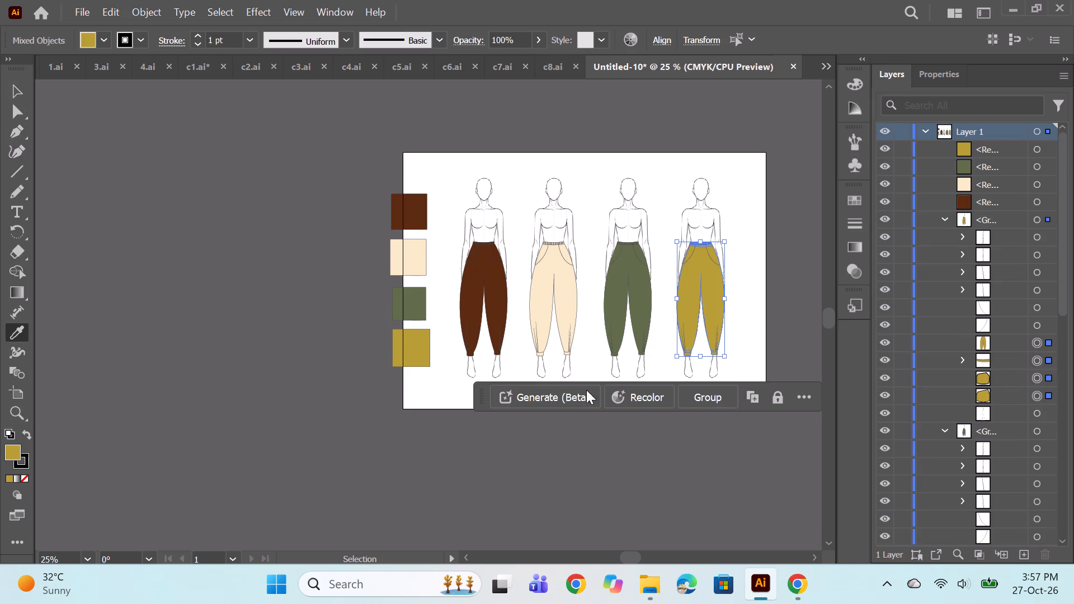
left_click(786, 315, "ctrl")
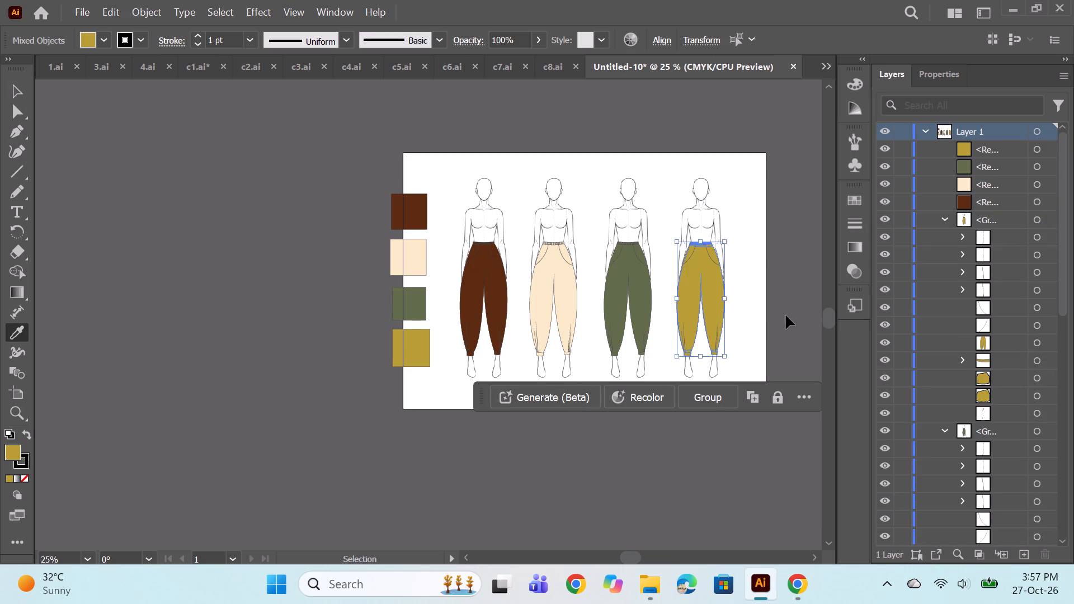
Save the balloon-leg colourway sheet as an Illustrator file named c9.
key("ctrl+s")
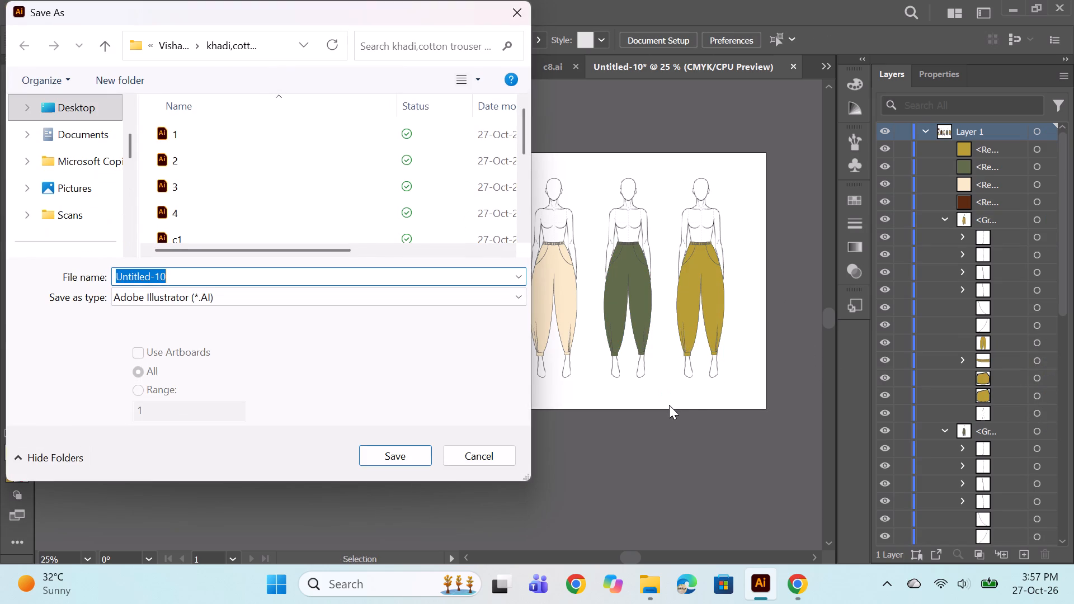
key("c")
key("9")
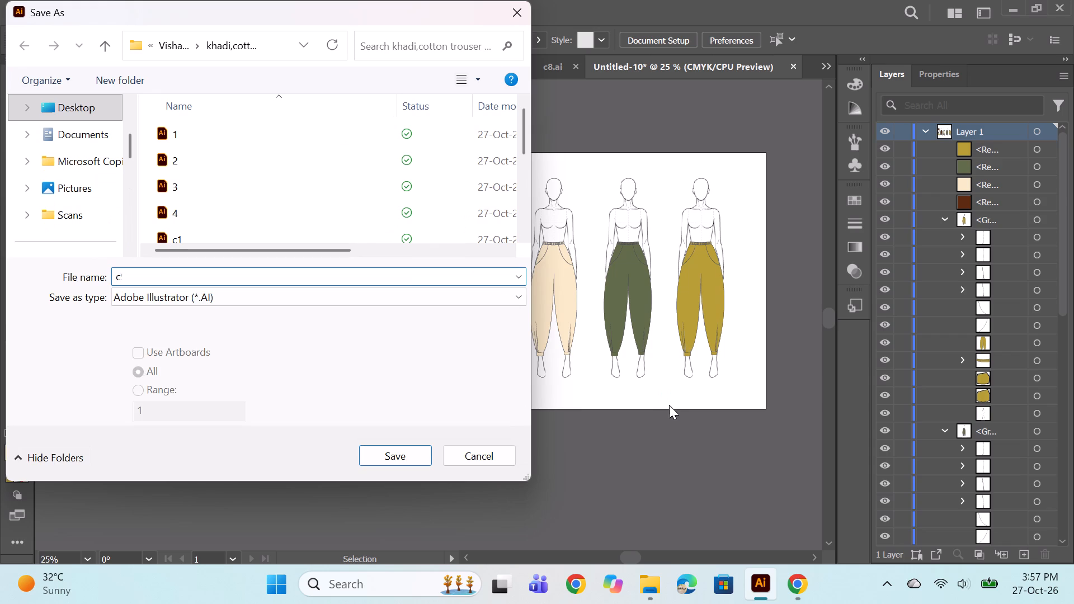
key("Return")
left_click(618, 533)
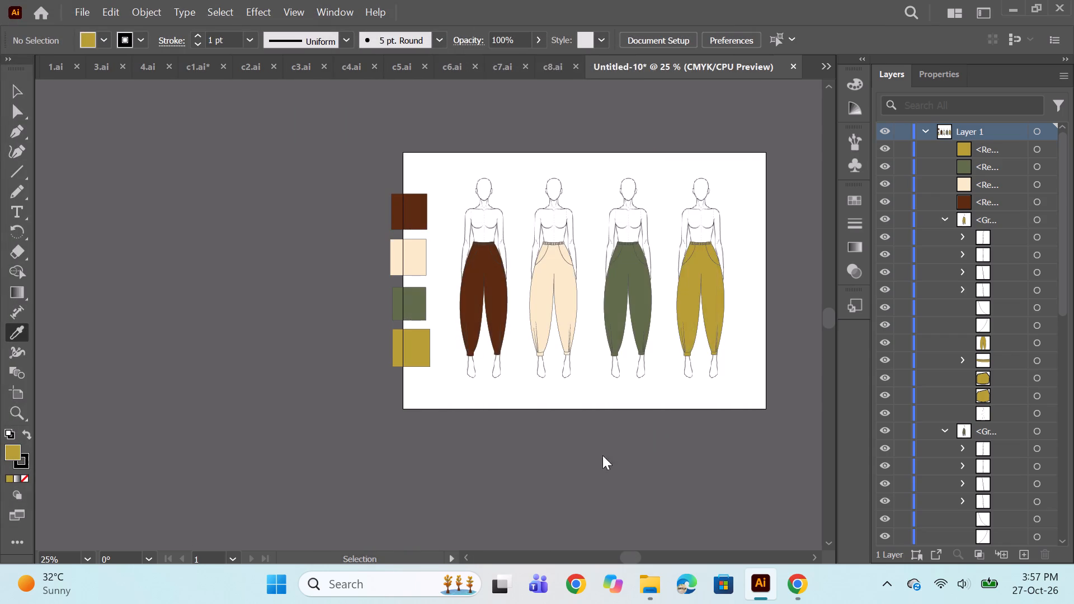
Create a new blank document with the default settings.
key("space")
left_click_drag(611, 437, 436, 450)
key("ctrl+n")
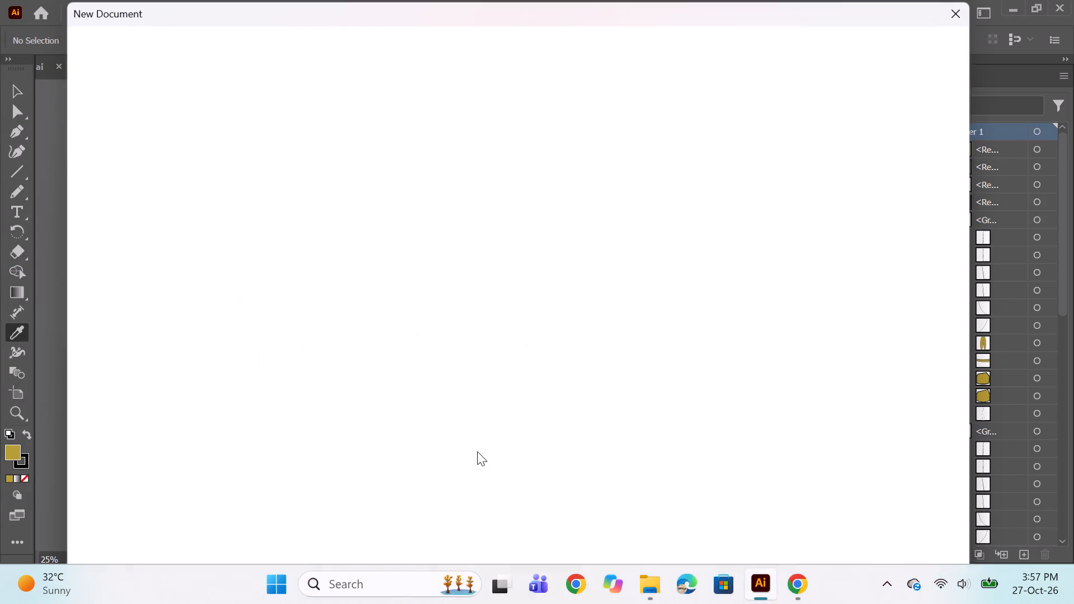
key("Return")
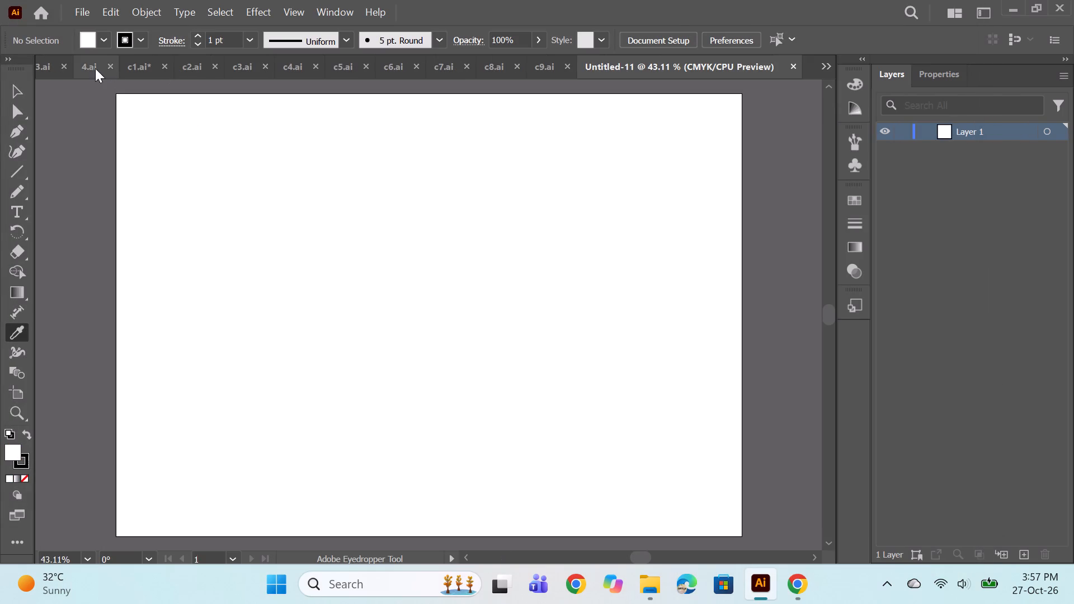
In 4.ai, group all parts of the wide-leg flared trouser figure, including its body image.
left_click(95, 68)
left_click(17, 84)
left_click(453, 303)
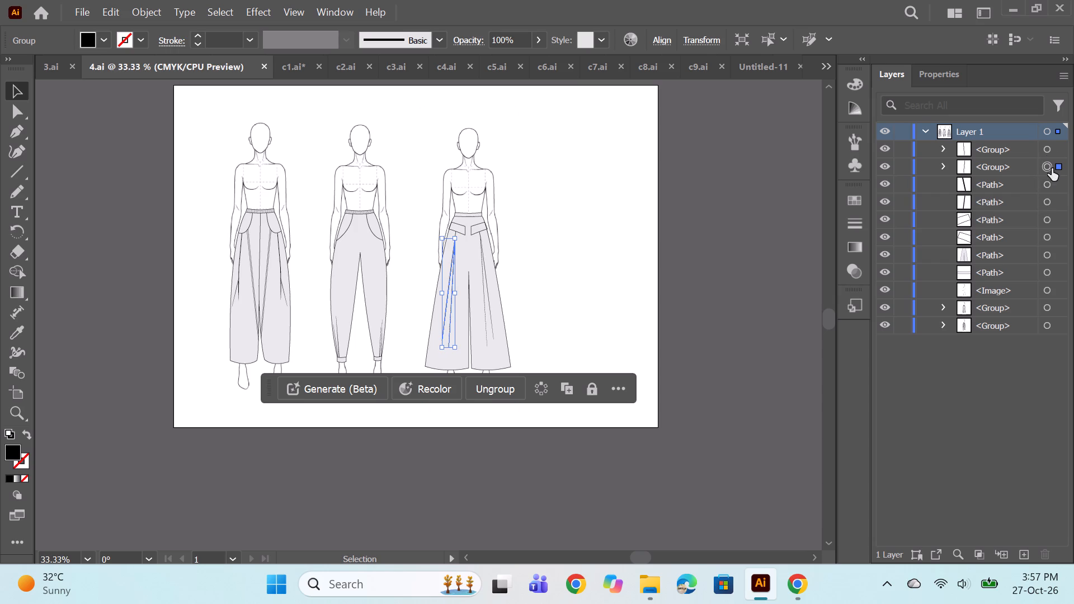
left_click(1052, 147)
left_click(1047, 286, "shift")
key("ctrl+g")
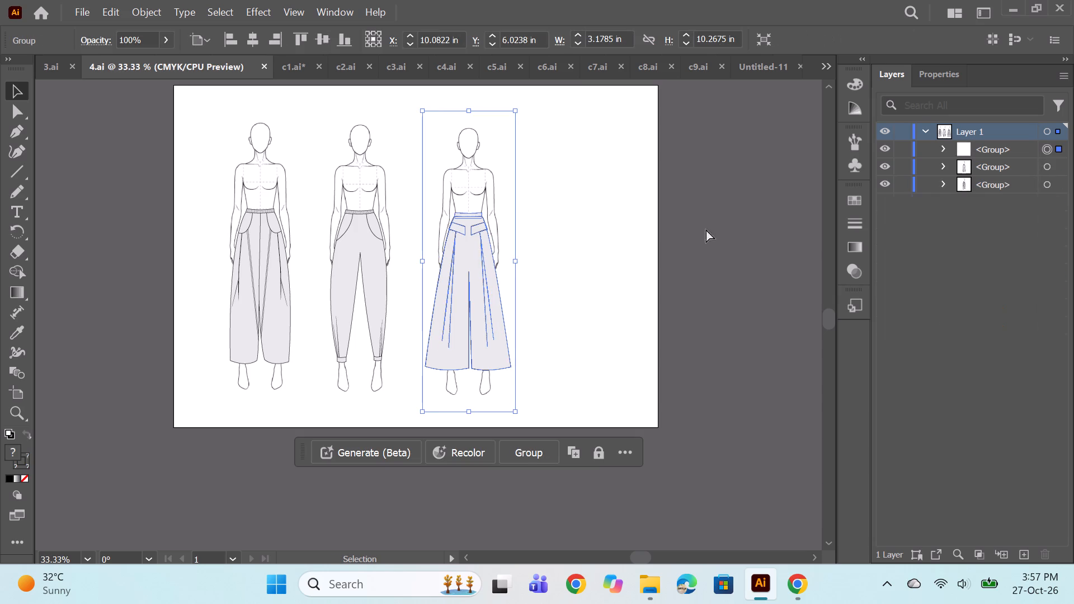
Copy the grouped wide-leg figure from 4.ai into the new Untitled-11 document.
left_click(469, 265)
key("ctrl+c")
left_click(761, 72)
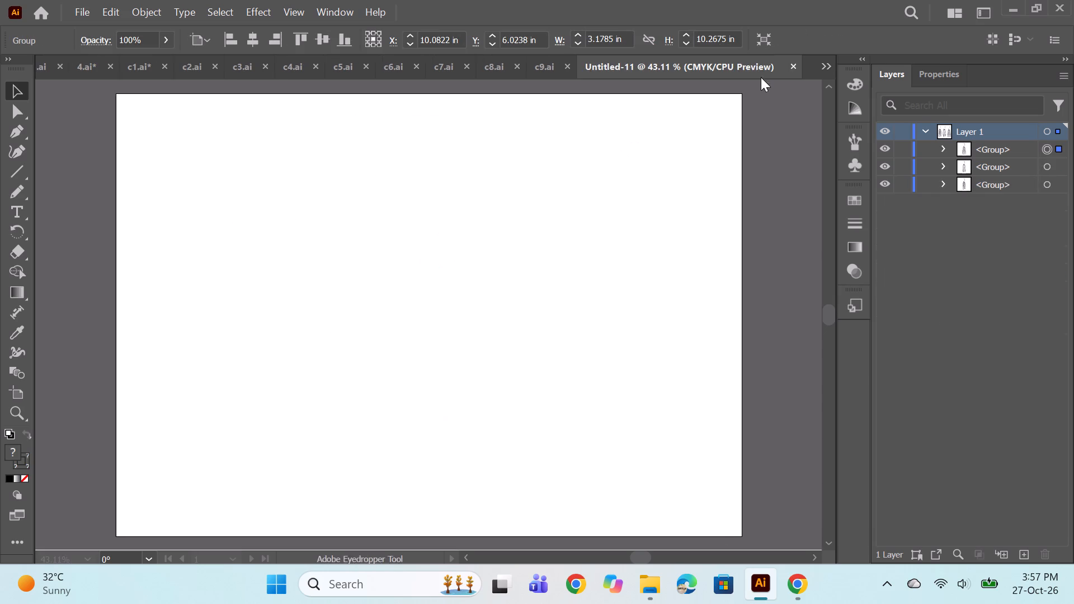
key("ctrl+v")
Copy the four colour swatches from c9.ai into Untitled-11 and place them just outside the artboard's left edge.
left_click(545, 68)
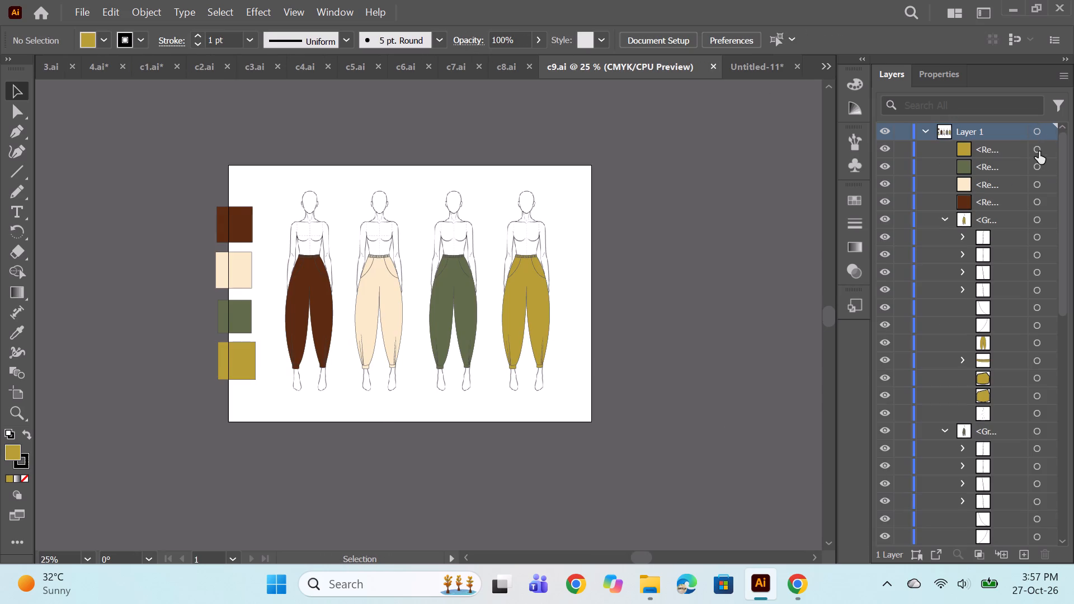
left_click(1037, 150)
left_click(1037, 206, "shift")
key("ctrl+c")
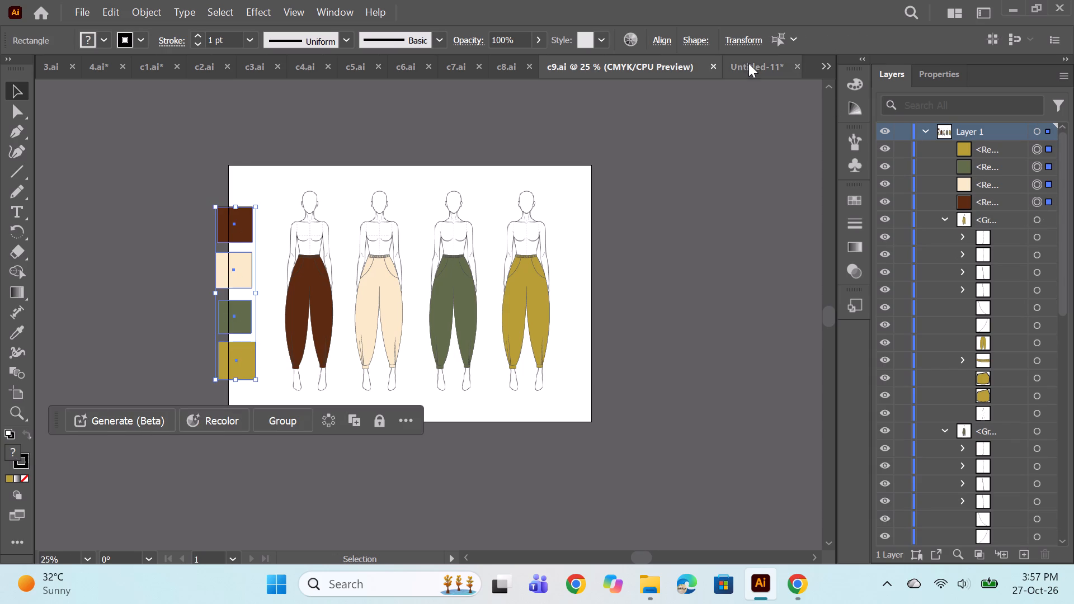
left_click(747, 62)
key("ctrl+v")
key("ctrl+v")
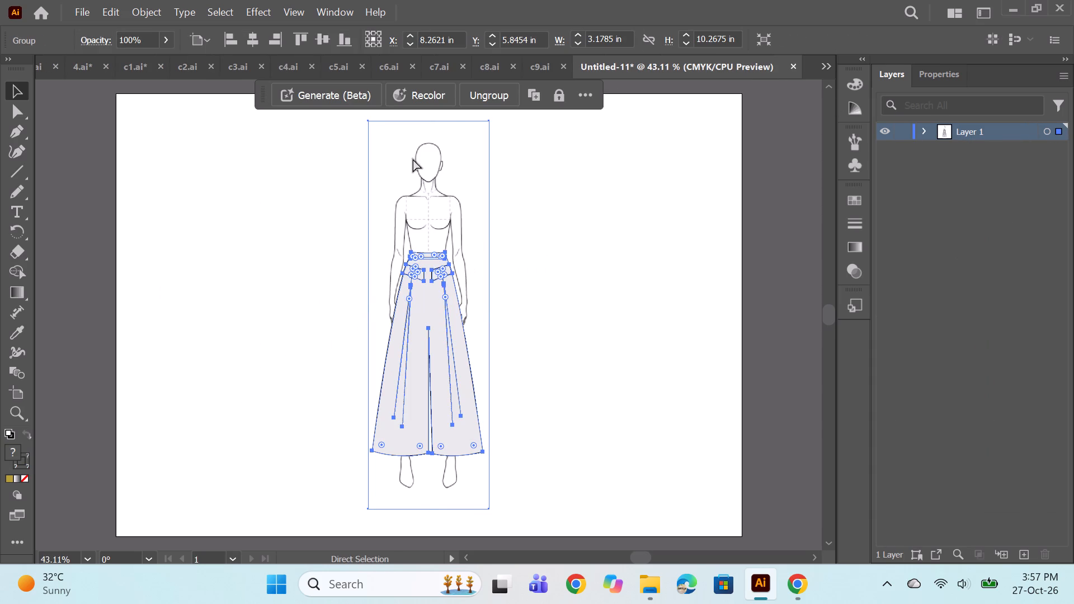
left_click(539, 64)
key("ctrl+c")
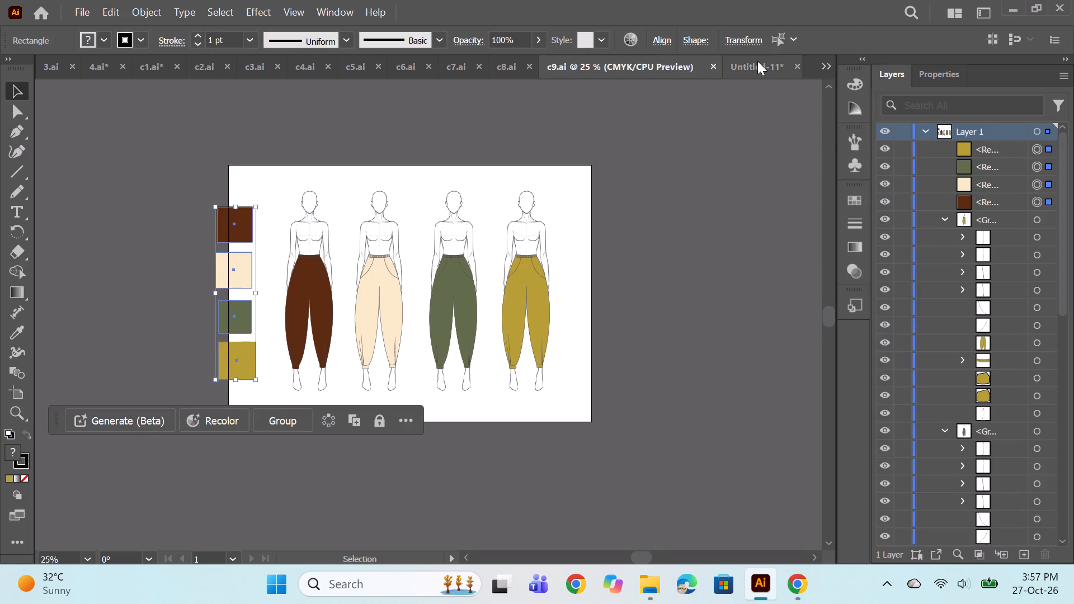
left_click(757, 61)
key("ctrl+v")
left_click_drag(422, 271, 83, 256)
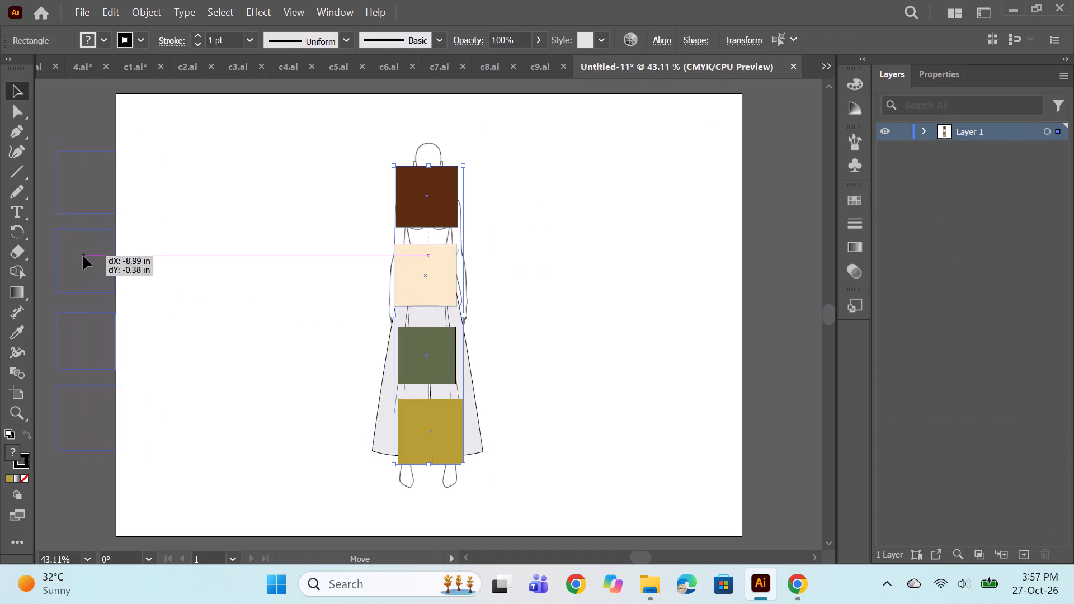
left_click_drag(83, 256, 70, 254)
Move the wide-leg figure to the artboard's left side and duplicate it three times in a row to the right.
left_click_drag(417, 271, 217, 268)
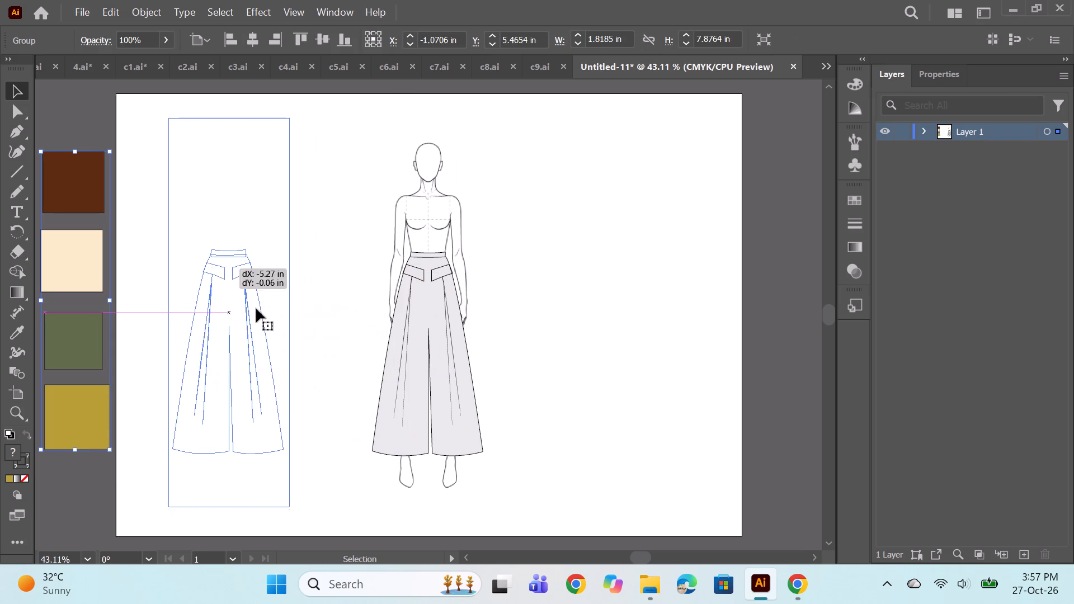
left_click_drag(237, 324, 317, 331, "alt+shift")
left_click_drag(251, 326, 338, 337, "alt+shift")
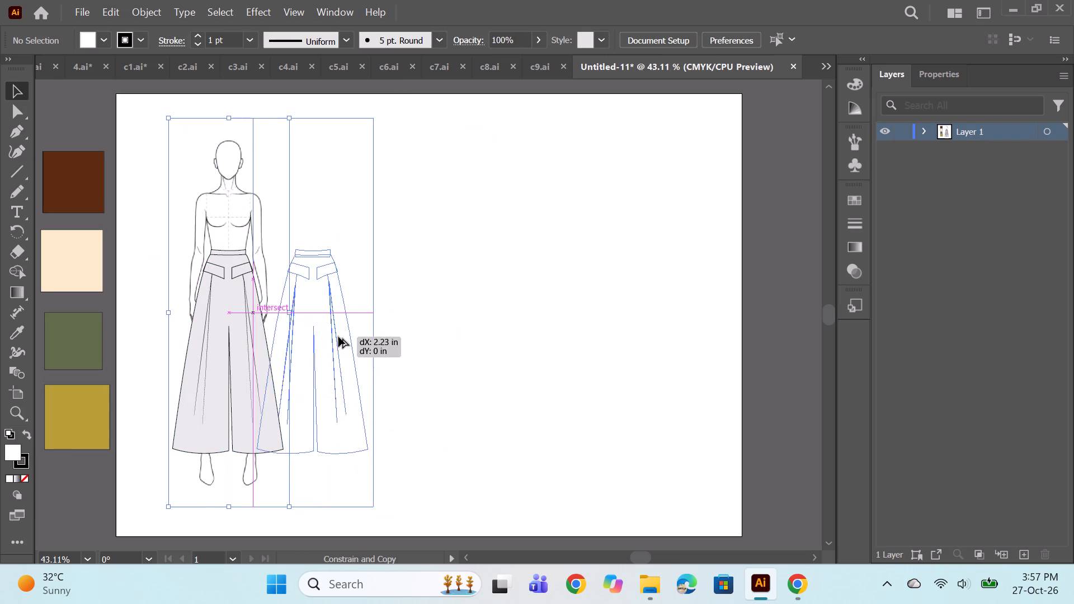
left_click_drag(338, 337, 376, 339, "alt+shift")
left_click_drag(375, 345, 436, 355, "alt+shift")
left_click_drag(374, 369, 444, 380, "alt+shift")
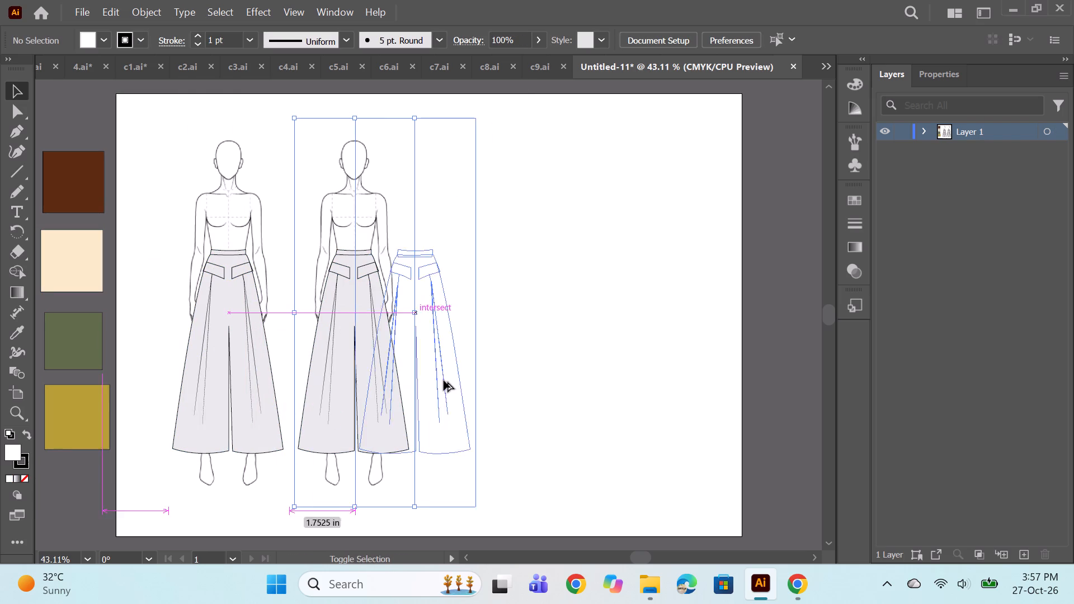
left_click_drag(444, 380, 506, 385, "alt+shift")
left_click_drag(508, 383, 557, 380, "alt+shift")
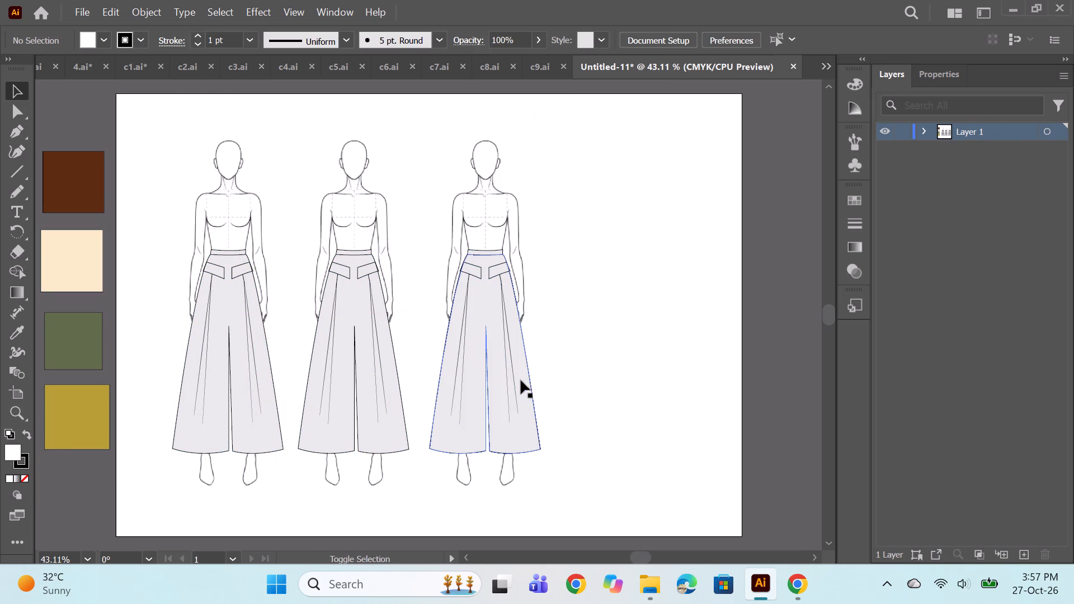
left_click_drag(521, 381, 647, 382, "alt+shift")
Fill the first figure's trouser body, waistband and both angled pocket pieces with the olive green swatch colour using the Eyedropper.
key("space")
left_click_drag(684, 349, 741, 342)
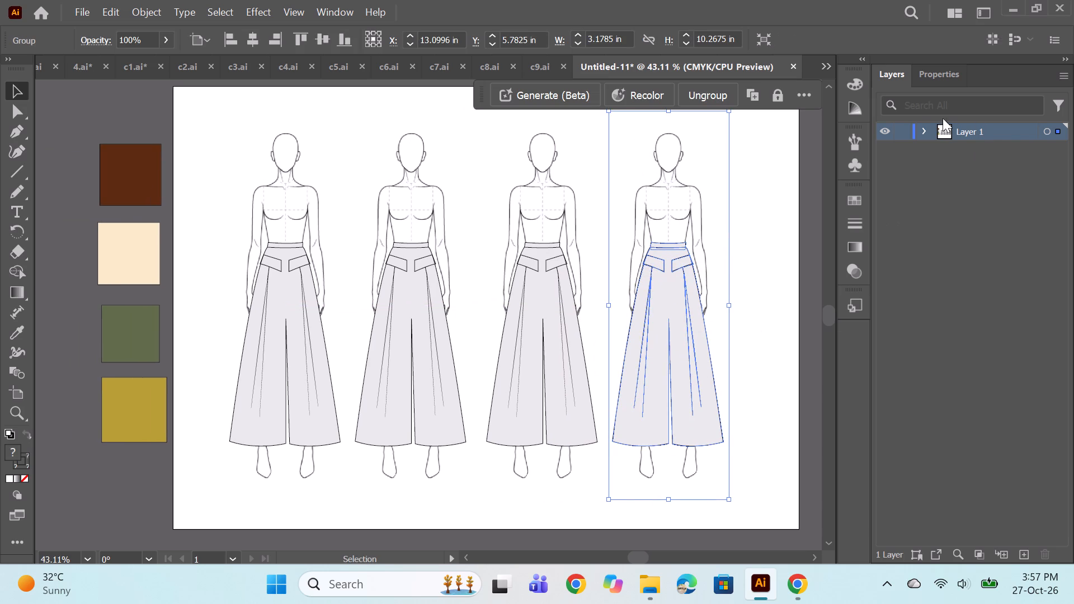
left_click(924, 130)
scroll(992, 280, "down", 4)
left_click(941, 267)
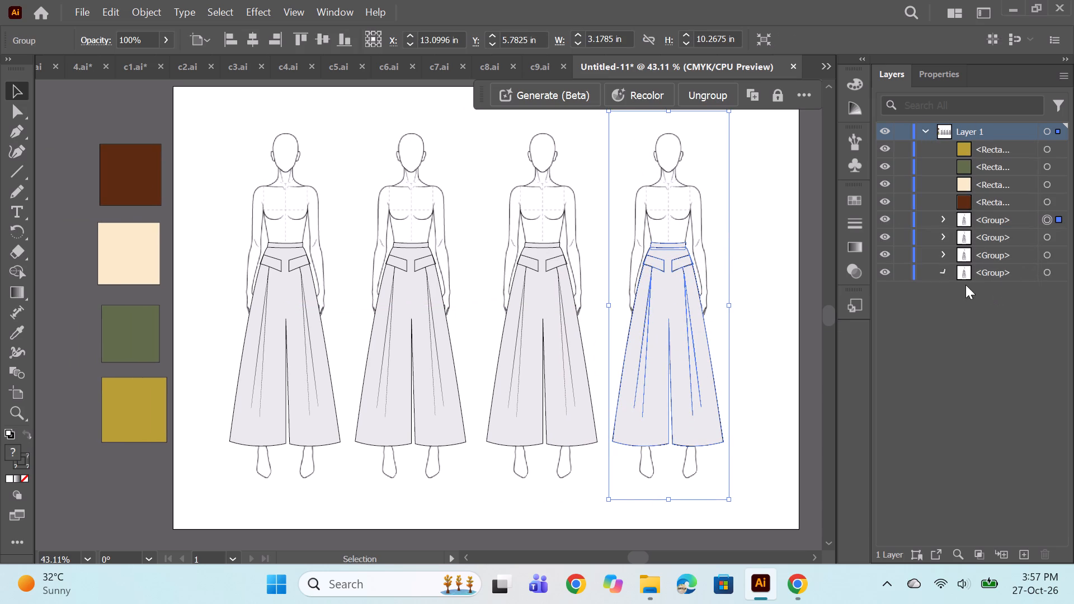
scroll(995, 316, "down", 5)
left_click(1047, 397)
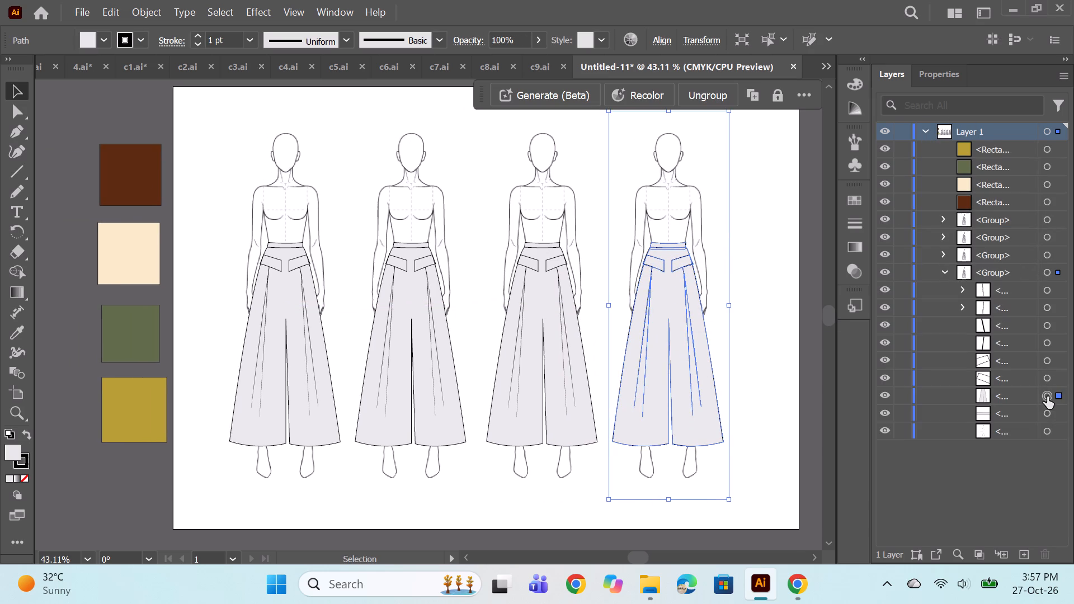
left_click(1047, 416, "ctrl")
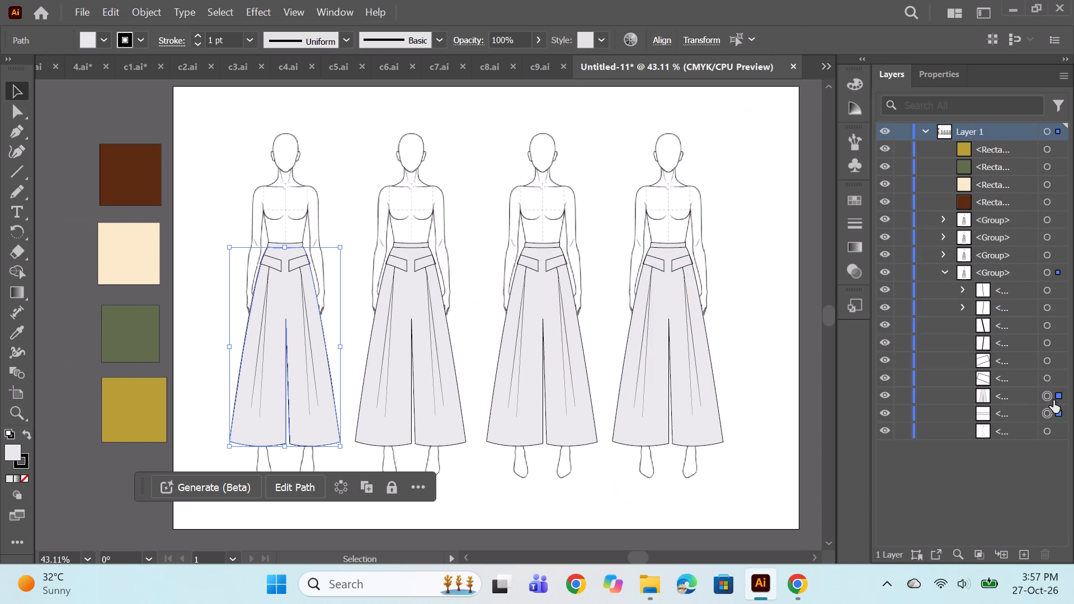
left_click(1045, 376, "ctrl")
left_click(1043, 364, "ctrl")
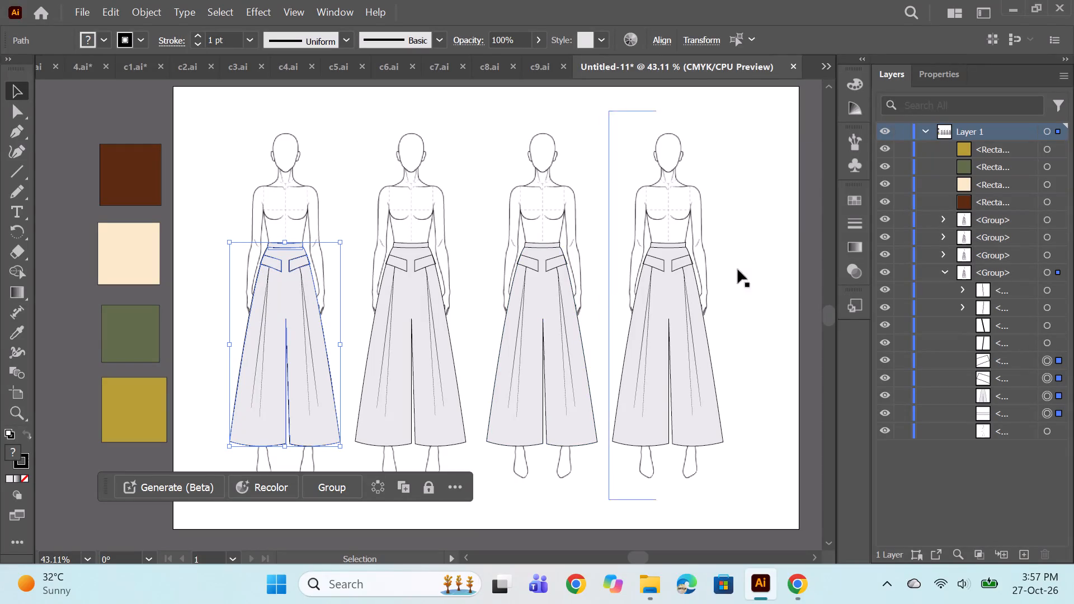
left_click(15, 337)
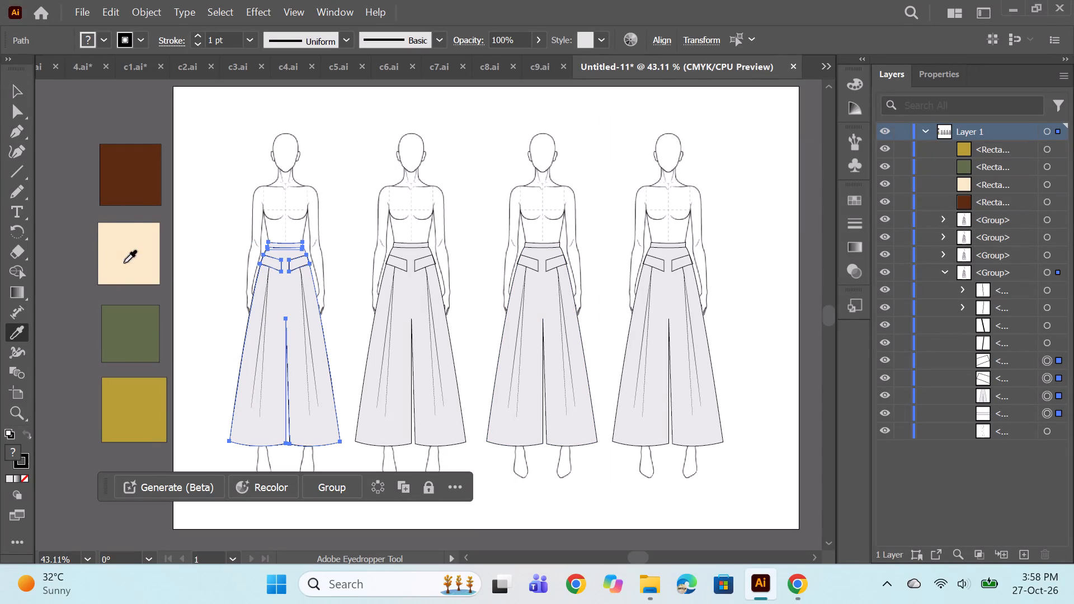
left_click(139, 342)
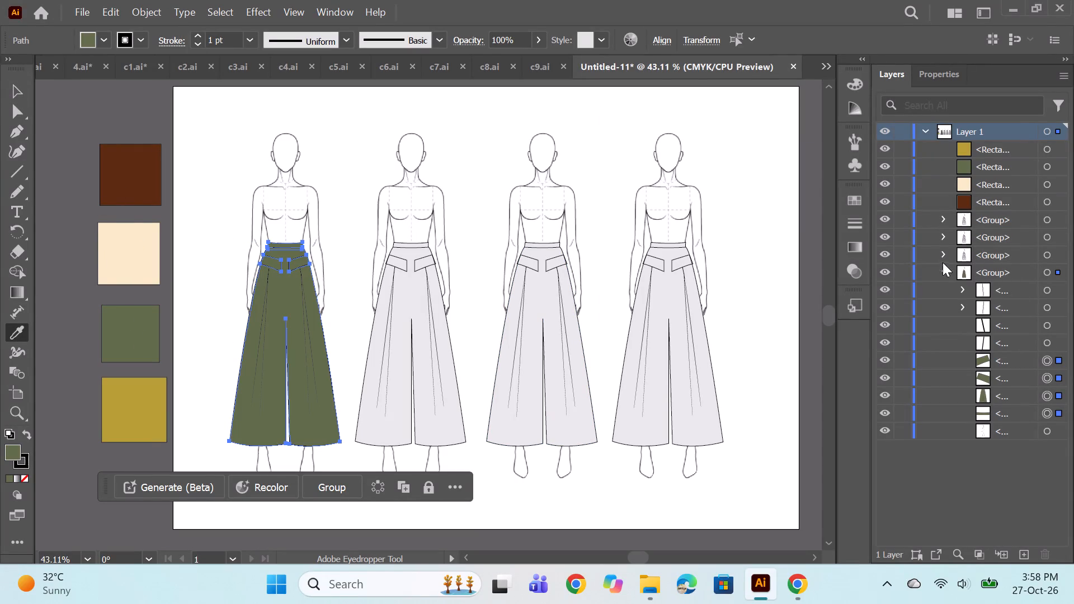
Fill the second figure's trouser body, waistband and both pocket pieces with the dark brown swatch colour.
left_click(943, 252)
left_click(1040, 397)
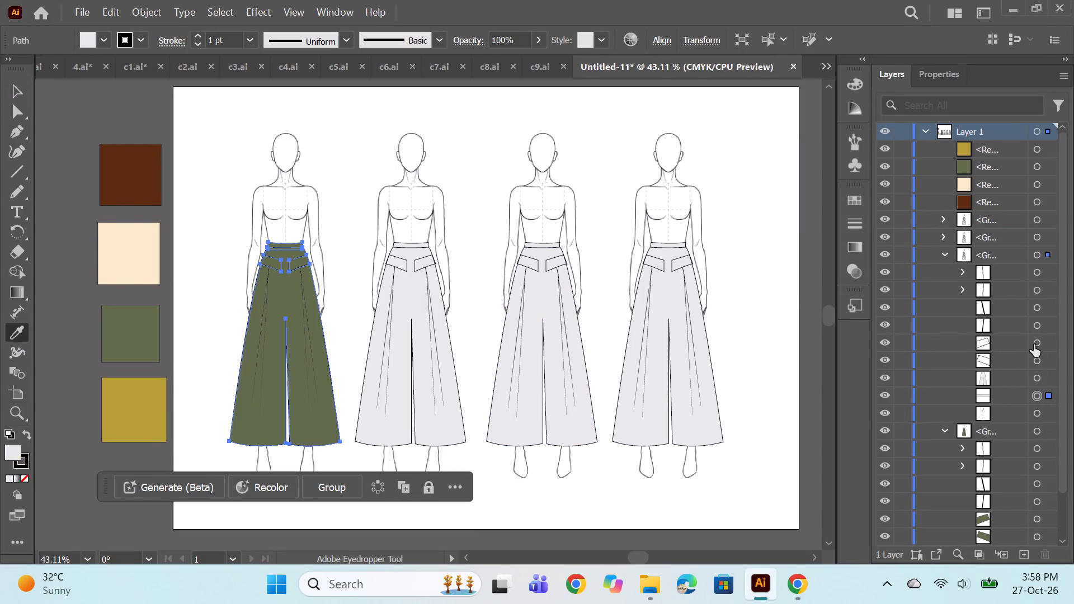
left_click(1034, 345, "shift")
left_click(117, 189)
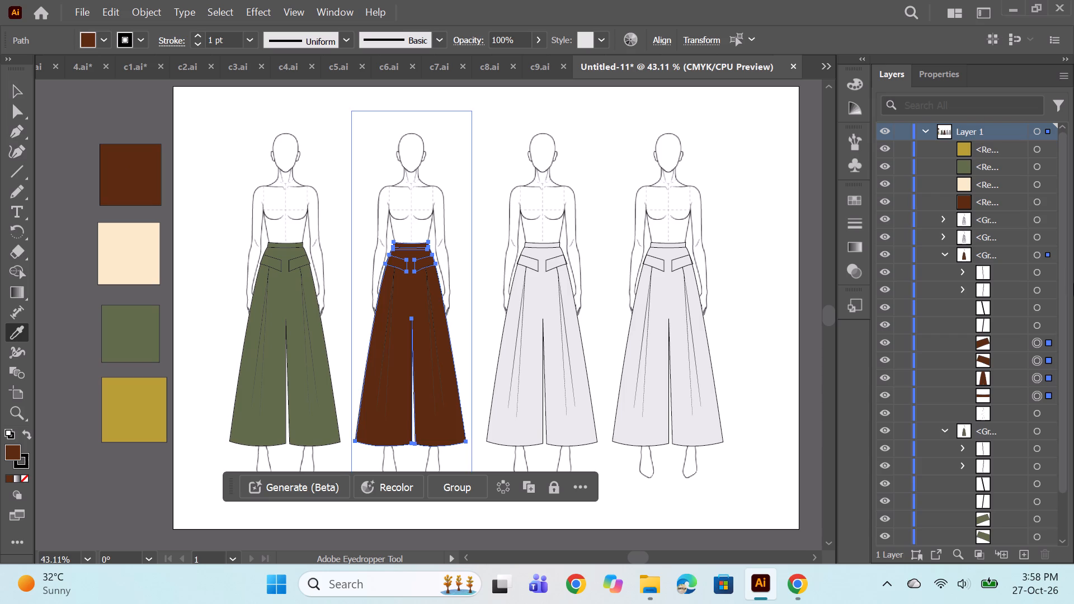
Fill the third figure's trouser body, waistband and both pocket pieces with the cream swatch colour.
left_click(944, 233)
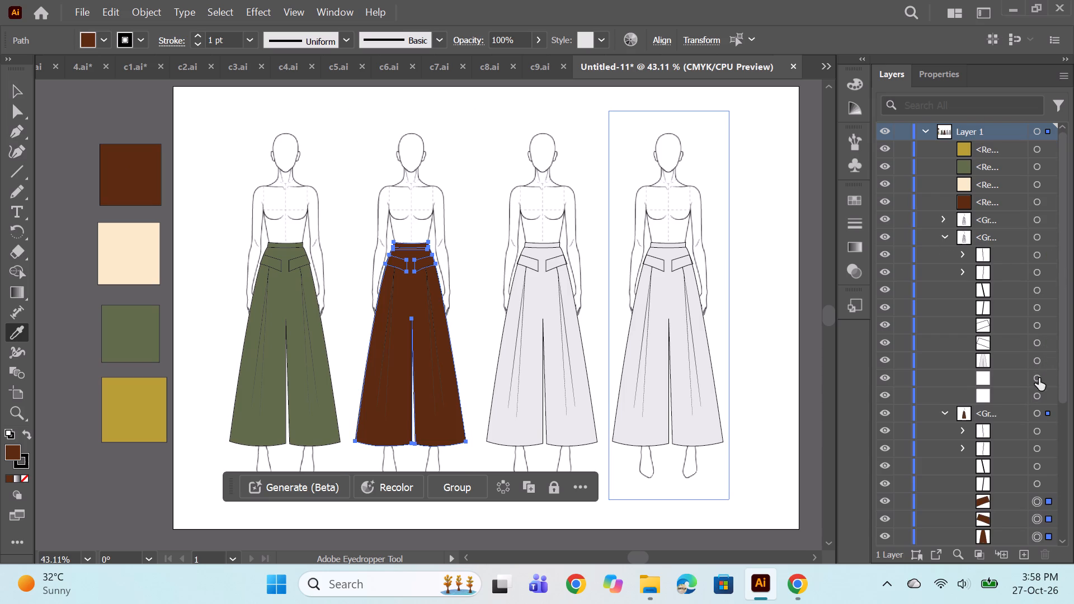
left_click(1039, 378)
left_click(1034, 325, "shift")
left_click(142, 248)
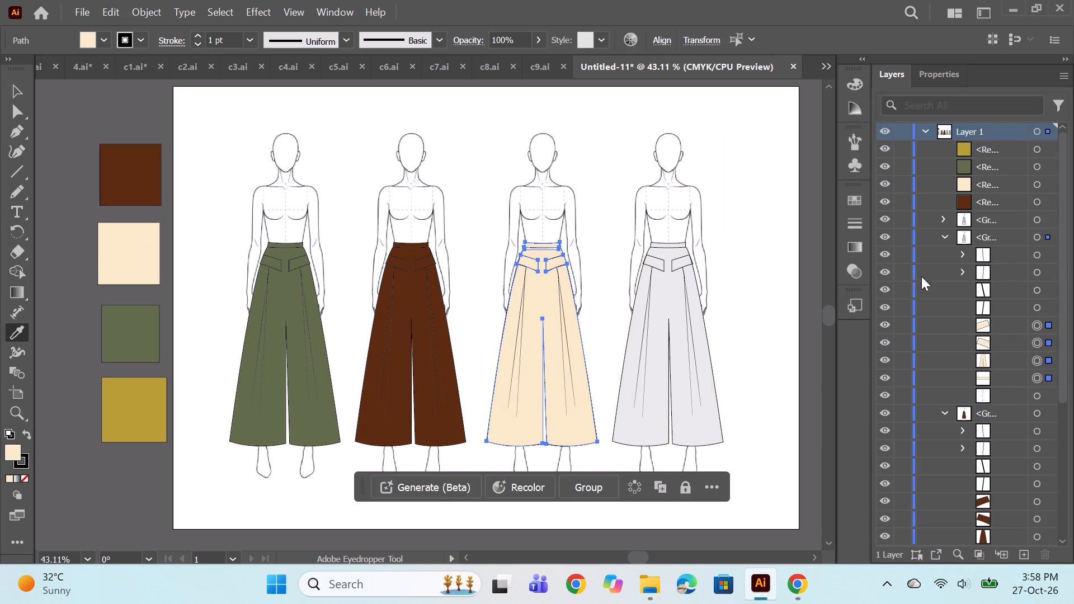
Fill the fourth figure's trouser body, waistband and both pocket pieces with the mustard swatch colour, then deselect it.
left_click(933, 223)
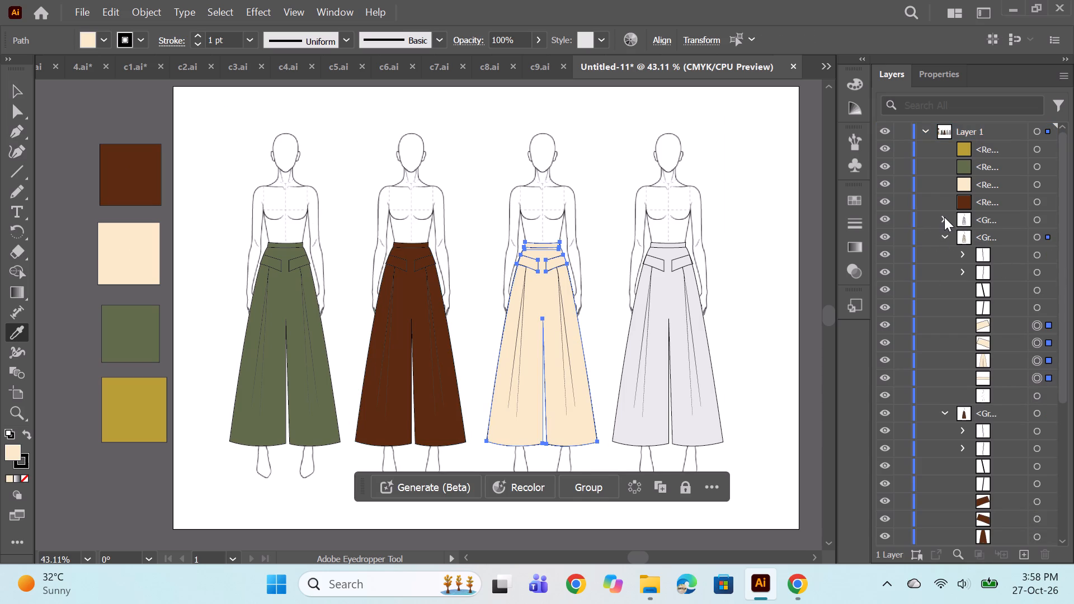
left_click(944, 217)
left_click(1037, 354)
left_click(1035, 309, "shift")
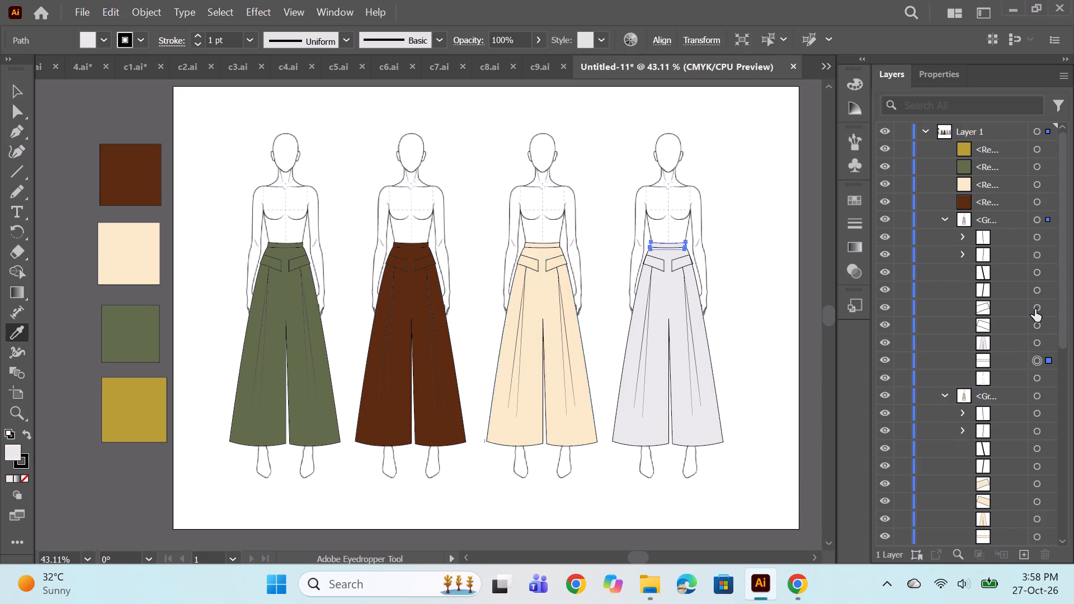
left_click(133, 407)
left_click(764, 252, "ctrl")
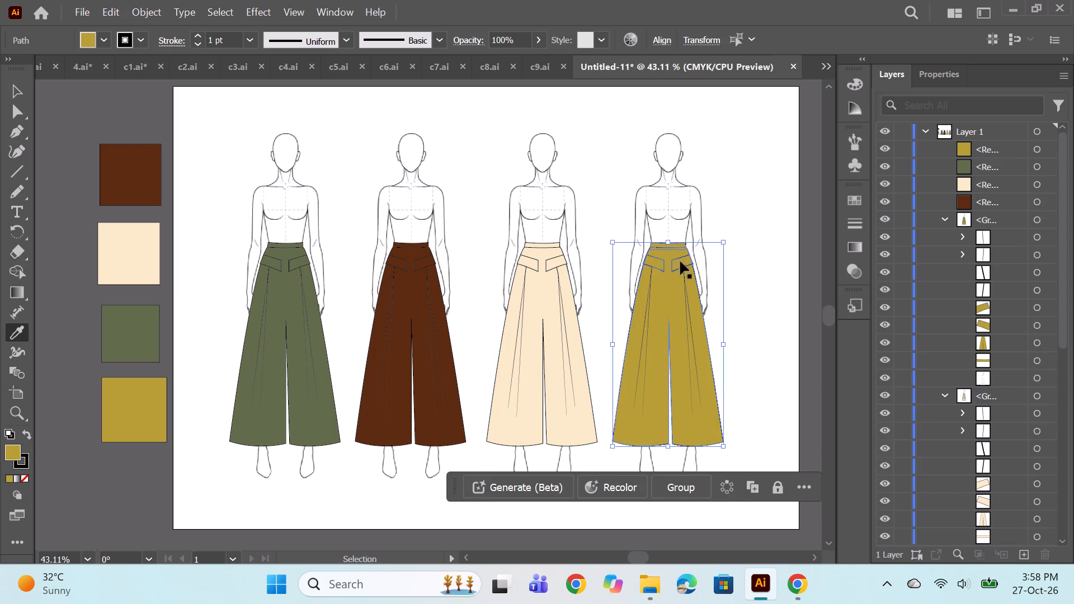
Save the wide-leg colourway sheet as an Illustrator file named c11, keeping the default Illustrator options.
scroll(565, 259, "down", 2, "alt")
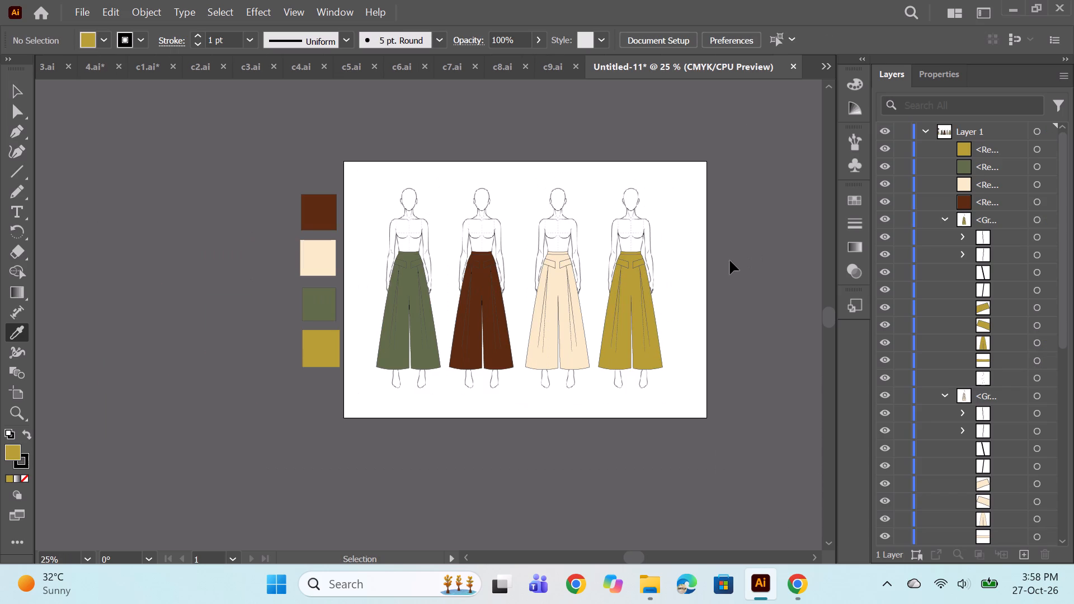
key("ctrl+s")
type("c1")
key("1")
key("Return")
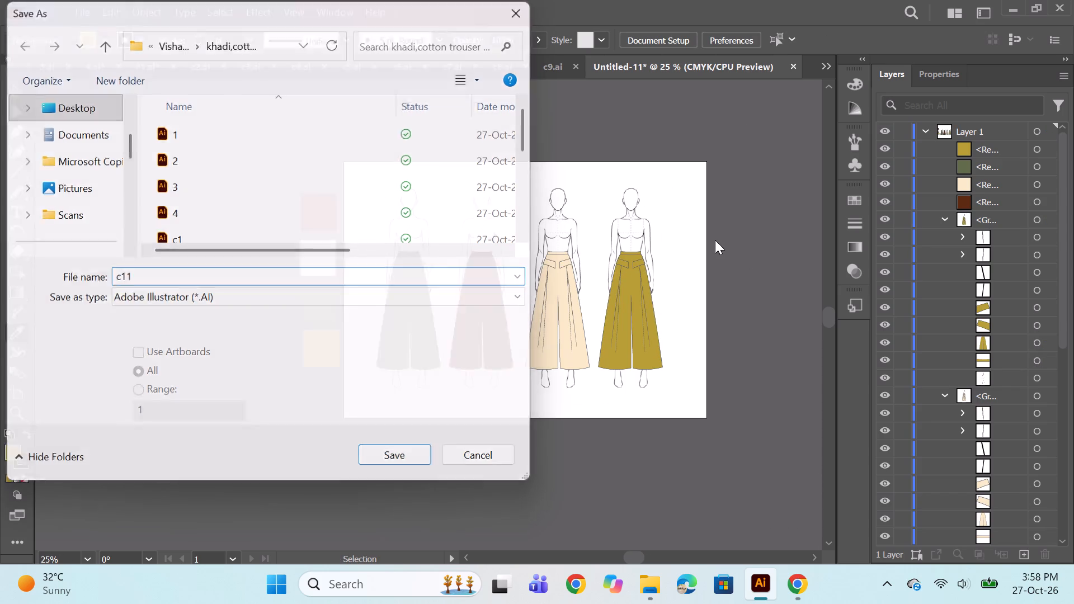
left_click(590, 534)
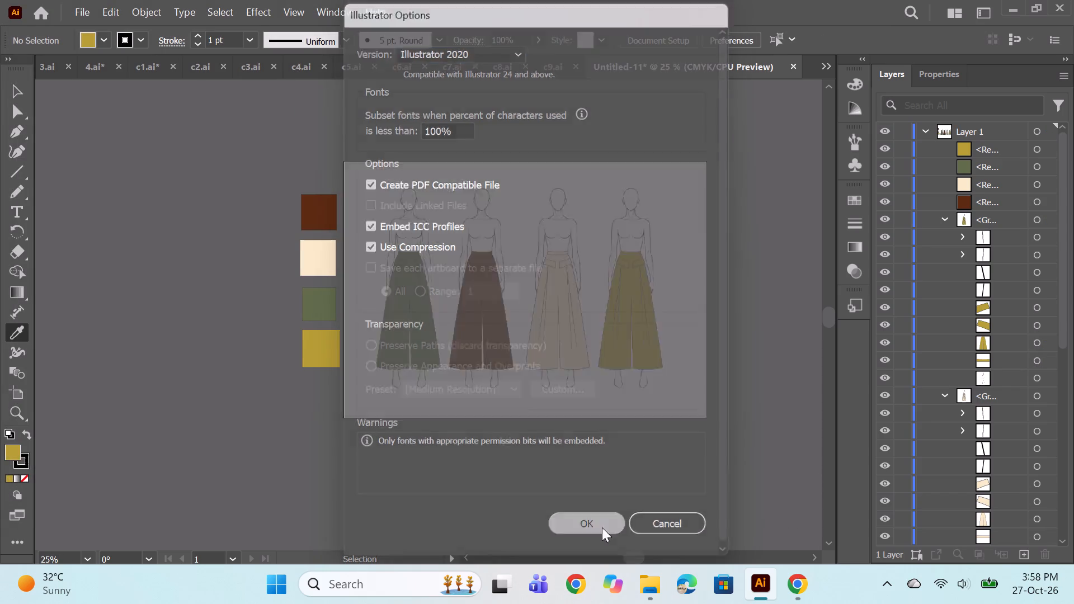
In c1.ai, hide the four colour swatch rectangles beside the artboard.
left_click(41, 68)
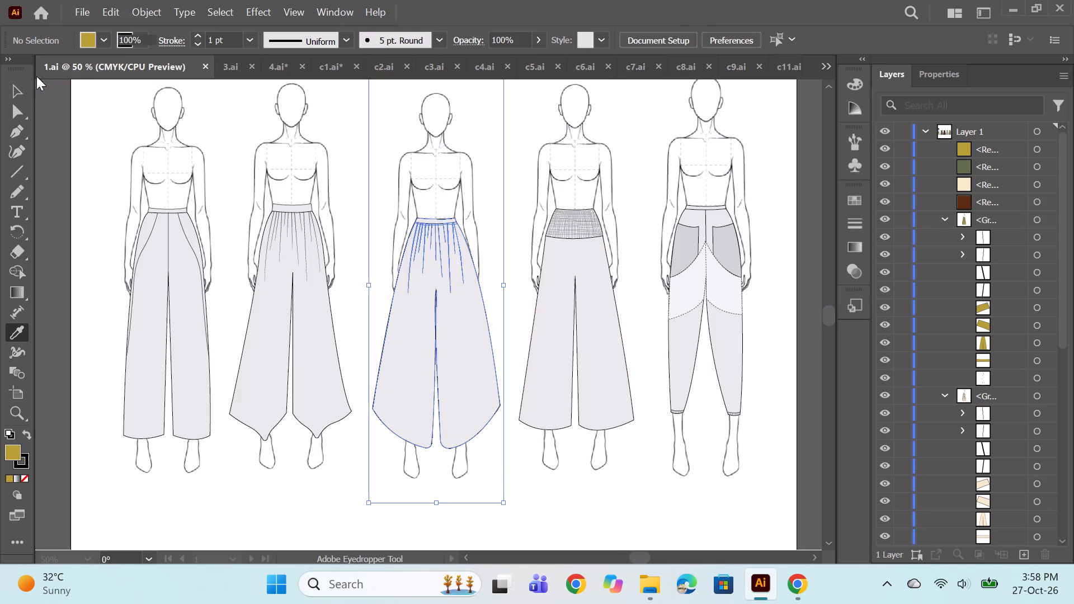
left_click(235, 78)
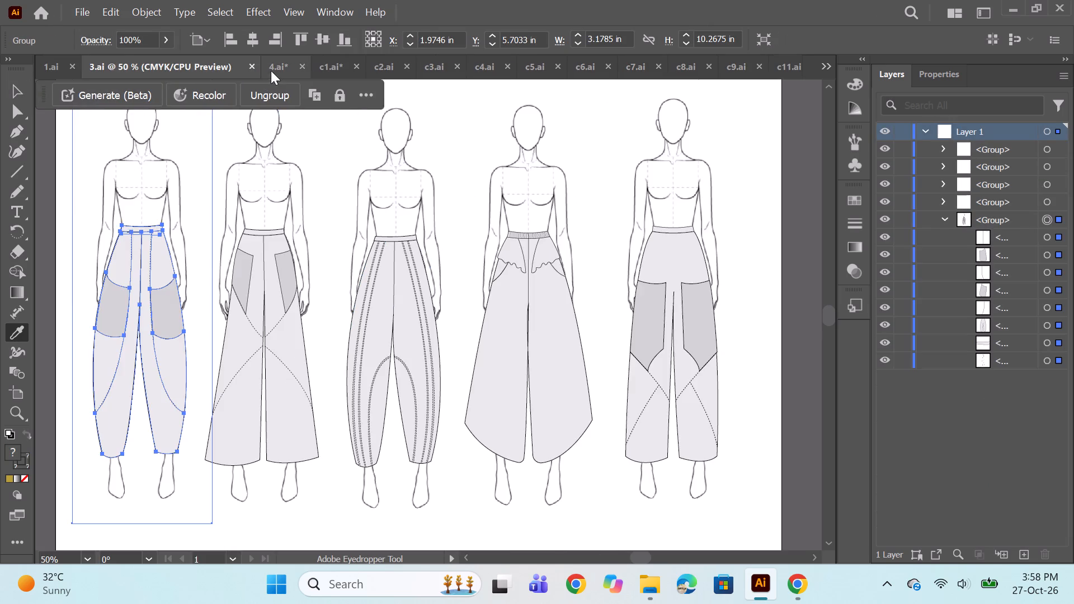
left_click(271, 70)
left_click(340, 71)
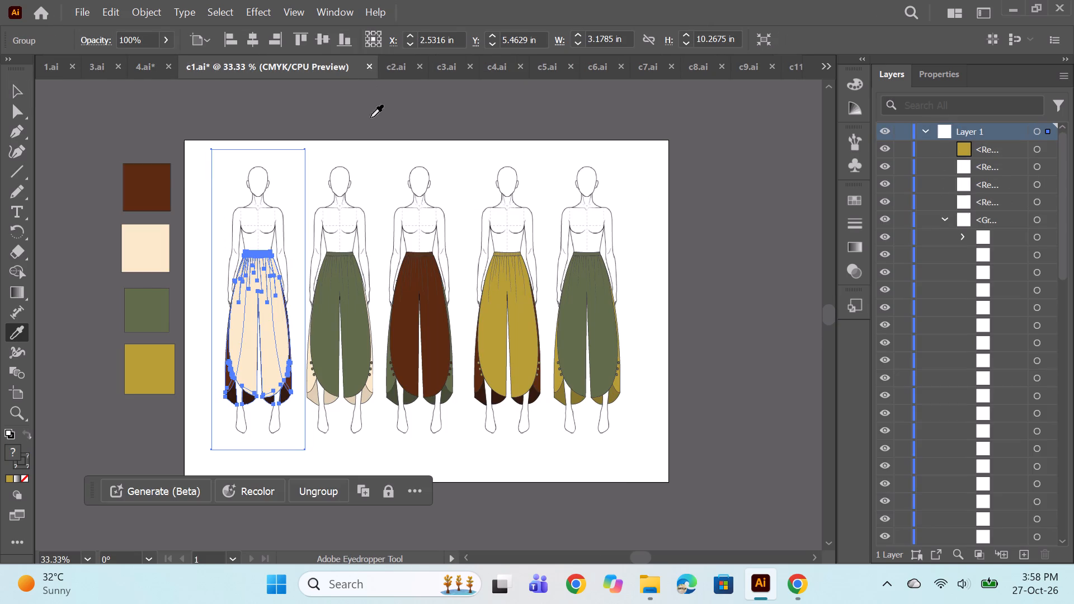
left_click_drag(18, 95, 28, 101)
left_click(154, 189)
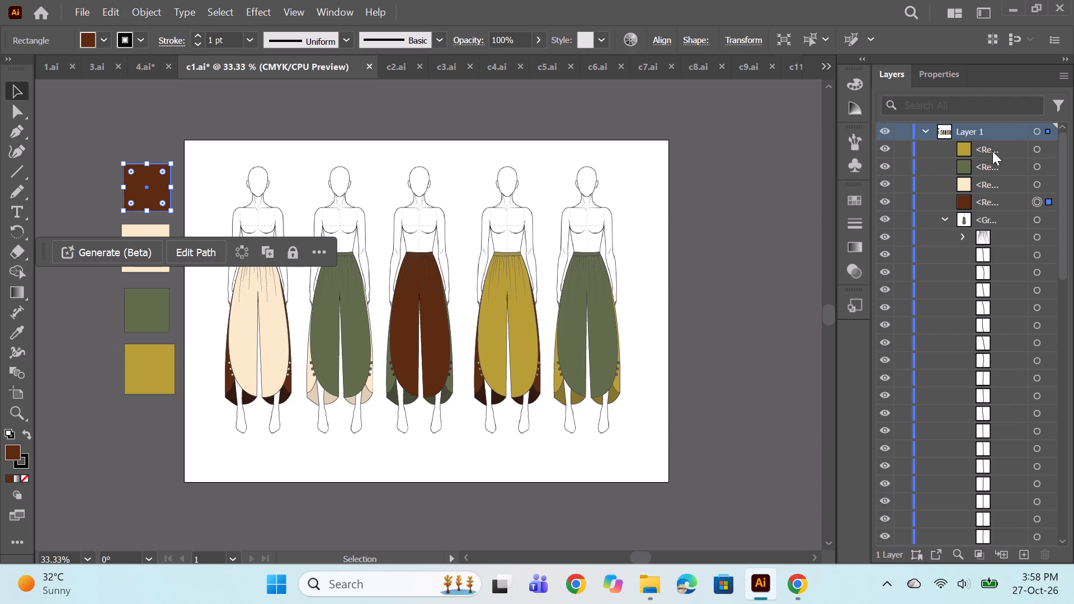
left_click_drag(880, 149, 888, 200)
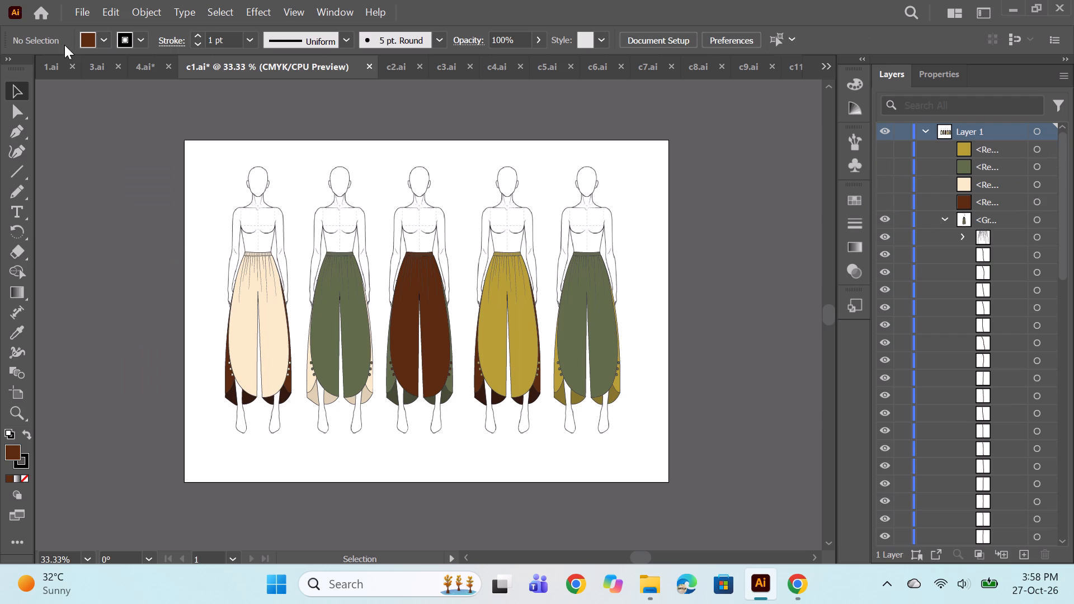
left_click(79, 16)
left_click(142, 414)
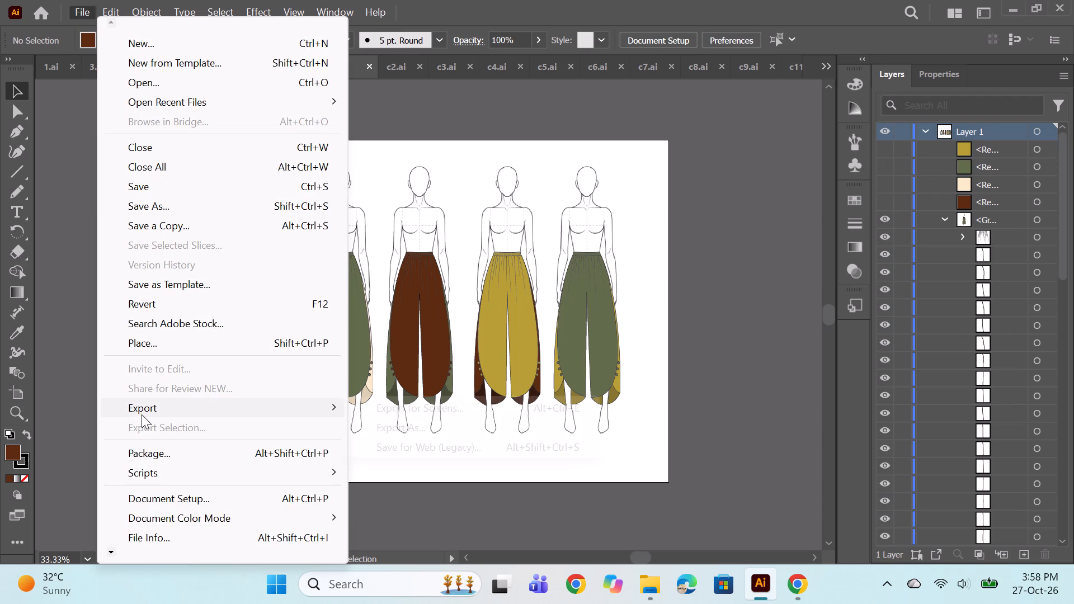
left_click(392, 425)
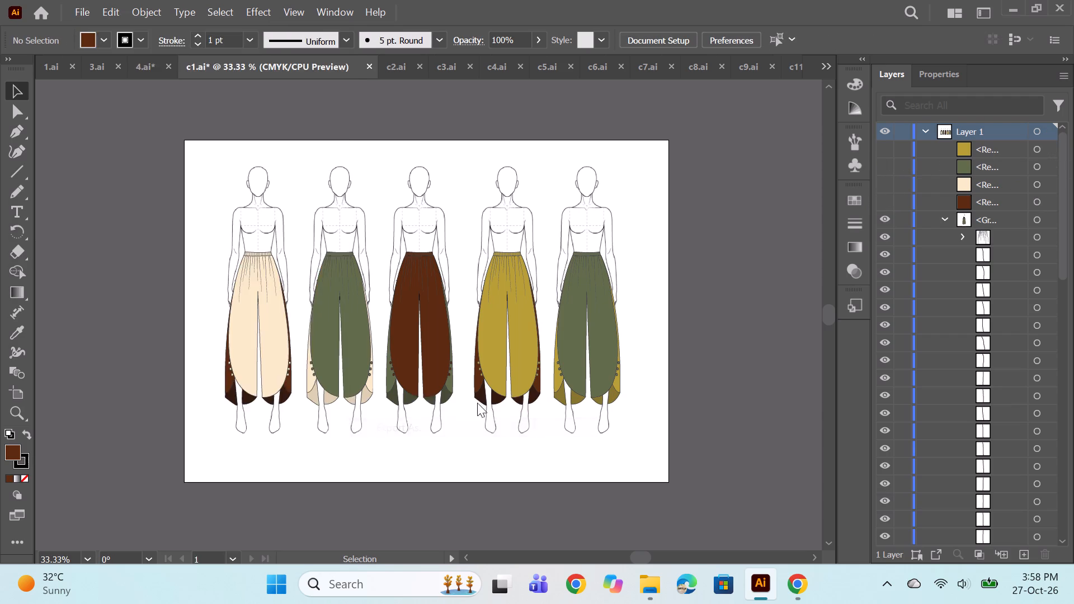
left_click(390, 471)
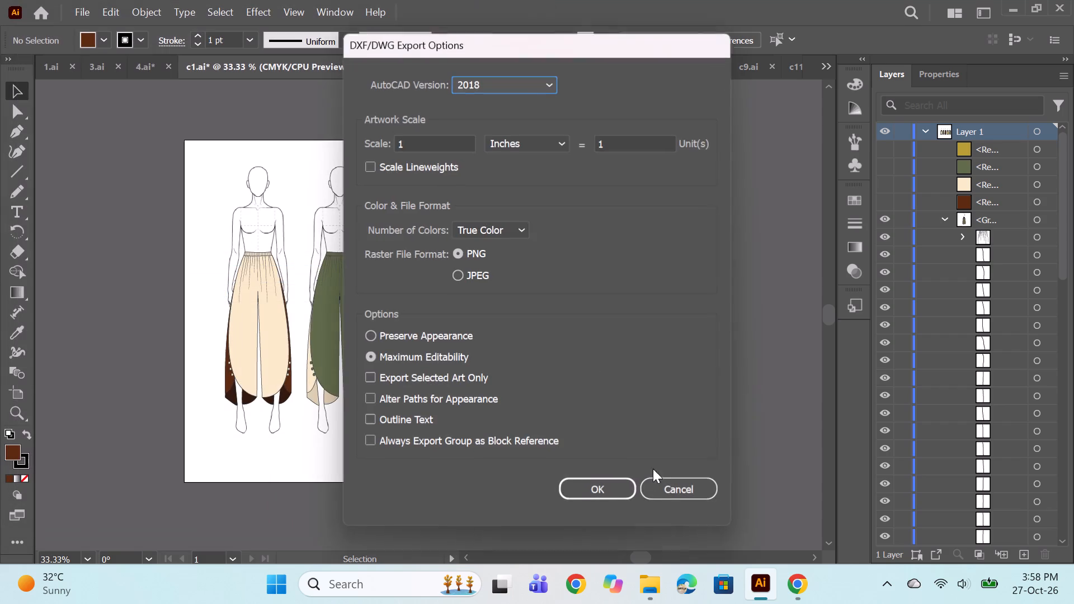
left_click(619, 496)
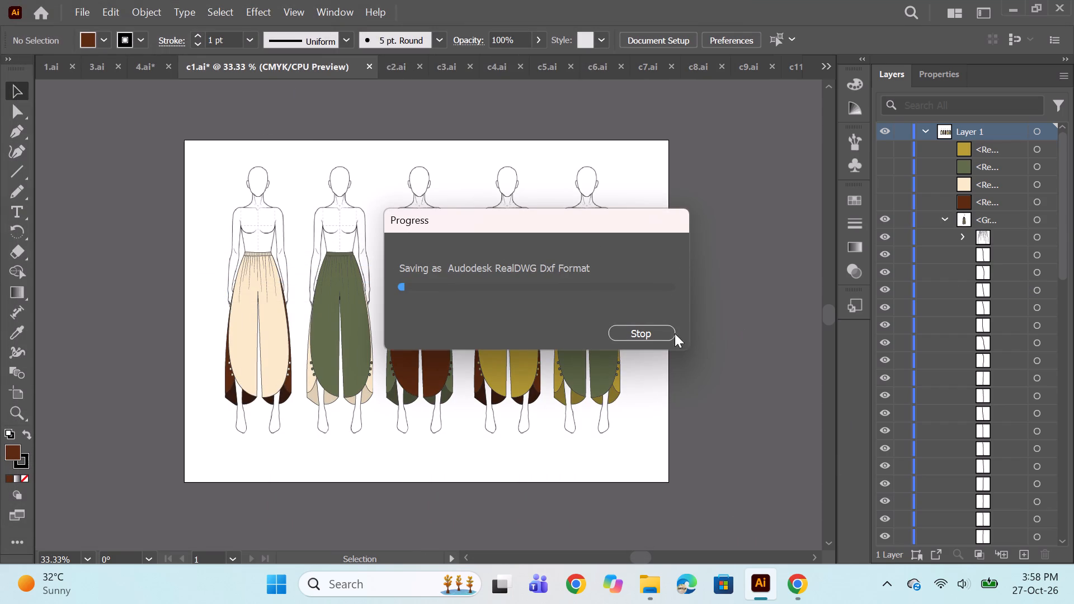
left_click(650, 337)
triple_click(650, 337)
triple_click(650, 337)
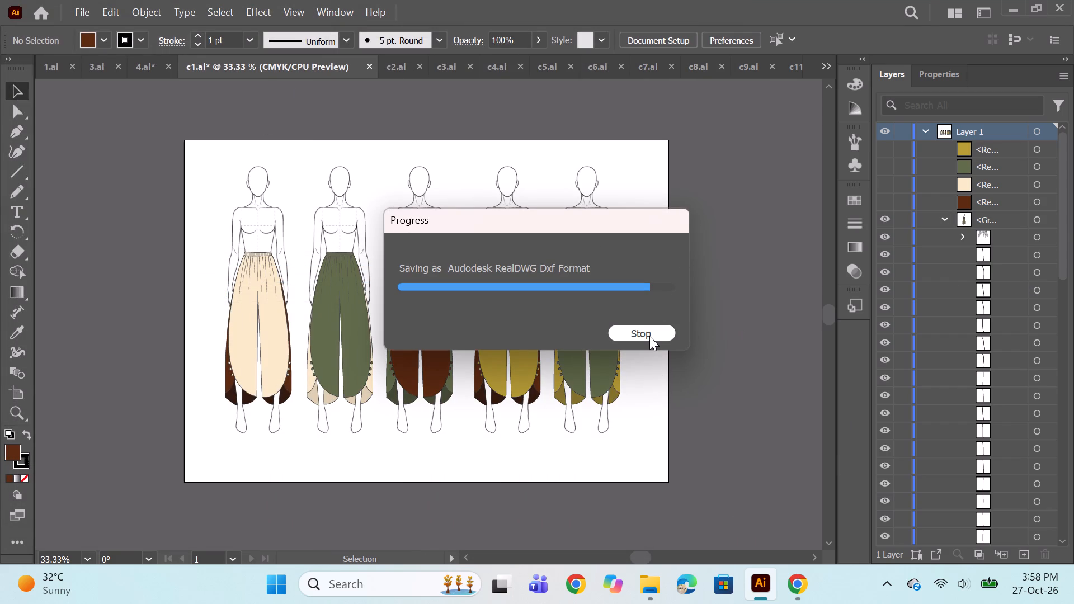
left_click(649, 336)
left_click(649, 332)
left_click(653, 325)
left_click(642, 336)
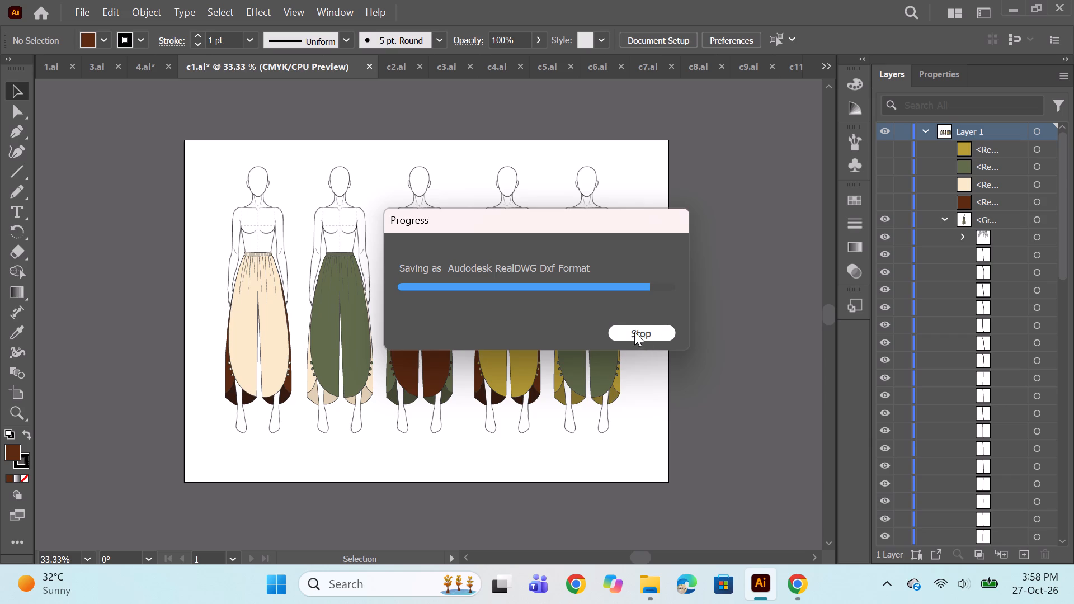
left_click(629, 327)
Export the c1.ai colourway sheet as a JPEG named c1 with the default JPEG options.
left_click(84, 4)
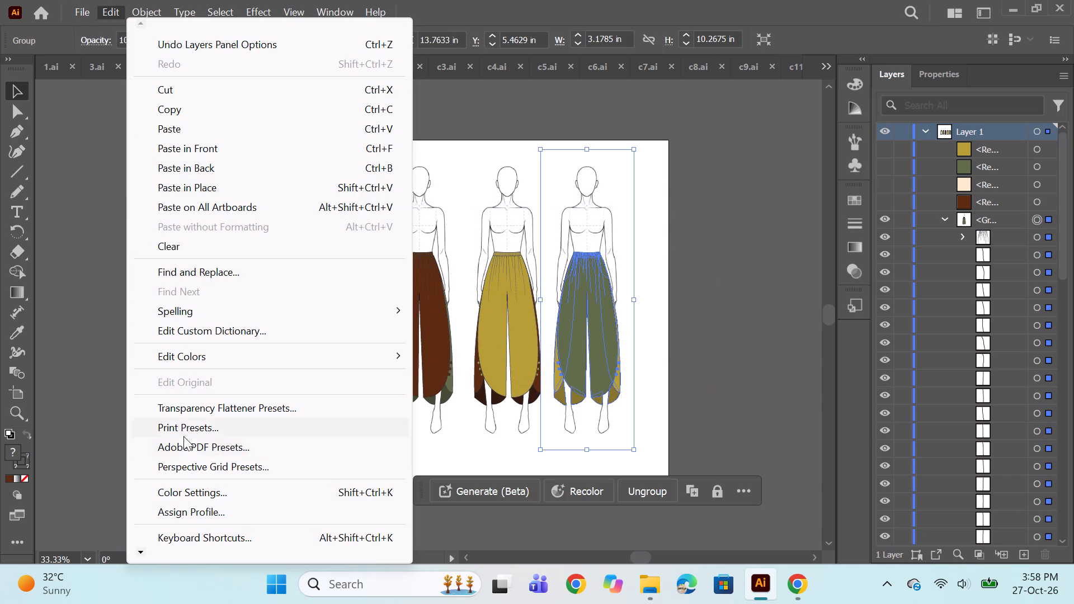
left_click(87, 16)
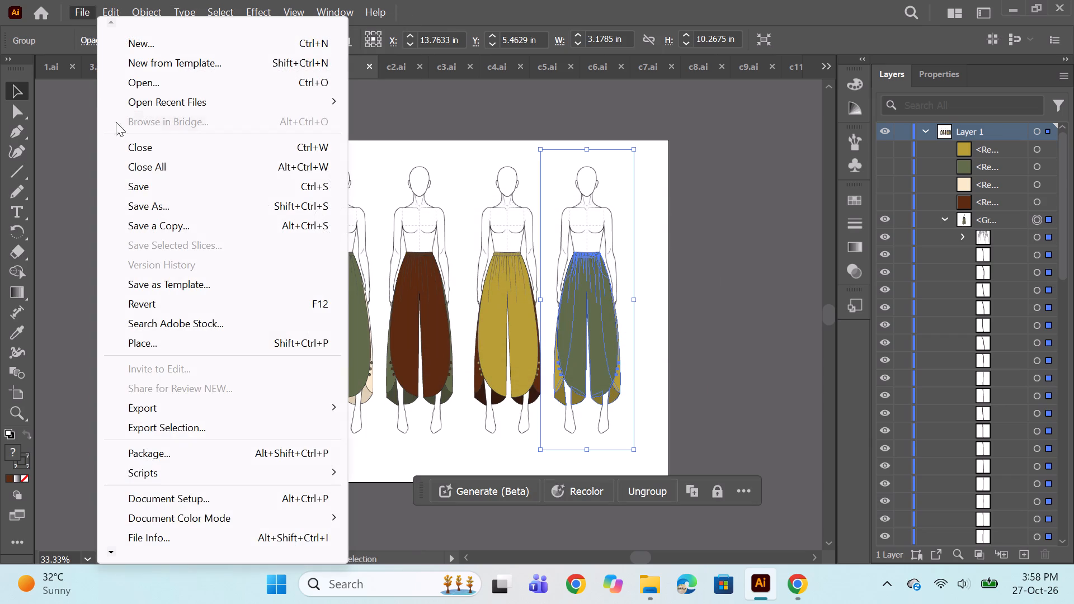
left_click(186, 403)
left_click(522, 430)
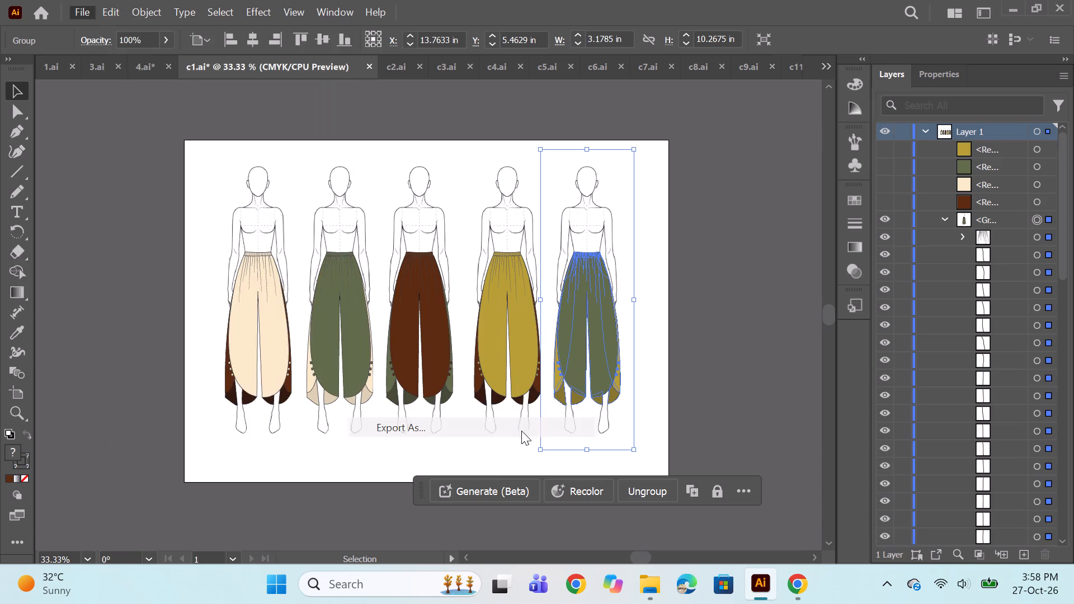
left_click(263, 302)
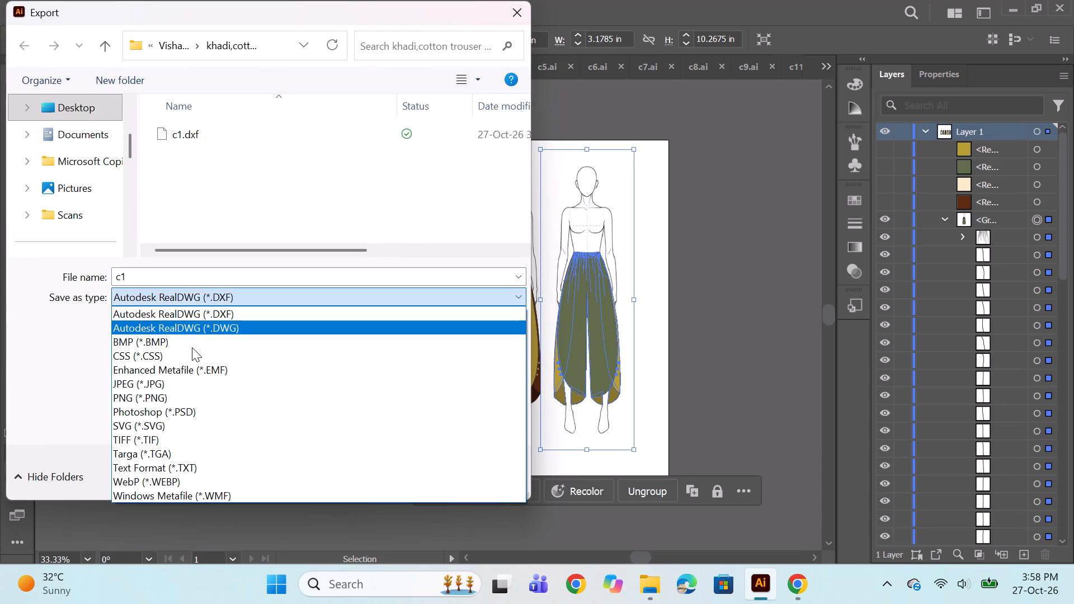
left_click(164, 387)
left_click(406, 480)
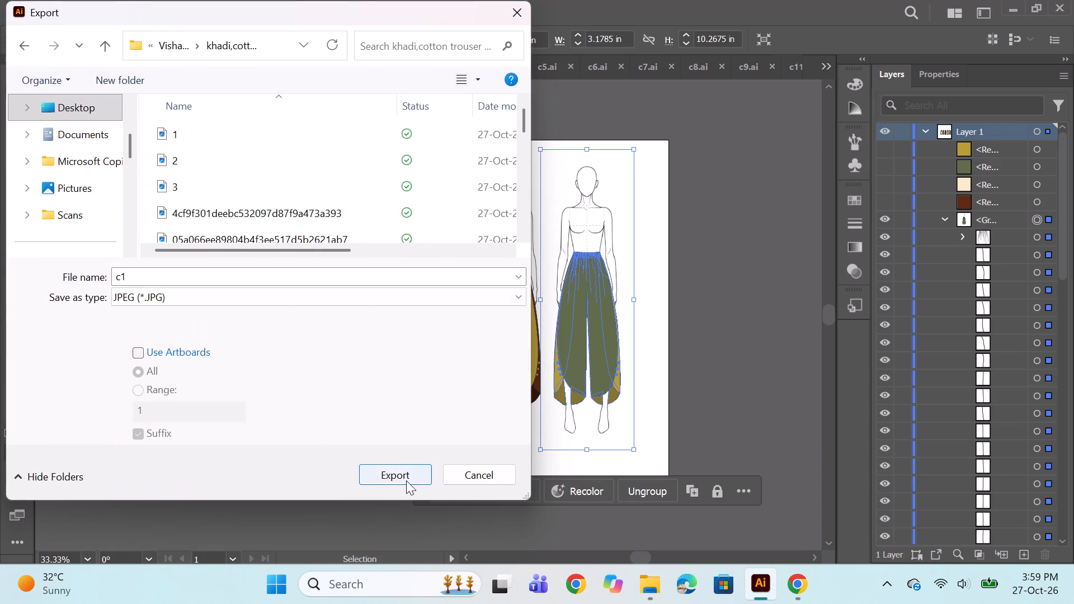
left_click(605, 513)
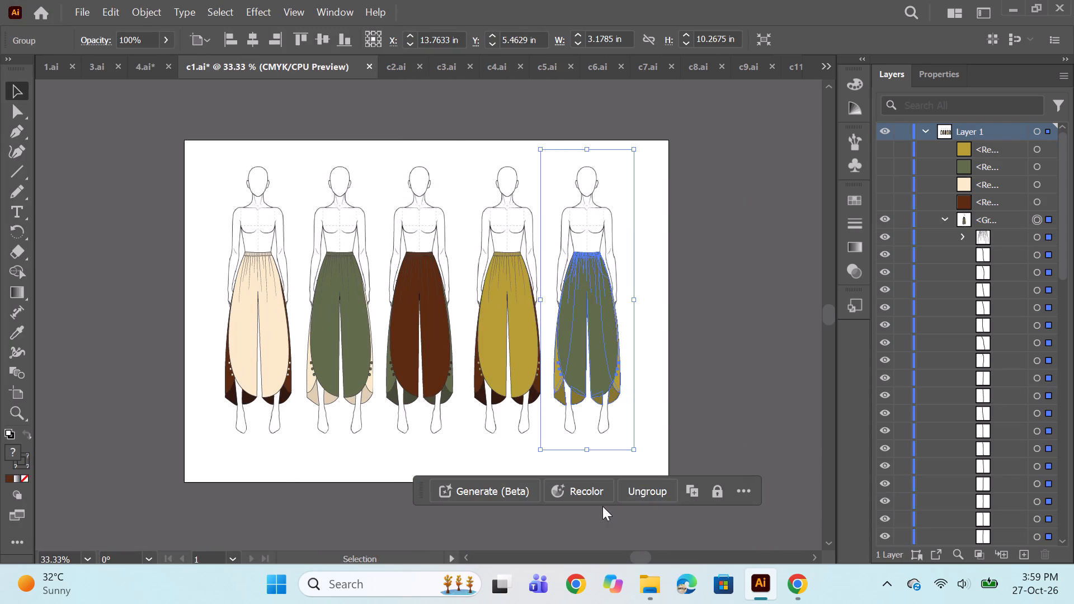
In c2.ai, hide the loose white path and the four colour swatch rectangles beside the artboard.
left_click(394, 58)
left_click(86, 22)
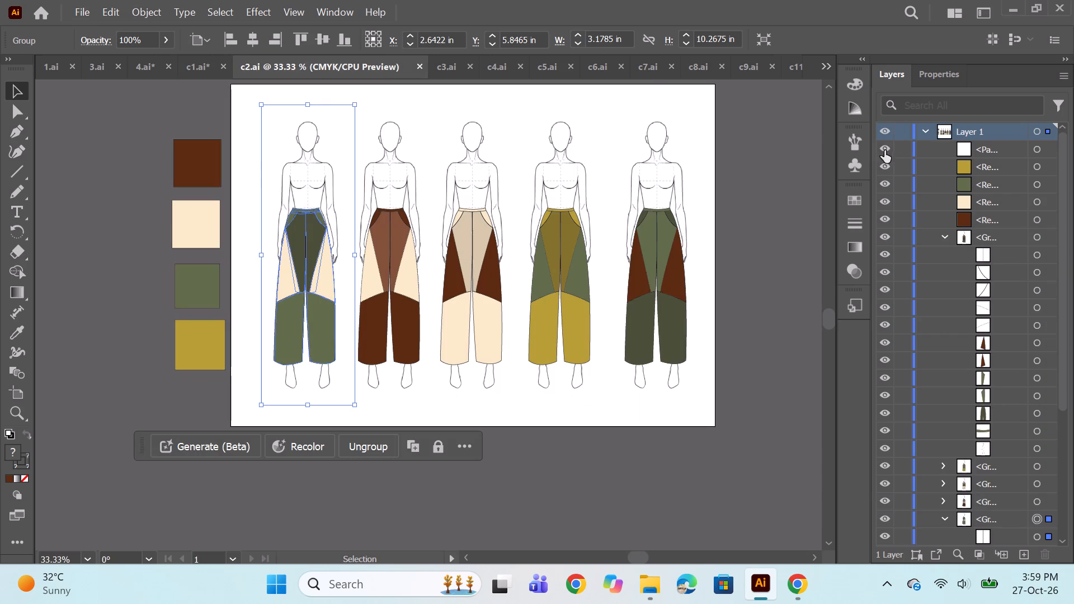
left_click_drag(884, 152, 885, 221)
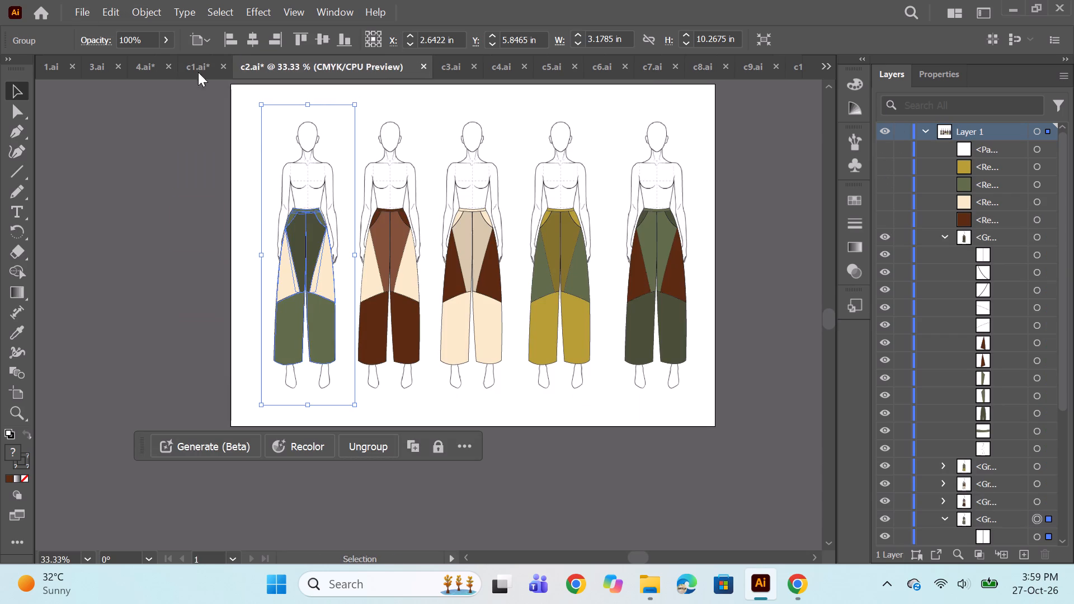
Export the c2.ai colourway sheet as a JPEG named c2 with the default JPEG options.
left_click(77, 6)
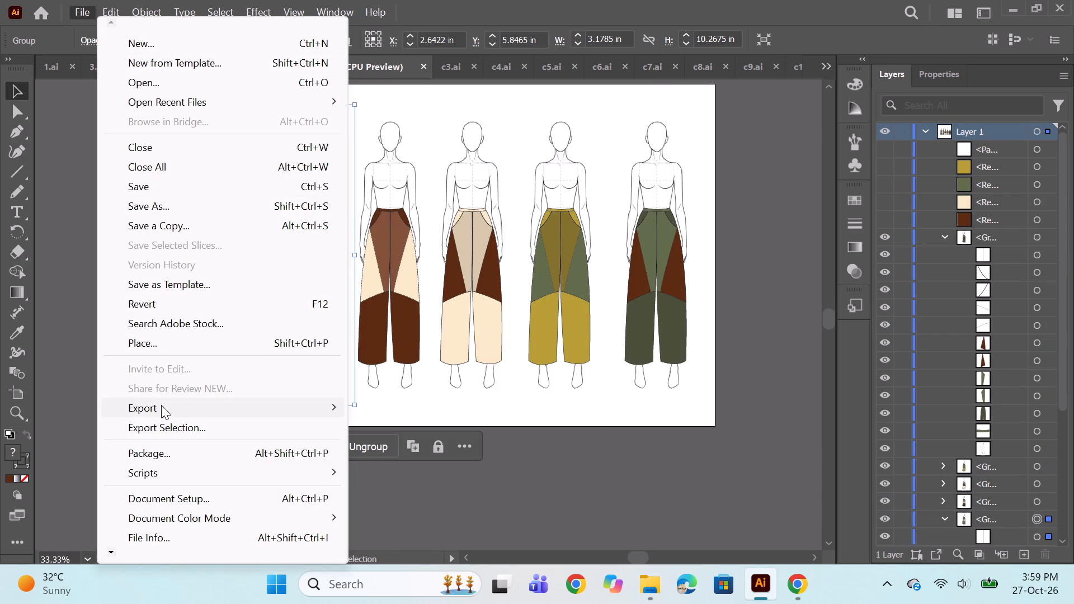
left_click(161, 405)
left_click(383, 426)
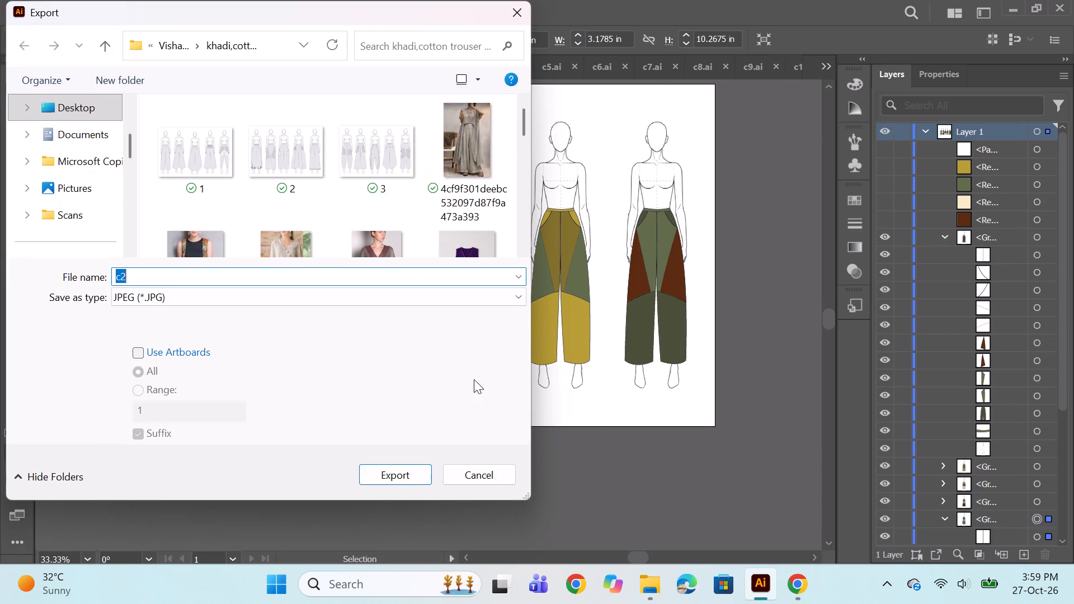
left_click(410, 475)
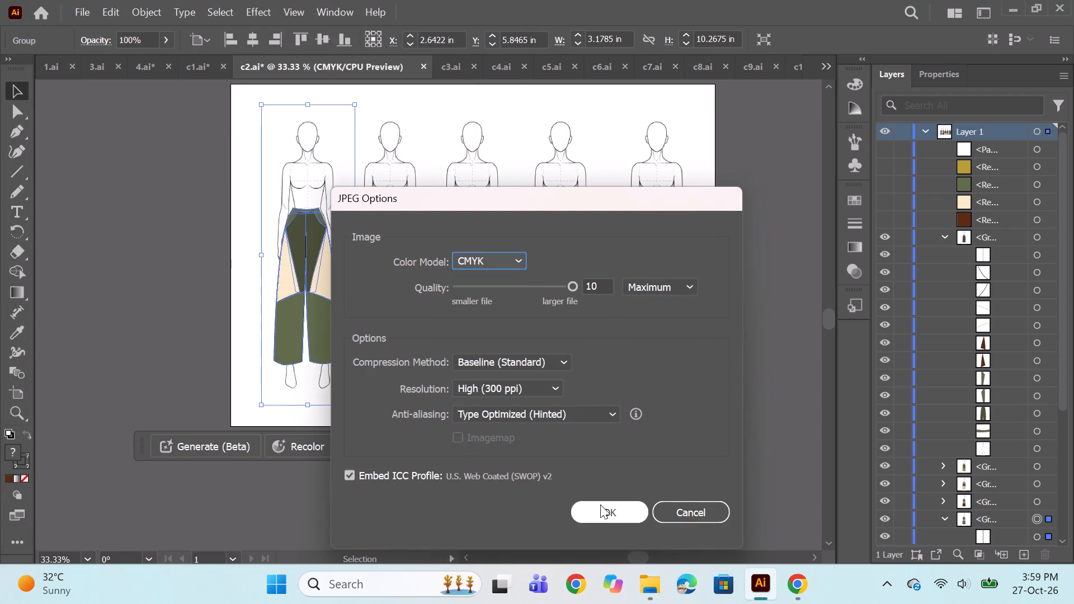
left_click(596, 508)
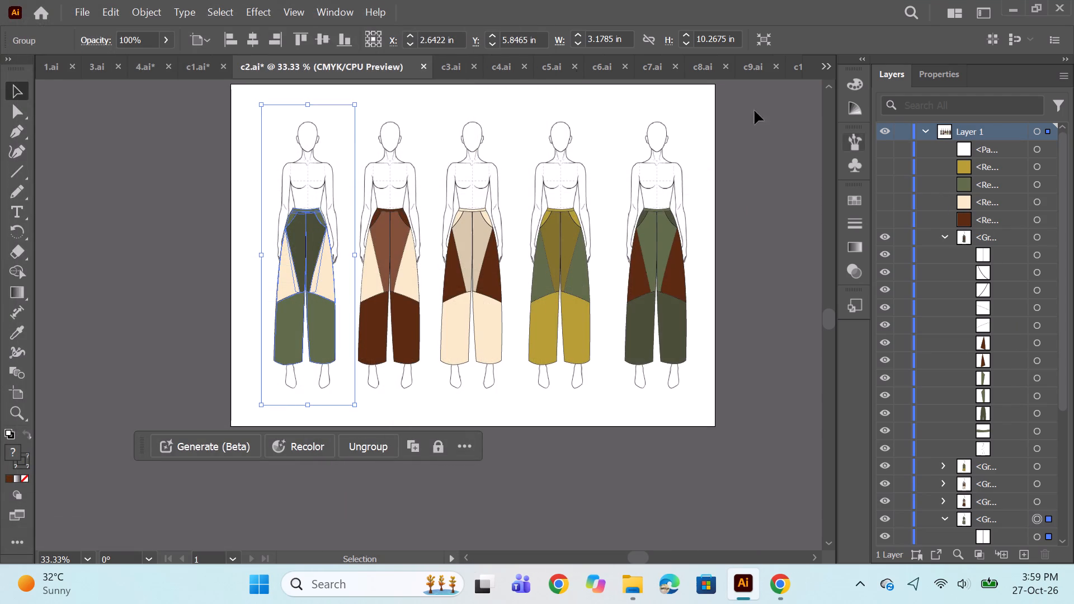
In c3.ai, hide the four colour swatch rectangles beside the artboard.
left_click(442, 59)
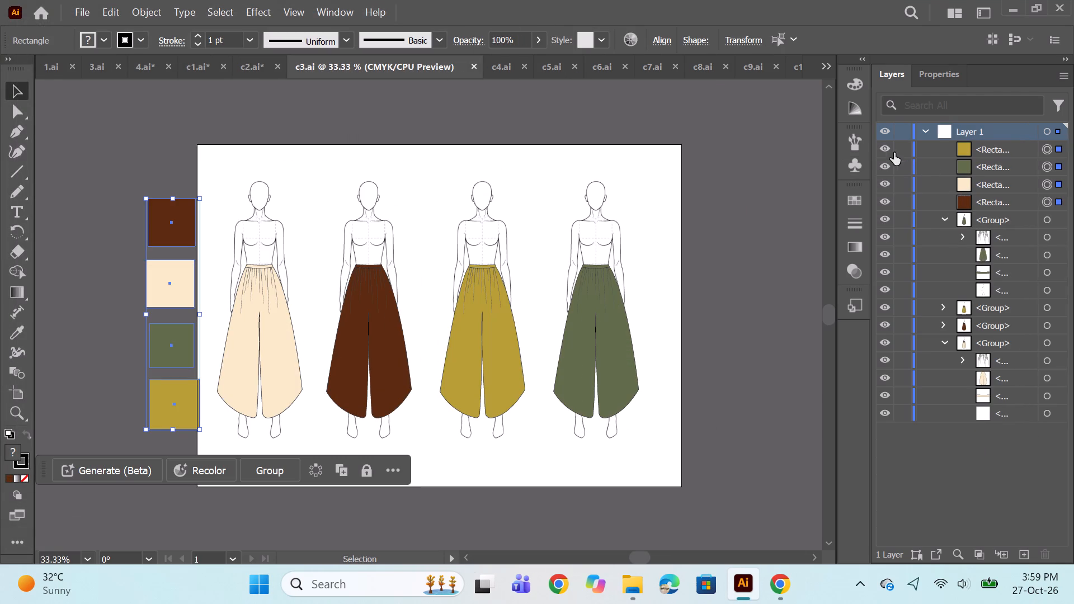
left_click_drag(890, 149, 883, 201)
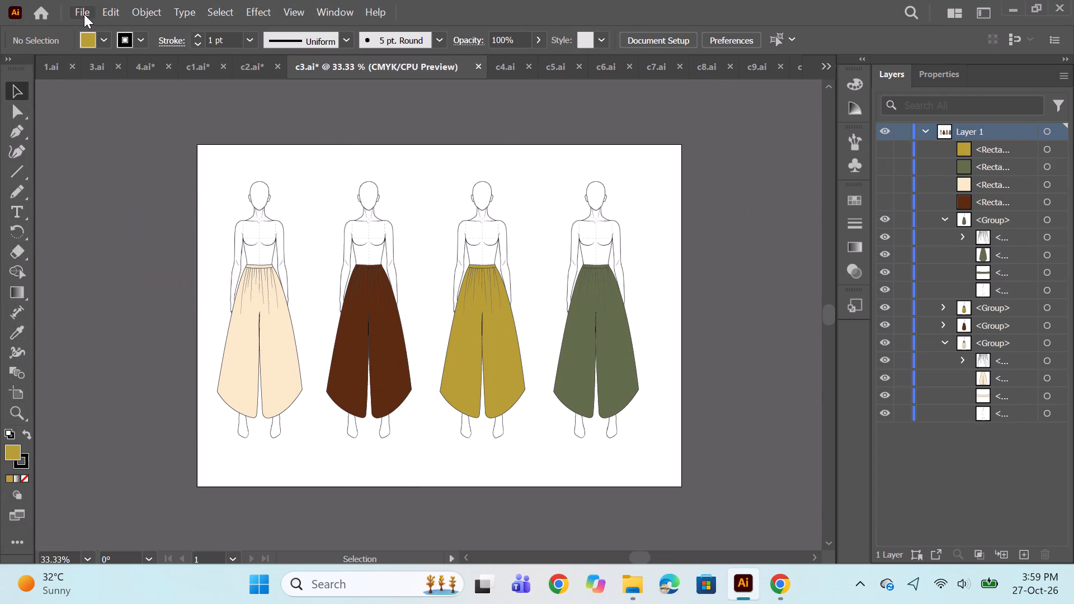
Export the c3.ai colourway sheet as a JPEG, keeping the default file name and JPEG options.
left_click(84, 14)
left_click(173, 404)
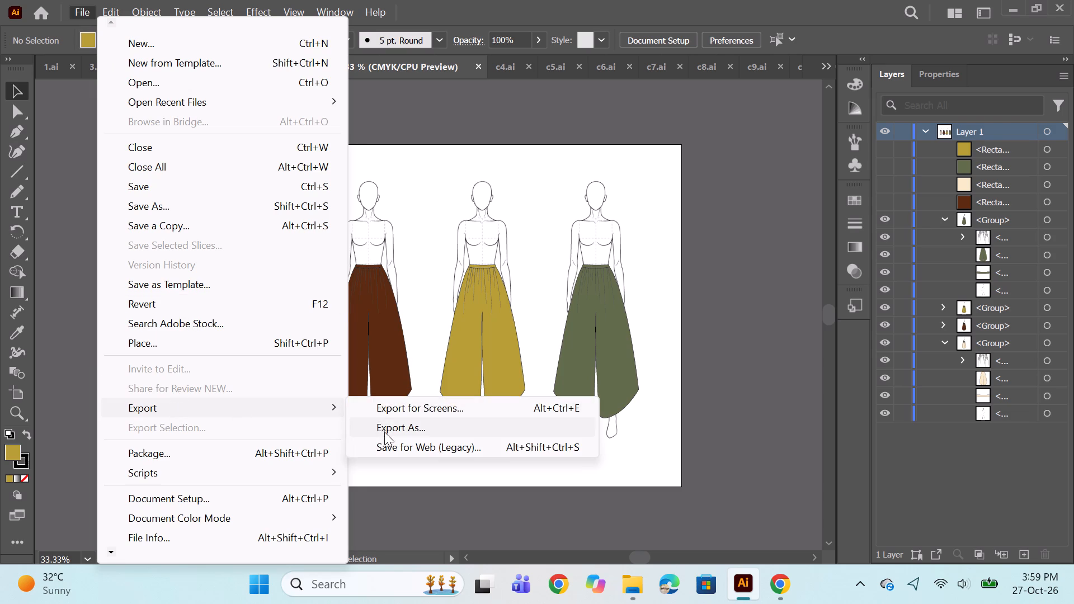
left_click(384, 431)
left_click(387, 475)
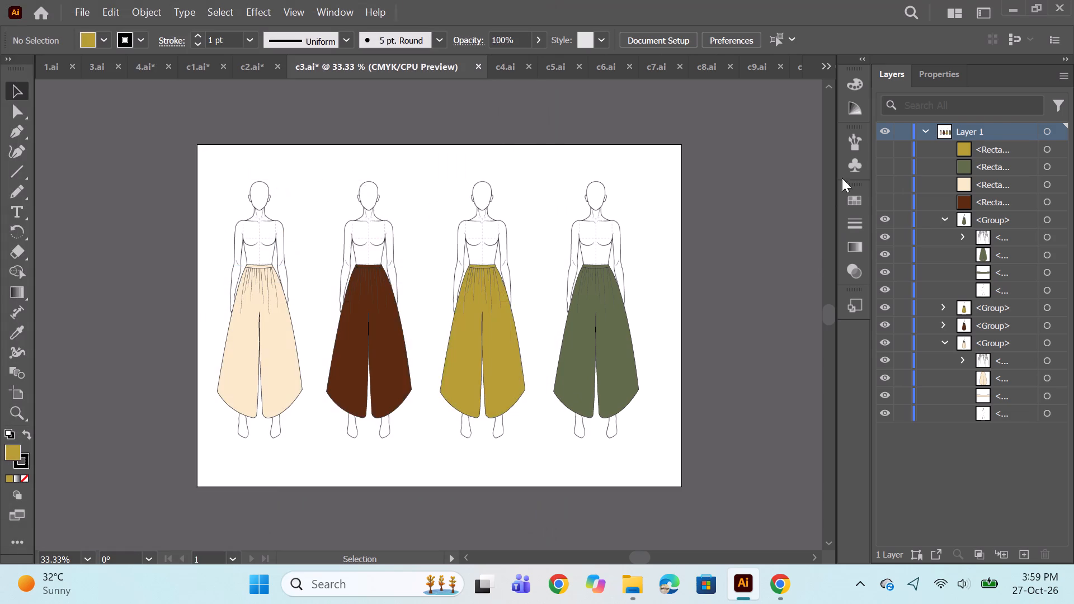
left_click(602, 516)
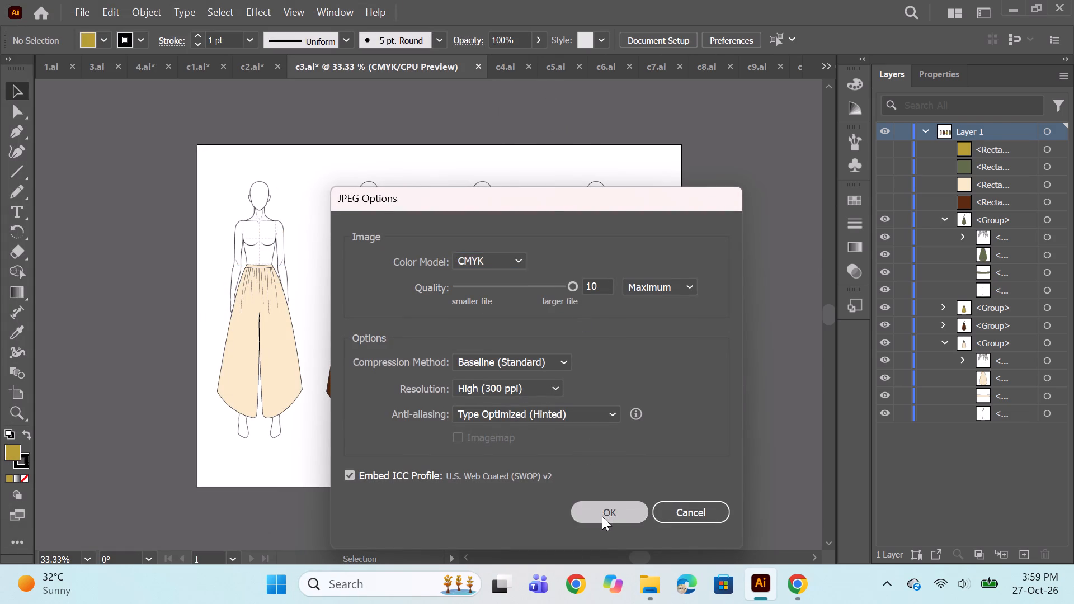
In c5.ai, hide the four colour swatch rectangles overlapping the artboard's edge.
left_click(505, 67)
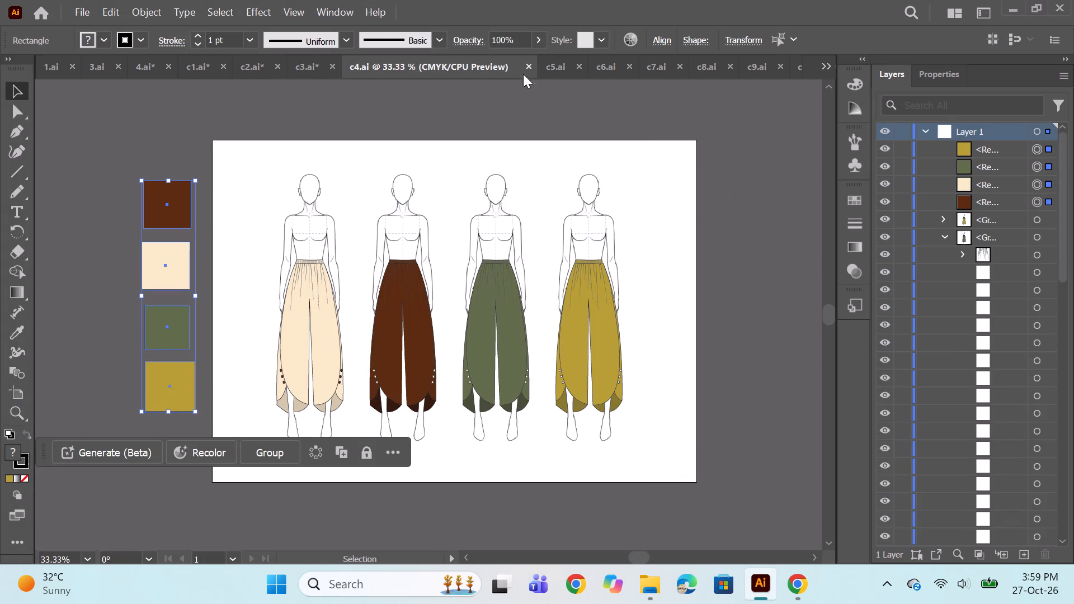
left_click(553, 71)
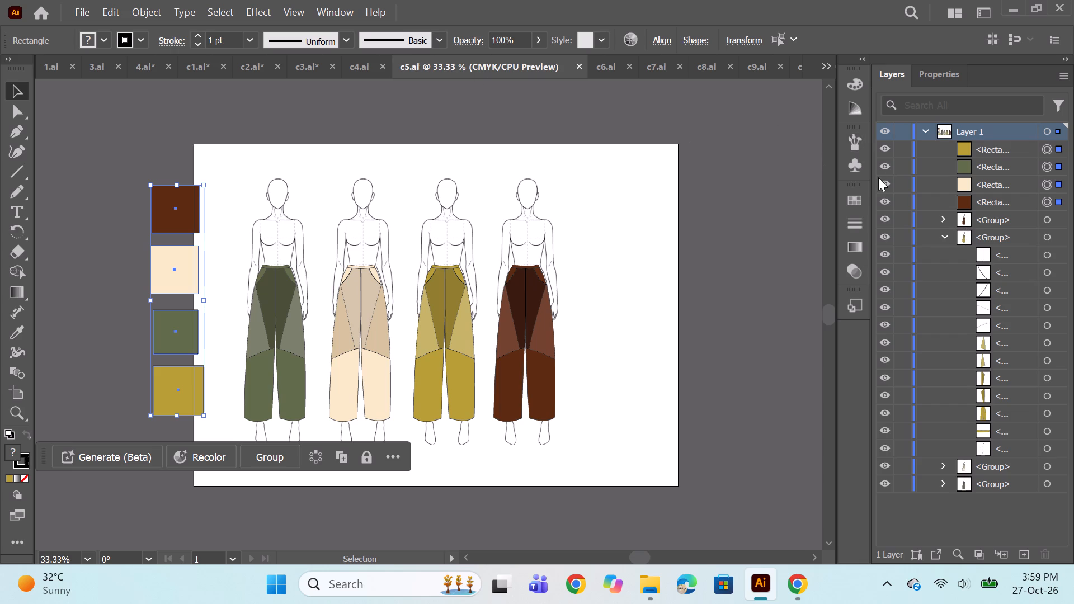
left_click_drag(884, 145, 889, 202)
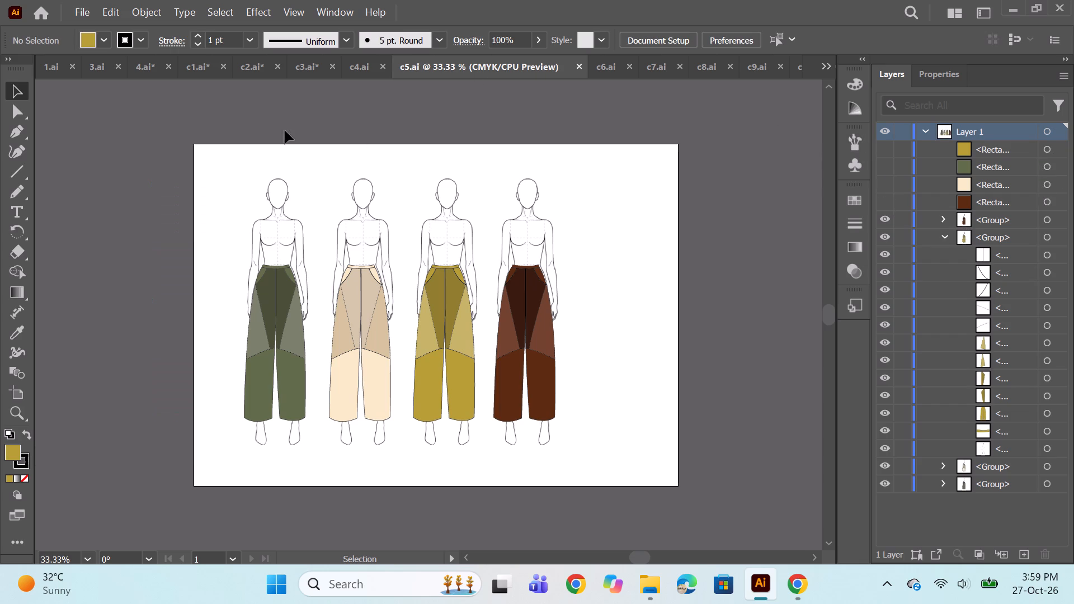
Export the c5.ai colourway sheet as a JPEG, keeping the default file name and JPEG options.
left_click(83, 8)
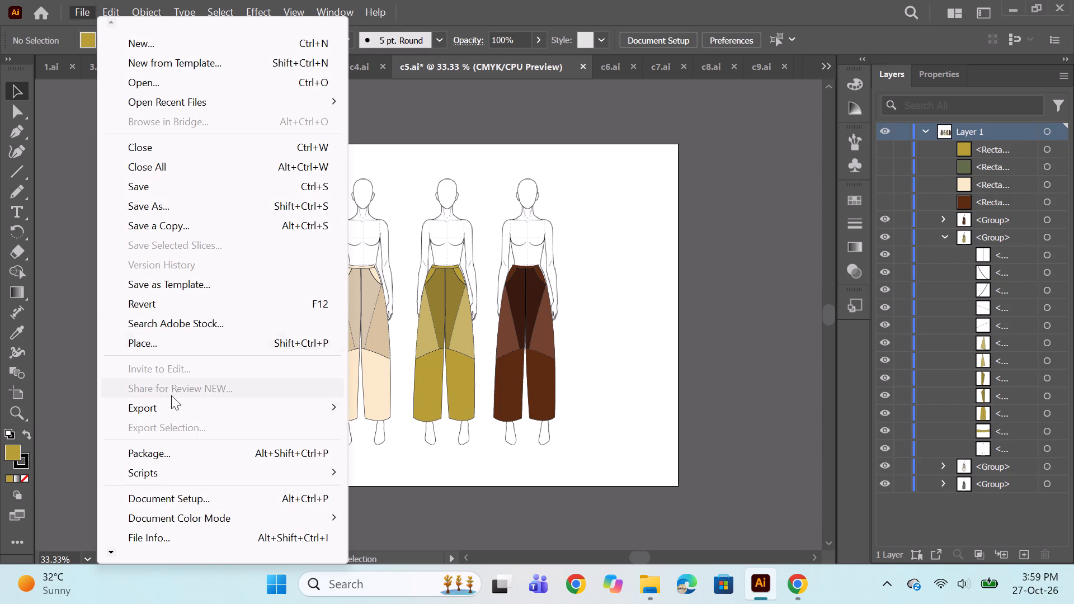
left_click(153, 415)
left_click(375, 422)
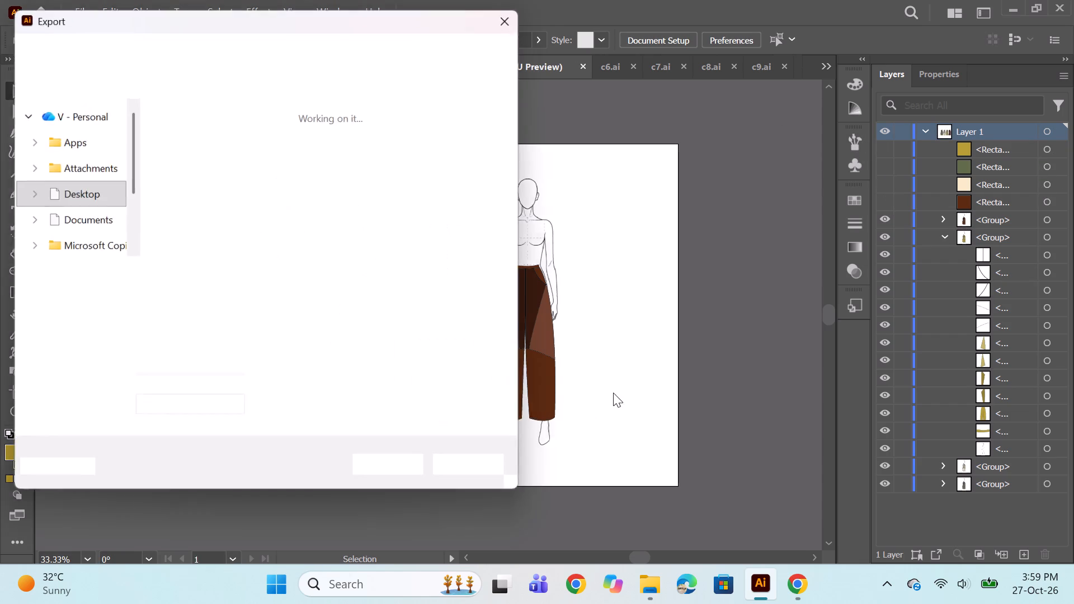
left_click(414, 482)
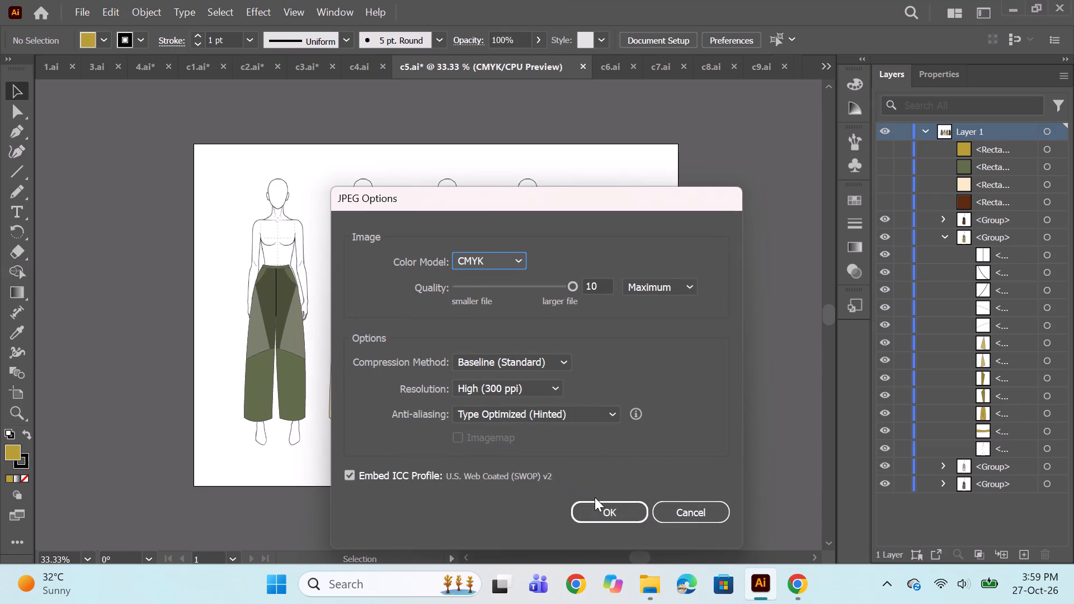
left_click(599, 513)
Go back to the skipped c4.ai sheet and hide its four colour swatch rectangles beside the artboard.
left_click(606, 62)
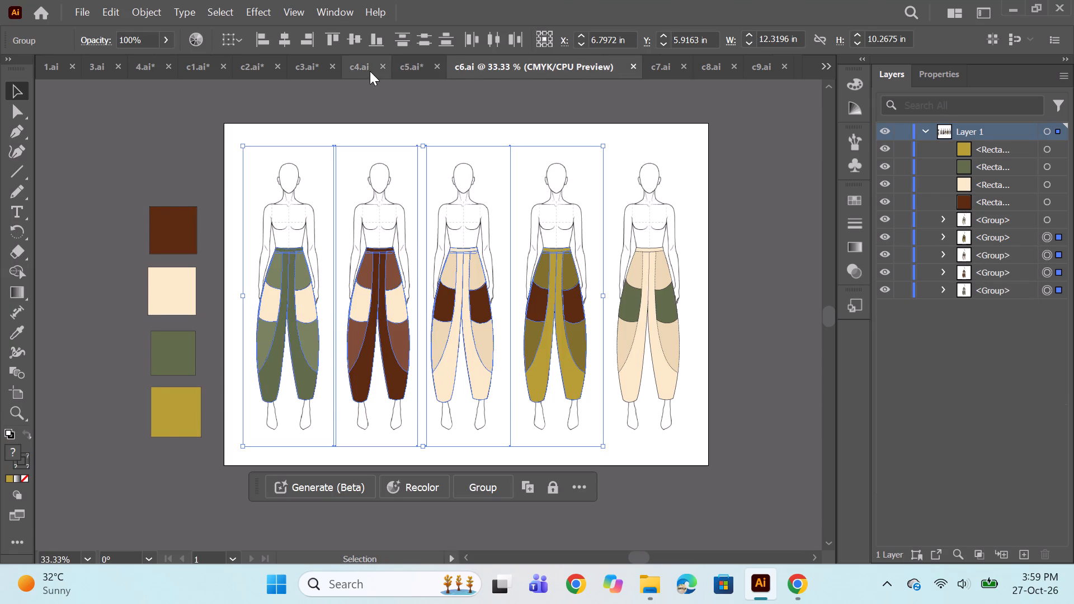
left_click(370, 71)
left_click_drag(885, 150, 880, 206)
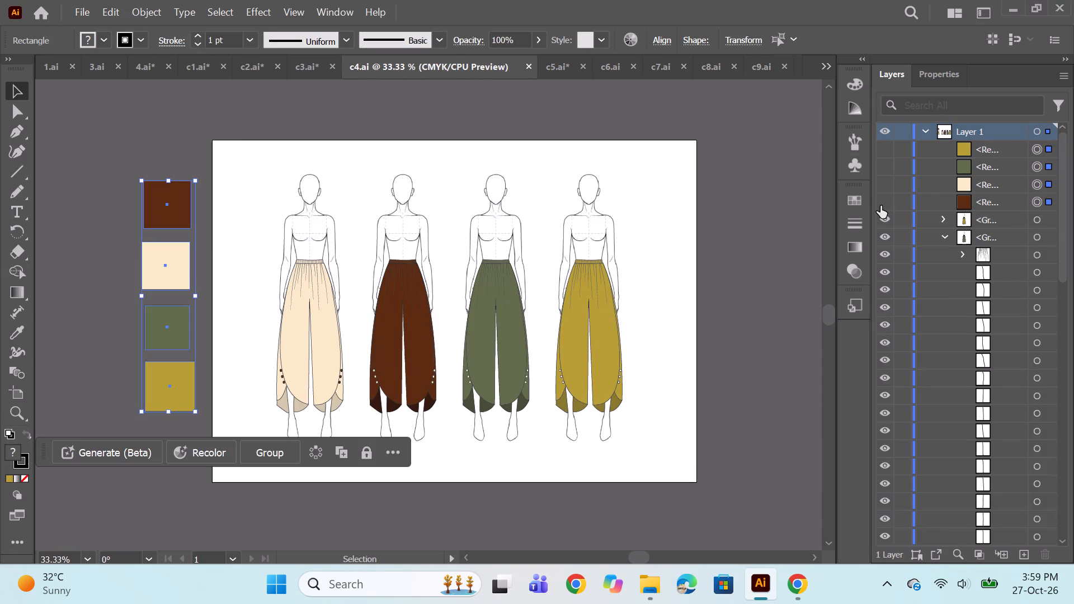
left_click_drag(880, 206, 880, 206)
Export the c4.ai colourway sheet as a JPEG named c4 with the default JPEG options.
left_click(83, 13)
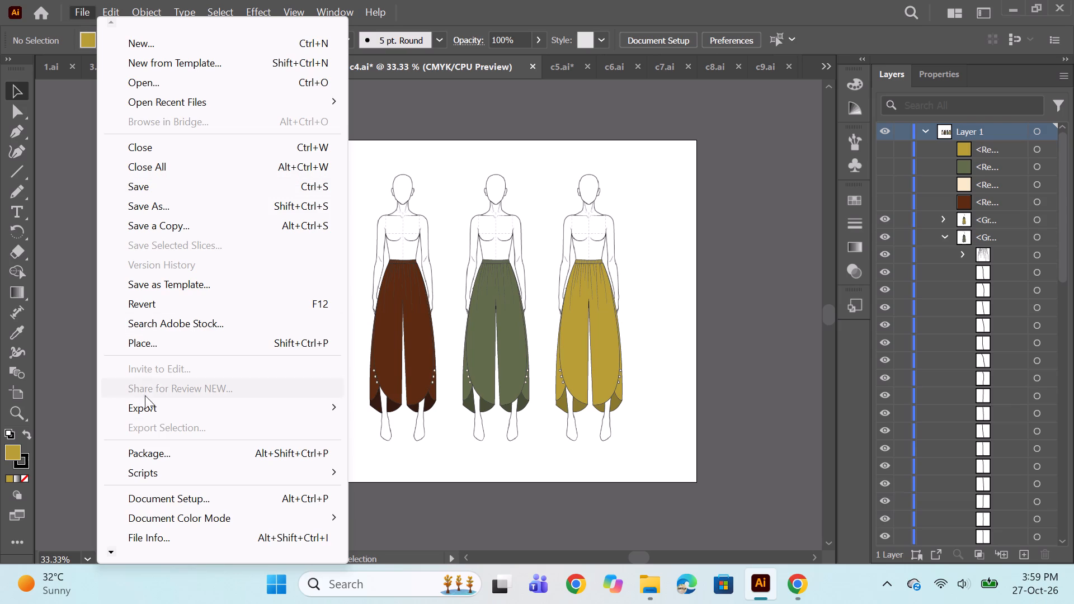
left_click(158, 410)
left_click(194, 405)
left_click(414, 423)
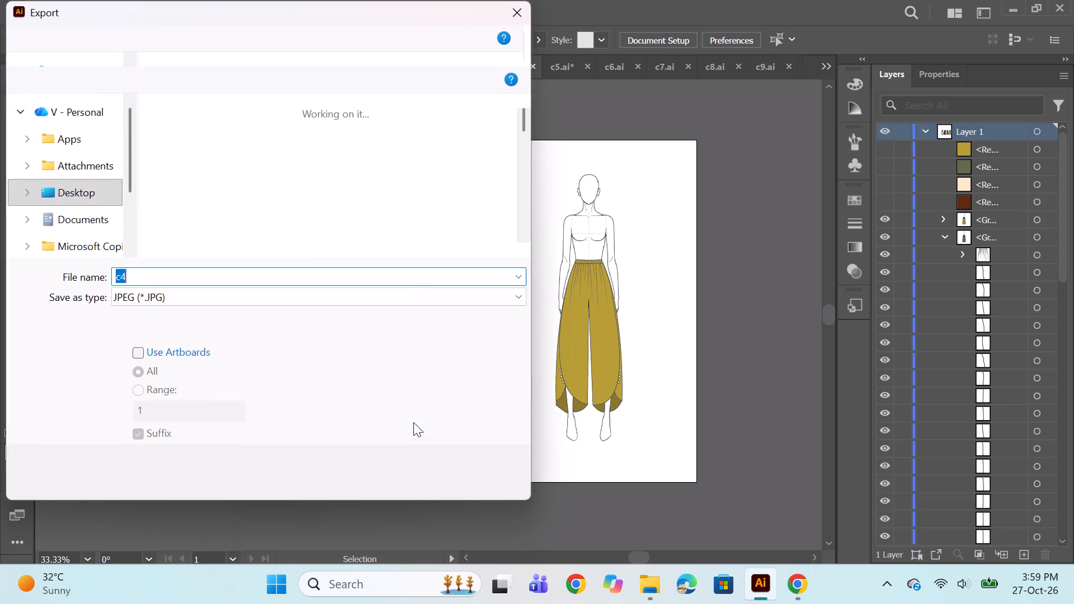
left_click(402, 474)
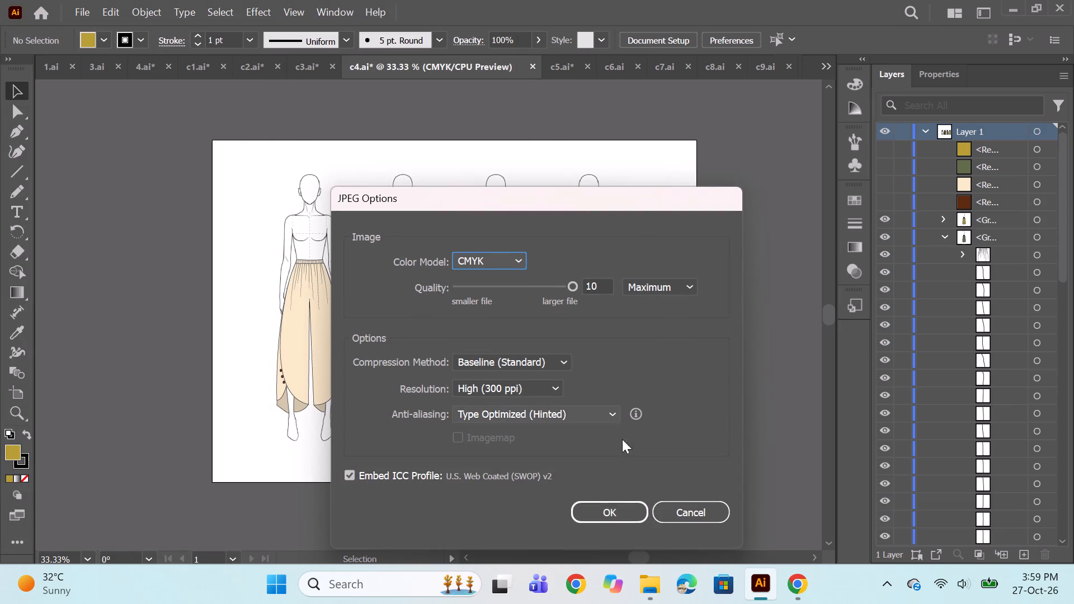
left_click(620, 510)
In c6.ai, hide the four colour swatch rectangles beside the artboard.
left_click(613, 59)
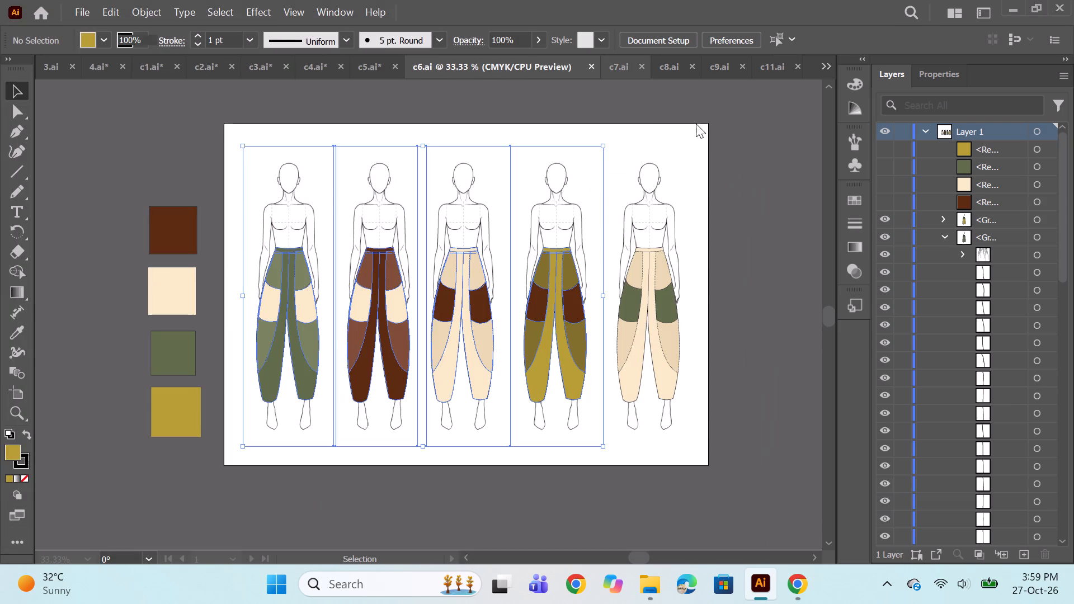
left_click_drag(883, 156, 879, 199)
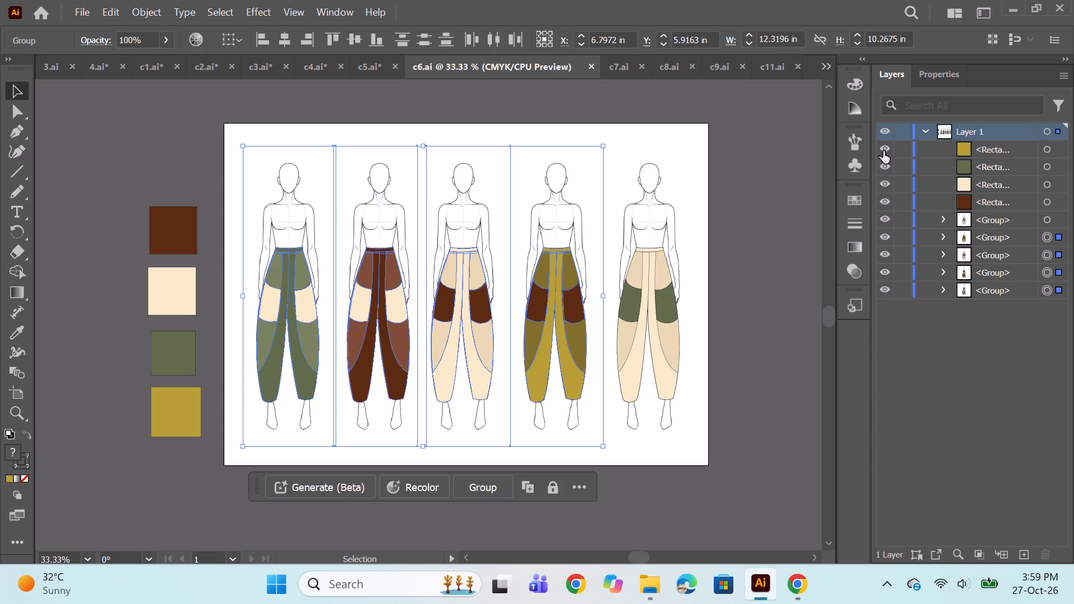
left_click_drag(885, 149, 884, 199)
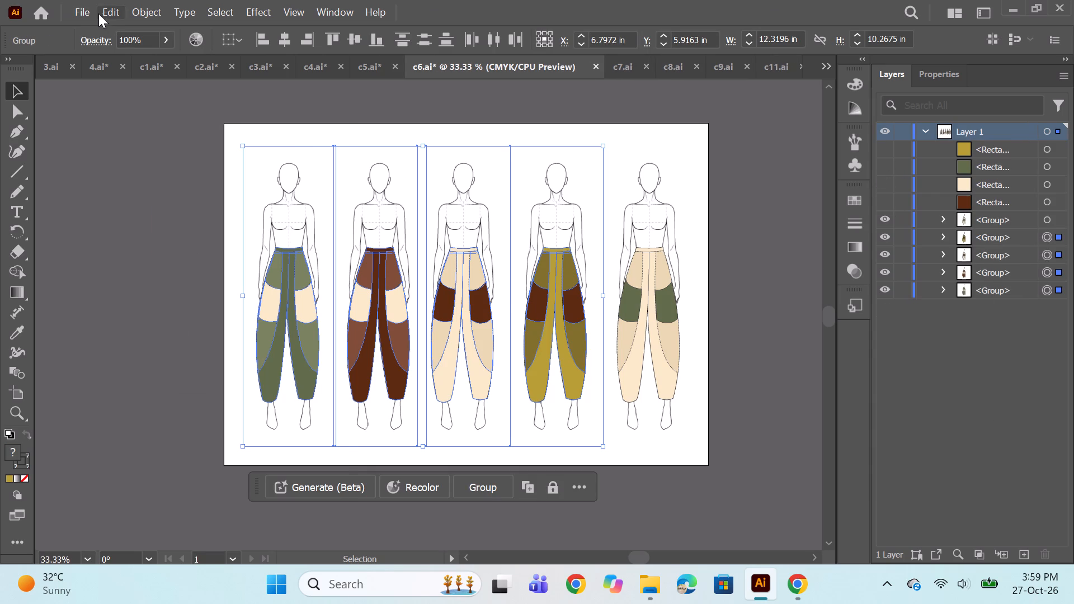
Export the c6.ai colourway sheet as a JPEG named c6 with the default JPEG options.
left_click(88, 8)
left_click(144, 408)
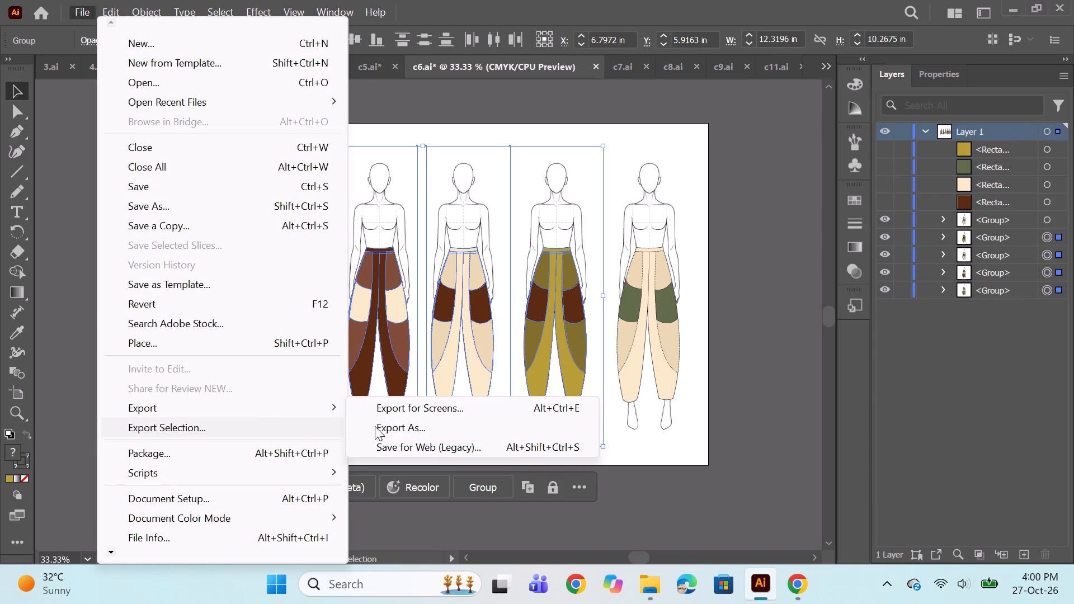
left_click(391, 426)
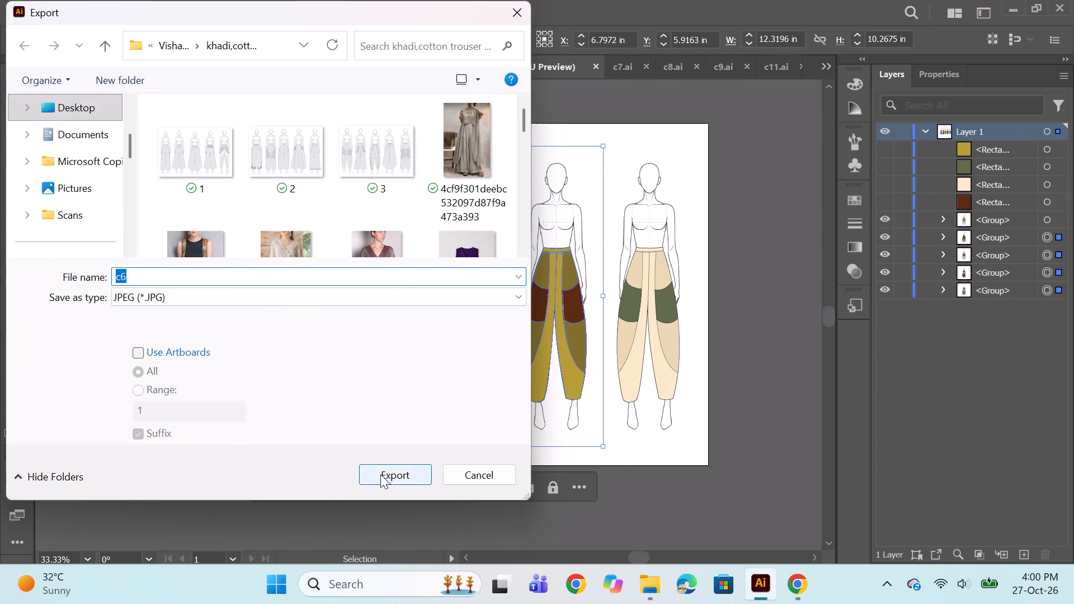
left_click(380, 474)
left_click(623, 509)
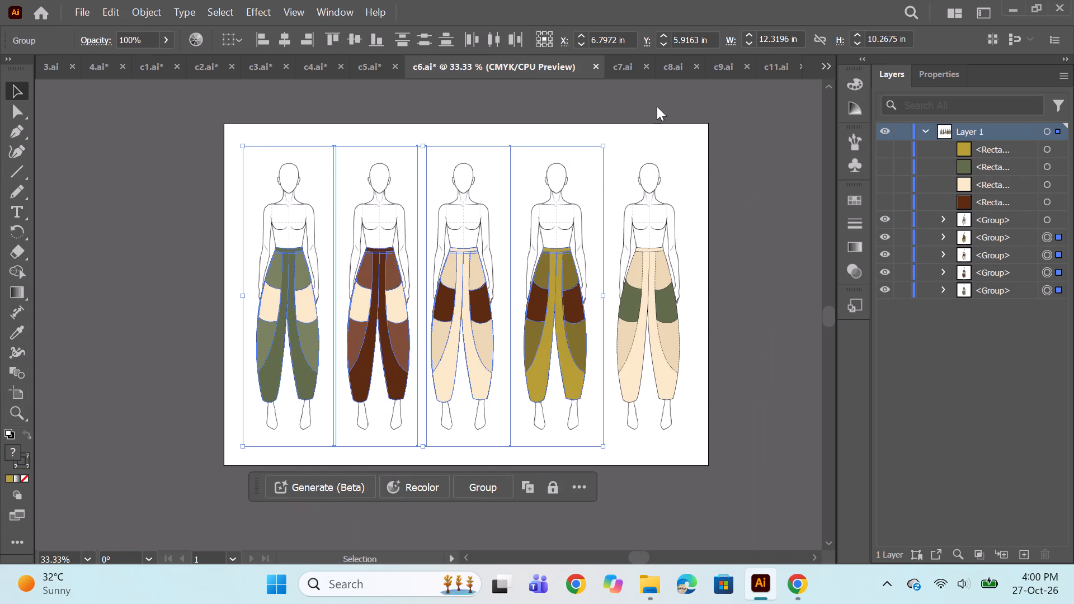
In c7.ai, hide the four colour swatch rectangles beside the artboard, listed below the figure groups.
left_click(617, 69)
left_click(620, 62)
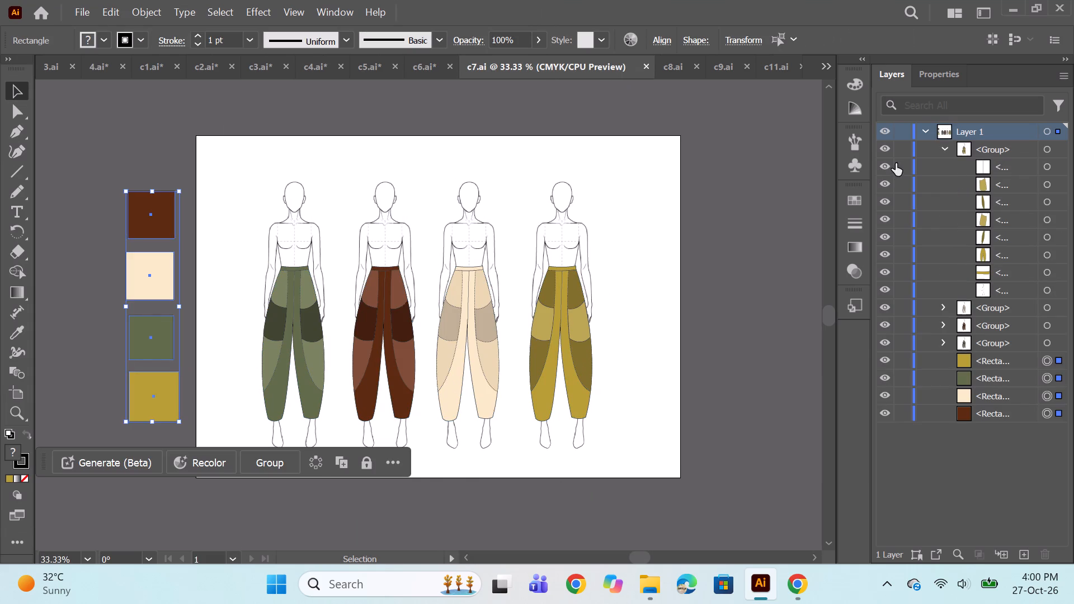
left_click_drag(884, 359, 891, 409)
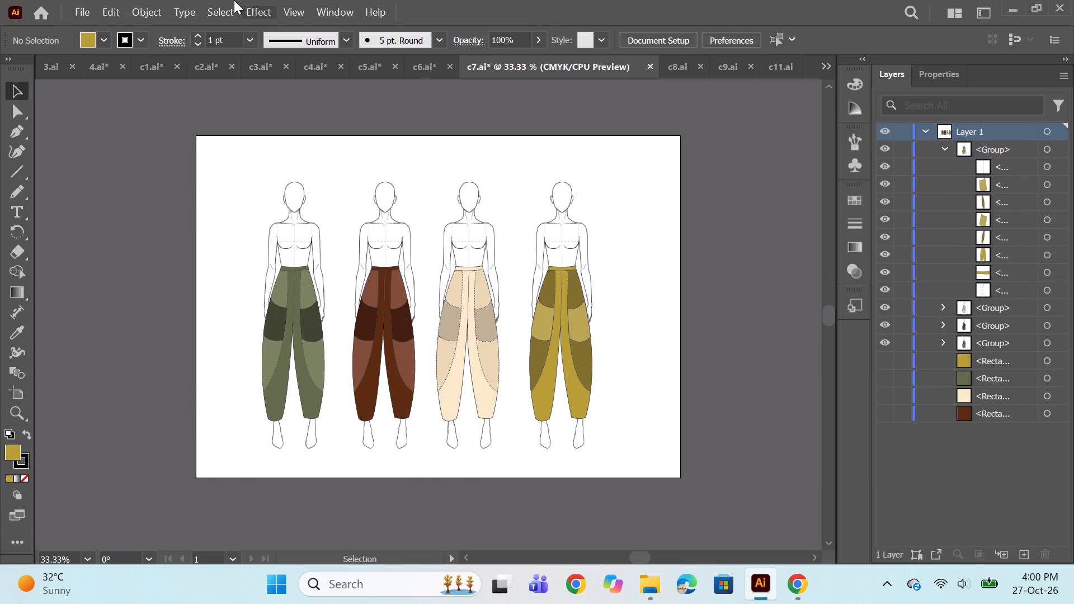
Export the c7.ai colourway sheet as a JPEG named c7 with the default JPEG options.
left_click(83, 6)
left_click(148, 408)
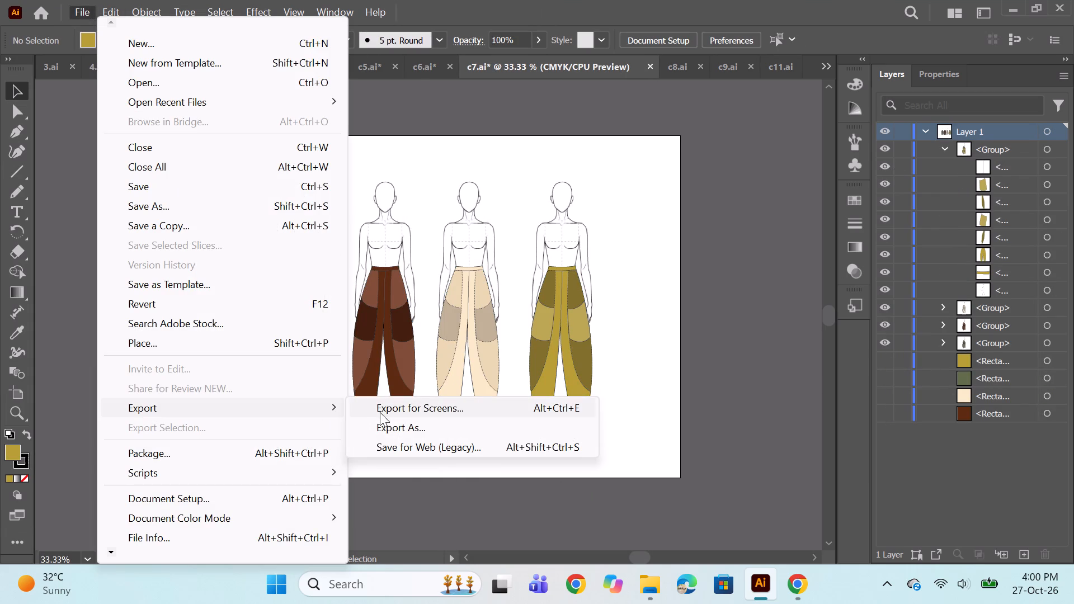
left_click(385, 423)
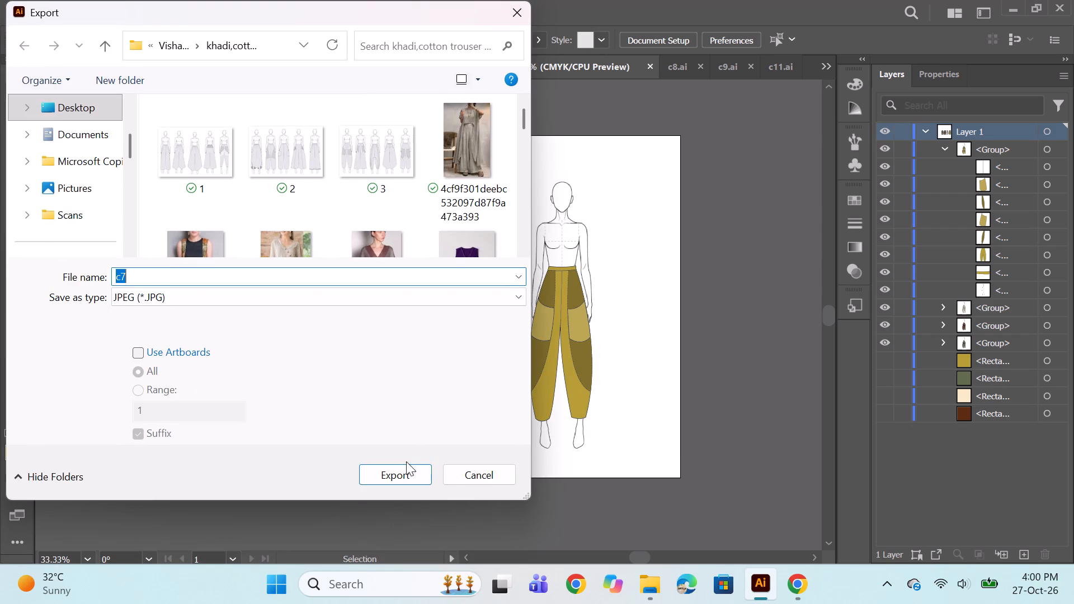
left_click(399, 471)
left_click(598, 512)
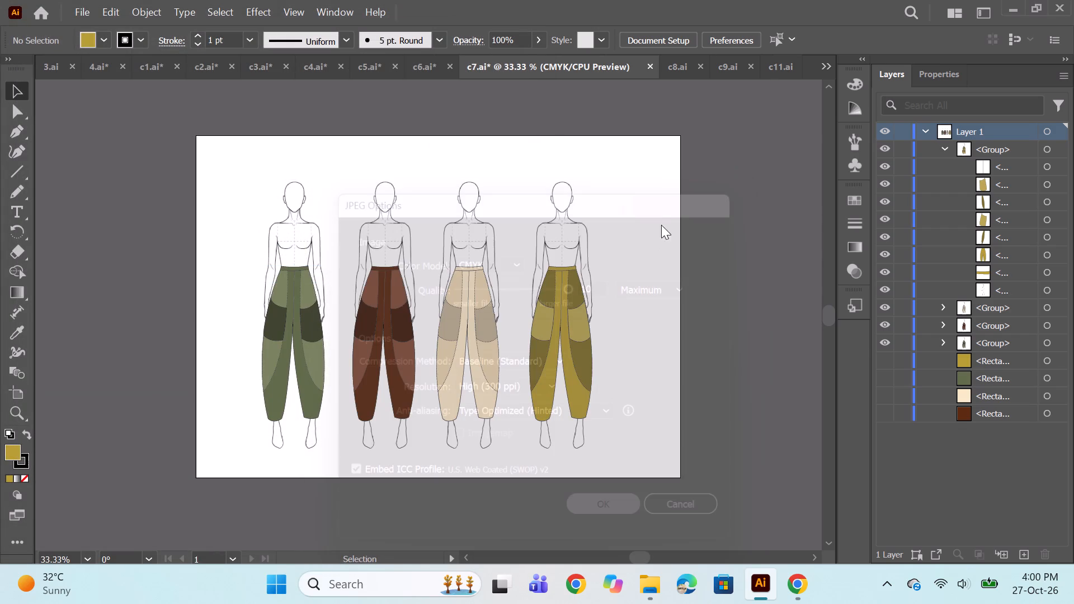
In c8.ai, hide the four colour swatch rectangles beside the figures, listed above the figure groups.
double_click(673, 66)
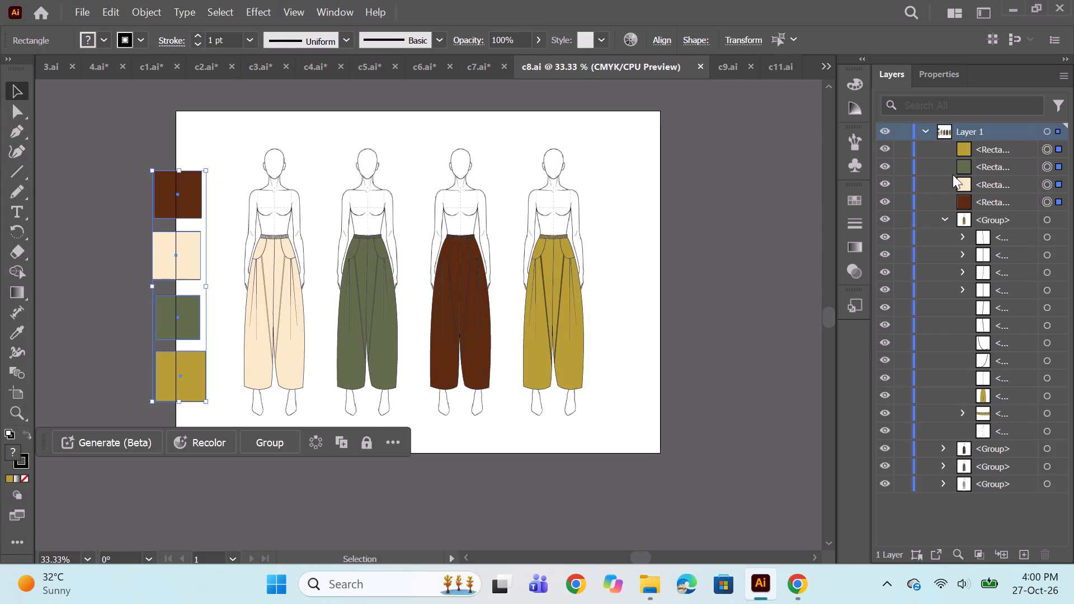
left_click_drag(882, 145, 882, 201)
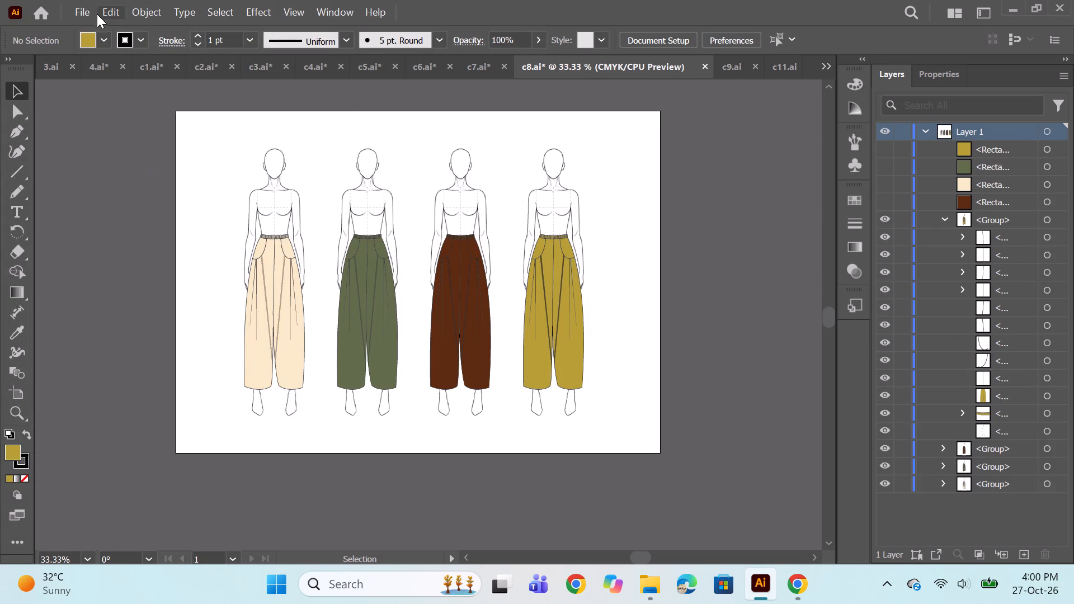
Export the c8.ai colourway sheet as a JPEG named c8 with the default JPEG options.
left_click(89, 8)
left_click(153, 416)
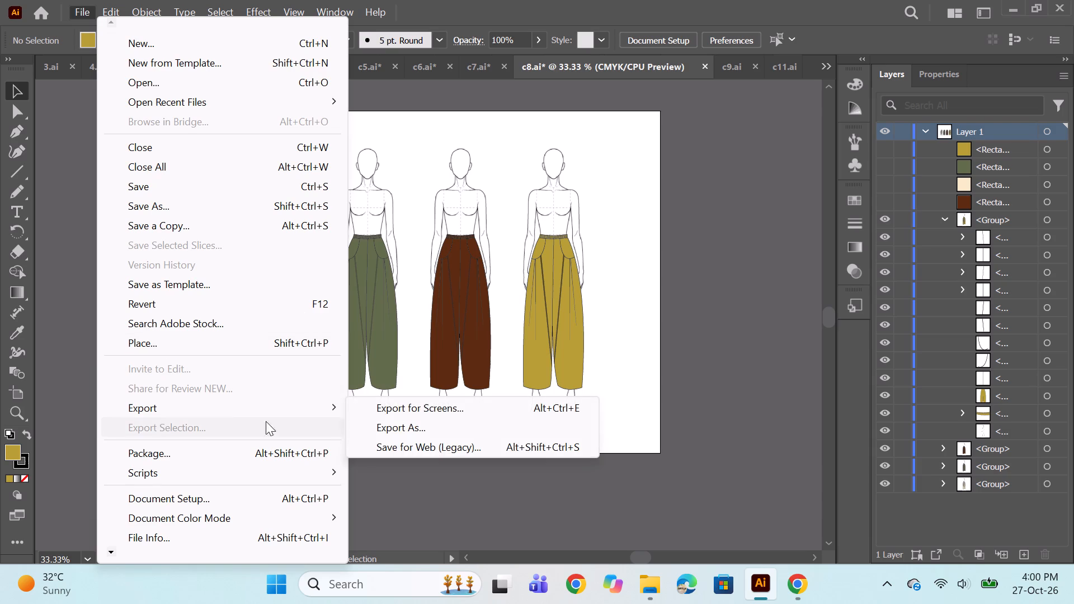
left_click(391, 427)
left_click(430, 471)
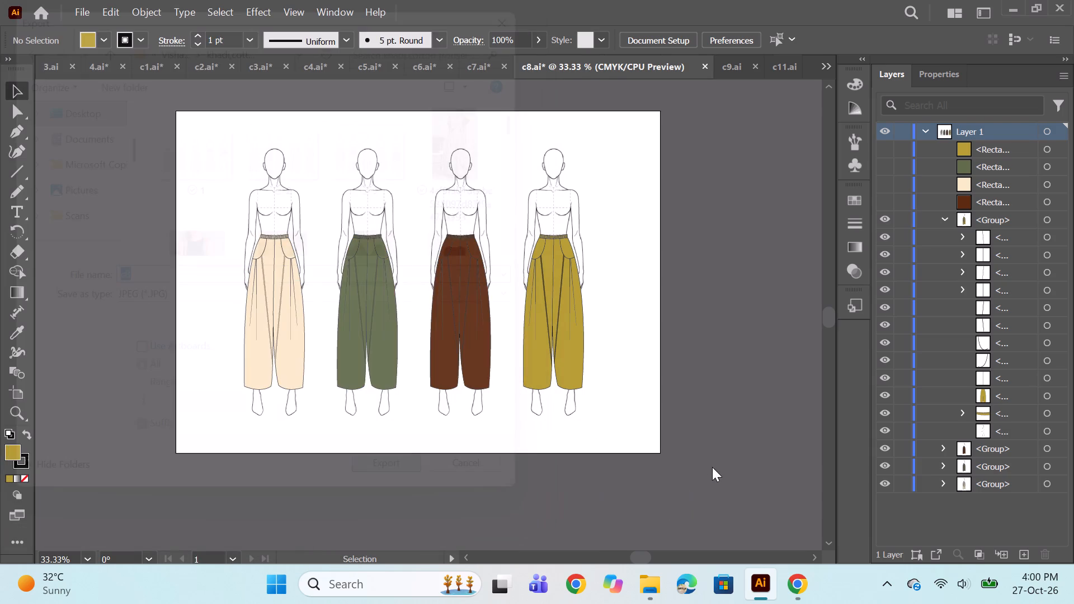
left_click(606, 500)
left_click(628, 510)
In c9.ai, hide the four colour swatch rectangles at the artboard's edge, listed above the figure groups.
left_click(721, 72)
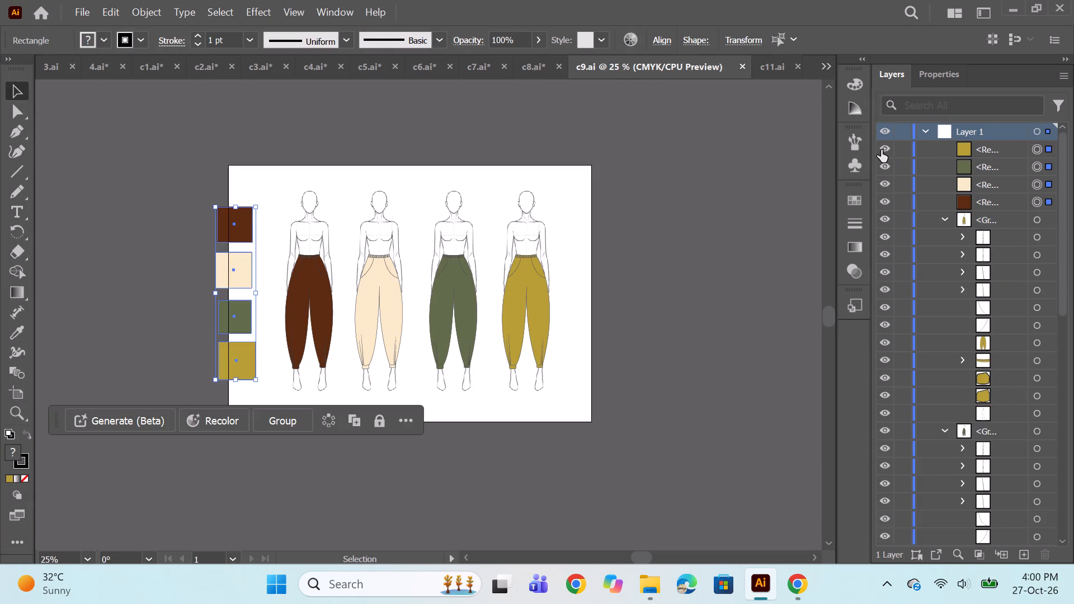
left_click_drag(882, 148, 889, 202)
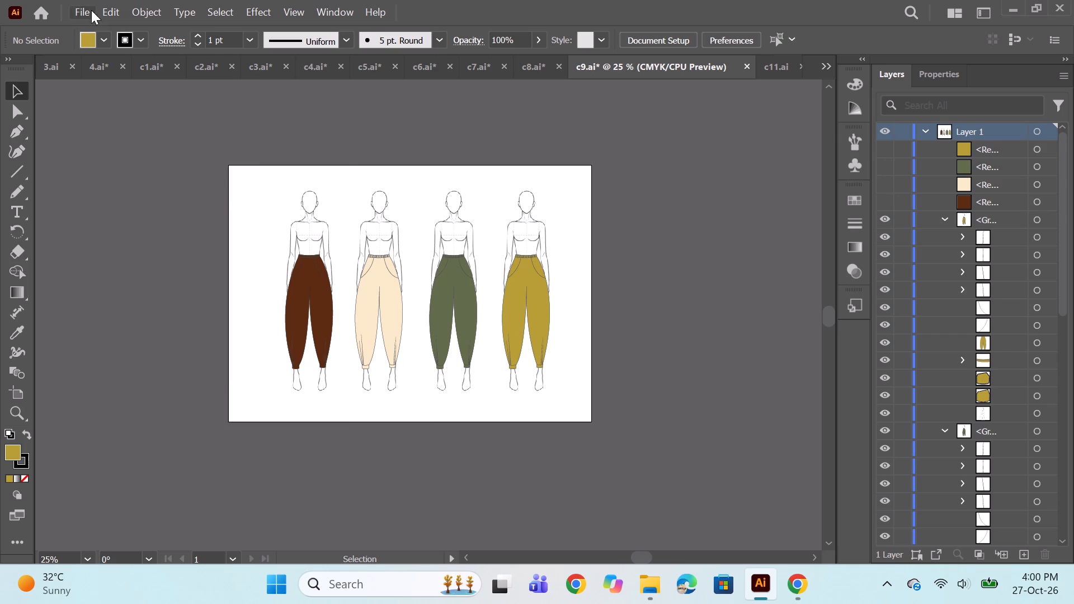
Export the c9.ai colourway sheet as a JPEG named c9, keeping CMYK, maximum quality 10 and High (300 ppi).
left_click(91, 10)
left_click(171, 407)
left_click(378, 421)
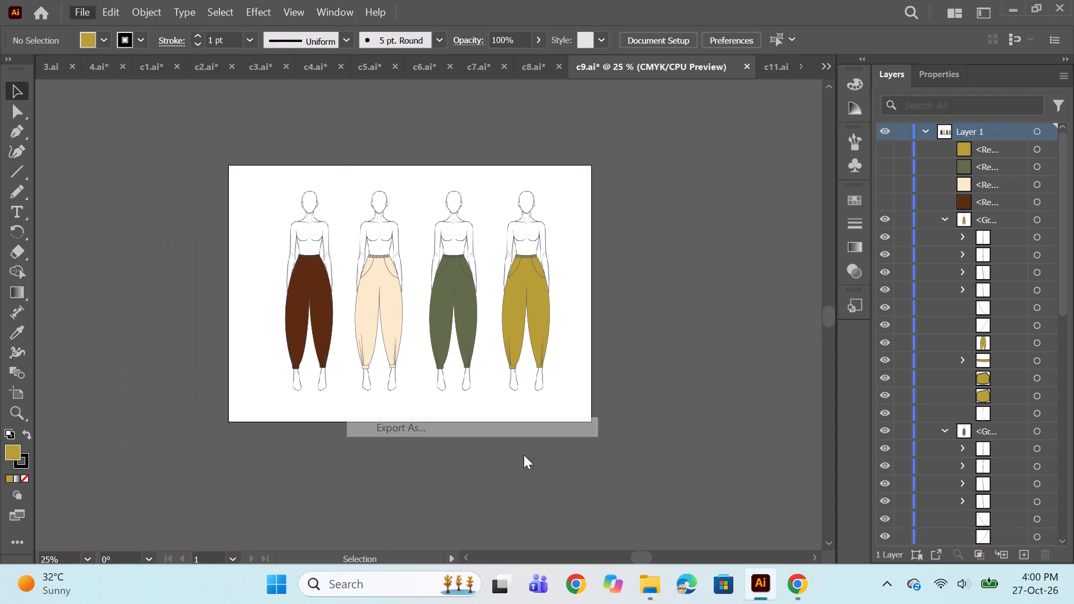
left_click(424, 469)
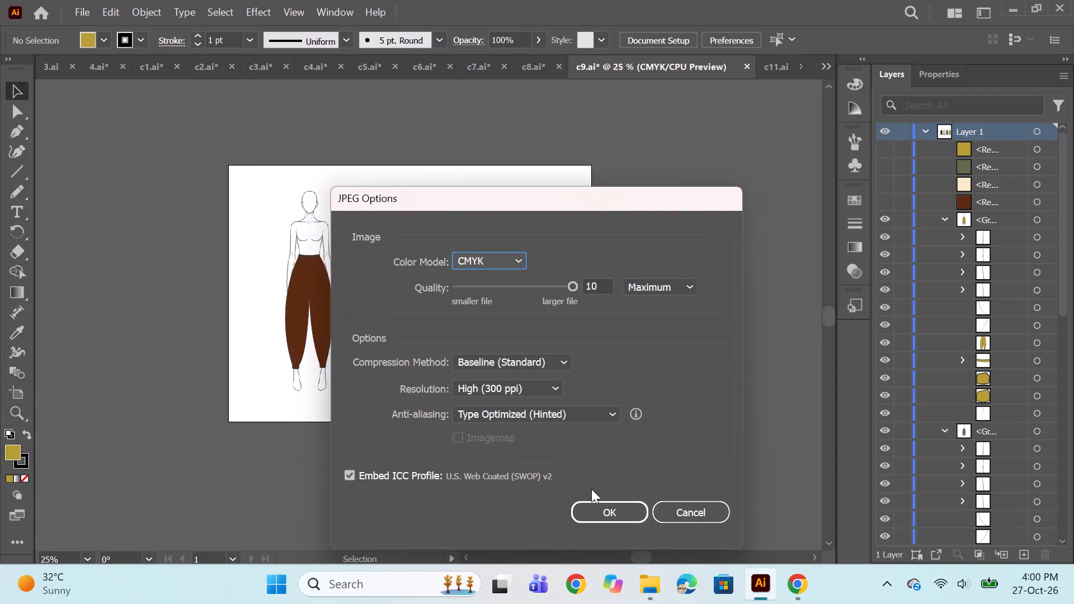
left_click(599, 510)
In c11.ai, hide the four colour swatch rectangles beside the artboard, listed above the figure groups.
left_click(768, 75)
left_click(771, 72)
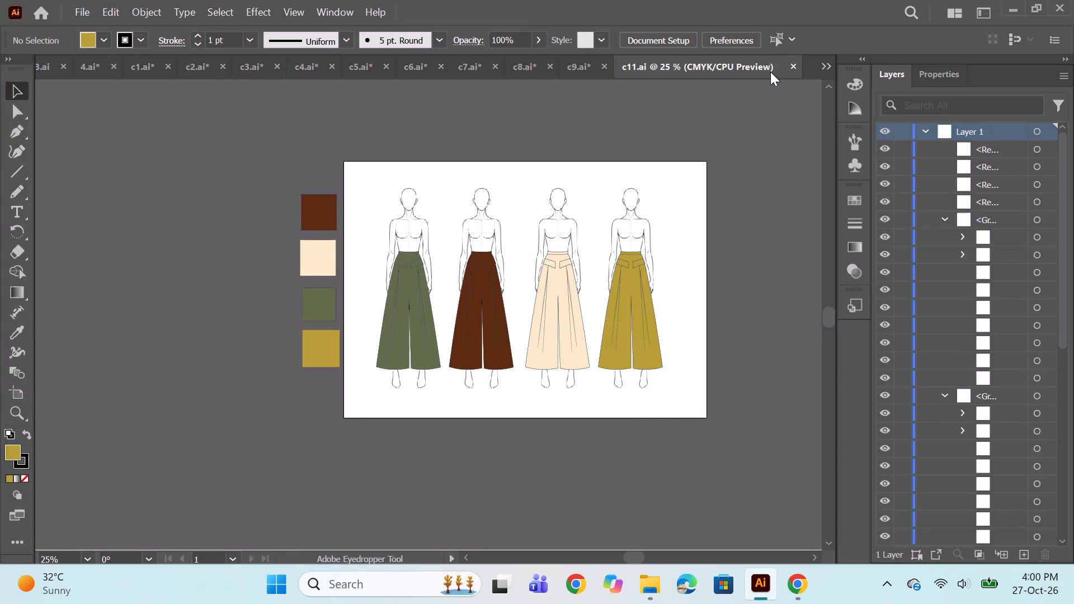
left_click_drag(882, 147, 880, 199)
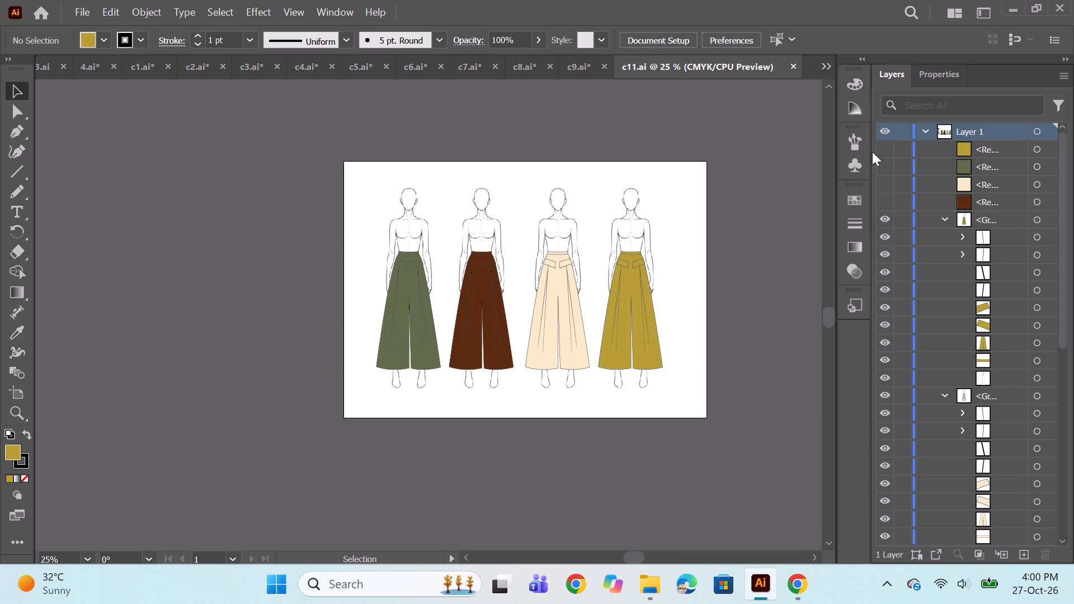
Export the c11.ai colourway sheet as a JPEG named c11 with the default JPEG options.
left_click(86, 8)
left_click(162, 410)
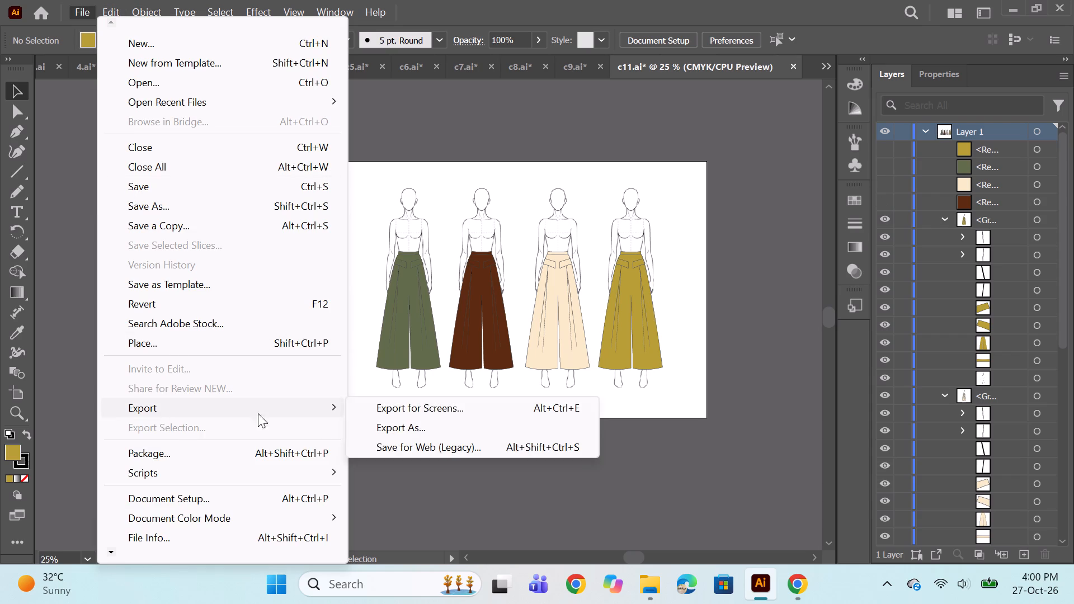
left_click(371, 430)
left_click(405, 467)
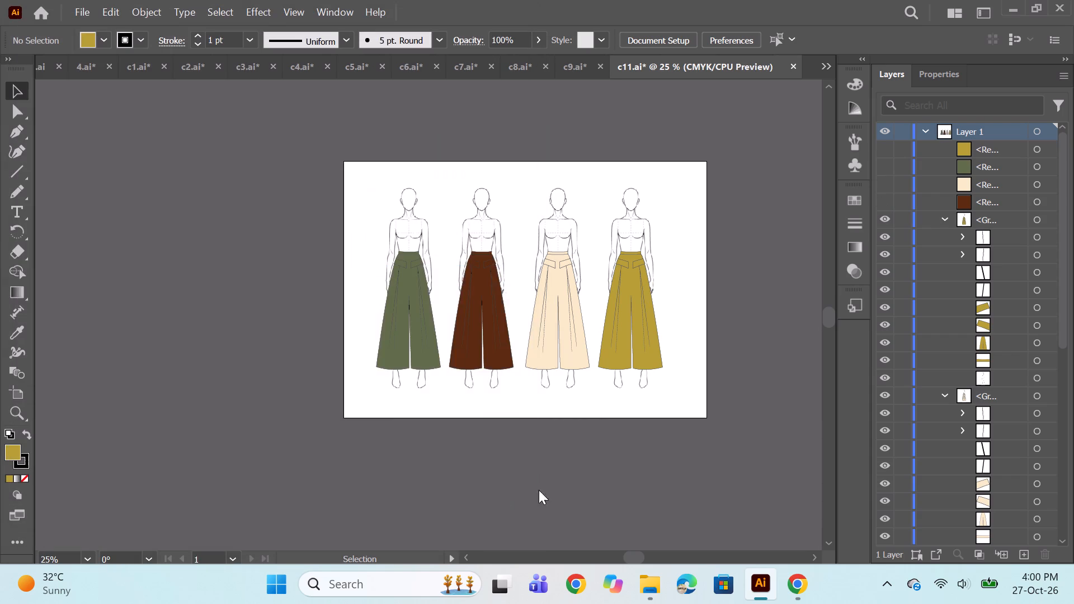
left_click(585, 509)
Switch to File Explorer and check the exported colourway JPEGs in the khadi,cotton trouser silhouettes folder.
double_click(651, 582)
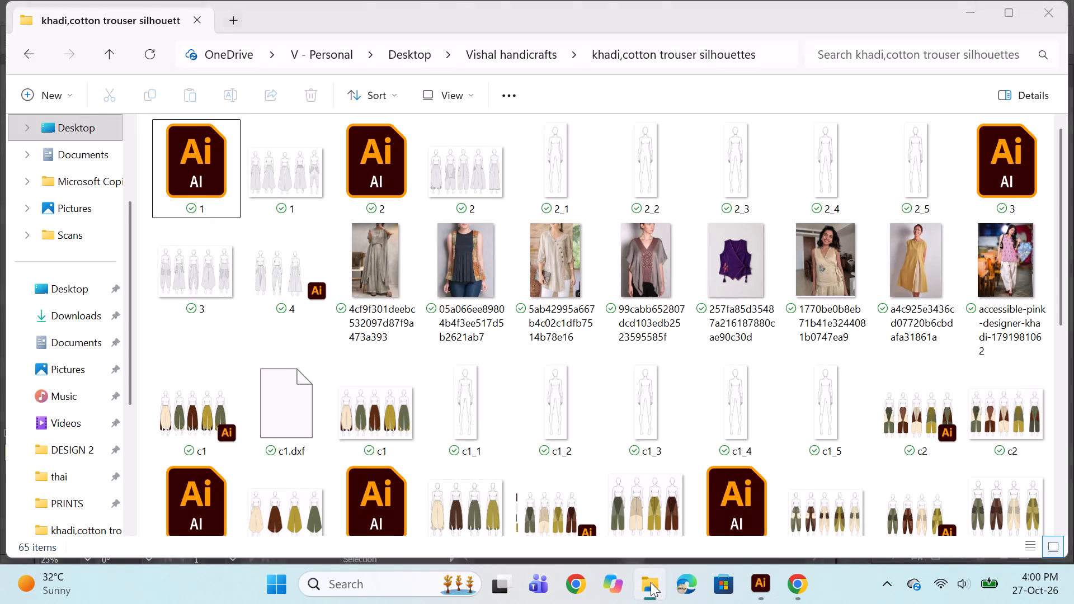
left_click(653, 588)
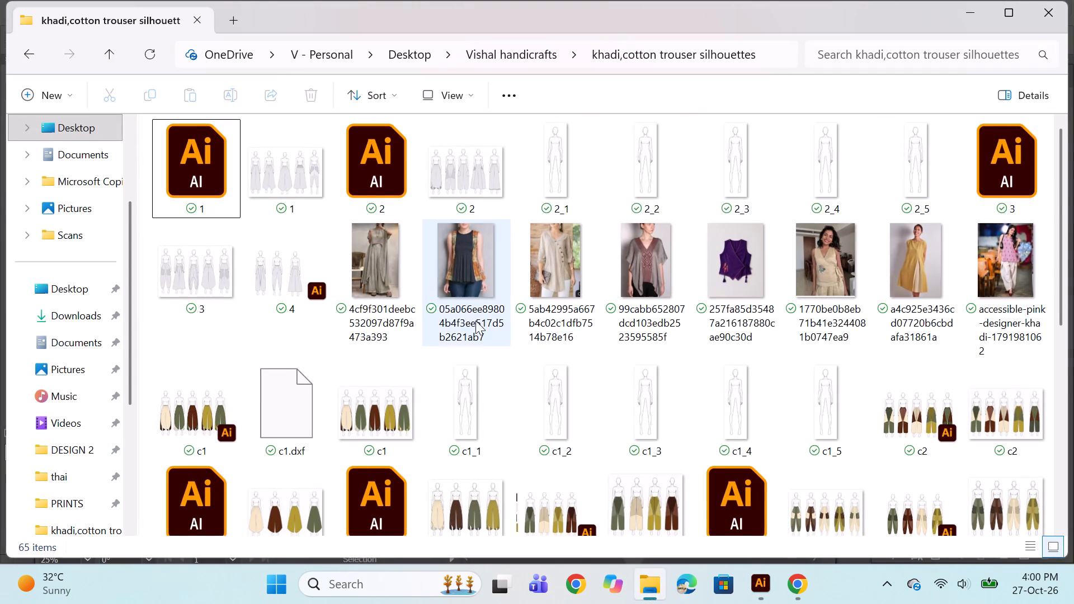
scroll(483, 326, "down", 2)
scroll(299, 238, "up", 2)
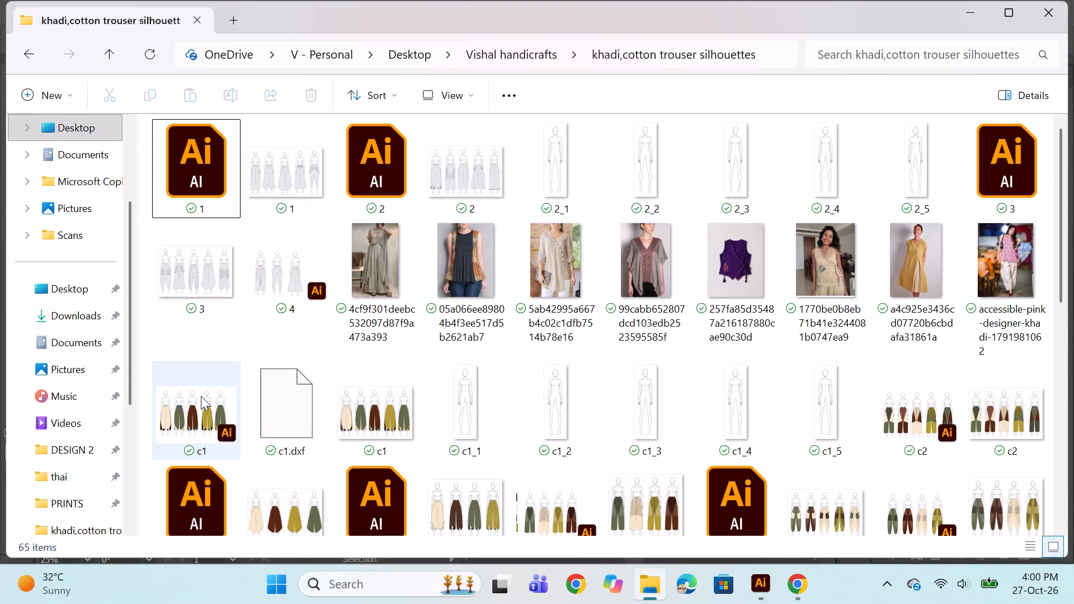
scroll(249, 362, "down", 1)
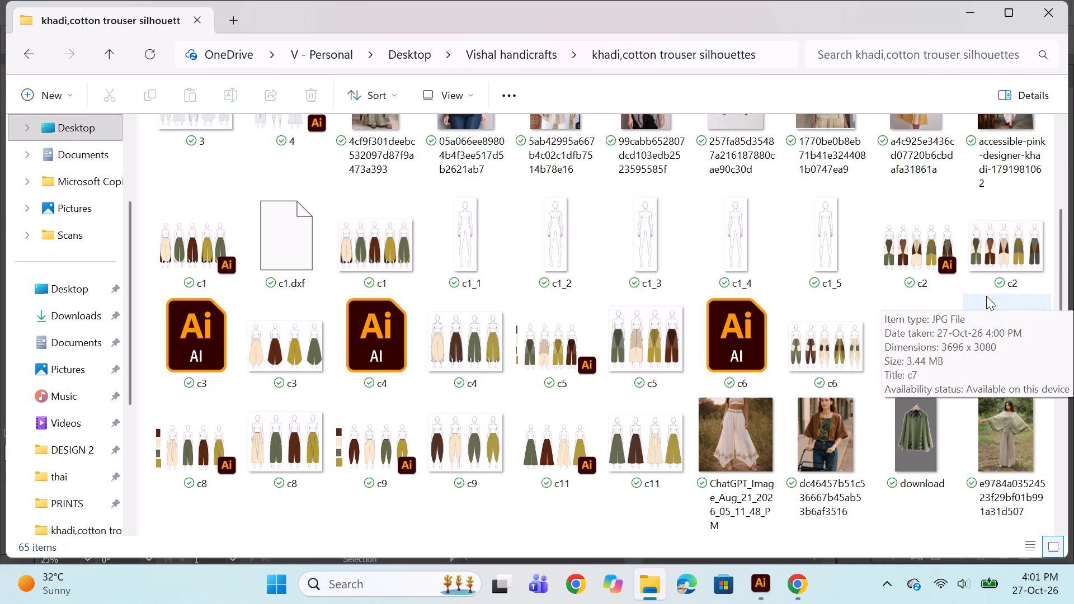
Switch to Chrome, resume the paused YouTube video and go back through the previously played song videos.
left_click(785, 593)
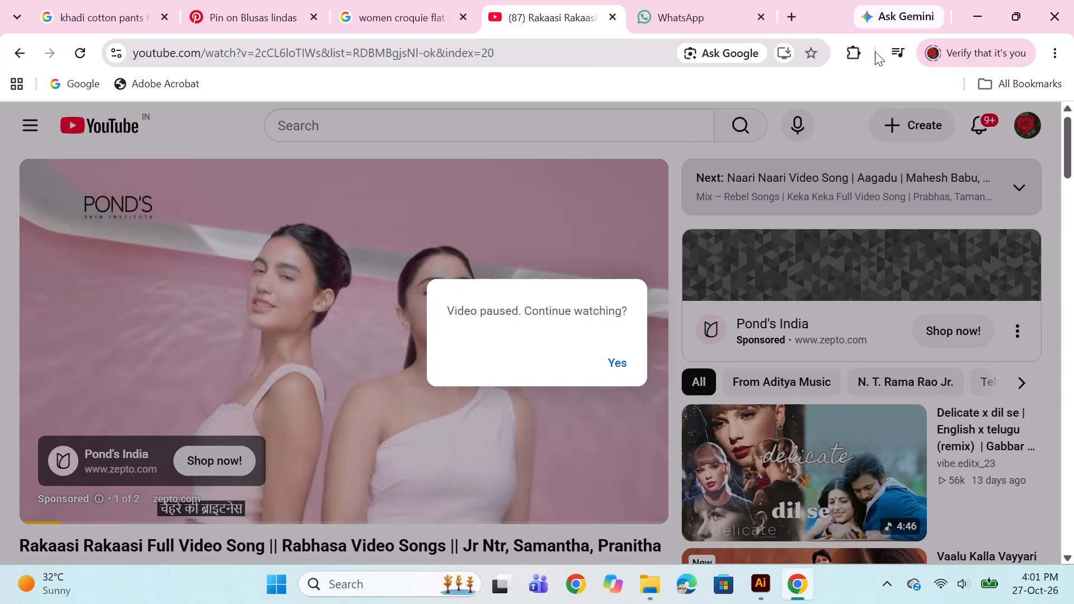
left_click(606, 365)
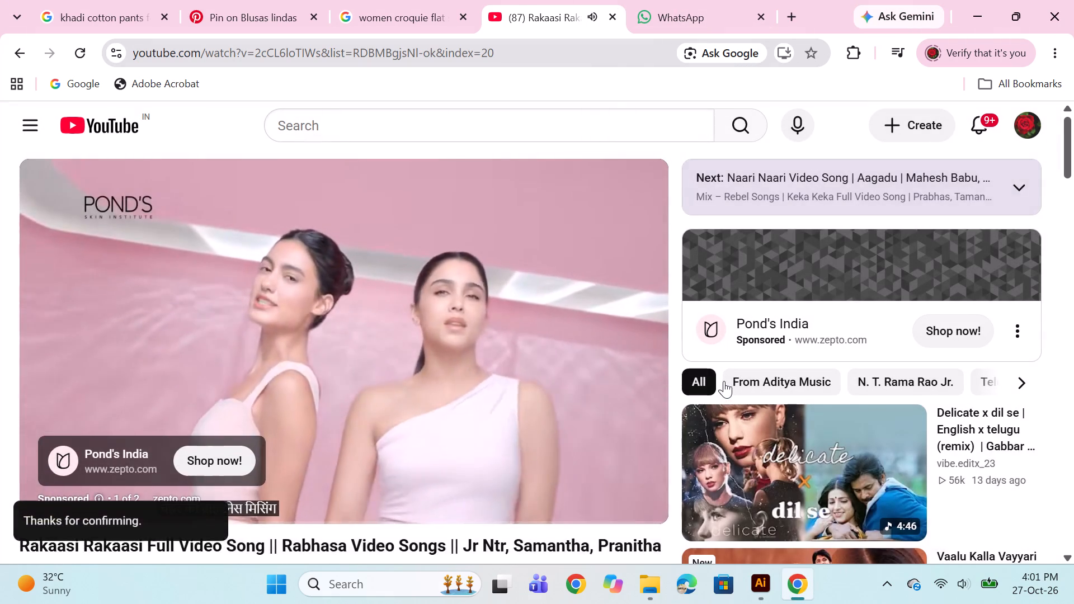
scroll(718, 378, "down", 5)
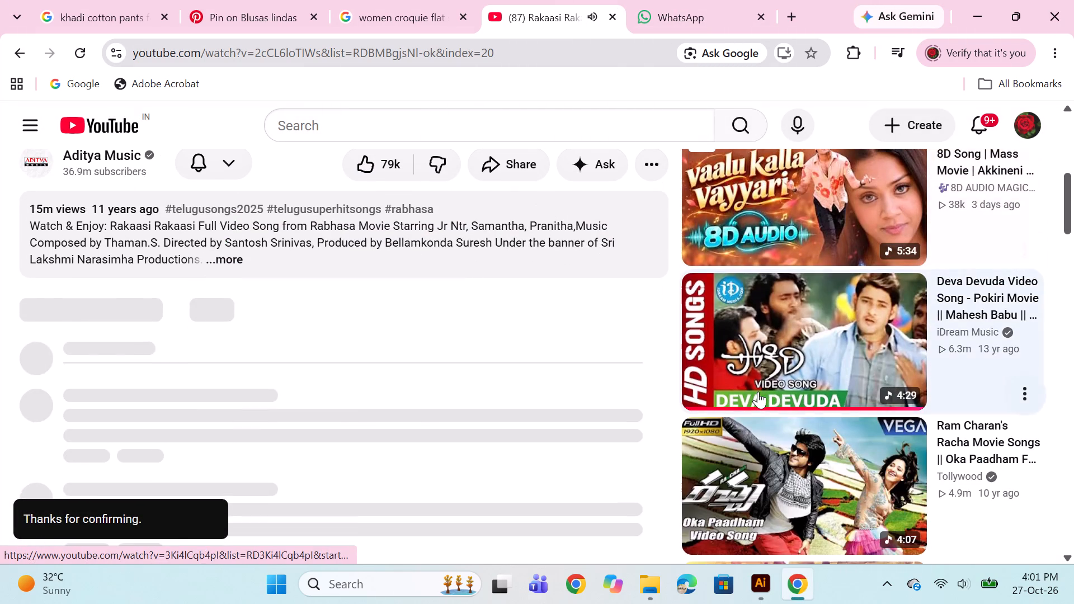
left_click(10, 44)
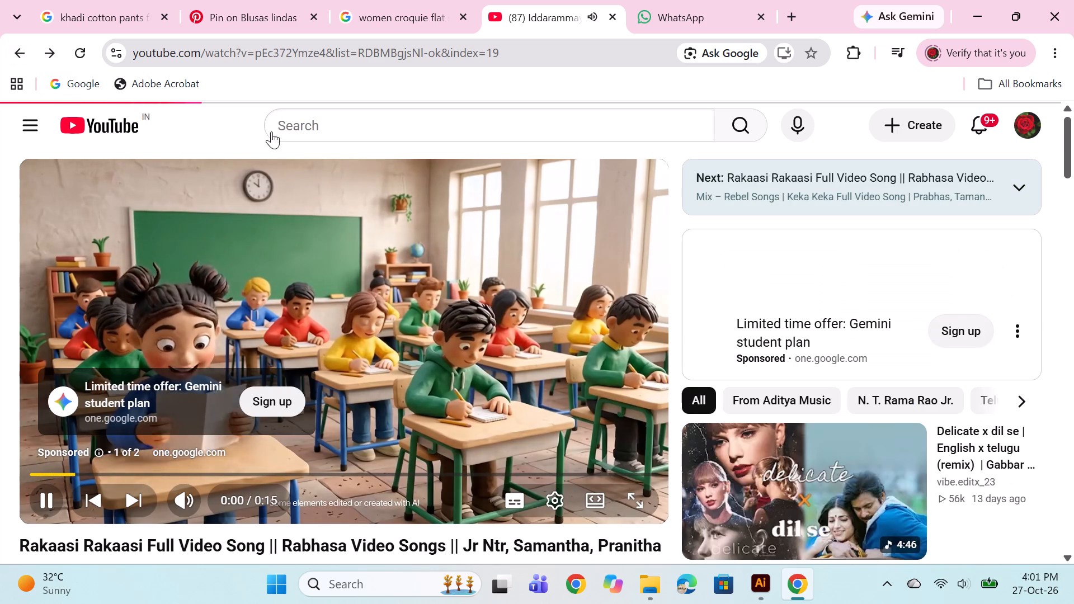
left_click(0, 44)
triple_click(3, 55)
left_click(6, 55)
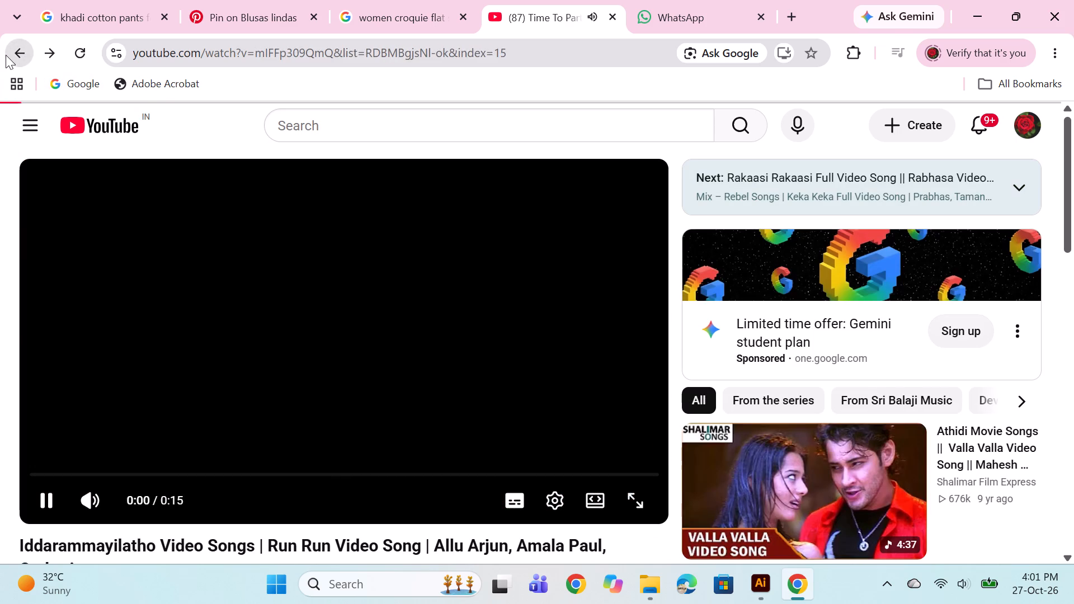
left_click(18, 48)
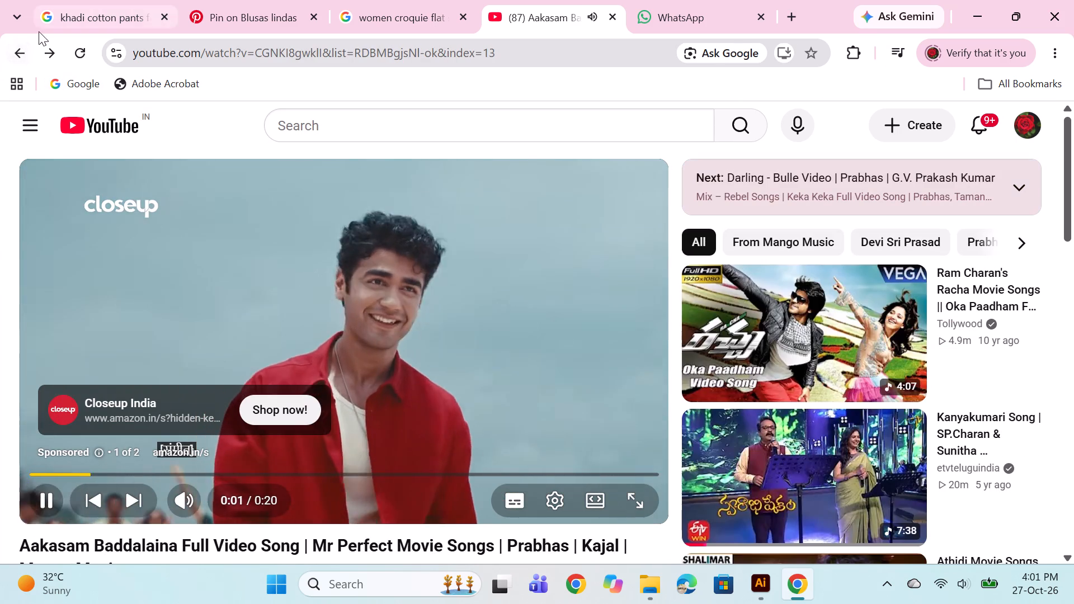
left_click(22, 49)
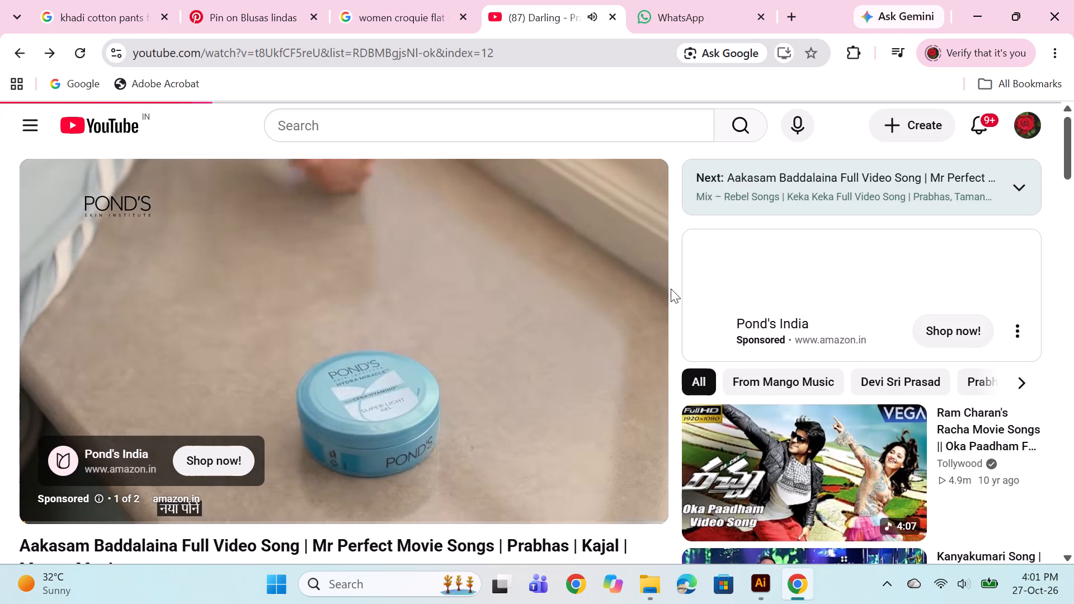
scroll(620, 351, "down", 4)
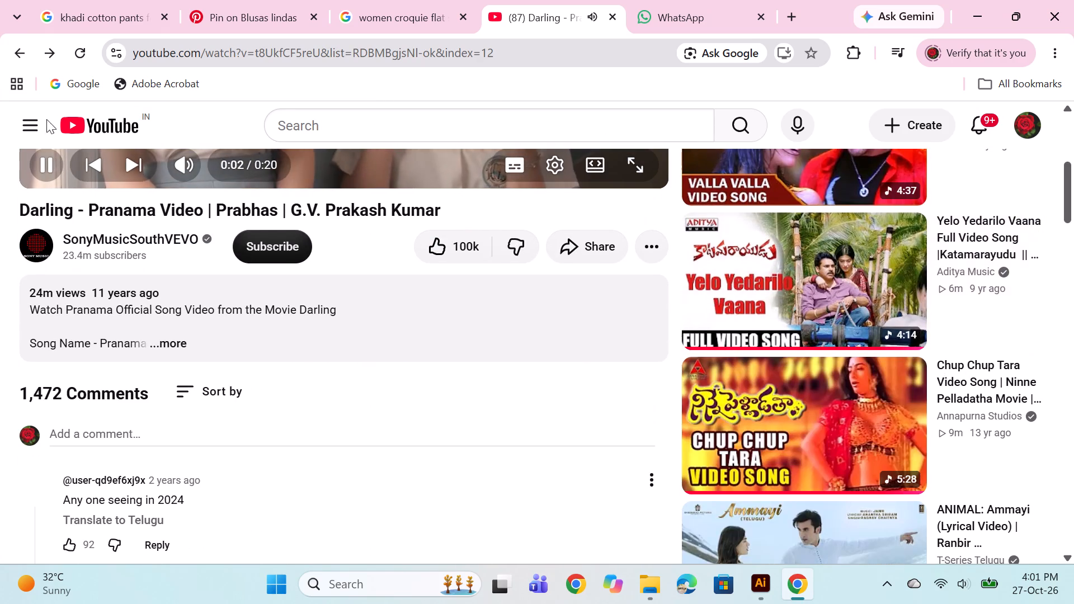
left_click(23, 52)
left_click(23, 52)
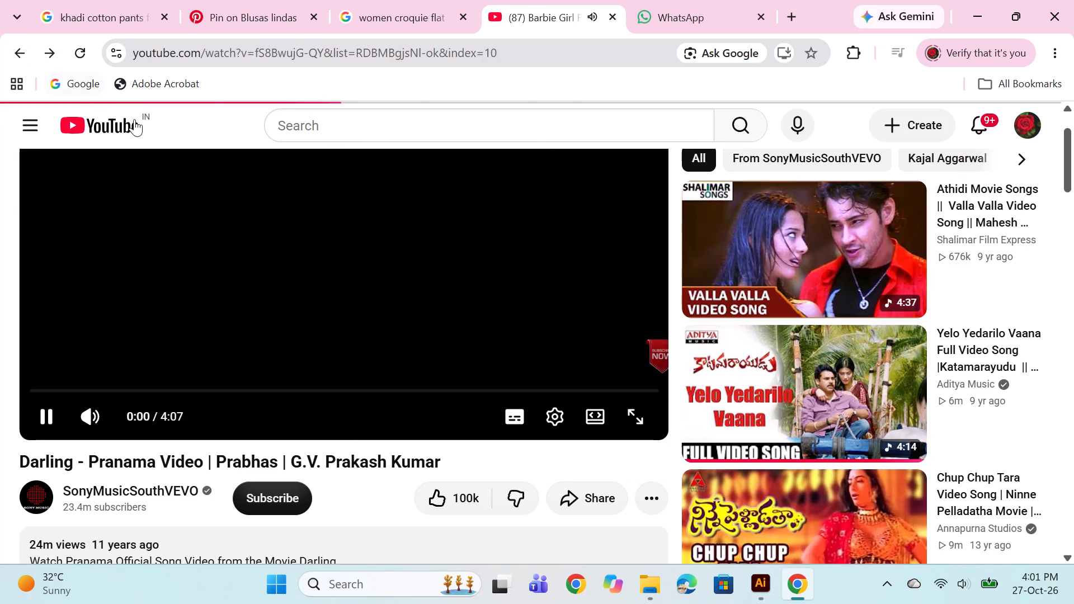
Open the YouTube home page, close the mini player and browse the recommended videos.
left_click(135, 119)
left_click(107, 127)
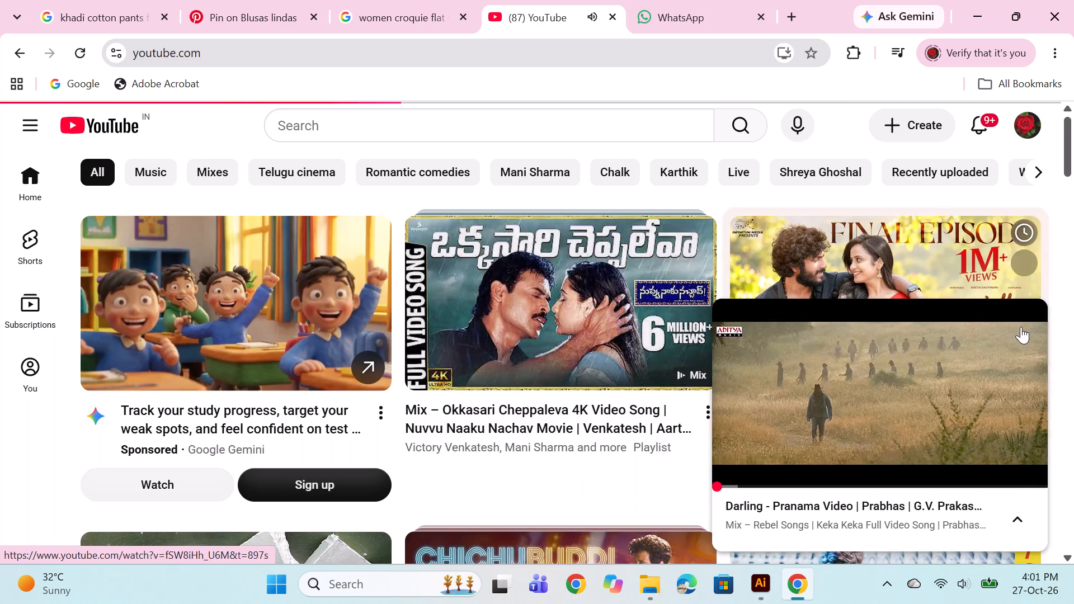
left_click(1034, 317)
scroll(839, 321, "down", 2)
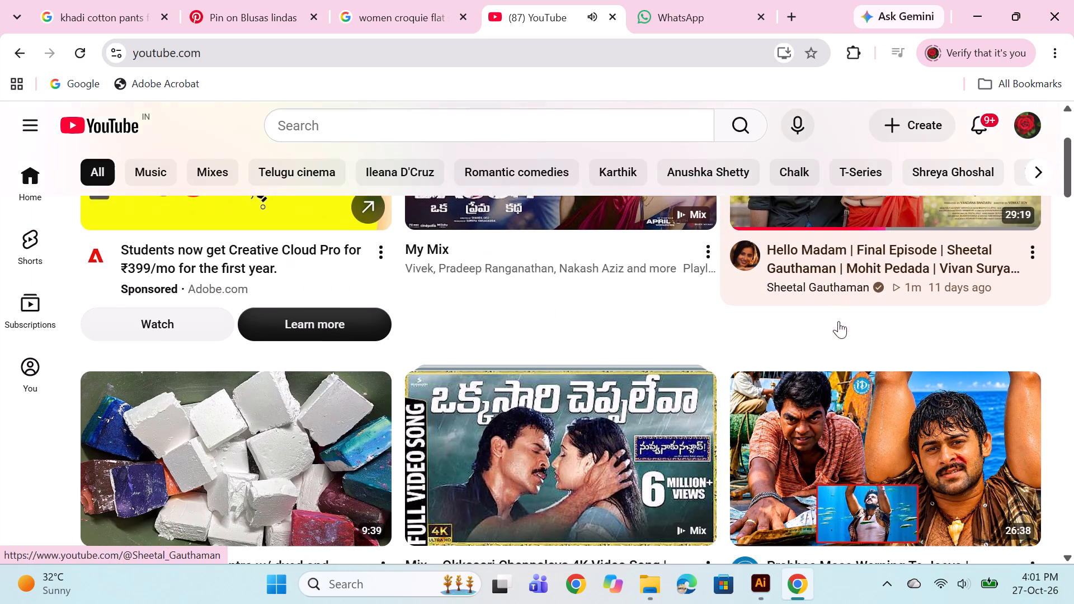
scroll(839, 321, "down", 3)
scroll(839, 321, "up", 2)
scroll(839, 321, "down", 3)
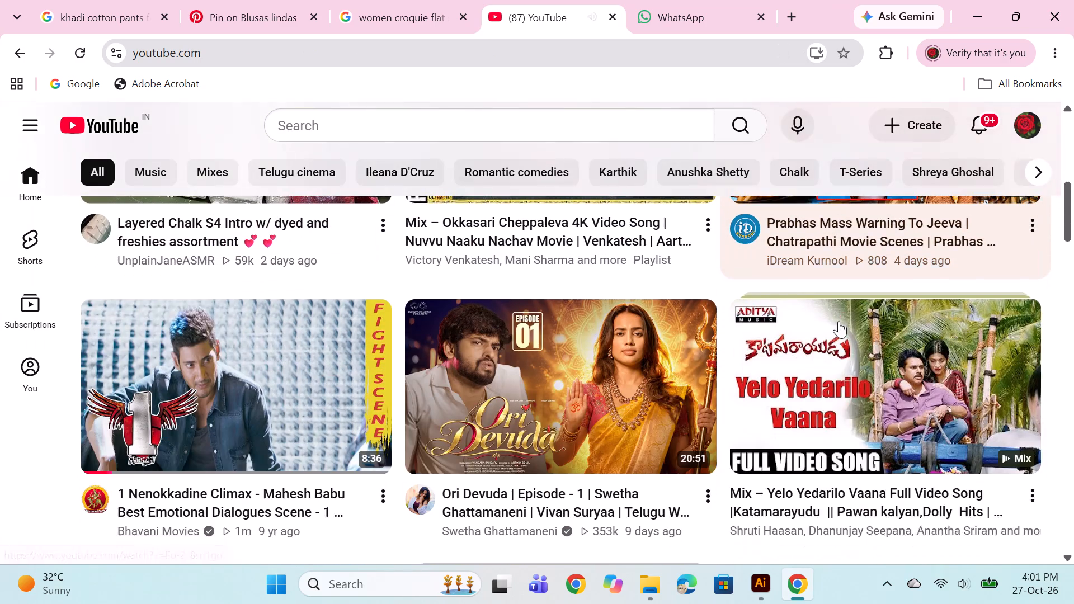
Browse further through the recommended YouTube videos and play the mix starting with the full video of Massa Massa from Peddi.
scroll(843, 320, "down", 5)
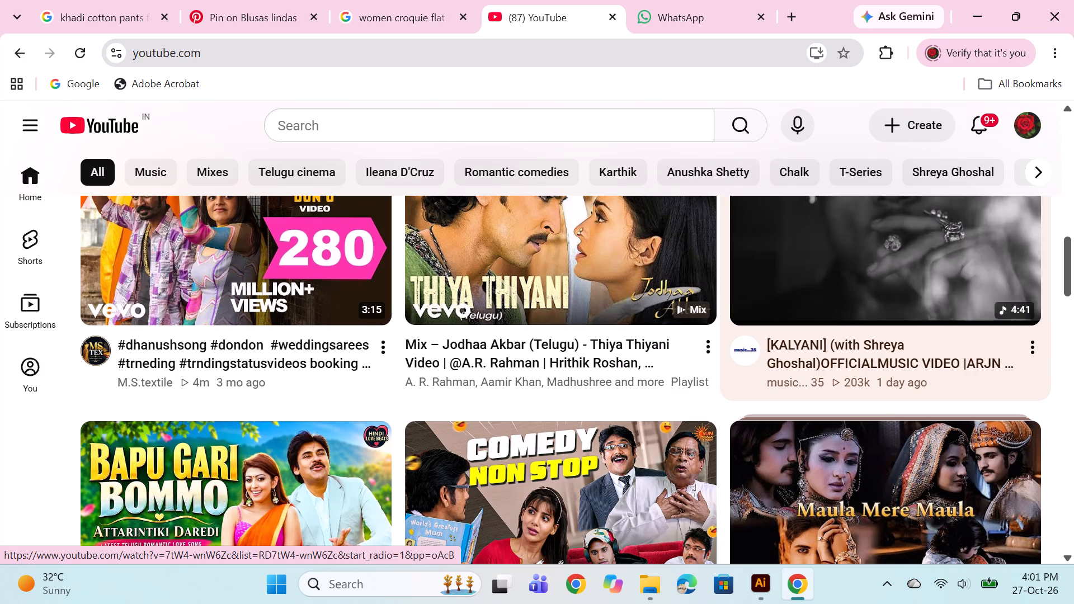
scroll(831, 311, "down", 3)
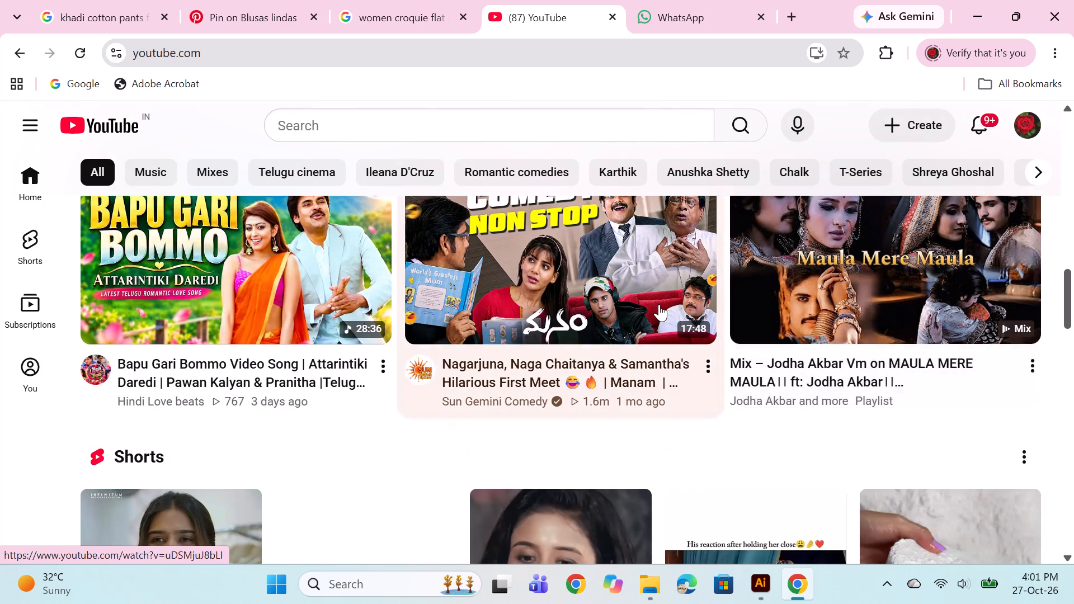
scroll(575, 240, "down", 2)
scroll(481, 390, "down", 3)
scroll(503, 395, "up", 1)
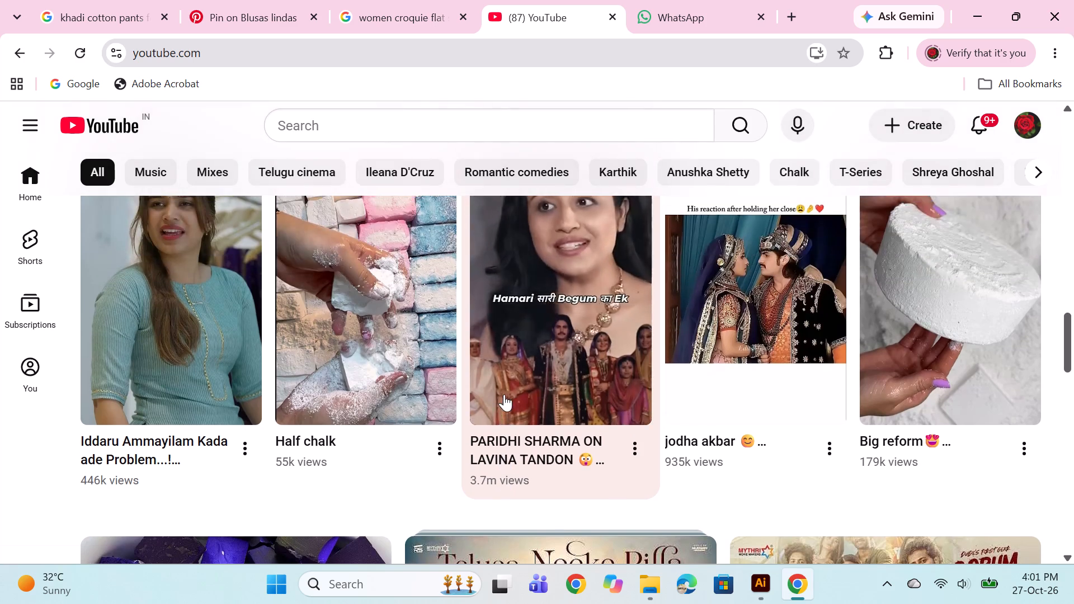
scroll(504, 394, "down", 6)
scroll(516, 386, "up", 1)
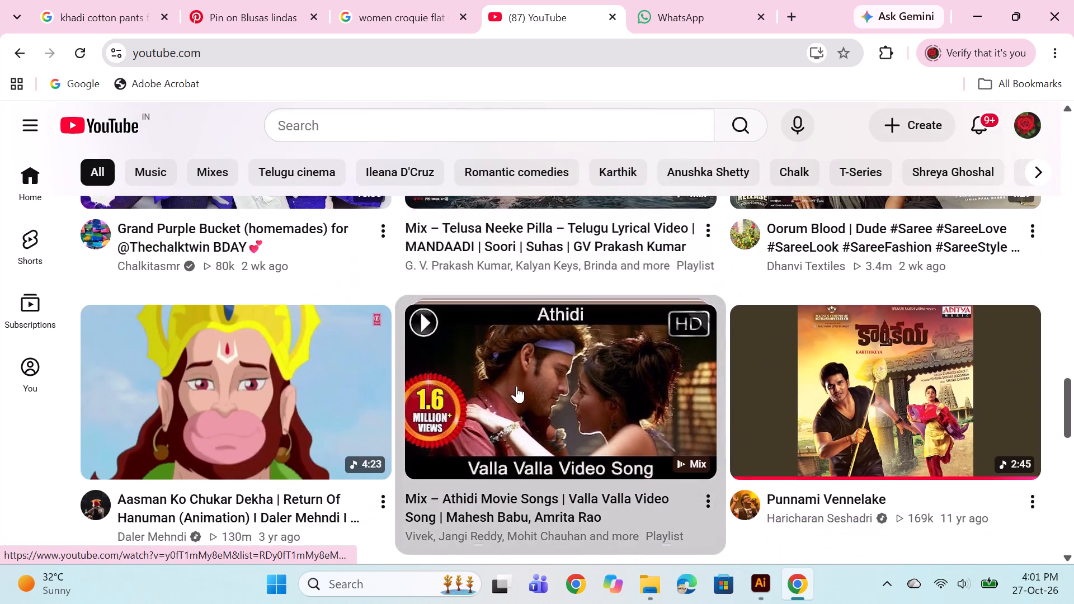
scroll(516, 386, "up", 1)
scroll(521, 383, "down", 2)
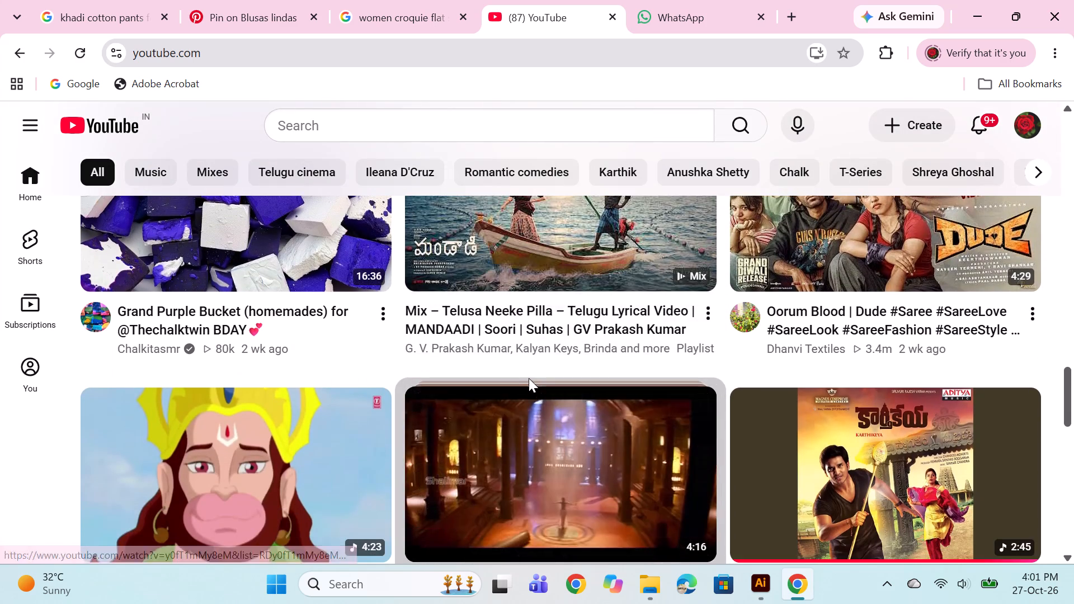
scroll(533, 377, "up", 2)
scroll(886, 341, "down", 2)
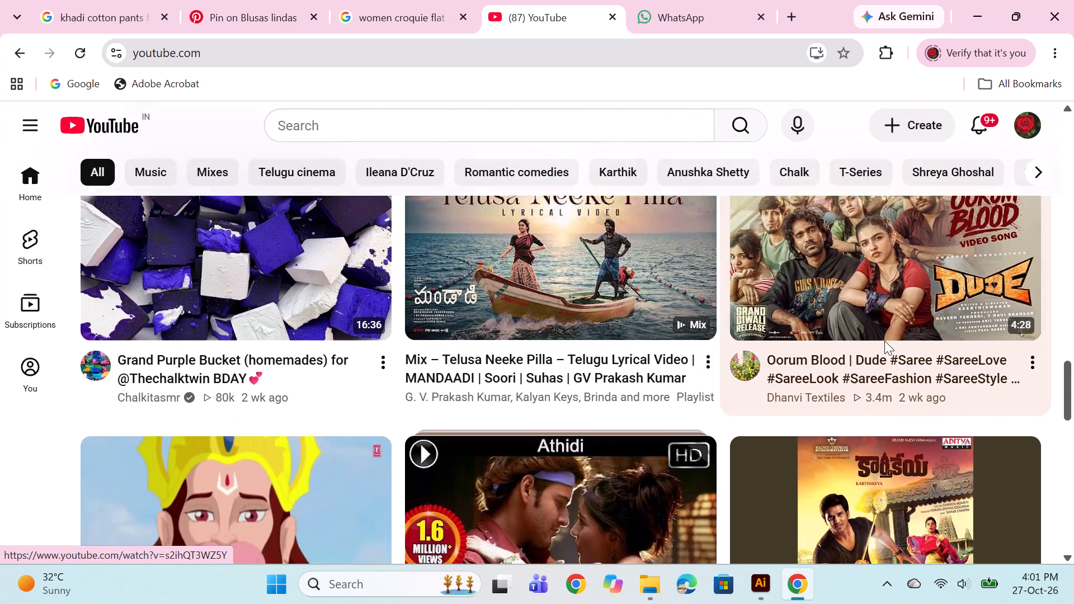
scroll(884, 341, "down", 4)
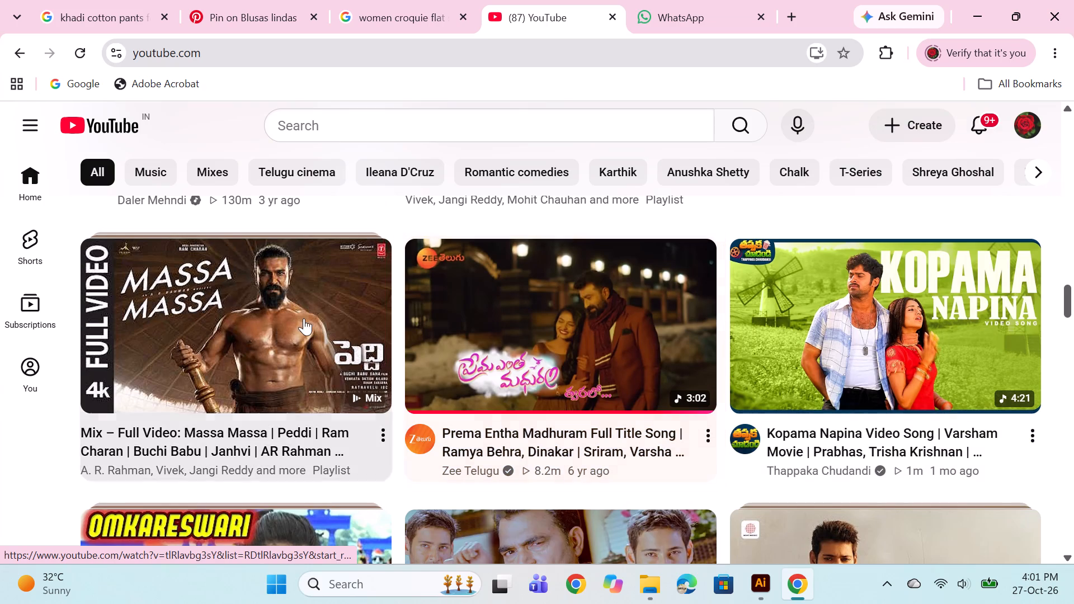
left_click(262, 281)
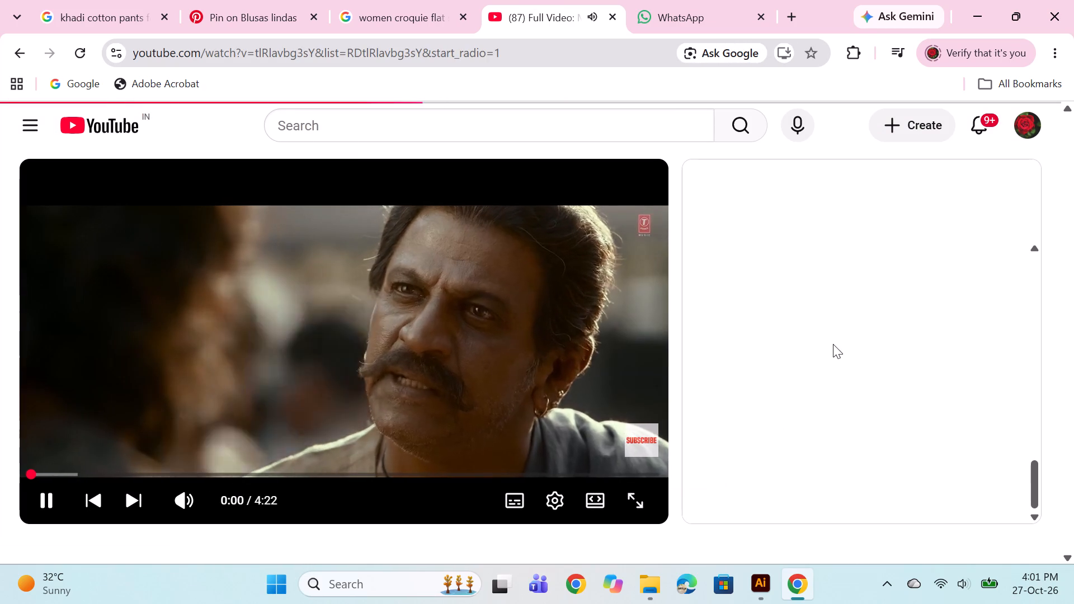
scroll(906, 355, "up", 1)
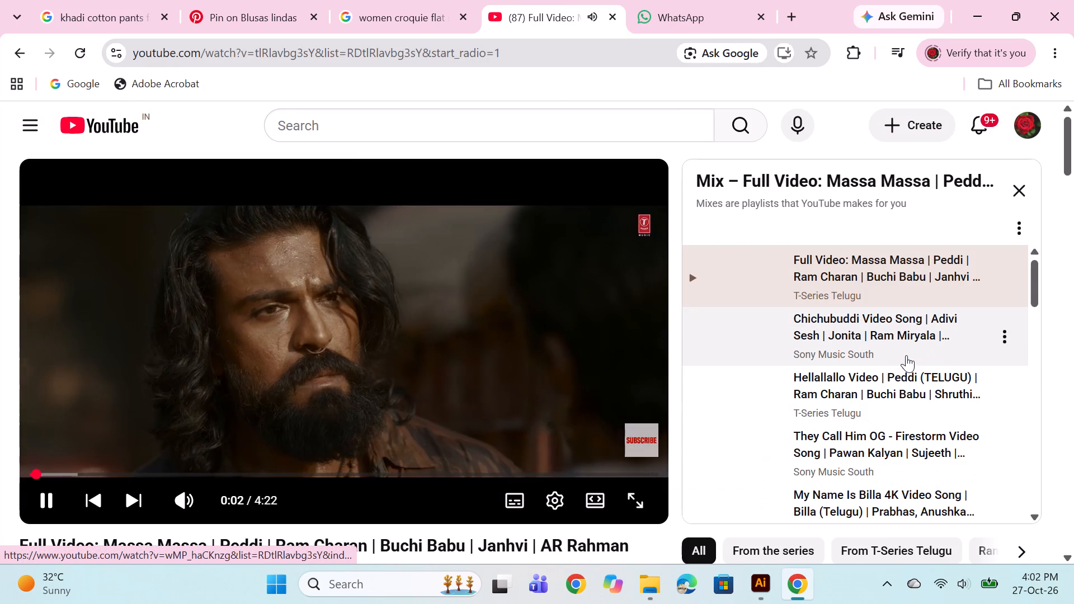
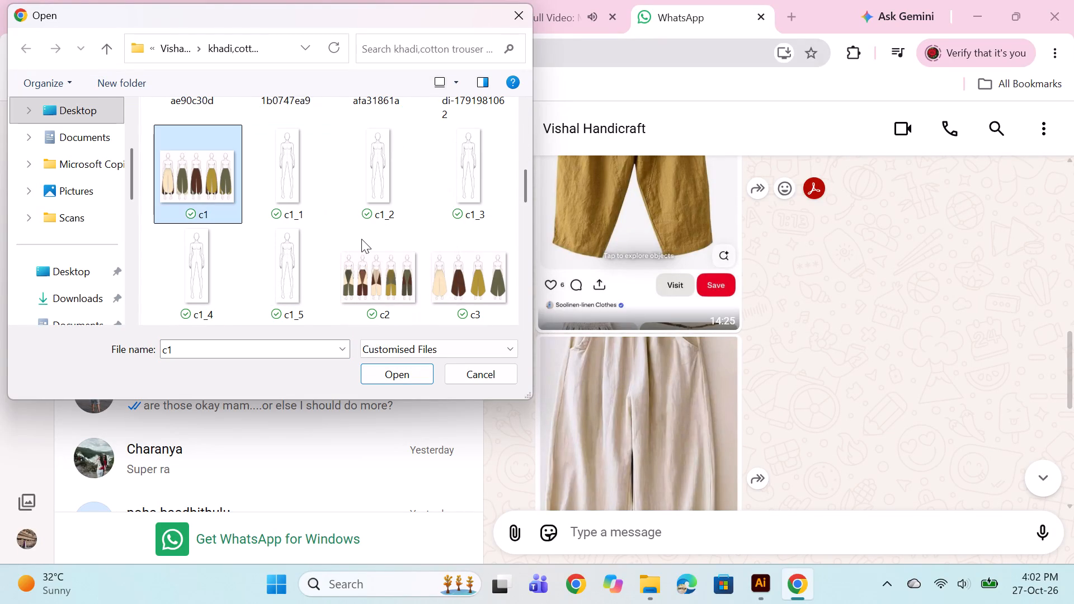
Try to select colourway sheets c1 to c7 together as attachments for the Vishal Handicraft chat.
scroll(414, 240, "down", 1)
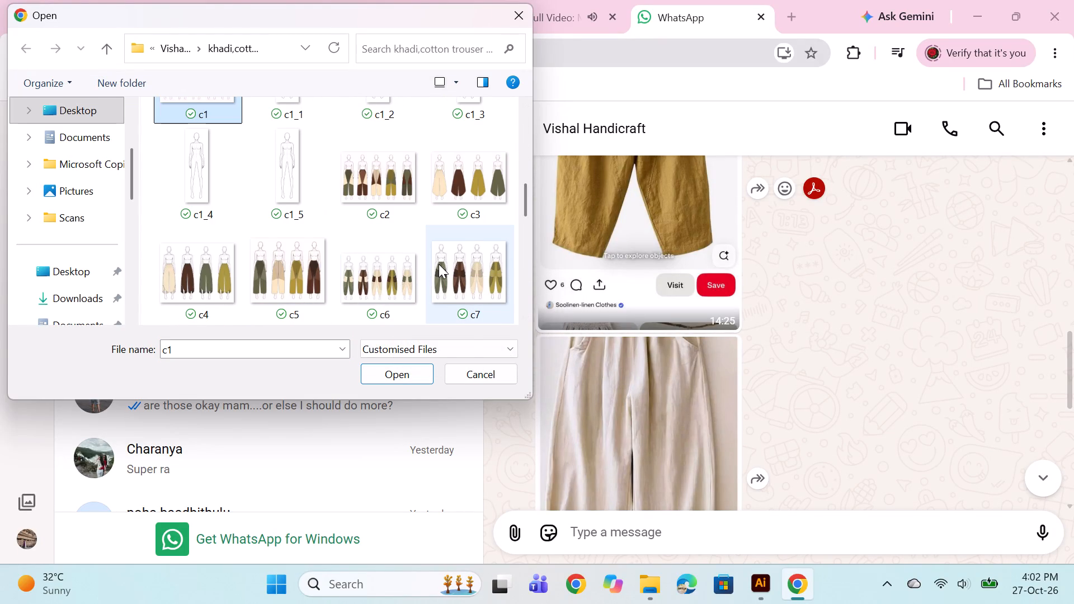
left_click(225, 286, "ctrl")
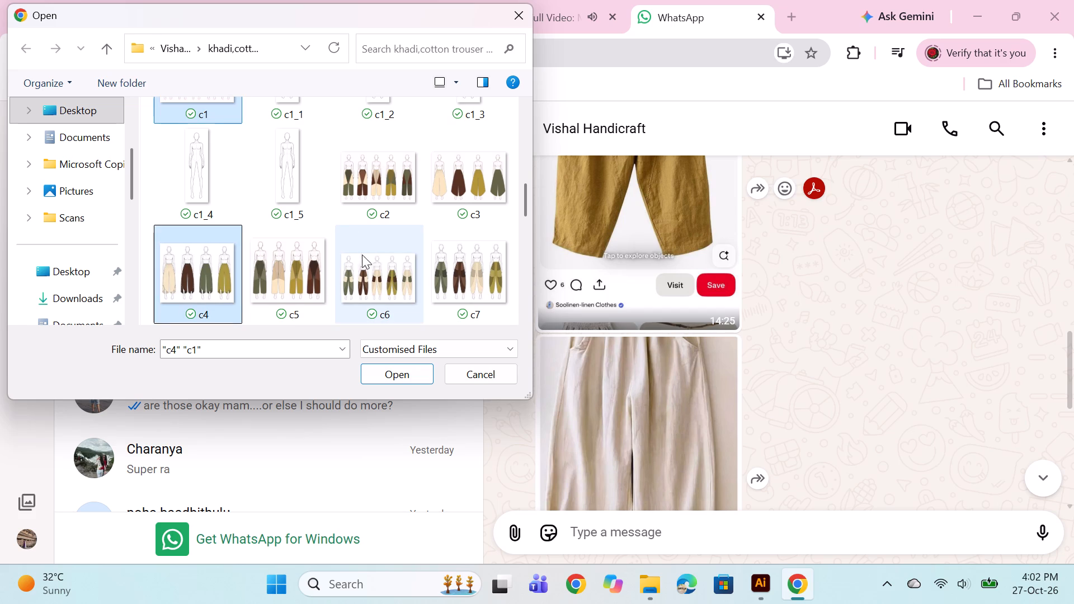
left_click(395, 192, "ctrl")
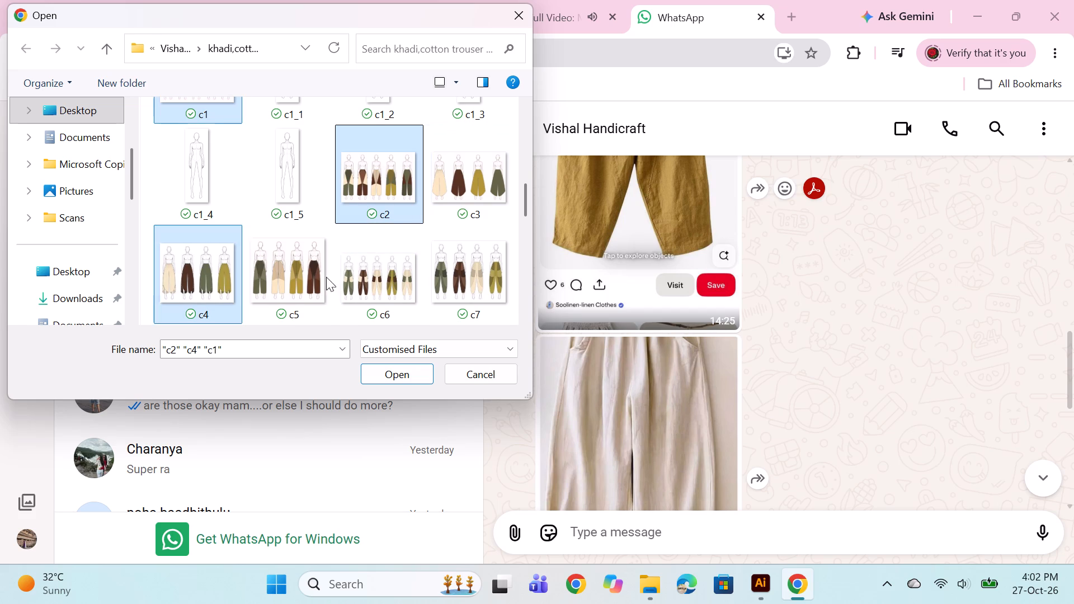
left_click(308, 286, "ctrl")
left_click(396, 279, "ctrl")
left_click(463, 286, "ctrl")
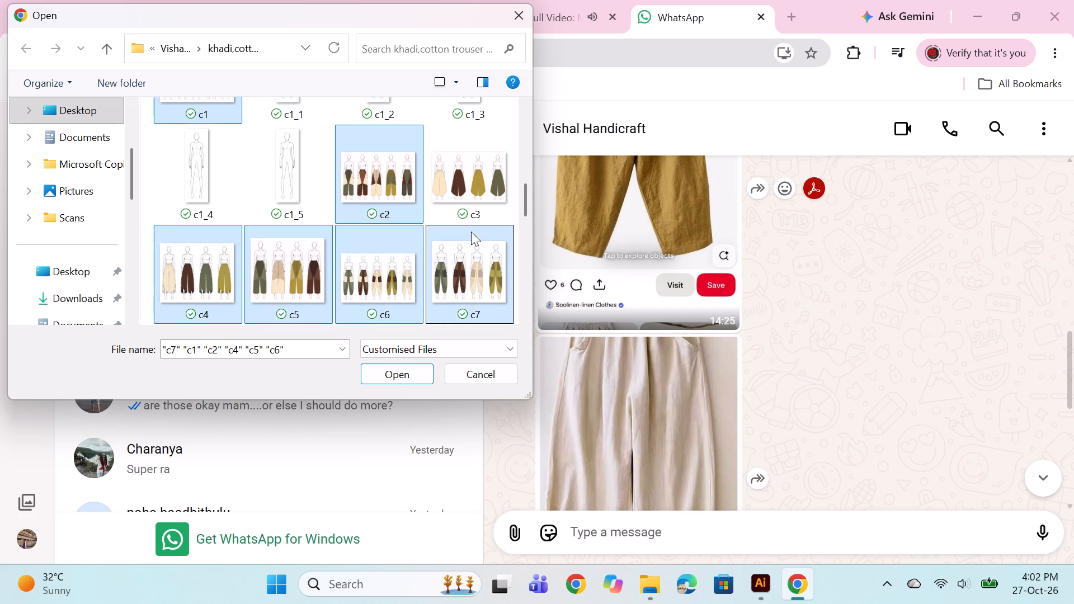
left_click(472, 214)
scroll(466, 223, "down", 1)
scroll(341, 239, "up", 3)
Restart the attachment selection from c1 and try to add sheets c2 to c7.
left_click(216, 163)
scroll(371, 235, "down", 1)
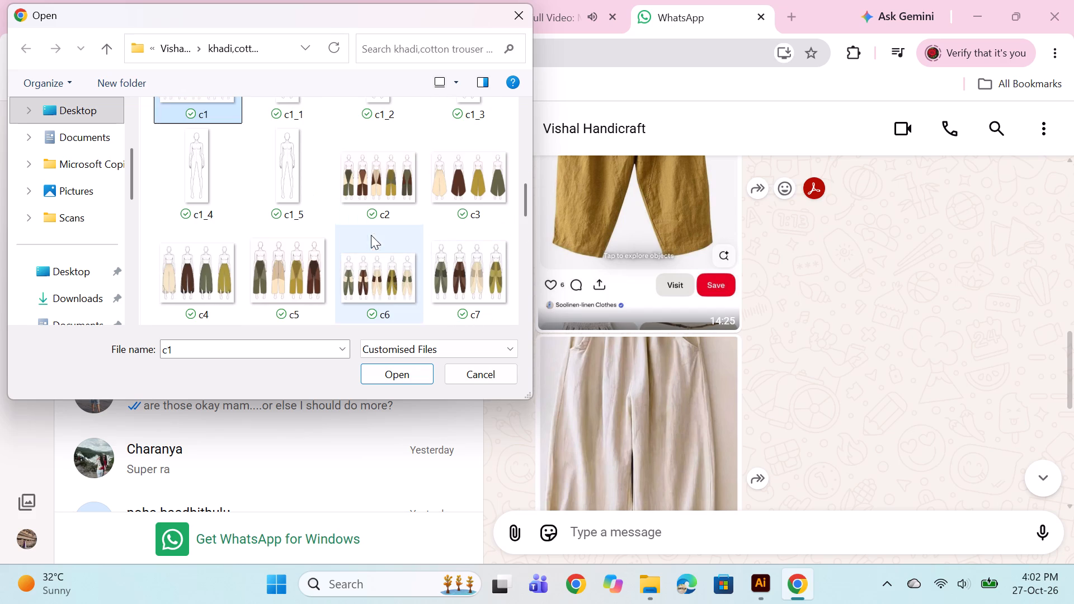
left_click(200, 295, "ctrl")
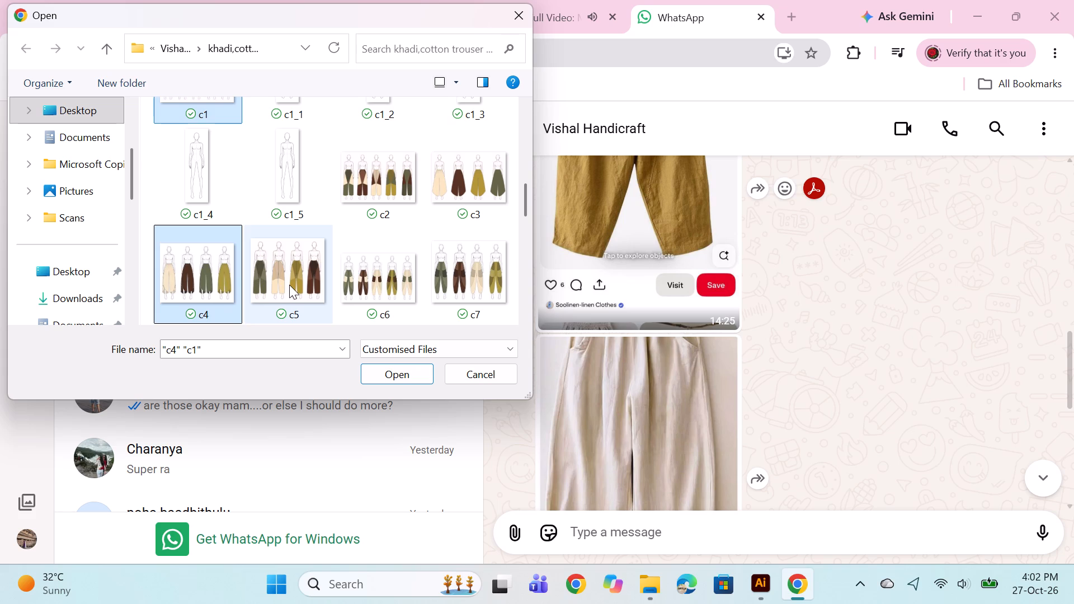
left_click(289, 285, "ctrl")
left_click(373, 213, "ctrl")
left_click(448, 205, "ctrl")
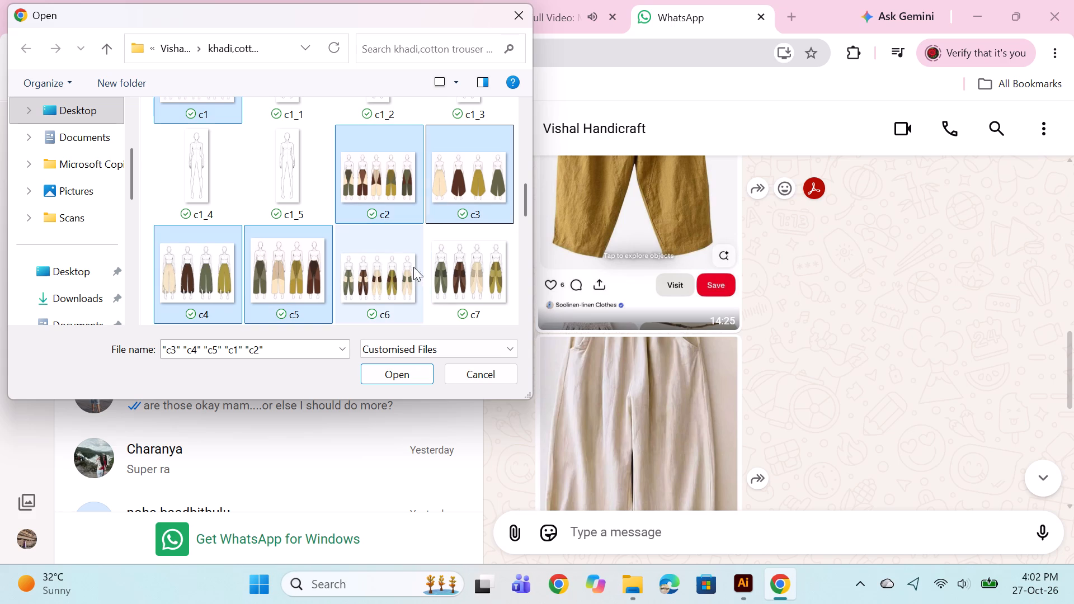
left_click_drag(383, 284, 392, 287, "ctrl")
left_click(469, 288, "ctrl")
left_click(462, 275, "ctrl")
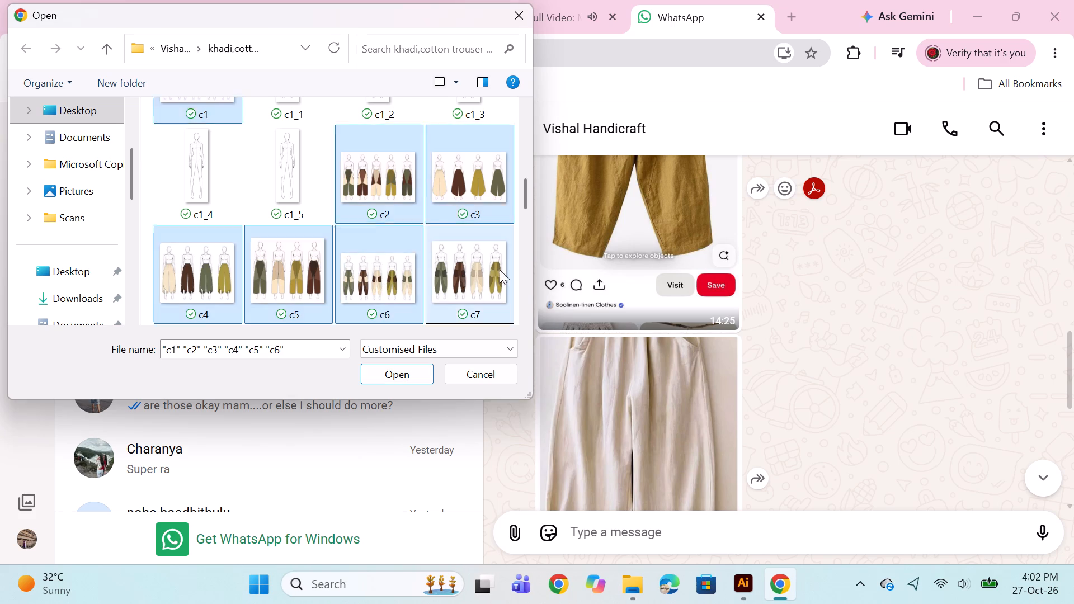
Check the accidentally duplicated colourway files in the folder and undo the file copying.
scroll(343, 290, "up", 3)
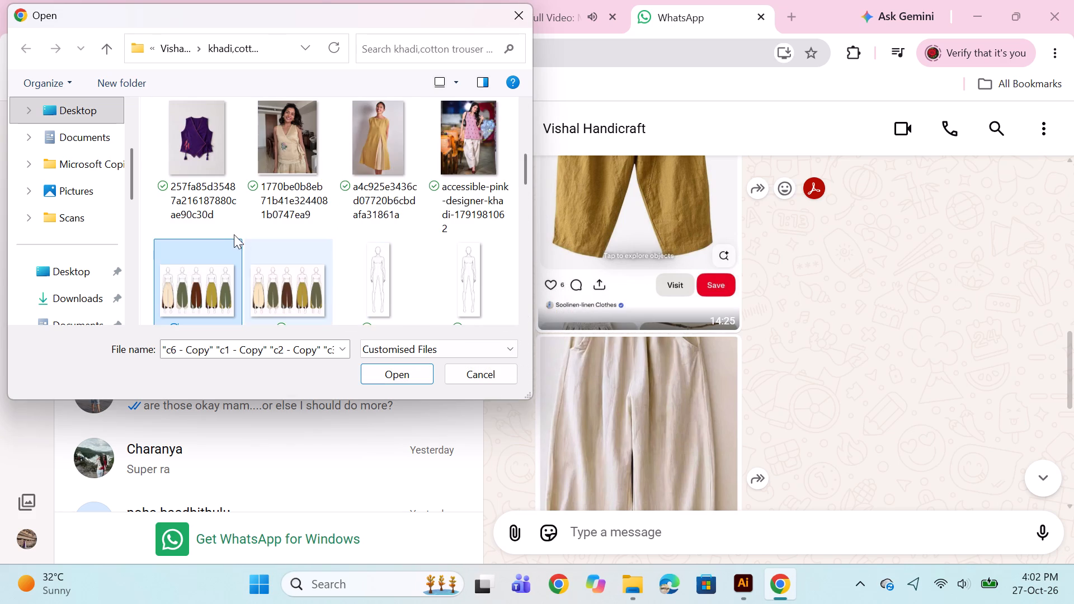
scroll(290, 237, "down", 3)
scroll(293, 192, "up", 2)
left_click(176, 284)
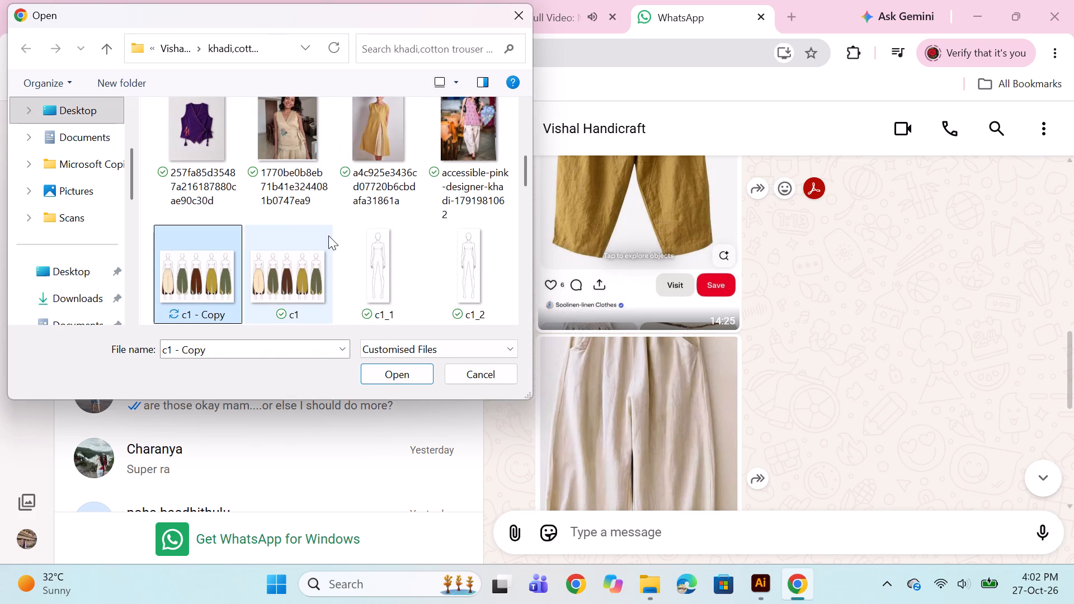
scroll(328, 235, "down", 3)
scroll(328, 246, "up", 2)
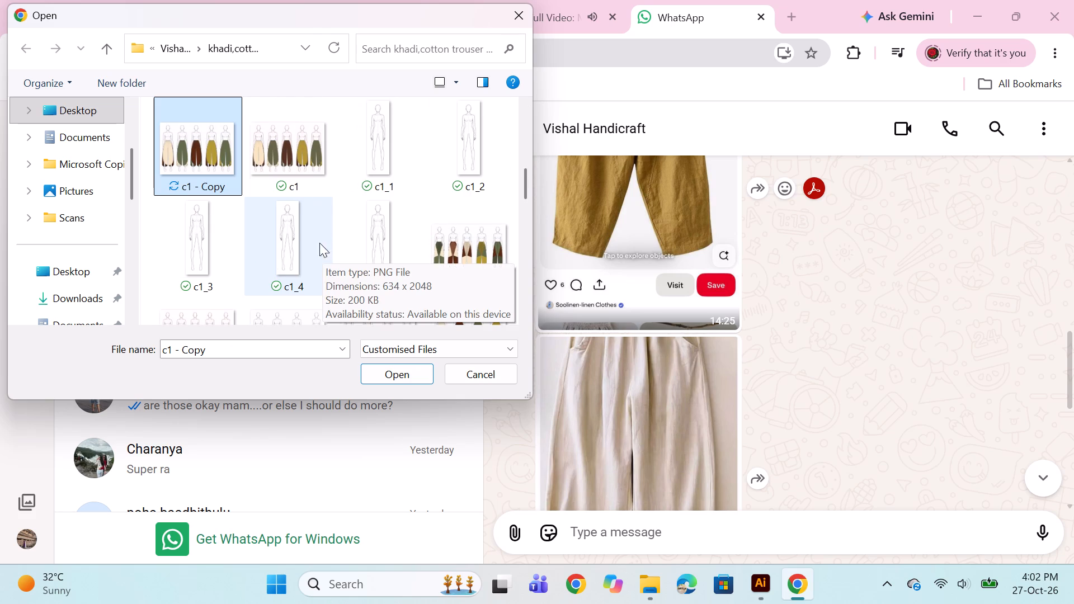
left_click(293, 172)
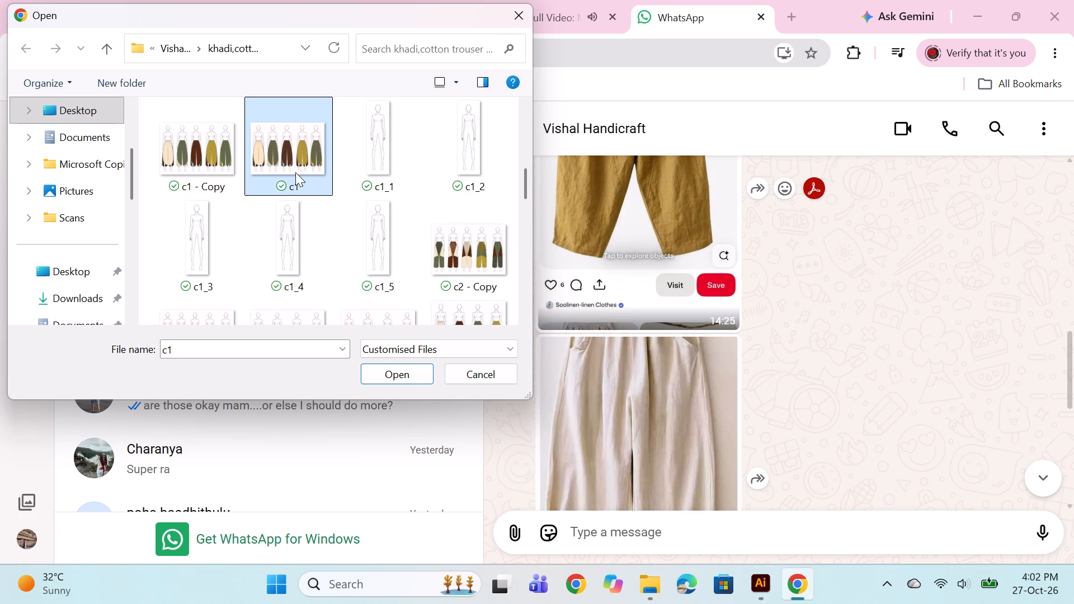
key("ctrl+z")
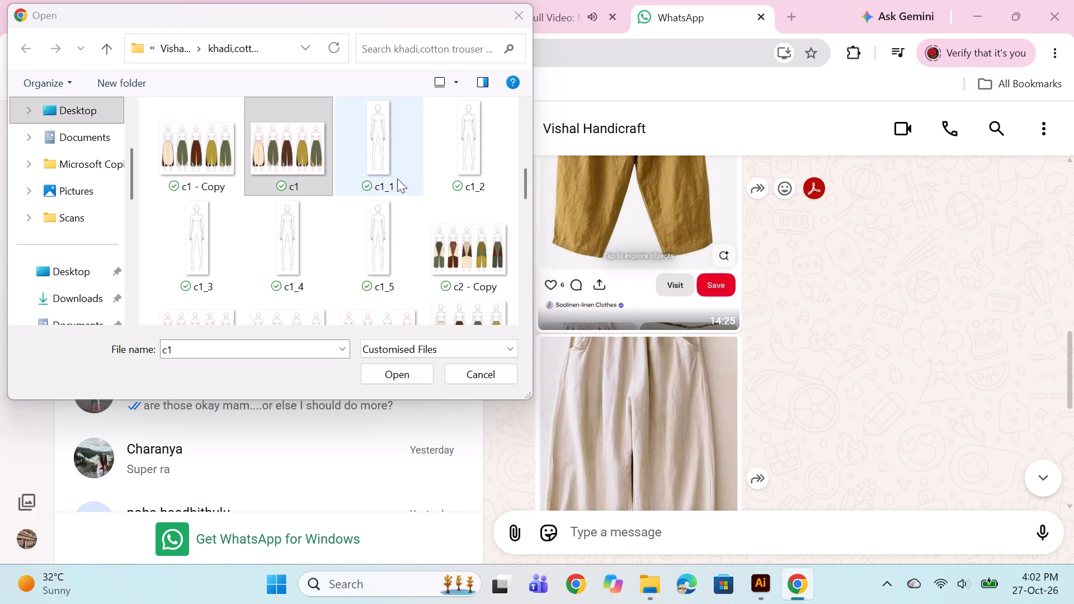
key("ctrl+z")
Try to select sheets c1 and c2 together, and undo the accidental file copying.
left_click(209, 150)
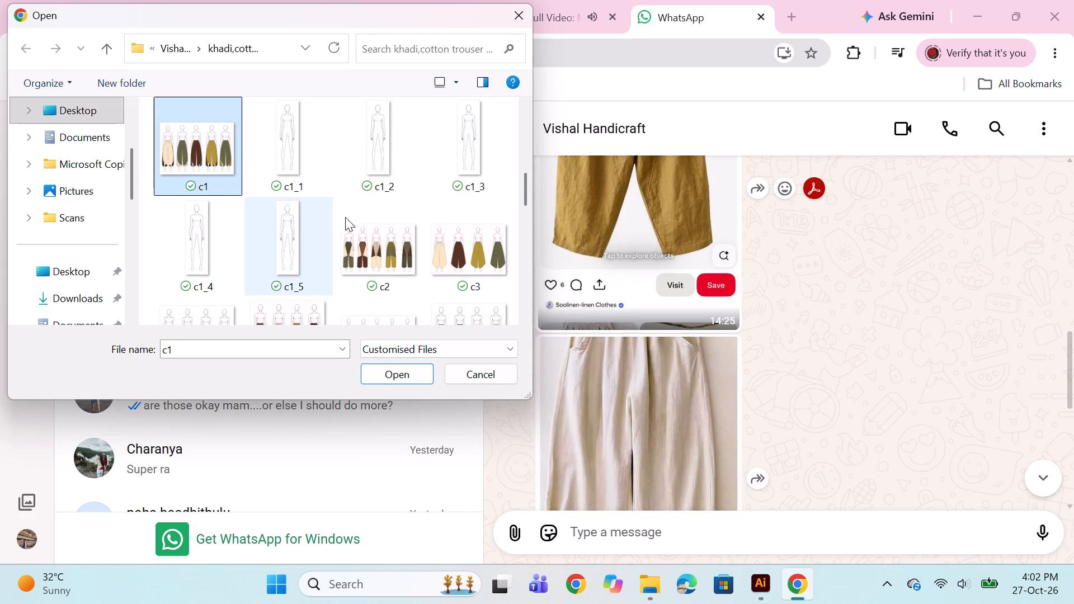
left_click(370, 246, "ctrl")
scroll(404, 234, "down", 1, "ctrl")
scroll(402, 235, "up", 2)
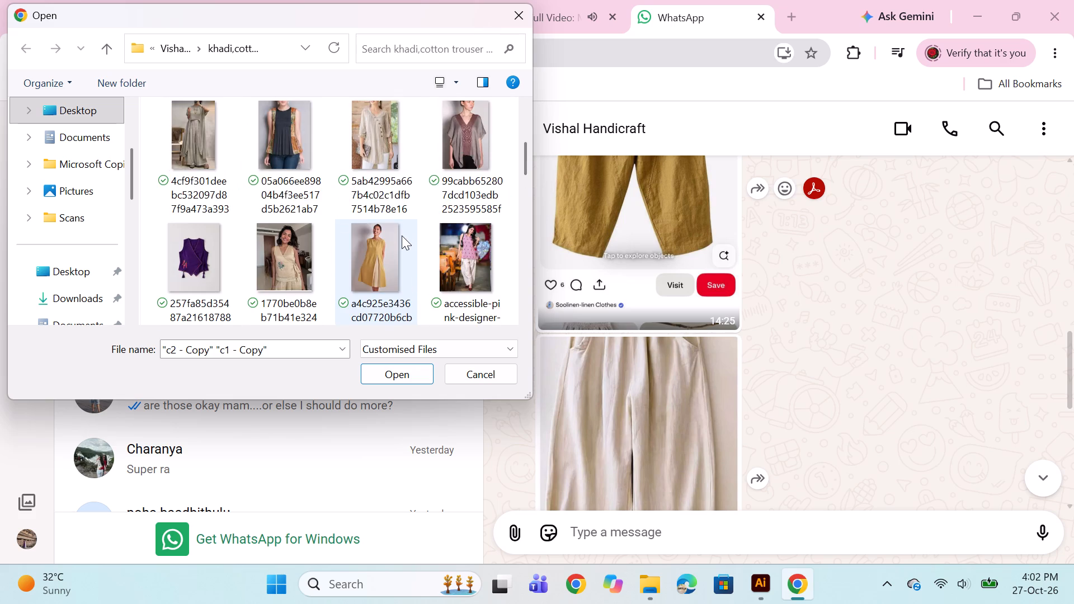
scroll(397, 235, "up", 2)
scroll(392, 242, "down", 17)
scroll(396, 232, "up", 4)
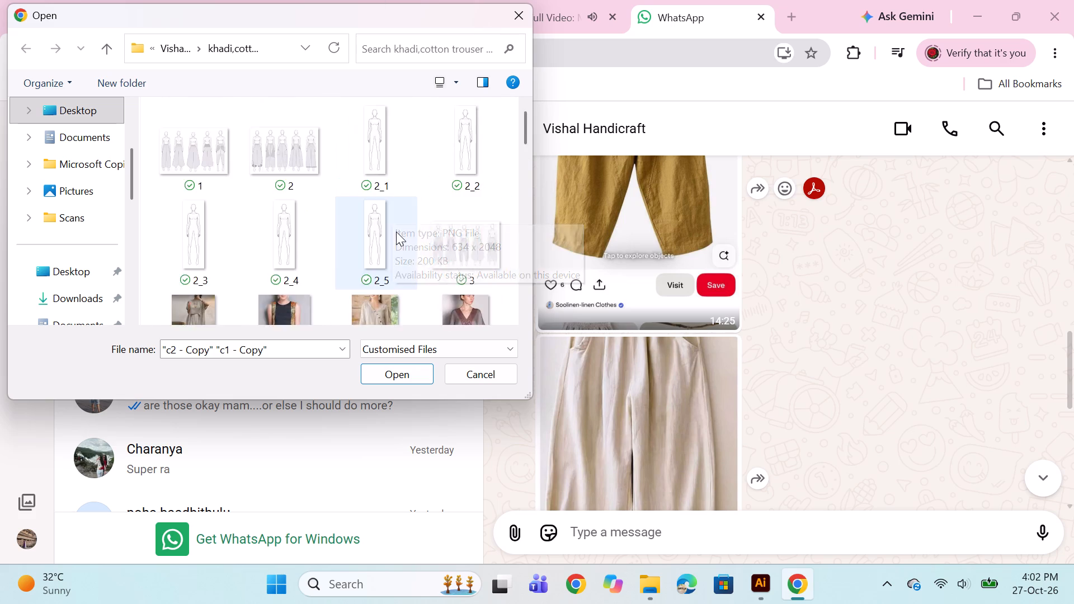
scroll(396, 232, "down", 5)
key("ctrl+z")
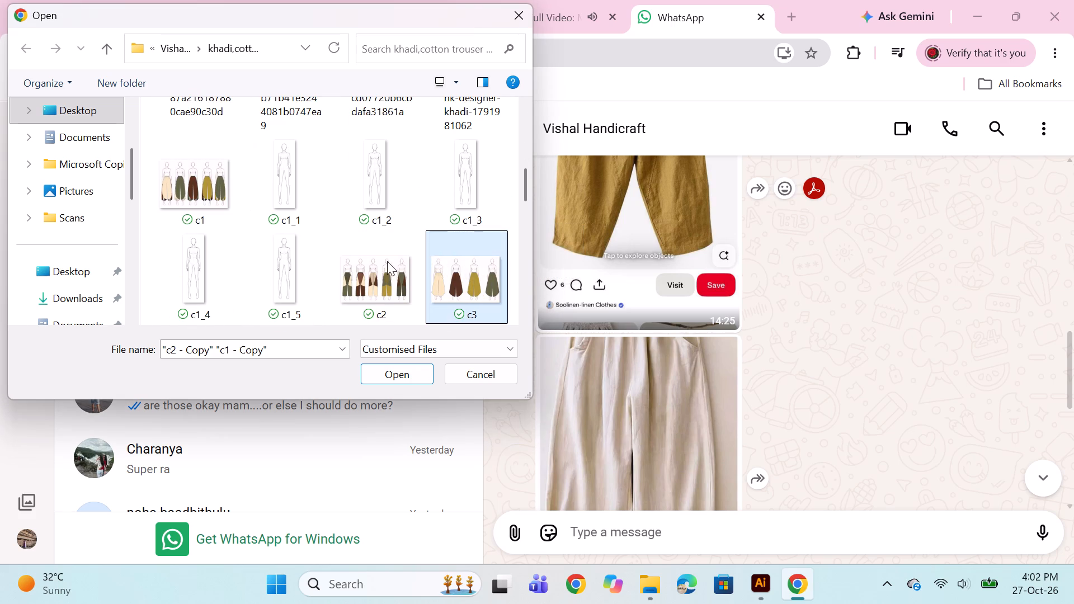
Select the colourway sheets c1 to c9 and c11 together as attachments for the Vishal Handicraft chat.
left_click(195, 199)
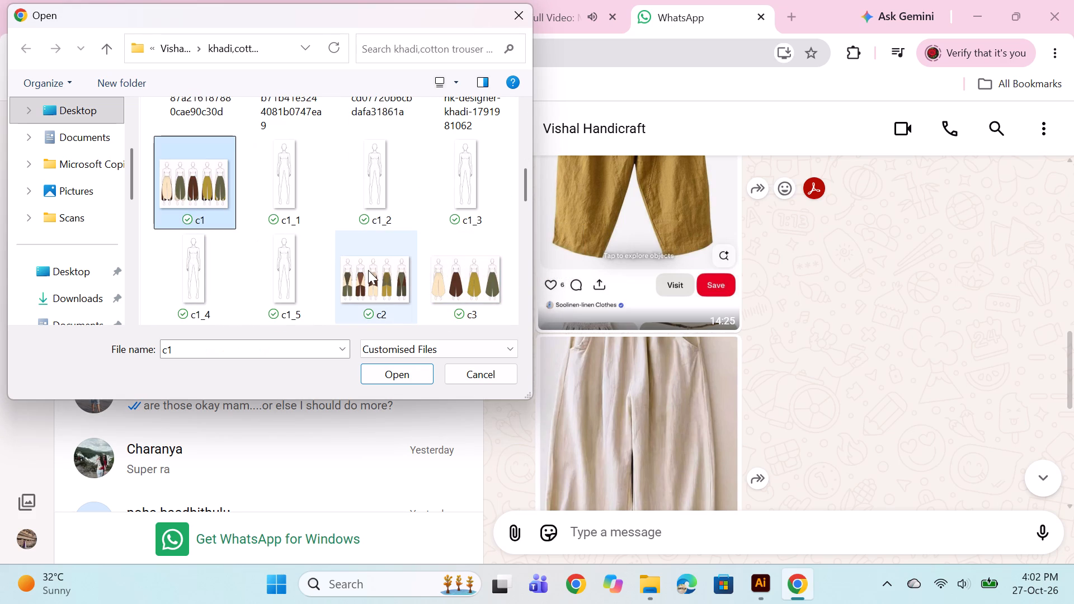
scroll(369, 268, "down", 1)
left_click(219, 285, "ctrl")
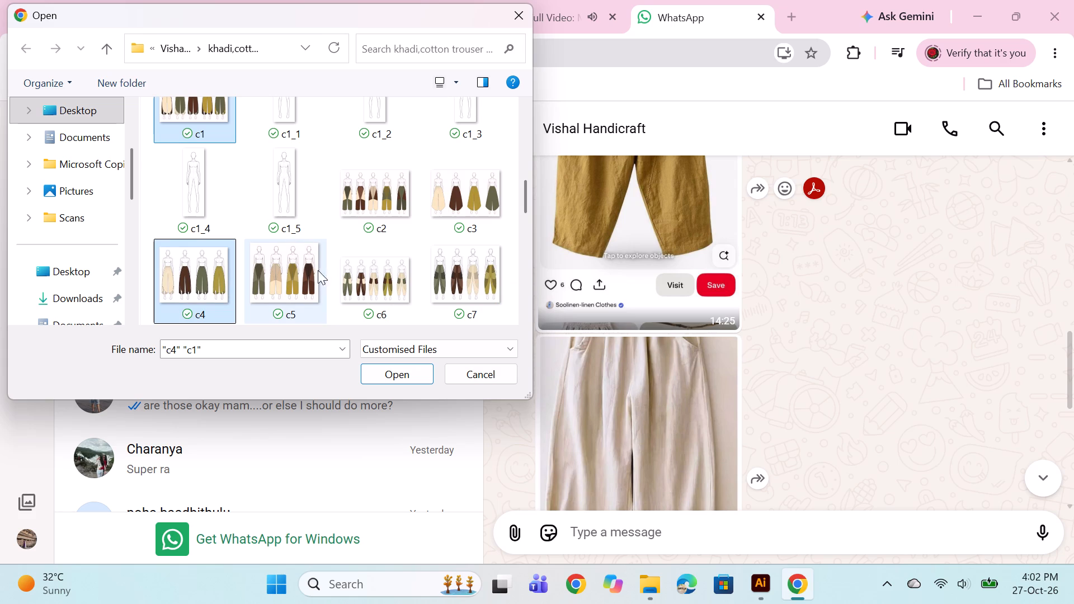
left_click(296, 274, "ctrl")
left_click(377, 226, "ctrl")
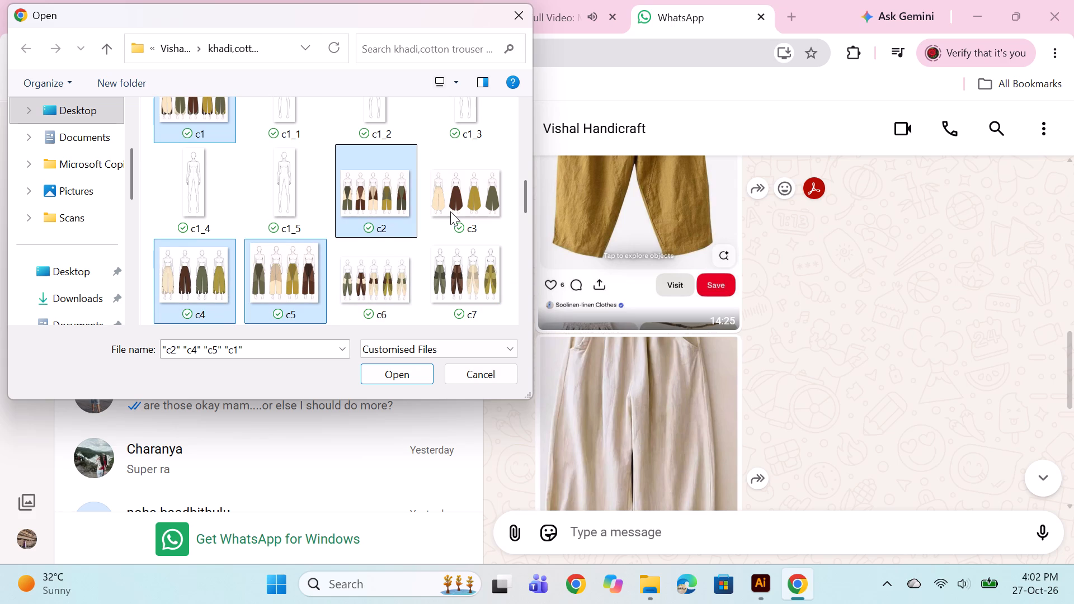
left_click(449, 218, "ctrl")
left_click(374, 272, "ctrl")
left_click(457, 274, "ctrl")
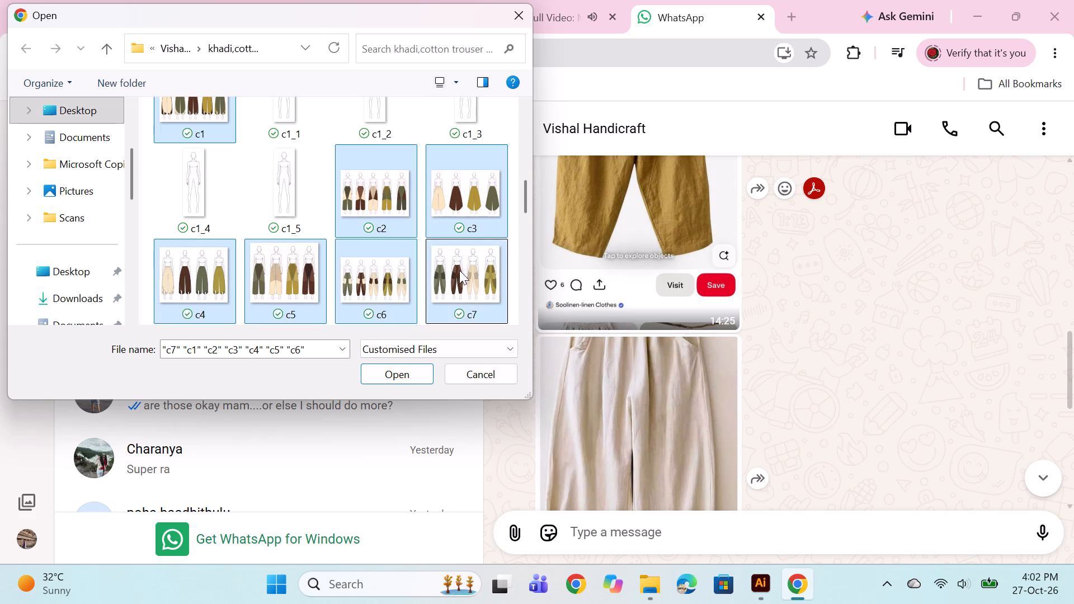
scroll(453, 247, "down", 1)
left_click(212, 252, "ctrl")
left_click(272, 250, "ctrl")
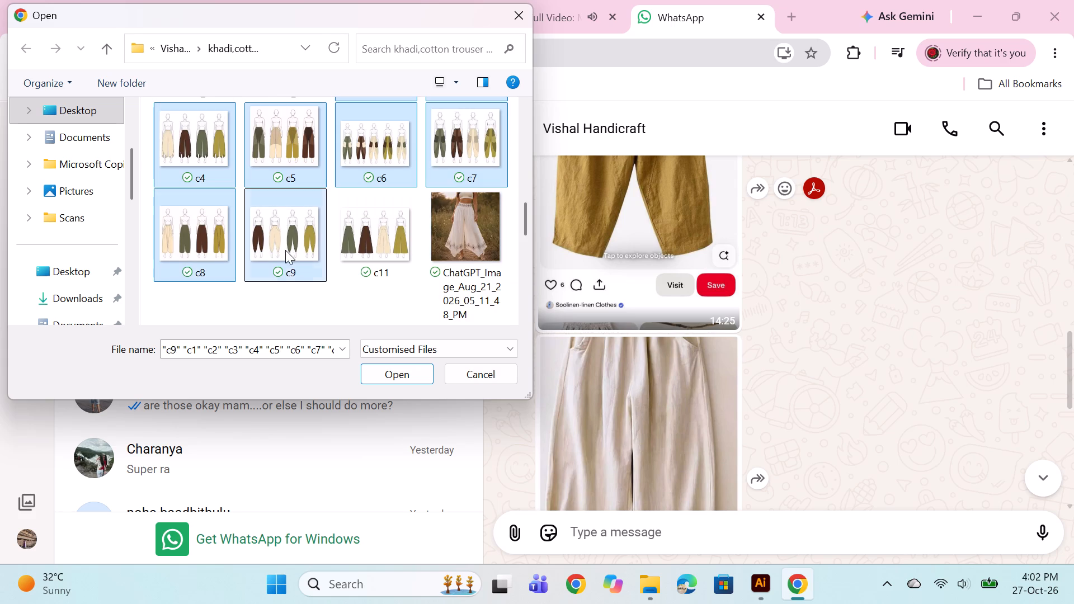
left_click(358, 243, "ctrl")
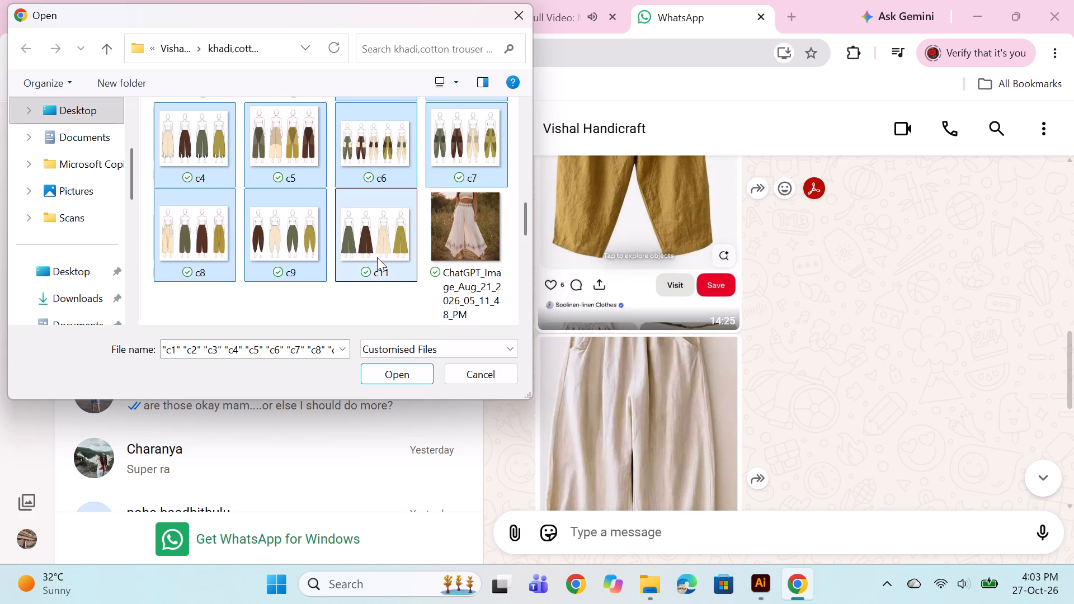